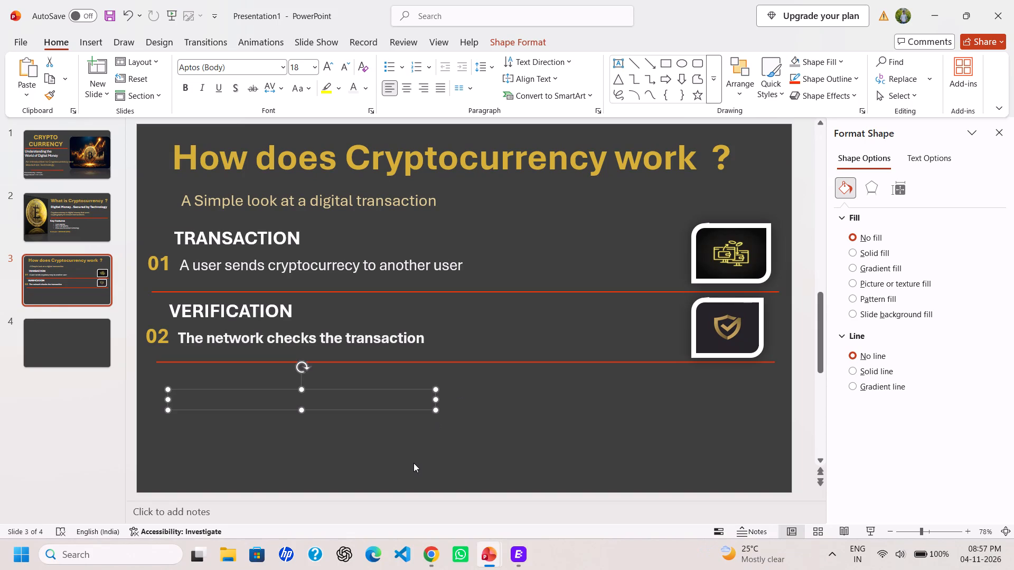
Remove the bold formatting from the line "The network checks the transaction" under VERIFICATION.
left_click(396, 338)
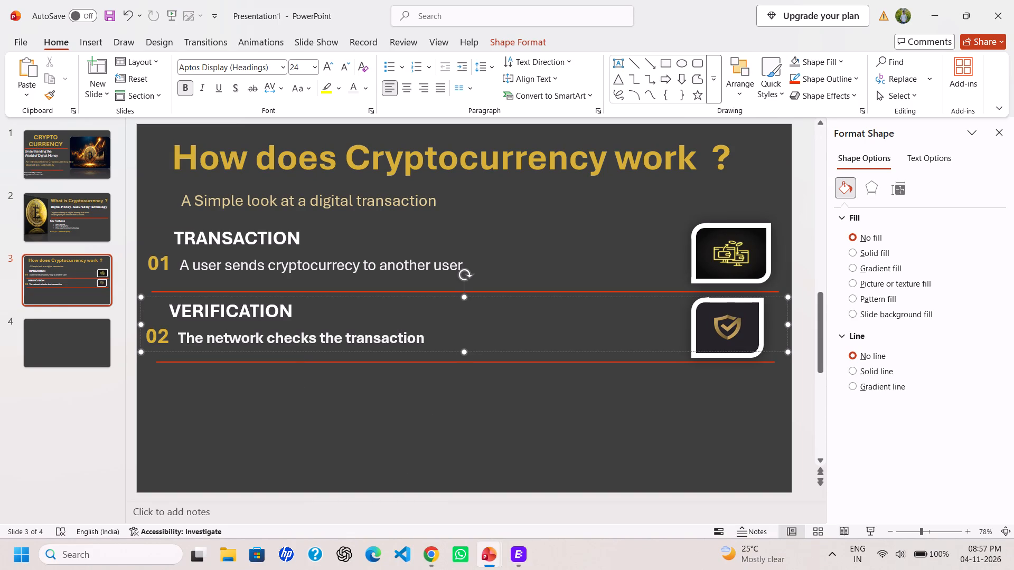
left_click_drag(423, 339, 187, 353)
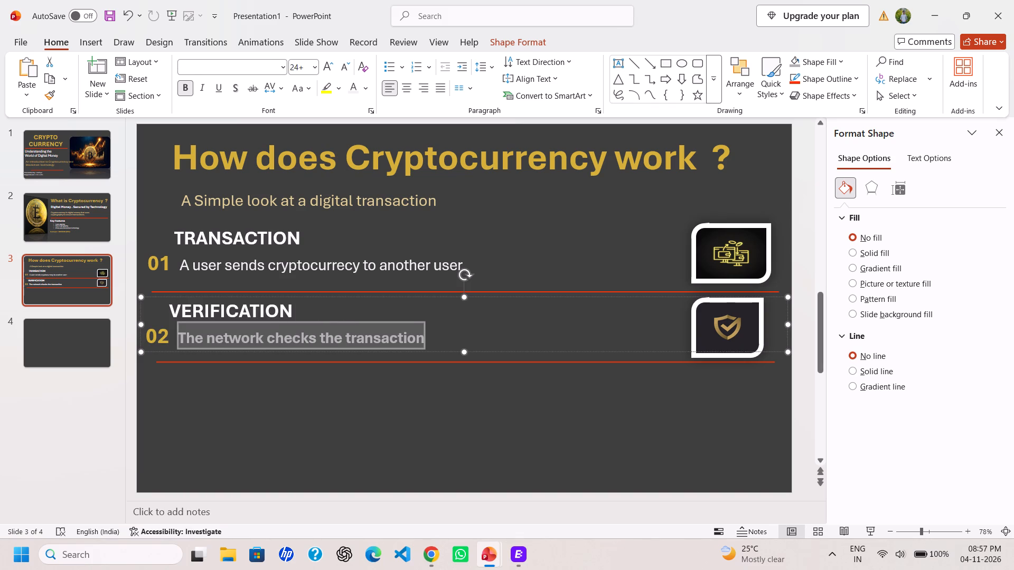
left_click_drag(187, 353, 186, 350)
left_click(185, 348)
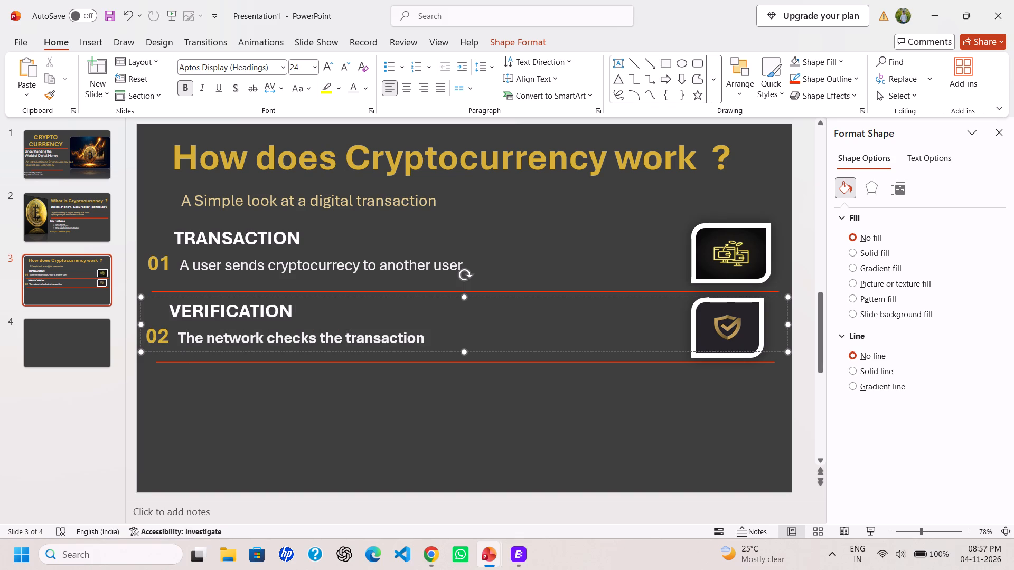
left_click_drag(179, 336, 406, 394)
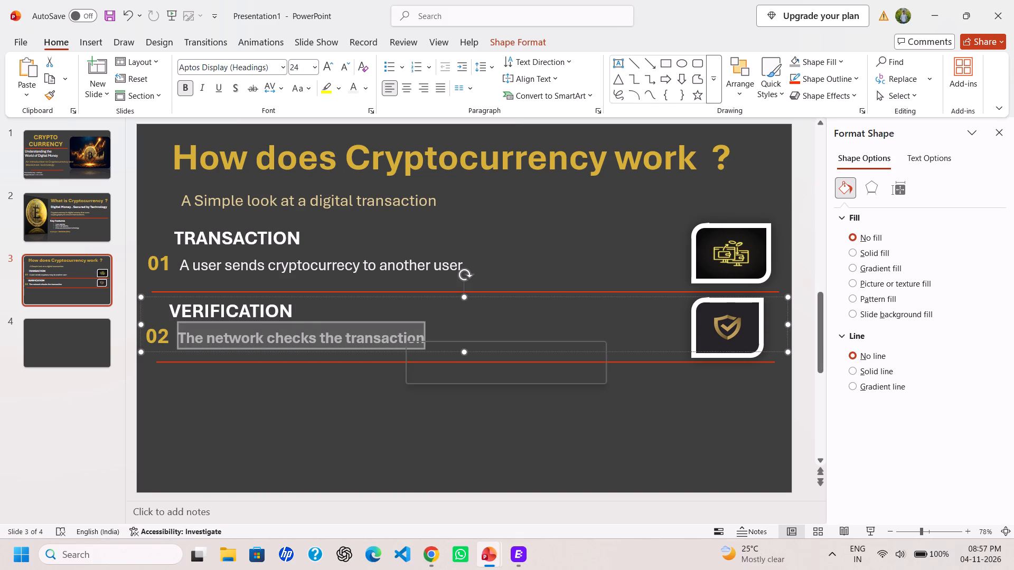
right_click(370, 339)
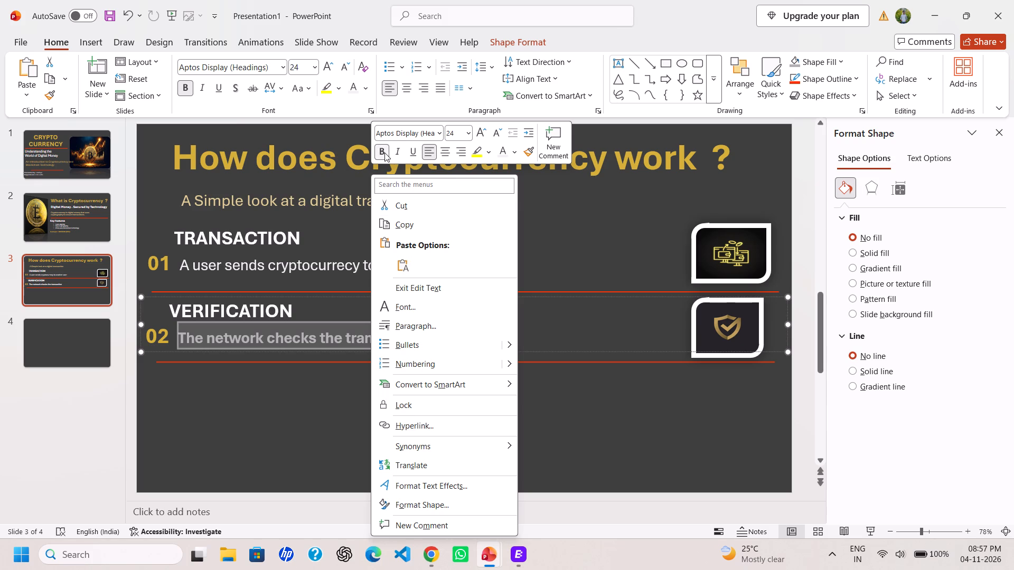
left_click(384, 153)
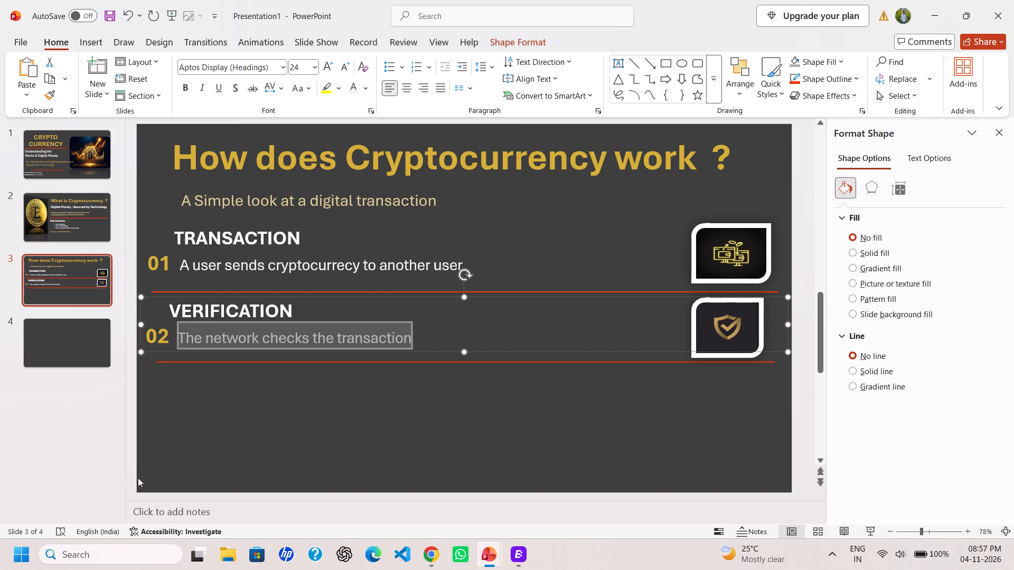
left_click(444, 442)
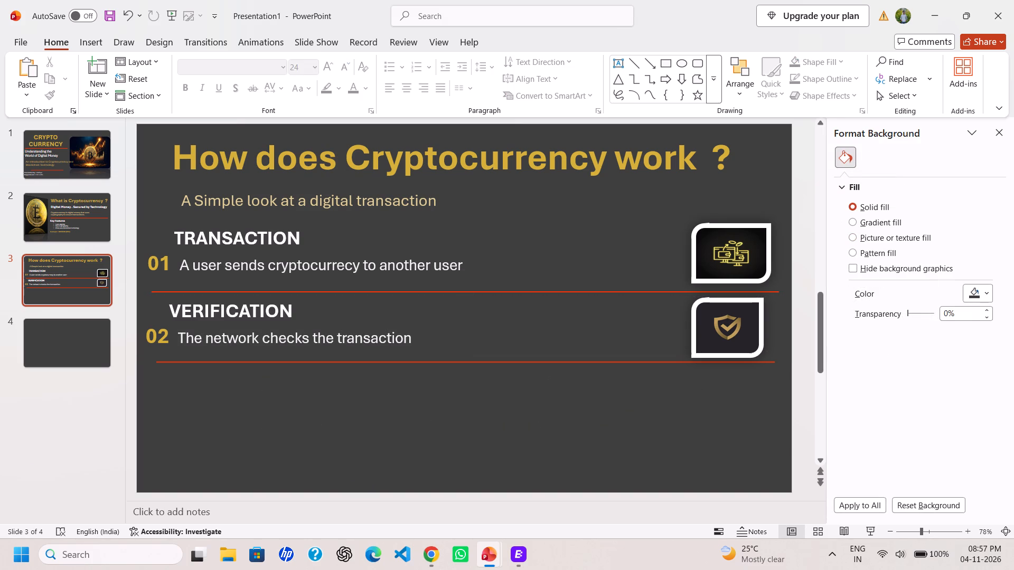
Move the red divider line beneath the VERIFICATION section slightly lower on the slide.
left_click(452, 362)
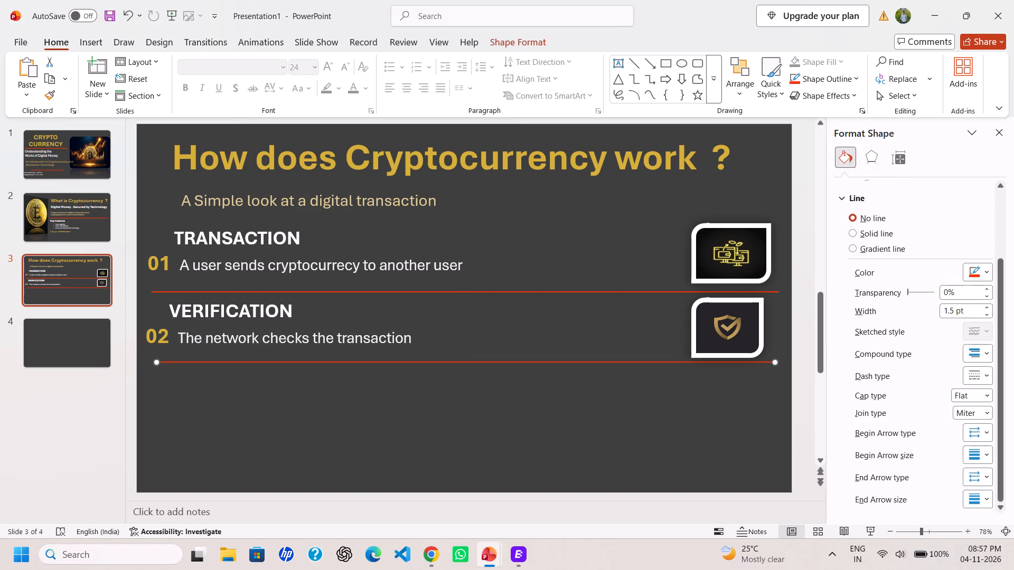
left_click(452, 362)
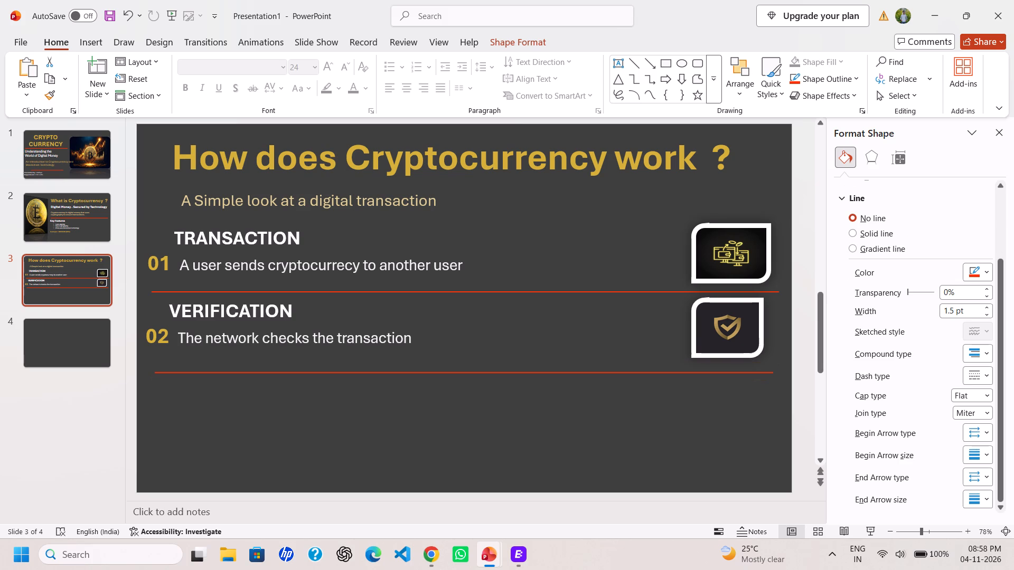
Move the VERIFICATION text block with number 02 down, centring it between the two red divider lines.
left_click(335, 340)
left_click_drag(335, 340, 335, 341)
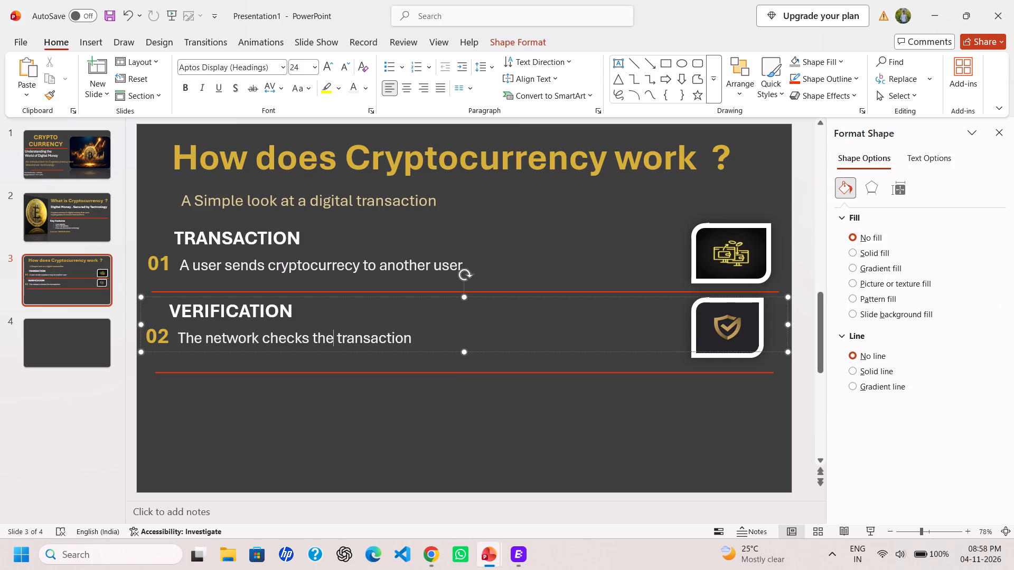
left_click_drag(335, 341, 332, 356)
left_click_drag(331, 349, 330, 356)
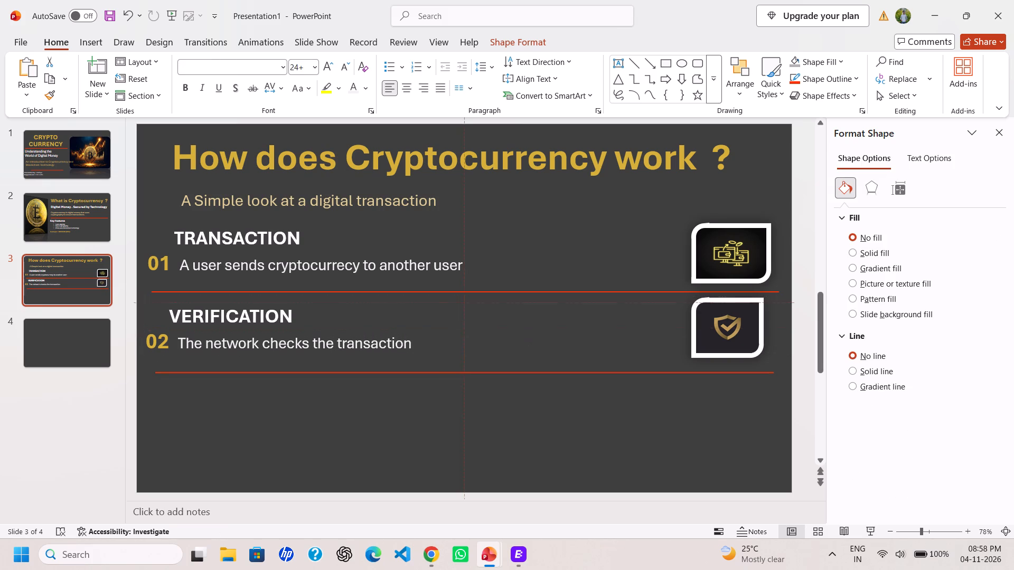
left_click_drag(330, 356, 332, 364)
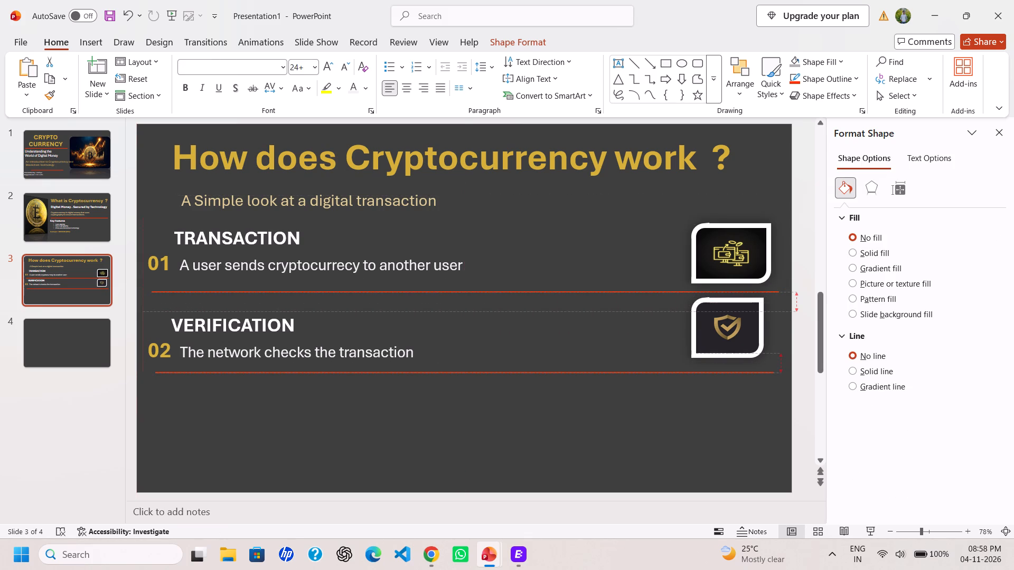
left_click_drag(332, 364, 336, 357)
Shift the shield picture slightly down and widen it to match the width of the transaction picture above.
left_click(697, 331)
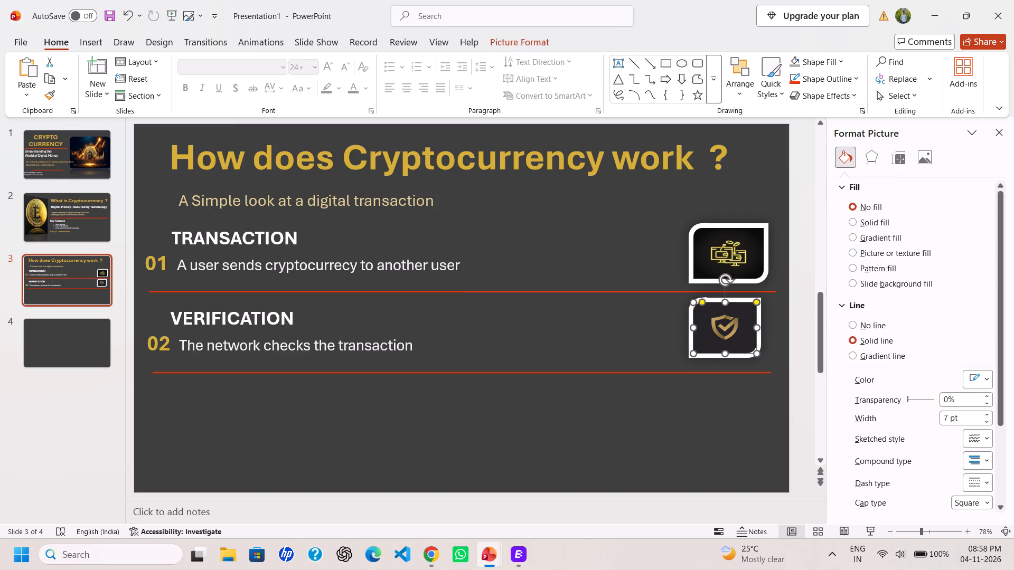
left_click(720, 326)
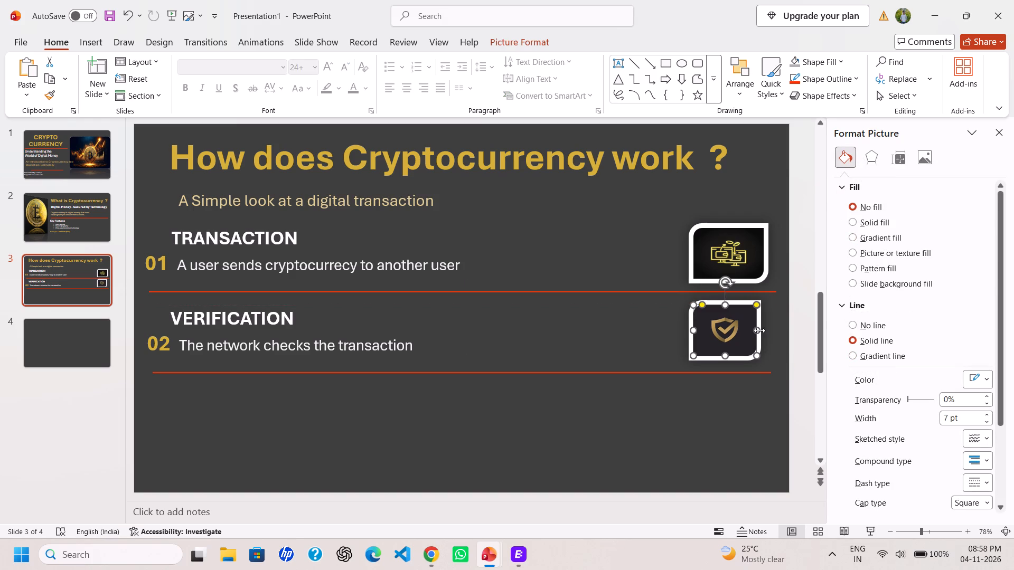
left_click_drag(759, 330, 762, 330)
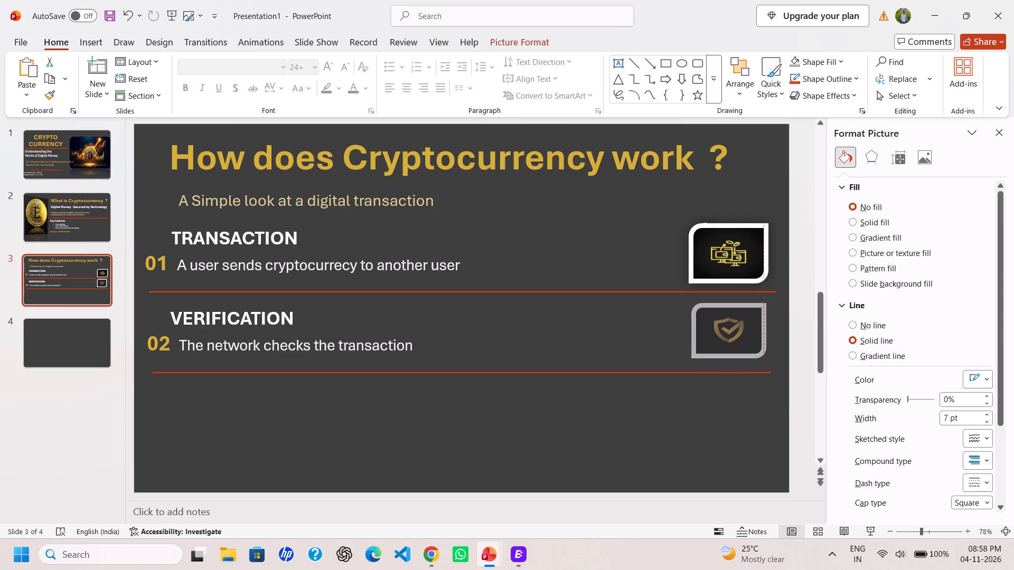
left_click_drag(762, 330, 764, 325)
left_click(591, 336)
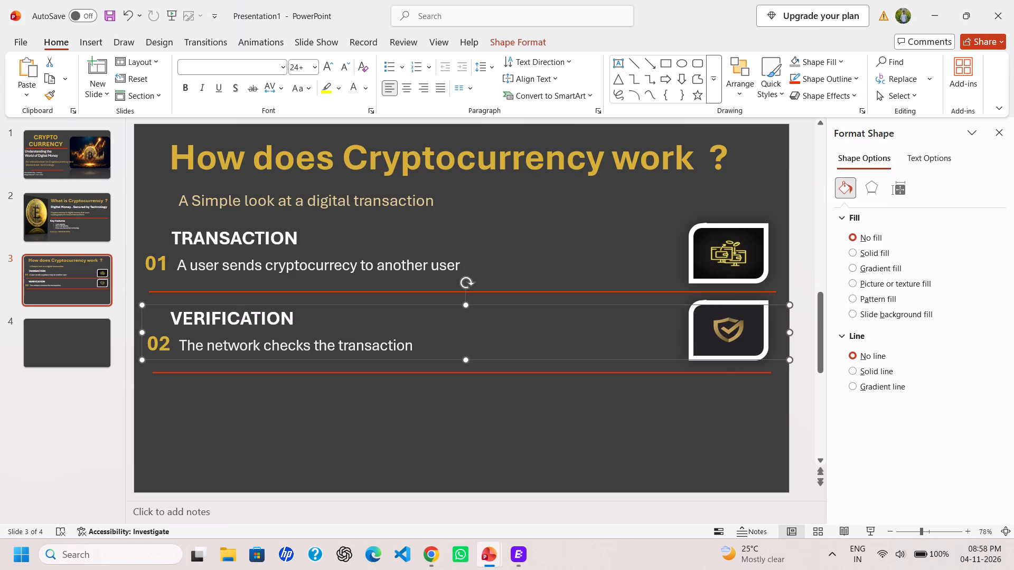
left_click(455, 435)
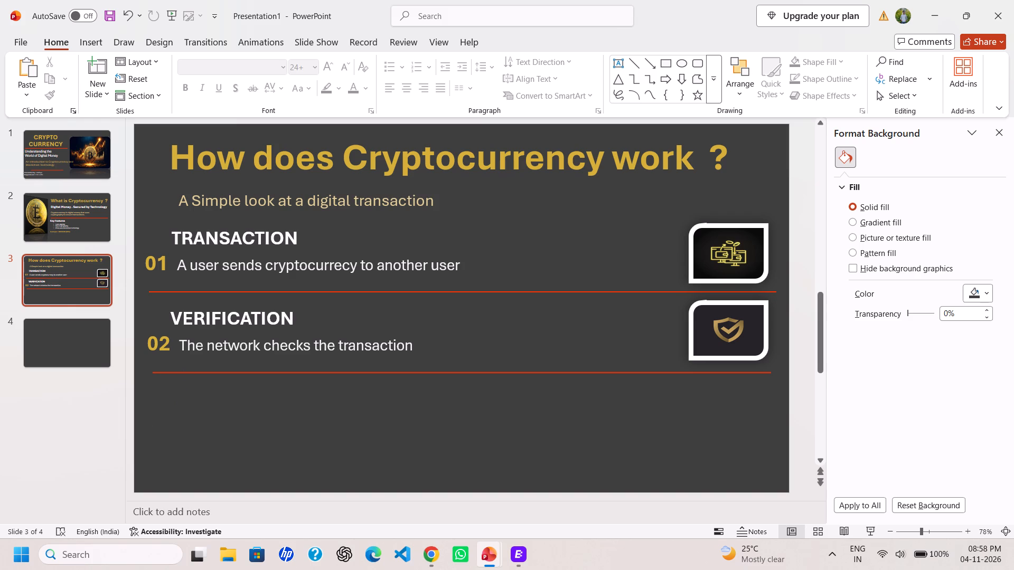
left_click(208, 406)
left_click(173, 406)
Extend the right end of the lower red divider line to align with the end of the upper one.
left_click(726, 377)
left_click_drag(770, 373, 775, 375)
left_click(733, 373)
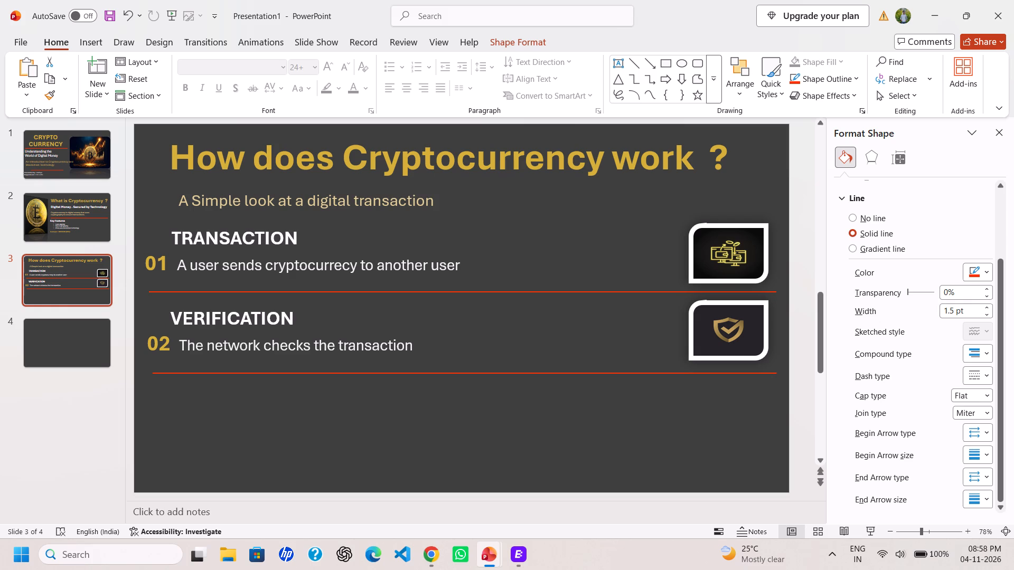
left_click(645, 415)
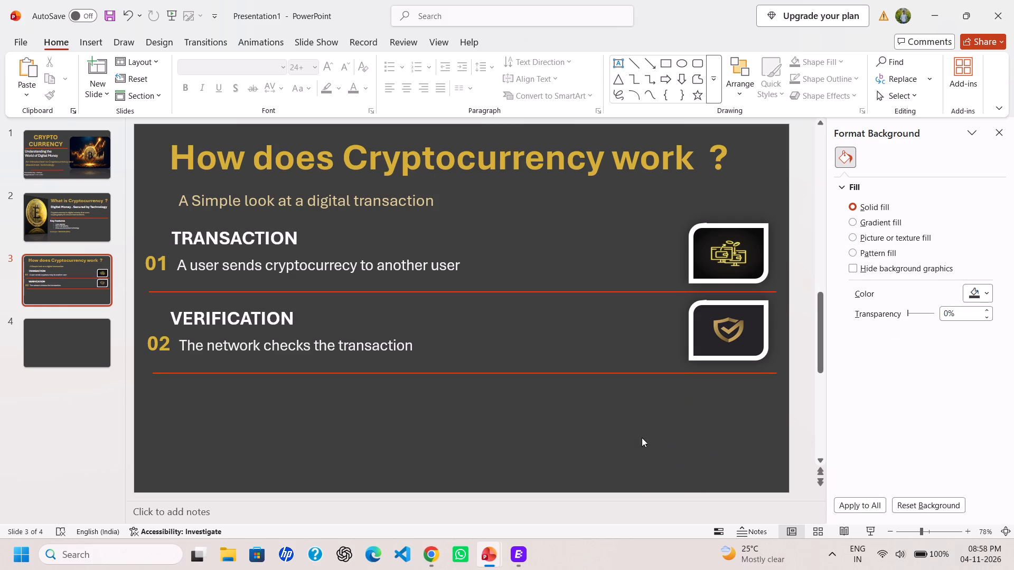
Draw an empty text box below the lower red divider line and align its left edge with the VERIFICATION heading.
left_click(203, 406)
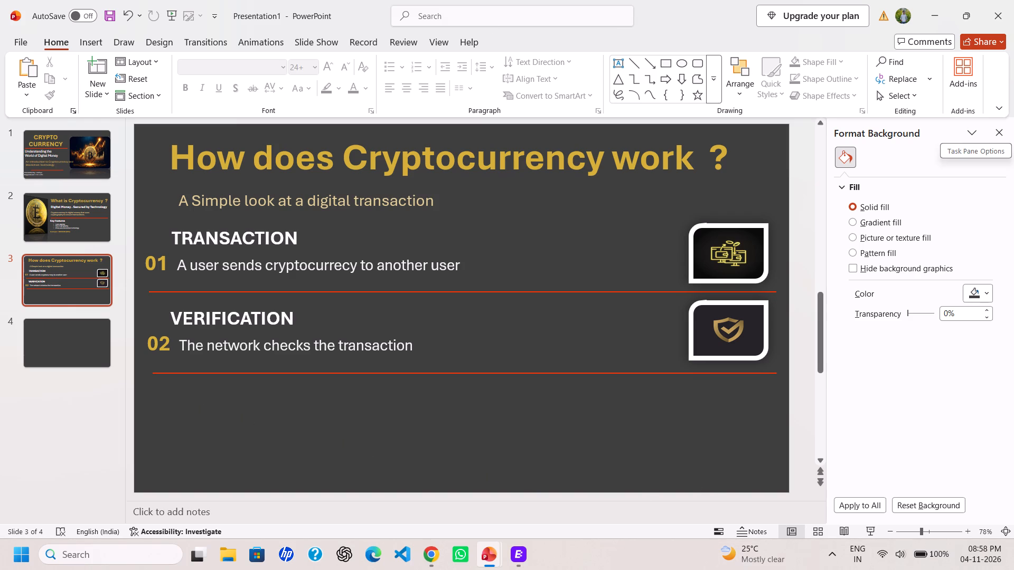
left_click_drag(188, 402, 492, 422)
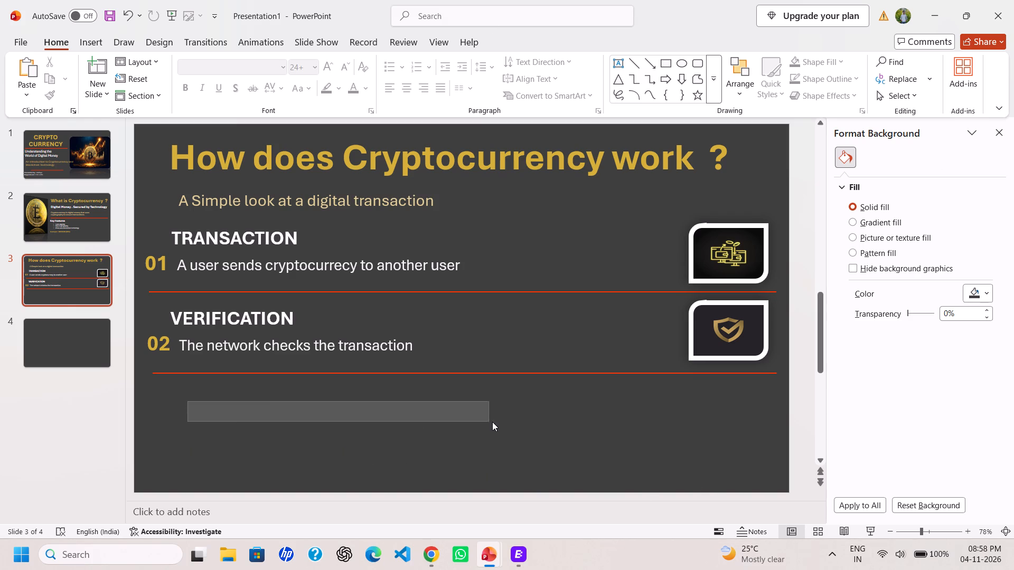
left_click_drag(492, 422, 186, 397)
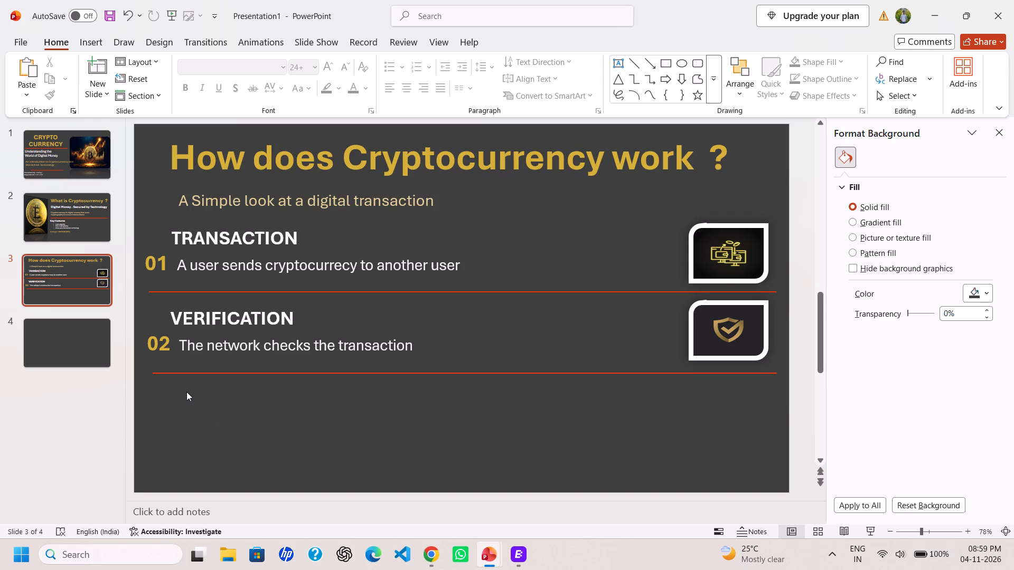
double_click(186, 391)
left_click_drag(194, 401, 415, 428)
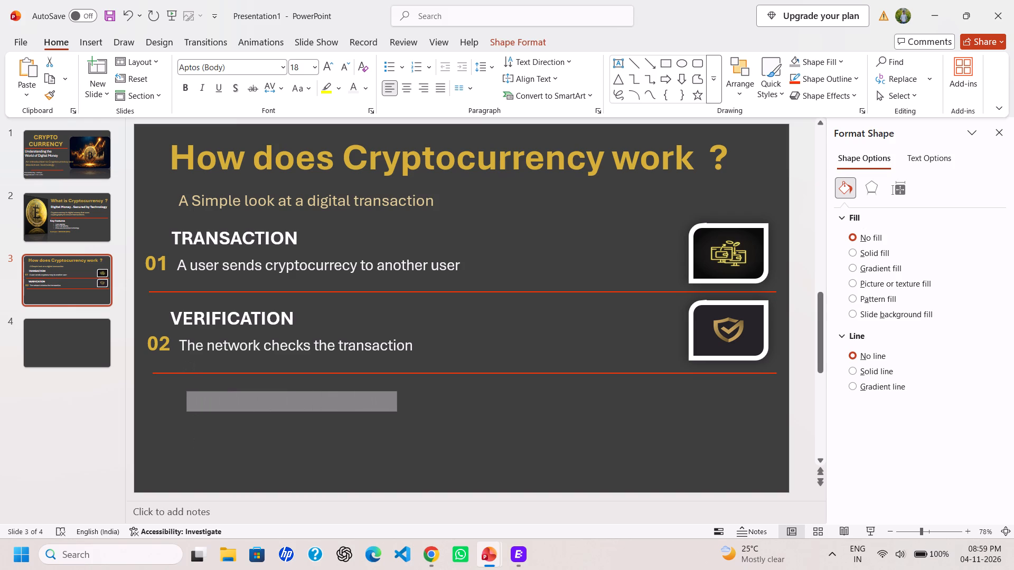
left_click_drag(415, 428, 417, 429)
double_click(216, 401)
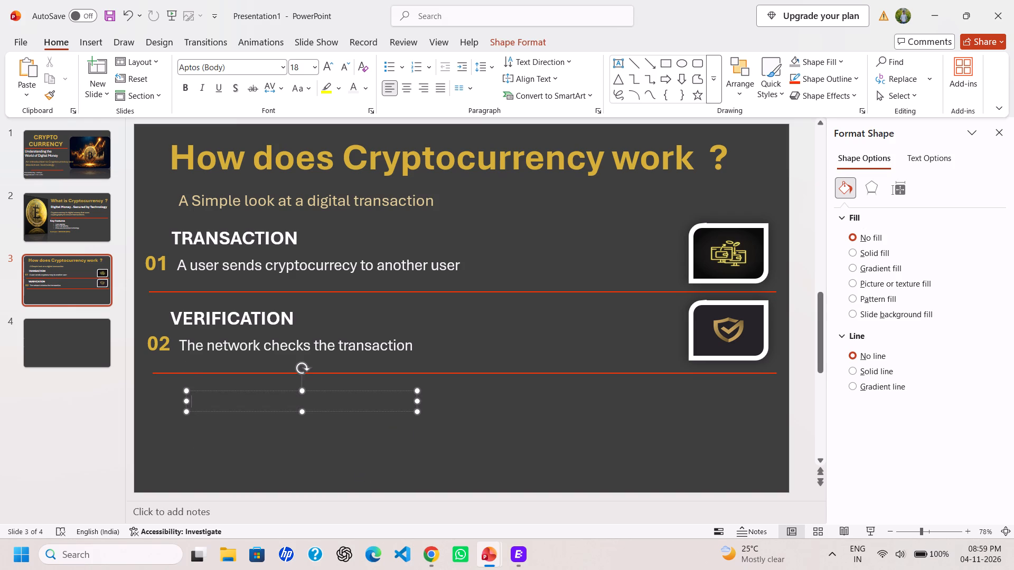
left_click_drag(246, 400, 229, 397)
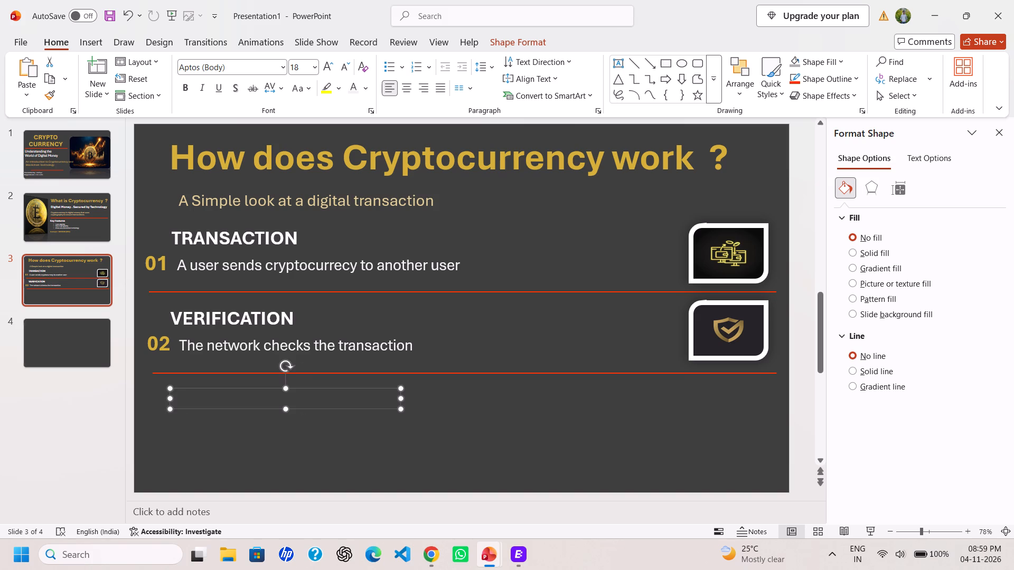
left_click(215, 401)
left_click(226, 397)
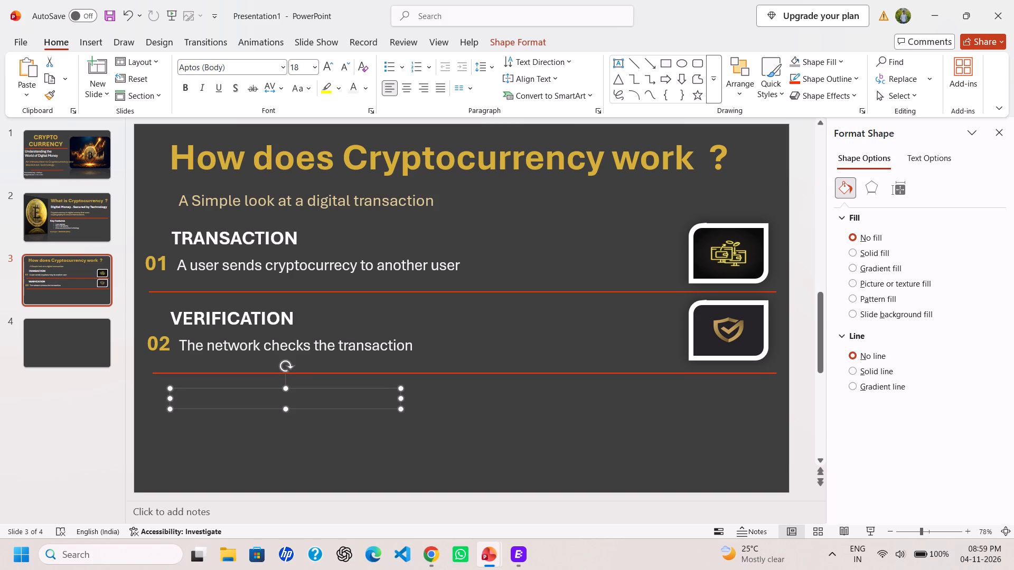
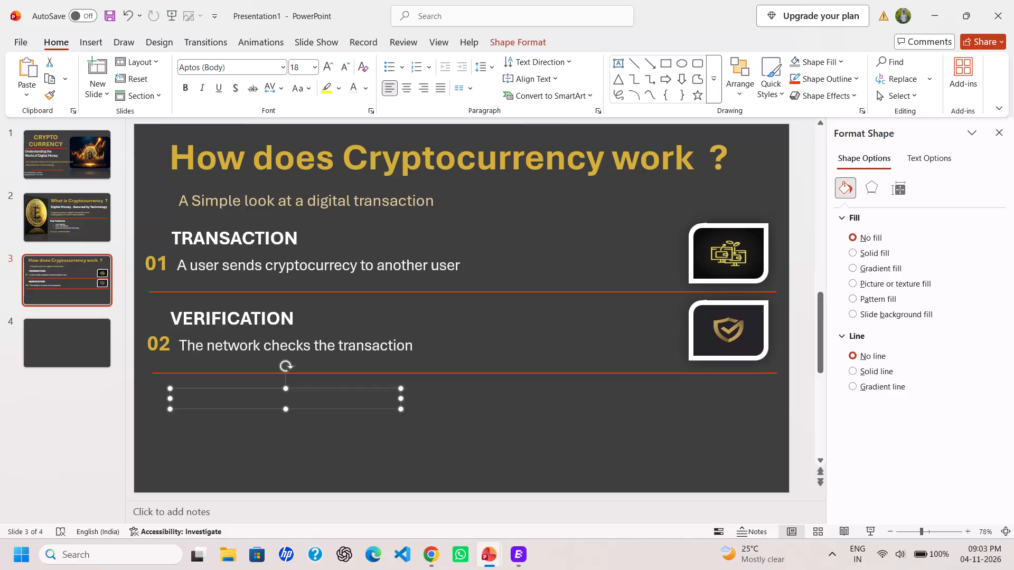
Enter the heading BLOCKCHAIN in the empty text box below the lower red divider line.
left_click(213, 398)
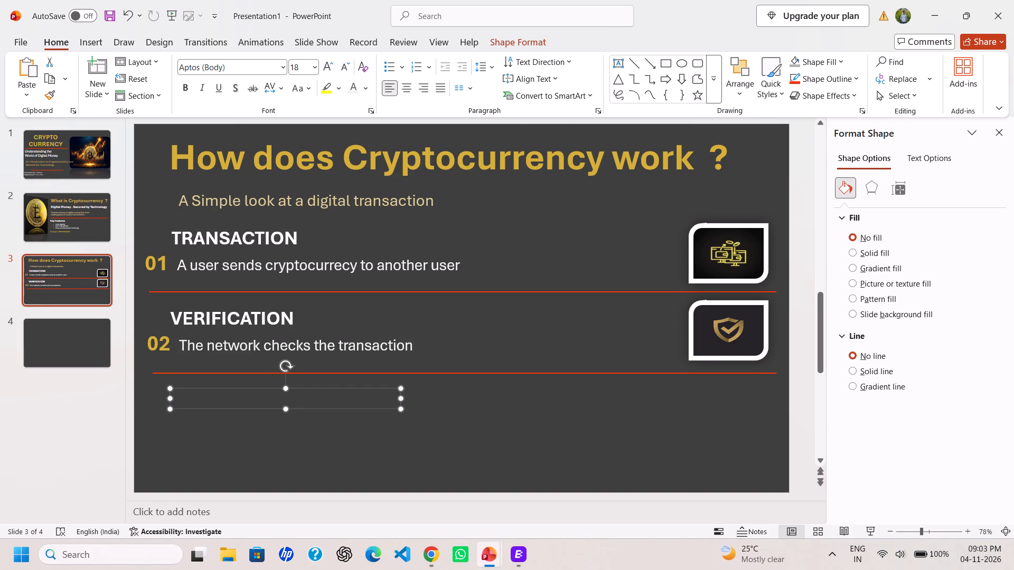
key("b")
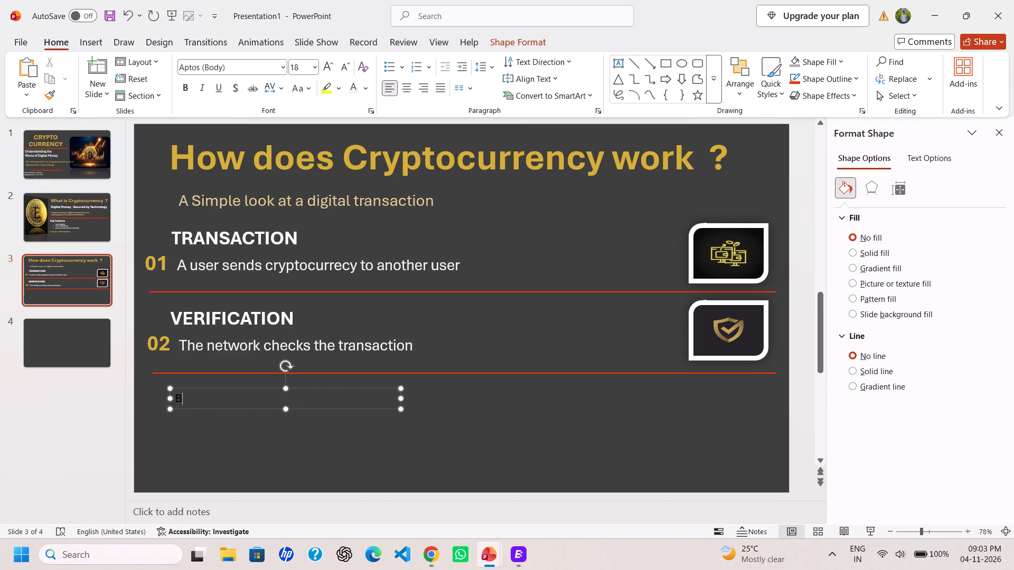
type("LOC")
key("k")
type("CHAIN")
Format the BLOCKCHAIN heading at size 28, bold and white to match the VERIFICATION heading.
left_click_drag(247, 398, 239, 400)
left_click_drag(239, 400, 193, 403)
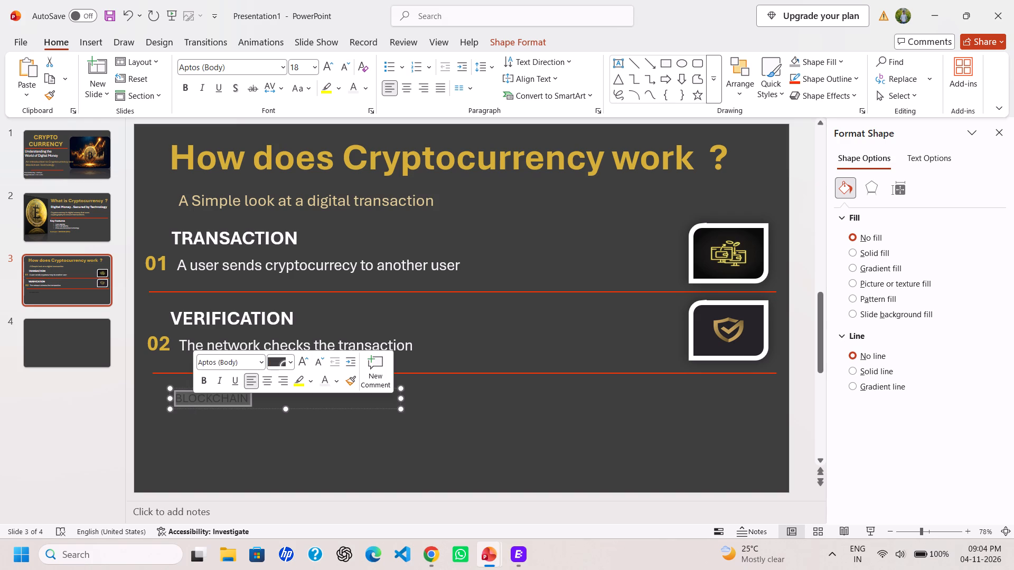
double_click(277, 312)
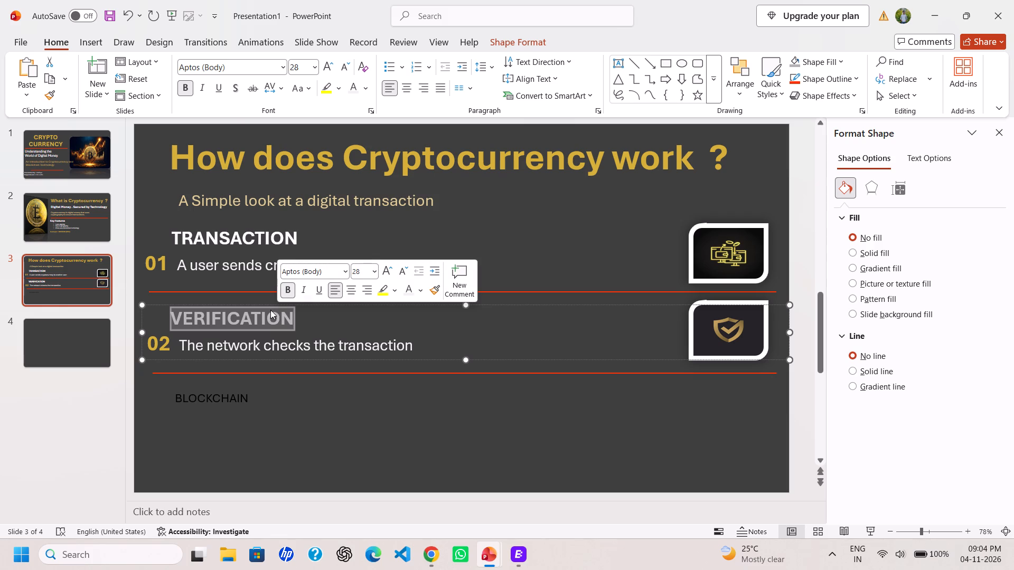
left_click(240, 400)
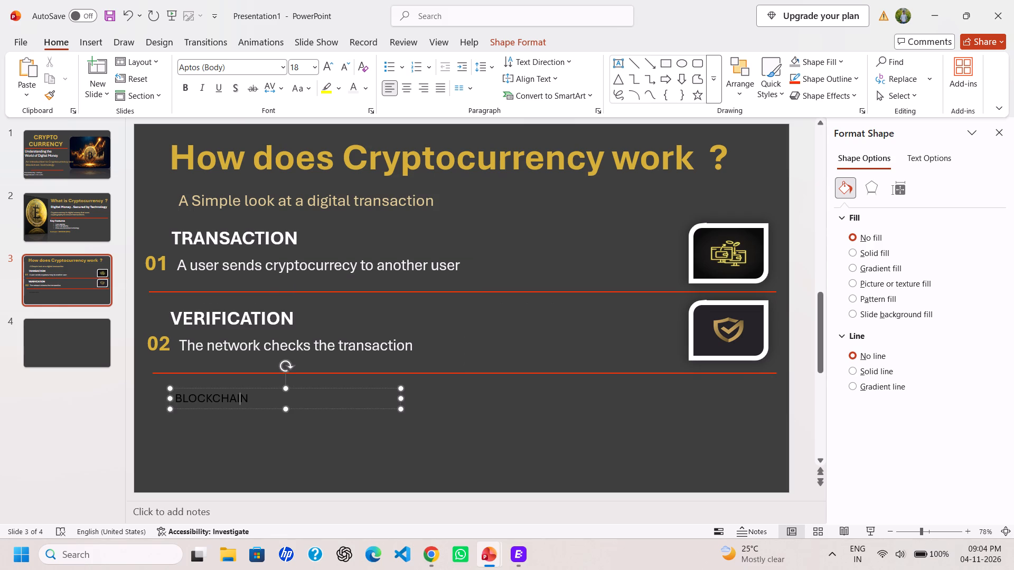
double_click(279, 321)
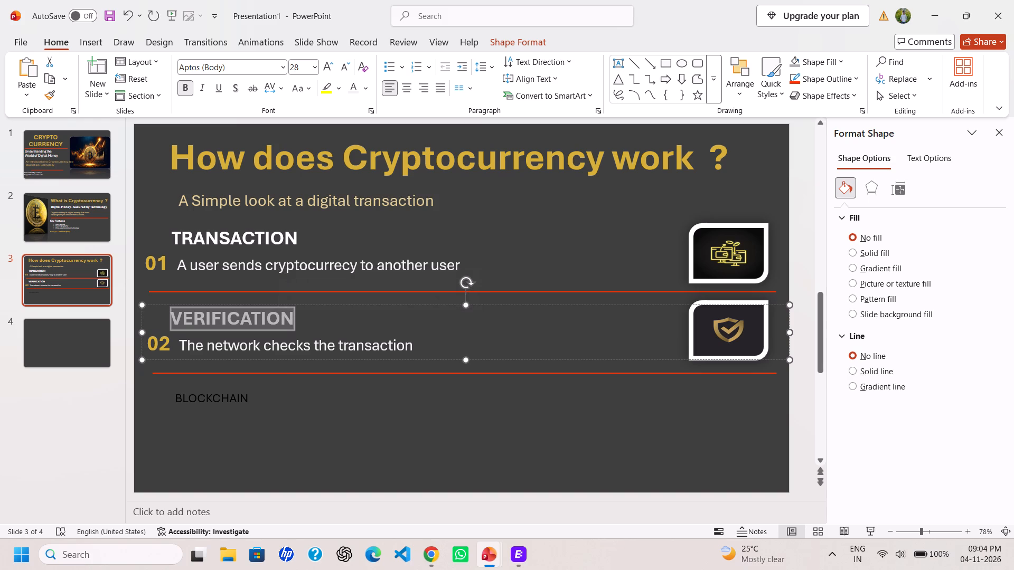
left_click(232, 398)
left_click(232, 398)
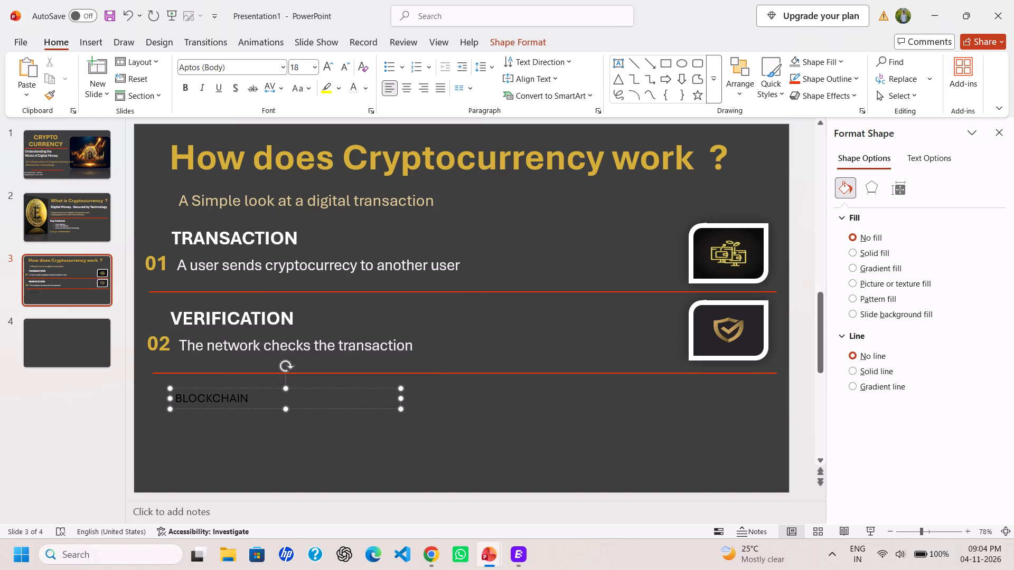
key("ctrl+a")
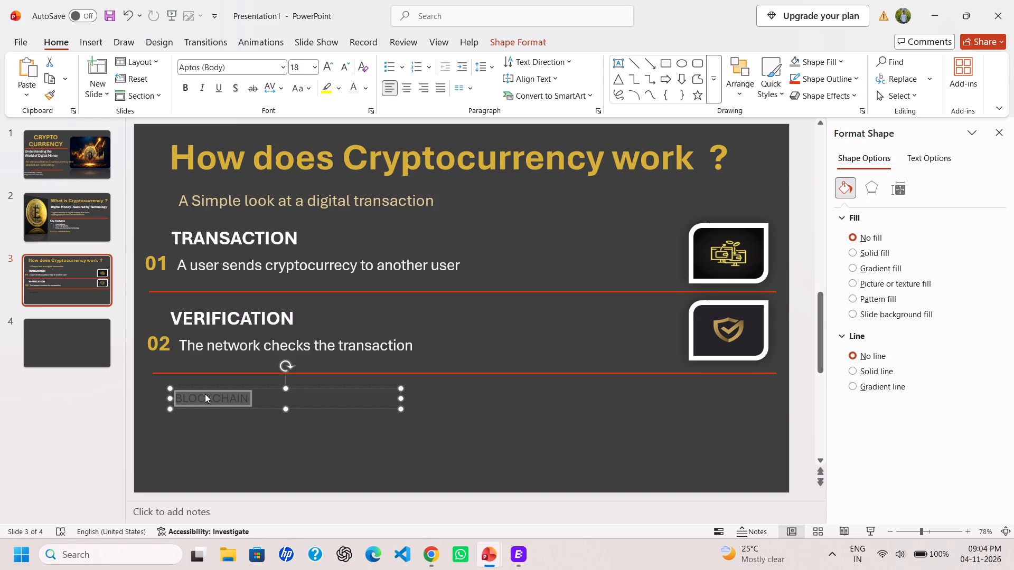
right_click(206, 394)
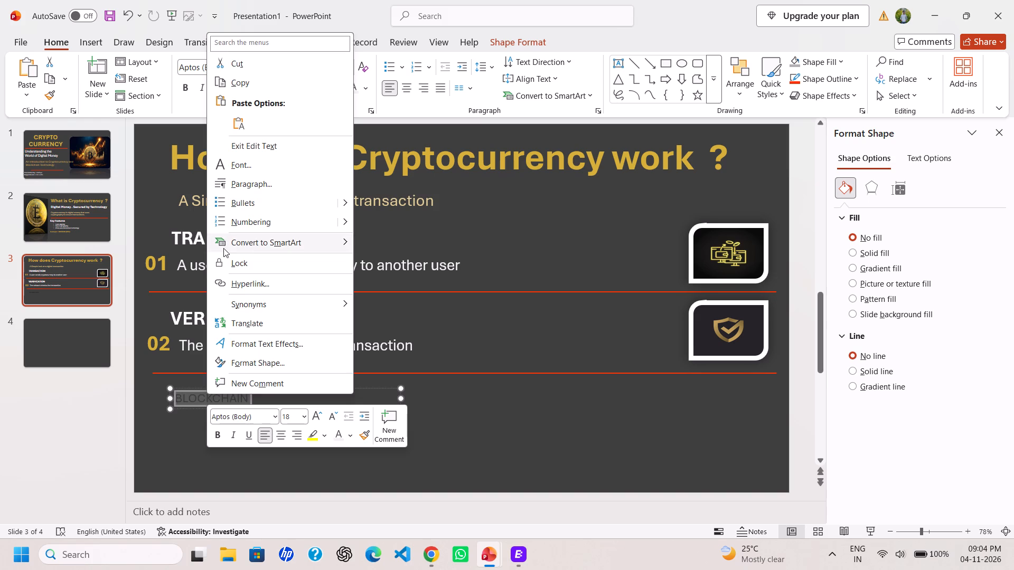
left_click(301, 414)
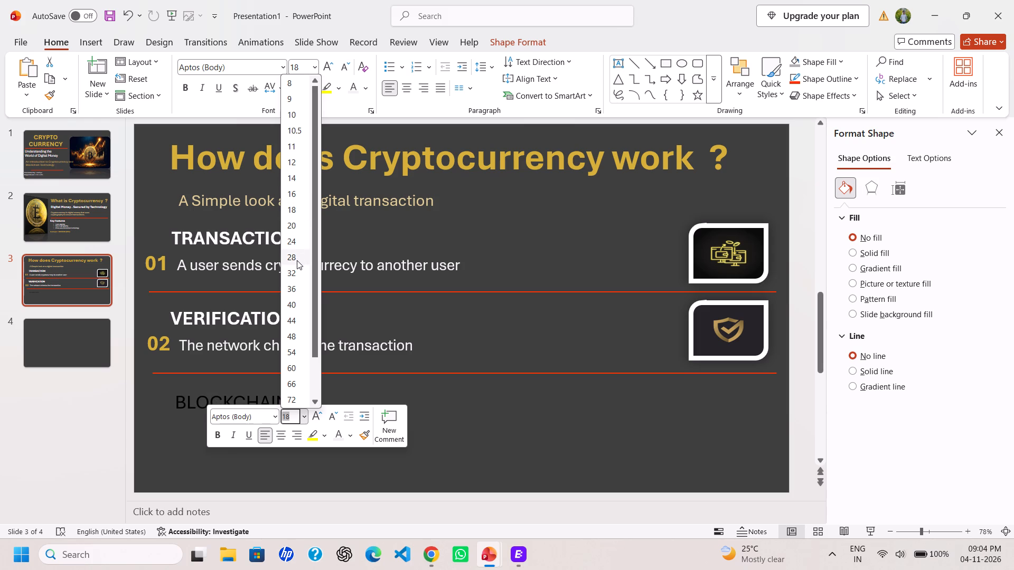
left_click(297, 260)
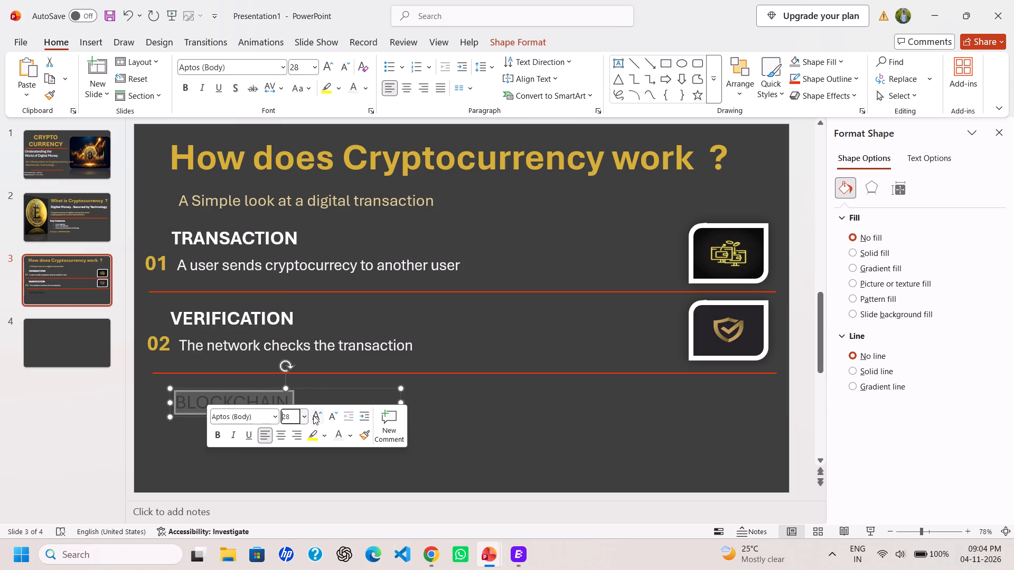
left_click(216, 433)
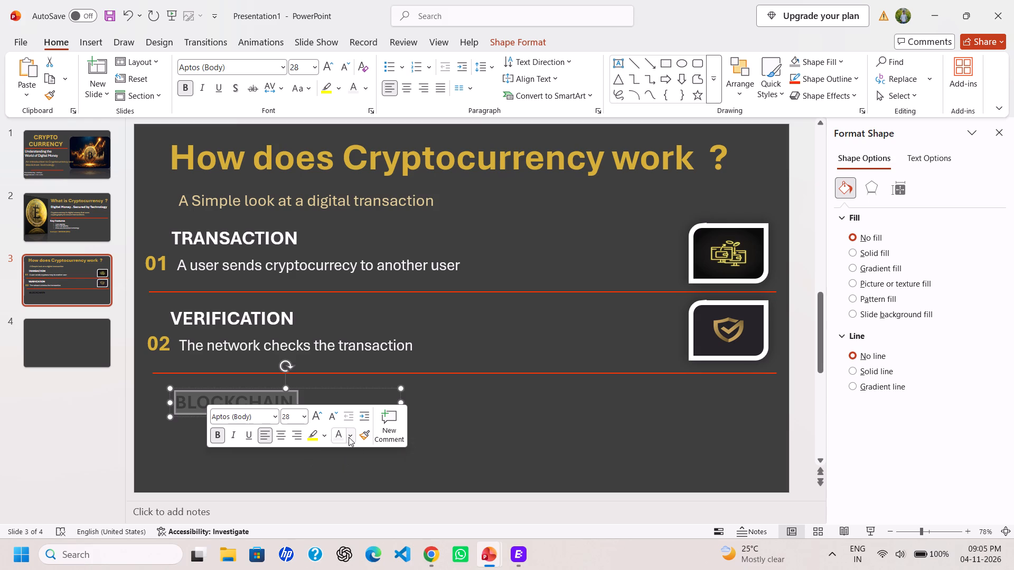
left_click(345, 435)
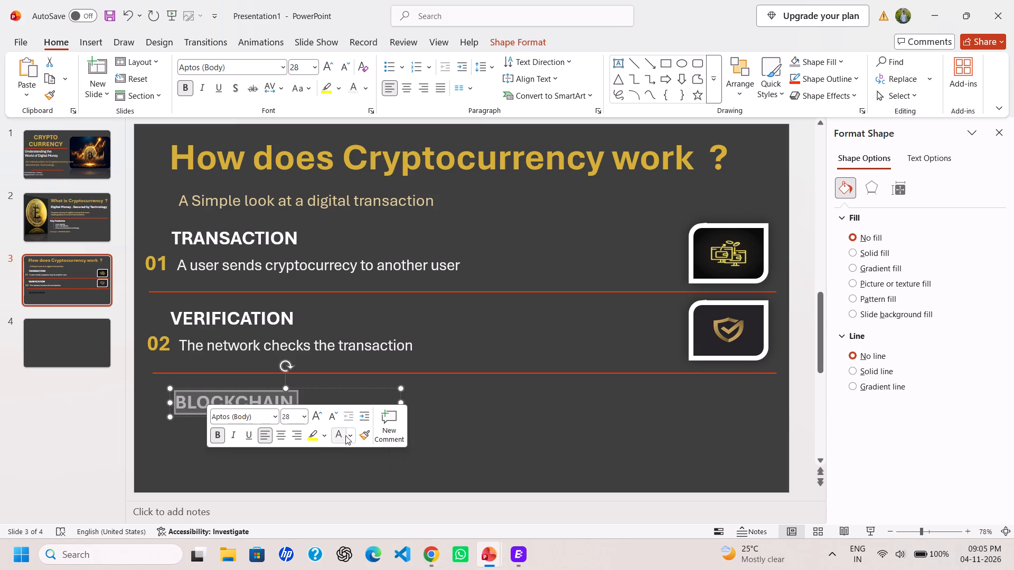
left_click(161, 454)
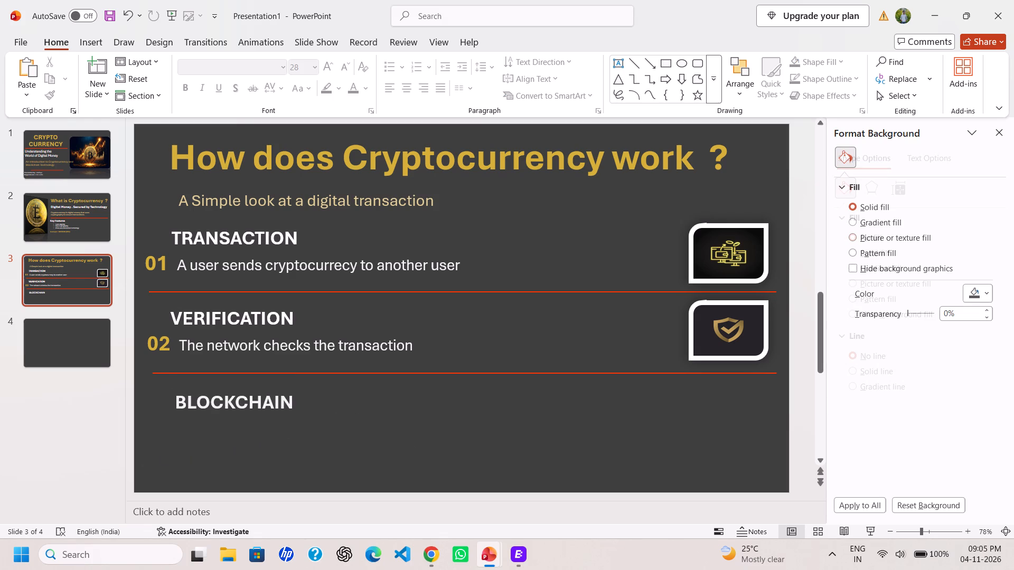
left_click(219, 325)
double_click(219, 325)
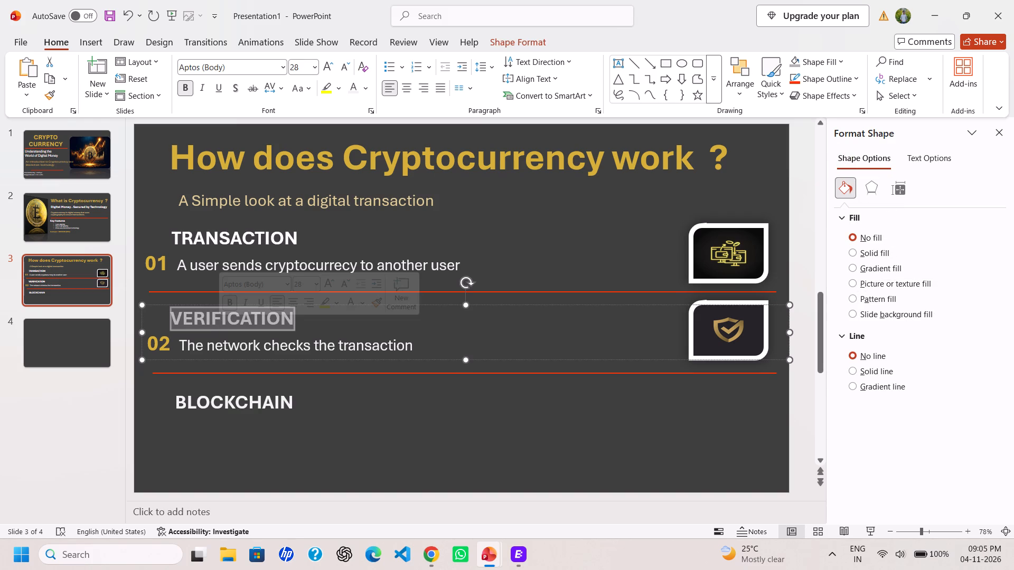
left_click(239, 413)
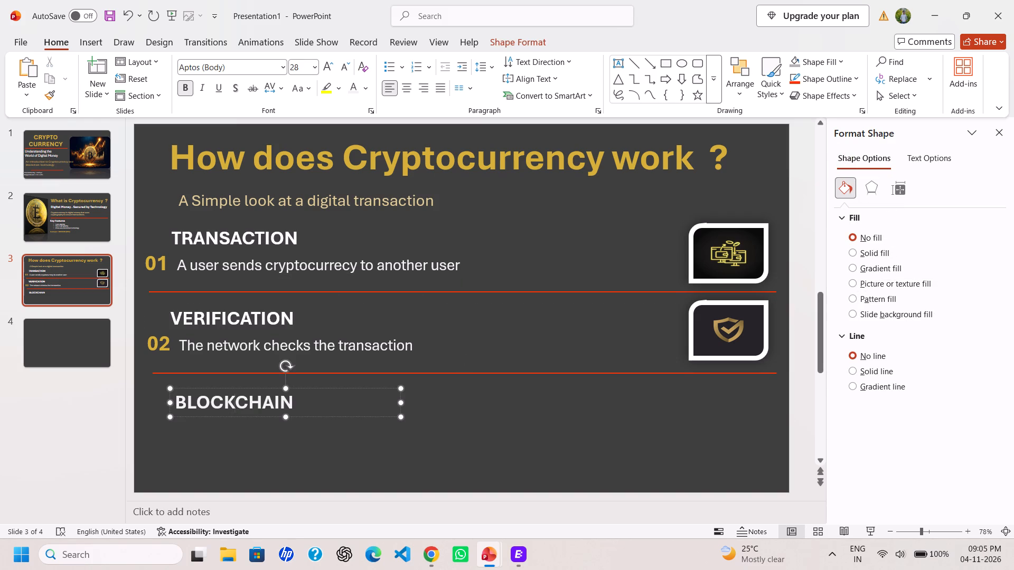
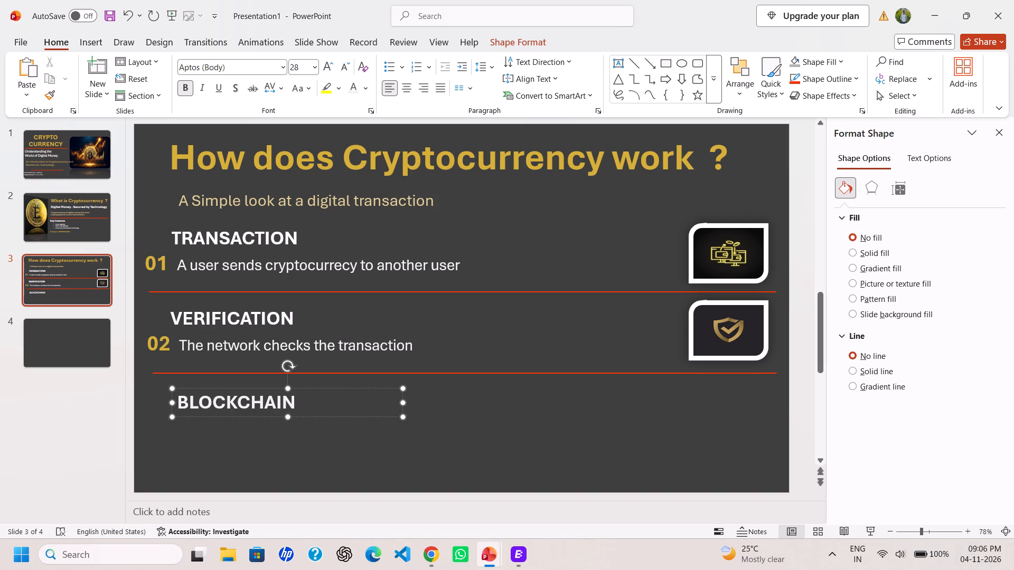
Add an empty line below BLOCKCHAIN, shift the text box toward the slide's left edge and indent the heading with spaces to align with VERIFICATION.
key("Return")
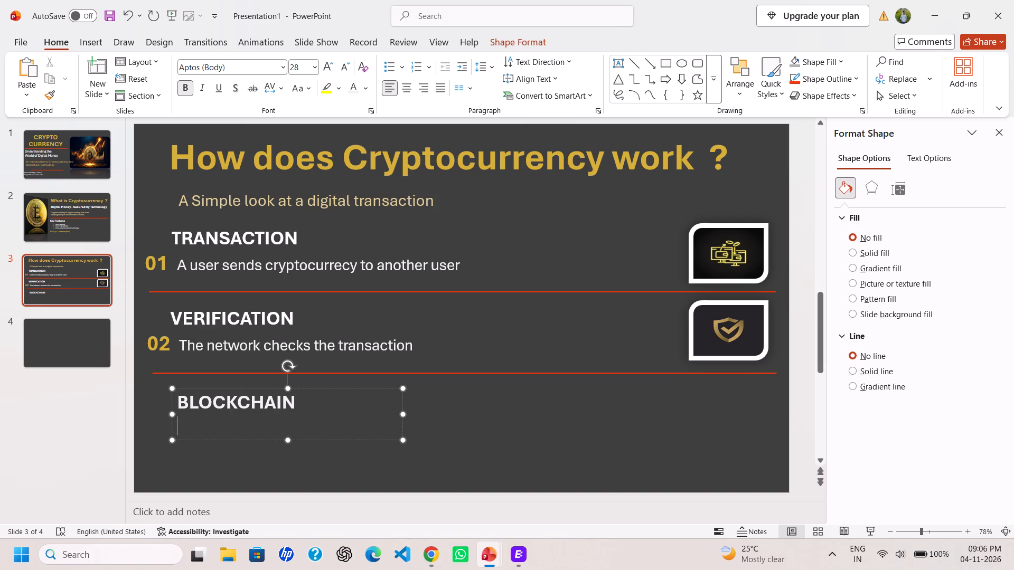
left_click_drag(238, 441, 215, 444)
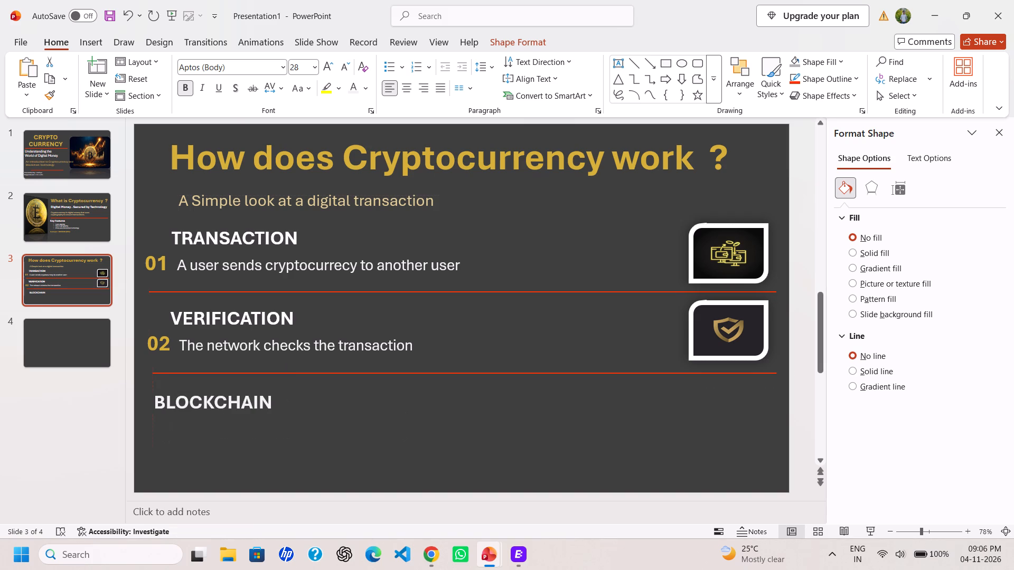
left_click_drag(215, 444, 210, 444)
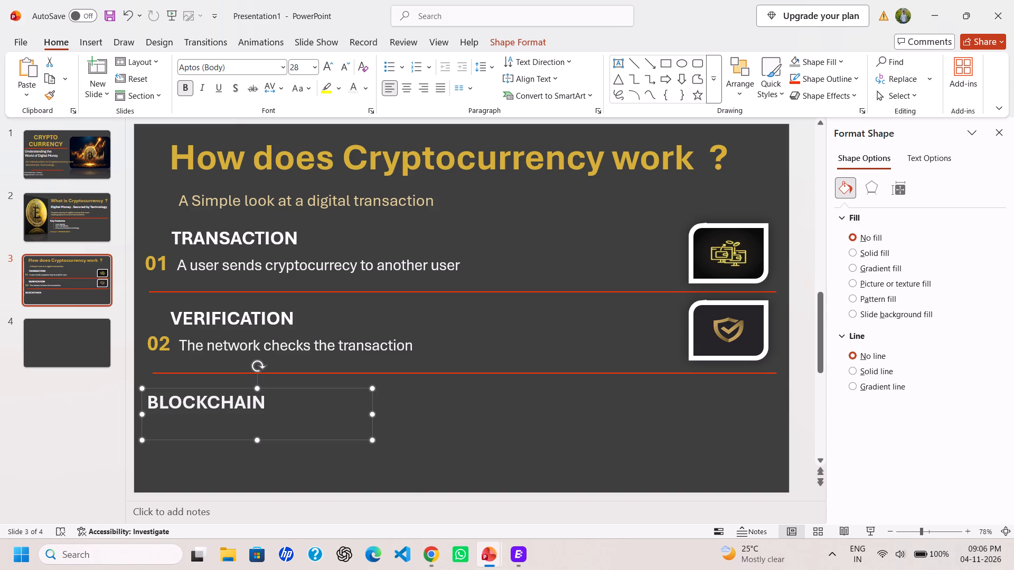
left_click(152, 403)
key("space")
key("space")
key("space")
key("space")
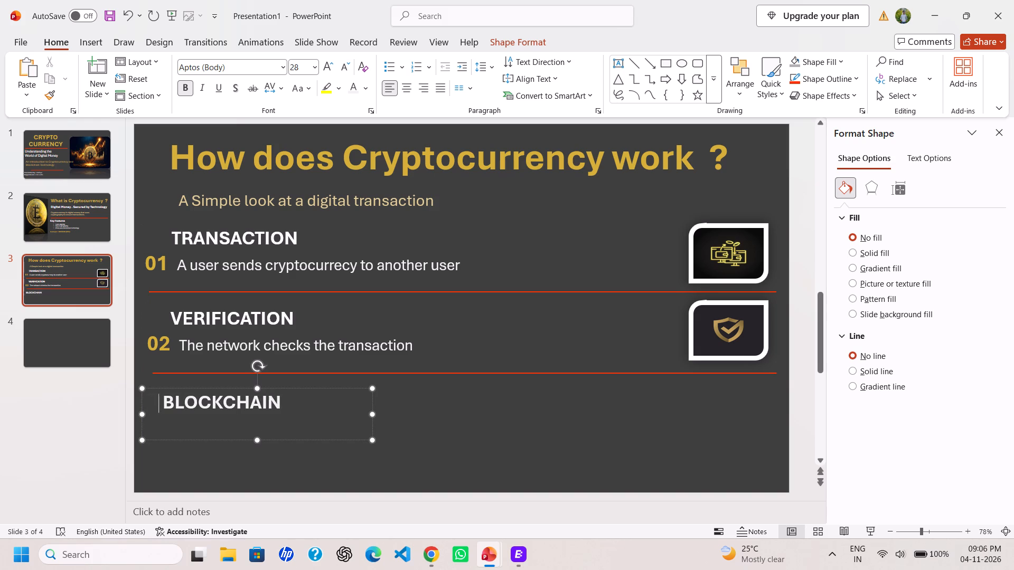
key("space")
key("space")
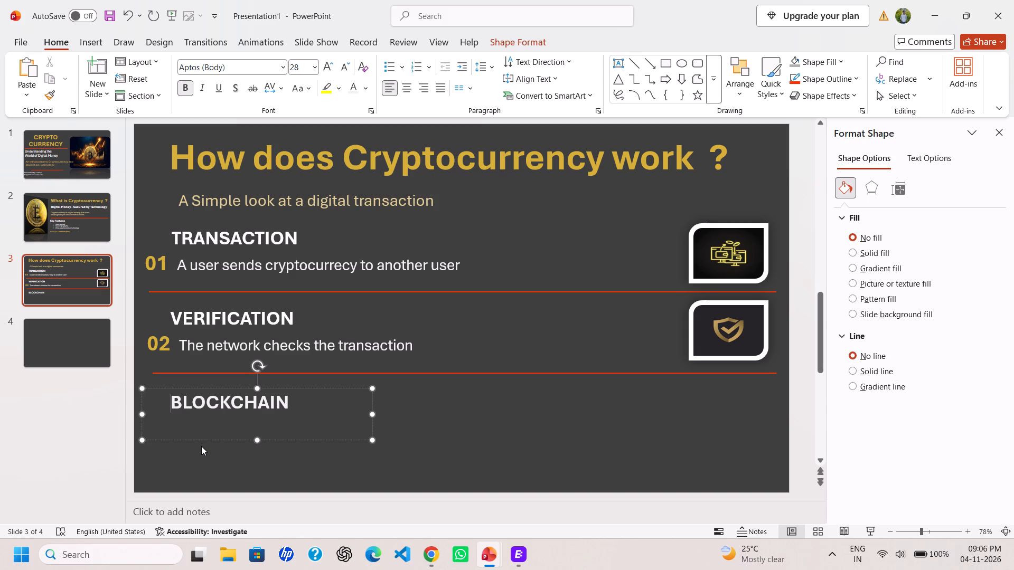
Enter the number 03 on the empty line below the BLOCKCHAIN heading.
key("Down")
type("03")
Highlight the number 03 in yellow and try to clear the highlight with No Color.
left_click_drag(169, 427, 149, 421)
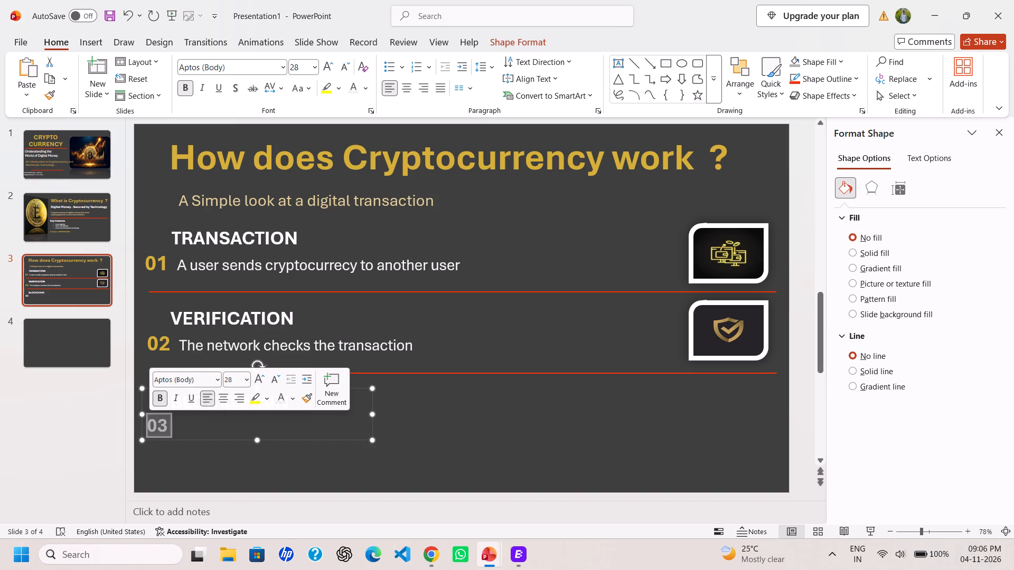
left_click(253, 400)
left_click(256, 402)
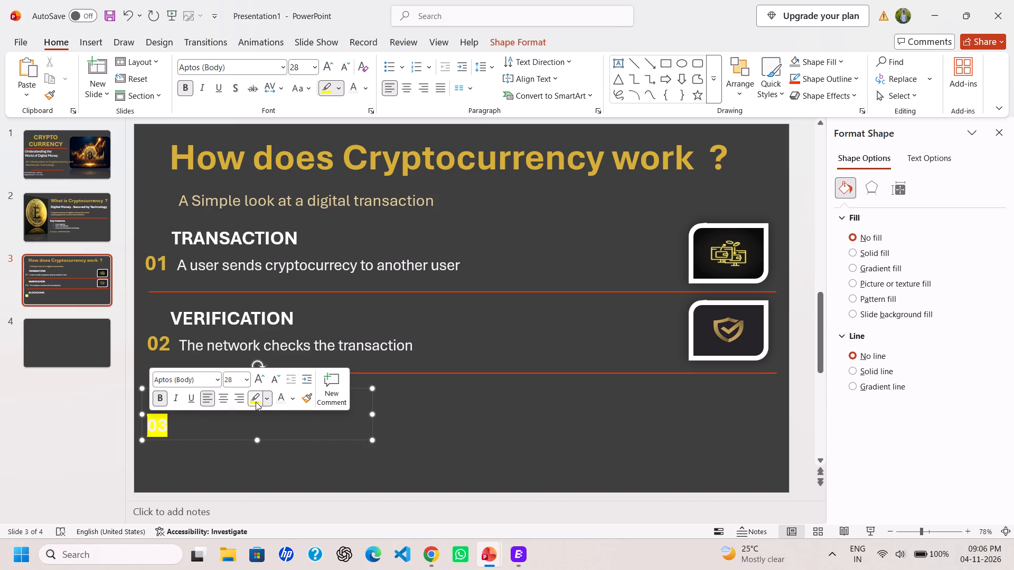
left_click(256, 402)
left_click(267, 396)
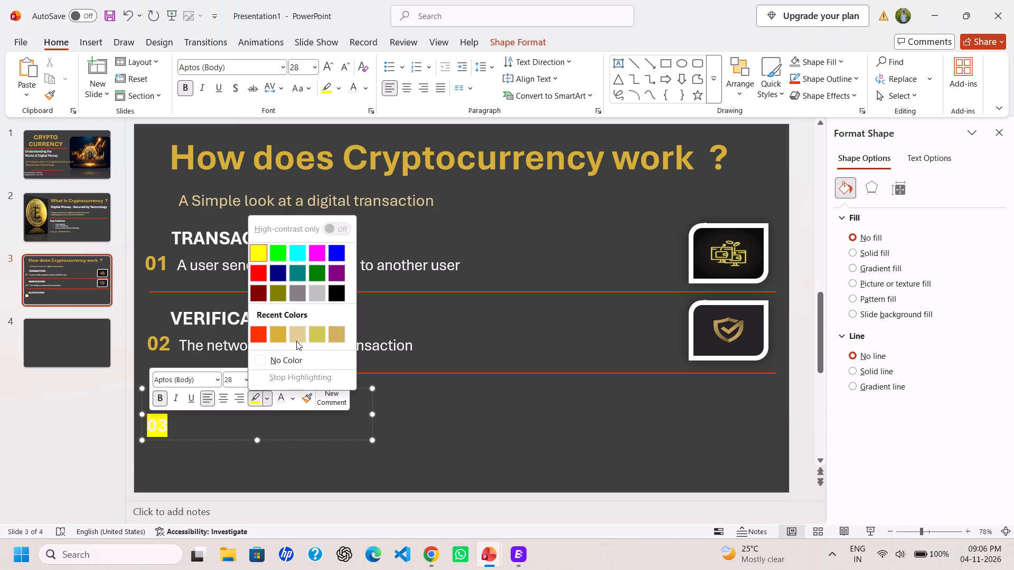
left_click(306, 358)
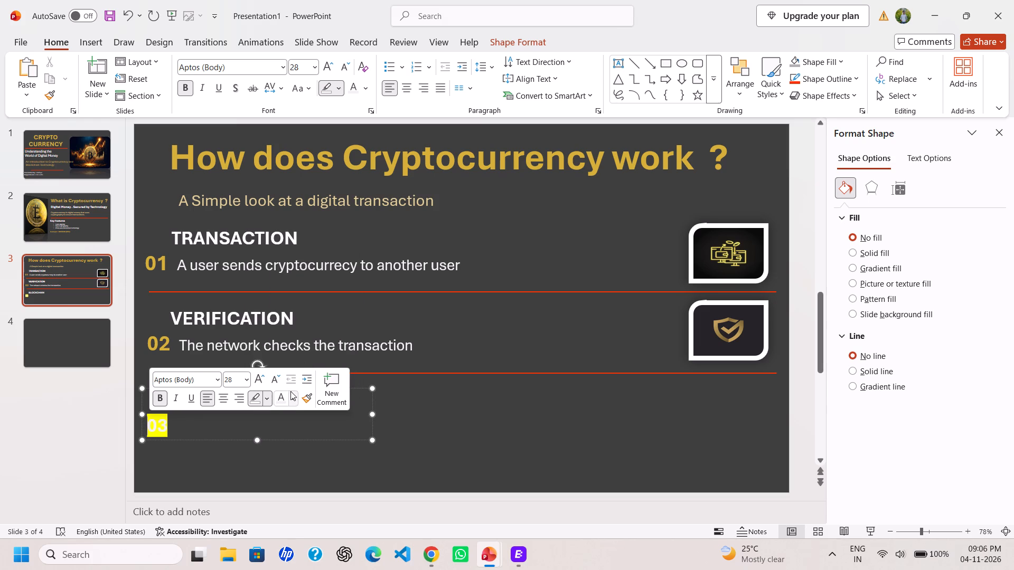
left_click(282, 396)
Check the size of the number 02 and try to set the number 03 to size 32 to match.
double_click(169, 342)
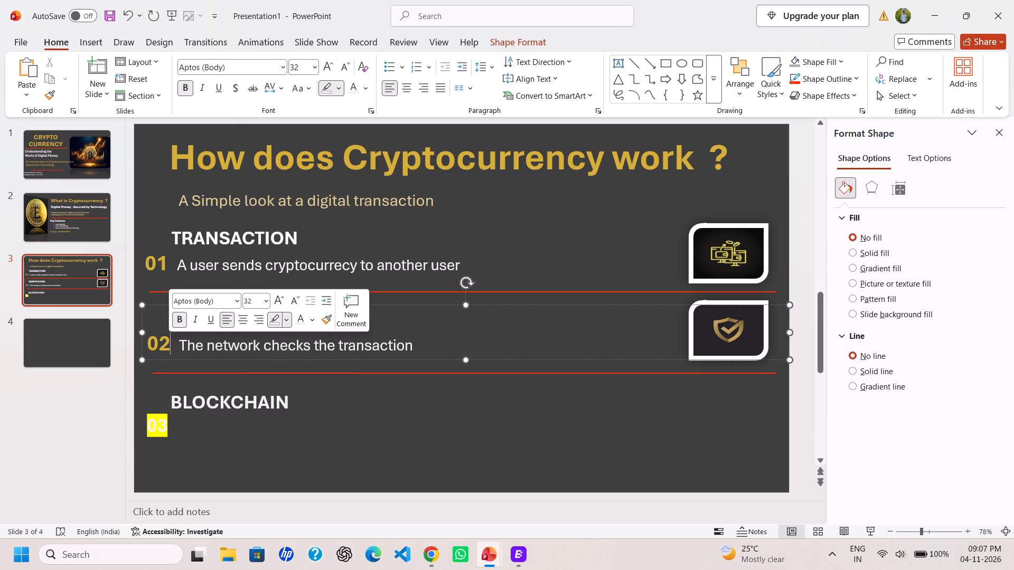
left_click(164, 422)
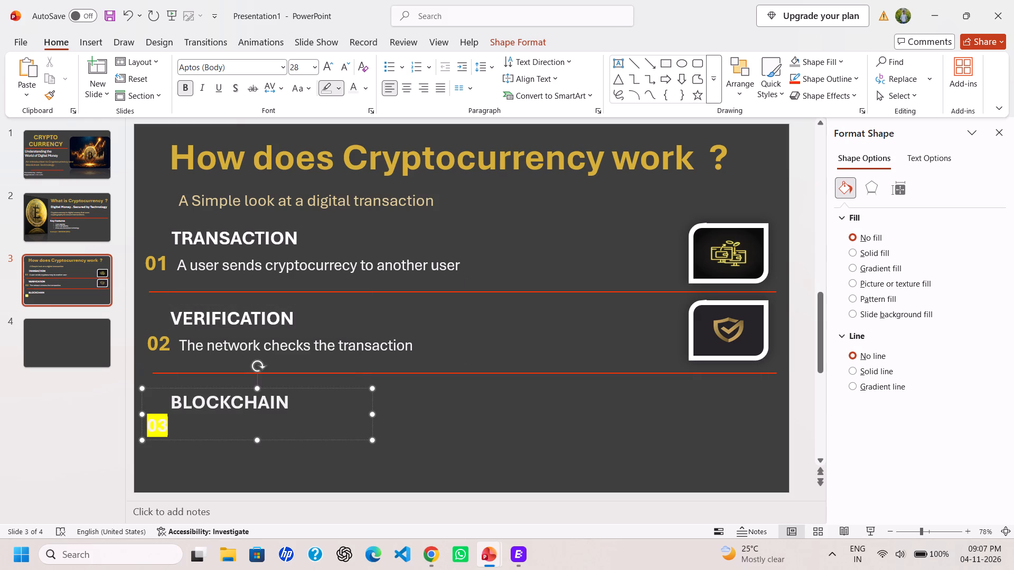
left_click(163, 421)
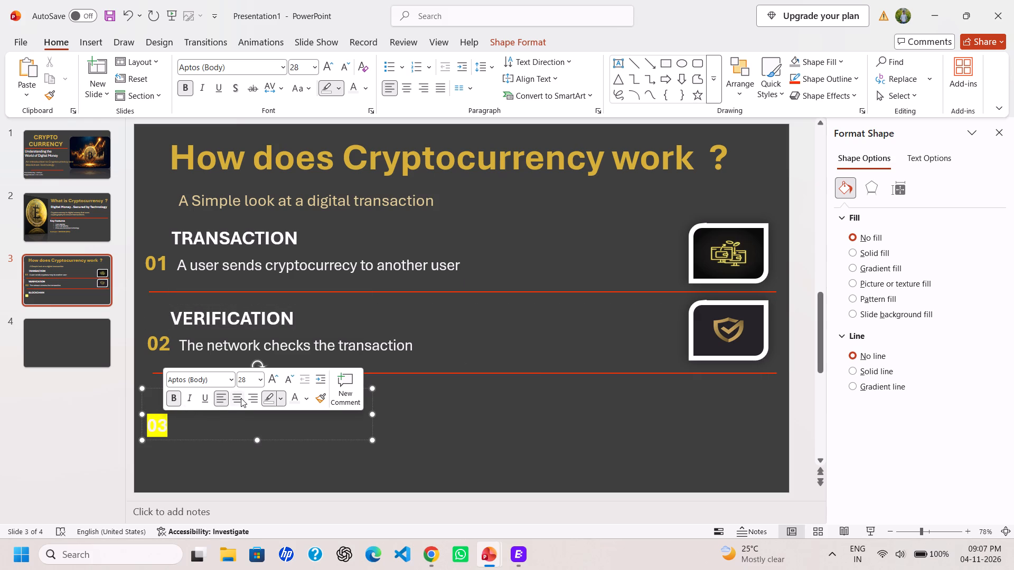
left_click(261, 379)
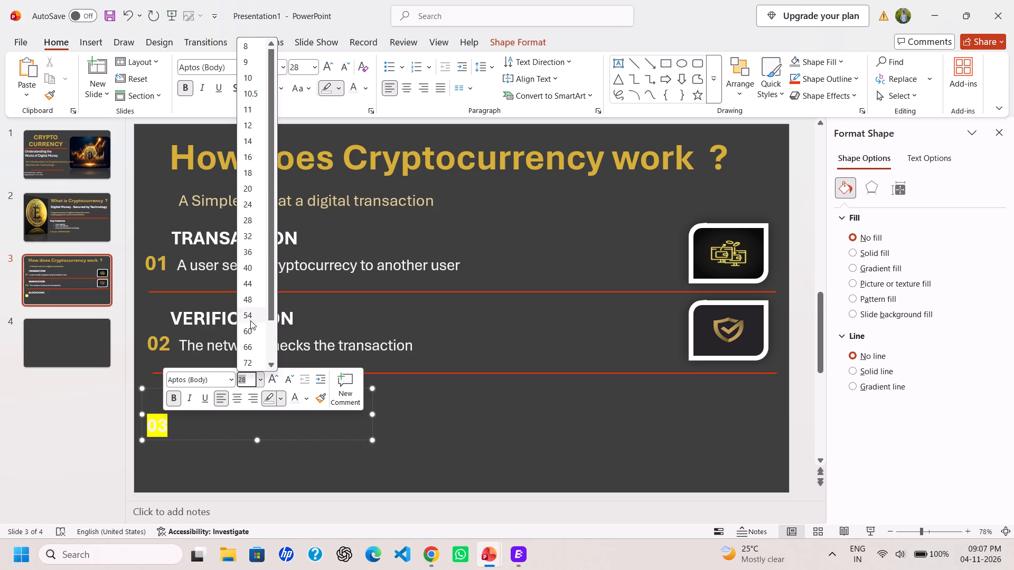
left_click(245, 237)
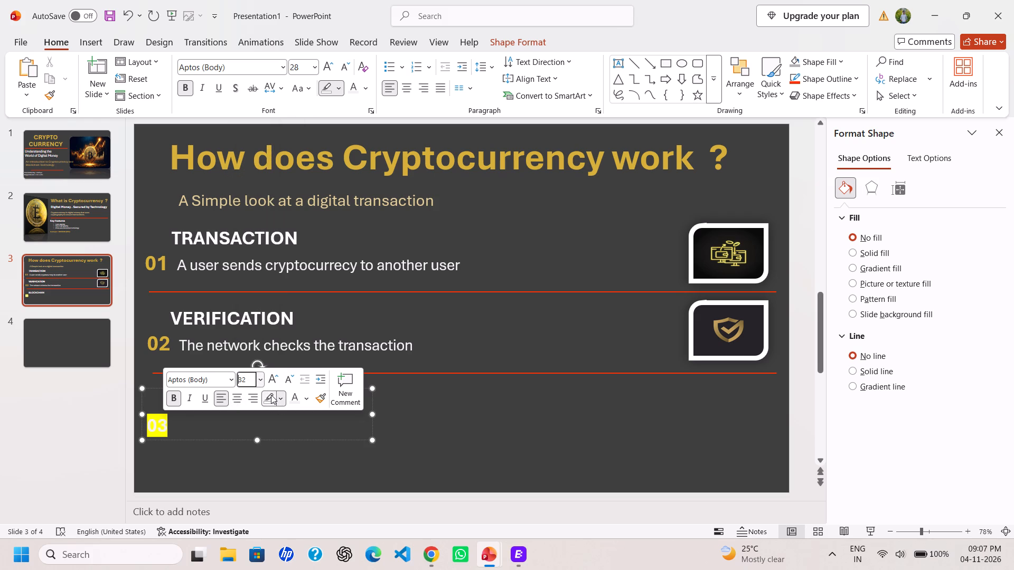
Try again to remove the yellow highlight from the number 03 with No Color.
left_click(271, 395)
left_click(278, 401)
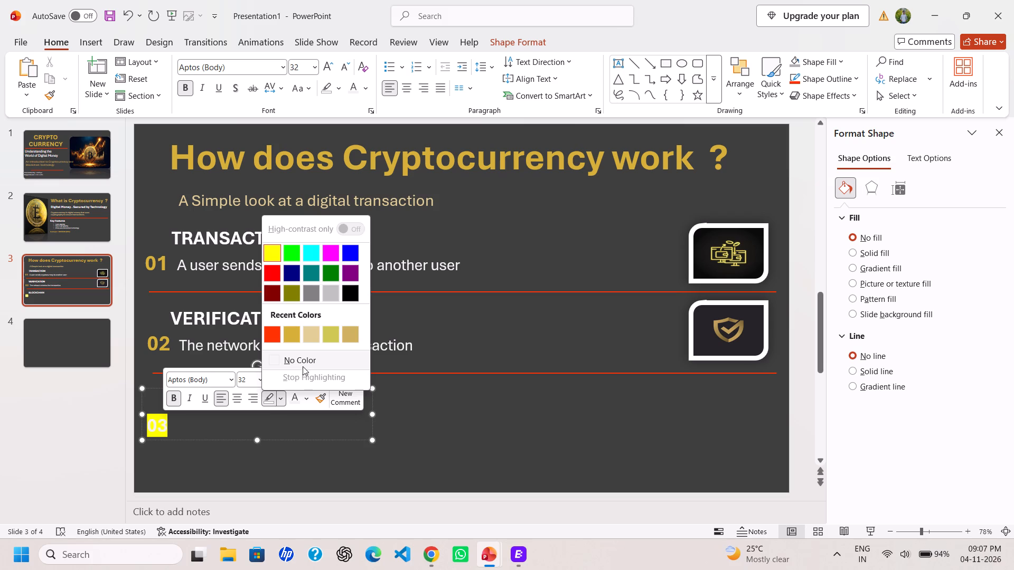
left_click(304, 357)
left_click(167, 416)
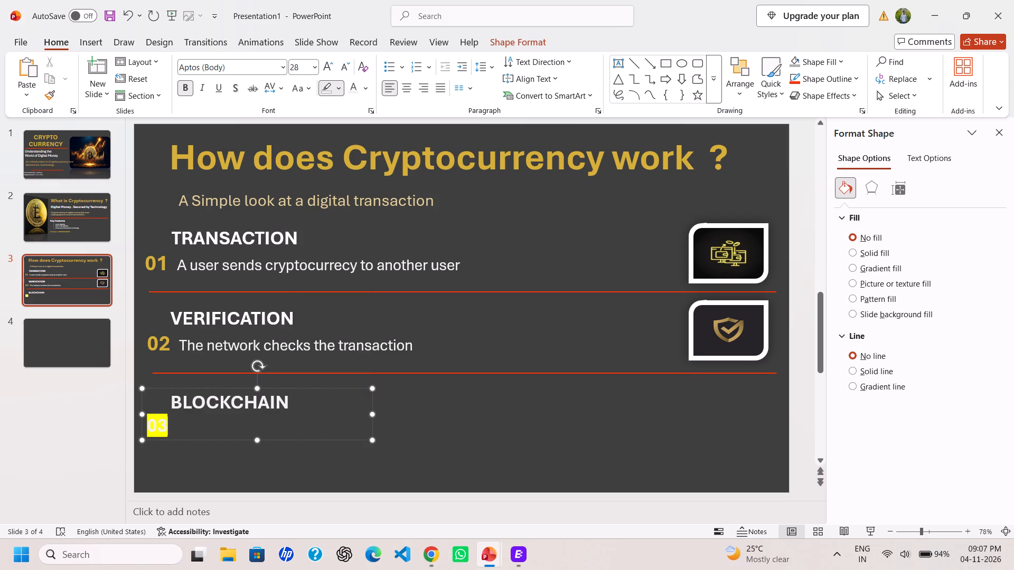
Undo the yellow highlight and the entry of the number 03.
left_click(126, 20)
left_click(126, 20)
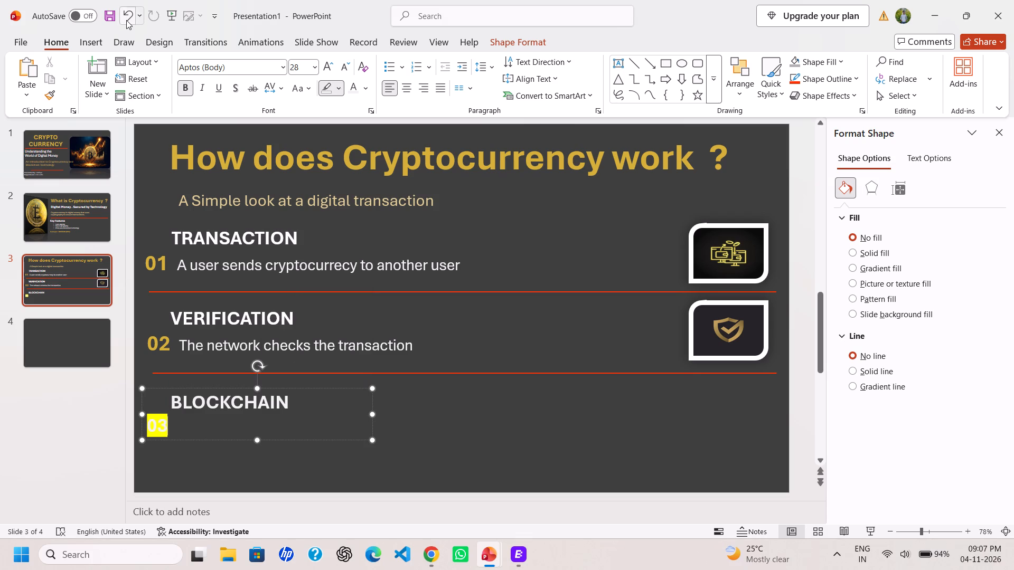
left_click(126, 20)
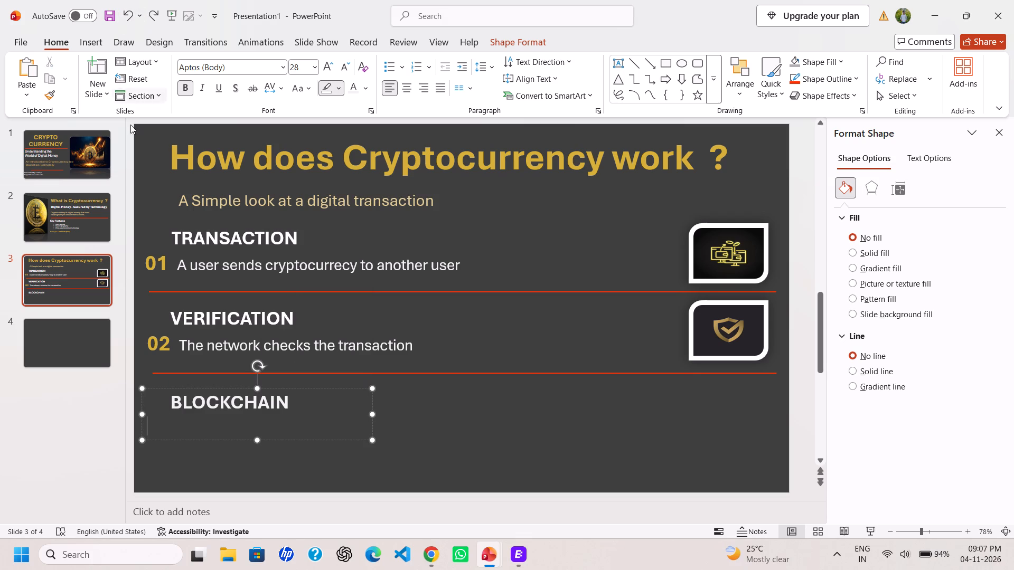
Enter the number 03 again below the BLOCKCHAIN heading and set it to size 32 to match the number 02.
type("03")
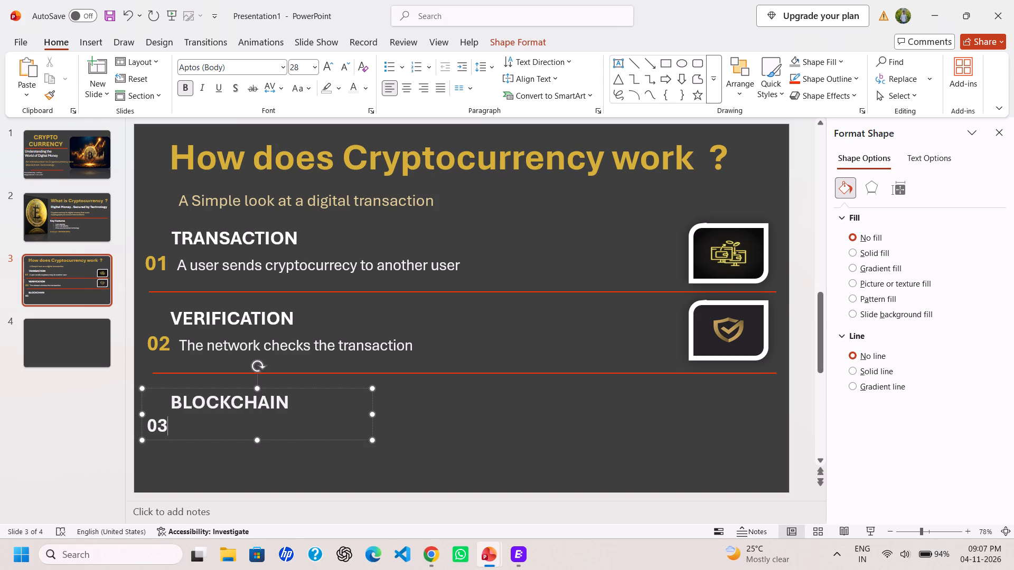
double_click(170, 347)
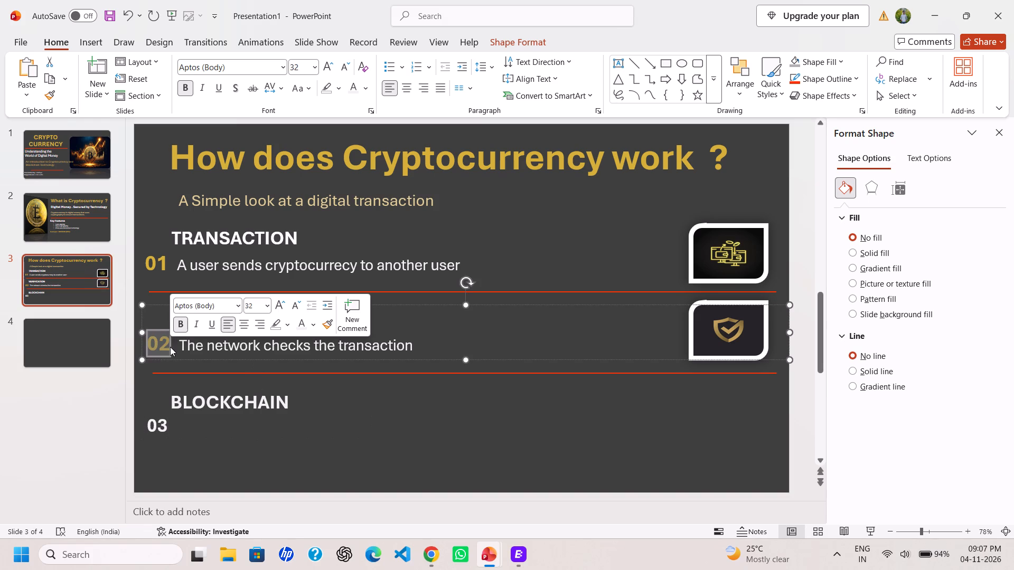
left_click(168, 427)
left_click_drag(167, 427, 161, 427)
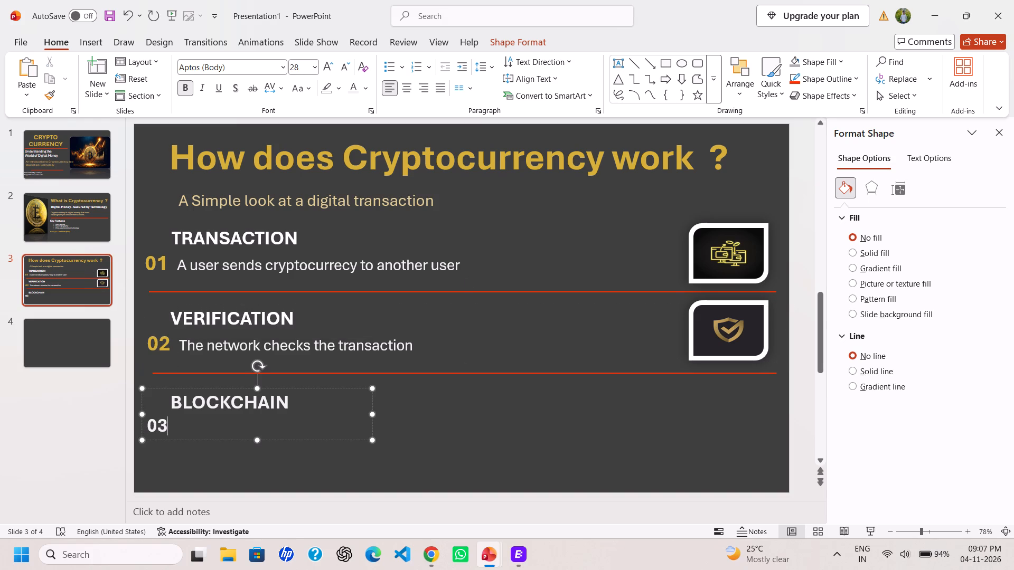
left_click_drag(161, 427, 159, 427)
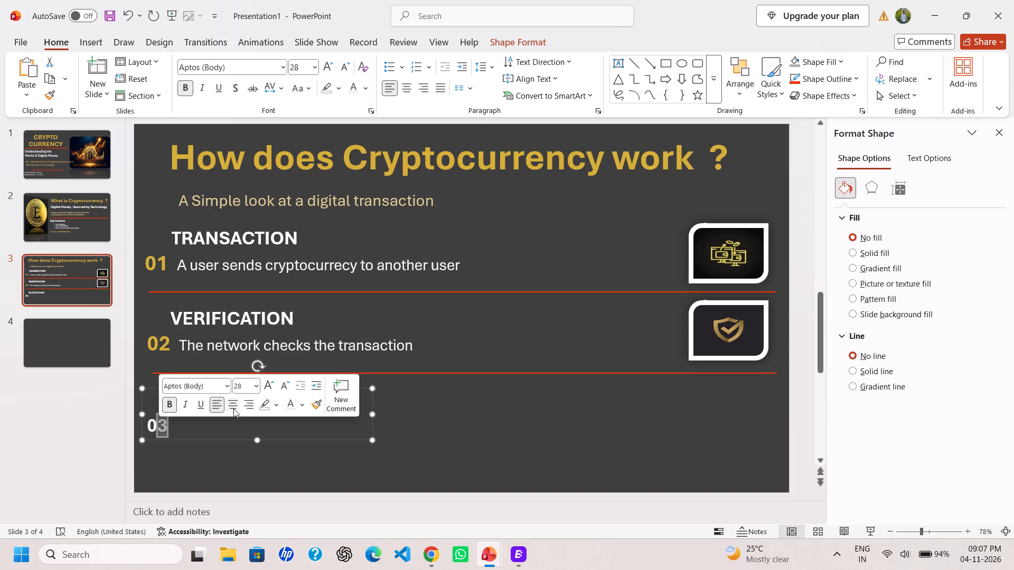
left_click(169, 422)
left_click_drag(169, 422, 148, 424)
left_click(238, 383)
left_click(243, 383)
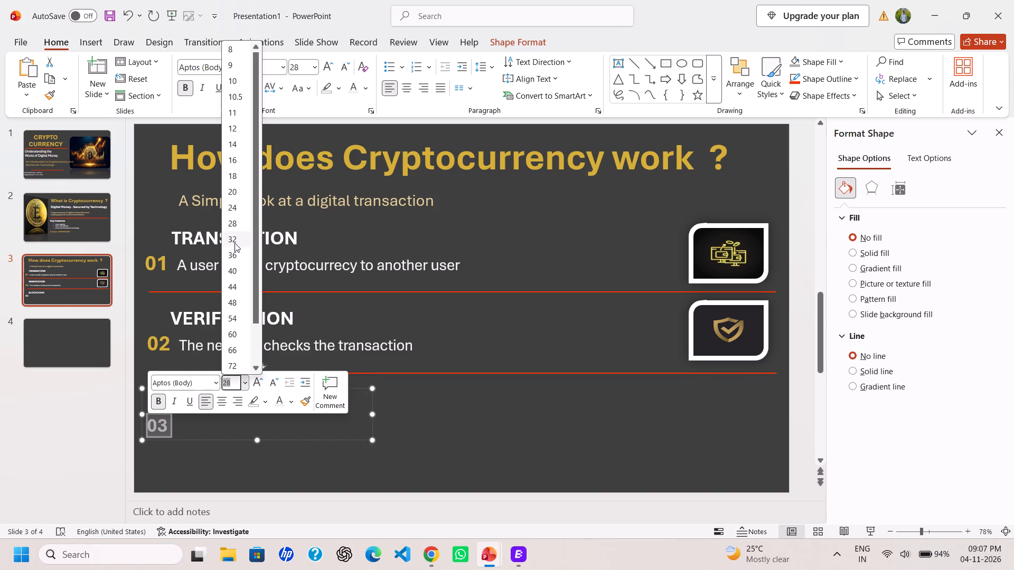
left_click(234, 242)
Write the description "The verified Transaction is recorded on the Blockchain" after the number 03.
left_click(201, 428)
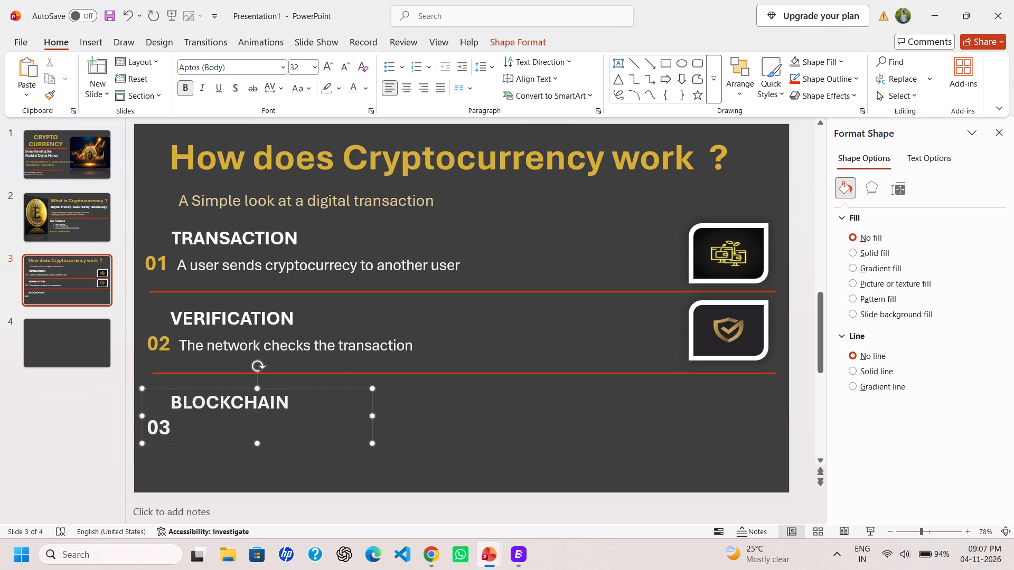
key("space")
key("space")
key("t")
type("veru")
key("BackSpace")
type("ifie")
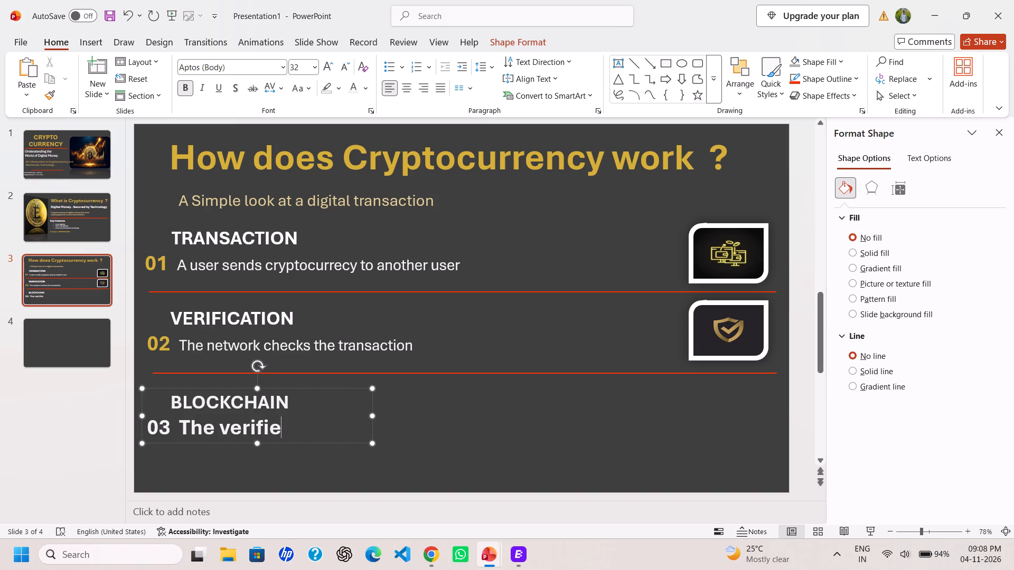
type("d")
key("space")
type("ransaction id")
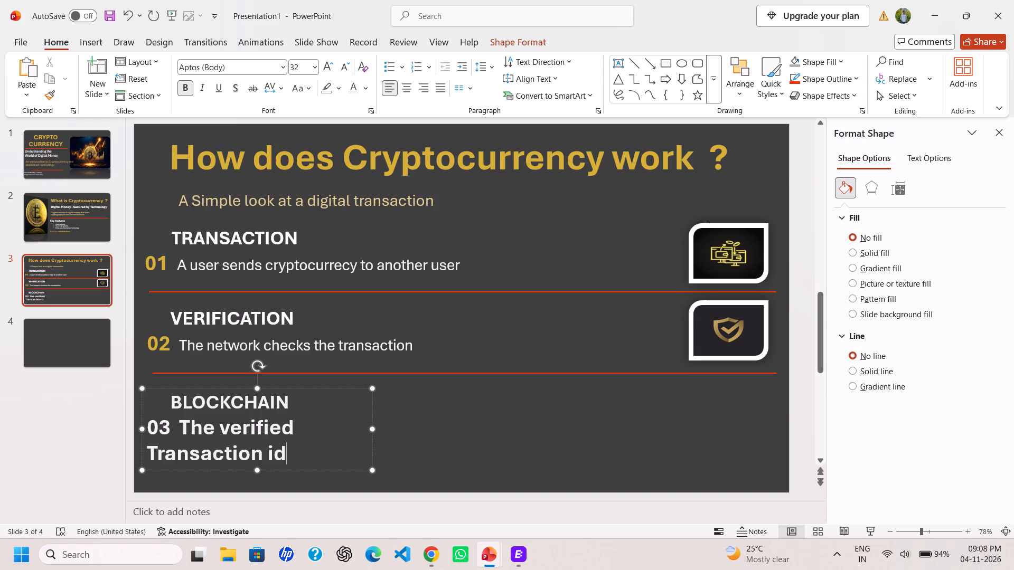
key("BackSpace")
type("s")
key("space")
type("re")
type("corded on the")
key("space")
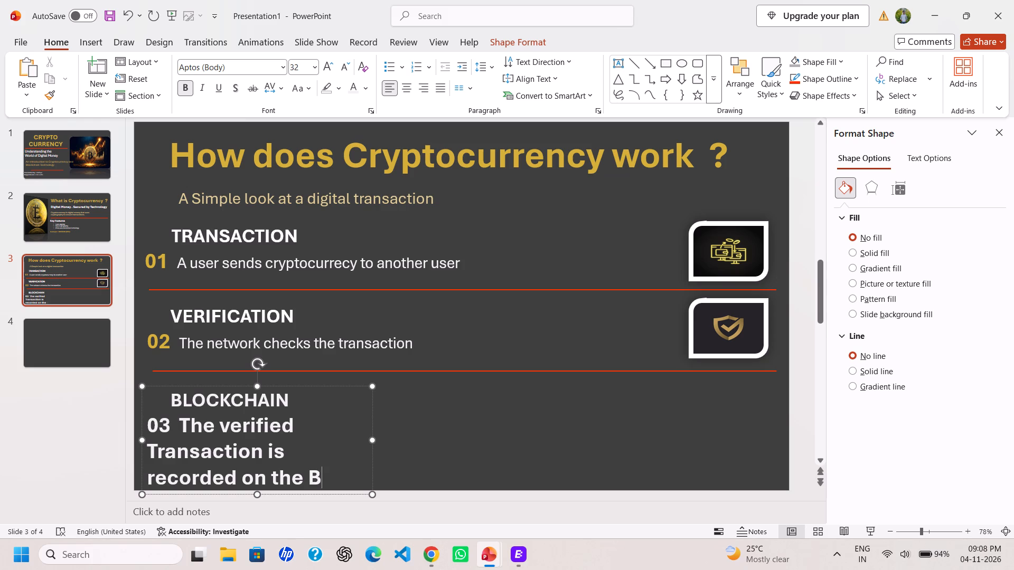
type("ck")
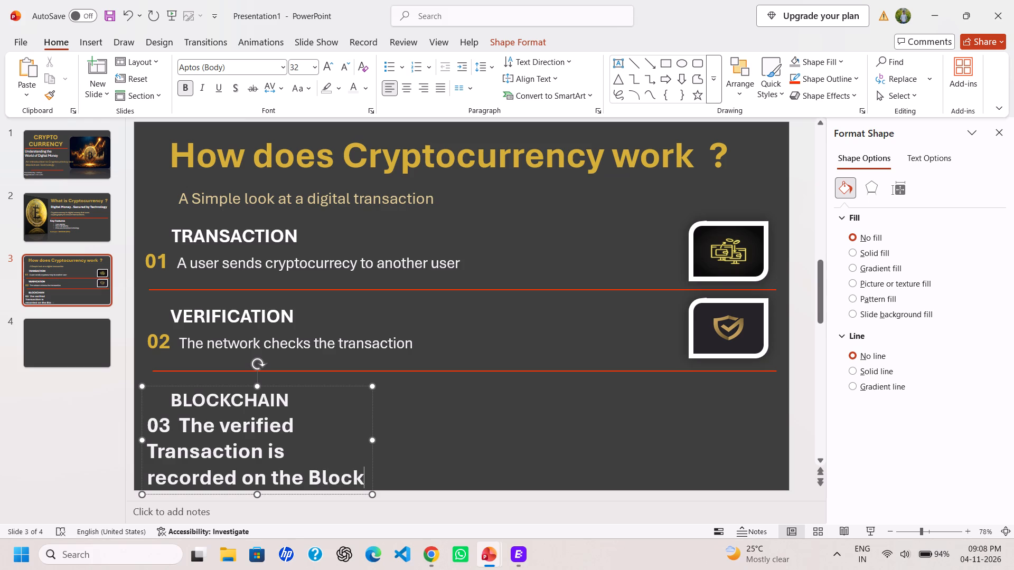
type("chain")
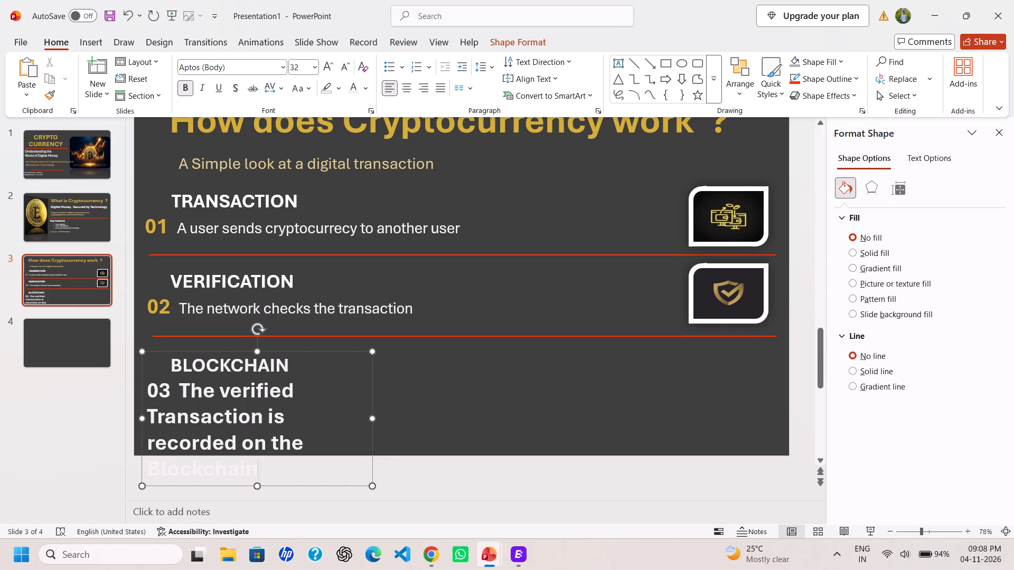
Widen the BLOCKCHAIN text box to the slide's right edge so the description fits on one line.
left_click_drag(370, 417, 370, 417)
left_click_drag(370, 417, 707, 453)
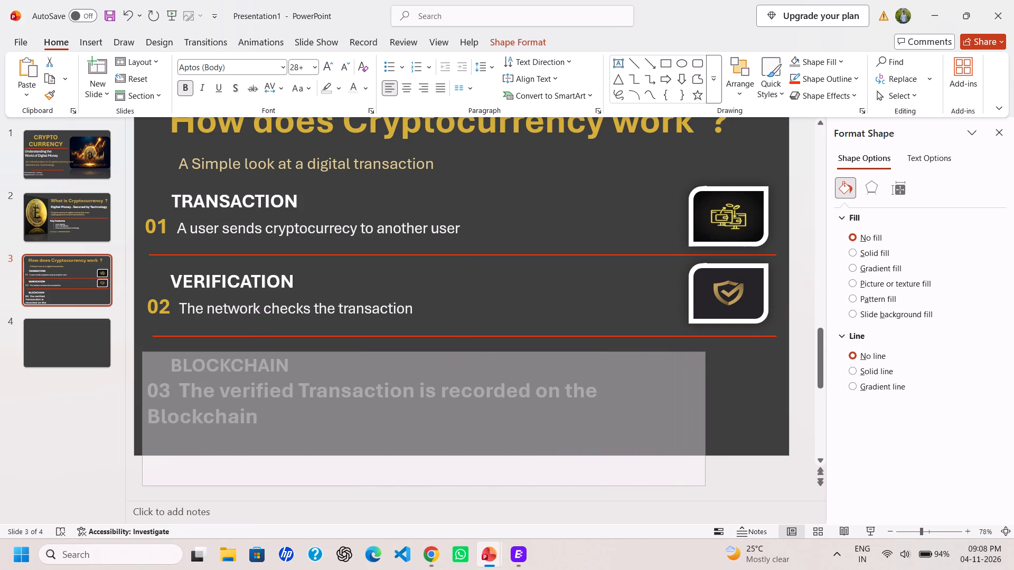
left_click_drag(707, 453, 776, 457)
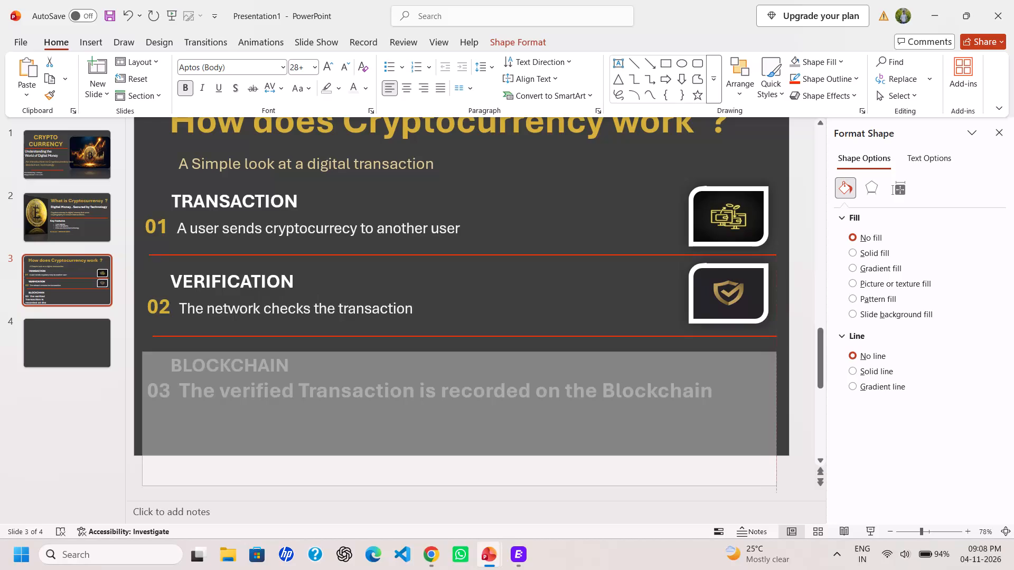
left_click_drag(776, 457, 788, 457)
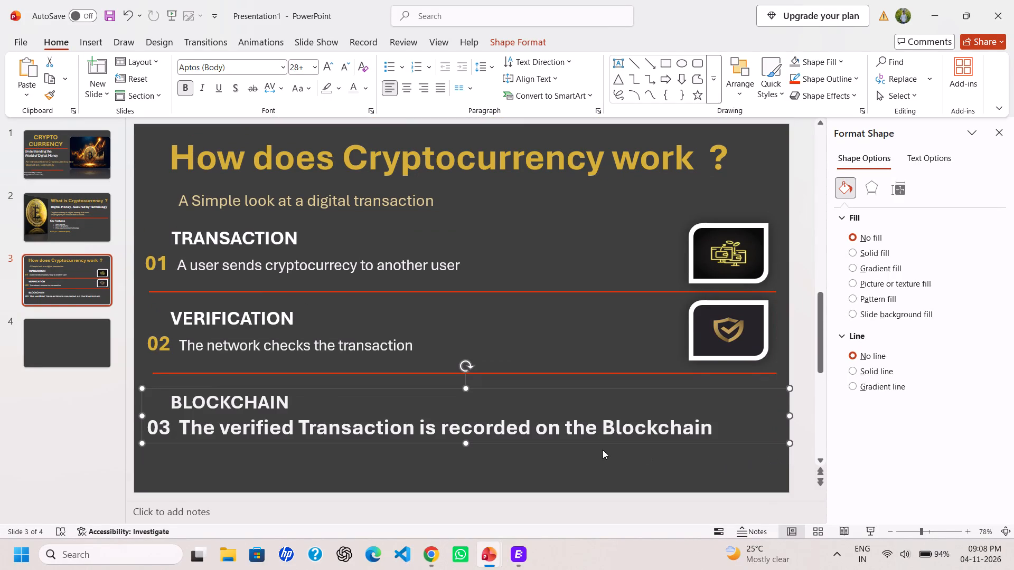
Colour the BLOCKCHAIN heading with the recently used gold.
left_click_drag(296, 403, 236, 396)
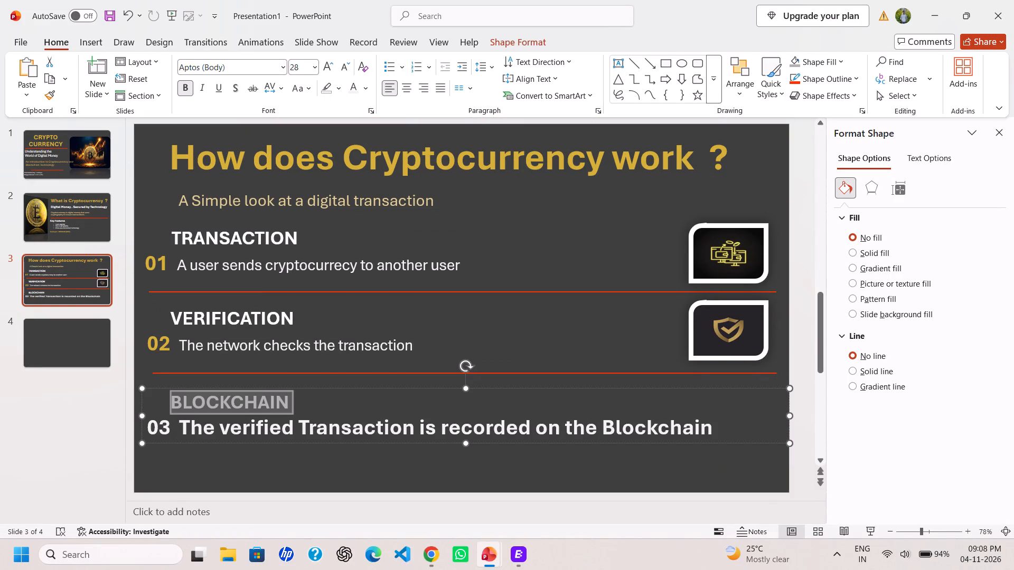
left_click_drag(236, 396, 229, 395)
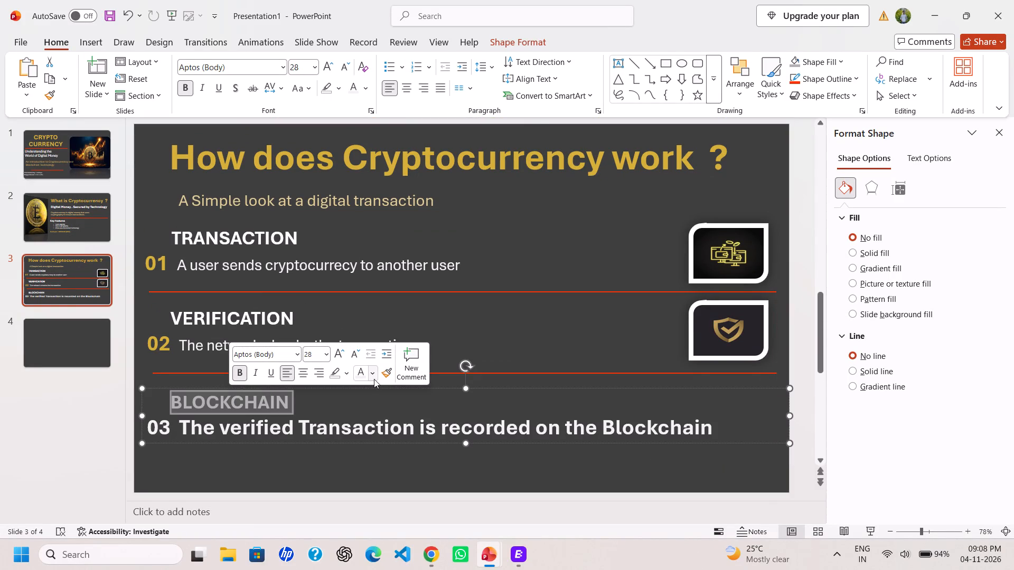
left_click(374, 379)
left_click(383, 307)
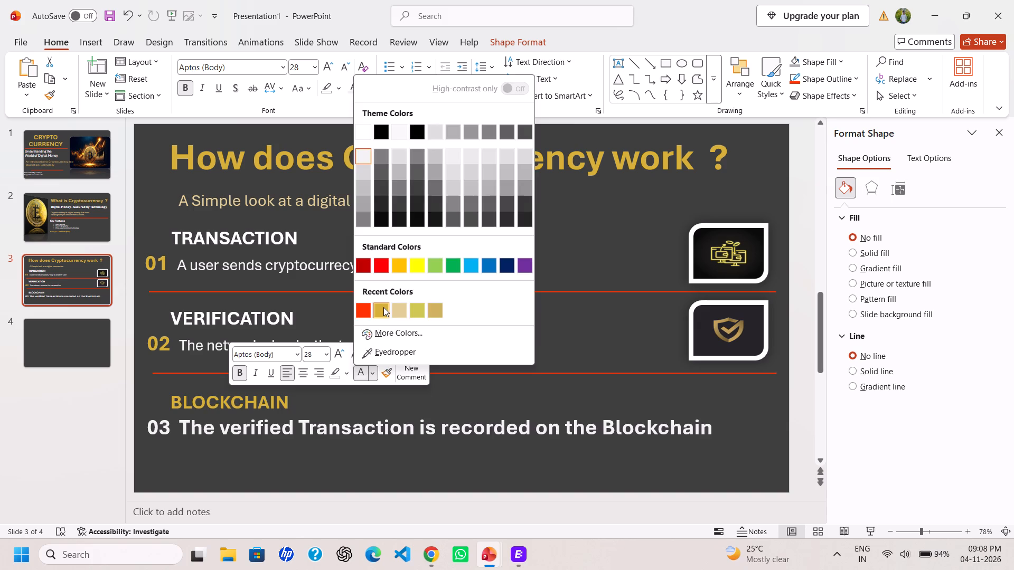
Colour both digits of the number 03 gold to match the numbers 01 and 02.
left_click(171, 426)
left_click_drag(171, 426, 163, 426)
left_click(295, 403)
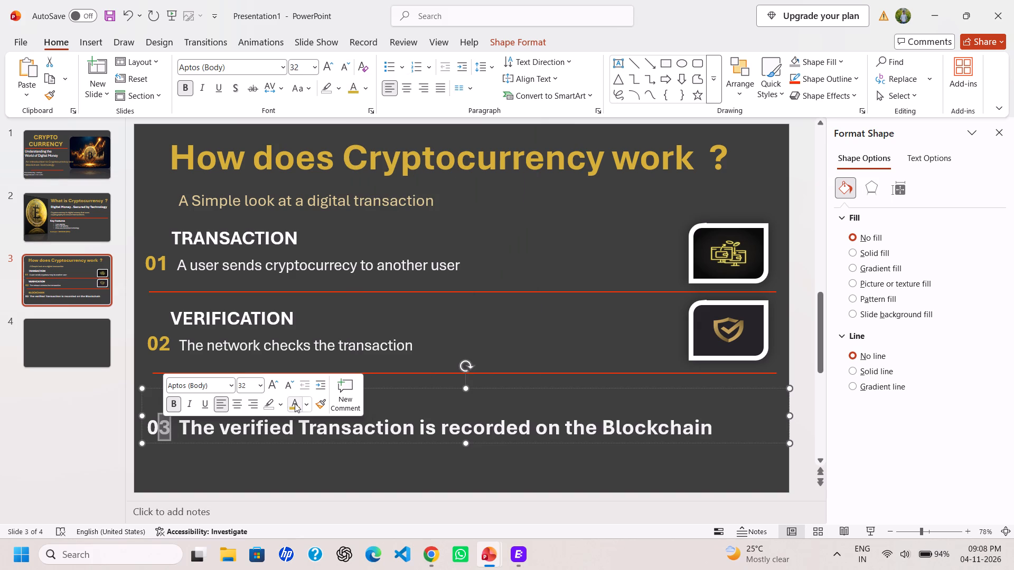
left_click(165, 434)
left_click_drag(161, 429, 150, 429)
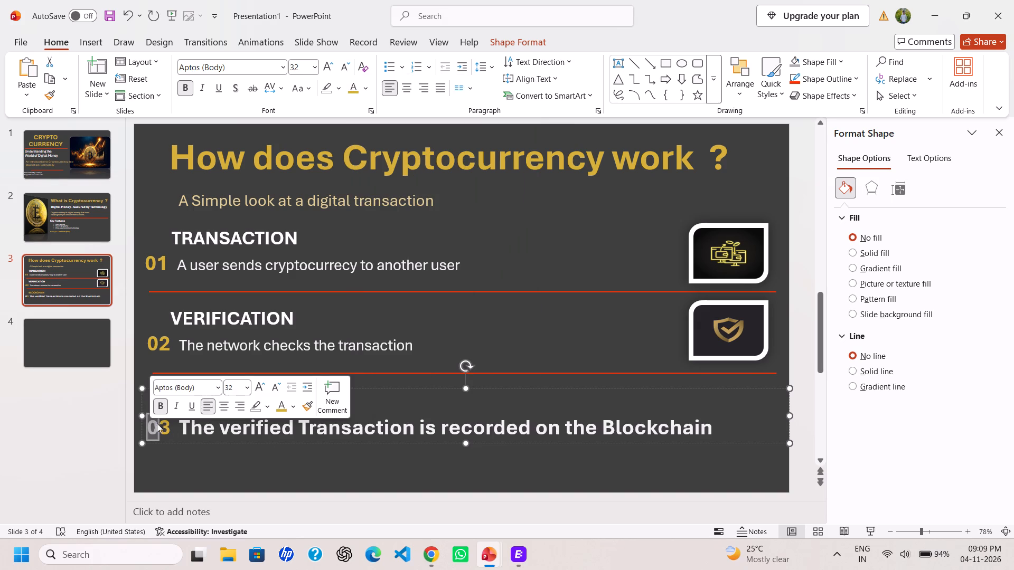
left_click(281, 407)
left_click(277, 462)
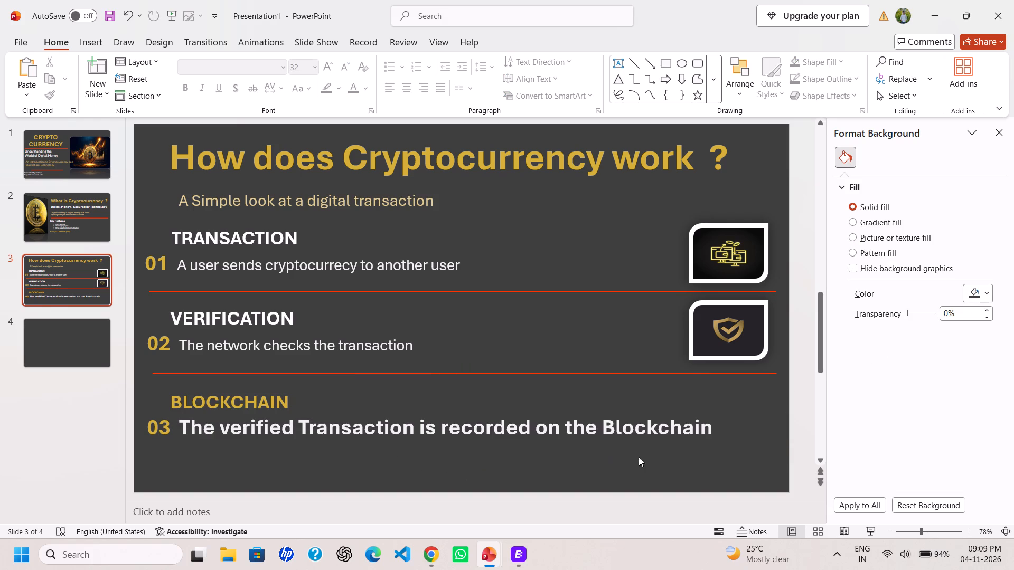
Move the BLOCKCHAIN text box slightly up, keeping it aligned with the VERIFICATION text box above.
left_click(706, 426)
left_click_drag(713, 427, 693, 429)
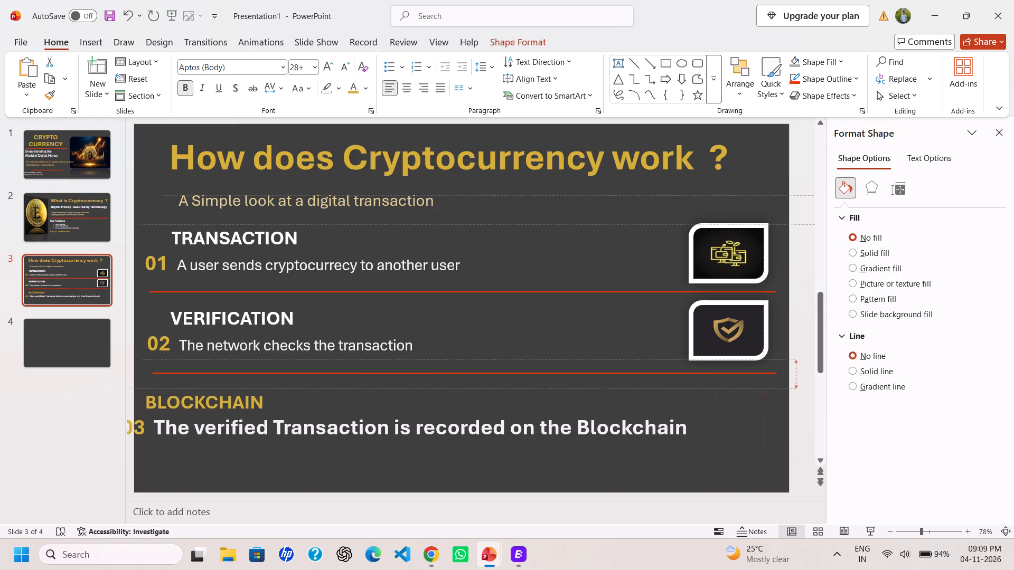
left_click_drag(693, 429, 713, 422)
Remove the bold from the 03 description and set its font to Aptos Display (Headings).
left_click(709, 429)
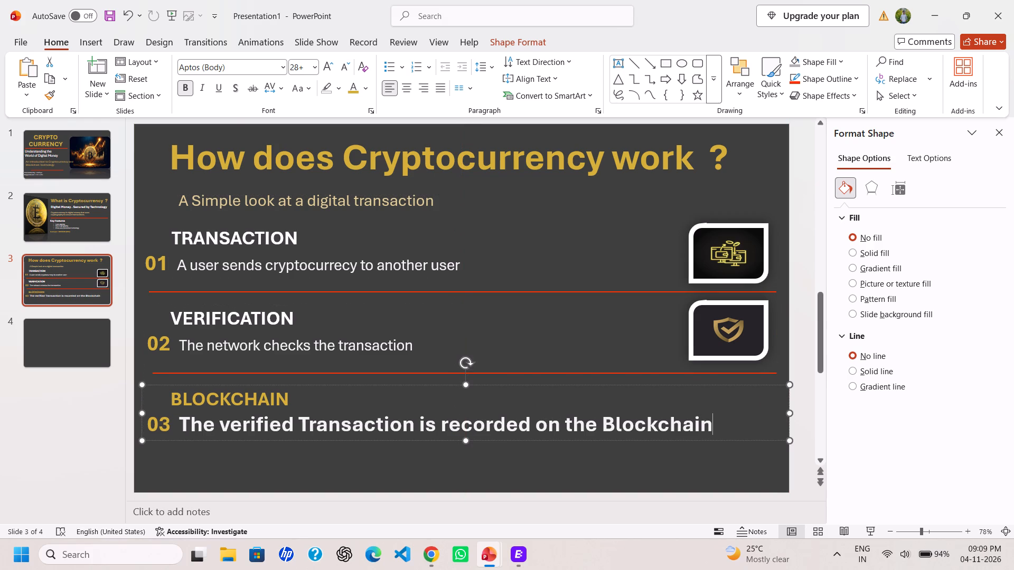
left_click_drag(709, 425, 269, 382)
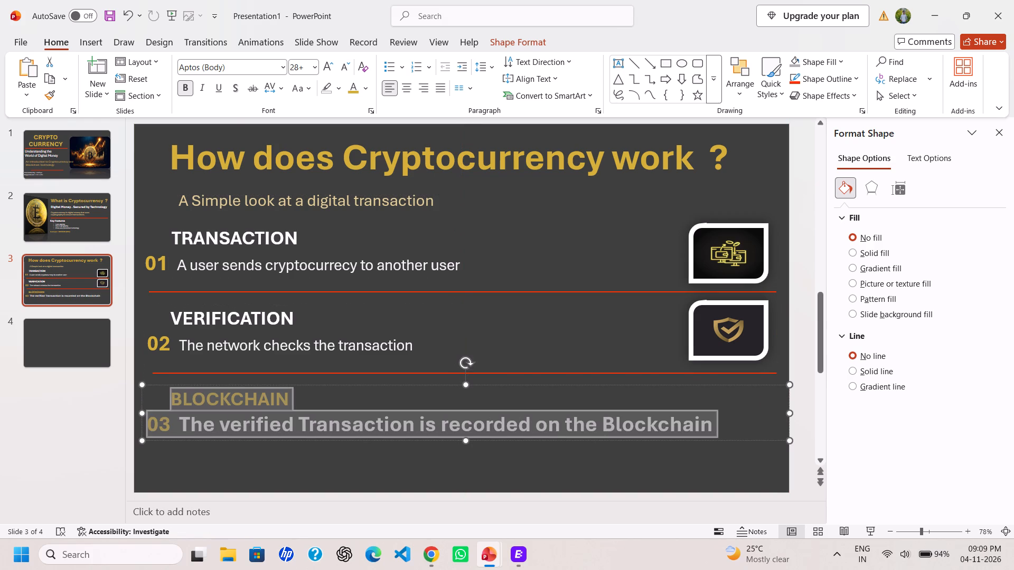
left_click_drag(269, 382, 196, 418)
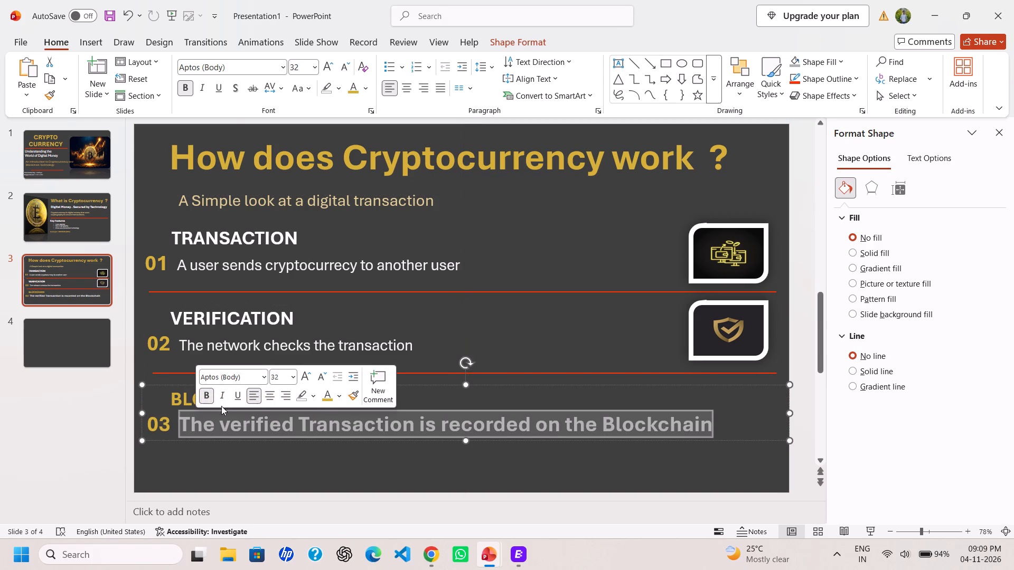
left_click(209, 397)
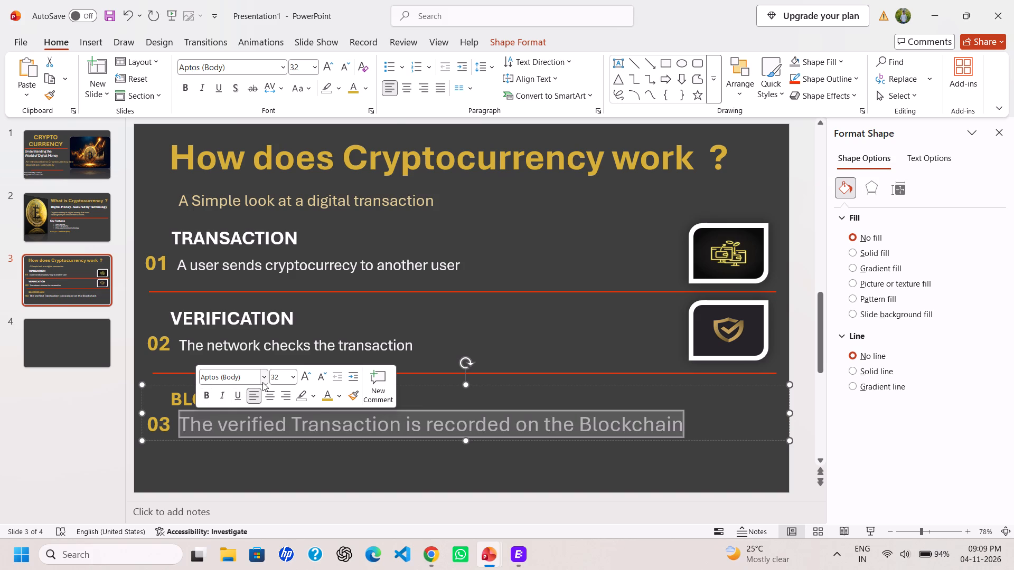
left_click(262, 382)
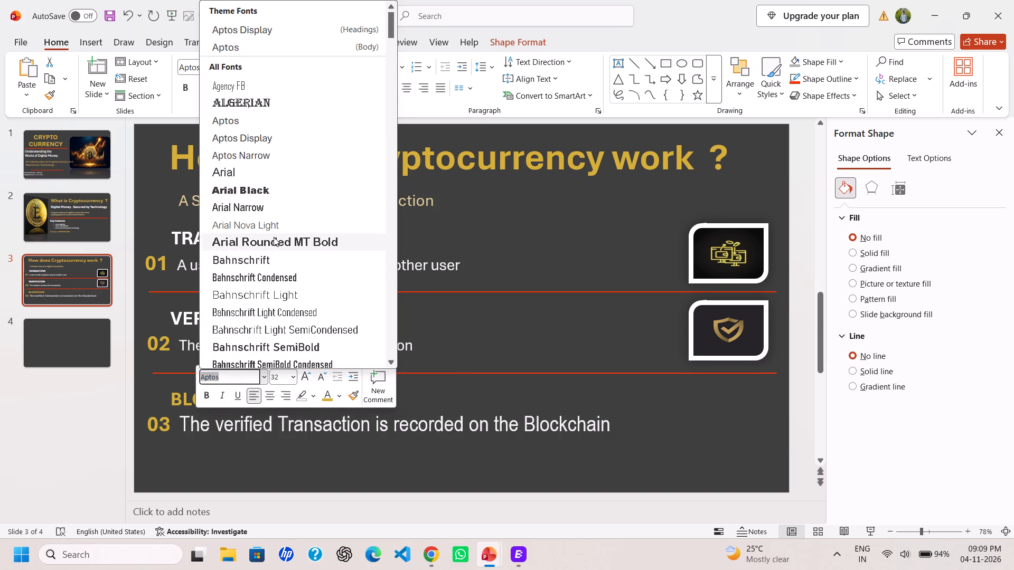
left_click(273, 36)
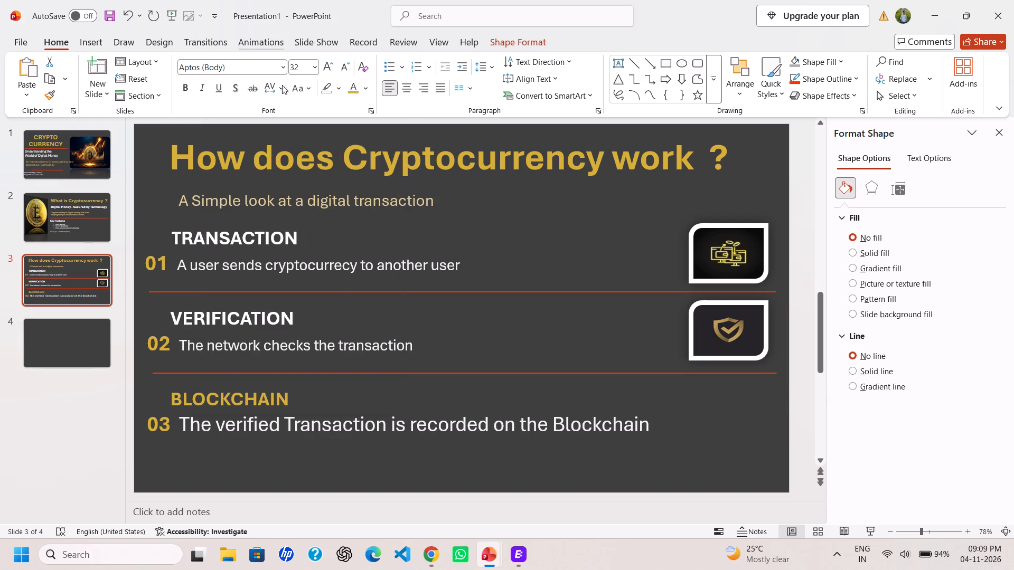
Set the whole 03 description to font size 24 to match the 02 description.
left_click(310, 430)
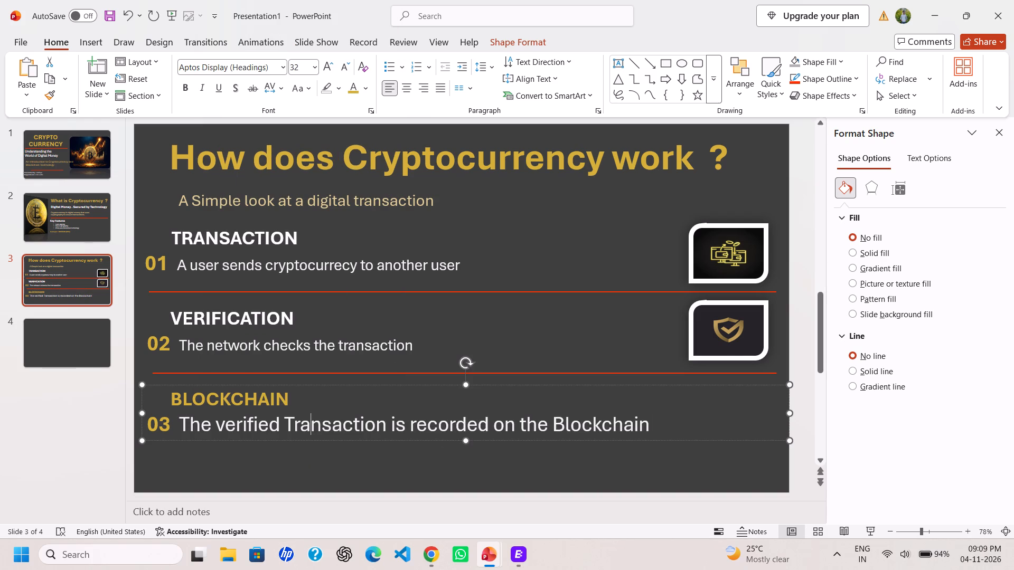
left_click(654, 429)
left_click(641, 423)
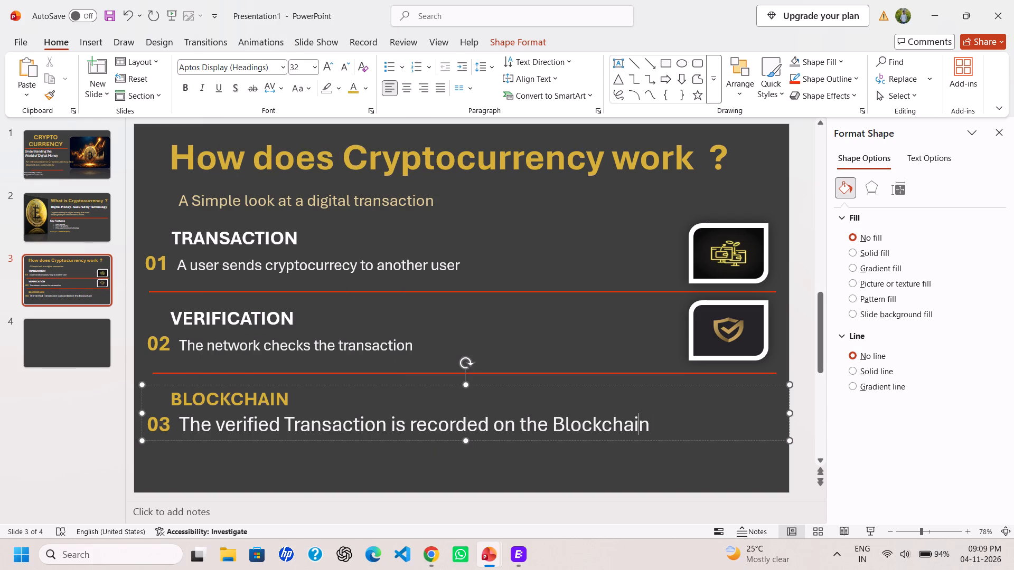
double_click(306, 345)
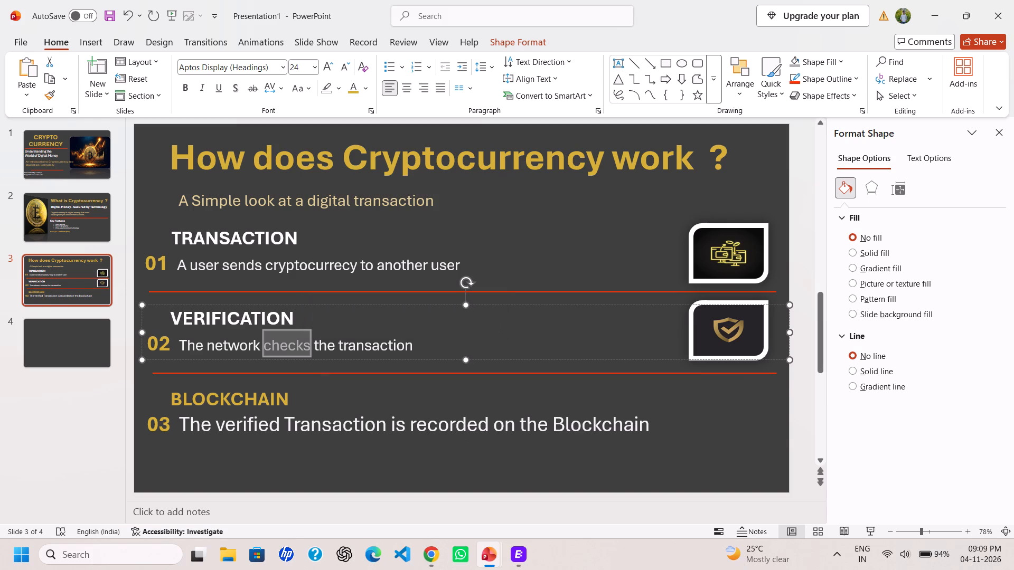
double_click(332, 420)
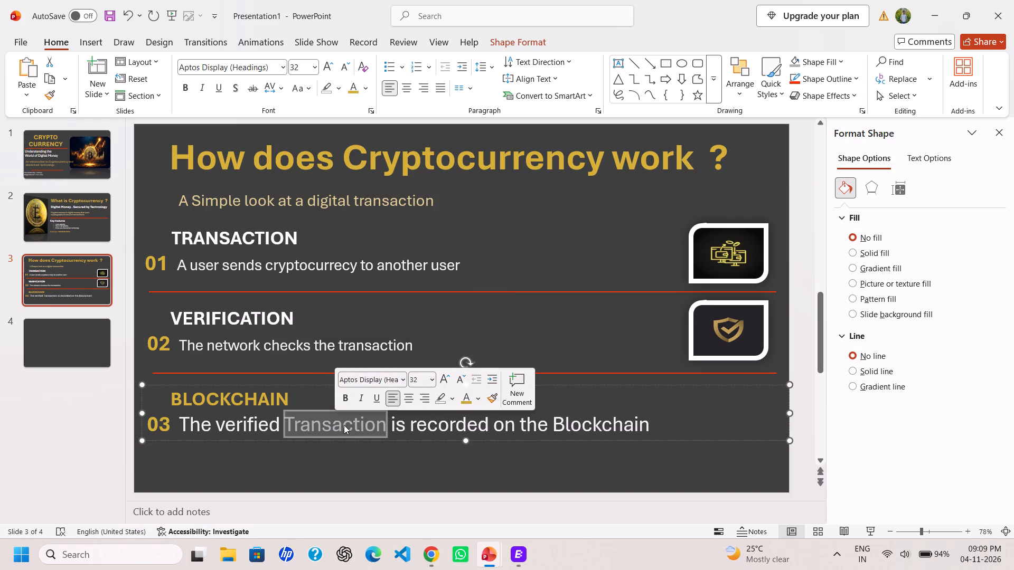
left_click(183, 421)
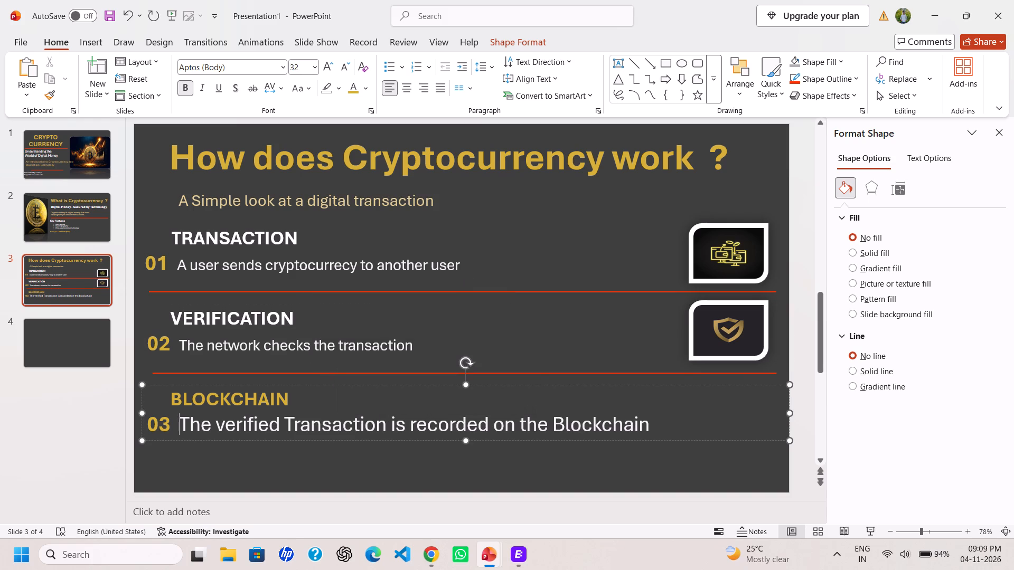
left_click_drag(182, 420, 660, 442)
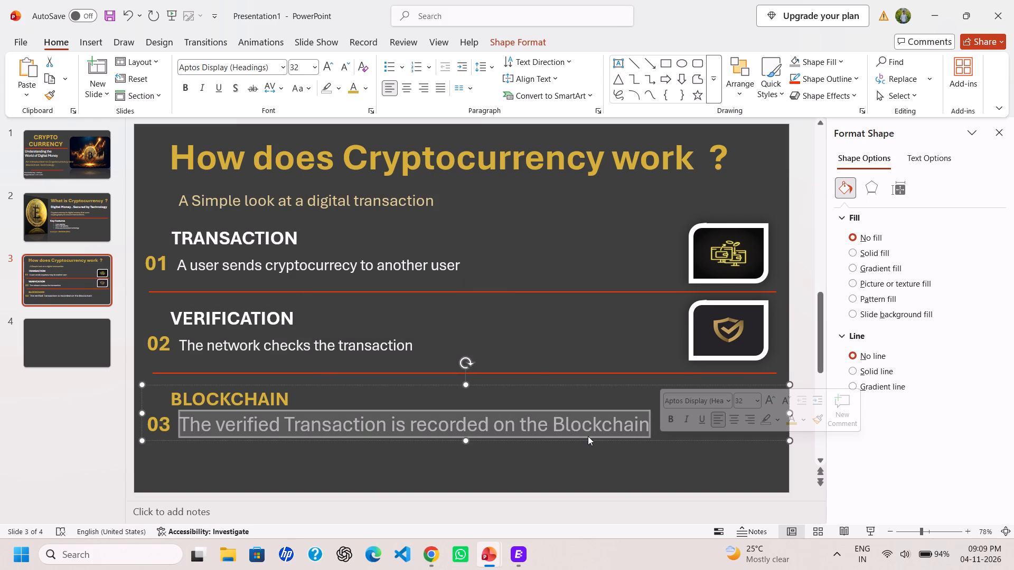
right_click(615, 424)
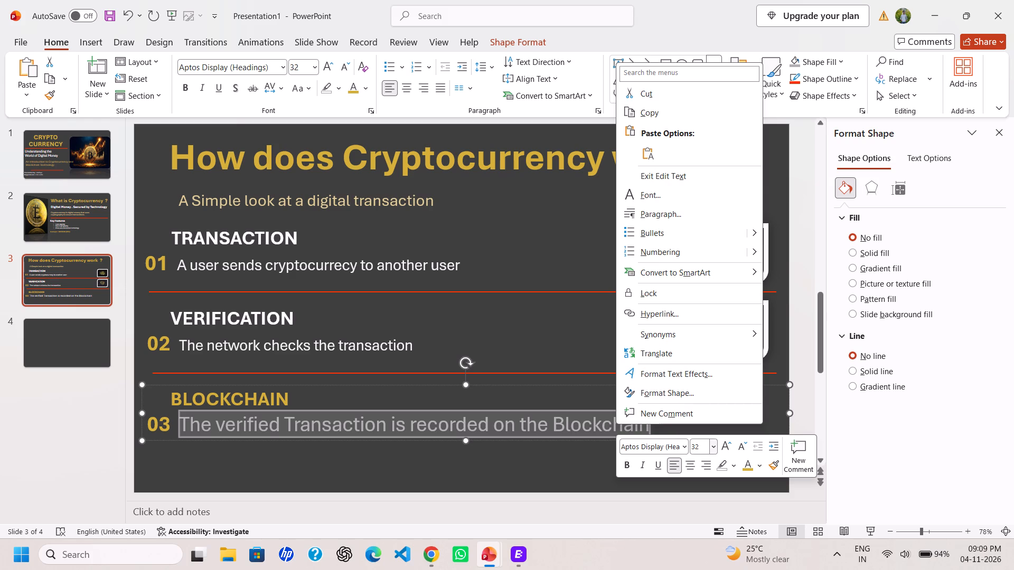
left_click(715, 448)
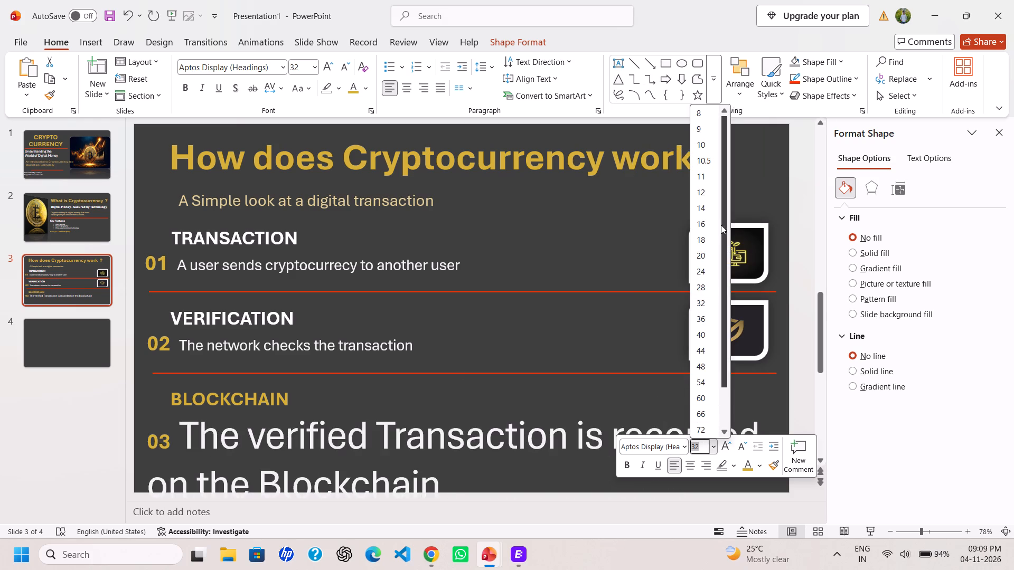
left_click(702, 271)
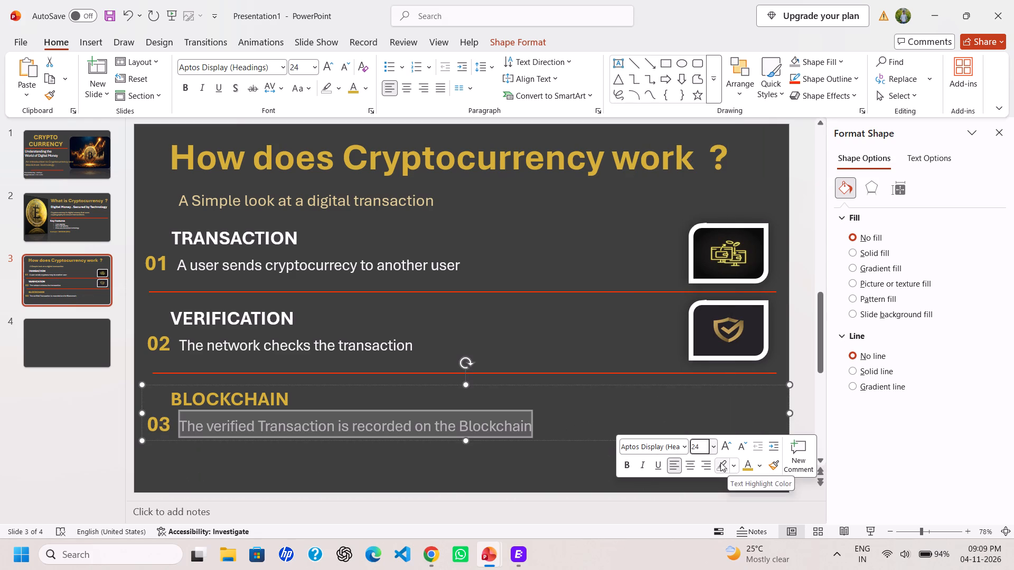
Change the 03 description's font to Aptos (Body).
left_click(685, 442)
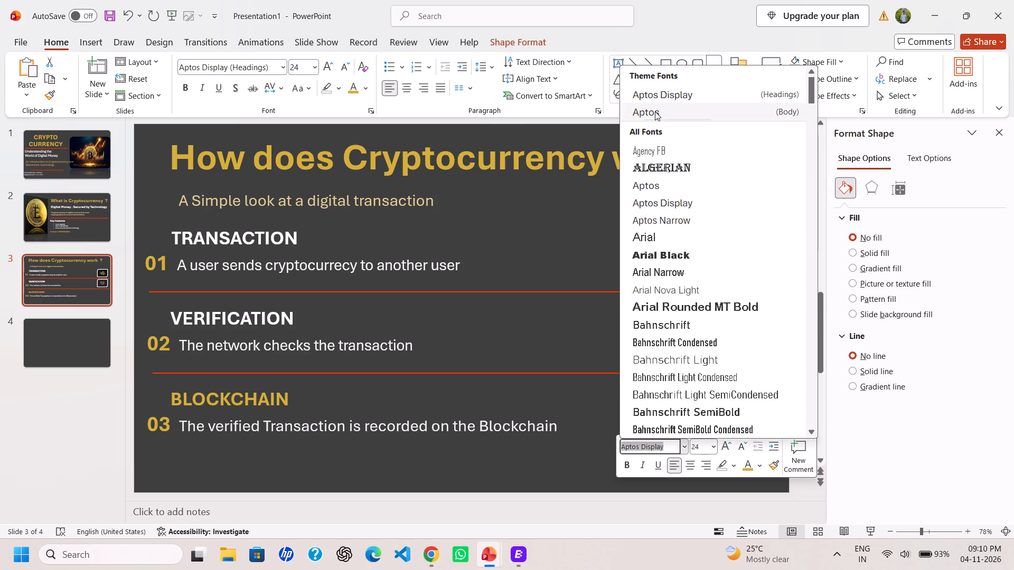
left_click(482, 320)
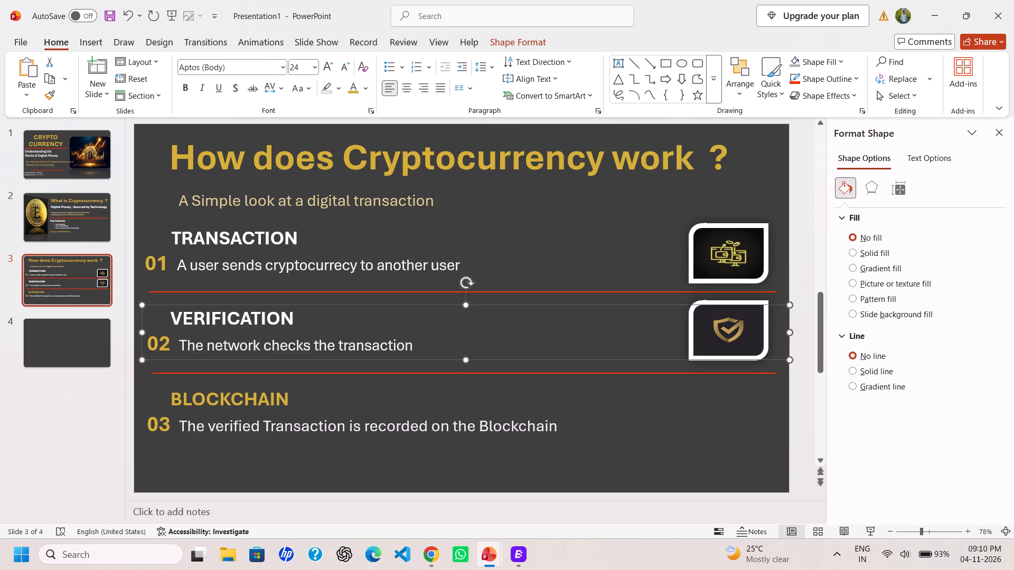
Set the whole 03 description's font to Aptos Display (Headings) to match the 02 description.
double_click(318, 347)
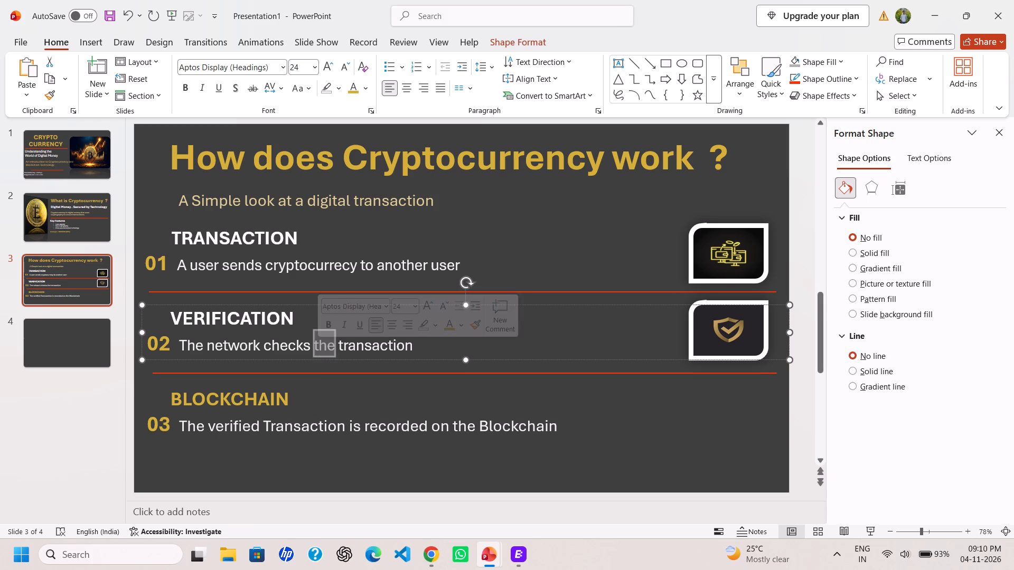
double_click(325, 423)
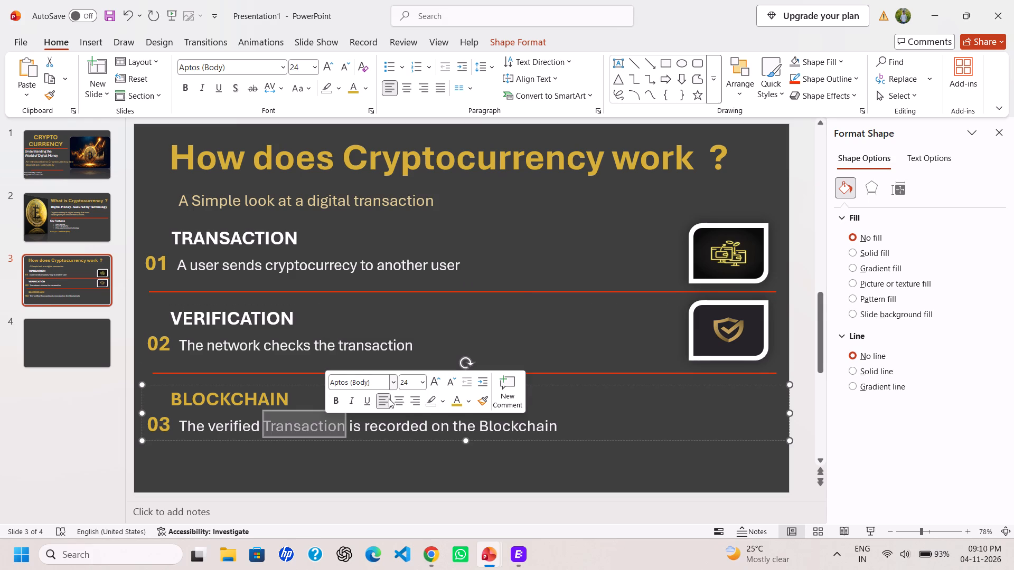
left_click(548, 429)
left_click(559, 427)
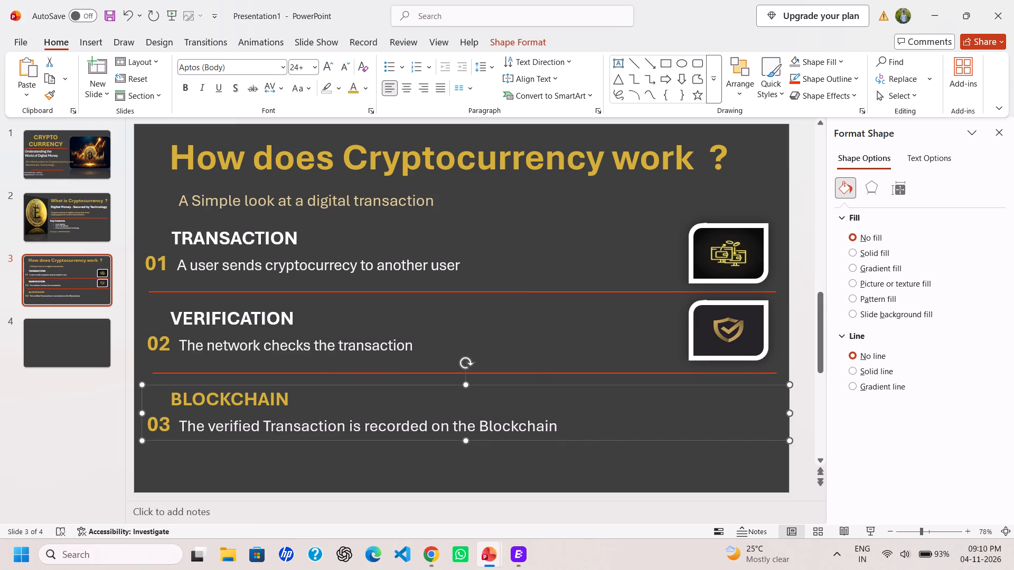
left_click(554, 424)
left_click_drag(556, 426, 215, 412)
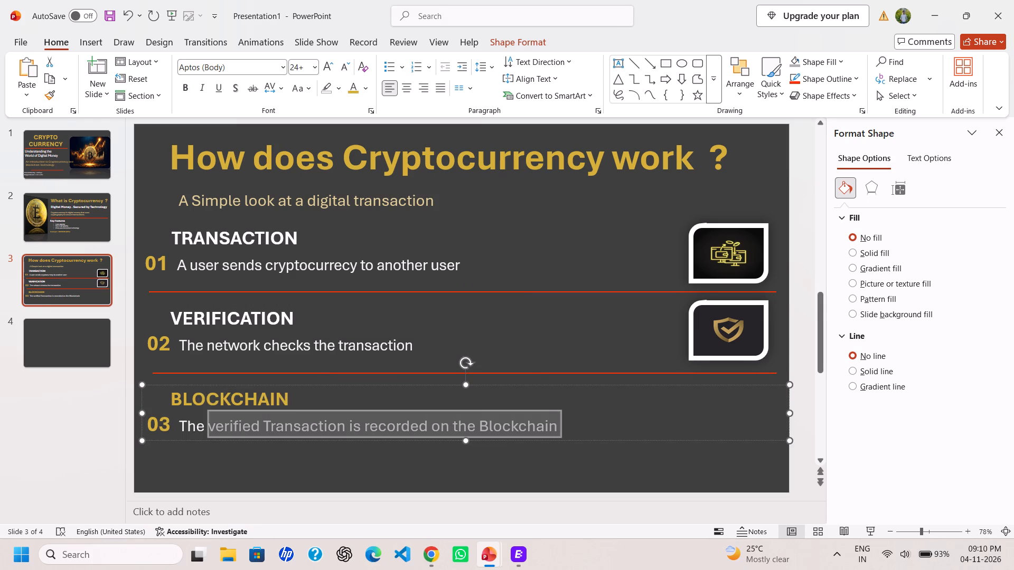
left_click_drag(215, 412, 198, 426)
left_click(185, 426)
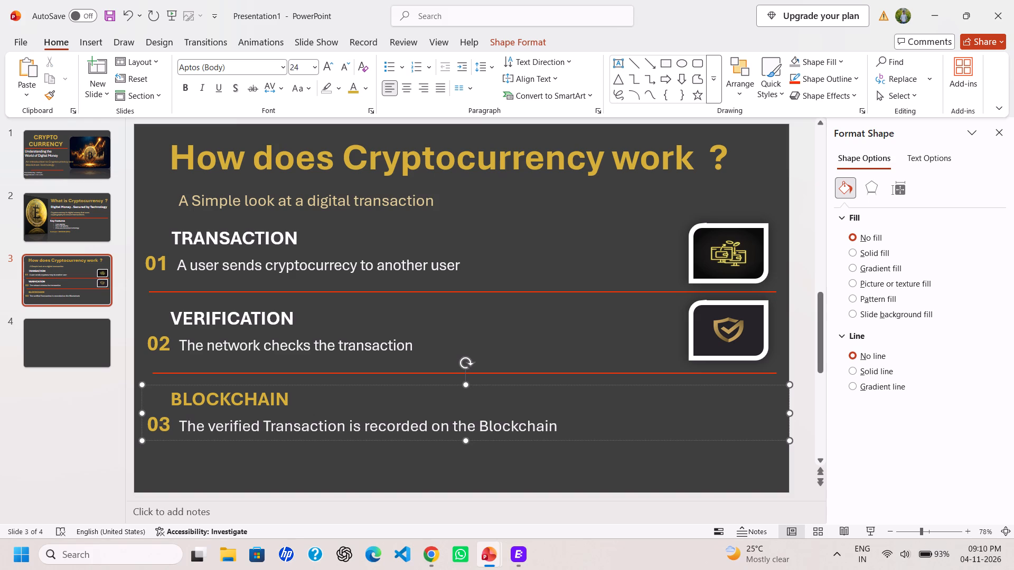
left_click(177, 425)
left_click_drag(177, 425, 539, 450)
left_click(607, 411)
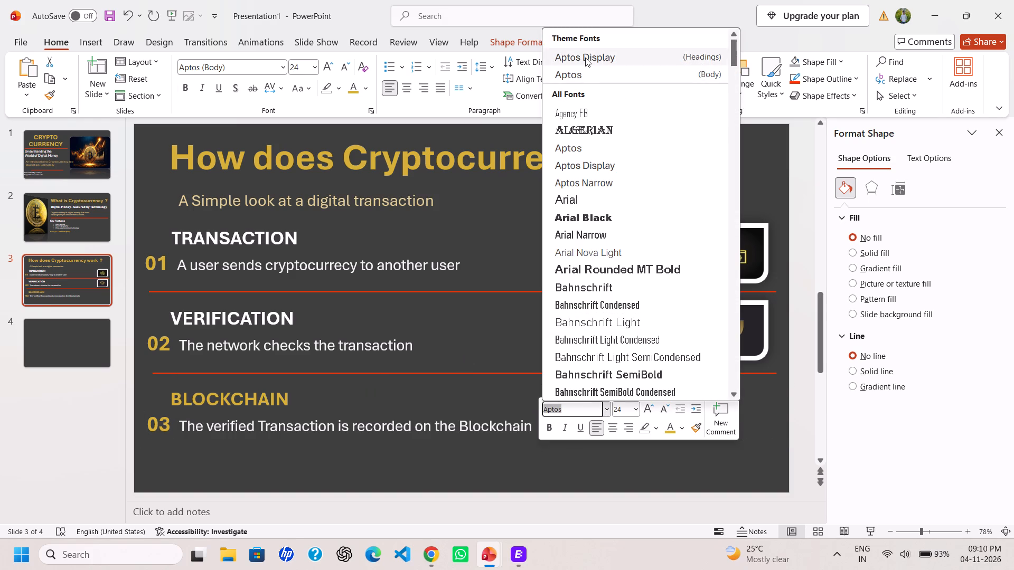
left_click(585, 58)
left_click(538, 410)
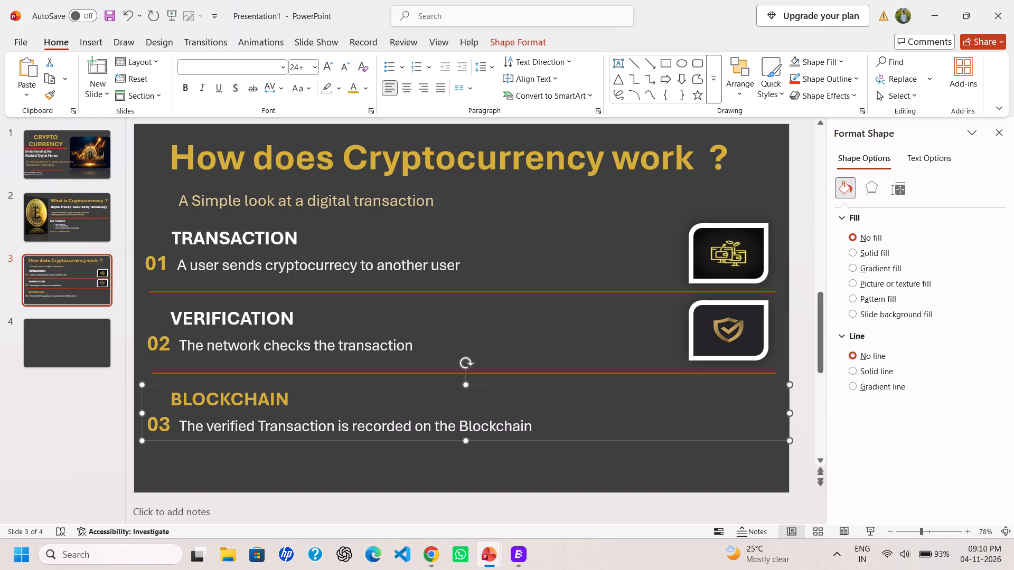
Recolour the BLOCKCHAIN heading white to match the TRANSACTION and VERIFICATION headings.
left_click(393, 398)
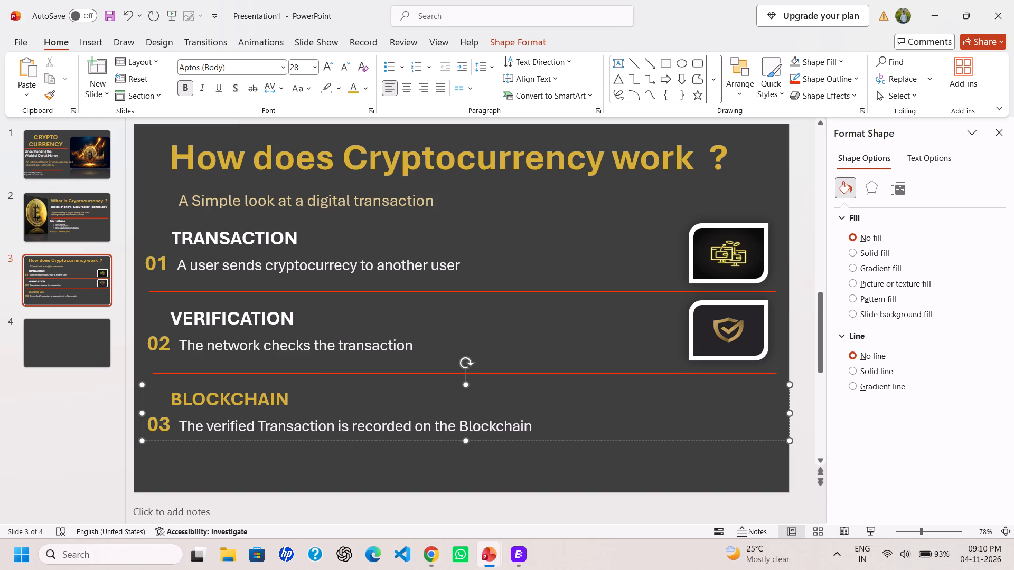
left_click_drag(289, 400, 226, 398)
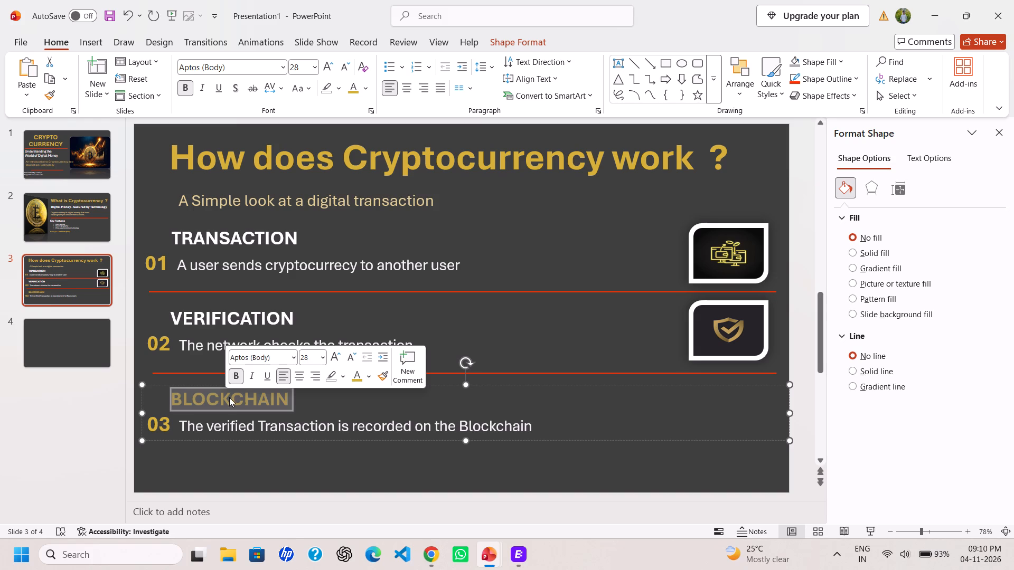
left_click(353, 374)
left_click(358, 378)
left_click(373, 371)
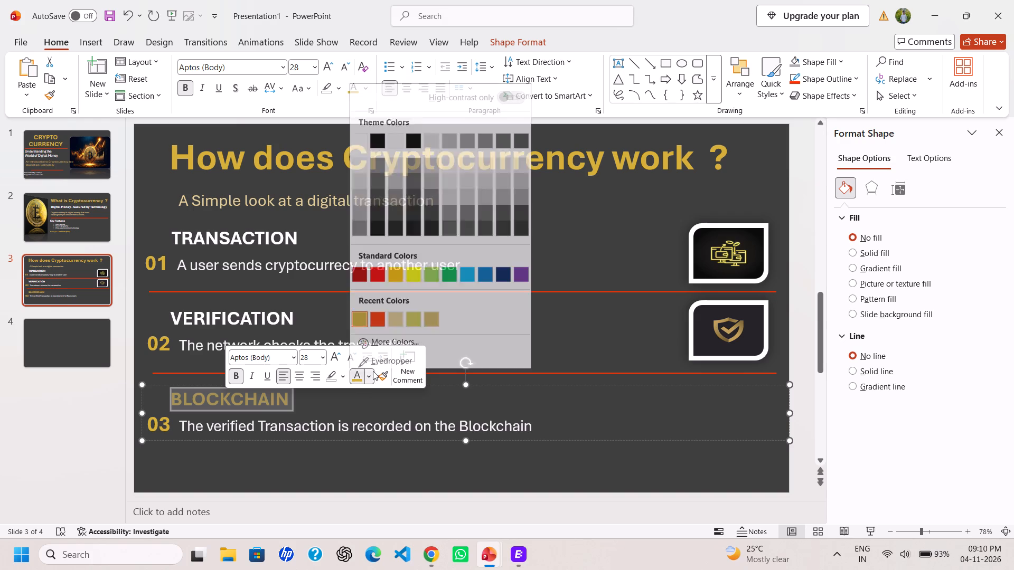
left_click(363, 129)
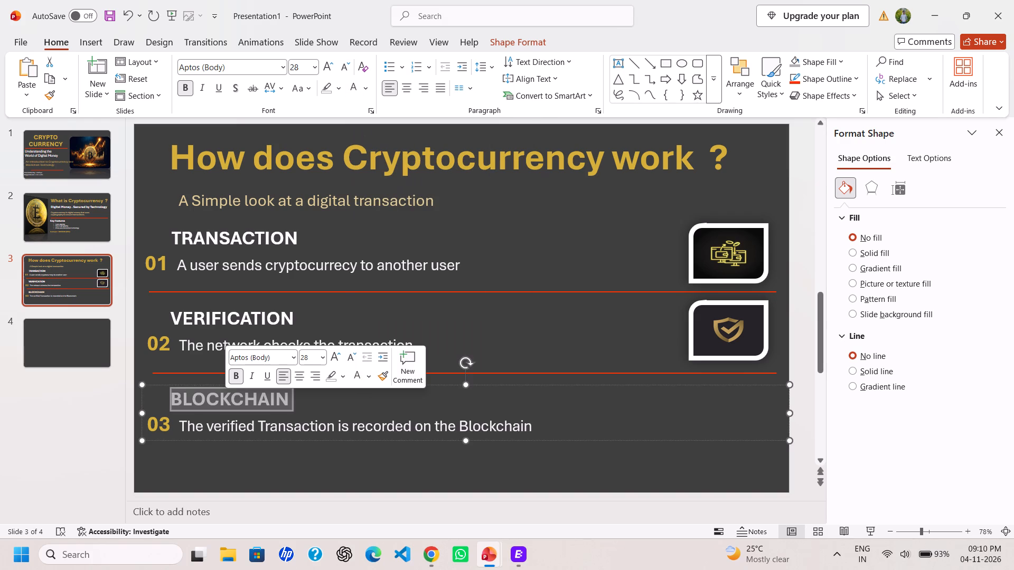
left_click(420, 423)
Shift the BLOCKCHAIN text box slightly right and down, below the second red divider.
left_click(530, 432)
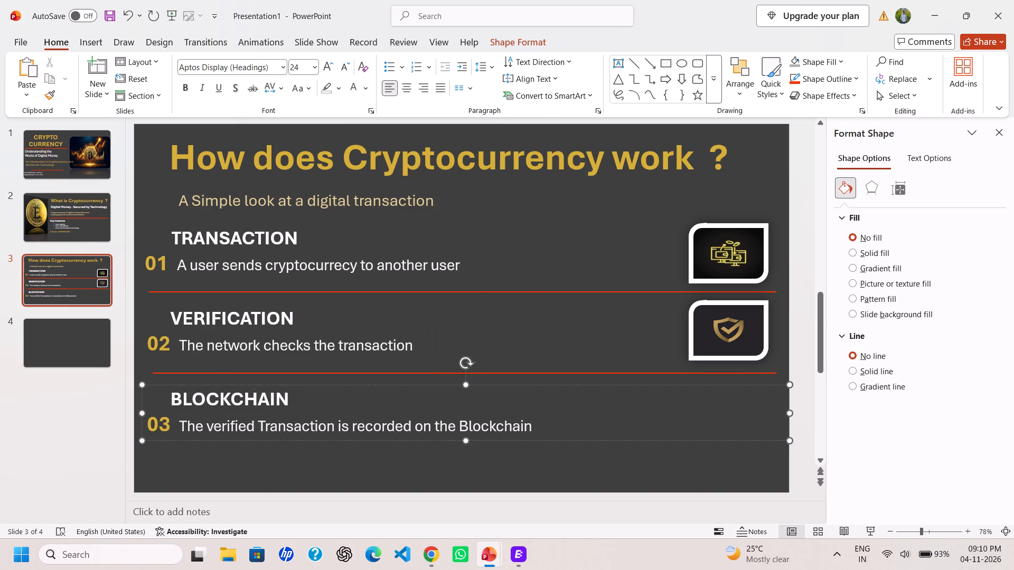
left_click_drag(533, 426, 543, 419)
left_click_drag(543, 419, 543, 431)
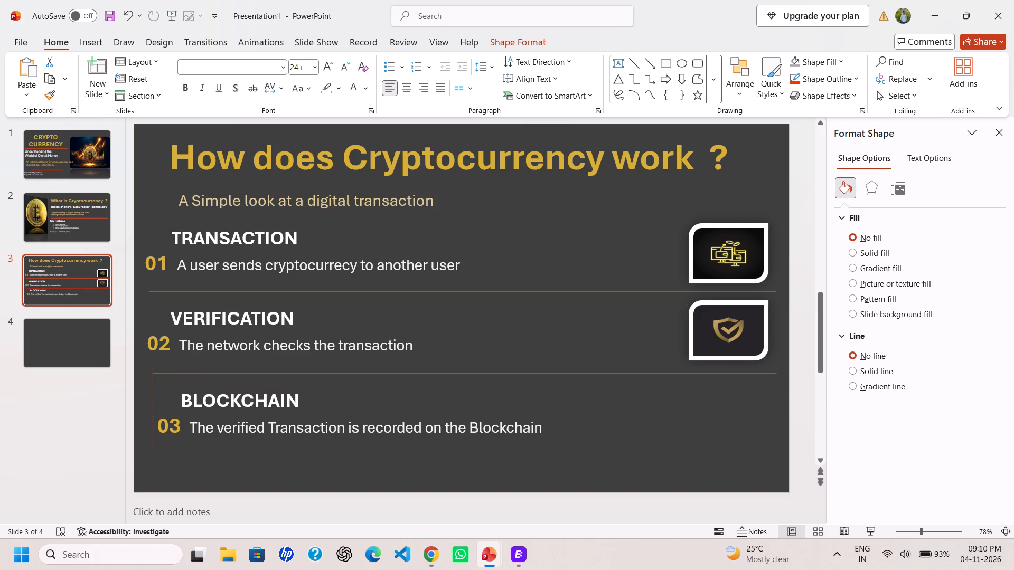
left_click_drag(543, 431, 543, 432)
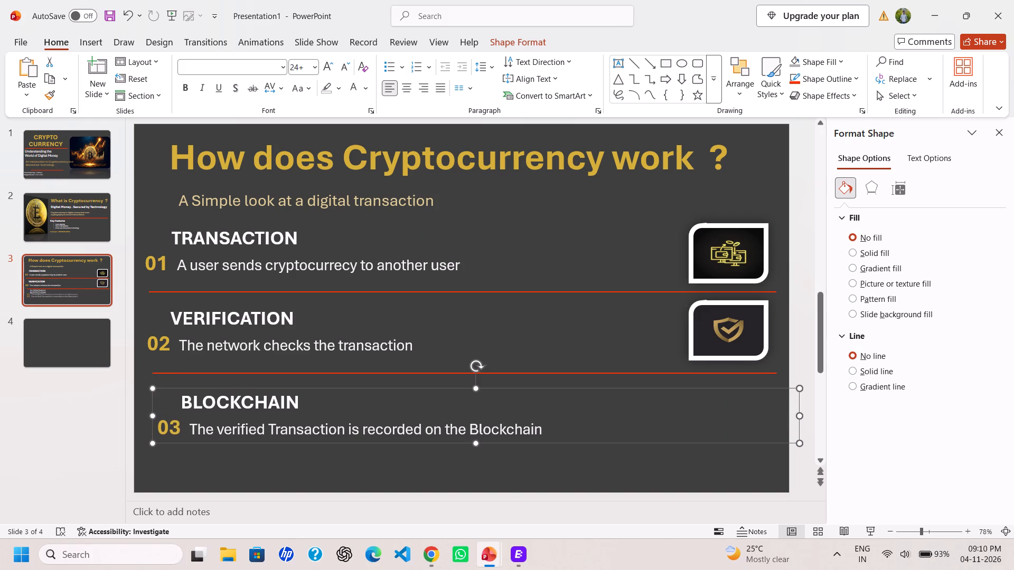
left_click(425, 373)
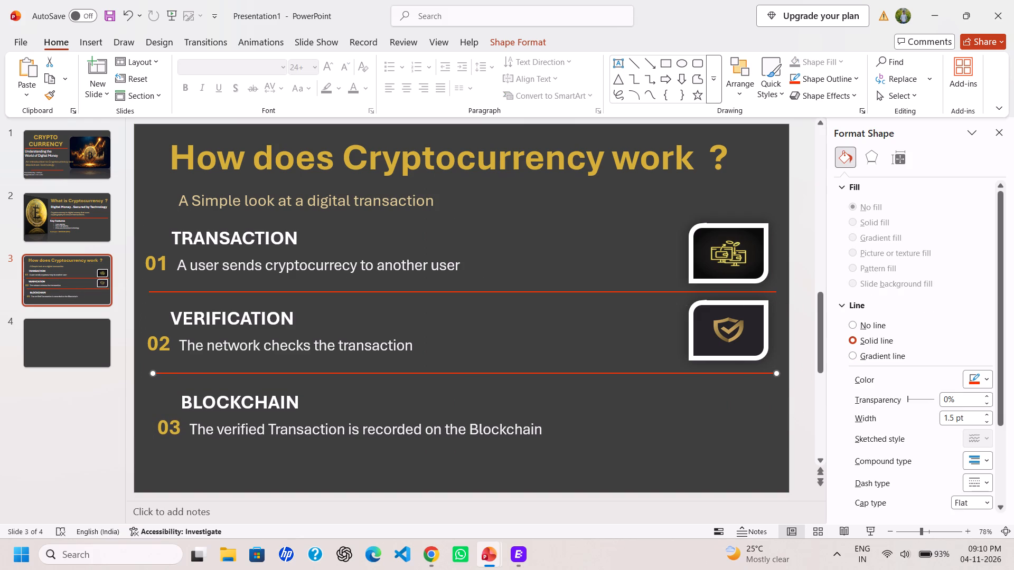
Apply the lightest theme shade beneath white to the whole 03 description text.
left_click(537, 429)
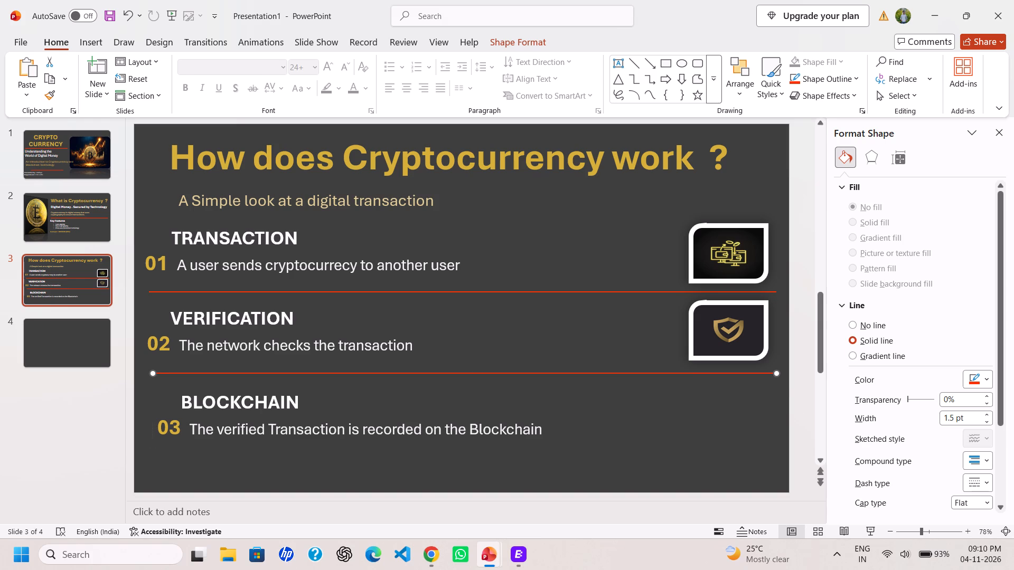
left_click(540, 429)
left_click_drag(540, 429, 483, 429)
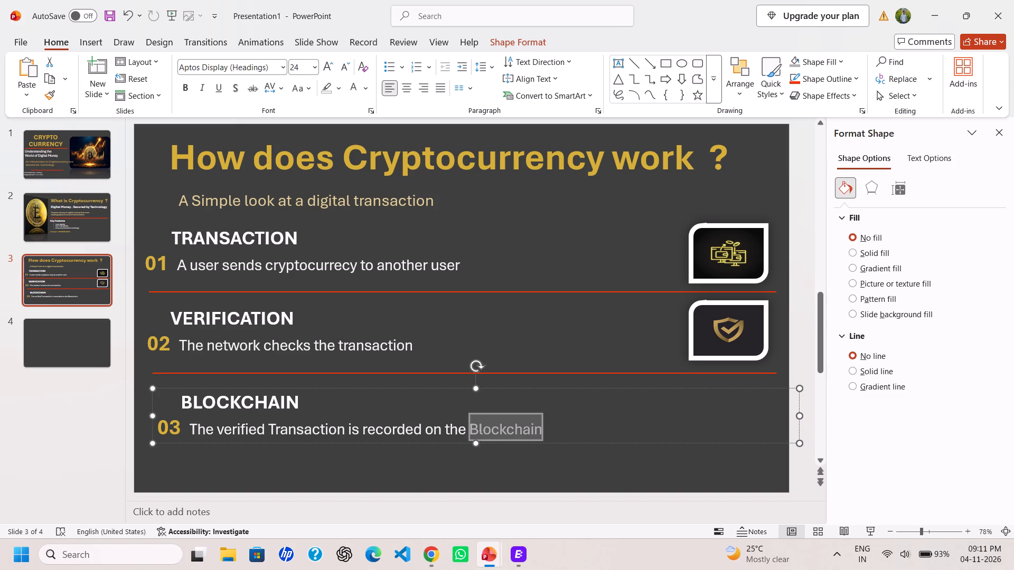
left_click_drag(483, 429, 196, 422)
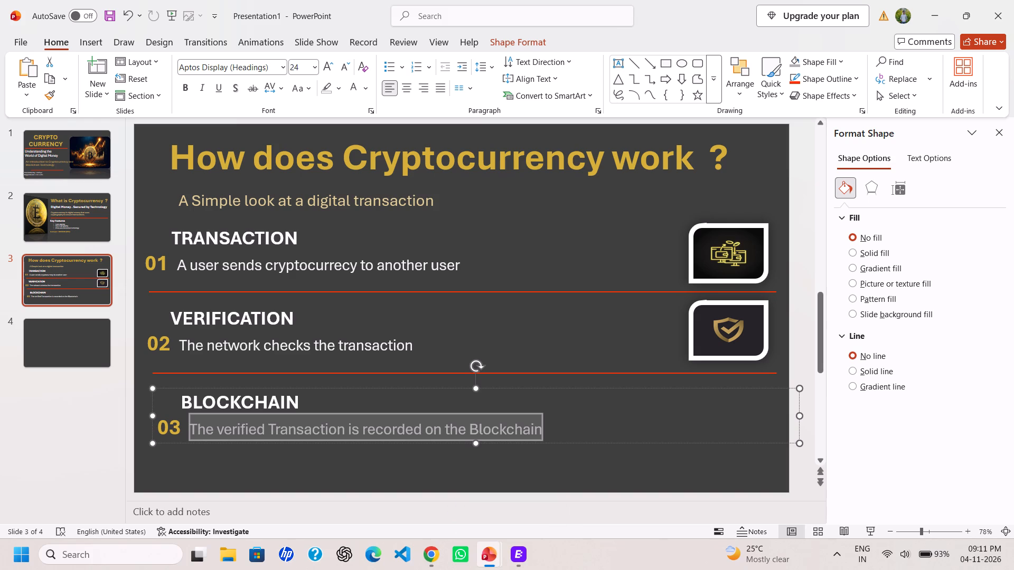
right_click(240, 424)
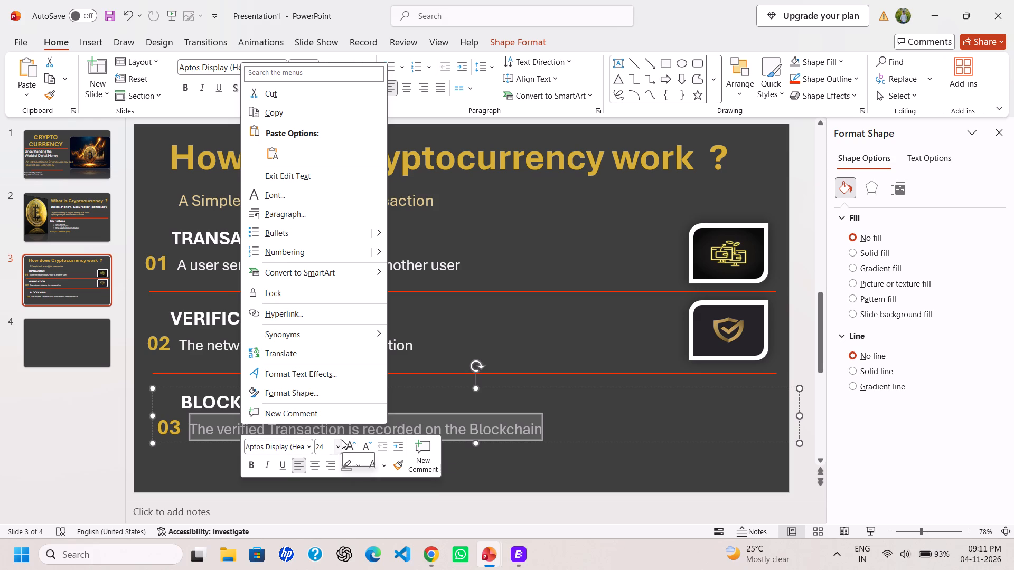
left_click(382, 464)
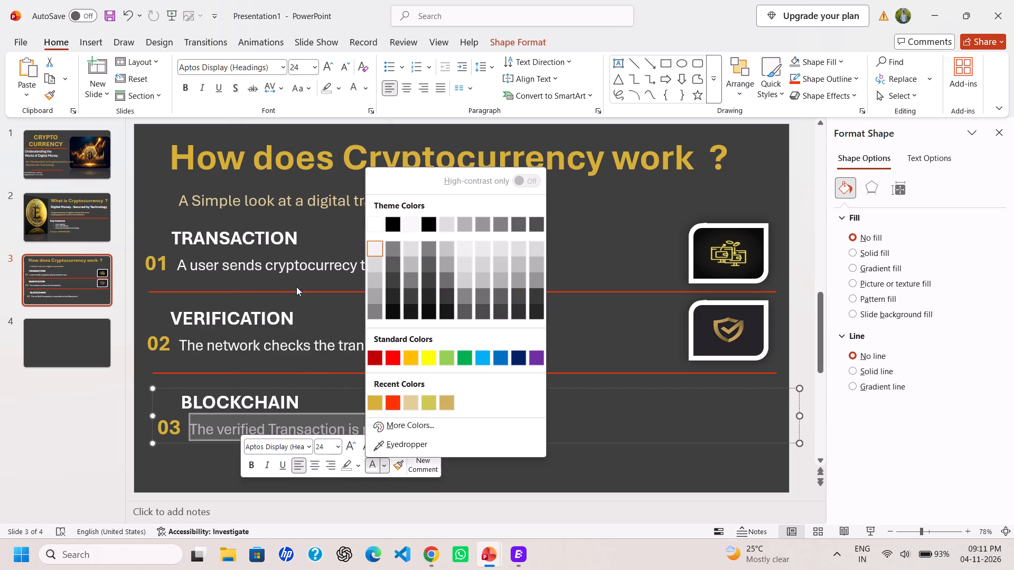
left_click(374, 250)
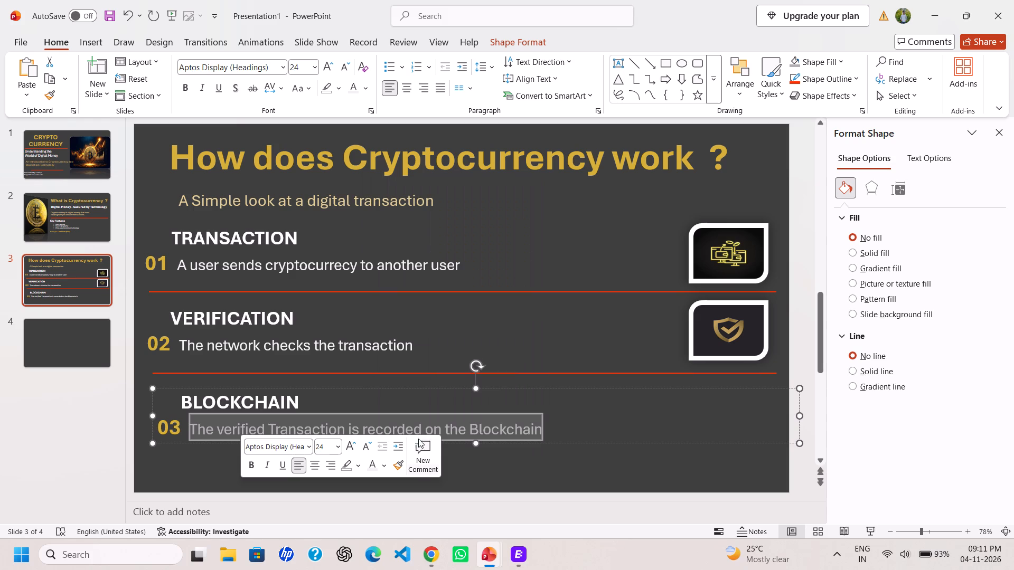
left_click(495, 458)
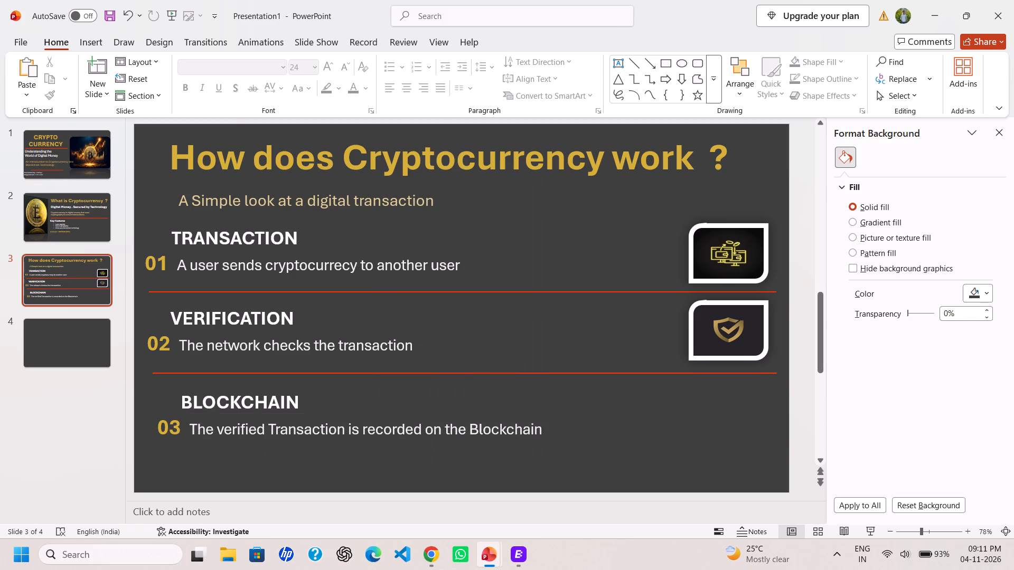
Nudge the BLOCKCHAIN text box slightly left to line it up better with the sections above.
left_click(182, 428)
left_click(202, 415)
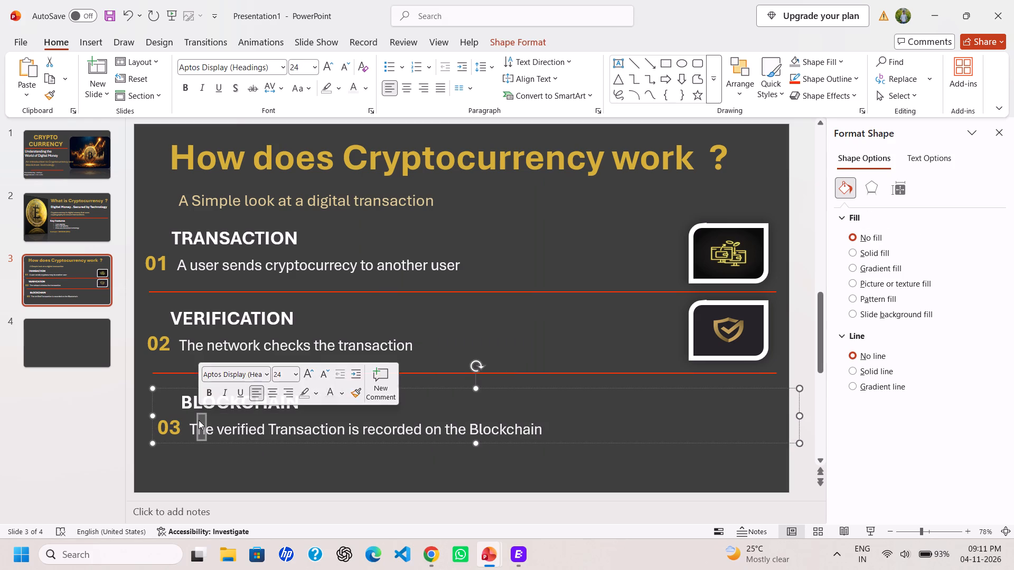
left_click(191, 433)
left_click_drag(191, 440, 190, 440)
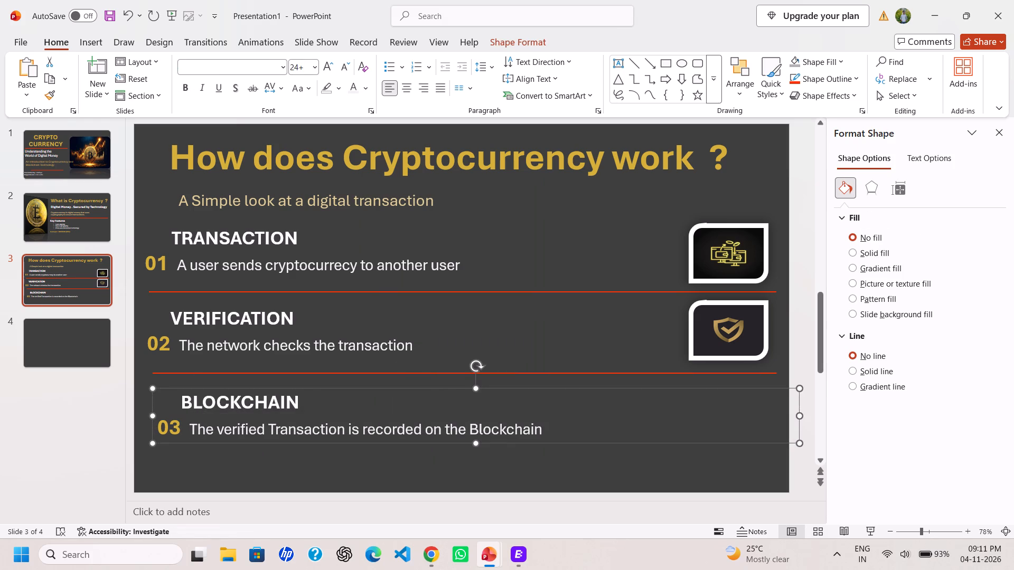
left_click_drag(190, 440, 185, 440)
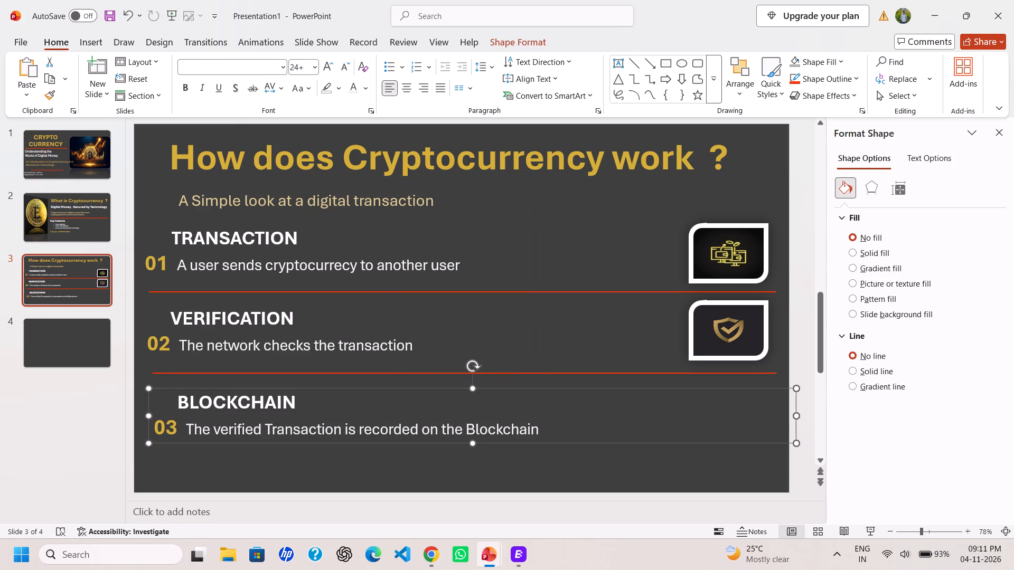
left_click(726, 414)
left_click(613, 344)
left_click(691, 402)
Insert the picture of four gold linked cubes from this device onto the slide.
left_click(91, 49)
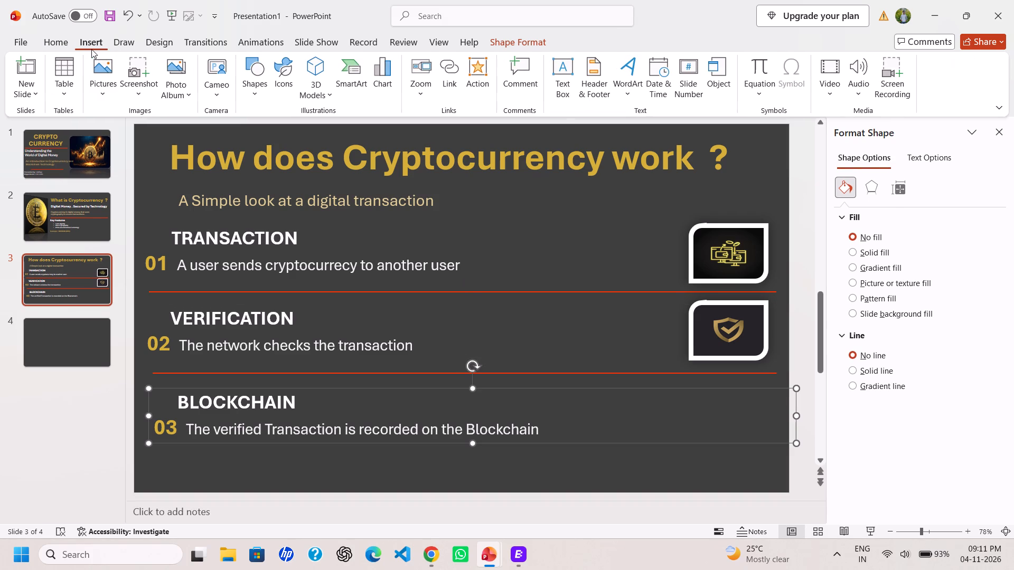
left_click(91, 39)
left_click(106, 88)
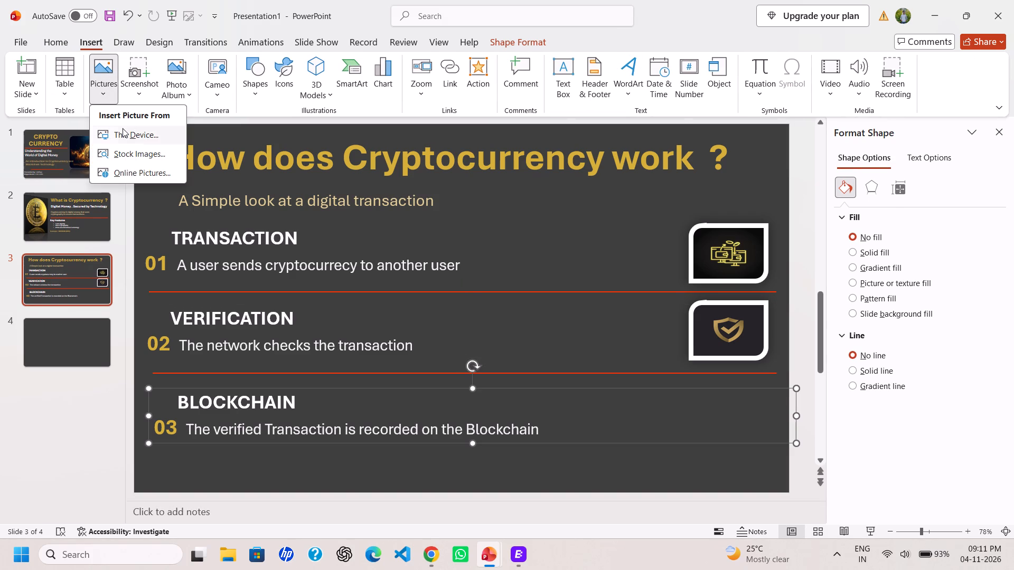
left_click(123, 132)
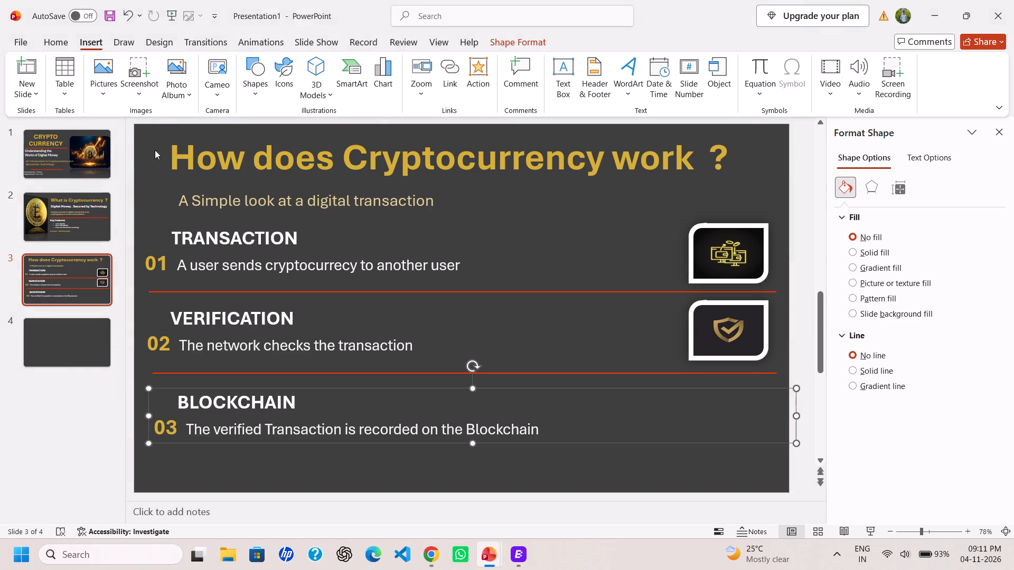
double_click(166, 153)
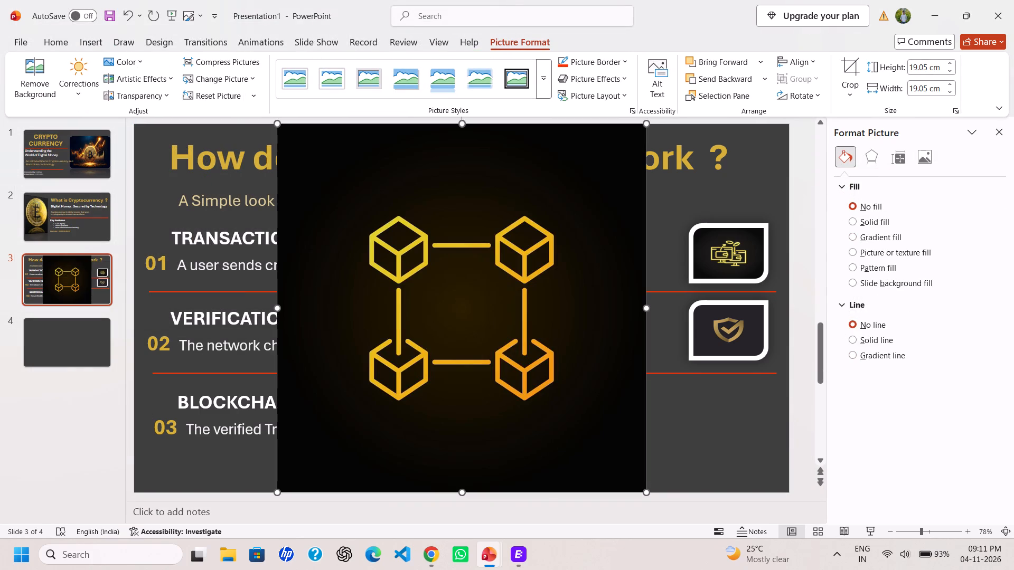
Shrink the linked-cubes picture to about 3.8 cm square and place it beside the BLOCKCHAIN text, beneath the shield picture.
left_click_drag(276, 490, 591, 258)
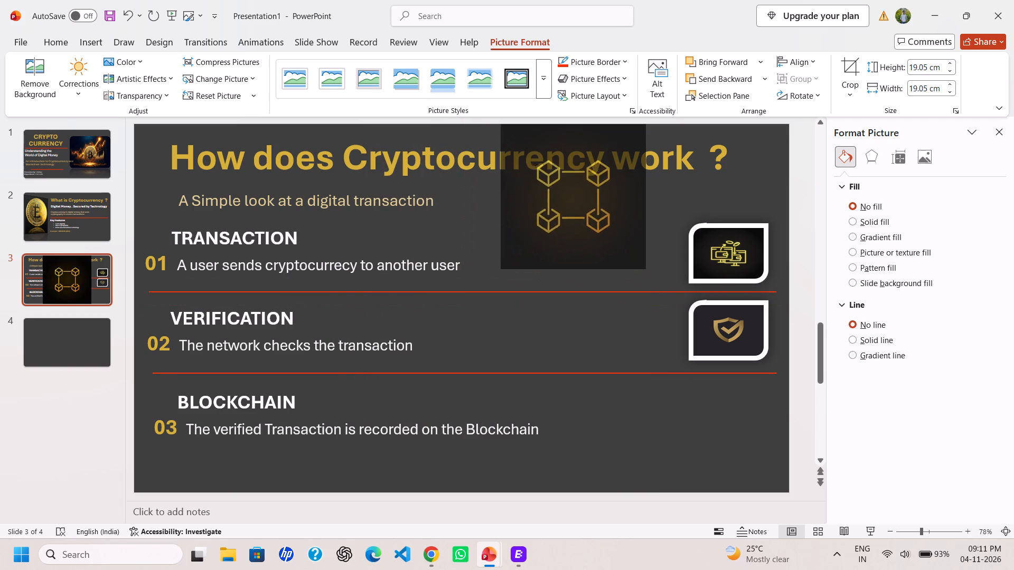
left_click_drag(591, 258, 625, 216)
left_click_drag(603, 182, 669, 413)
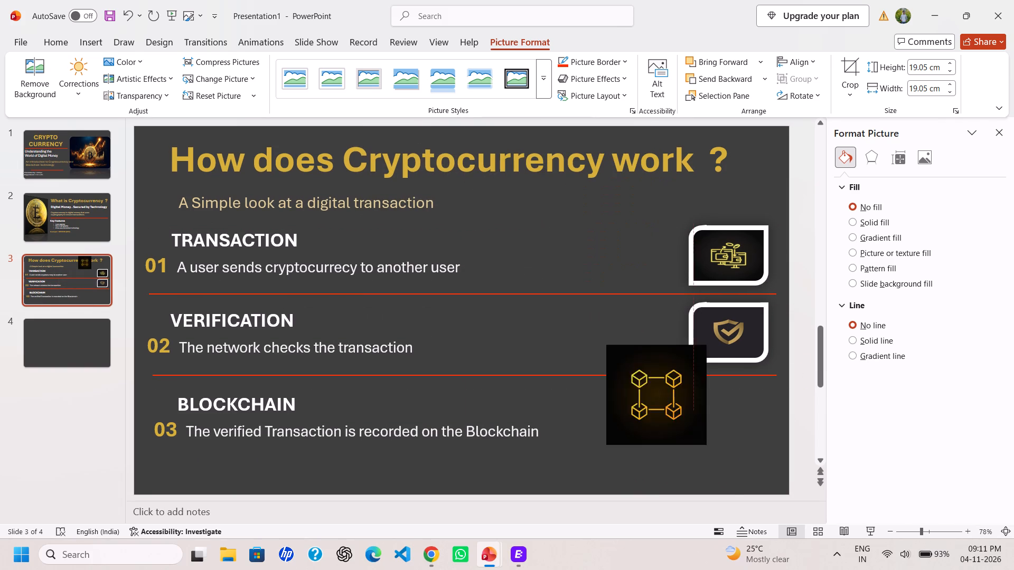
left_click_drag(669, 413, 730, 436)
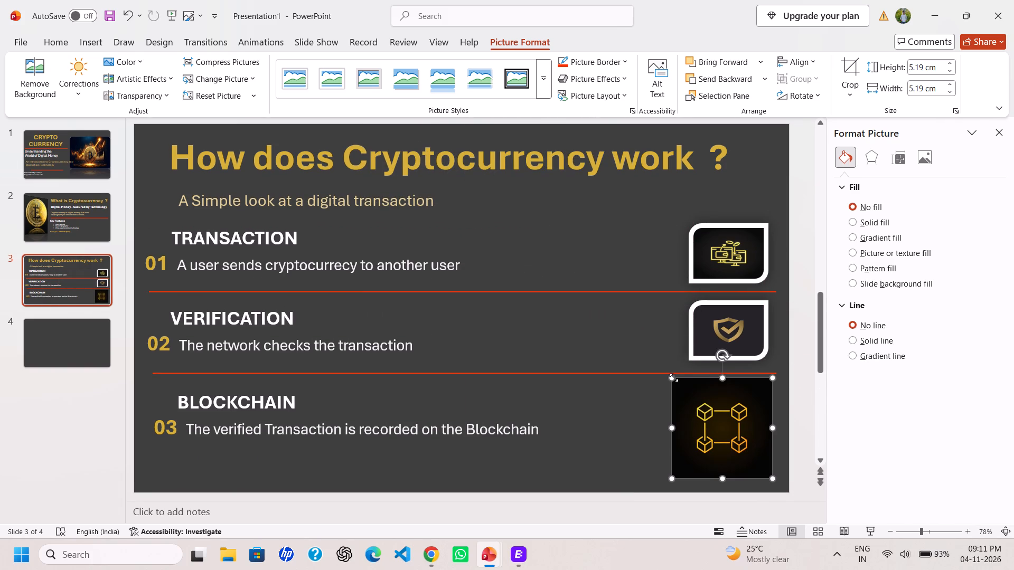
left_click_drag(674, 377, 699, 412)
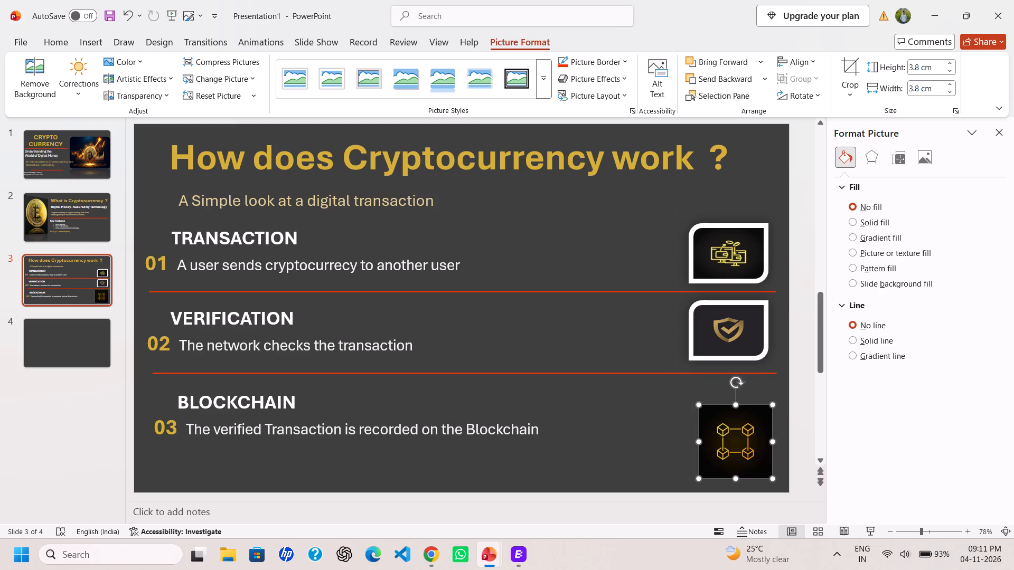
left_click_drag(735, 451, 729, 432)
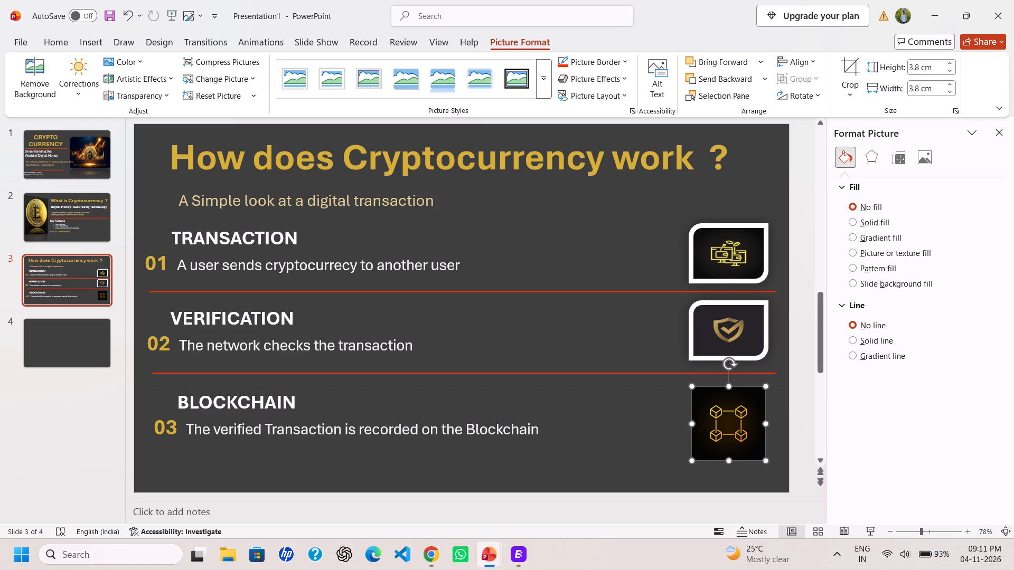
Give the linked-cubes picture the white-framed, diagonally rounded picture style used by the two pictures above.
left_click(546, 77)
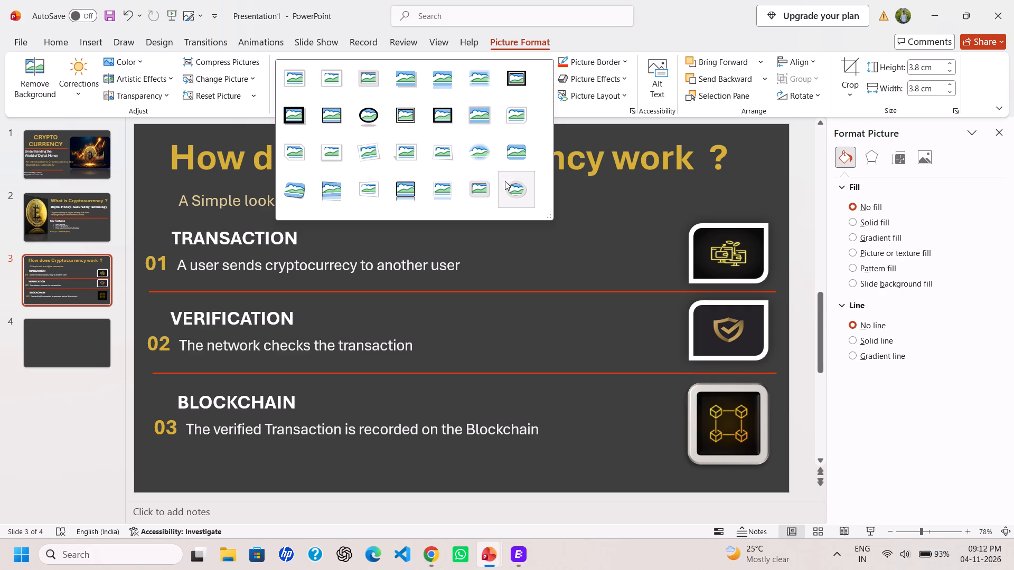
left_click(509, 119)
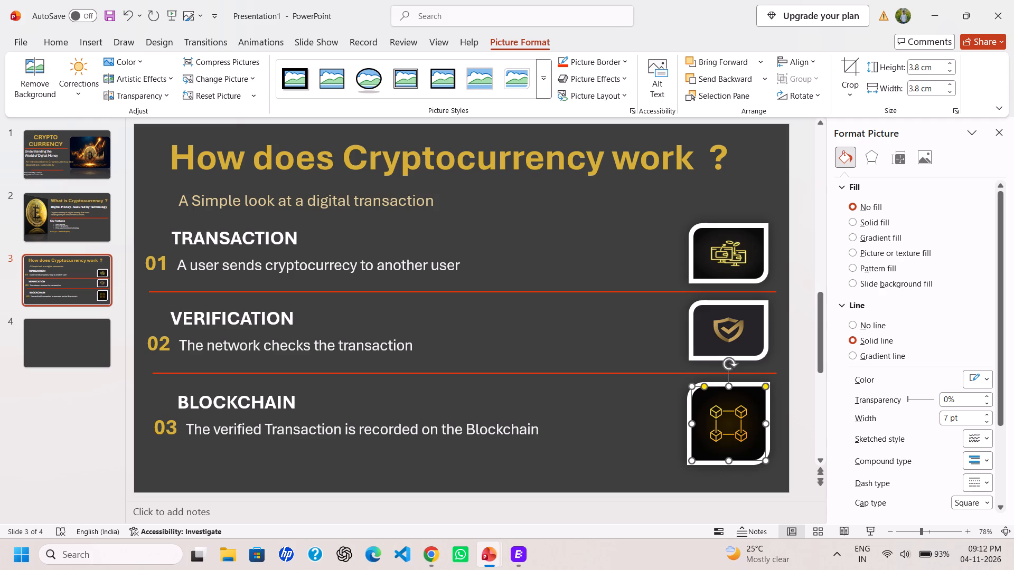
Reduce the linked-cubes picture's height to about 2.82 cm, position it below the second red divider and close the formatting pane.
left_click_drag(729, 464, 722, 447)
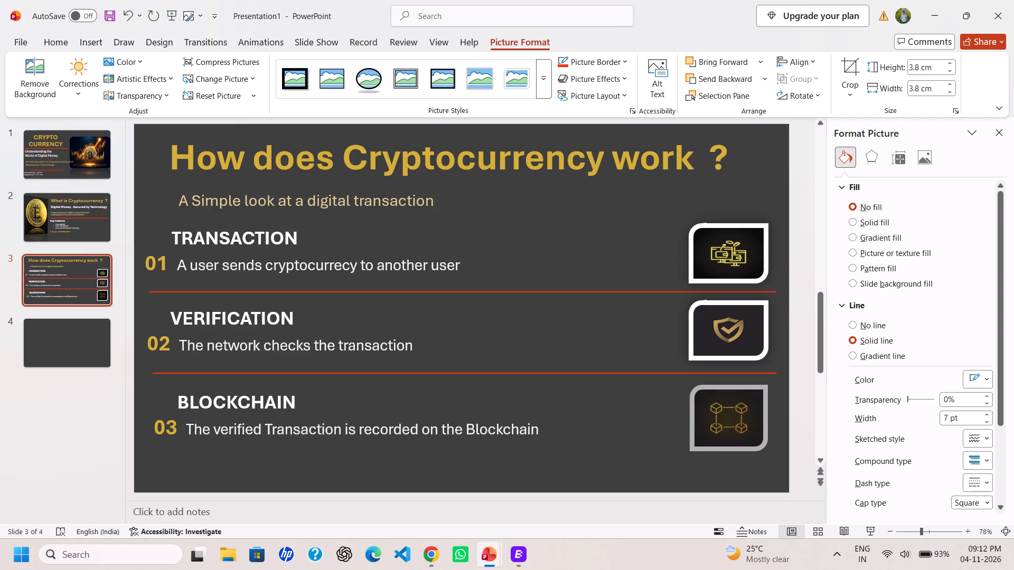
left_click_drag(722, 447, 722, 449)
left_click_drag(722, 420, 724, 427)
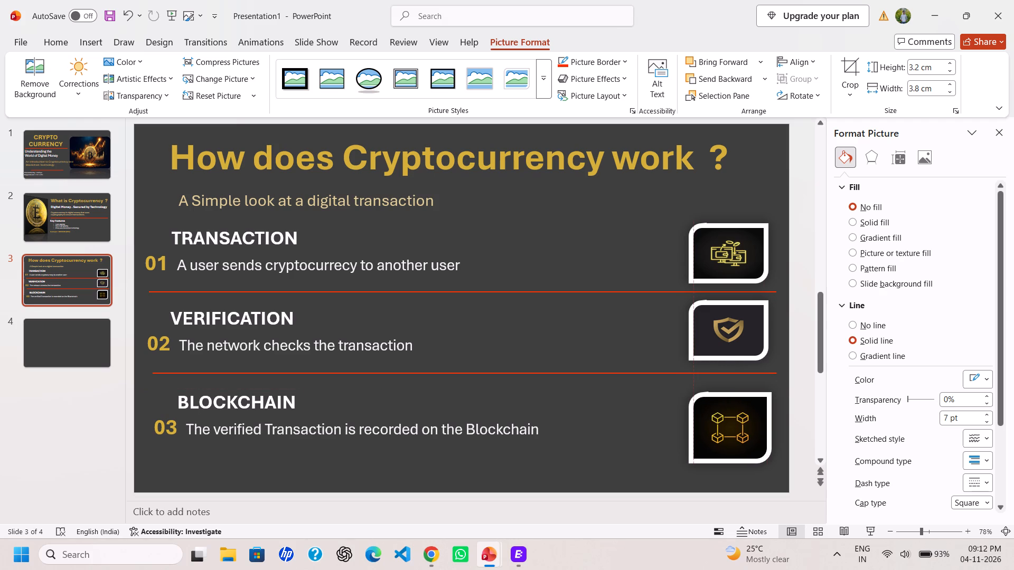
left_click_drag(724, 427, 724, 426)
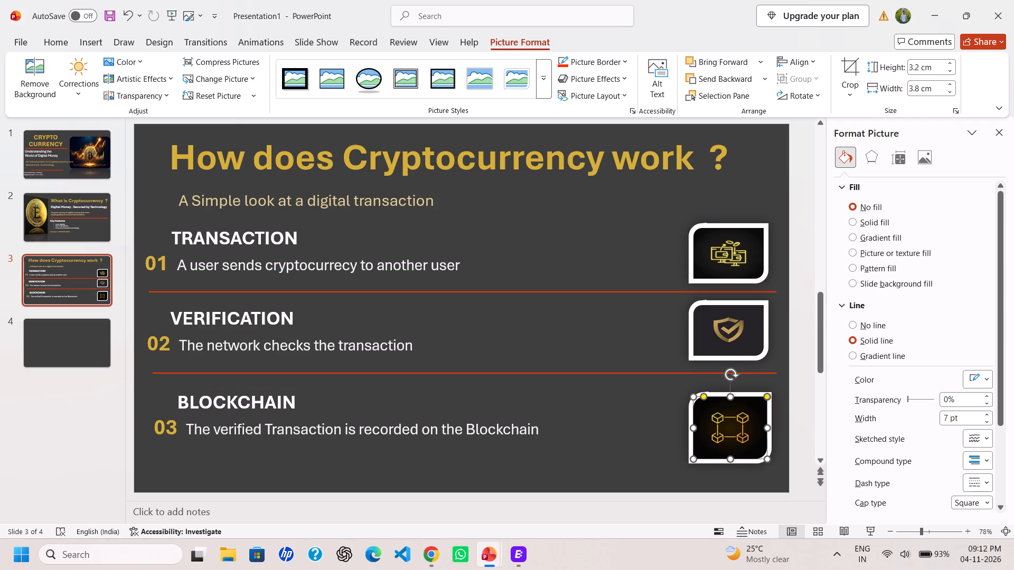
left_click(717, 327)
left_click(739, 422)
left_click_drag(732, 460, 731, 453)
left_click(728, 439)
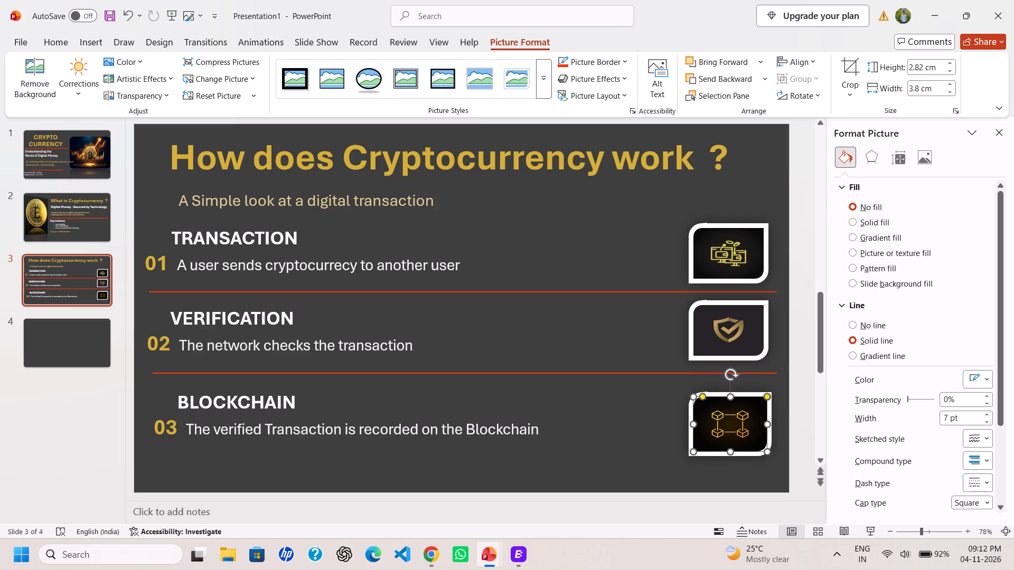
left_click(623, 323)
left_click(631, 476)
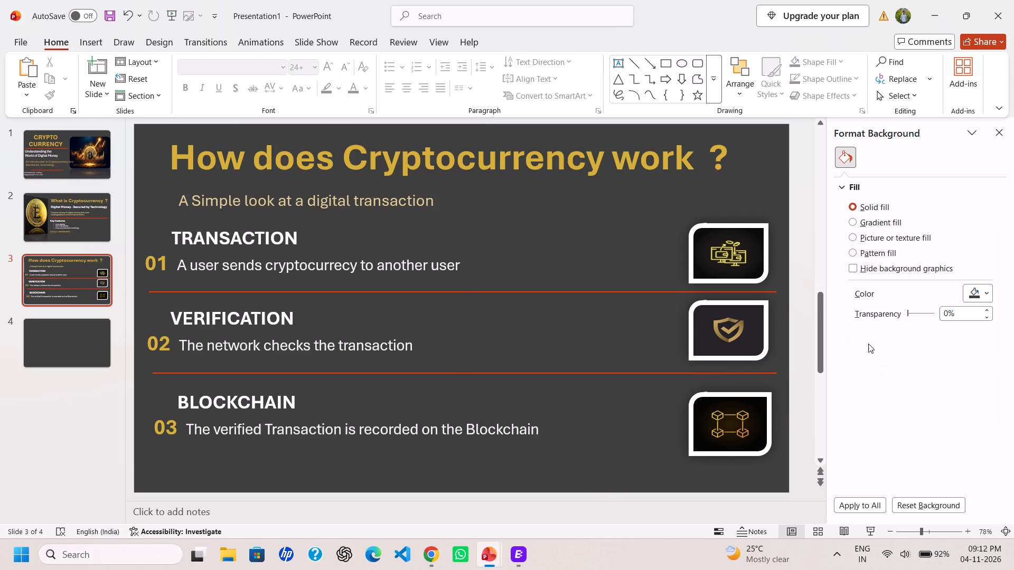
left_click(999, 127)
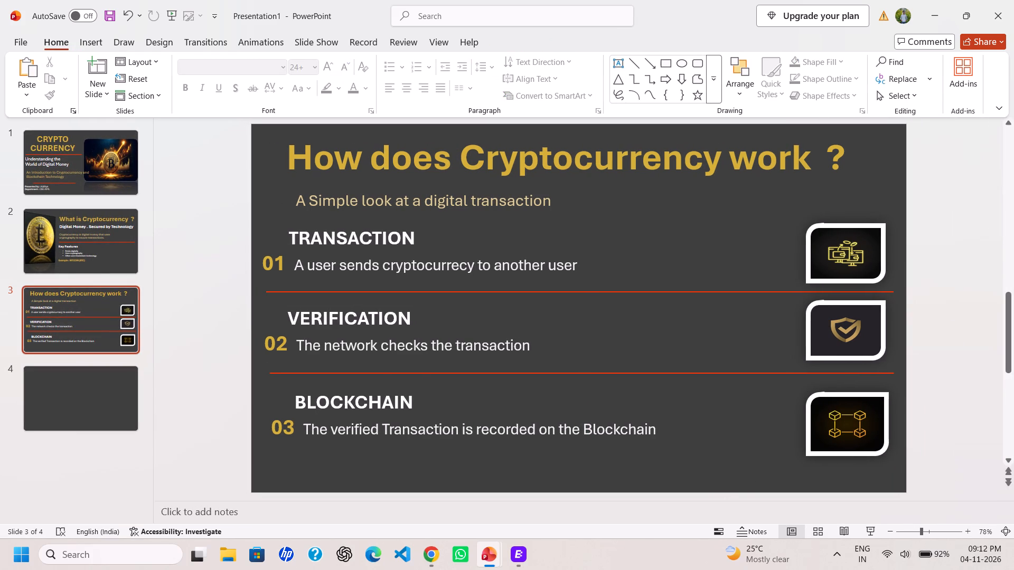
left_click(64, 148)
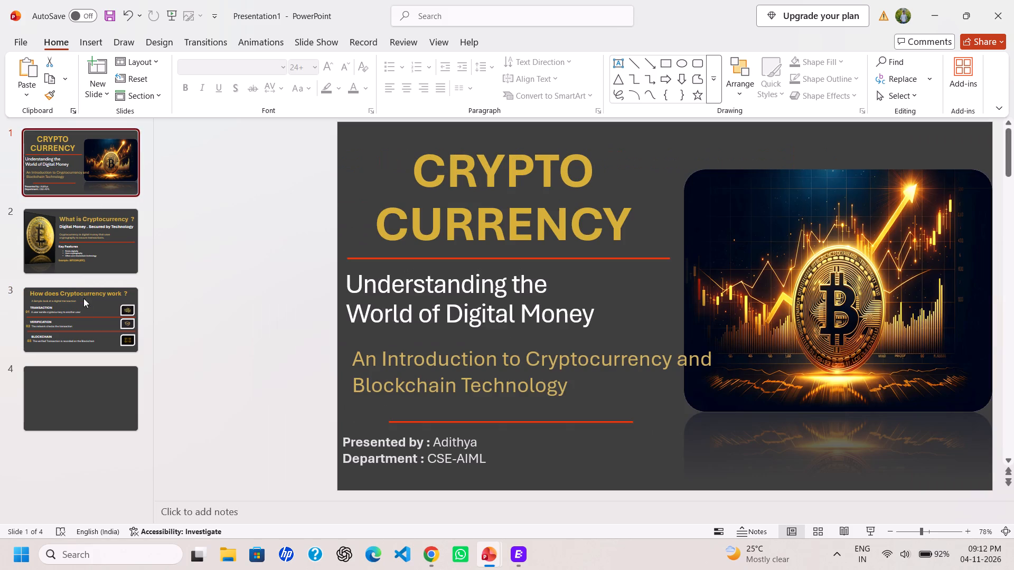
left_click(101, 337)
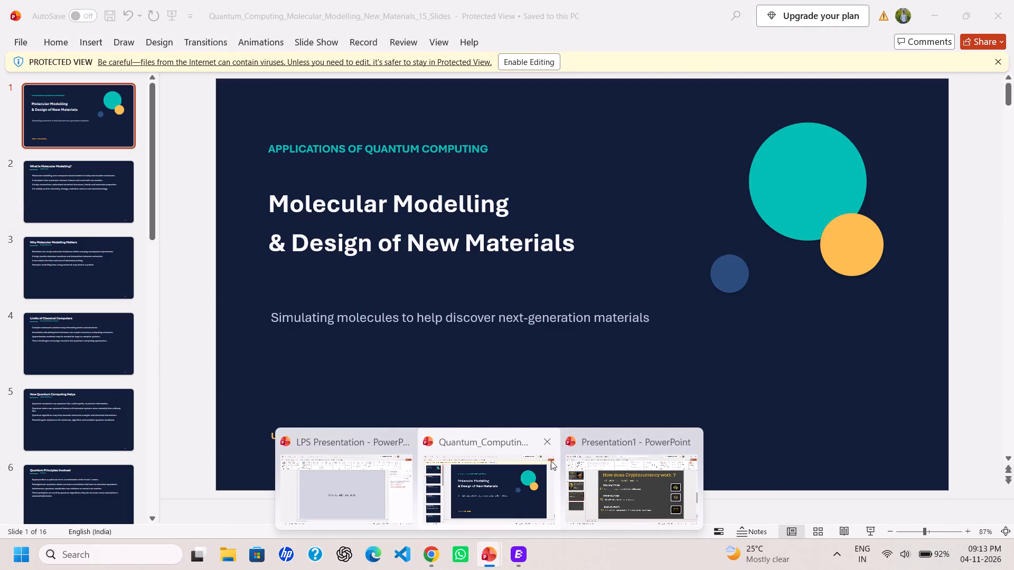
Close the protected Quantum_Computing_Molecular_Modelling presentation and return to Presentation1.
left_click(551, 436)
left_click(546, 490)
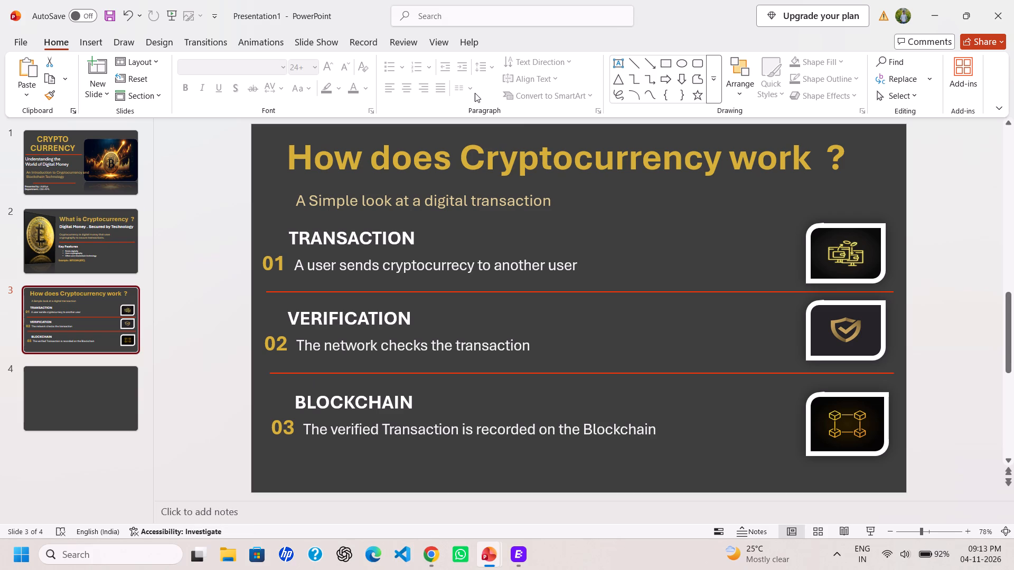
Recolour the TRANSACTION heading with the recently used gold that matches the slide title.
left_click(440, 243)
left_click(679, 324)
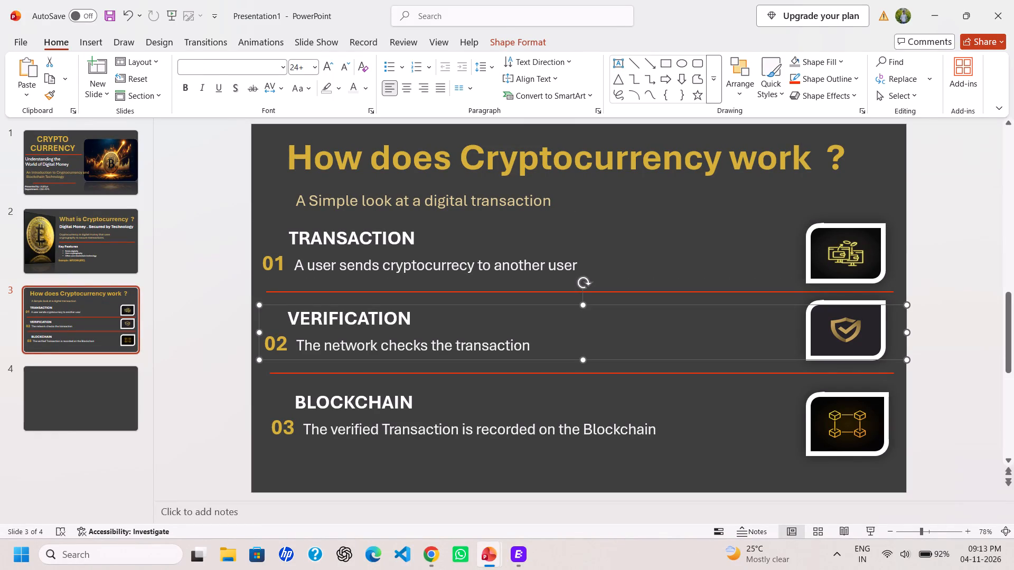
left_click(412, 241)
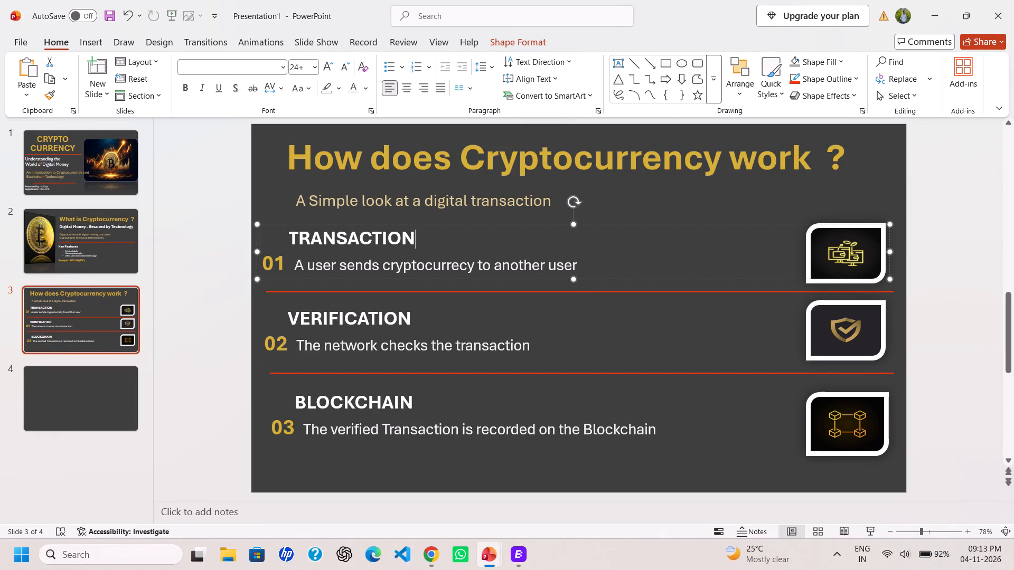
left_click_drag(415, 239, 324, 223)
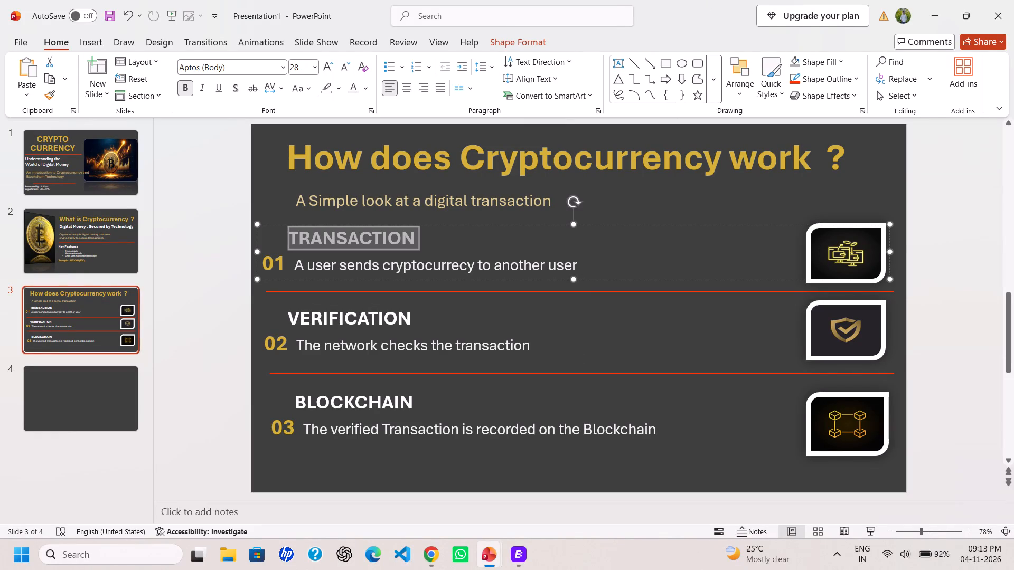
left_click_drag(324, 223, 322, 236)
left_click(467, 216)
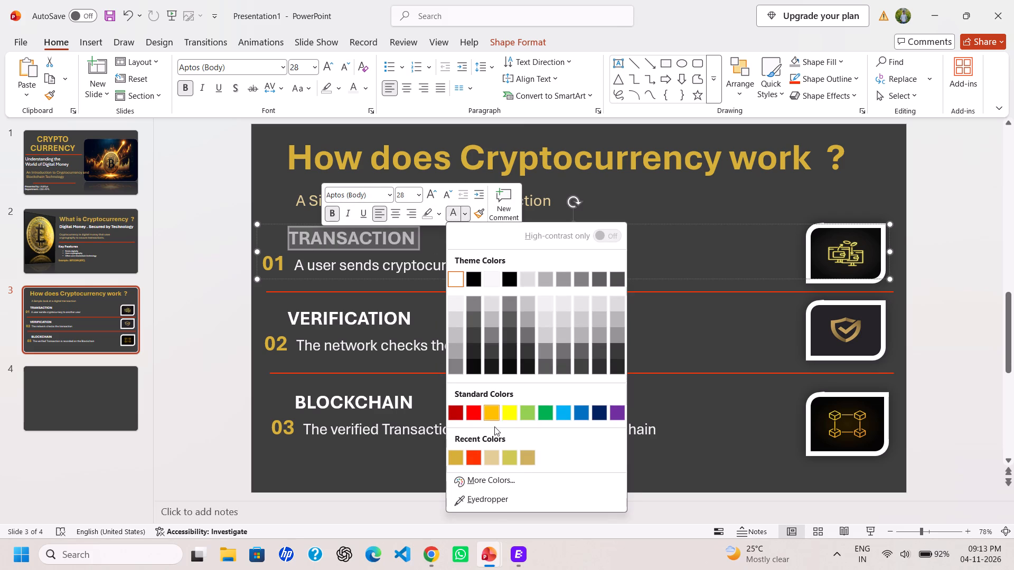
left_click(459, 458)
Apply the same gold font colour to the VERIFICATION and BLOCKCHAIN headings.
left_click(456, 319)
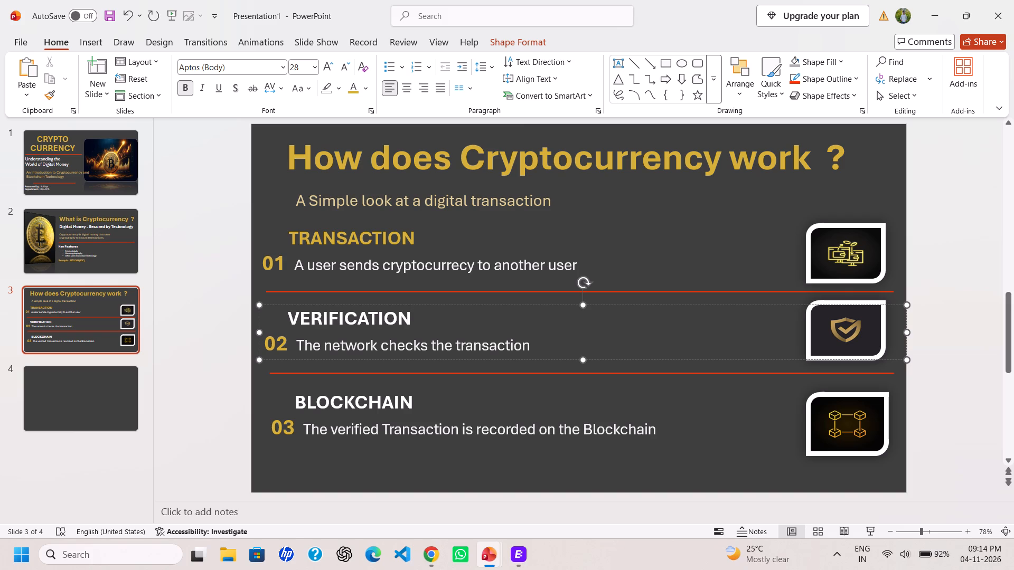
left_click_drag(412, 316, 374, 315)
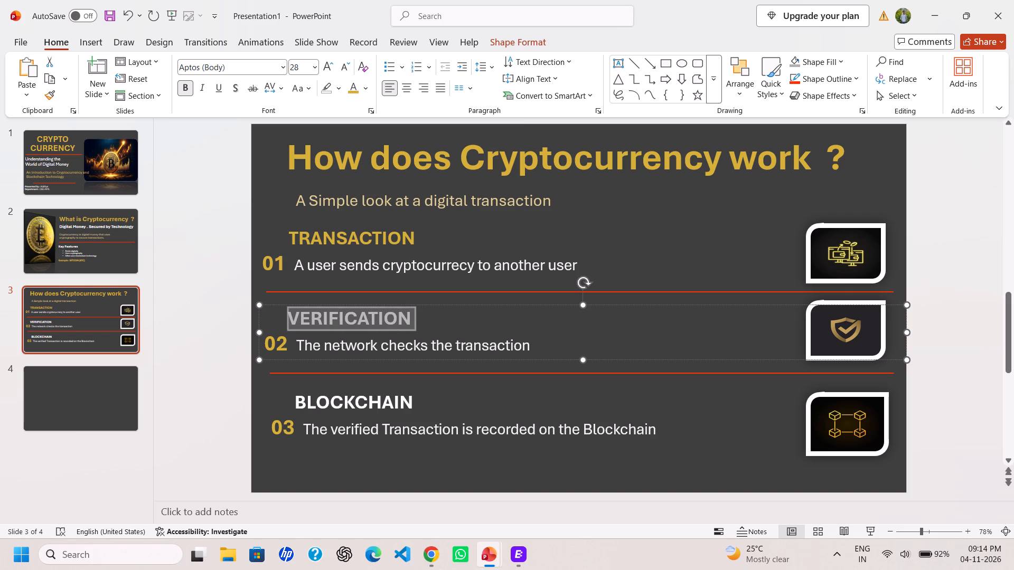
left_click_drag(374, 315, 346, 313)
left_click(475, 296)
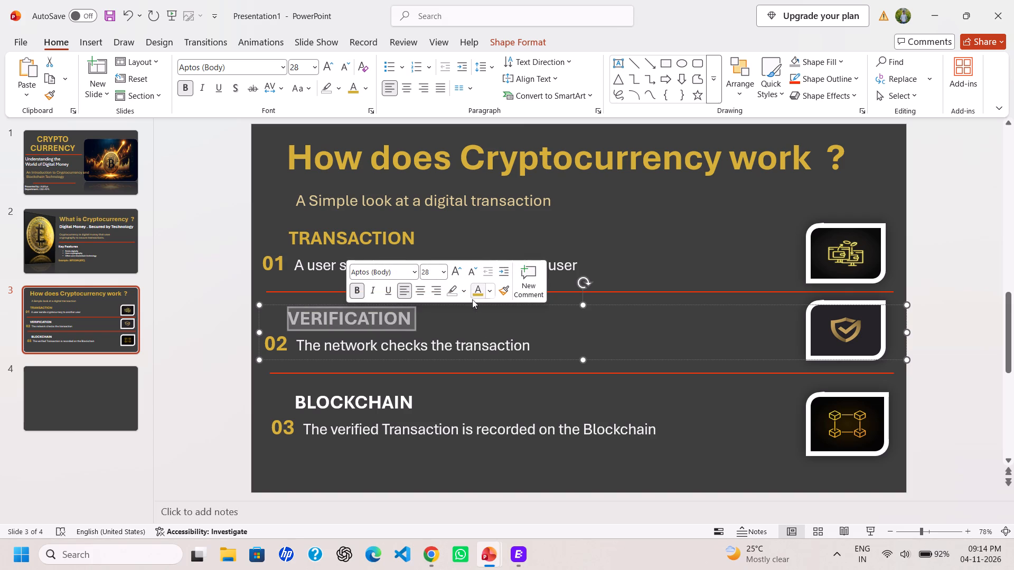
left_click_drag(411, 404, 336, 394)
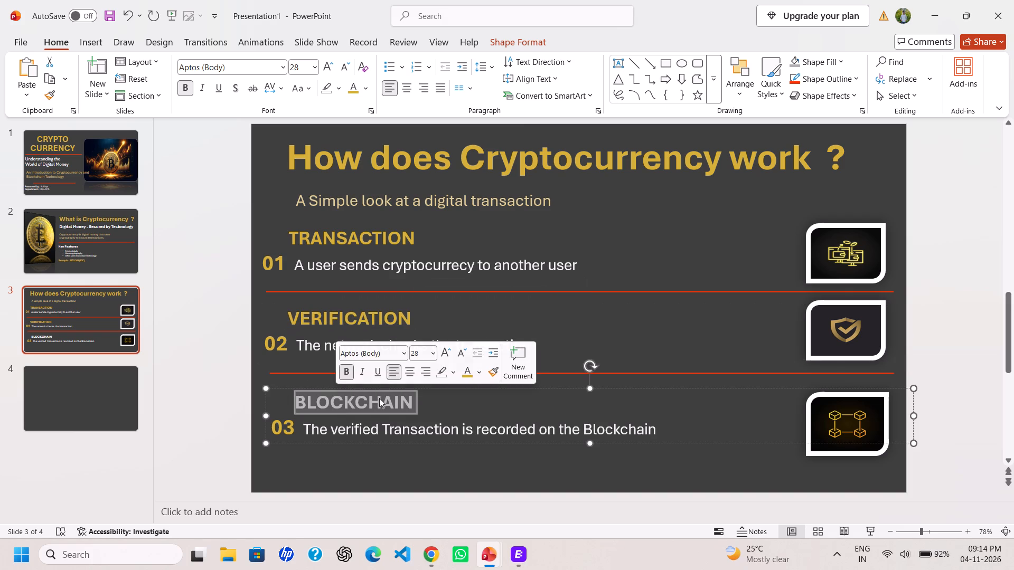
left_click(468, 369)
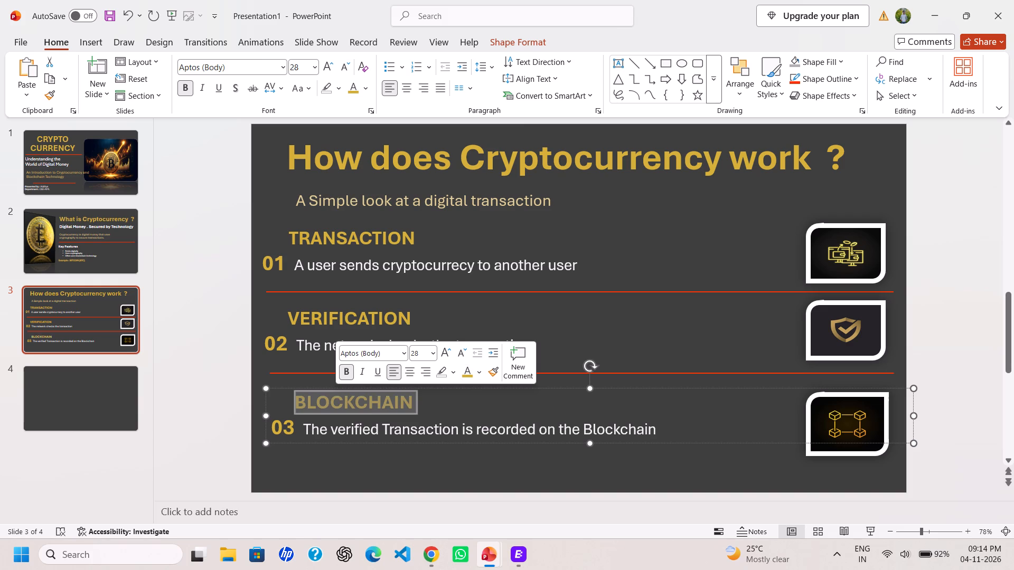
left_click(497, 427)
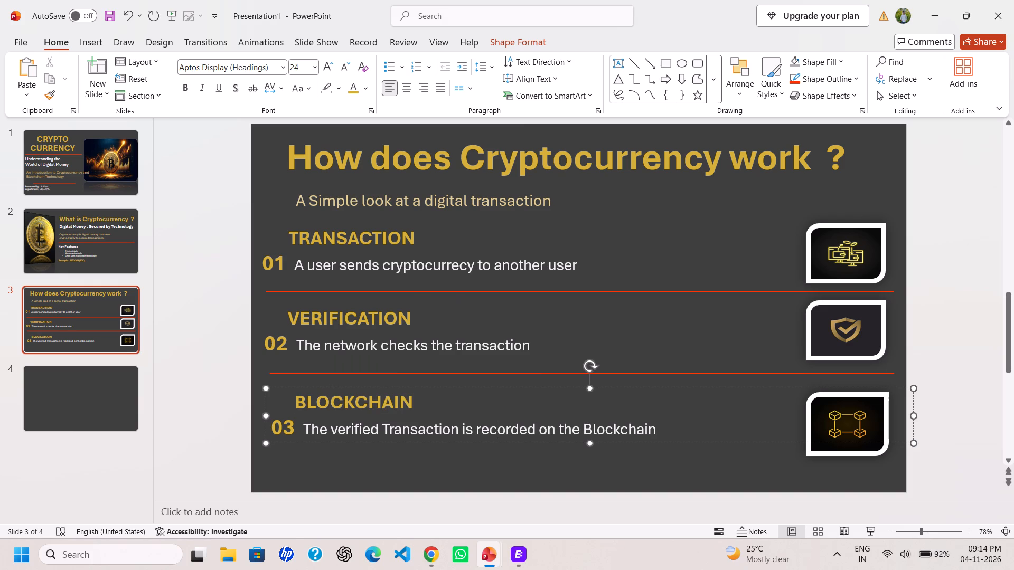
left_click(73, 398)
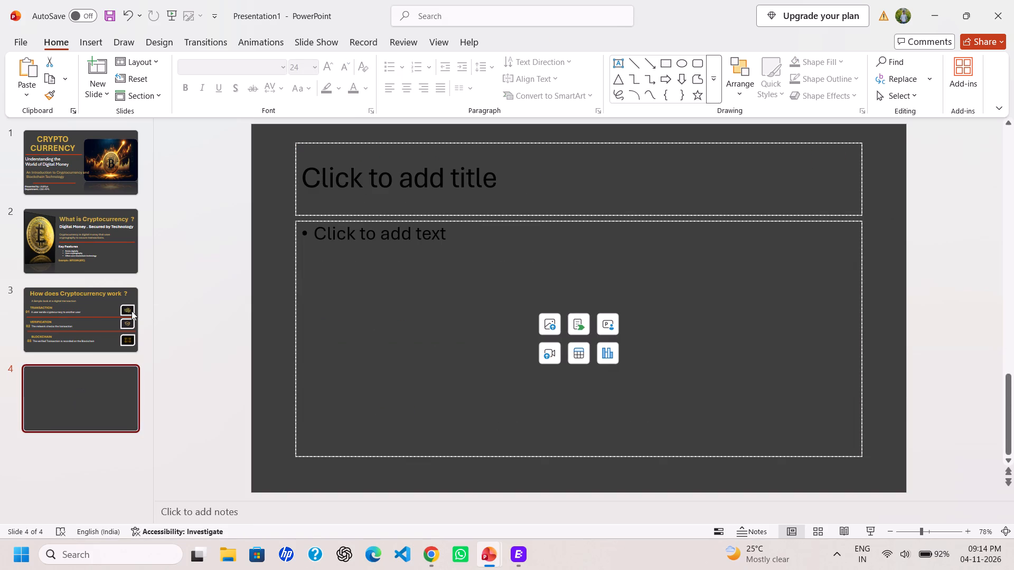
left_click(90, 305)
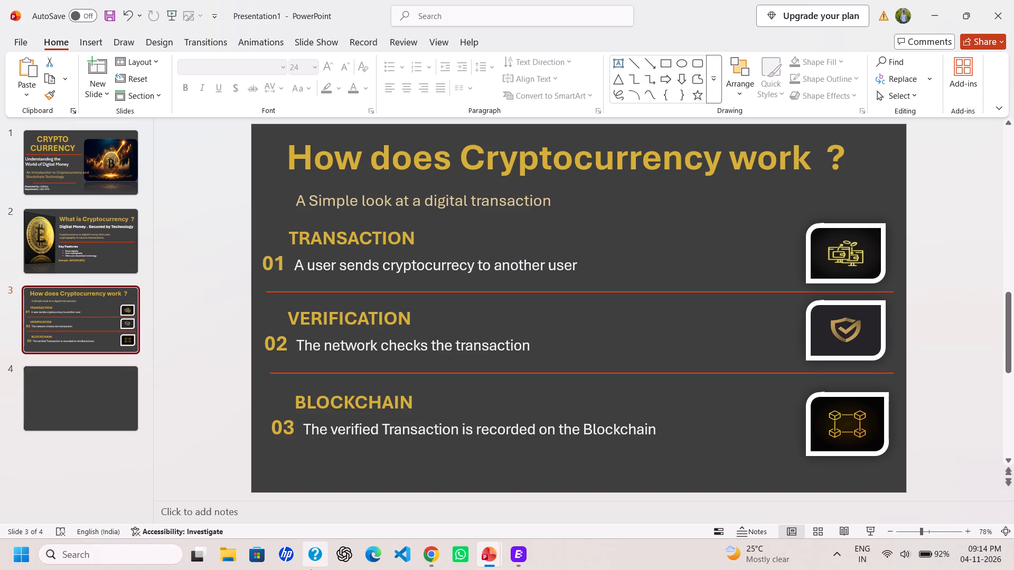
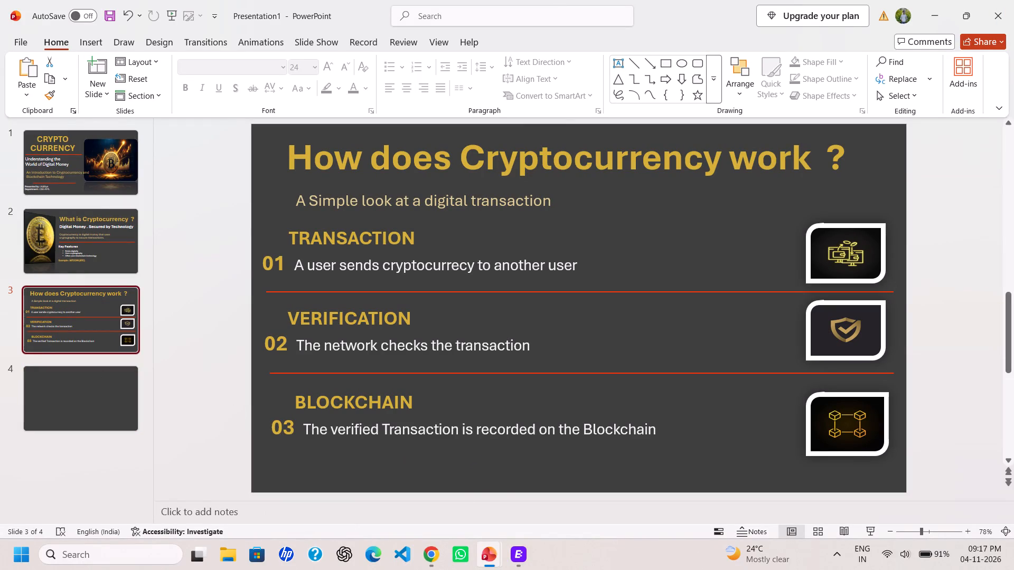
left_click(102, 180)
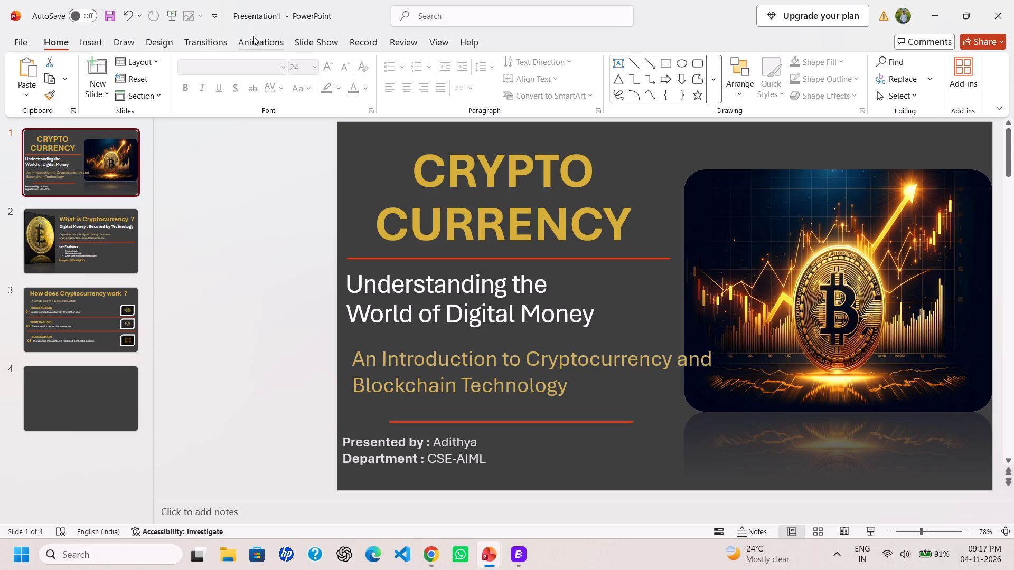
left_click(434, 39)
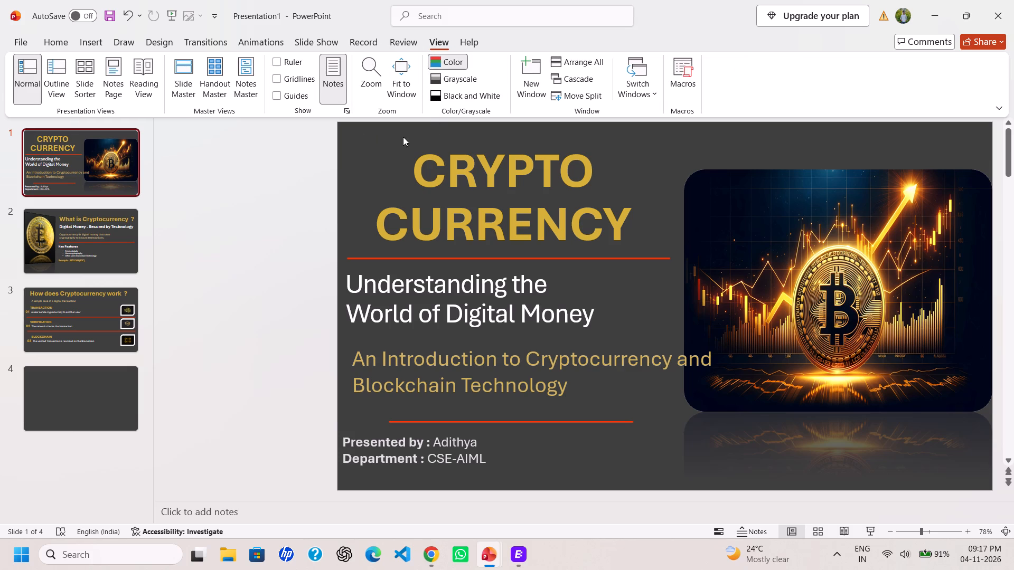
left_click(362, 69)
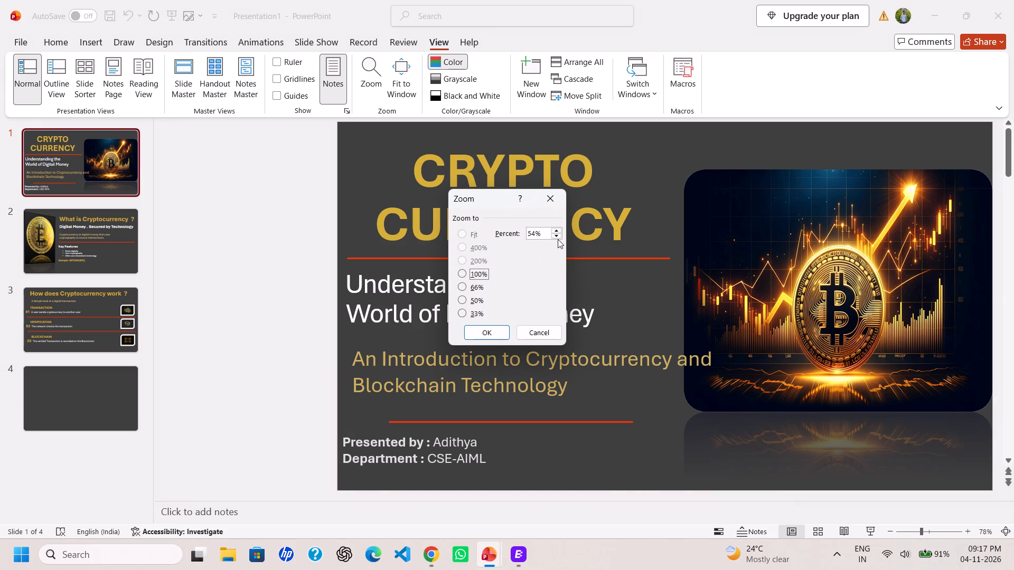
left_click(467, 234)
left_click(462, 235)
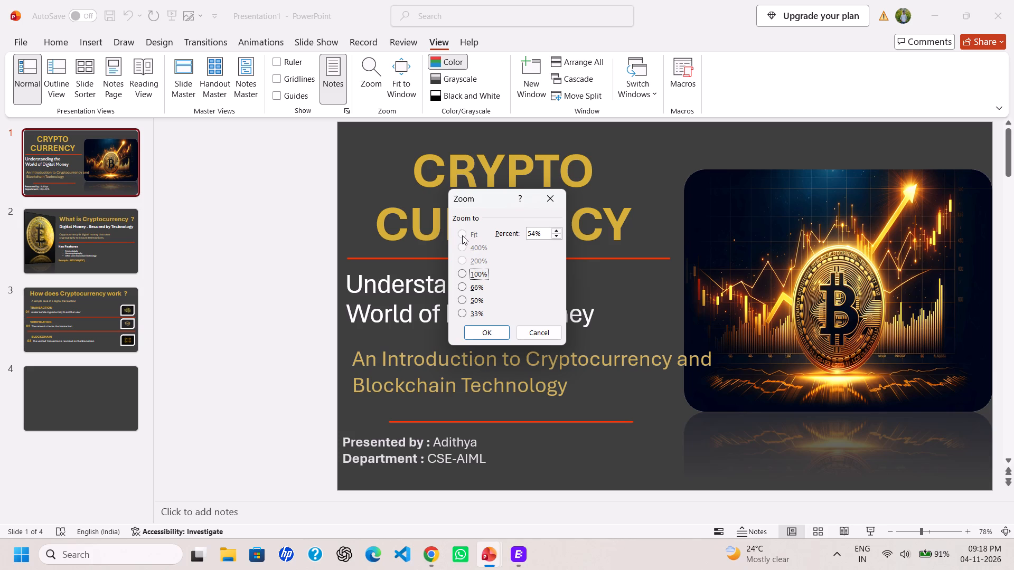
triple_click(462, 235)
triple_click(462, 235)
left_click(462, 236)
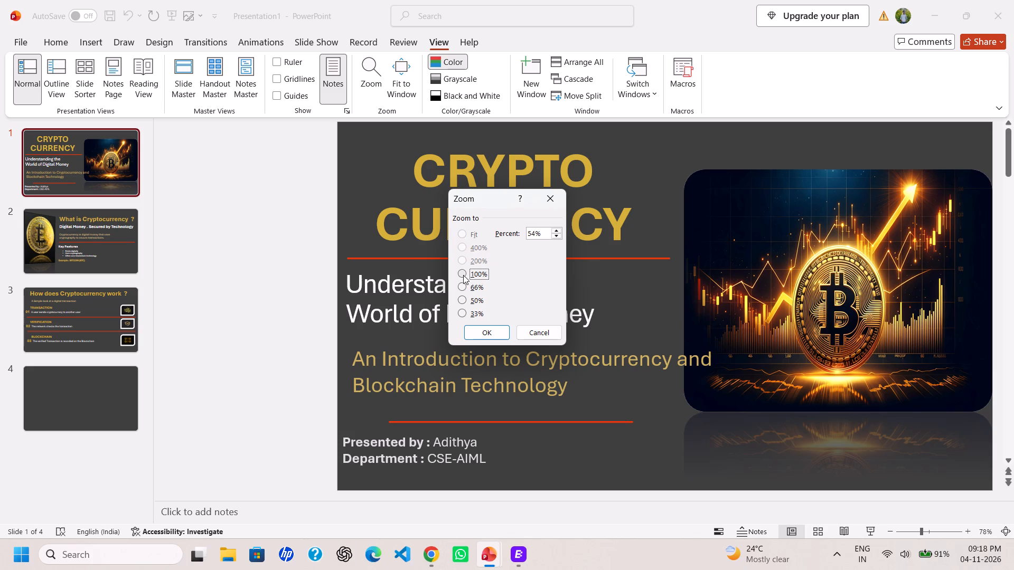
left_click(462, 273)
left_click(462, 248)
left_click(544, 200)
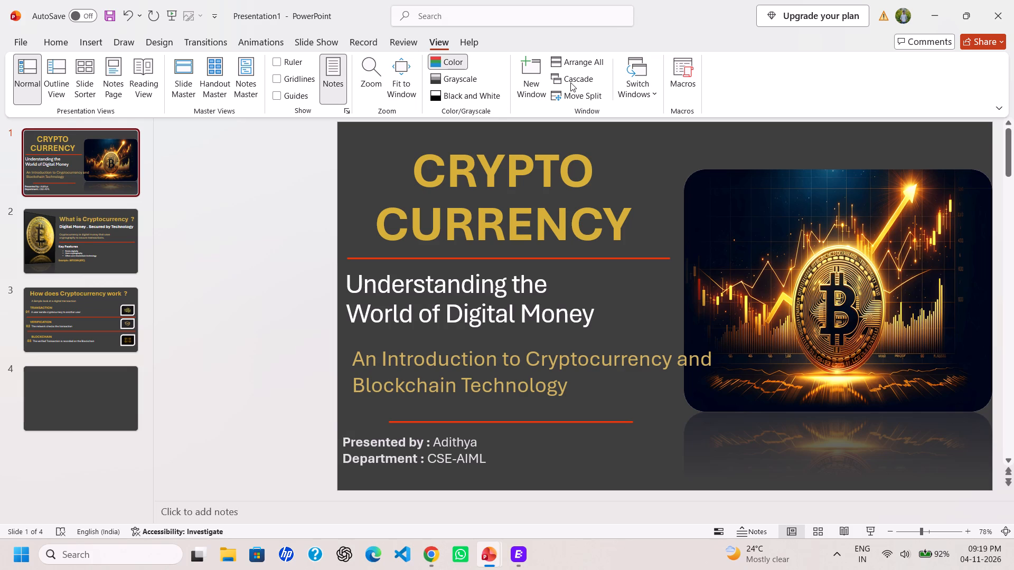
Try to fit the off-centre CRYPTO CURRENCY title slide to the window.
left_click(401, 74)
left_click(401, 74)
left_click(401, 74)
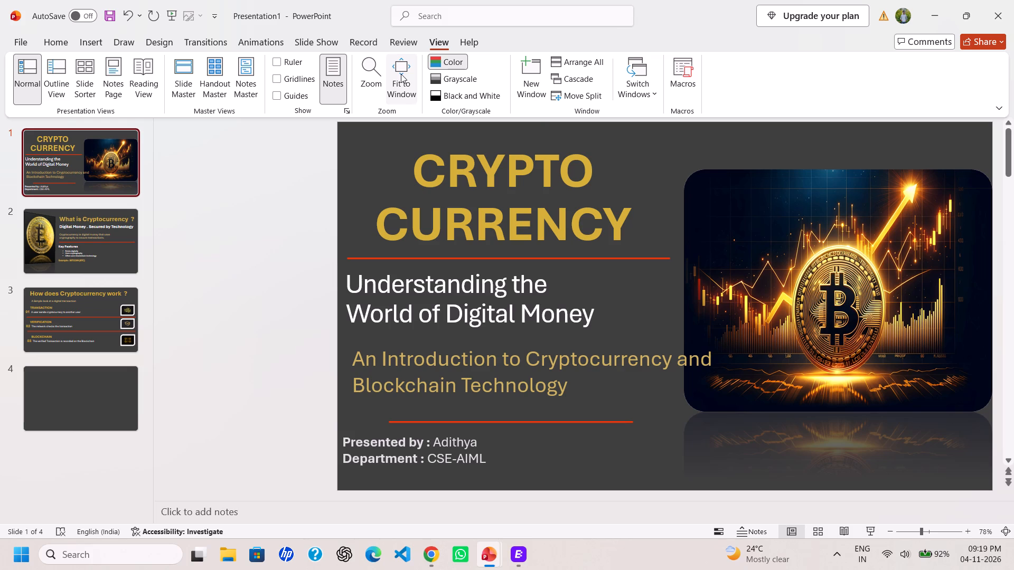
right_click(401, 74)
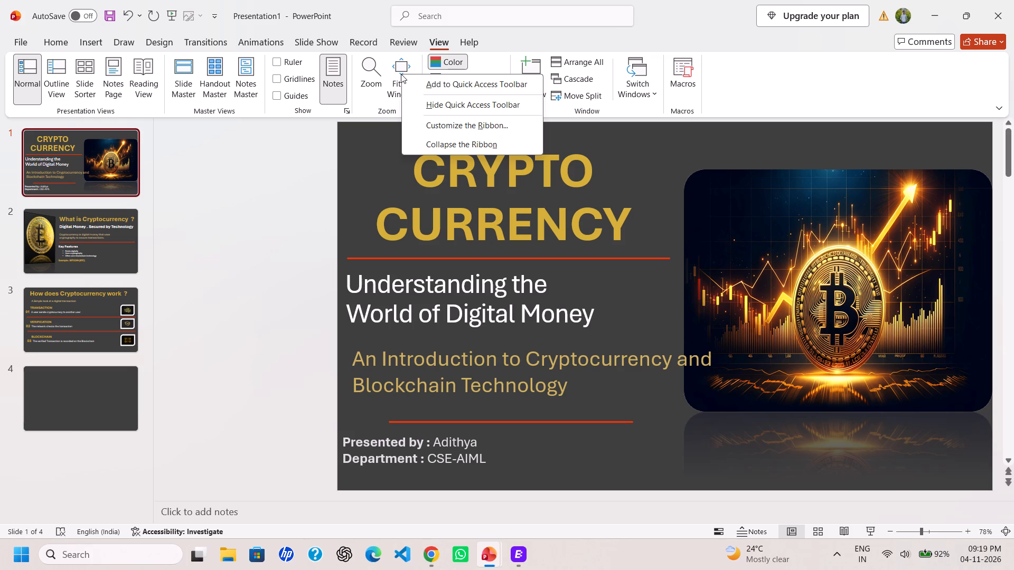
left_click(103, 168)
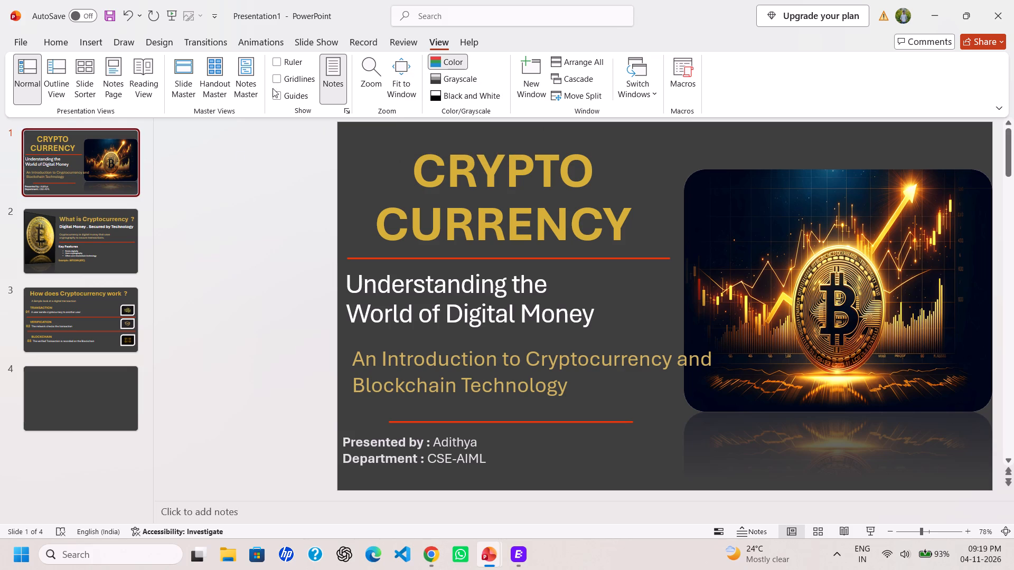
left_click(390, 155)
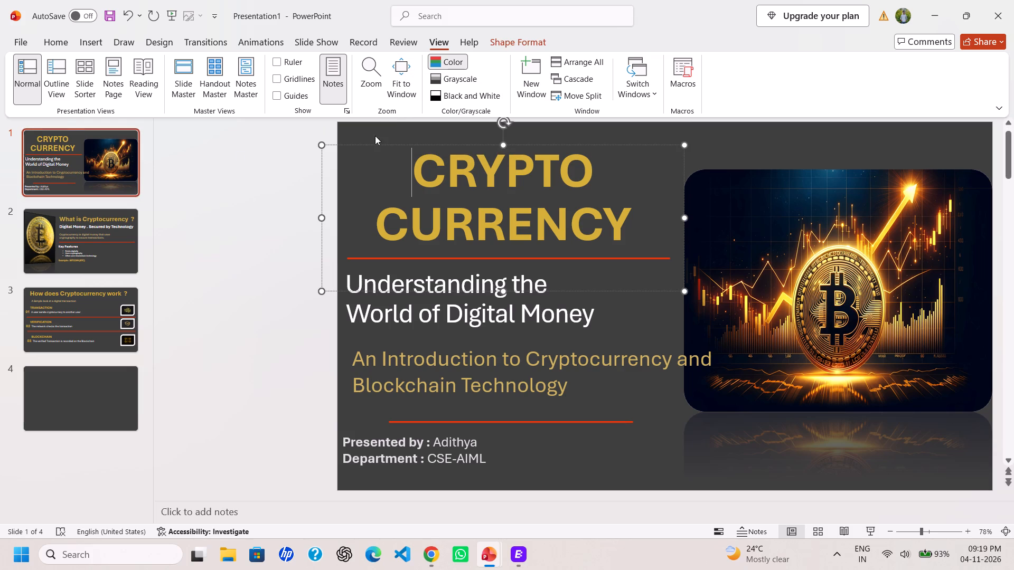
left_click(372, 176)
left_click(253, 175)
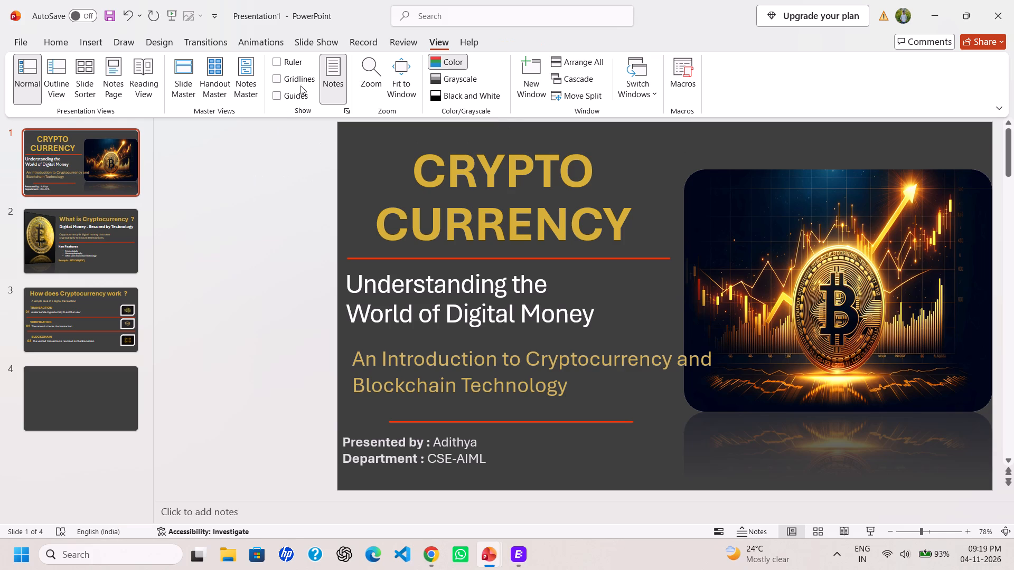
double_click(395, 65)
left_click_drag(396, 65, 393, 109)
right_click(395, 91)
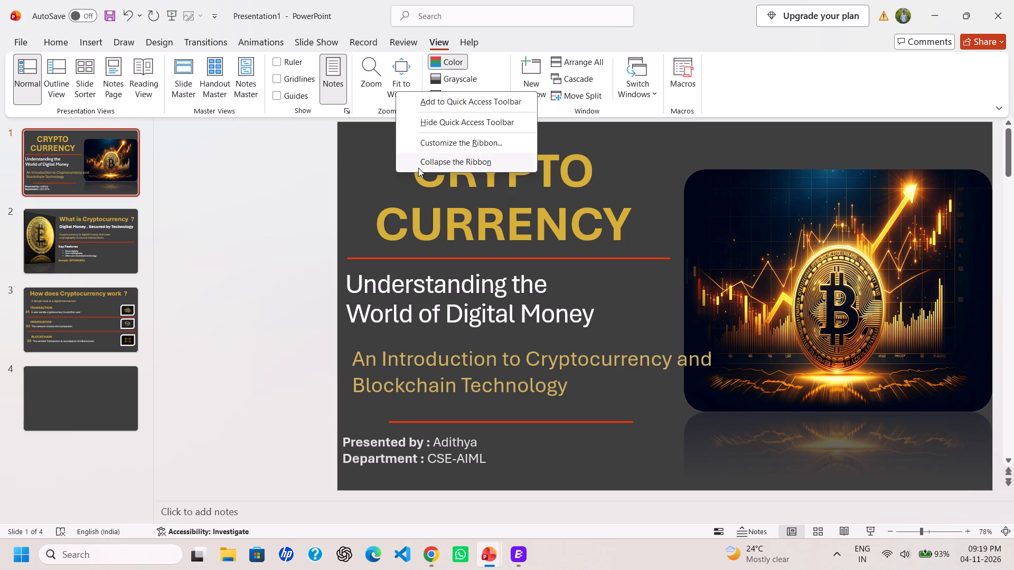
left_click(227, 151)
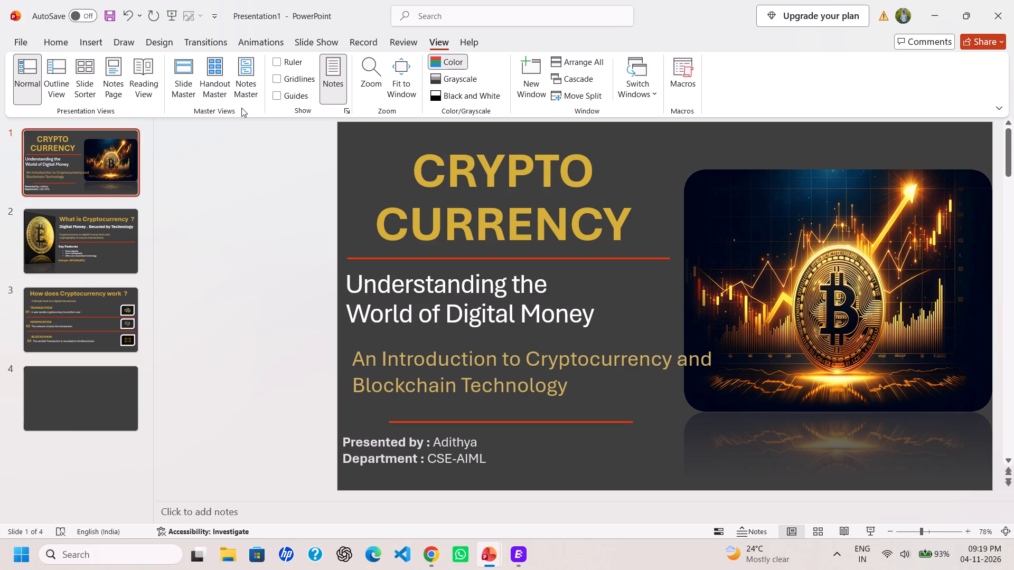
Examine how the title slide sits in the editing area compared with slides 2 and 3.
scroll(241, 112, "down", 2)
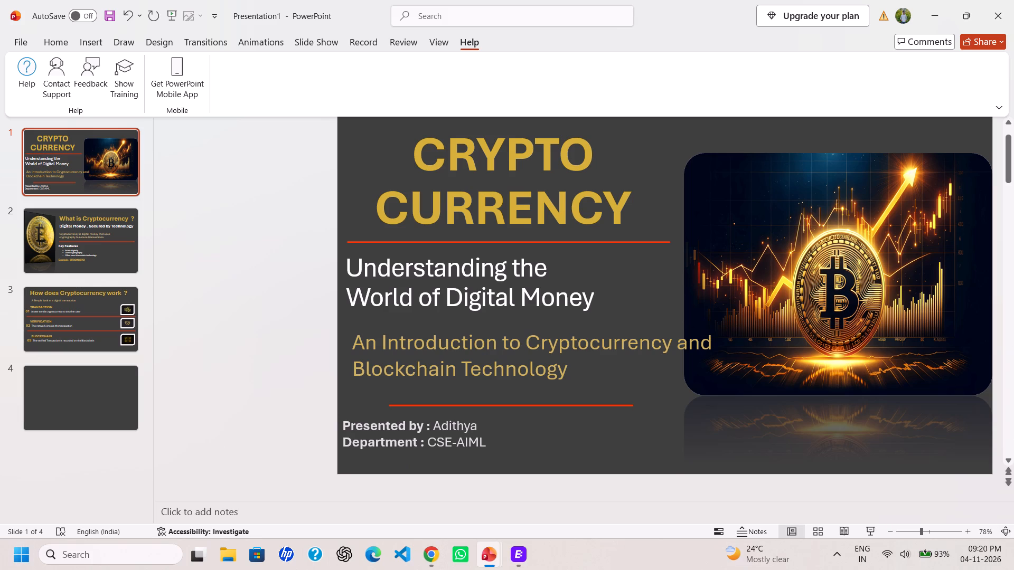
scroll(65, 403, "up", 4)
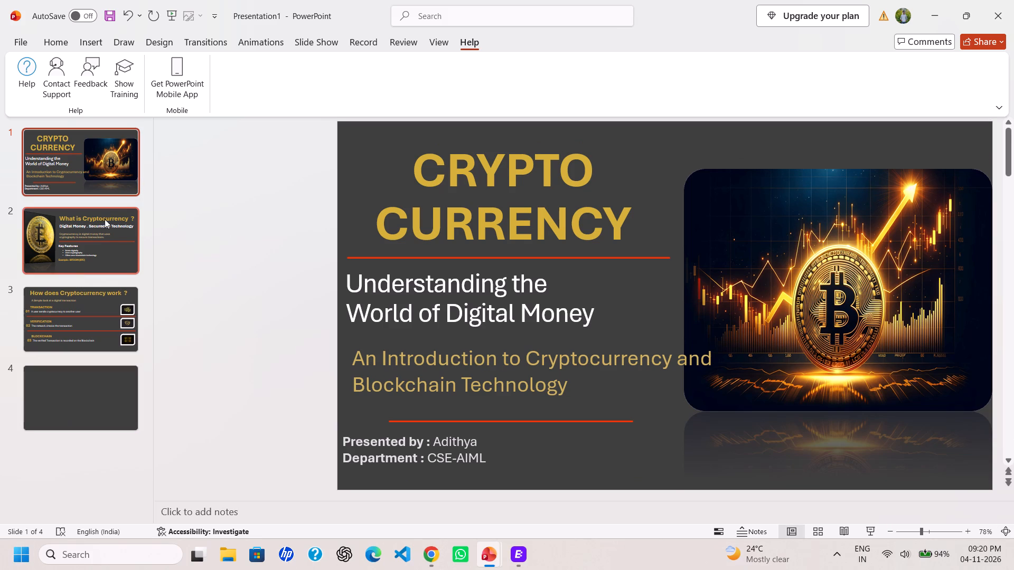
left_click(106, 225)
left_click(84, 175)
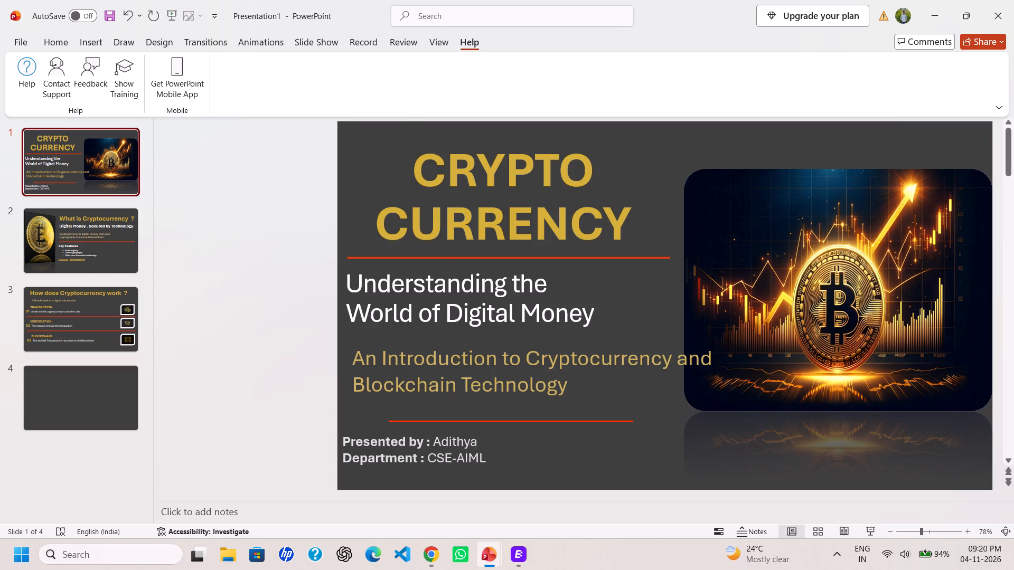
left_click(93, 276)
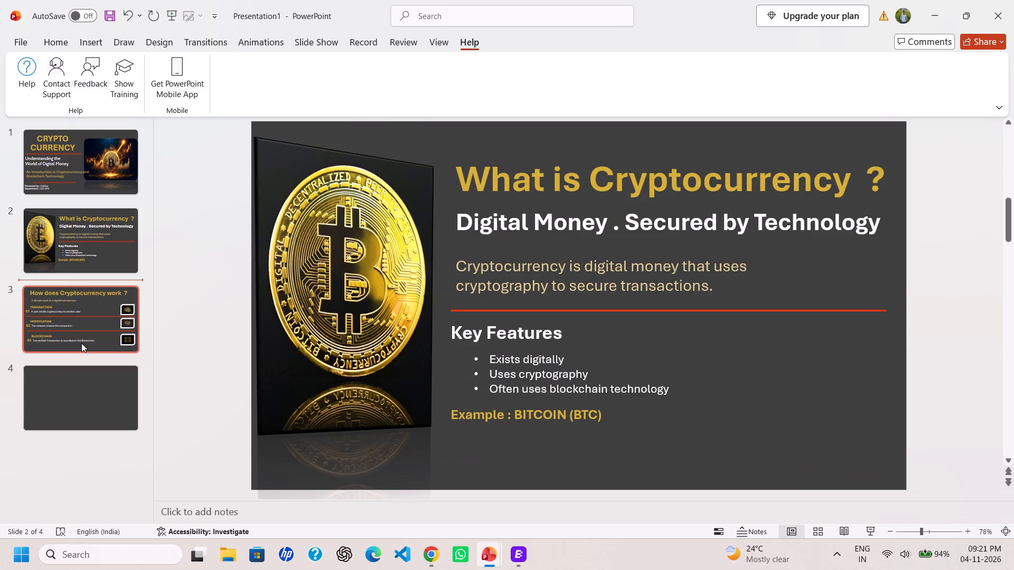
left_click(81, 345)
left_click(81, 326)
left_click(78, 173)
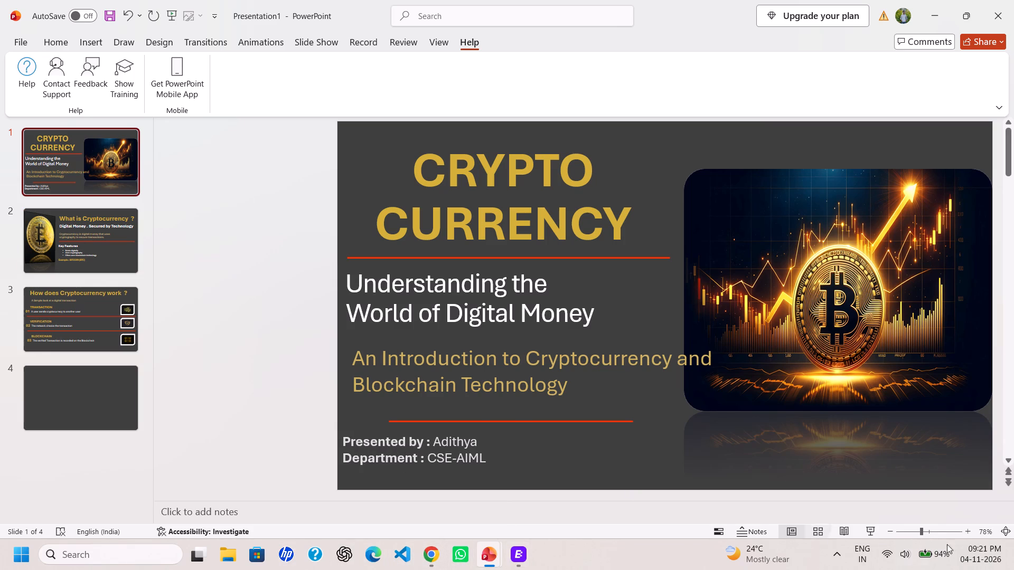
Reduce the editing zoom to about 75% and check the title slide's placement against slides 2 and 3.
left_click(1007, 528)
triple_click(1007, 528)
left_click(1007, 528)
left_click_drag(917, 529, 932, 531)
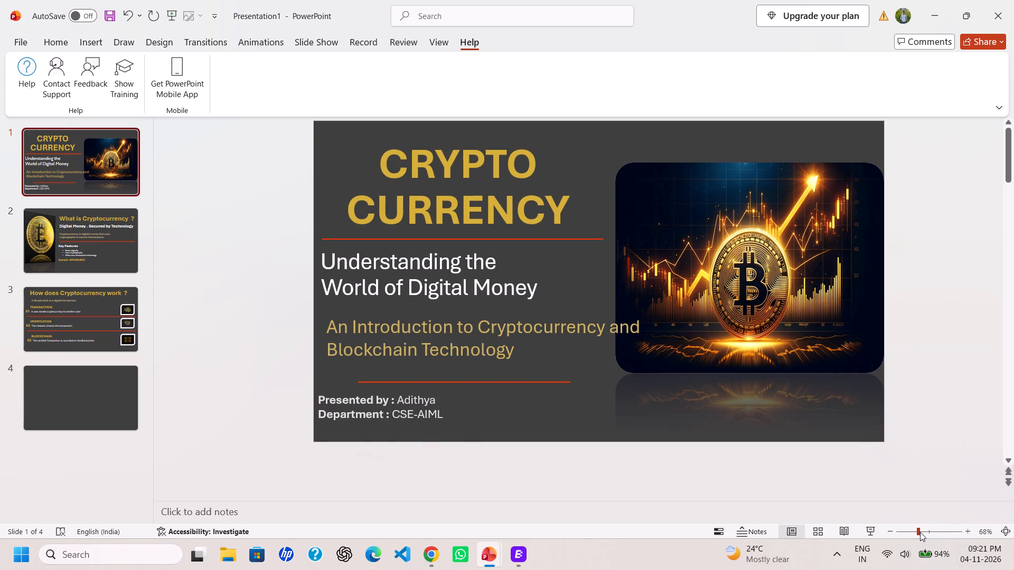
left_click(919, 532)
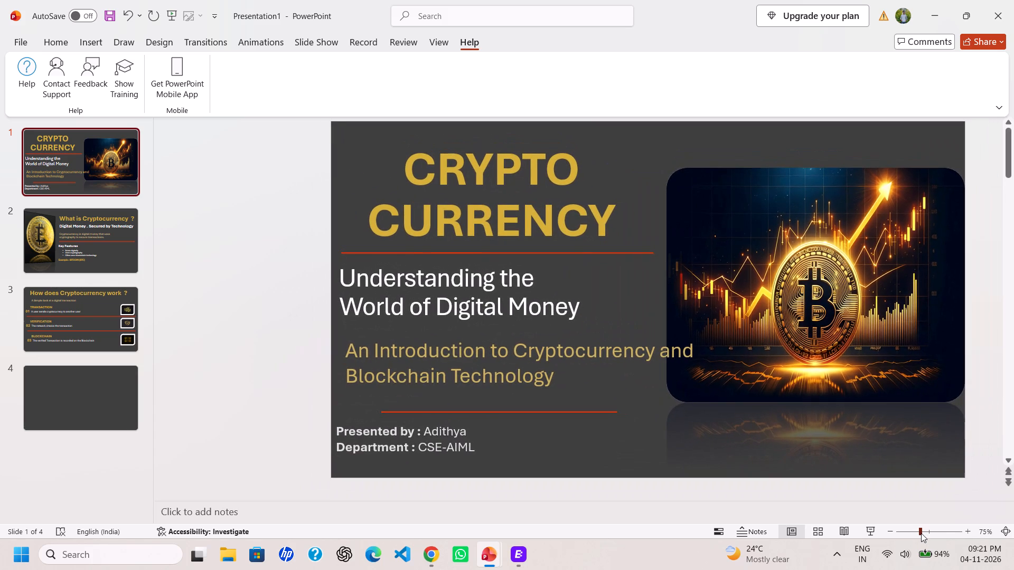
left_click(82, 266)
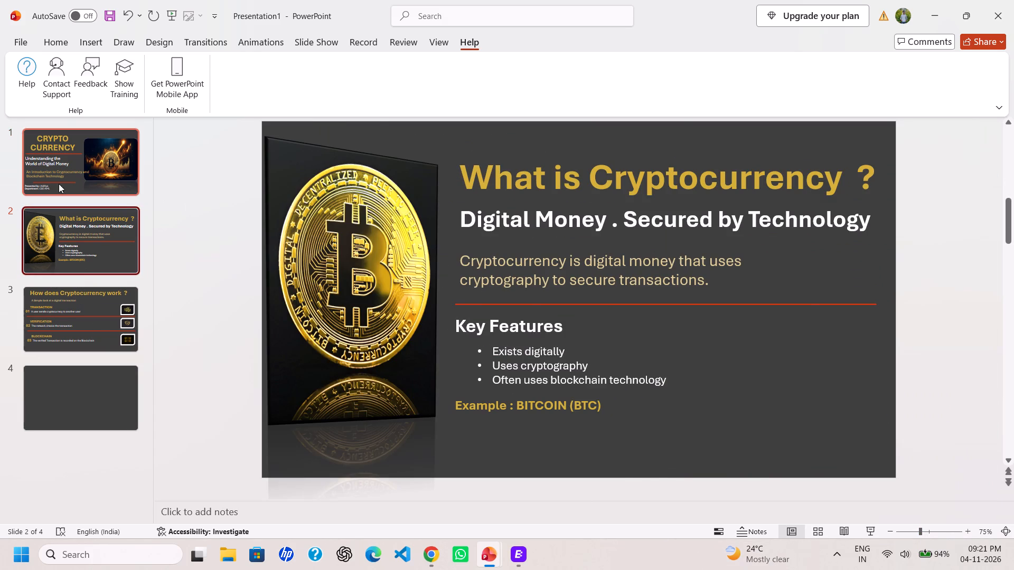
left_click(40, 148)
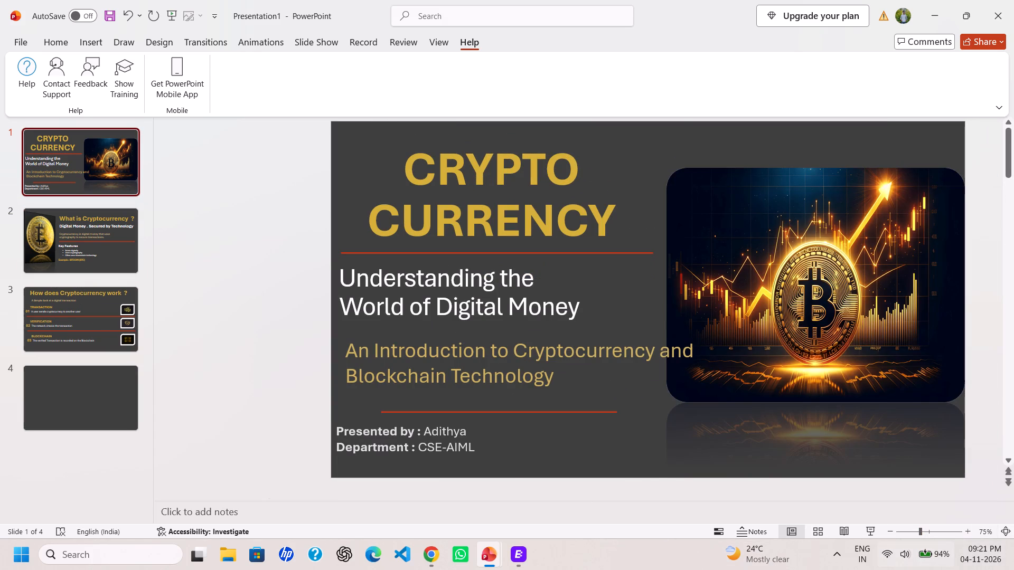
left_click(88, 262)
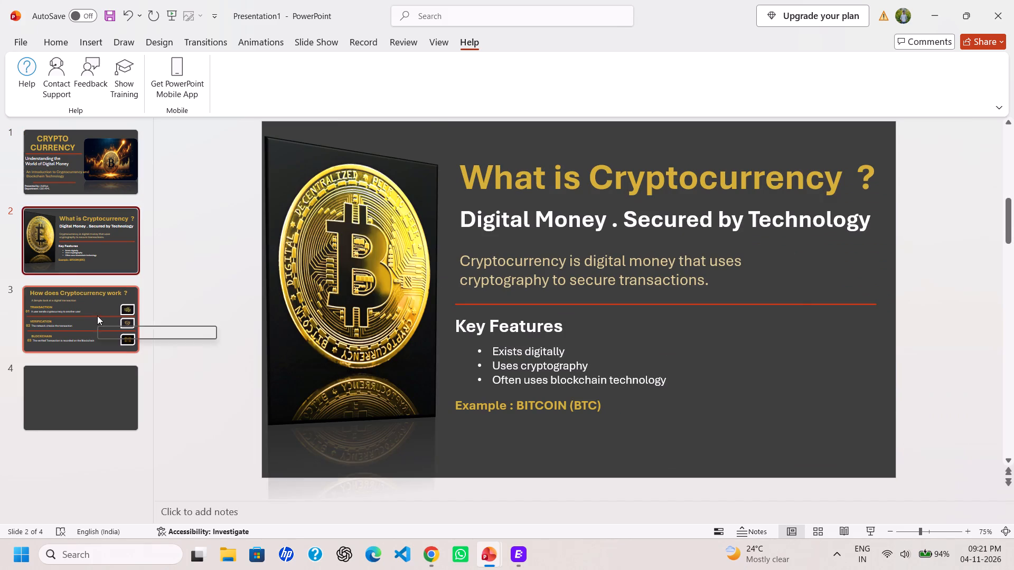
left_click(97, 316)
left_click(107, 184)
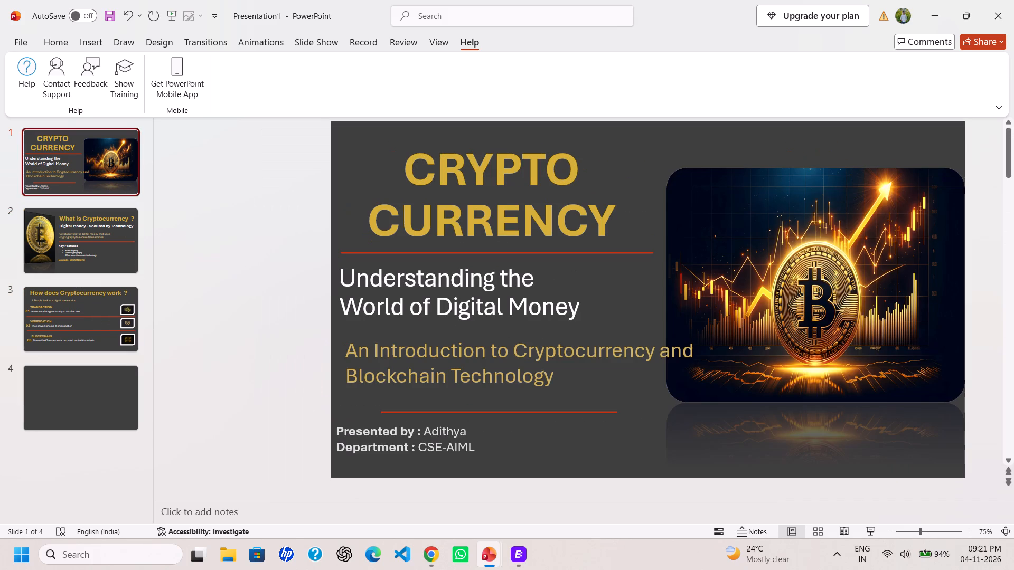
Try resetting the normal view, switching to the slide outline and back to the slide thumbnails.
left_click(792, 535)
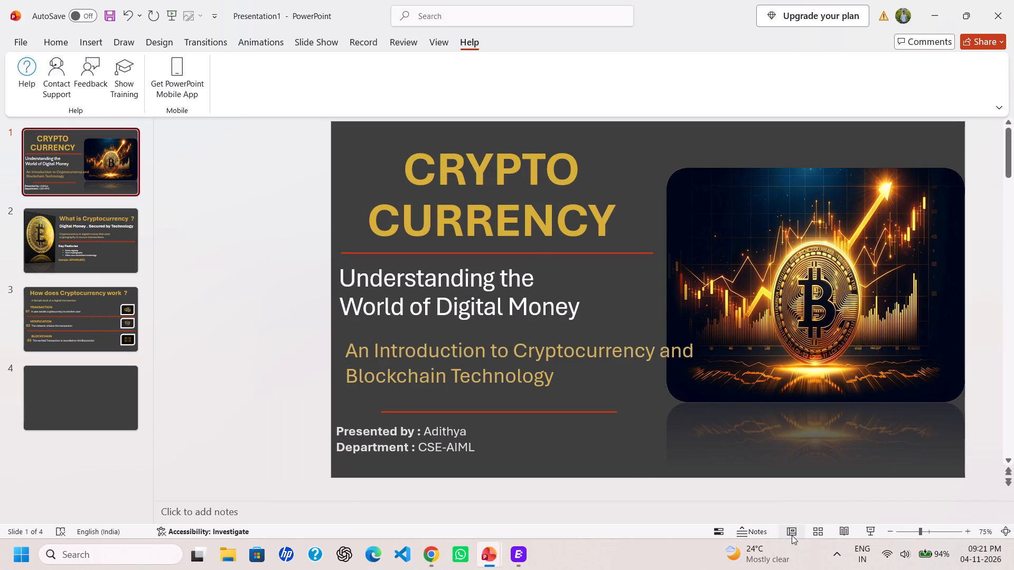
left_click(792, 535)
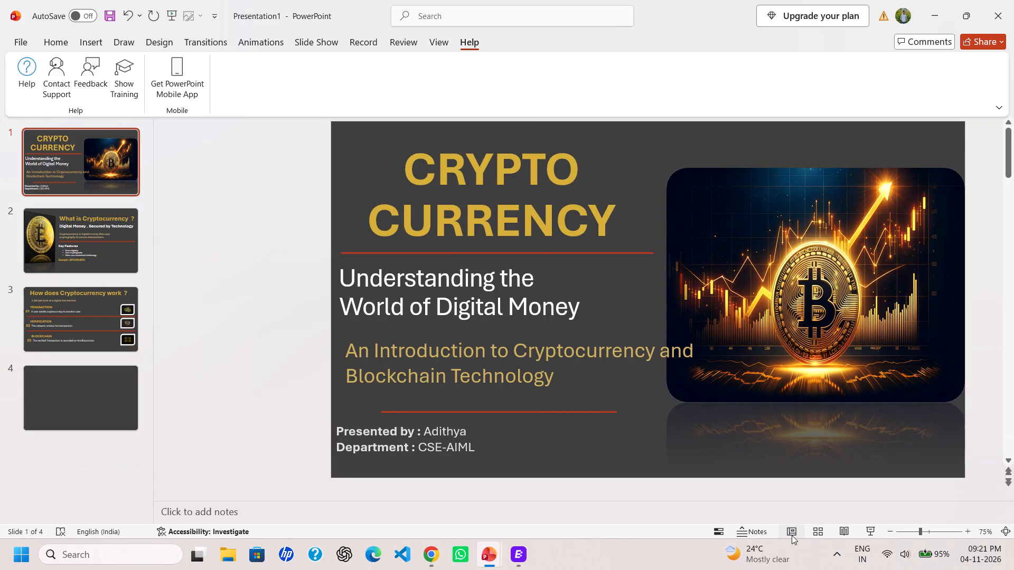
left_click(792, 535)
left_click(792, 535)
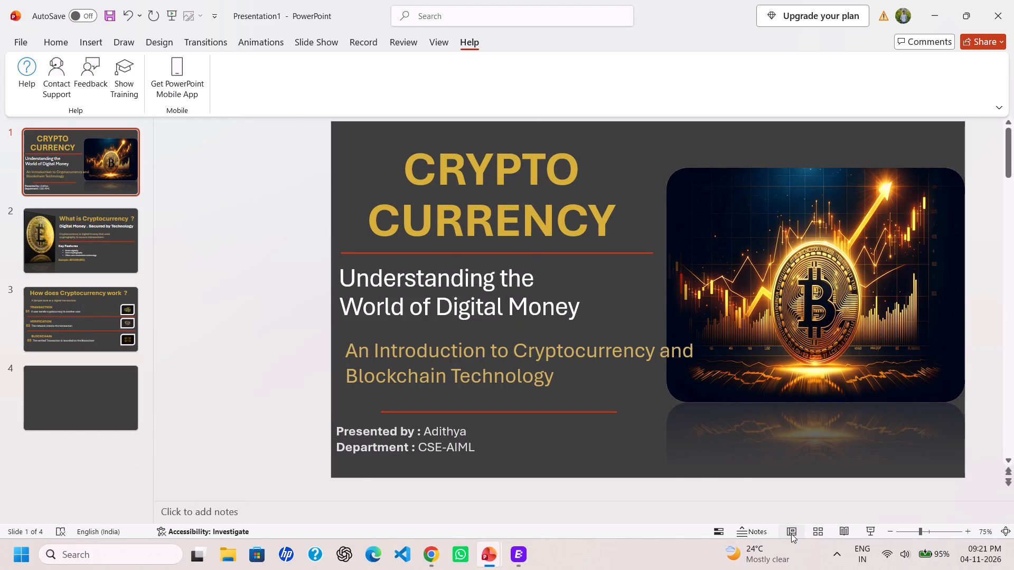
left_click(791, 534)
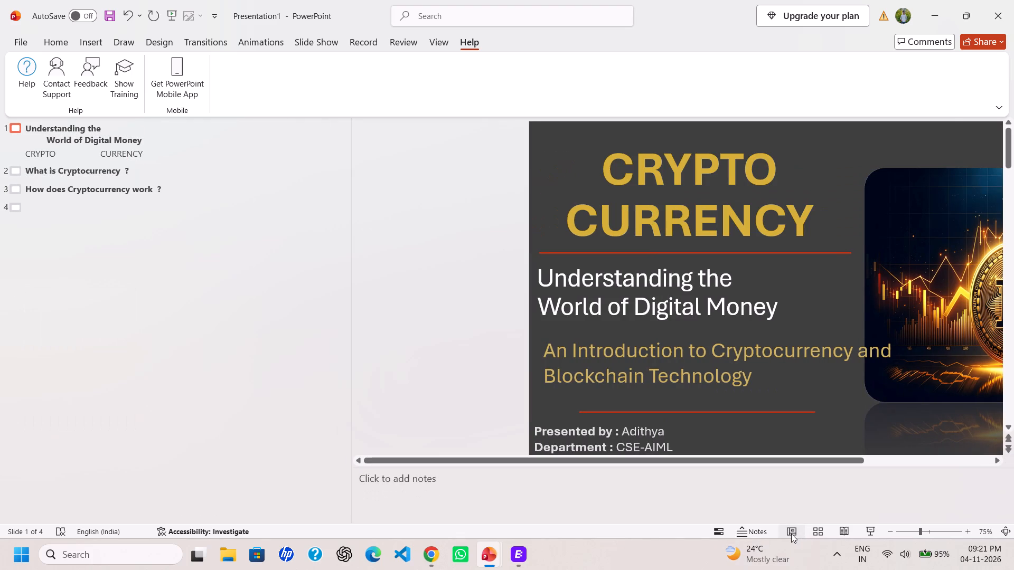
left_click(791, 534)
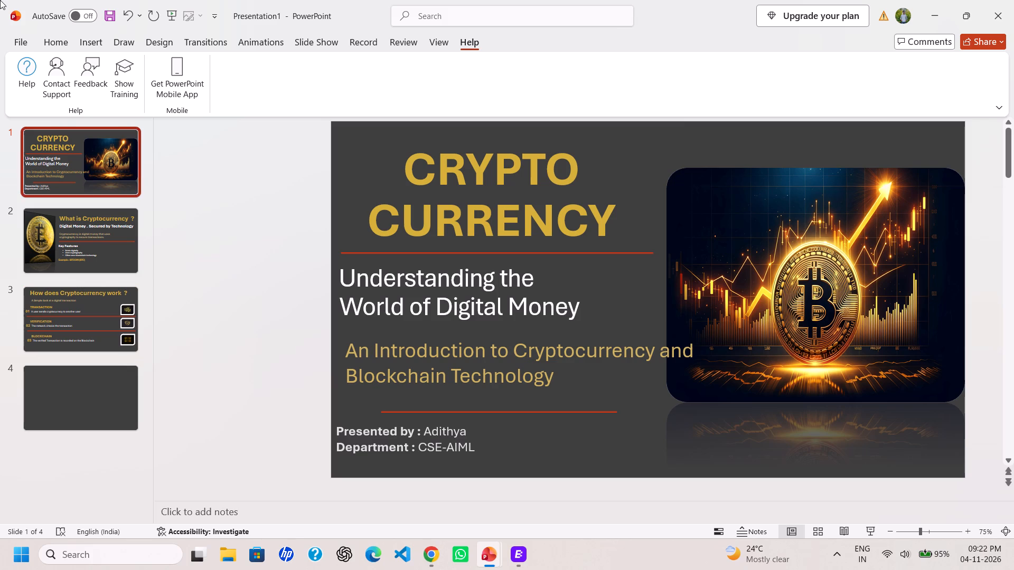
Fit the CRYPTO CURRENCY title slide to the editing window.
left_click(82, 416)
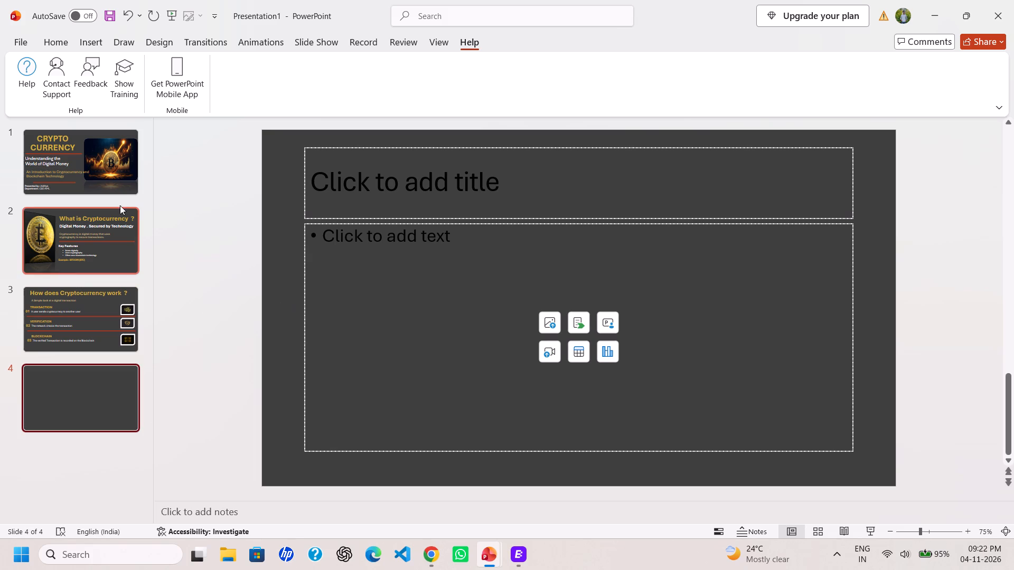
left_click(101, 168)
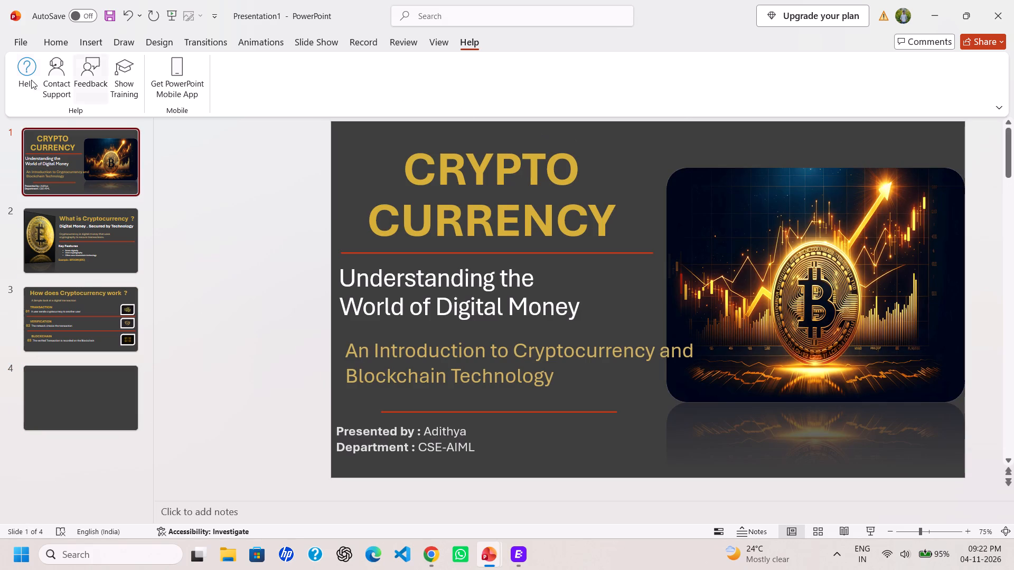
left_click(51, 43)
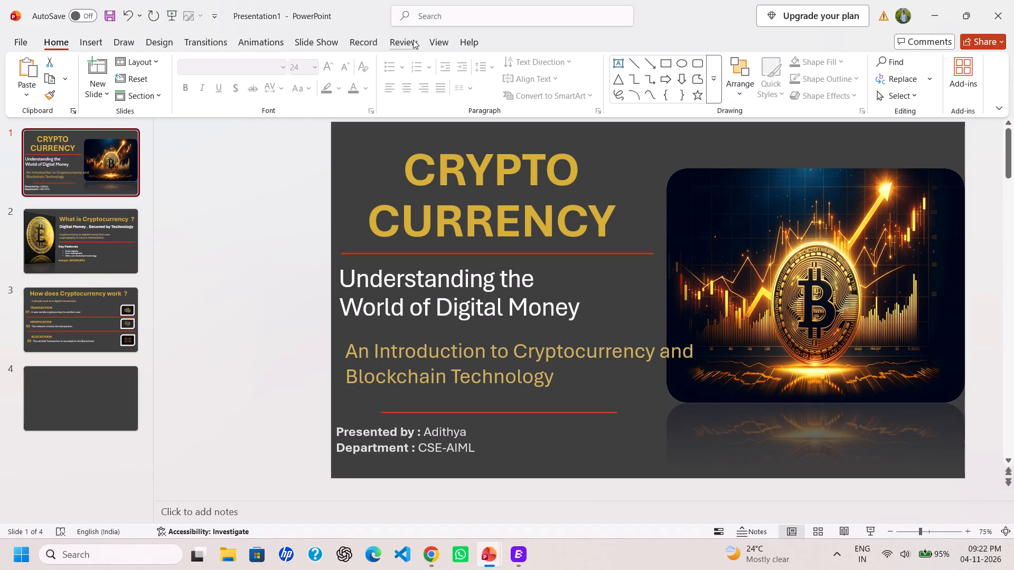
left_click(434, 41)
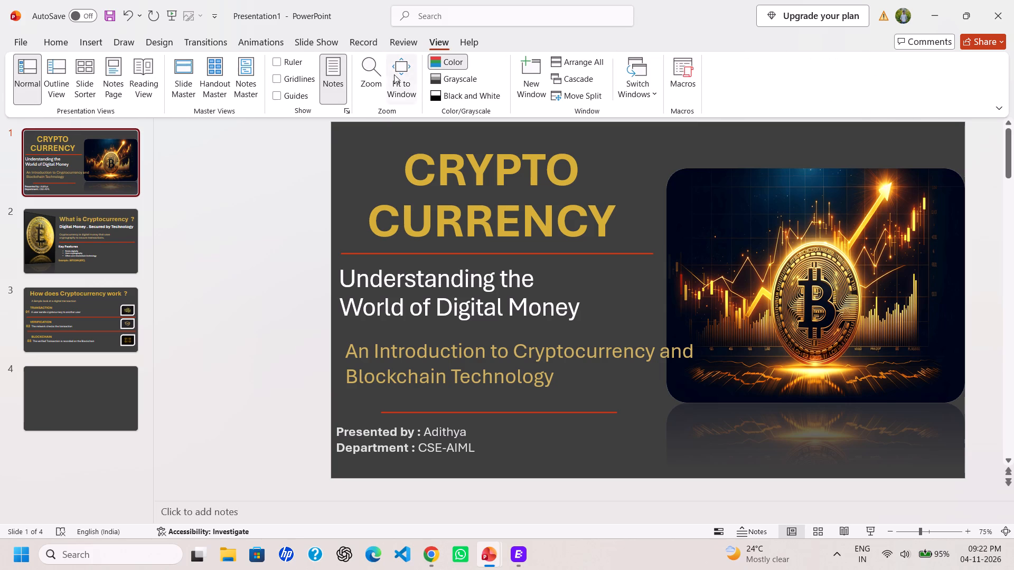
left_click(386, 75)
triple_click(387, 75)
left_click(402, 70)
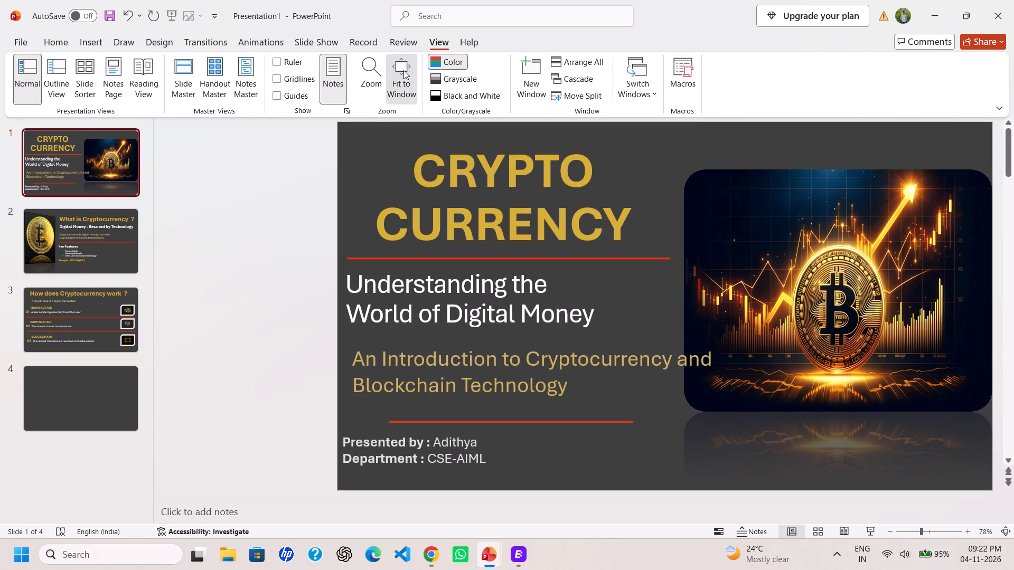
double_click(395, 66)
Set the zoom of the slide thumbnails to 33%.
left_click(370, 72)
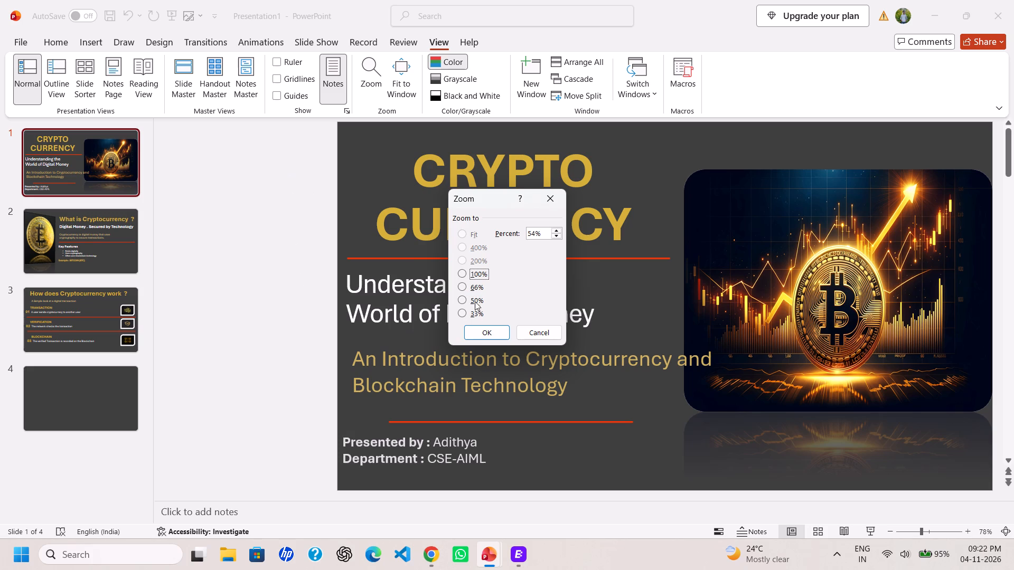
left_click(467, 316)
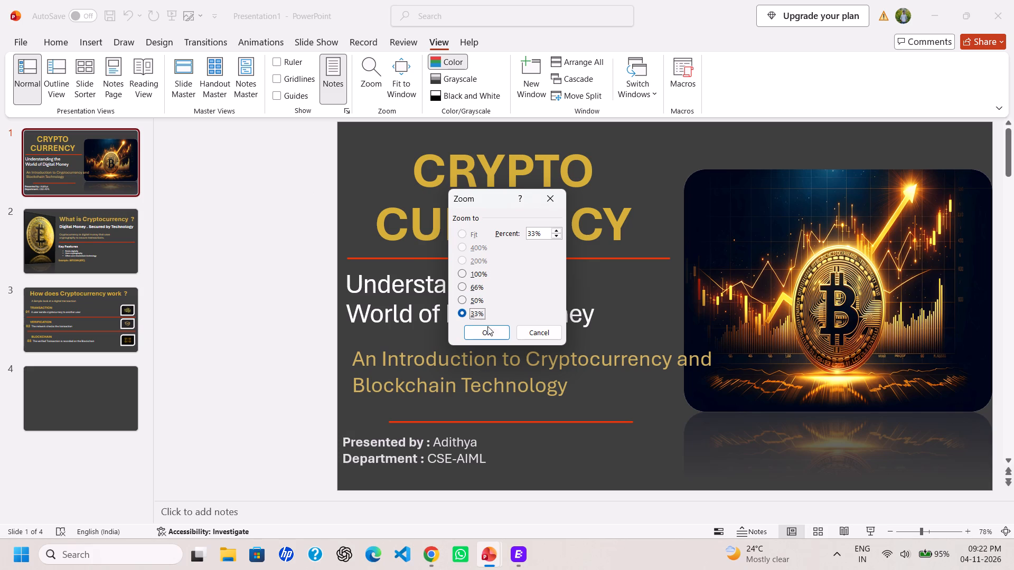
left_click(495, 324)
left_click(490, 334)
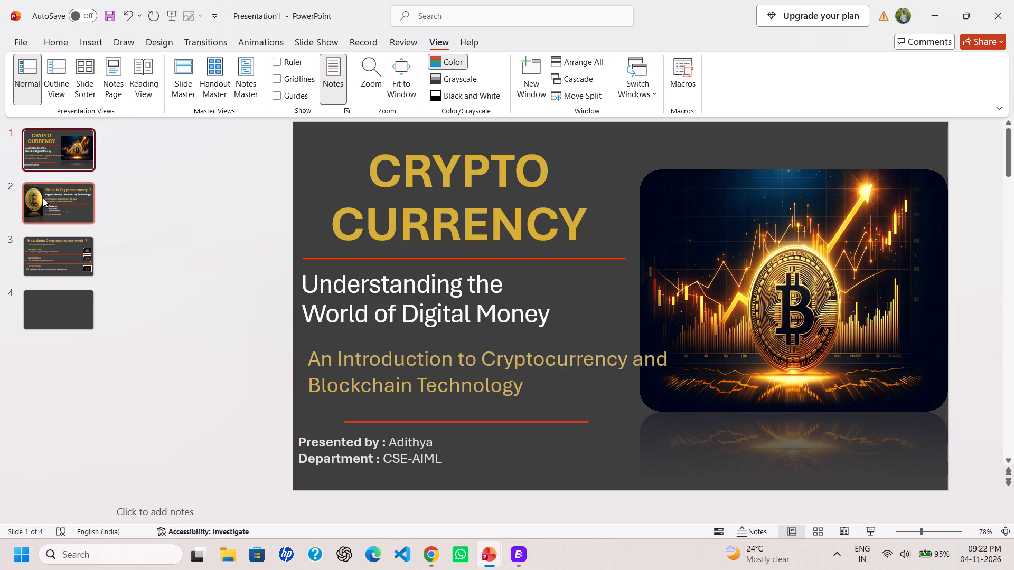
Compare the title slide's placement in the editing area with slides 2 and 3.
left_click(74, 200)
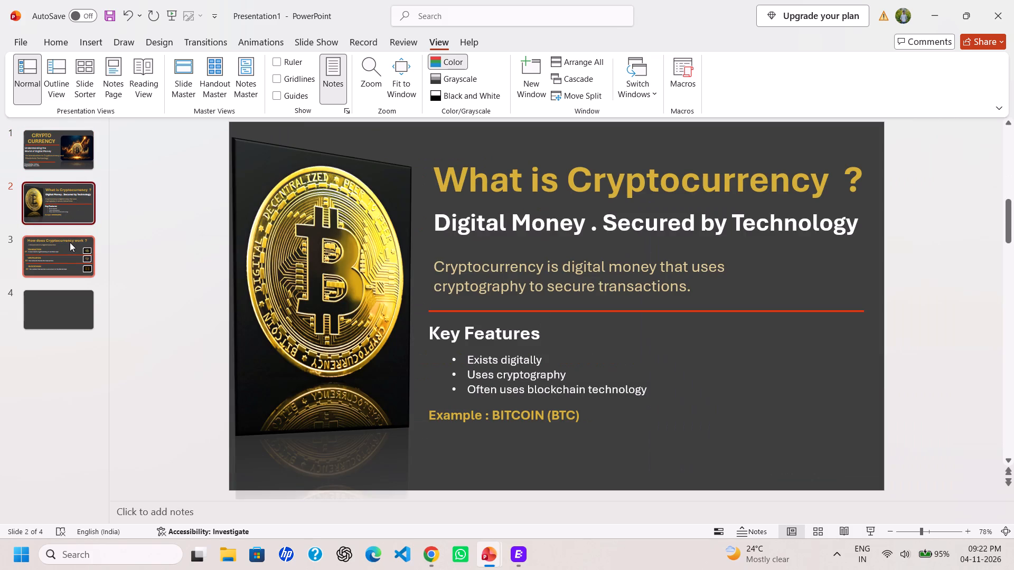
left_click(70, 242)
left_click(82, 138)
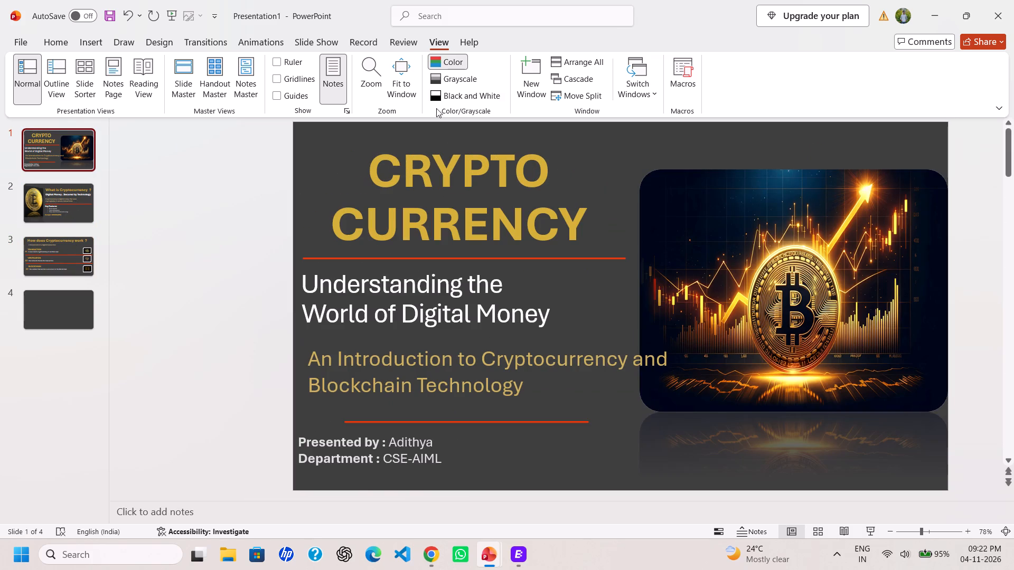
left_click(44, 187)
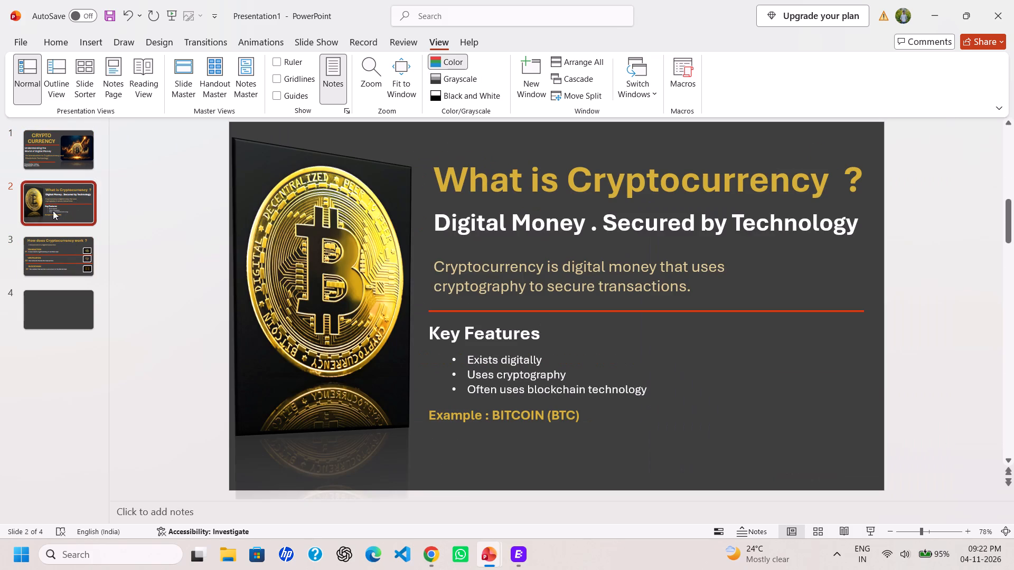
left_click(57, 230)
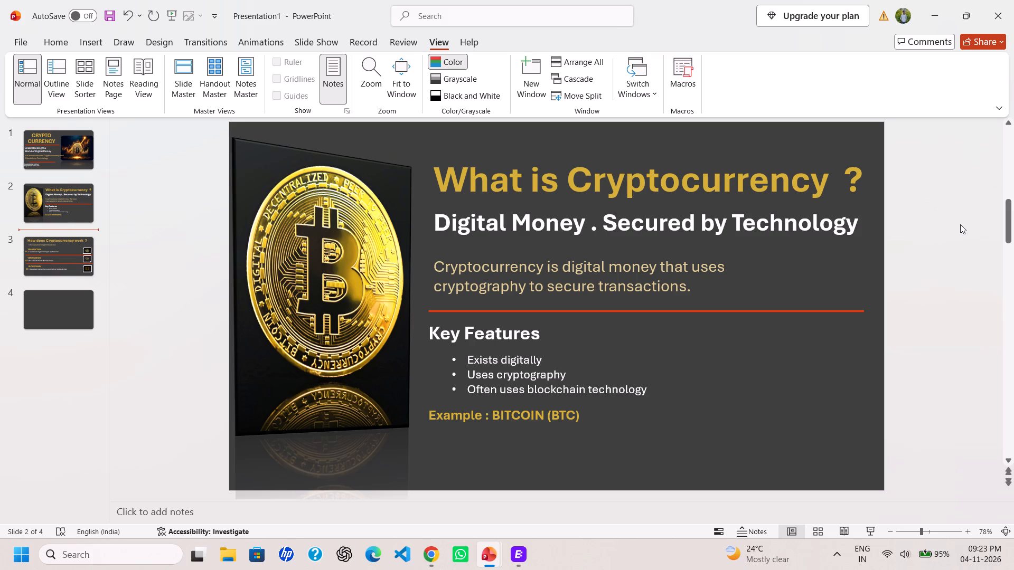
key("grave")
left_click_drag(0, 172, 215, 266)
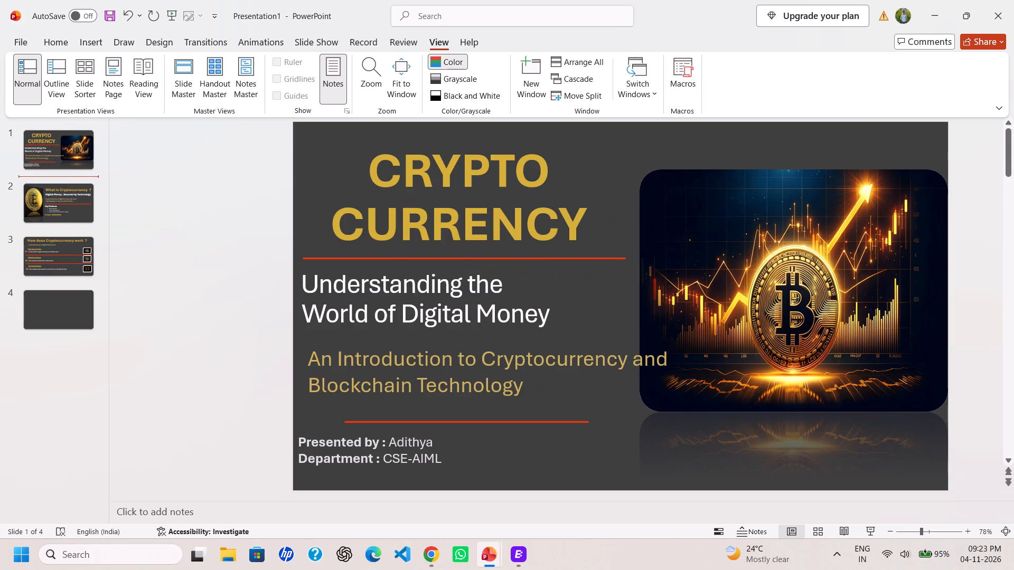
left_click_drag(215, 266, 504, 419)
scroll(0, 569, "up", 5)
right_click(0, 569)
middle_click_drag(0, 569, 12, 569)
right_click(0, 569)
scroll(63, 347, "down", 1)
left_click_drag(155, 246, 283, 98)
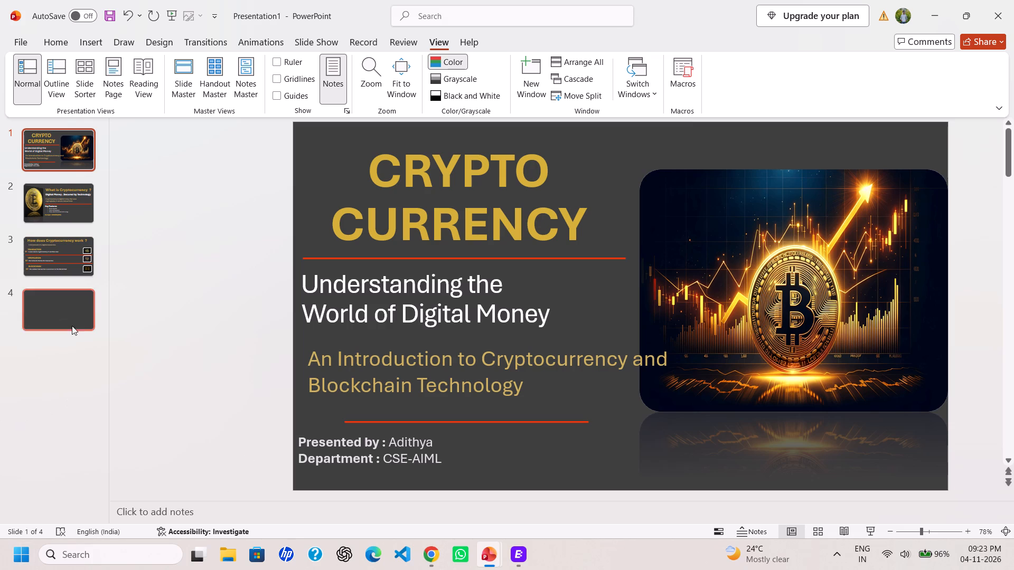
Enter TYPES OF CRYPTOCURRENCY as the title of the empty slide 4.
left_click(55, 296)
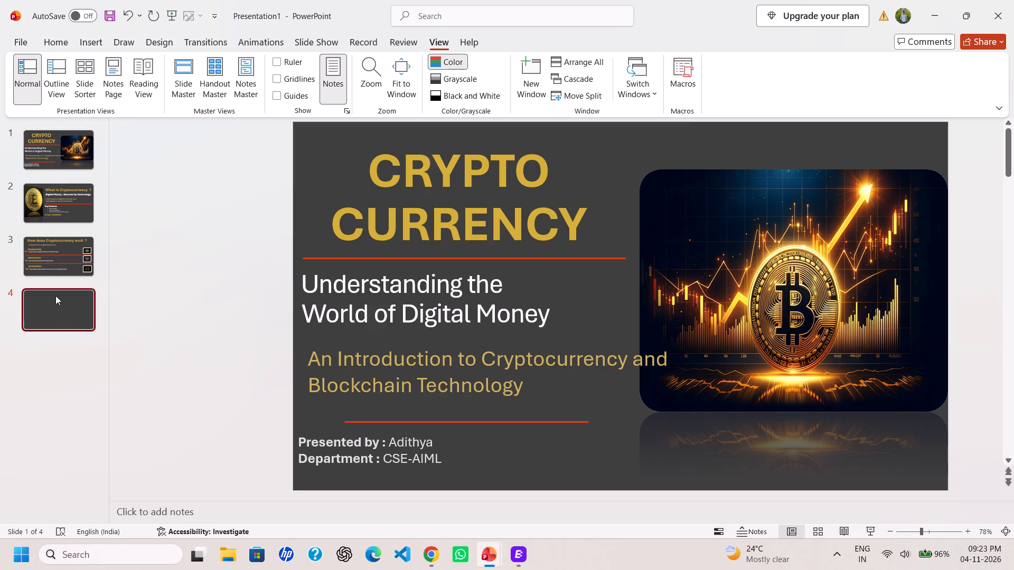
left_click(398, 176)
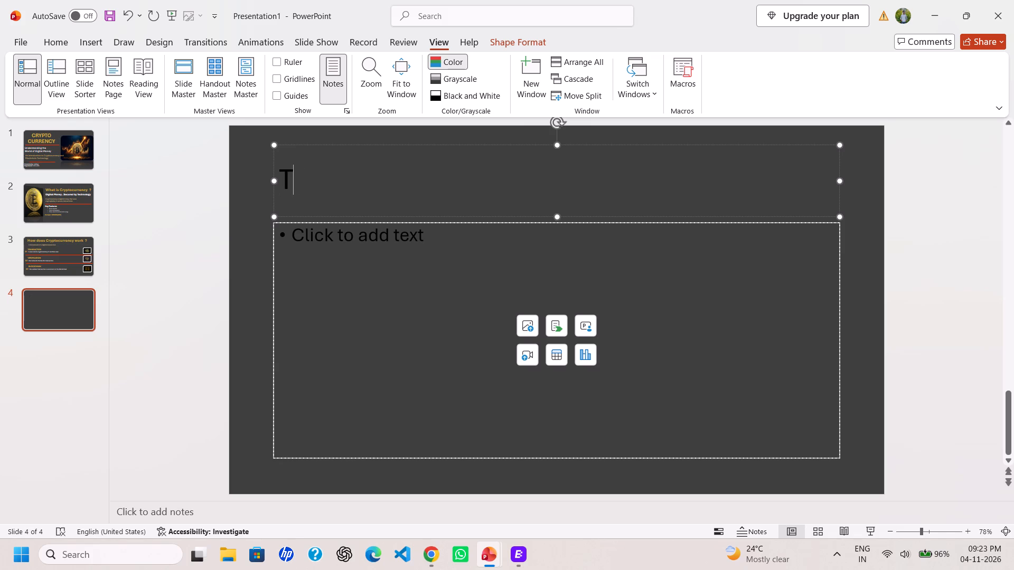
key("BackSpace")
key("y")
key("BackSpace")
type("YPES")
key("space")
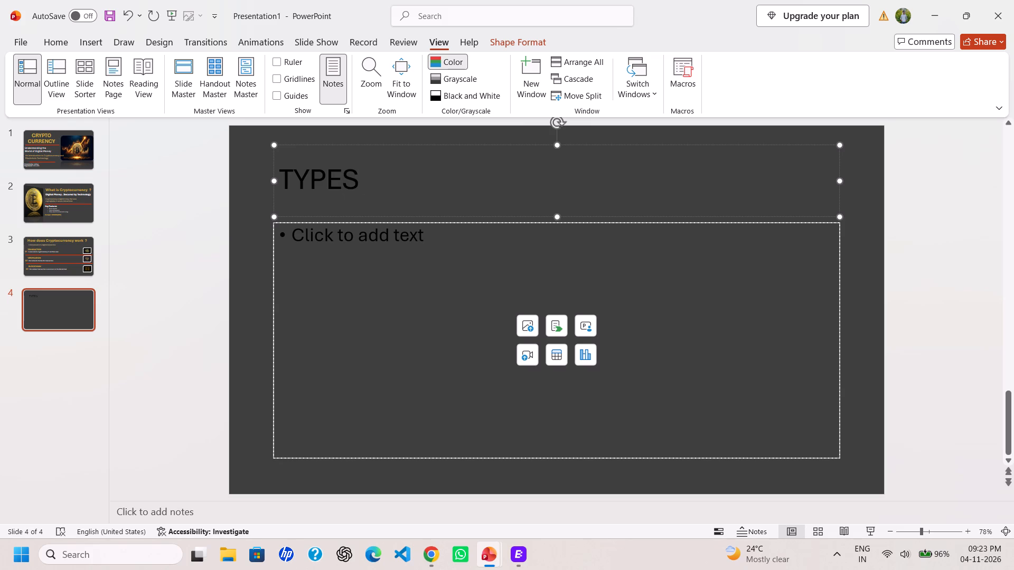
type("OF")
key("space")
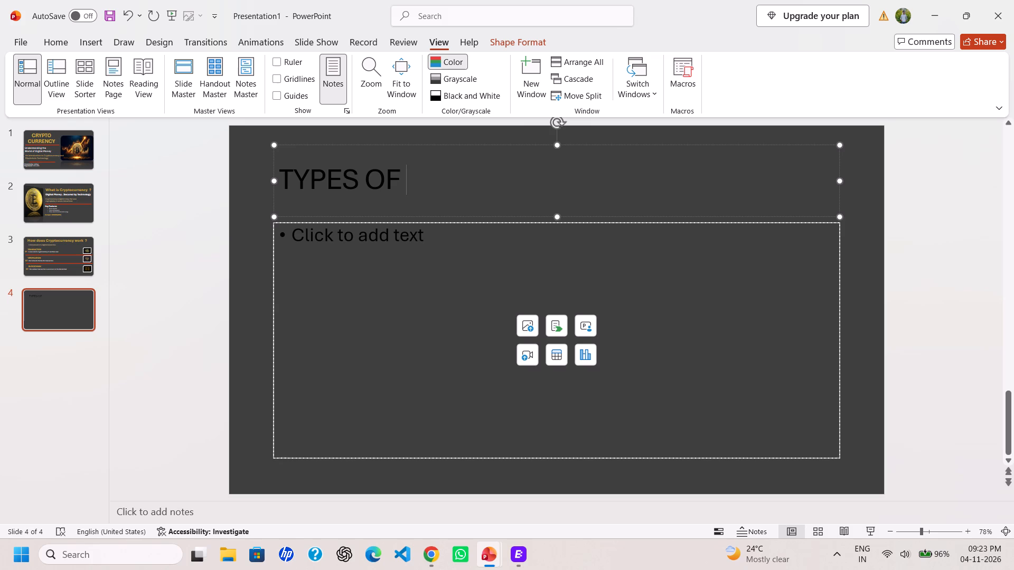
type("CR")
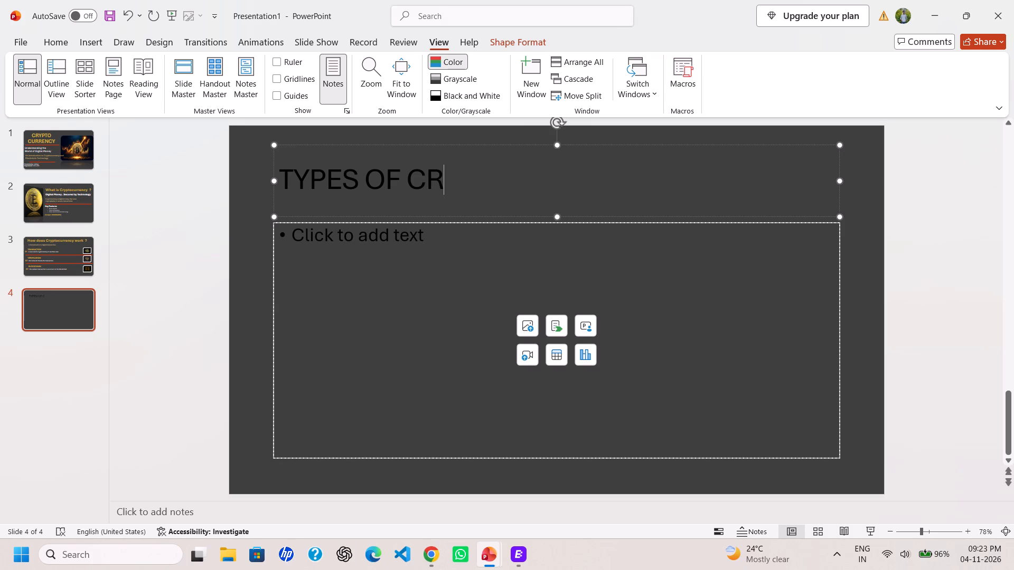
type("YPTOCURRENCY")
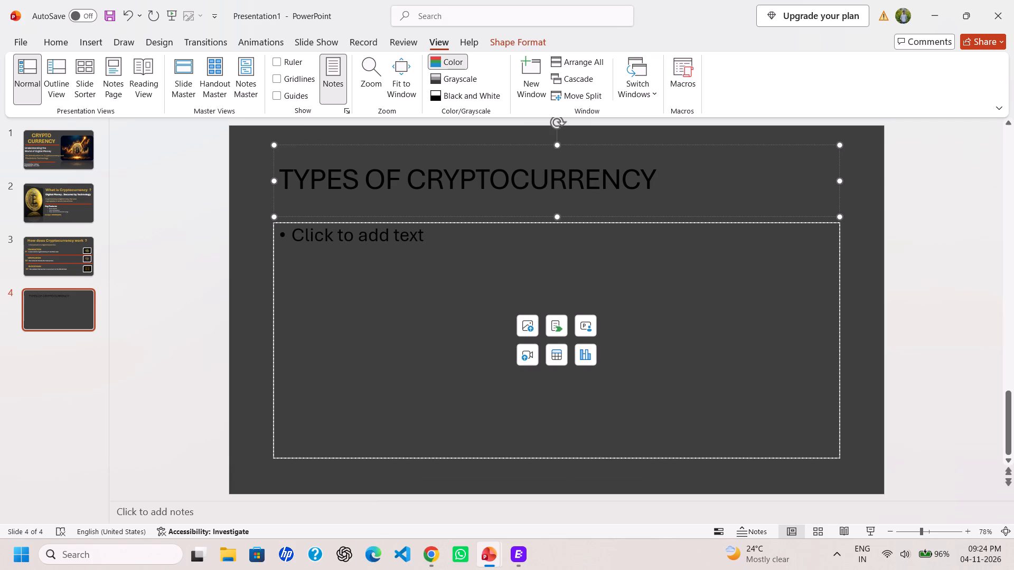
Format slide 4's whole title in gold, with the Aptos (Body) font and bold.
left_click(281, 176)
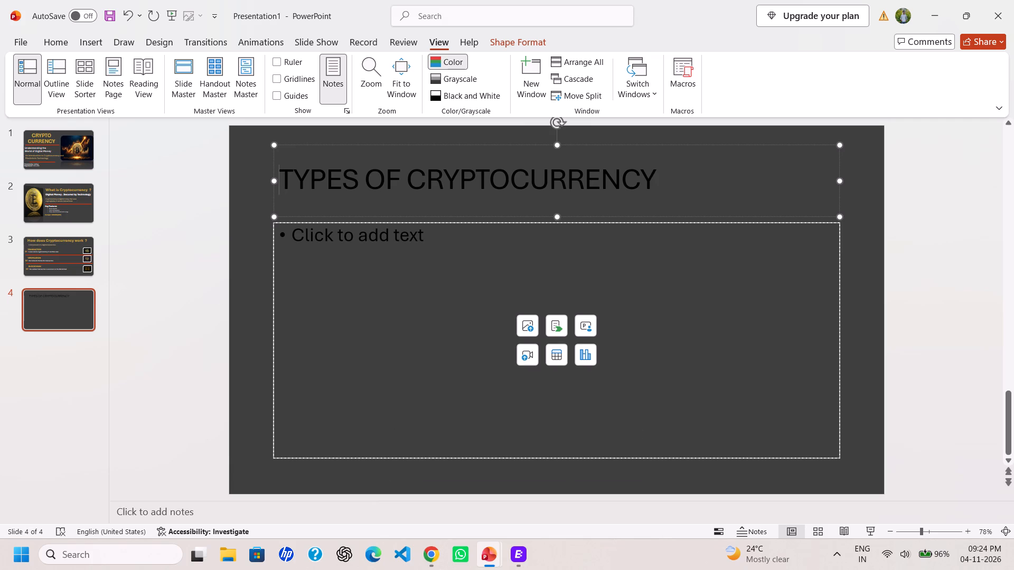
left_click(659, 176)
left_click_drag(655, 176, 299, 192)
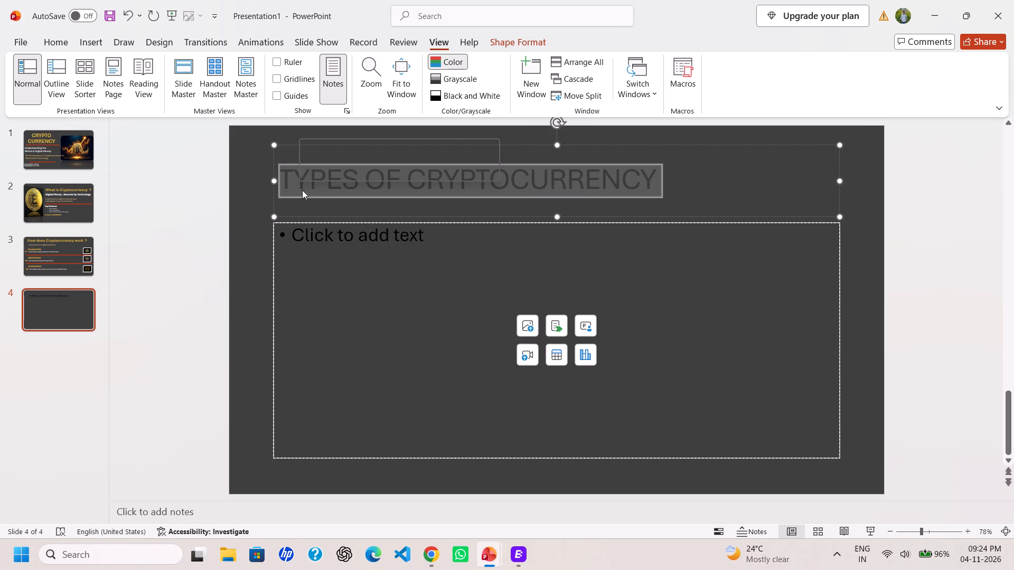
left_click(430, 169)
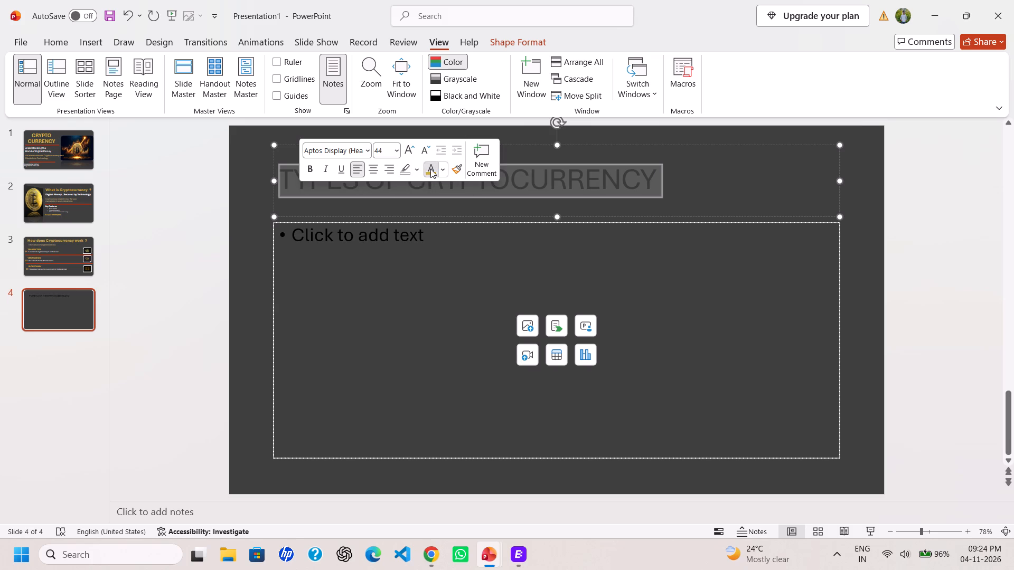
left_click(368, 148)
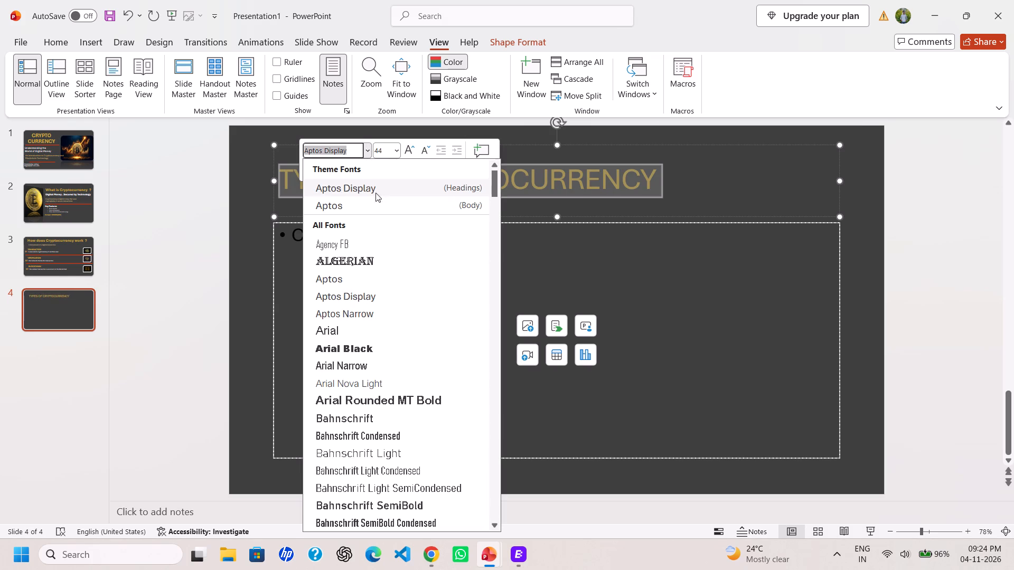
left_click(375, 207)
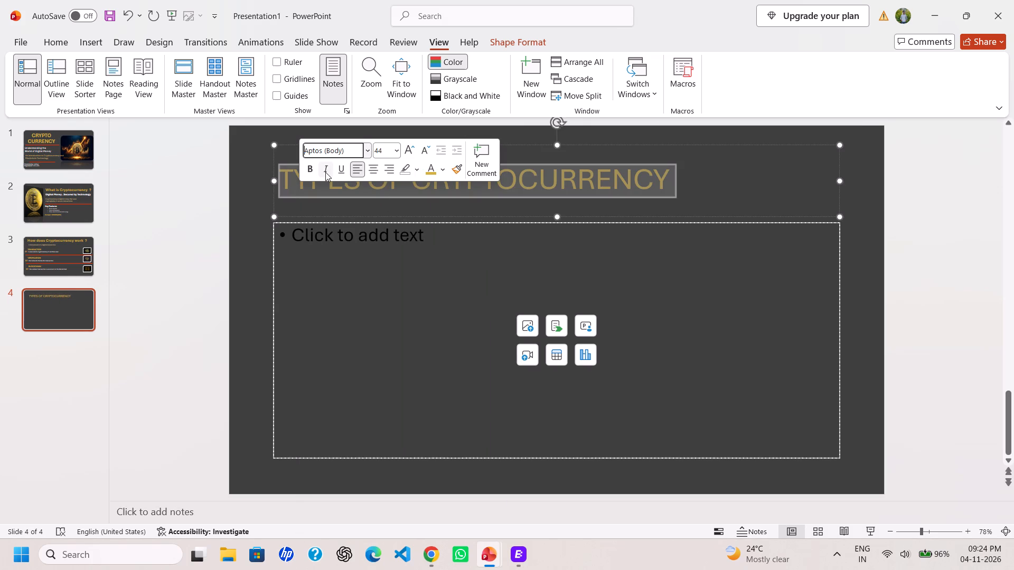
left_click(312, 173)
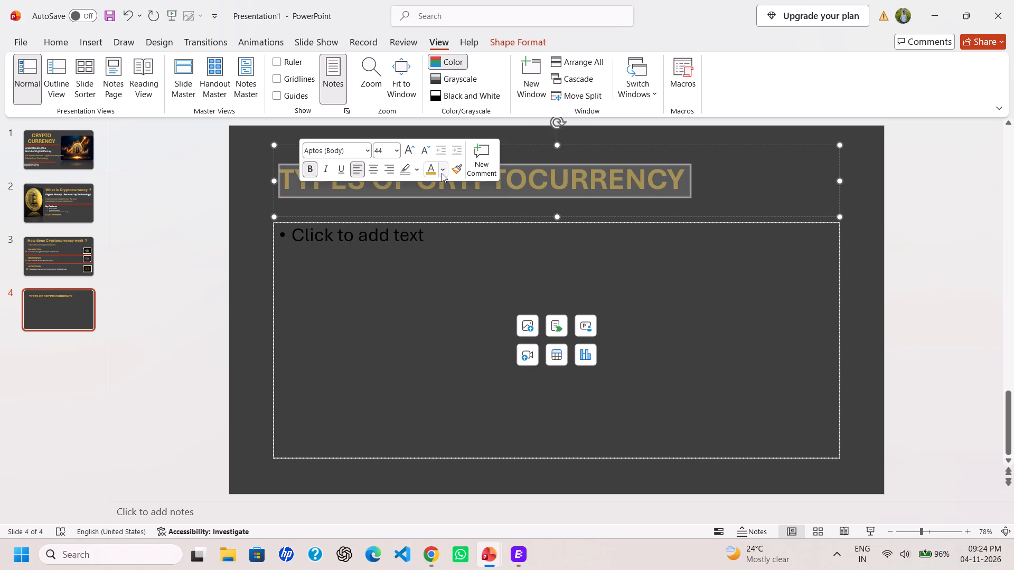
left_click(389, 199)
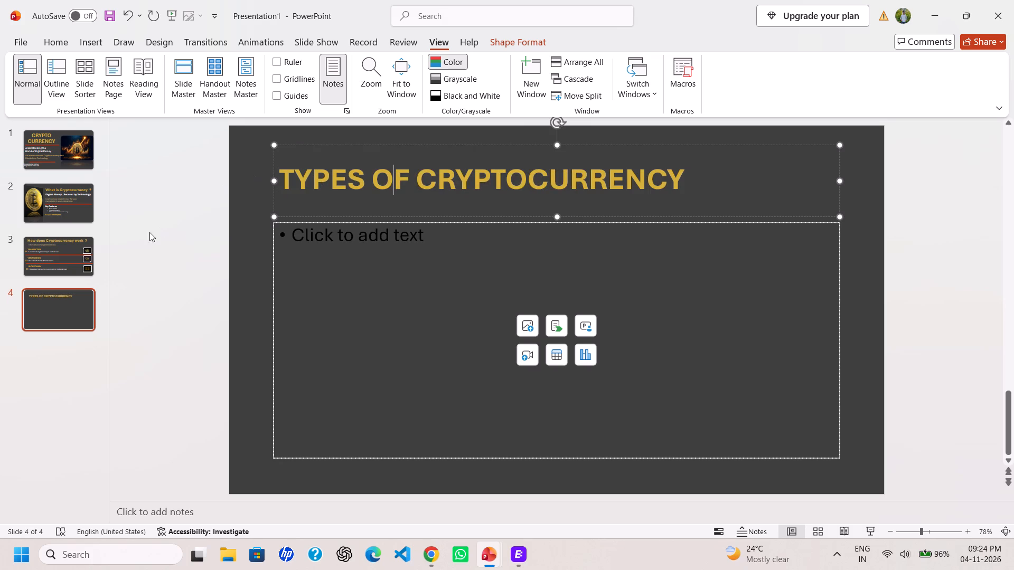
Examine slide 2's What is Cryptocurrency heading as a reference for the title on slide 4, and return to slide 4.
left_click(63, 236)
left_click(603, 164)
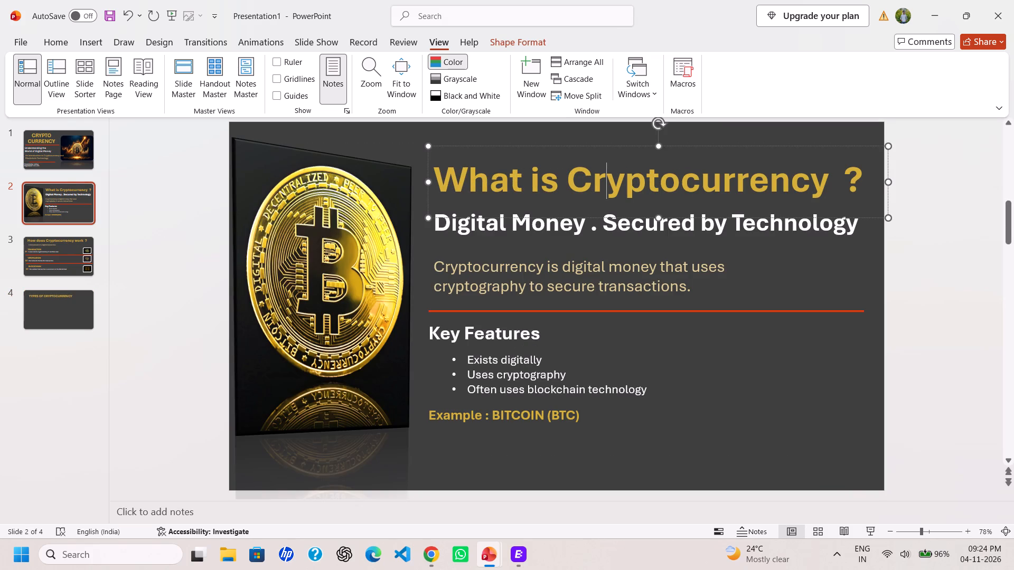
double_click(599, 183)
left_click_drag(597, 181, 571, 184)
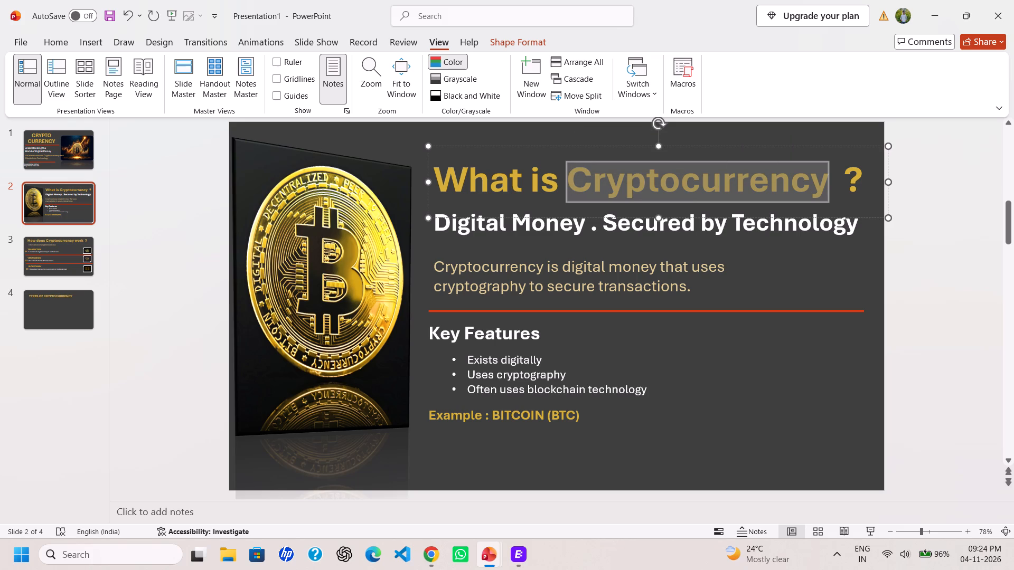
left_click(72, 298)
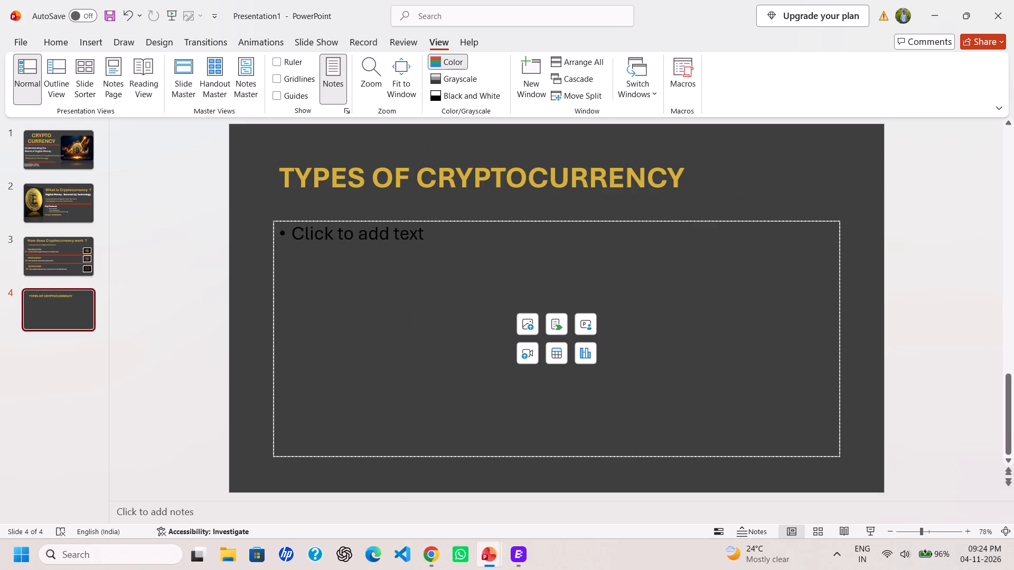
Set the font size of slide 4's whole TYPES OF CRYPTOCURRENCY title to 54.
left_click(689, 172)
left_click(687, 172)
left_click(680, 173)
left_click_drag(680, 173, 279, 187)
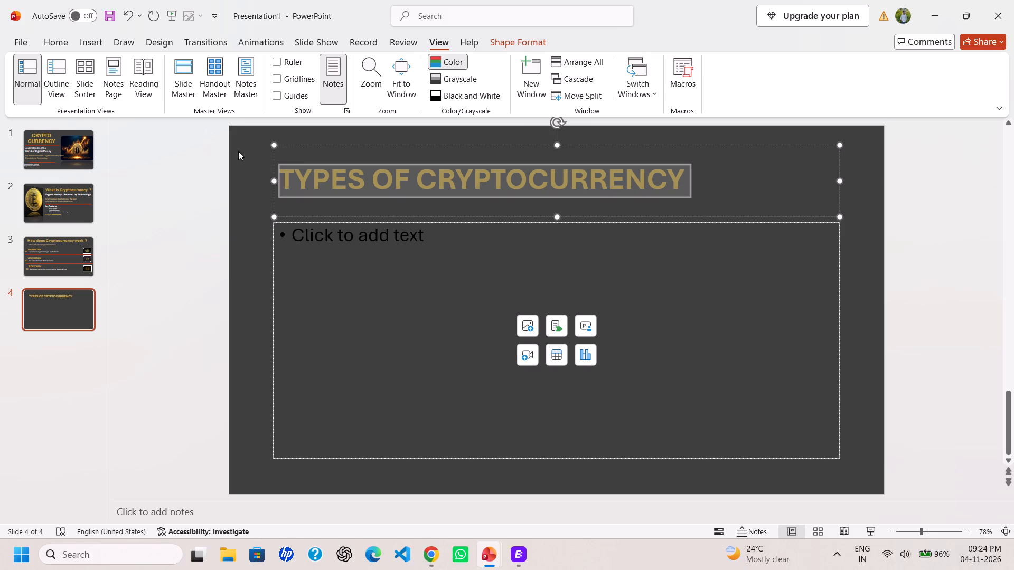
right_click(345, 169)
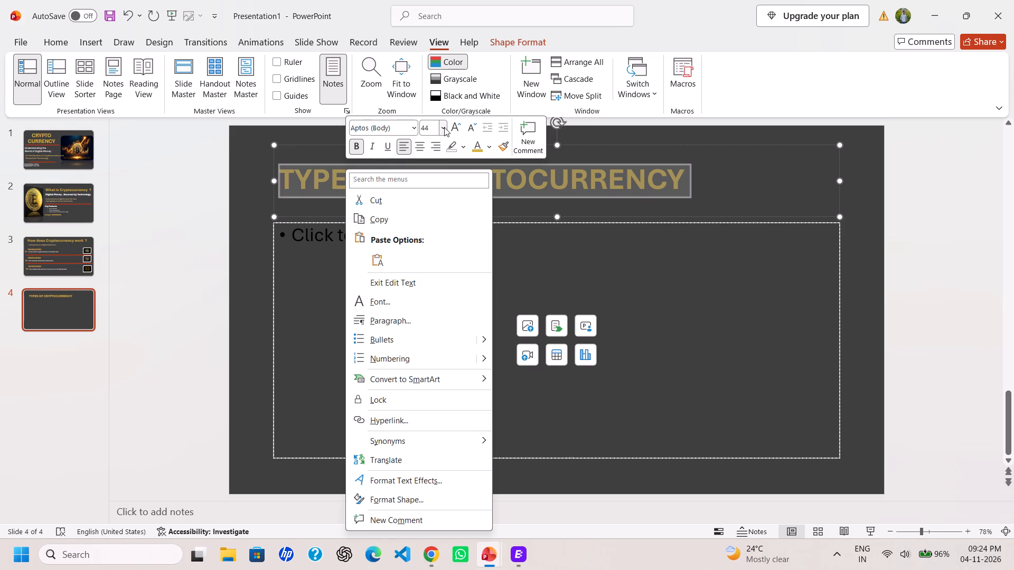
left_click(444, 127)
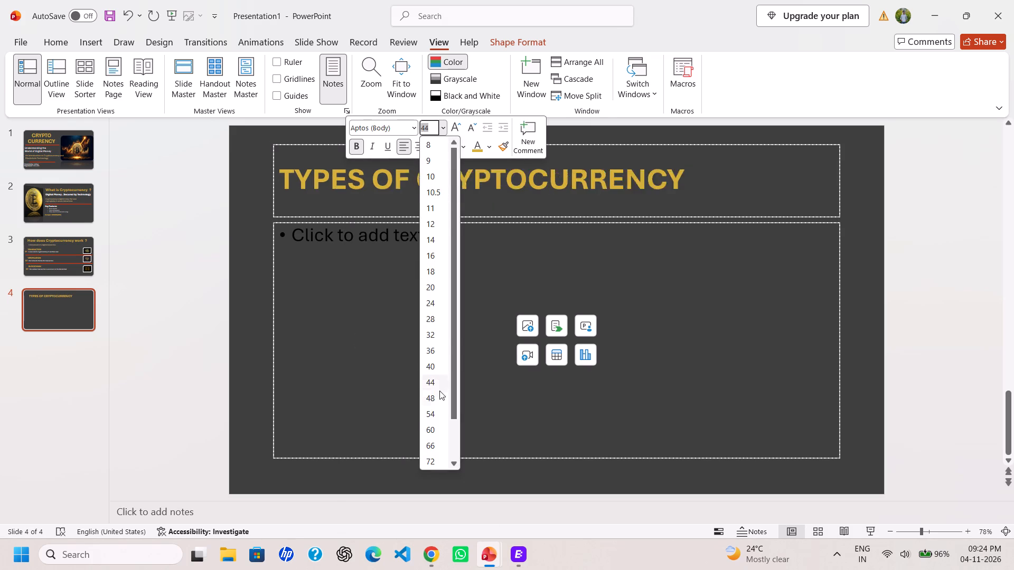
left_click(436, 416)
Move slide 4's title box slightly up, close to the slide's top edge, keeping it horizontally centred.
left_click(503, 183)
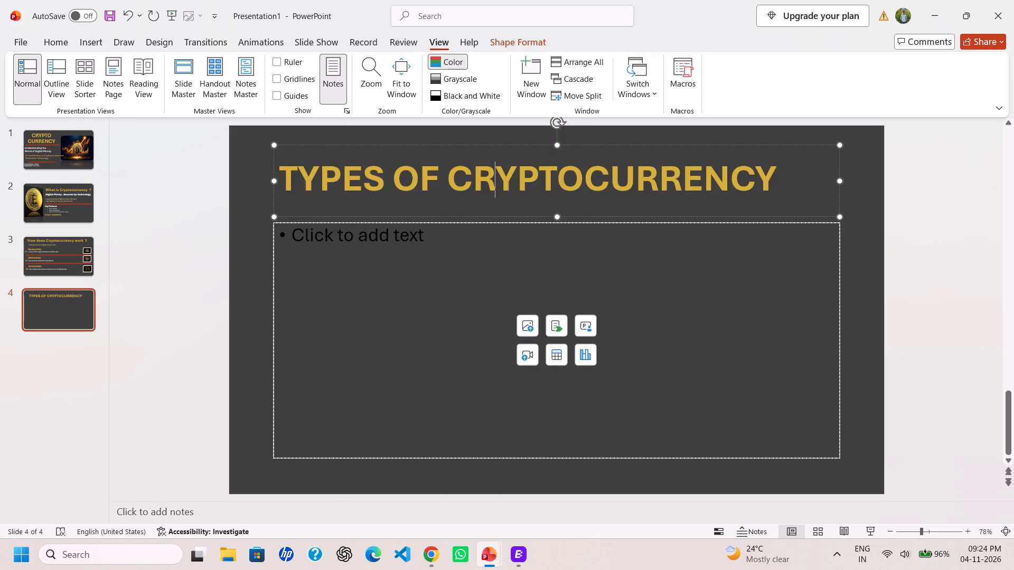
left_click(522, 210)
left_click_drag(525, 217, 523, 208)
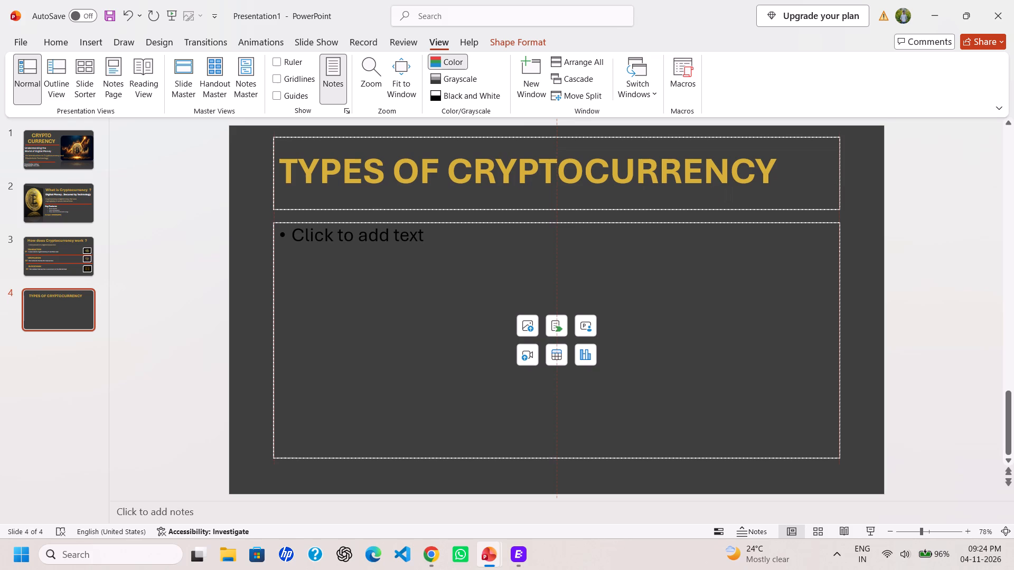
left_click_drag(523, 208, 526, 201)
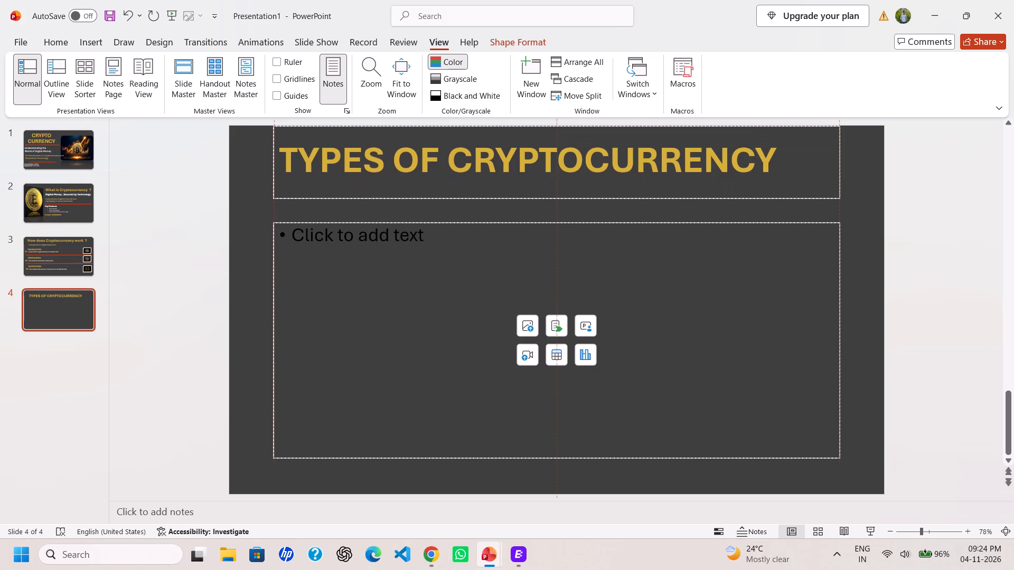
left_click_drag(526, 201, 528, 206)
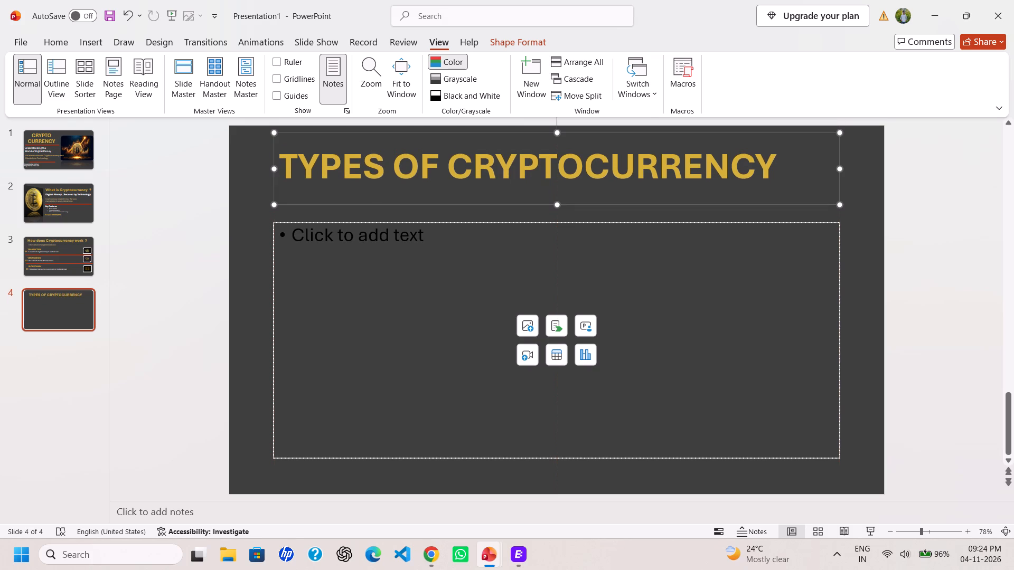
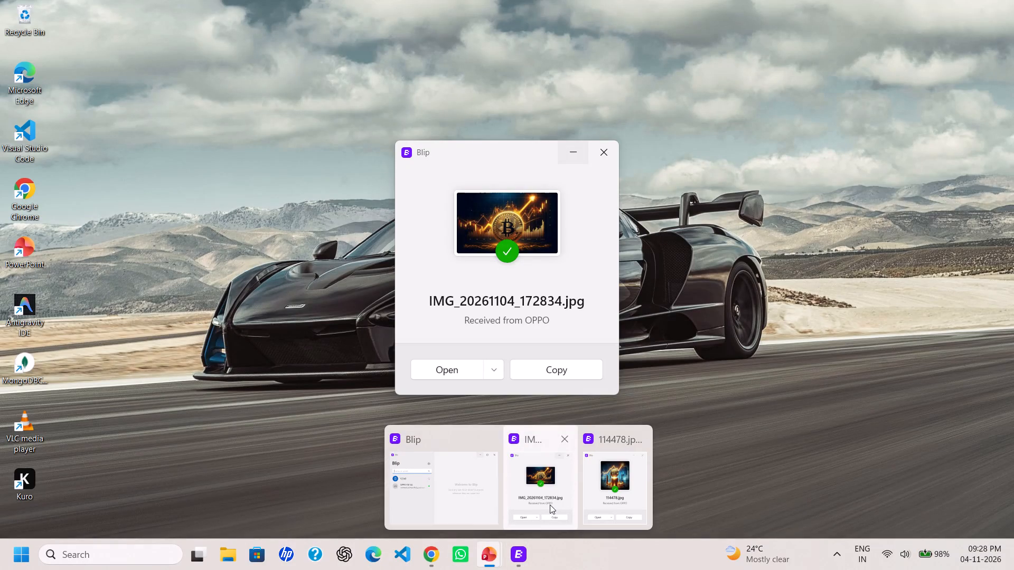
Accept the four pictures sent from the OPPO phone in Blip and return to the presentation in PowerPoint.
left_click(639, 433)
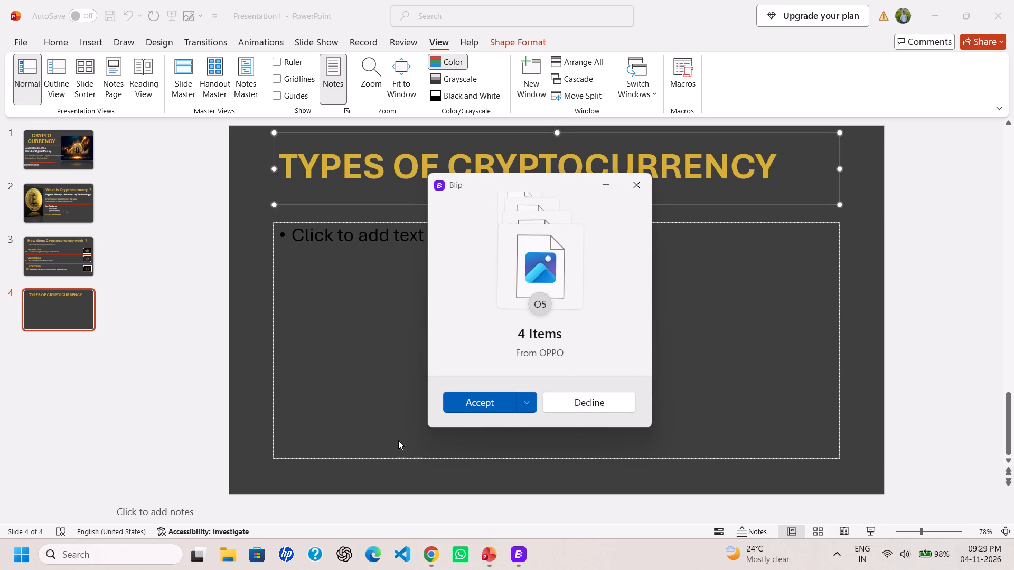
left_click(457, 402)
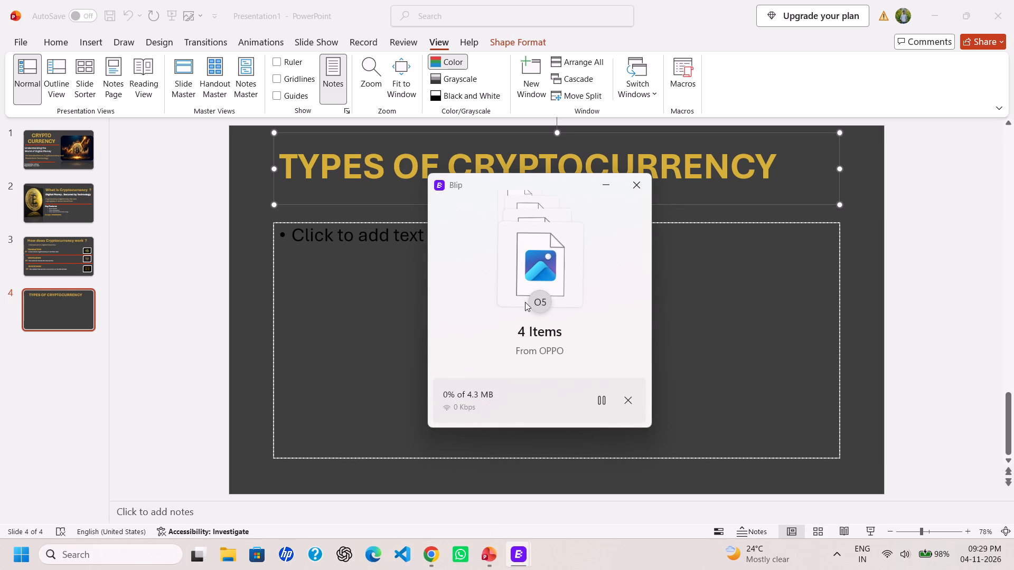
left_click(600, 196)
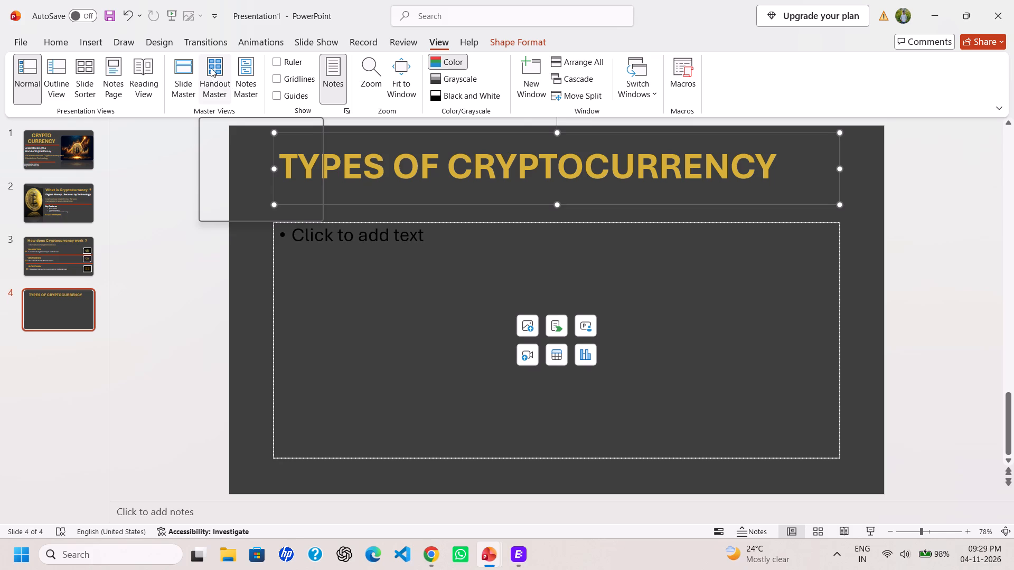
Delete the empty content placeholder below the TYPES OF CRYPTOCURRENCY title on slide 4.
left_click(360, 320)
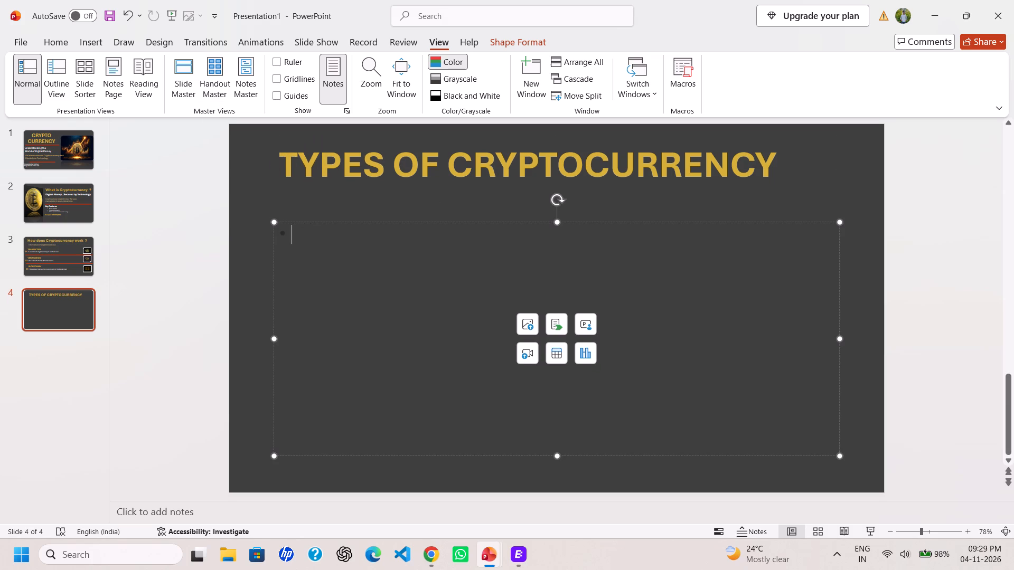
double_click(288, 206)
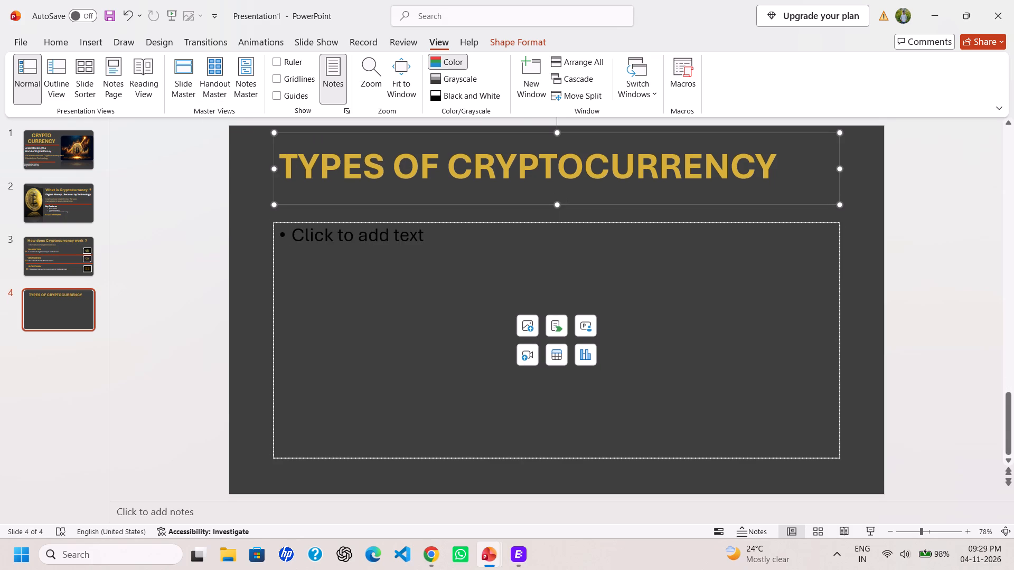
double_click(294, 215)
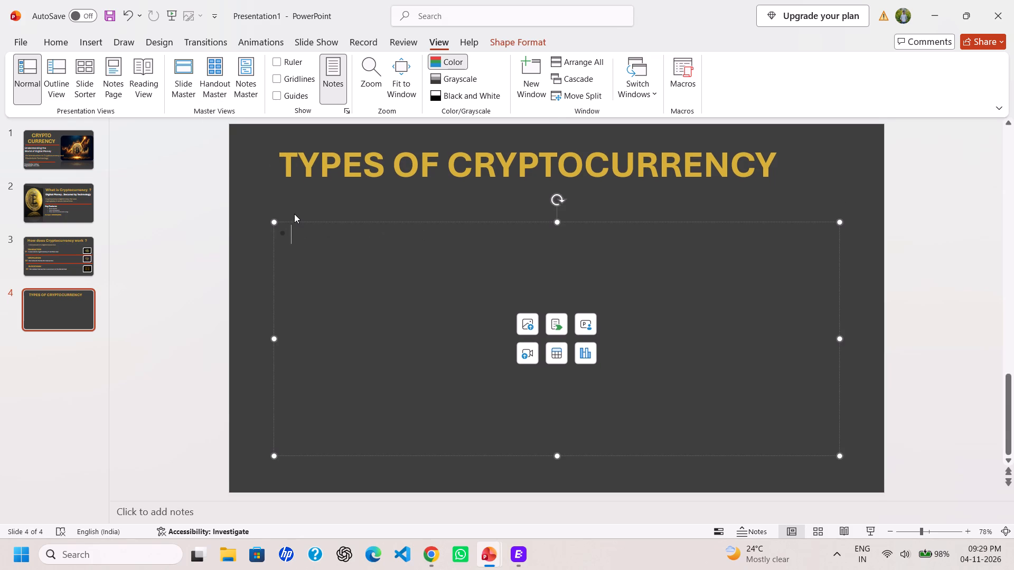
double_click(294, 214)
left_click(294, 214)
left_click(294, 214)
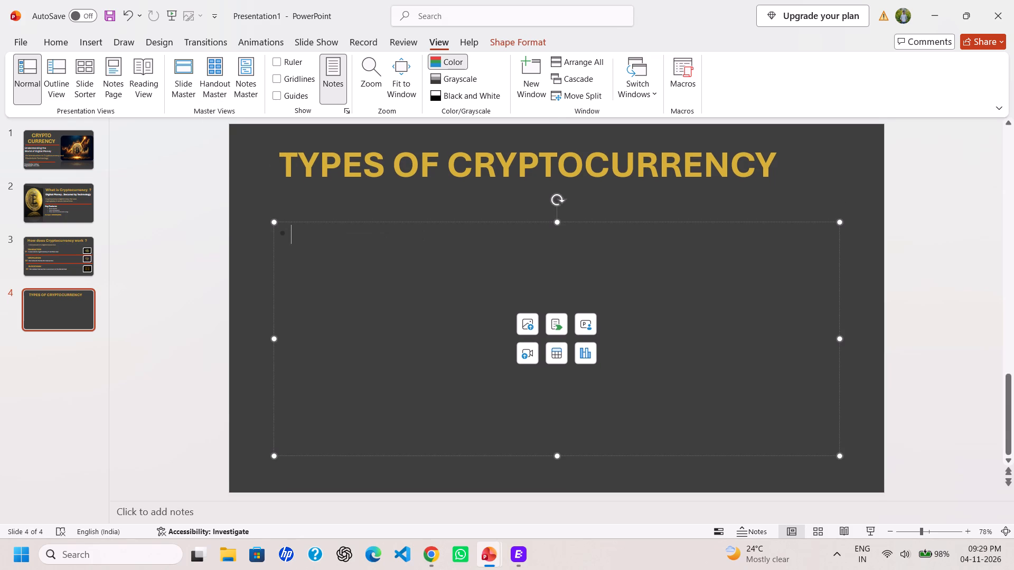
left_click(305, 240)
key("Delete")
left_click(272, 223)
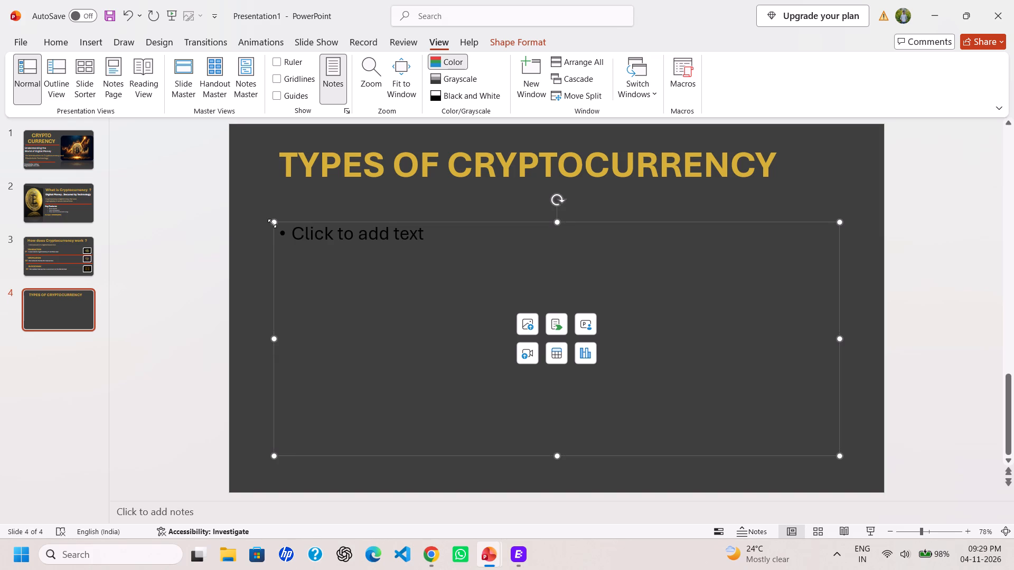
key("Delete")
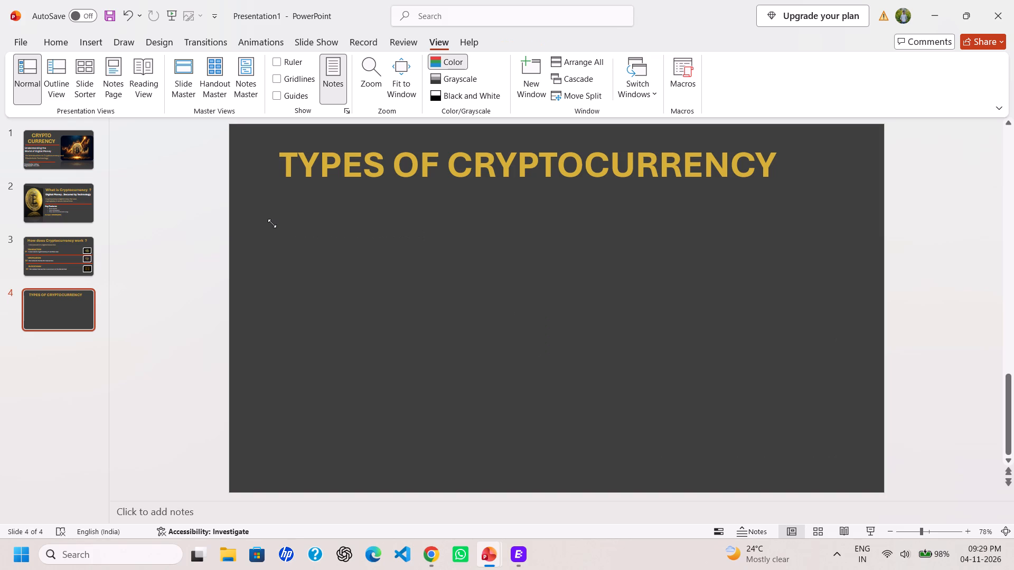
left_click(280, 214)
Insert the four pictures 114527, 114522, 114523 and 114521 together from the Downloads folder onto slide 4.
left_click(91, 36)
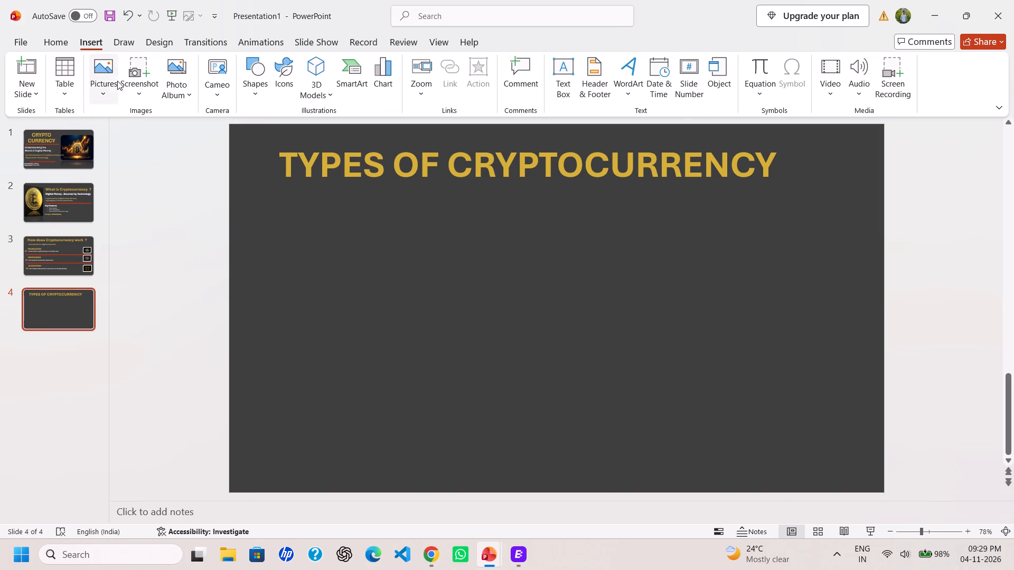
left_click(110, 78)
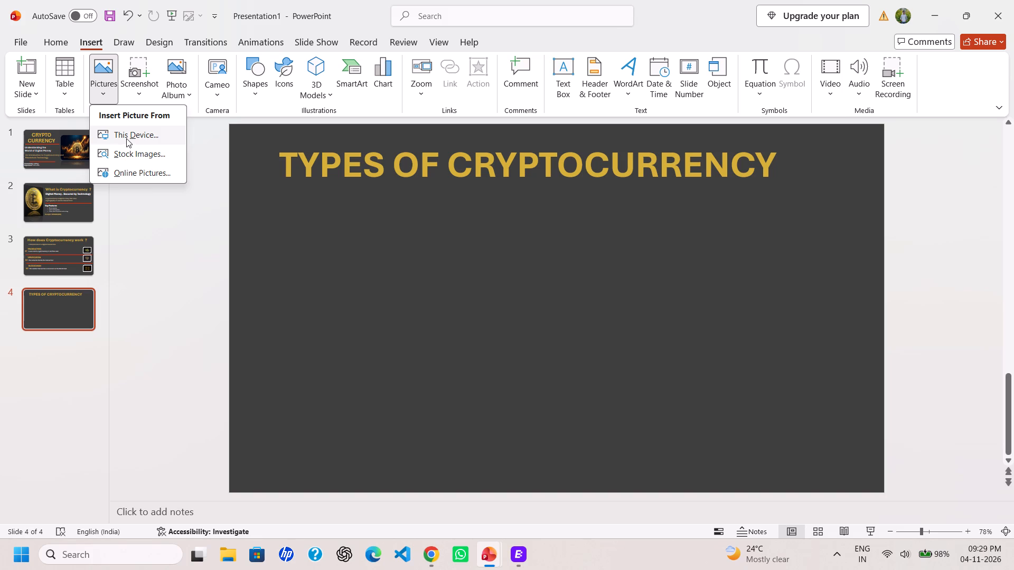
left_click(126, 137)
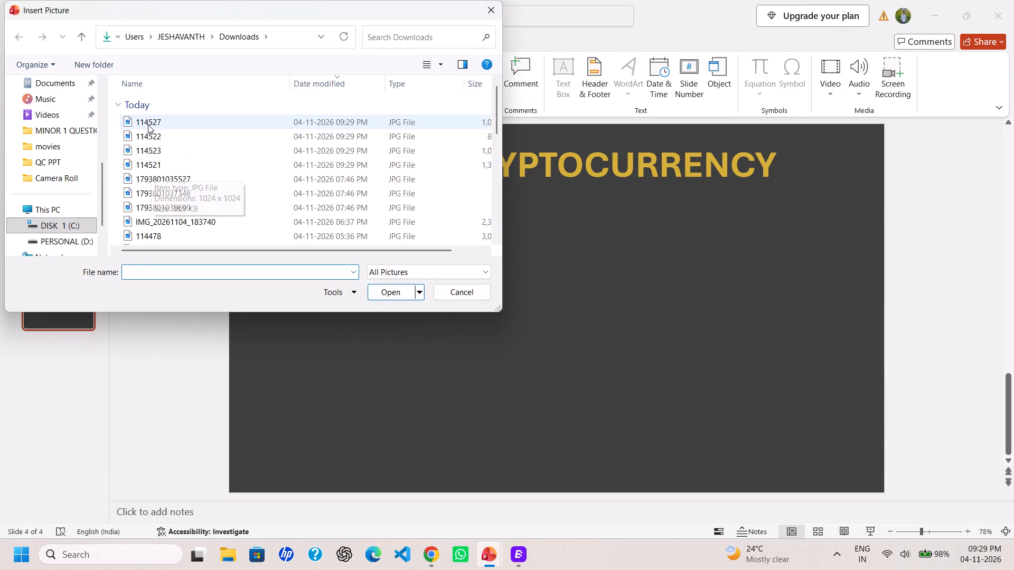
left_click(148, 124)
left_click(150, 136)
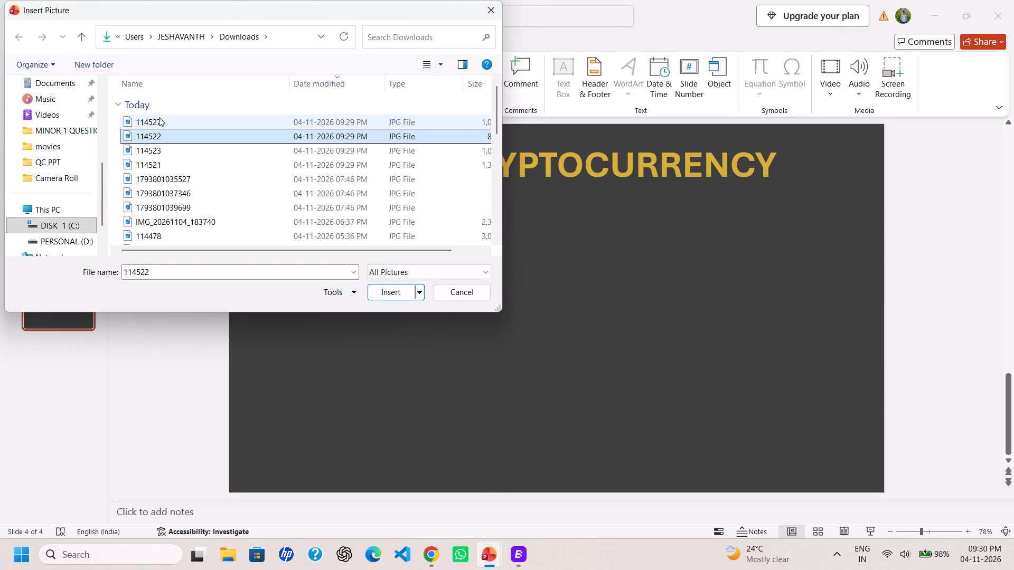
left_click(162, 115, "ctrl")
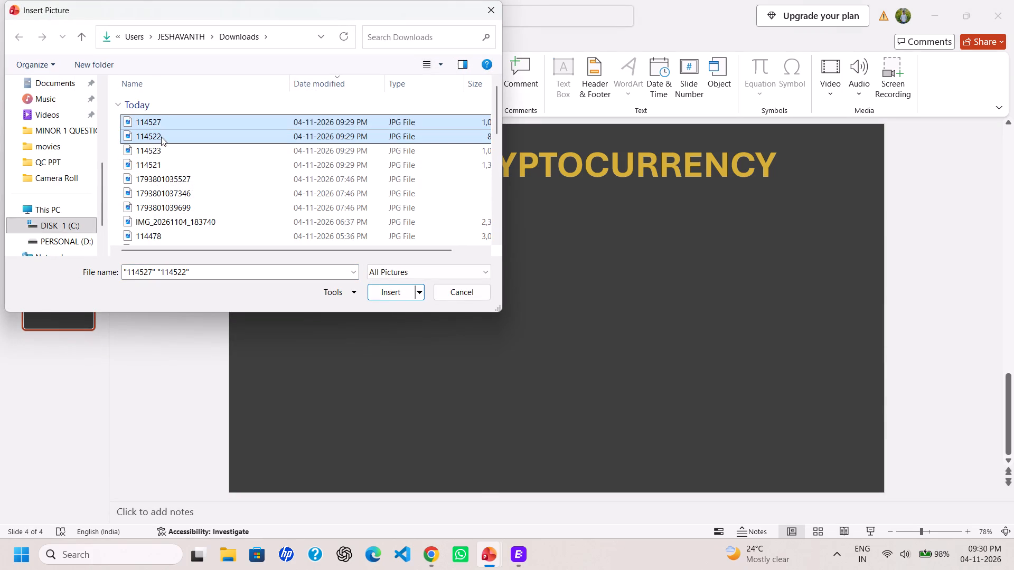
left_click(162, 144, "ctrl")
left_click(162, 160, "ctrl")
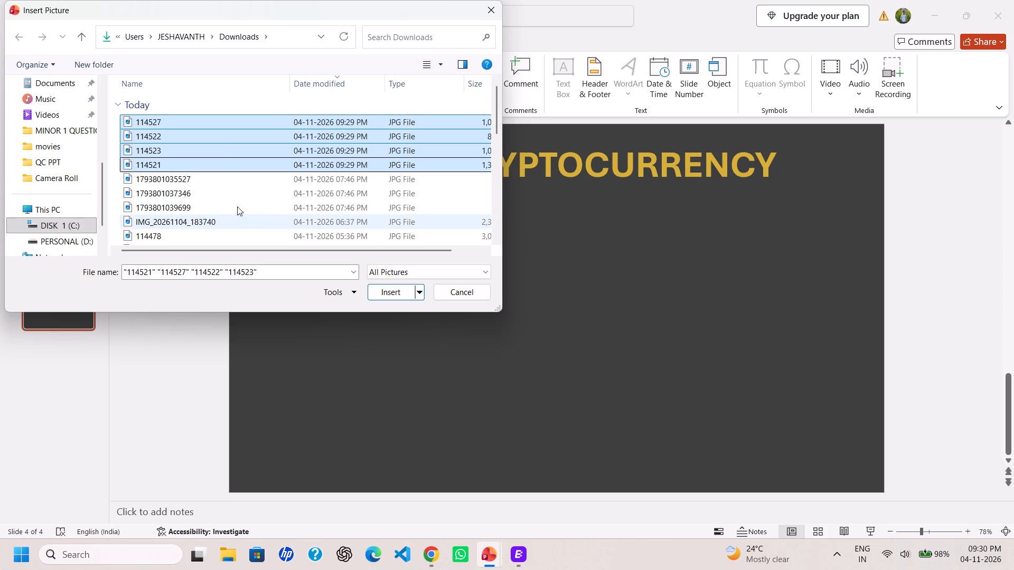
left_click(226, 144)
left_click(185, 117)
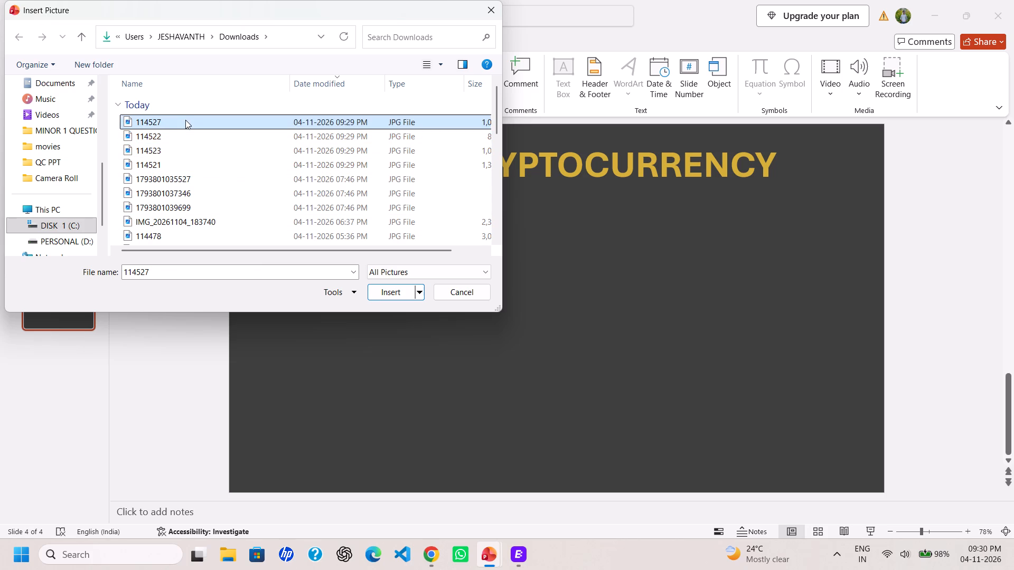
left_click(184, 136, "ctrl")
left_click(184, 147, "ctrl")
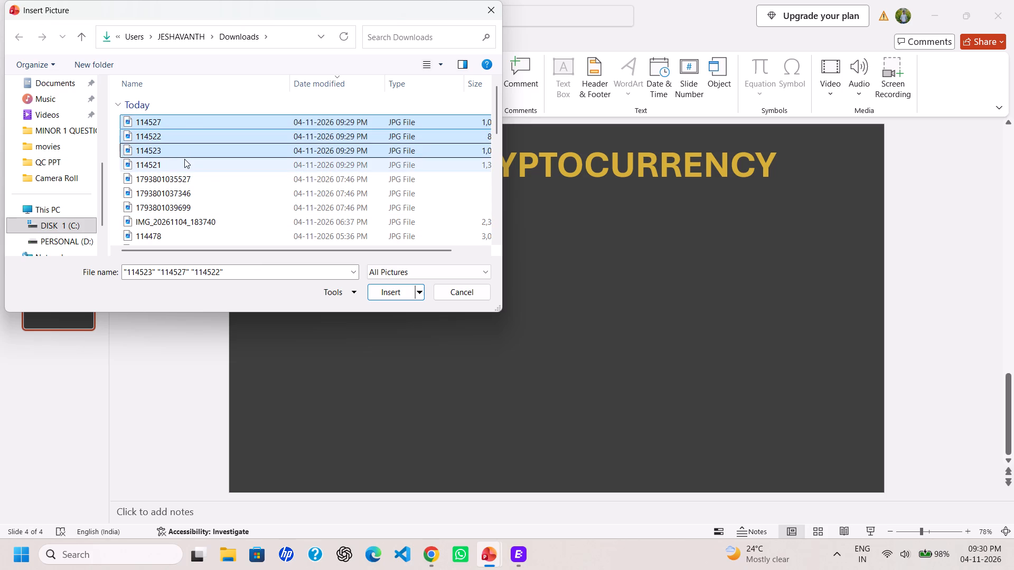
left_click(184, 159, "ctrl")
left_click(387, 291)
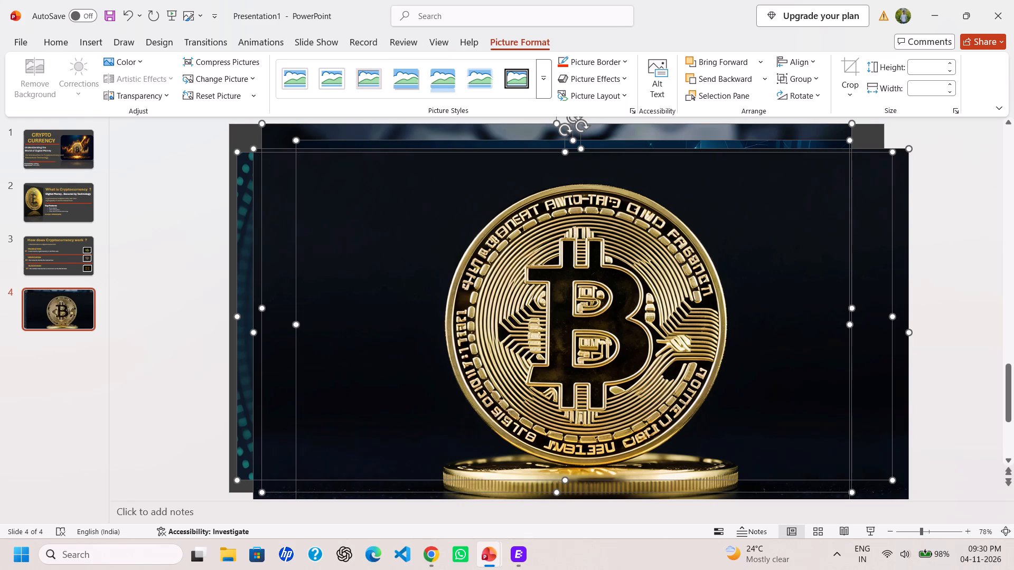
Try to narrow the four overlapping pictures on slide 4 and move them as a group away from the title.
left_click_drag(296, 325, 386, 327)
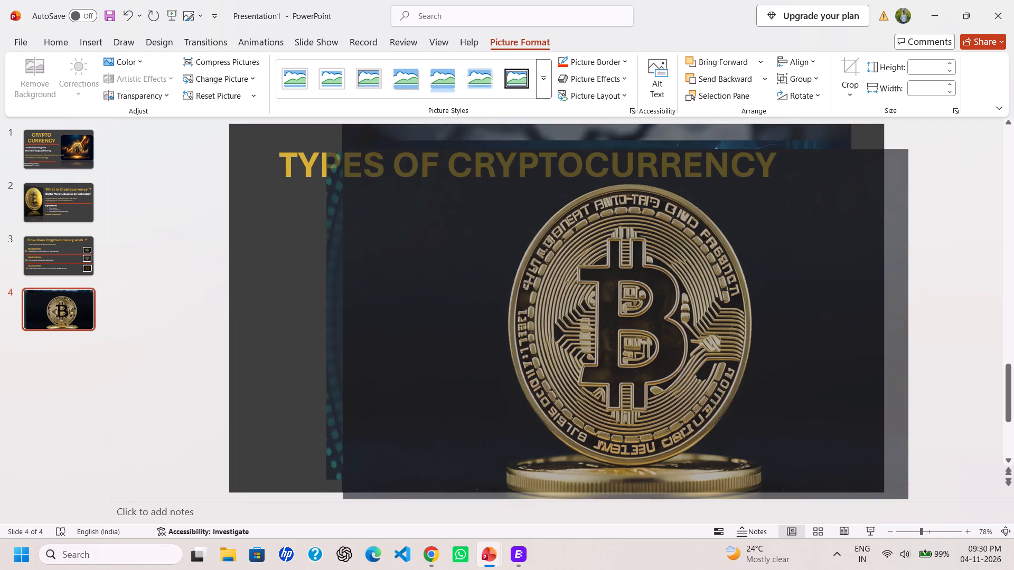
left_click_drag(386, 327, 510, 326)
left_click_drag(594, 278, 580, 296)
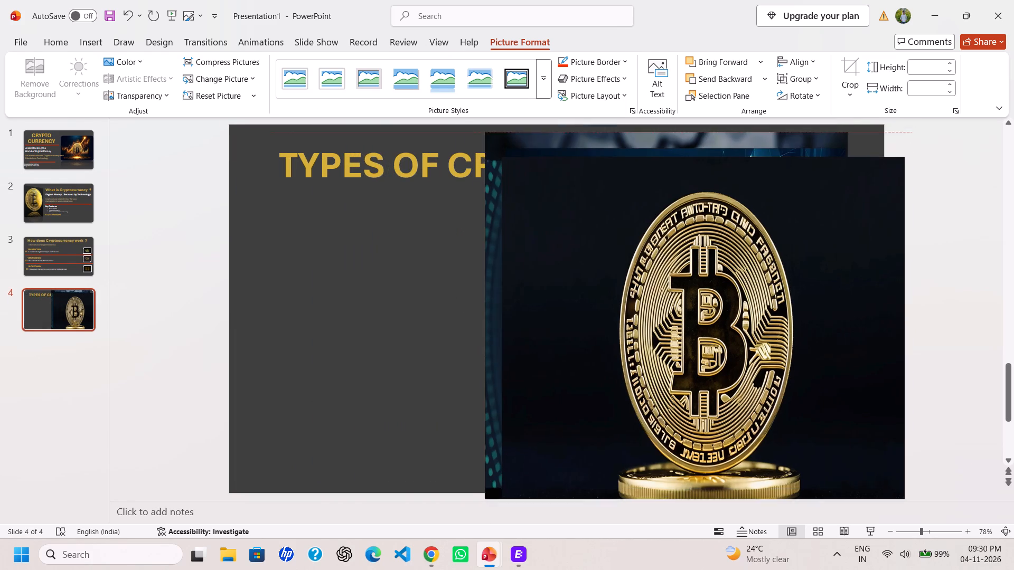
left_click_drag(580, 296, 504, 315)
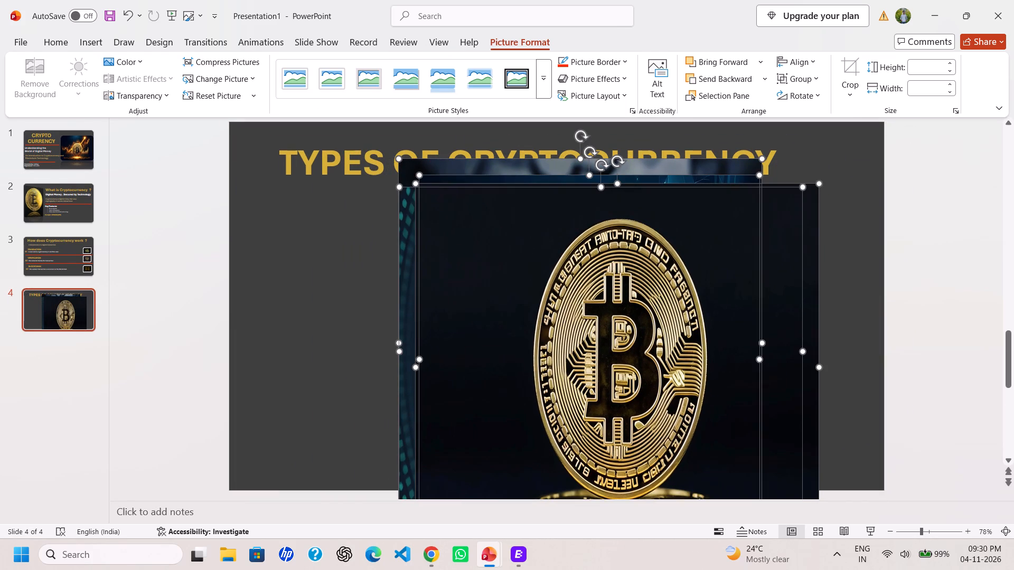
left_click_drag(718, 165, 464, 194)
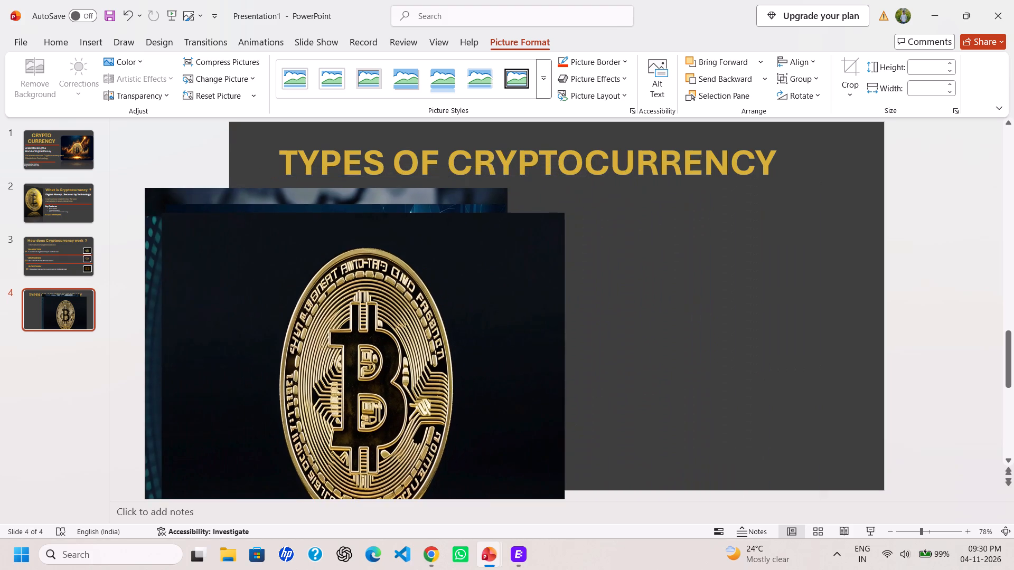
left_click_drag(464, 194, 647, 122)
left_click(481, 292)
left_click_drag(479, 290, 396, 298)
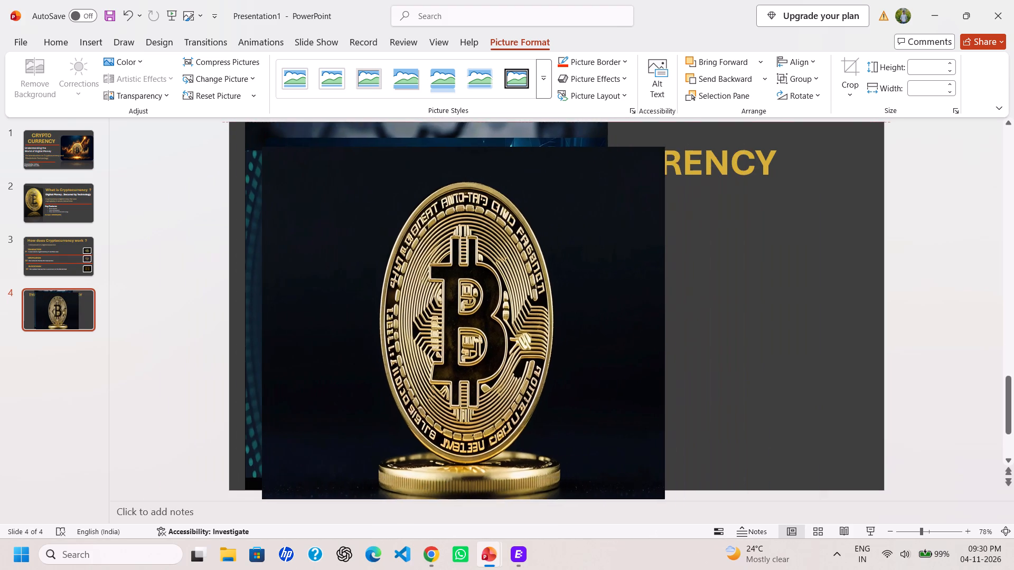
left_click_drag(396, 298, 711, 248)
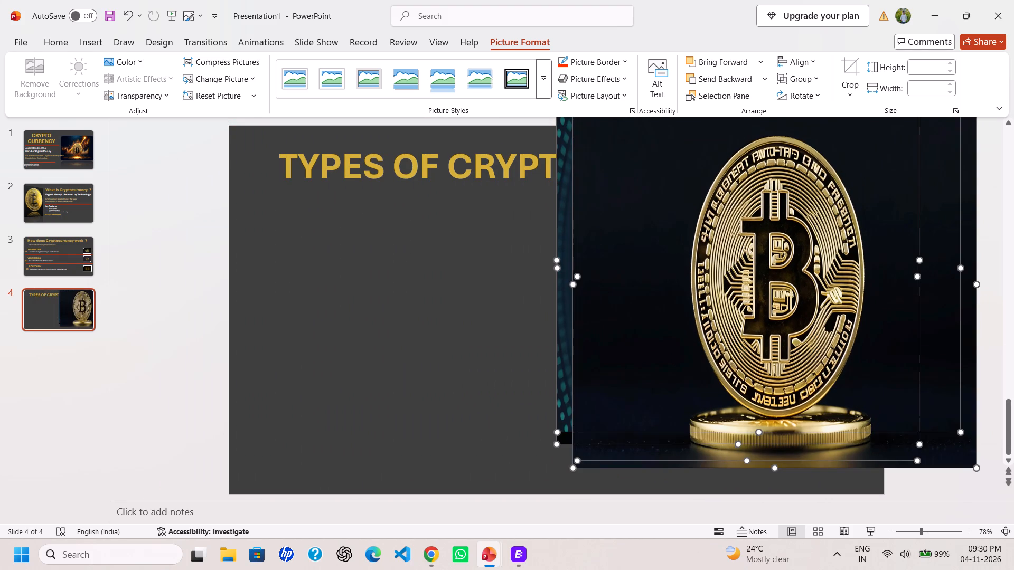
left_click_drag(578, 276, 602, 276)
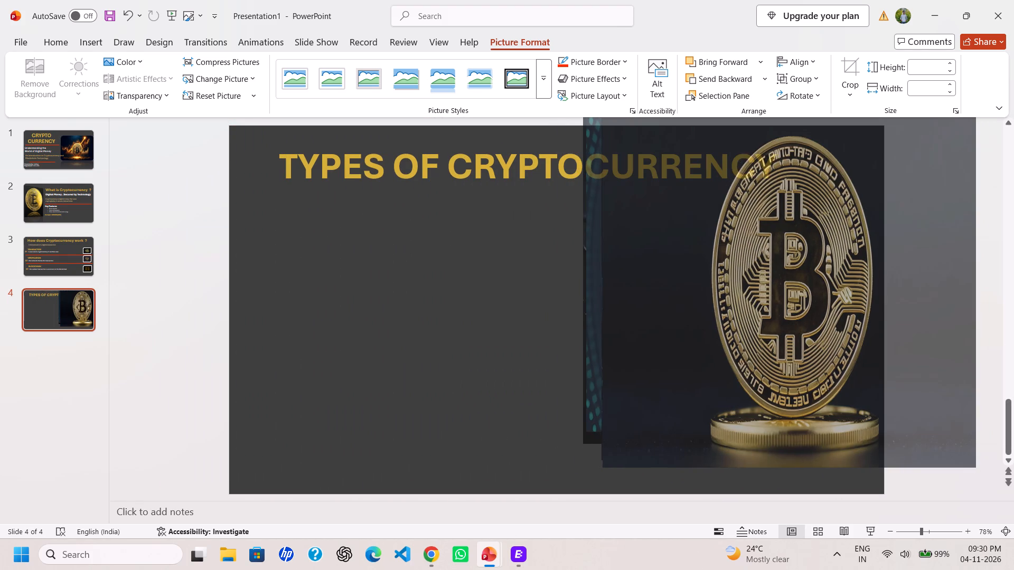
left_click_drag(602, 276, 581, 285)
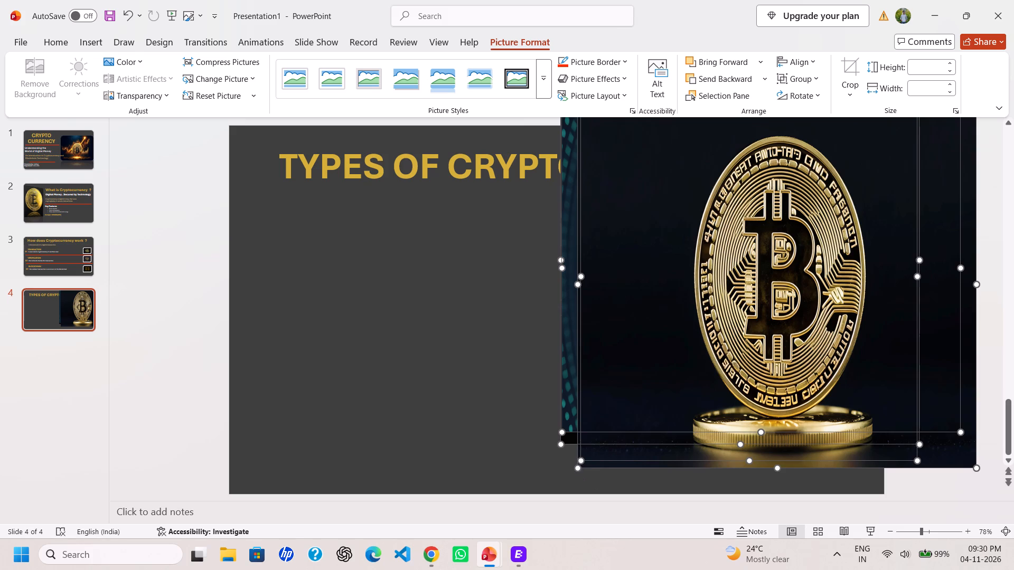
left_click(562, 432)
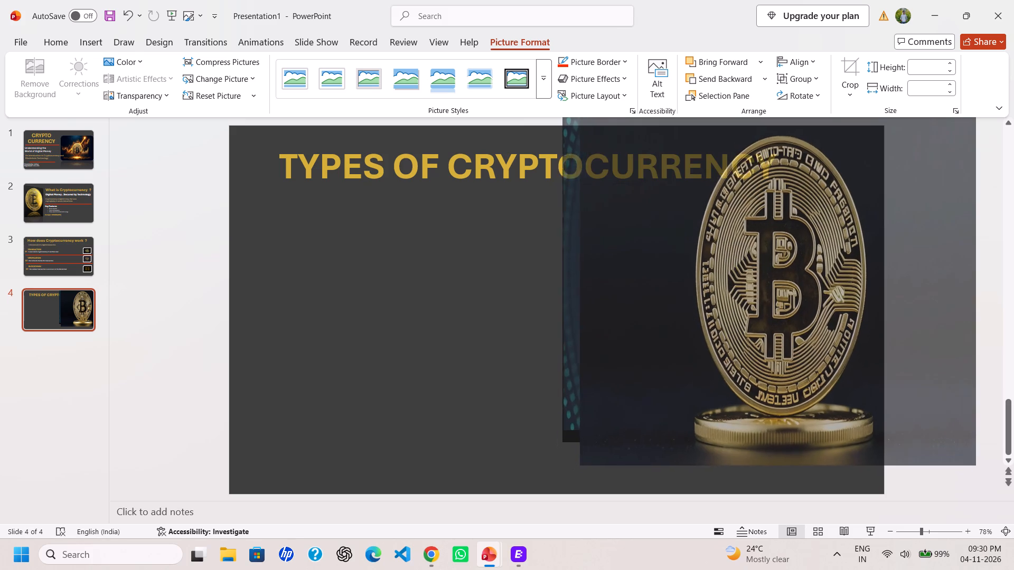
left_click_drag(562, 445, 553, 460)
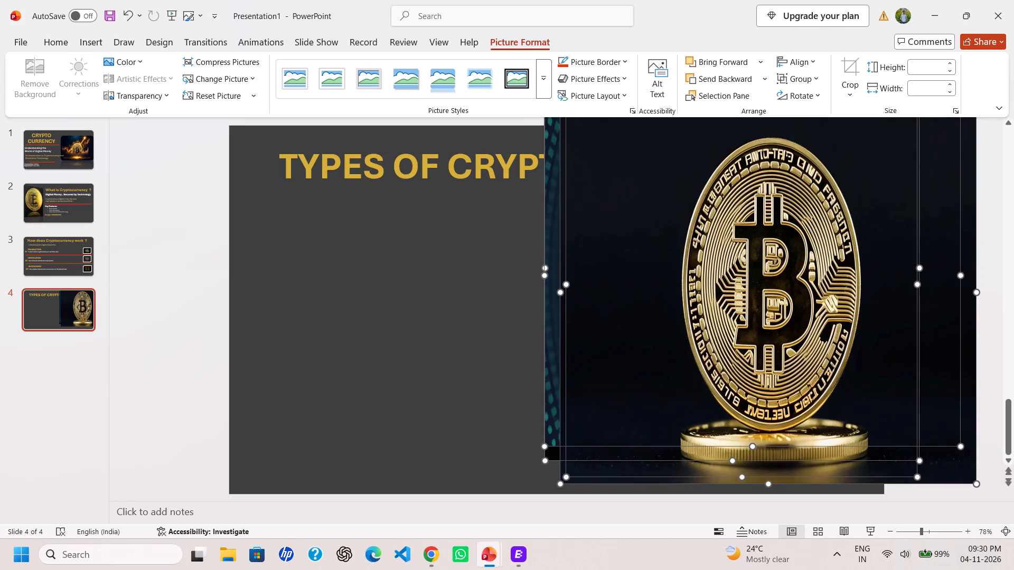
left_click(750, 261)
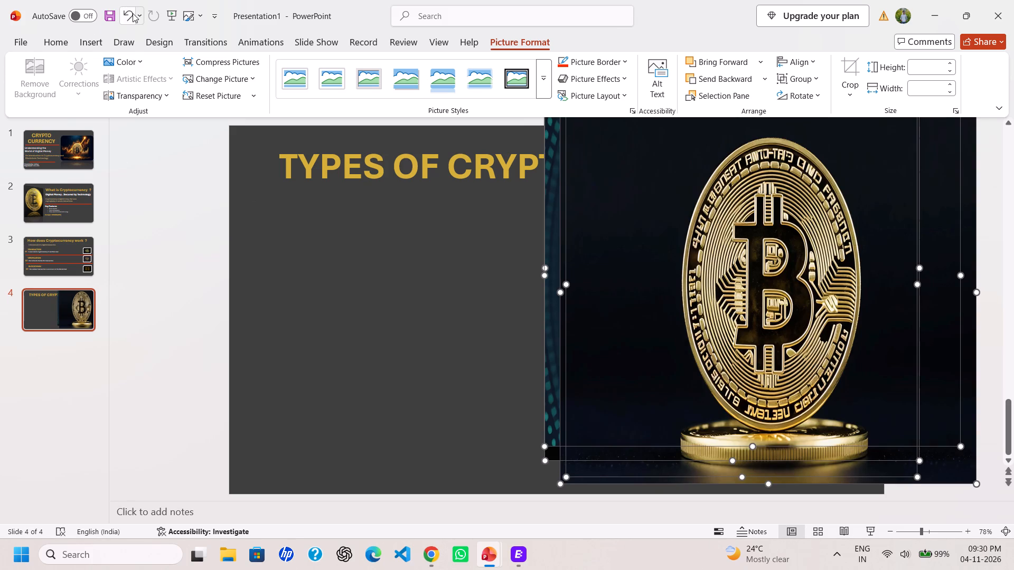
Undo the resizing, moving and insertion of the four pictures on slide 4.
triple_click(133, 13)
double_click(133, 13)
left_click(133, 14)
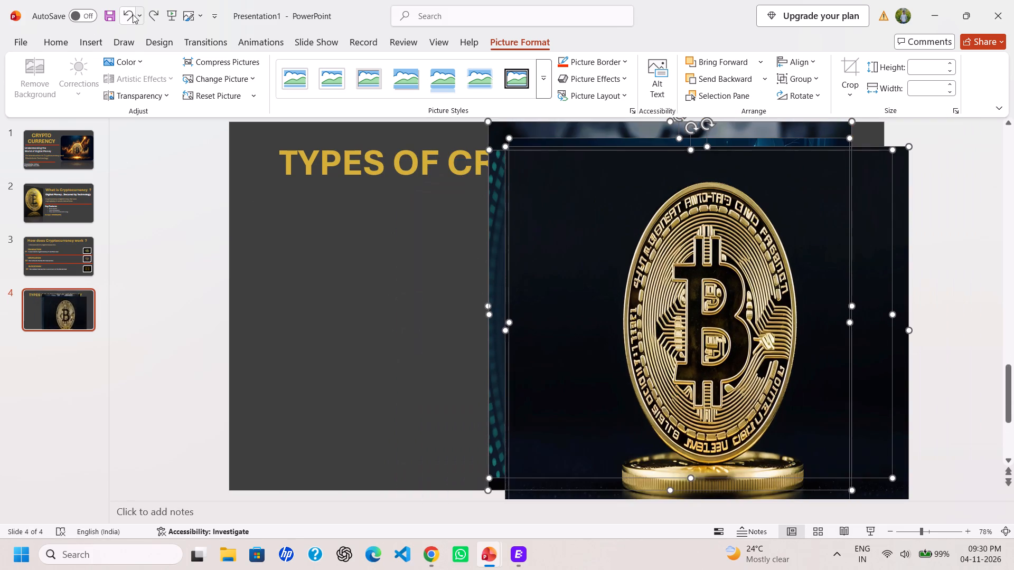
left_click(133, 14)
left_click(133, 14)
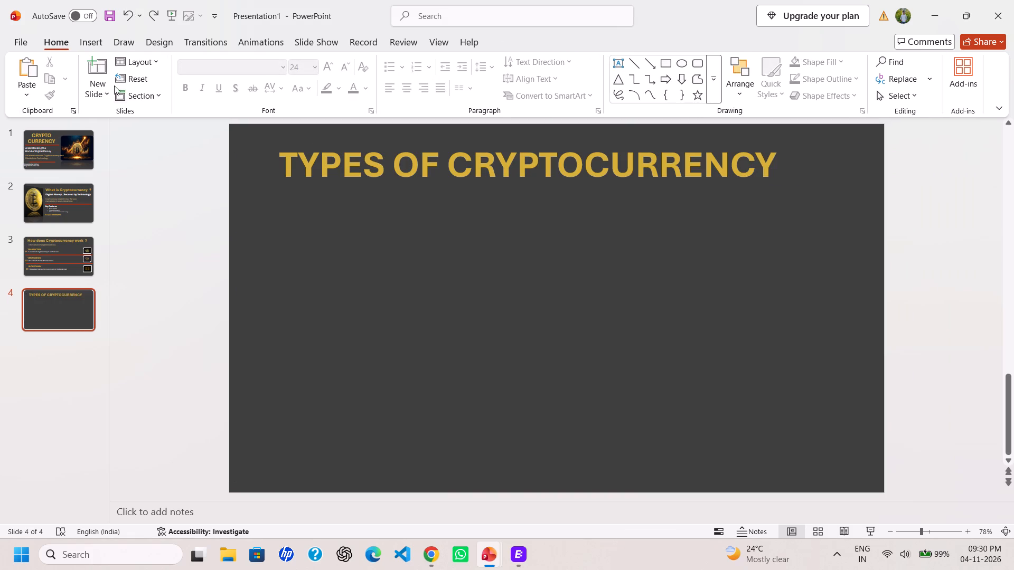
Insert the Ethereum picture 114527 from the Downloads folder onto slide 4.
left_click(96, 45)
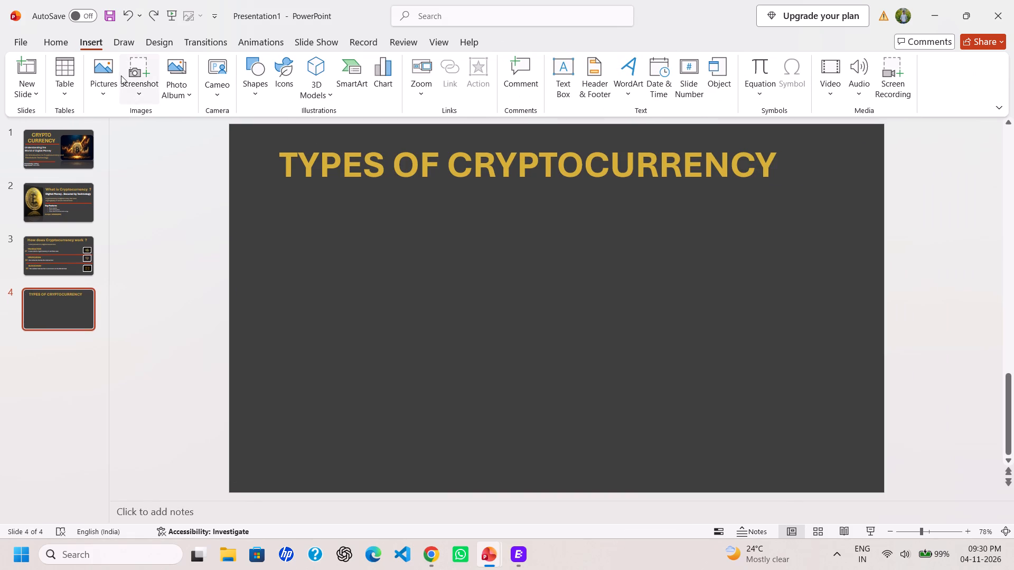
left_click(112, 80)
left_click(136, 130)
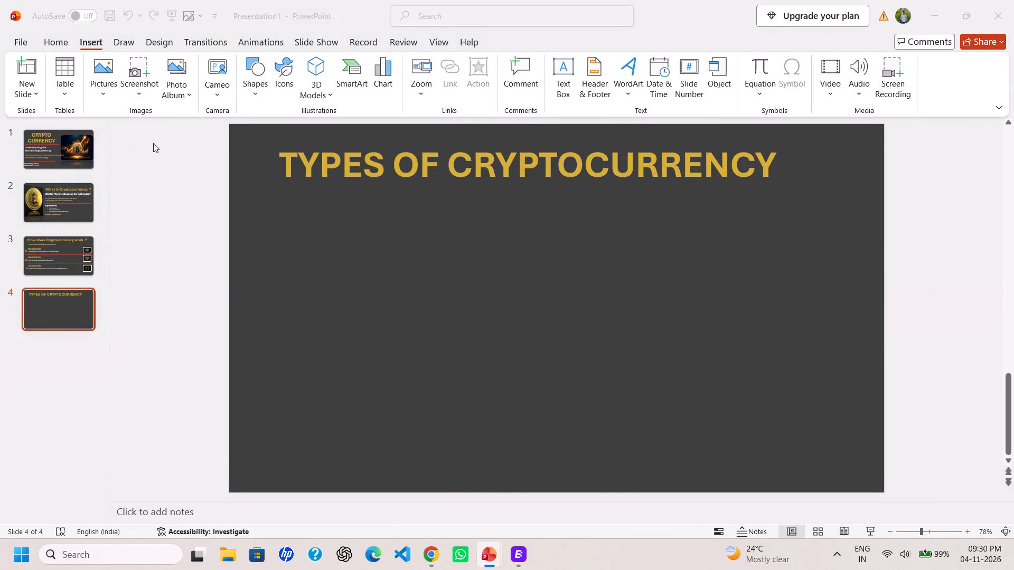
double_click(173, 115)
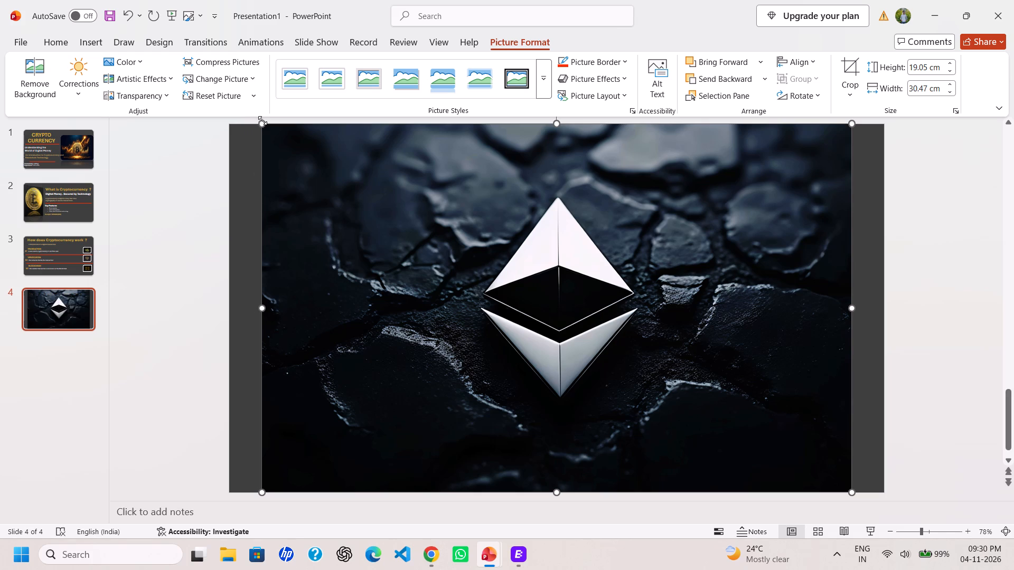
Shrink the Ethereum picture to about 4.47 × 7.14 cm and place it below the end of the slide title.
left_click_drag(263, 121, 712, 374)
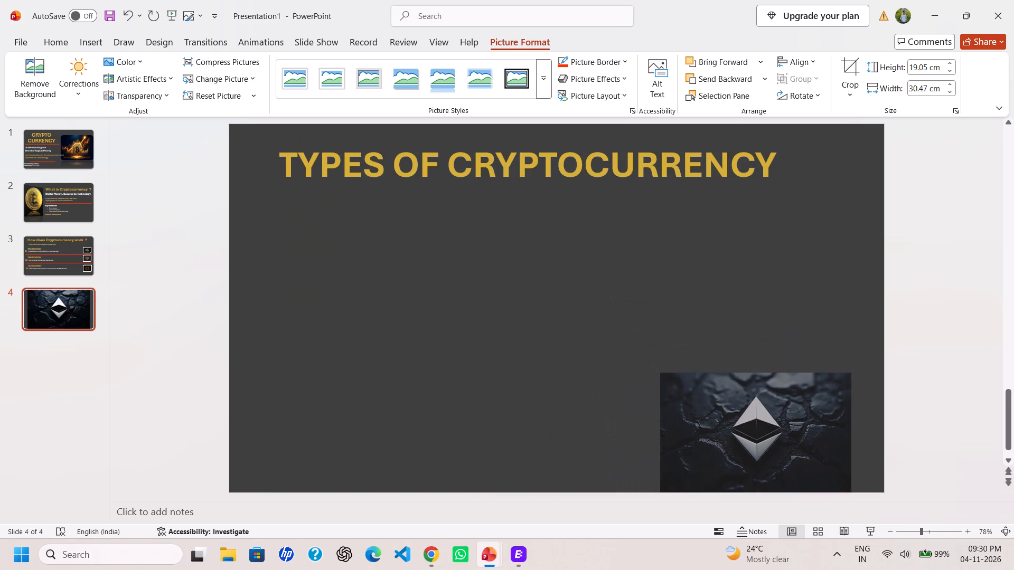
left_click_drag(712, 374, 743, 406)
left_click_drag(800, 452, 773, 221)
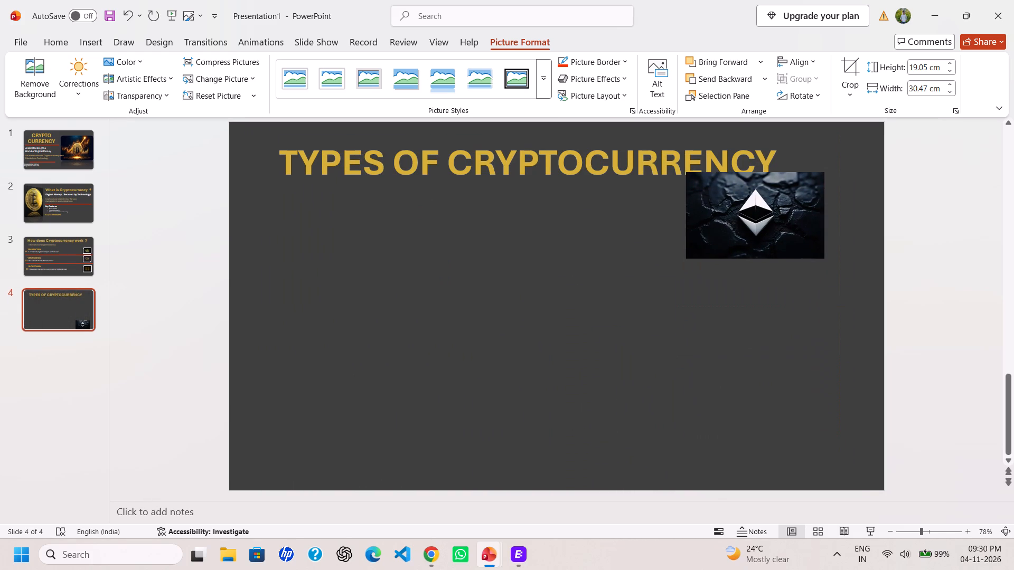
left_click_drag(773, 221, 718, 283)
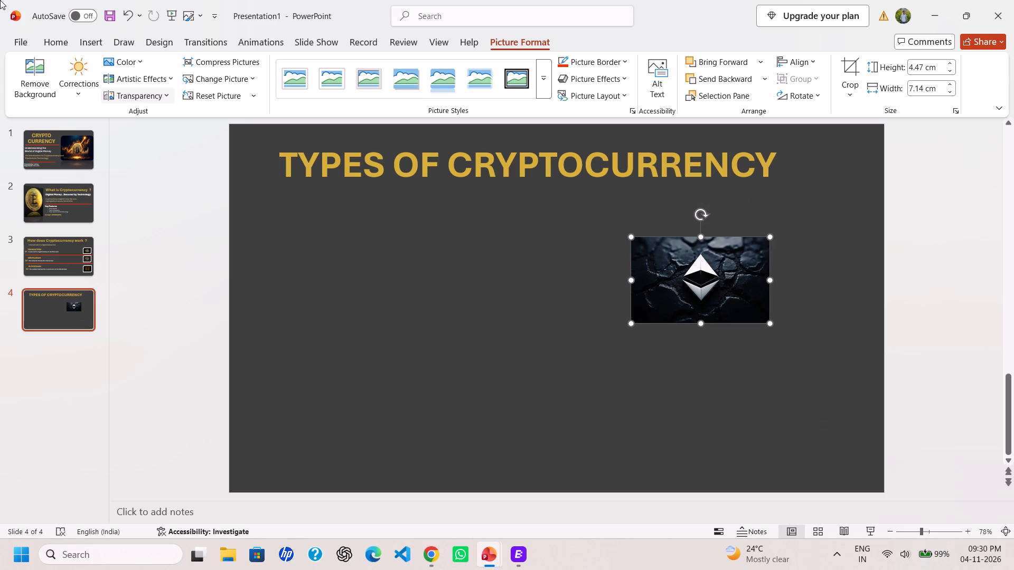
Insert the Tether picture 114522 from the Downloads folder onto slide 4.
left_click(97, 41)
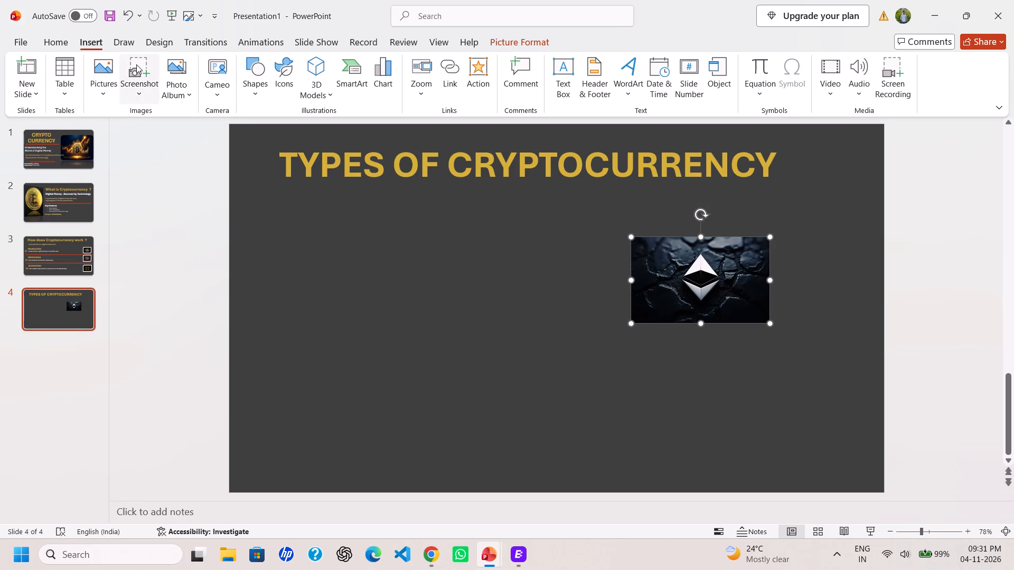
left_click(106, 75)
left_click(154, 133)
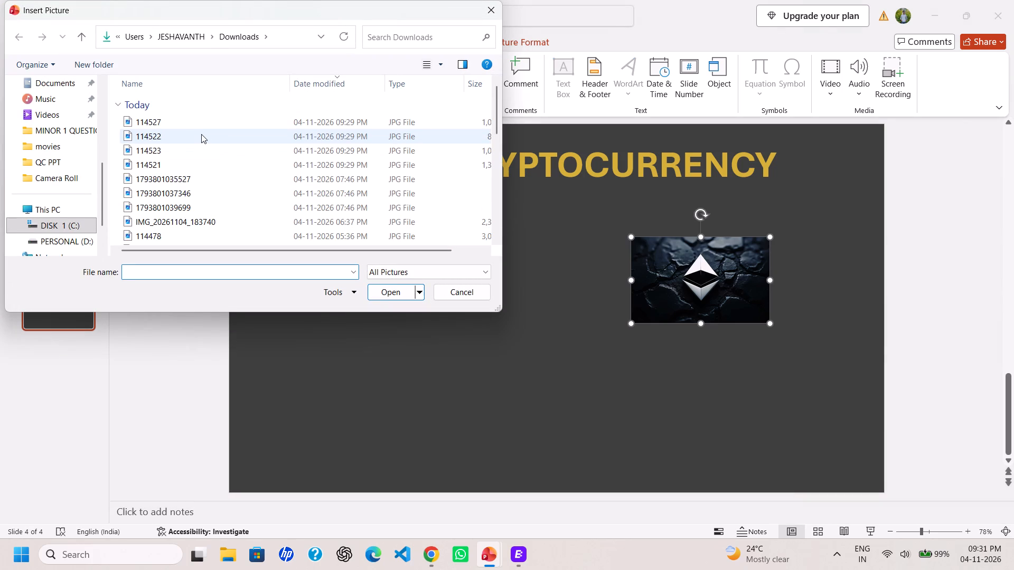
double_click(194, 133)
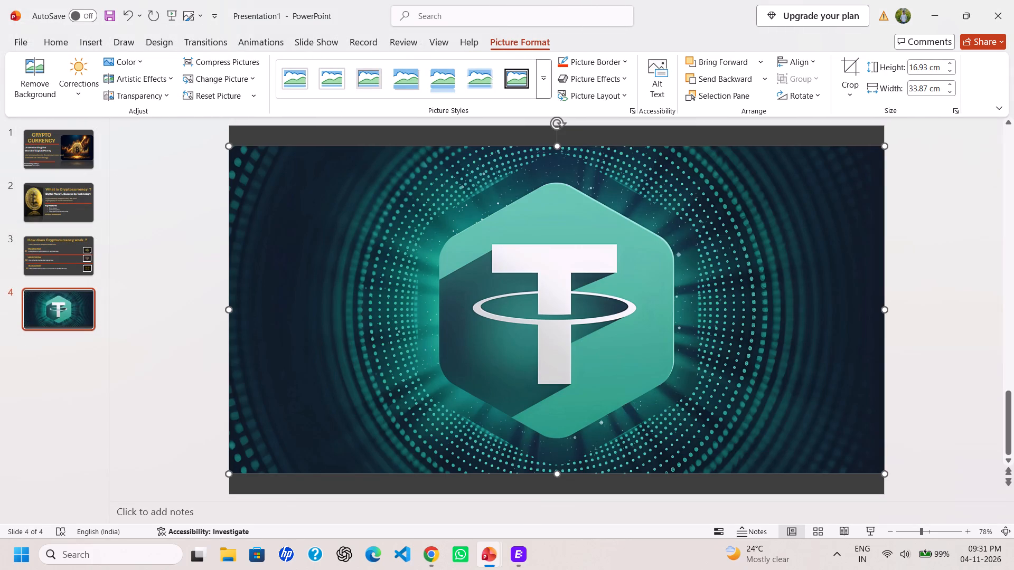
Shrink the Tether picture to about 4.47 × 6.56 cm and place it flush against the left edge of the Ethereum picture.
left_click_drag(230, 309, 589, 311)
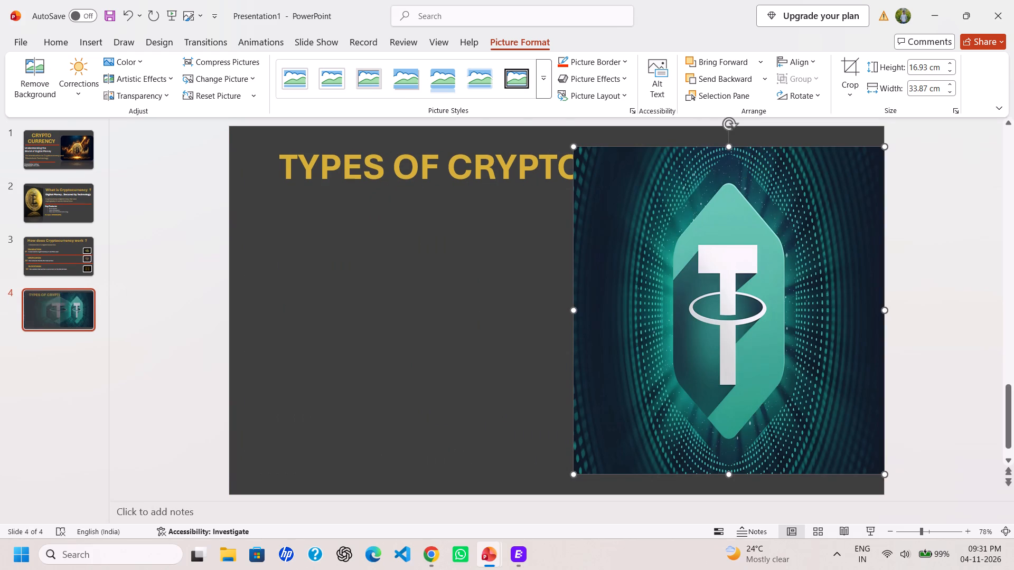
left_click_drag(579, 473, 479, 359)
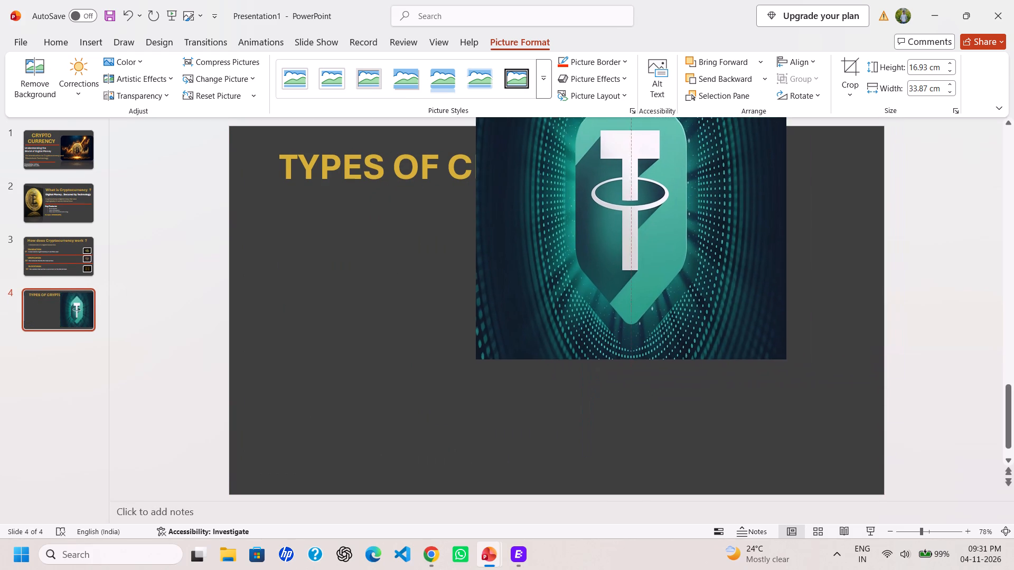
left_click_drag(479, 359, 478, 359)
left_click_drag(634, 236, 586, 352)
left_click_drag(584, 458, 586, 425)
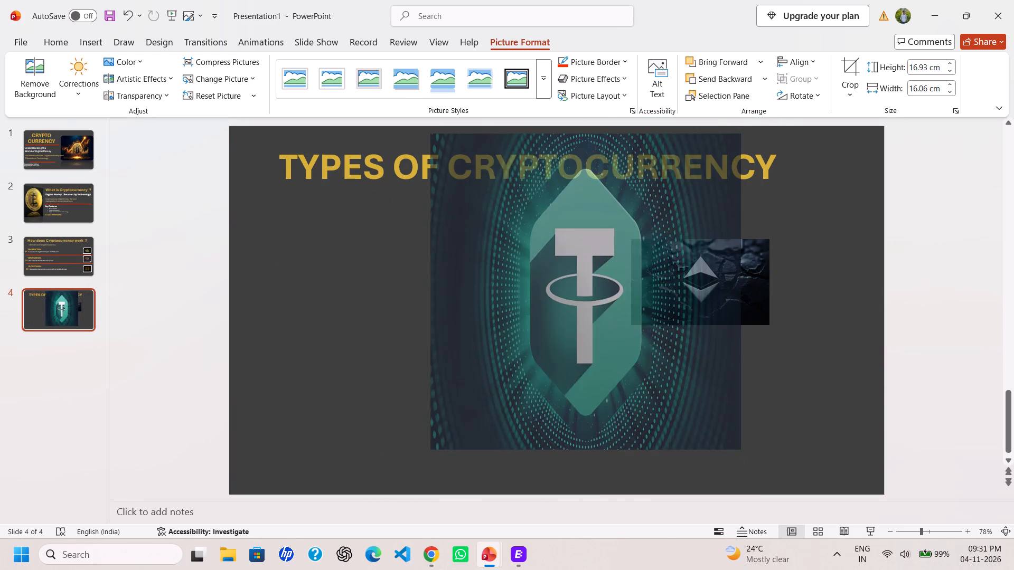
left_click_drag(586, 425, 565, 266)
left_click_drag(581, 210, 524, 335)
left_click_drag(373, 388, 586, 373)
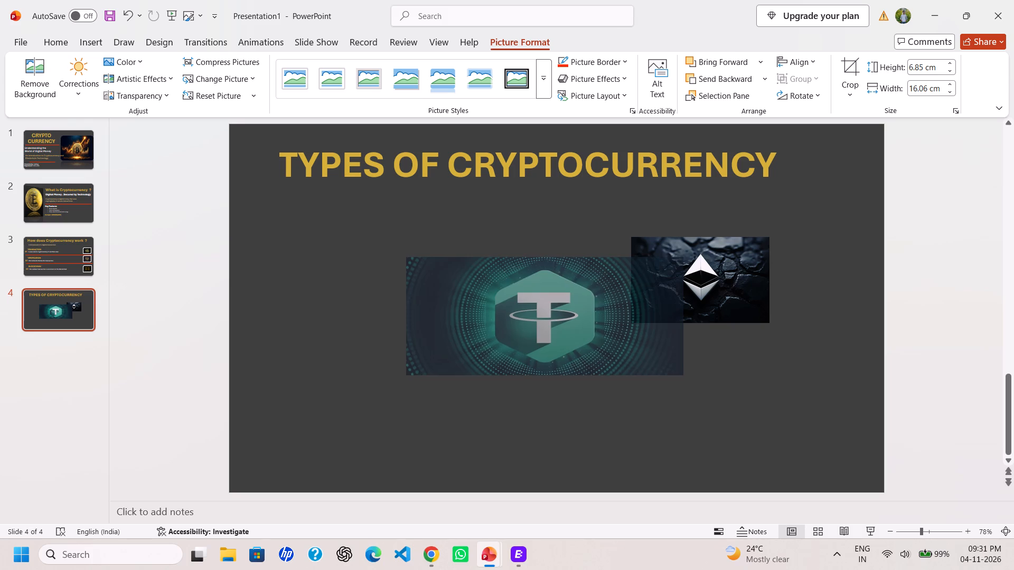
left_click_drag(586, 373, 592, 368)
left_click_drag(417, 315, 511, 316)
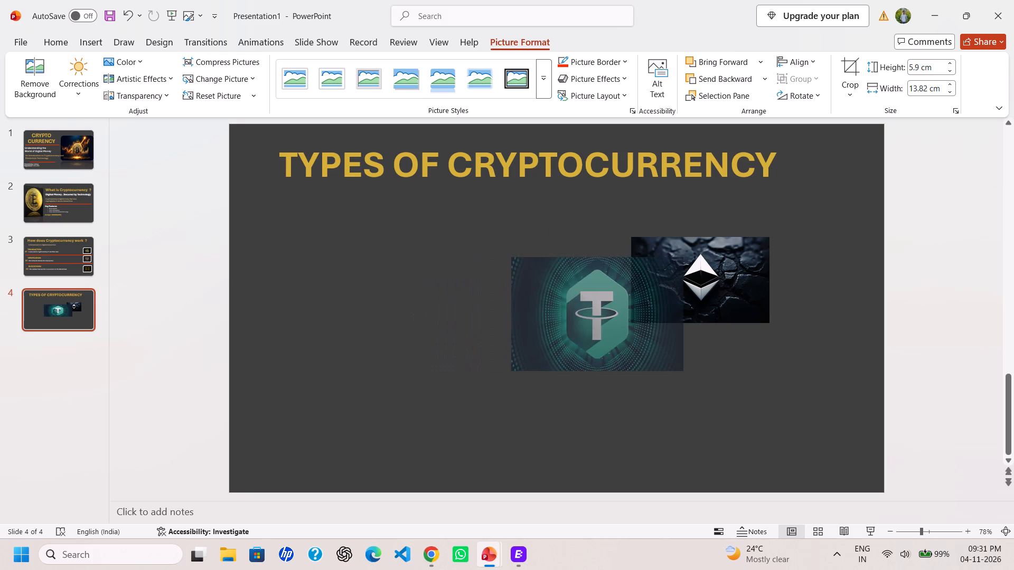
left_click_drag(511, 316, 555, 316)
left_click_drag(618, 372, 616, 365)
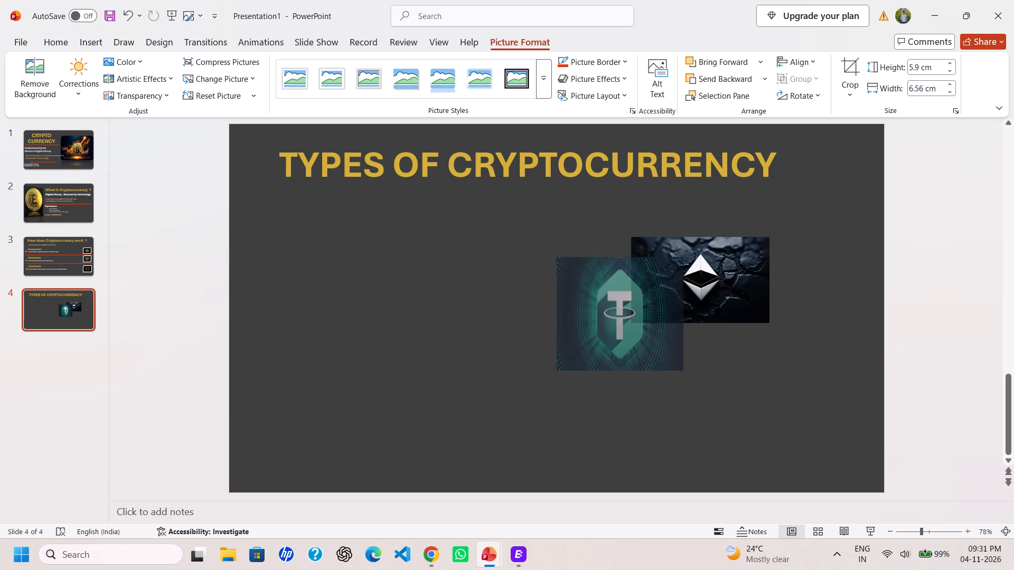
left_click_drag(616, 365, 614, 342)
left_click_drag(630, 303, 589, 283)
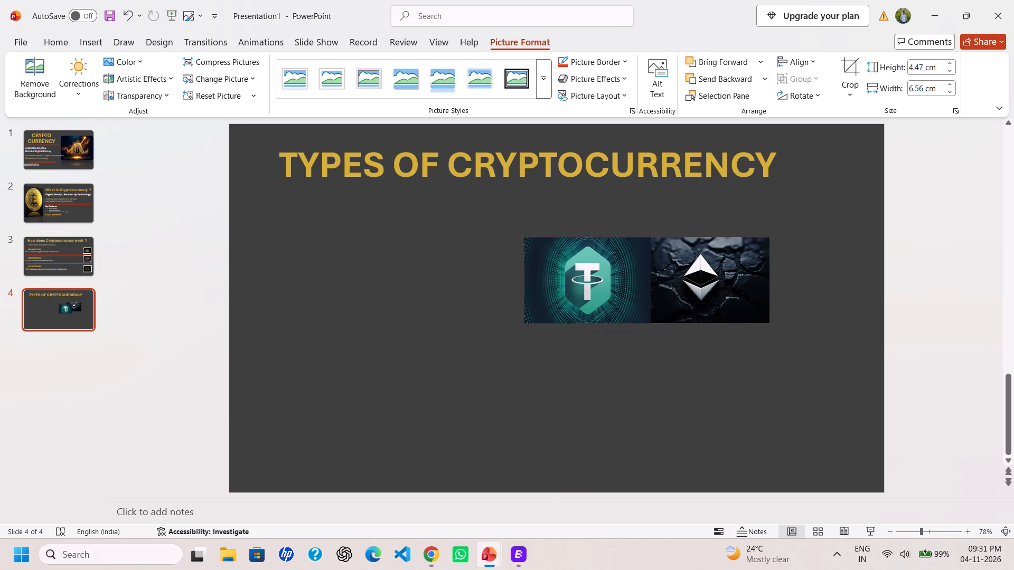
left_click_drag(589, 283, 574, 282)
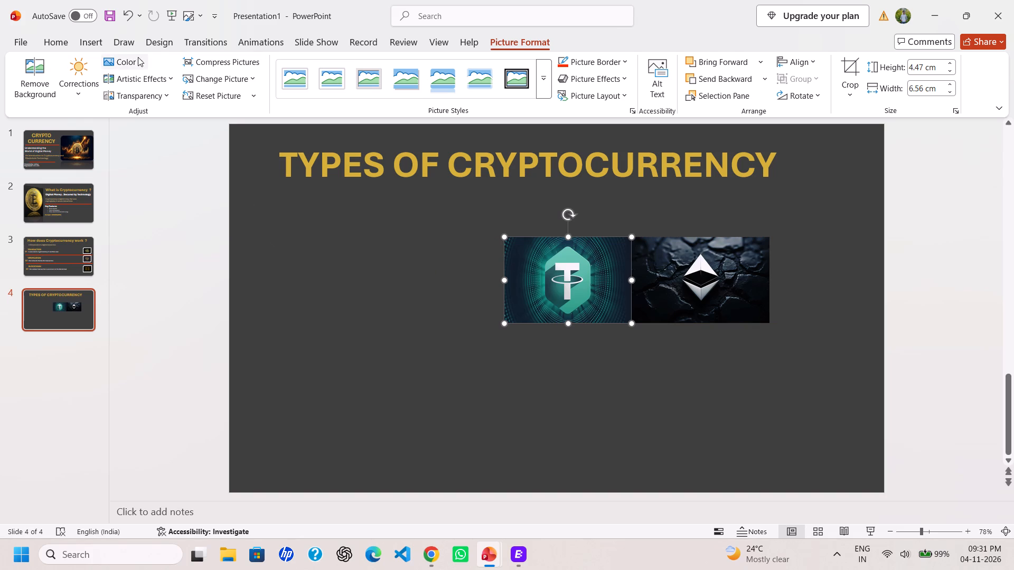
Insert the picture of ten coin logos, 114523, from the Downloads folder onto slide 4.
left_click(91, 45)
left_click(97, 66)
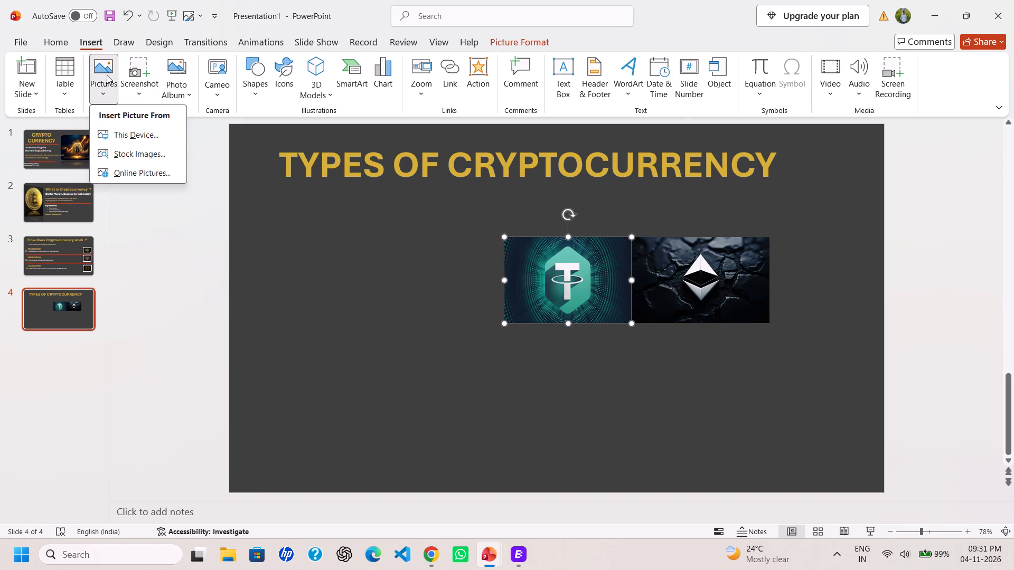
left_click(141, 132)
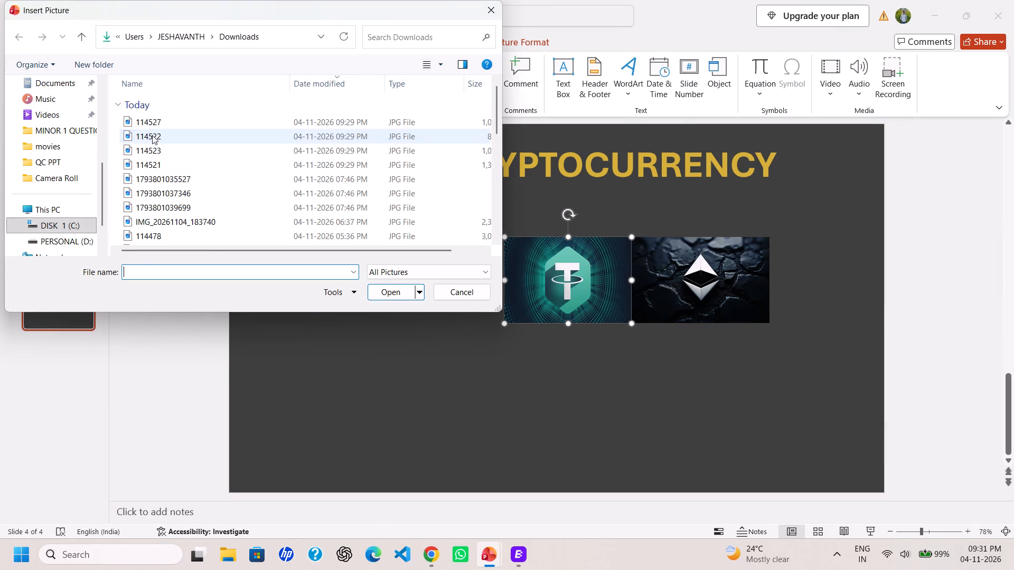
double_click(156, 150)
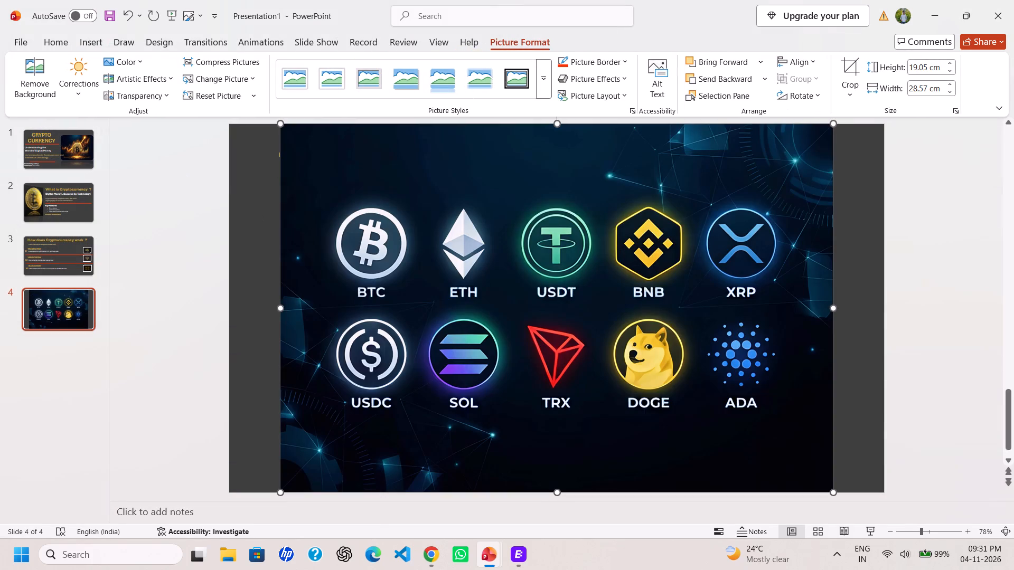
Shrink the coin logos picture to the Tether picture's height and place it flush against that picture's left edge.
left_click_drag(283, 490, 312, 465)
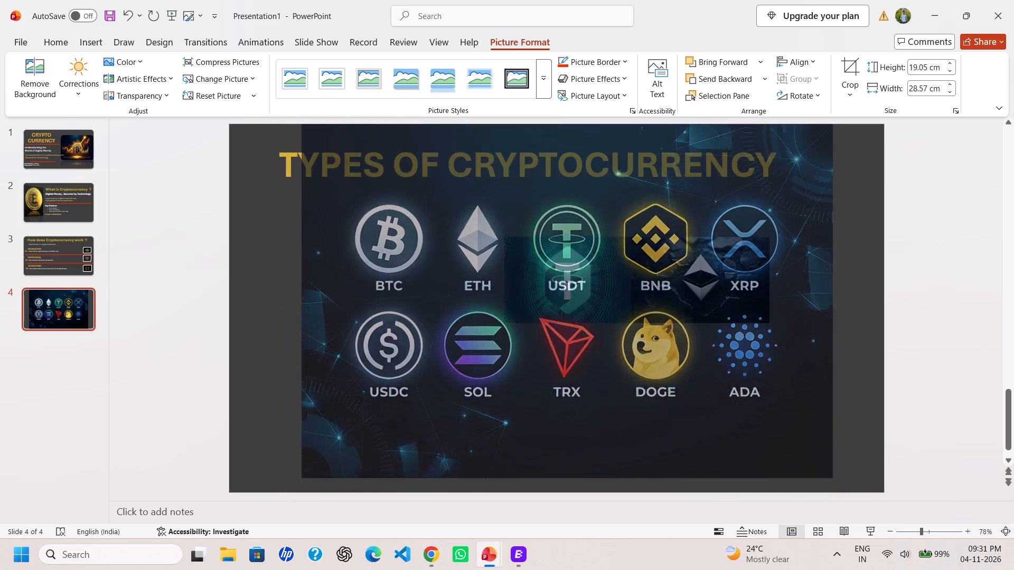
left_click_drag(312, 465, 706, 182)
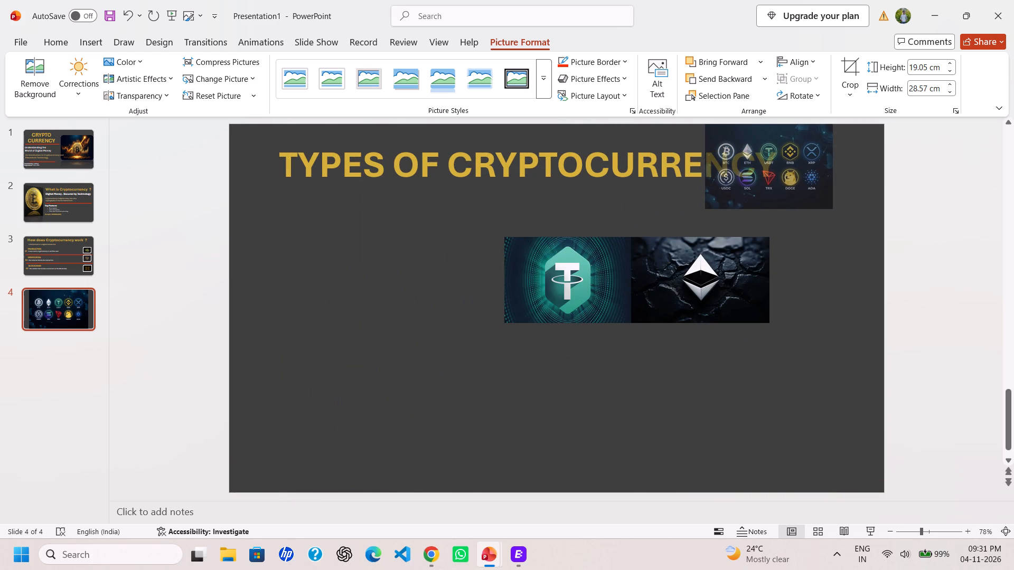
left_click_drag(706, 182, 700, 190)
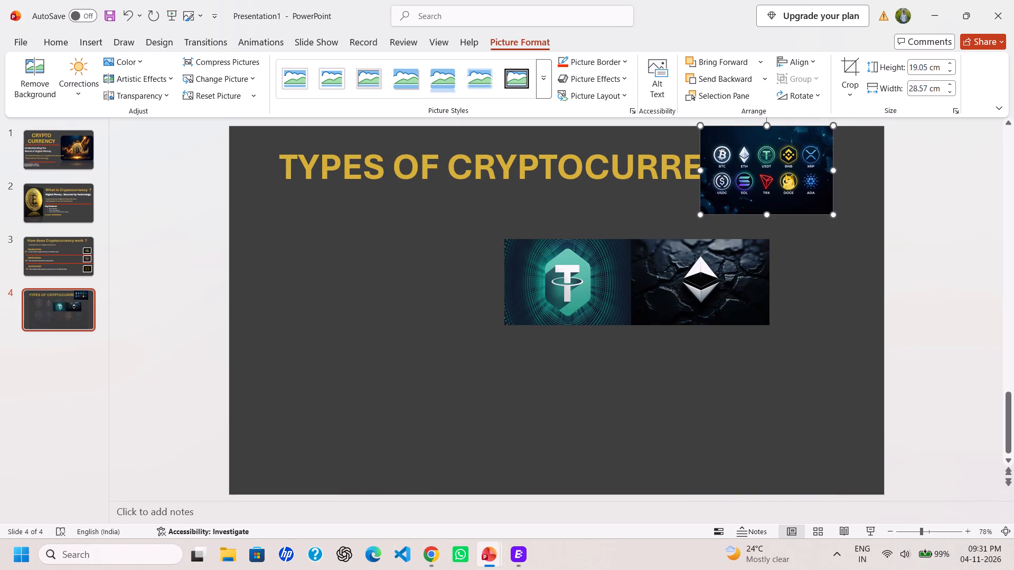
left_click_drag(756, 170, 450, 289)
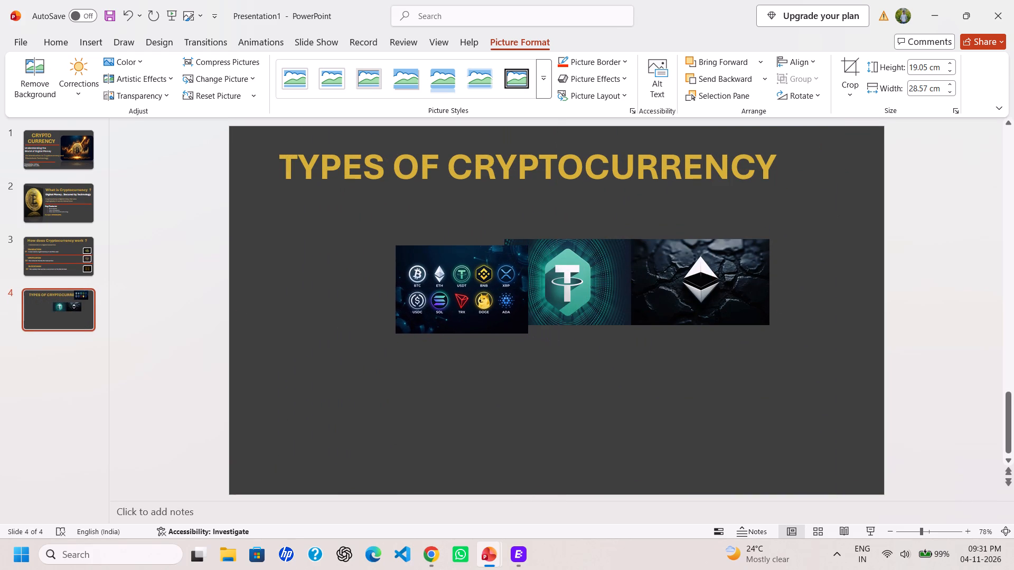
left_click_drag(450, 289, 427, 285)
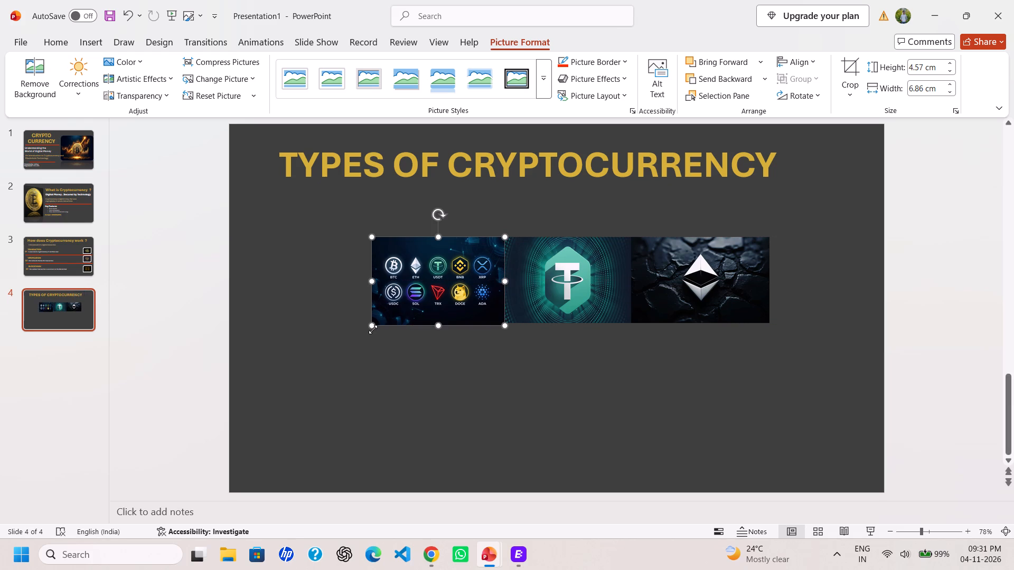
left_click_drag(372, 329, 381, 323)
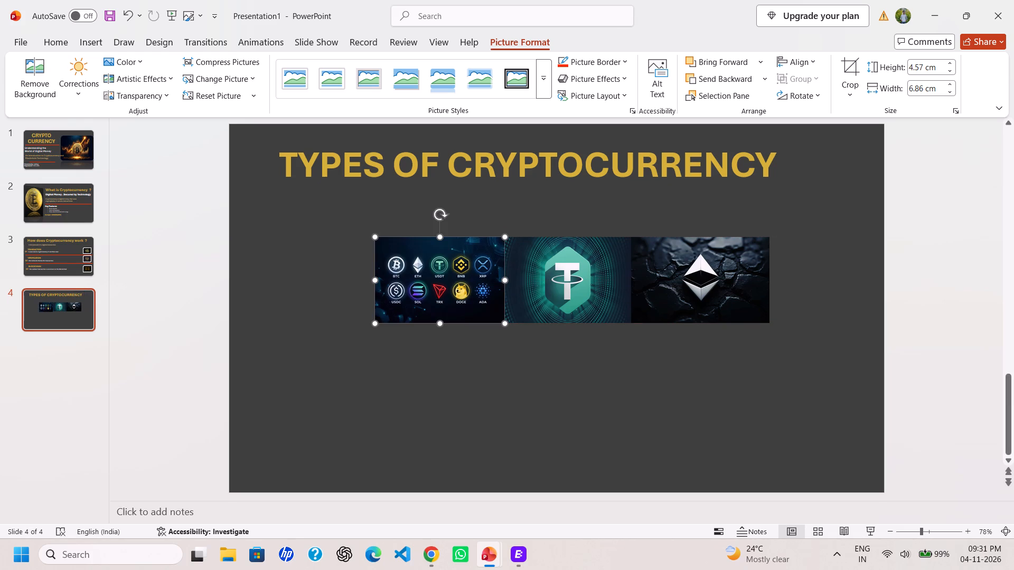
left_click(288, 216)
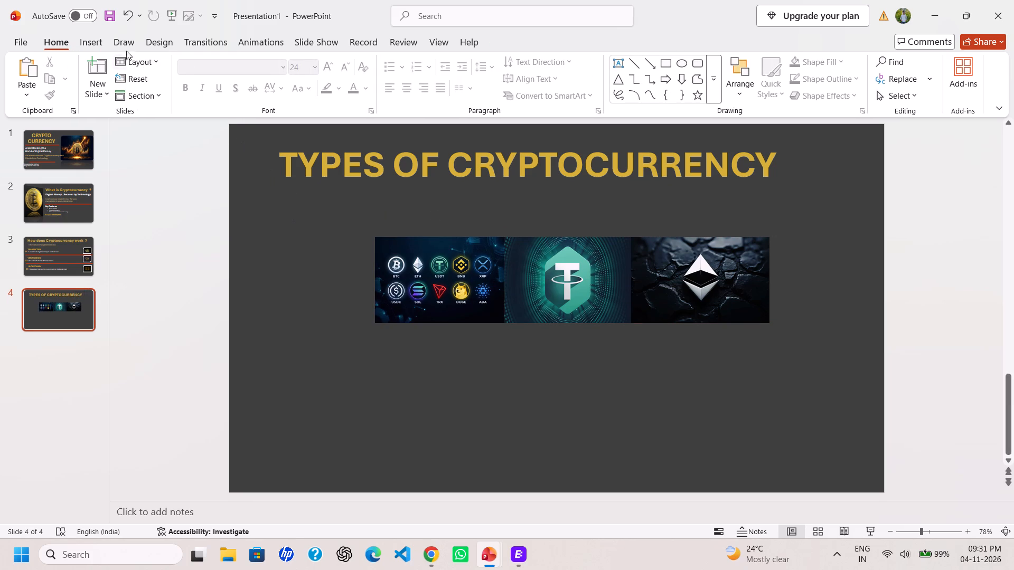
Insert the gold Bitcoin picture 114521 from the Downloads folder onto slide 4.
left_click(96, 43)
left_click(109, 67)
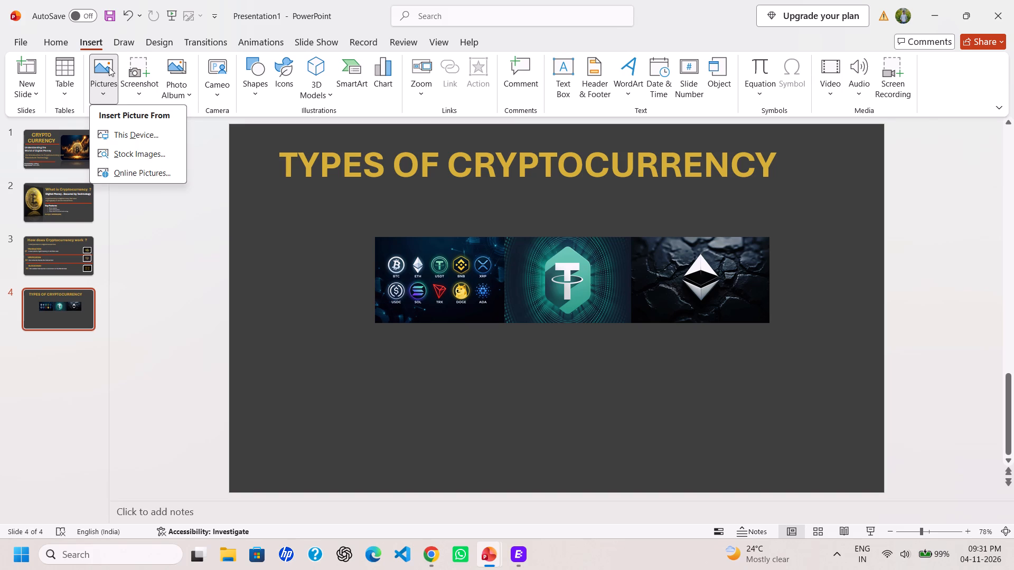
left_click(127, 132)
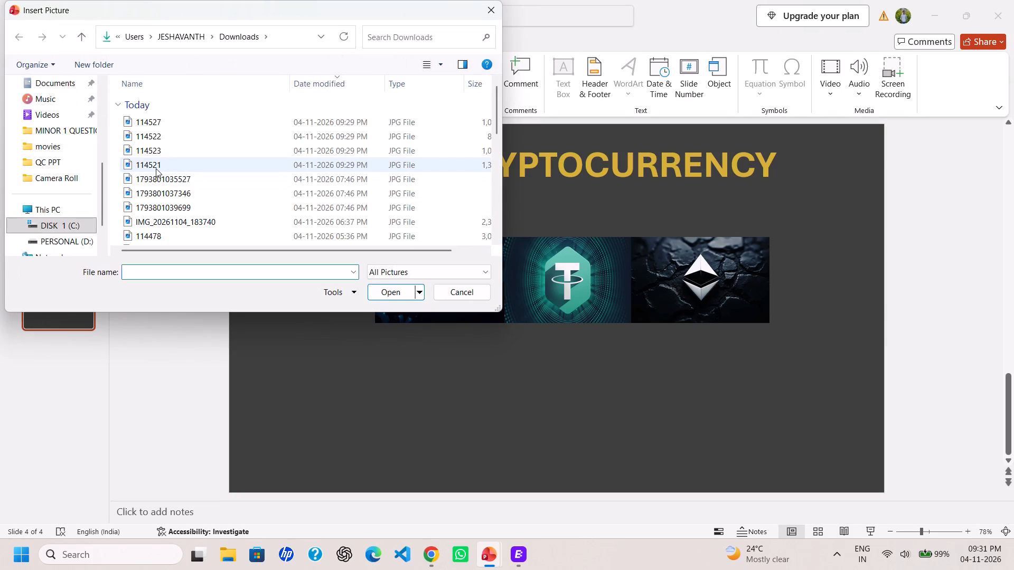
double_click(156, 169)
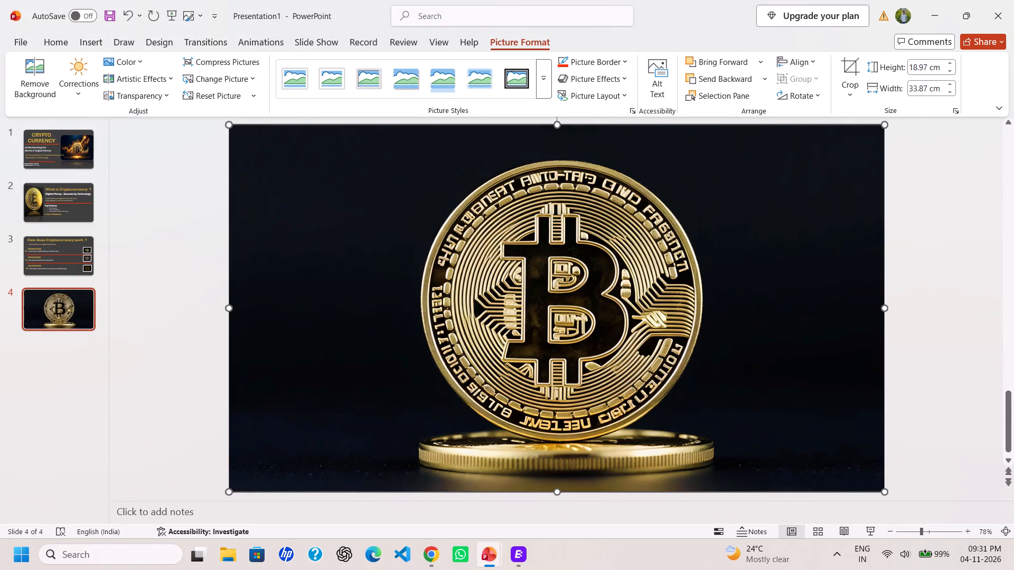
Shrink the Bitcoin picture to about 4.47 × 7.97 cm and place it flush against the left edge of the coin logos picture.
left_click_drag(231, 490, 621, 310)
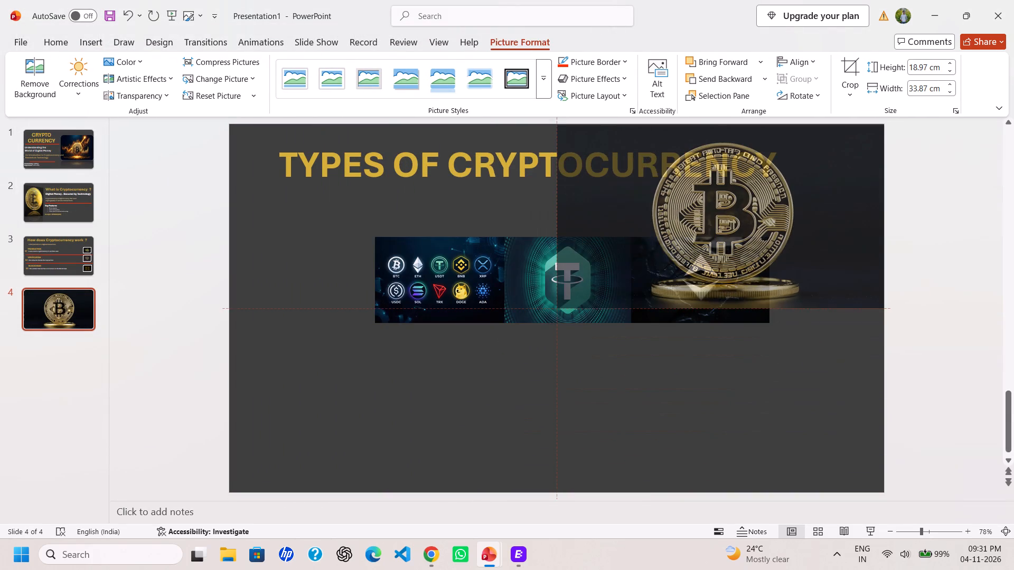
left_click_drag(621, 310, 631, 305)
left_click_drag(728, 210, 195, 271)
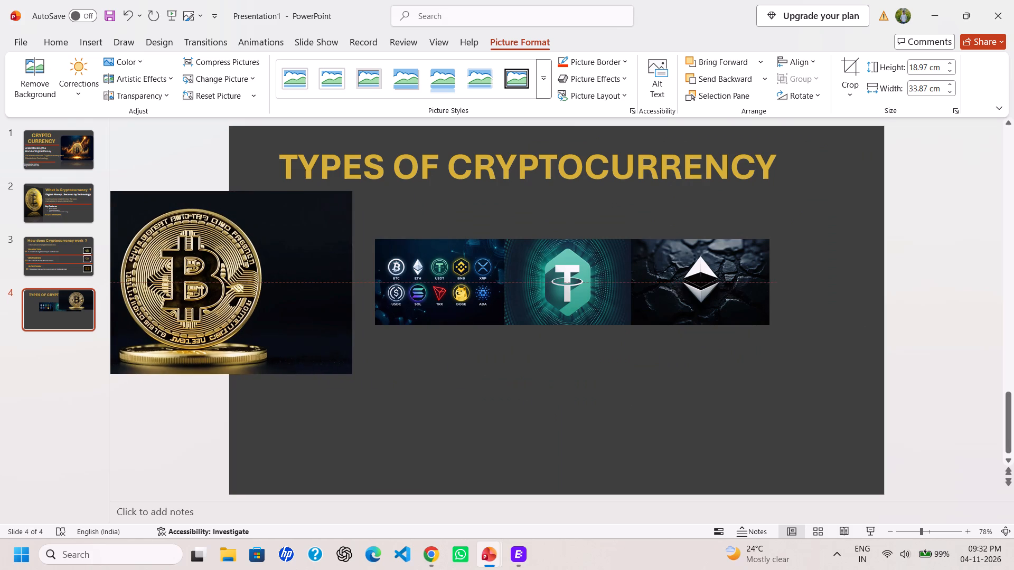
left_click_drag(195, 271, 221, 269)
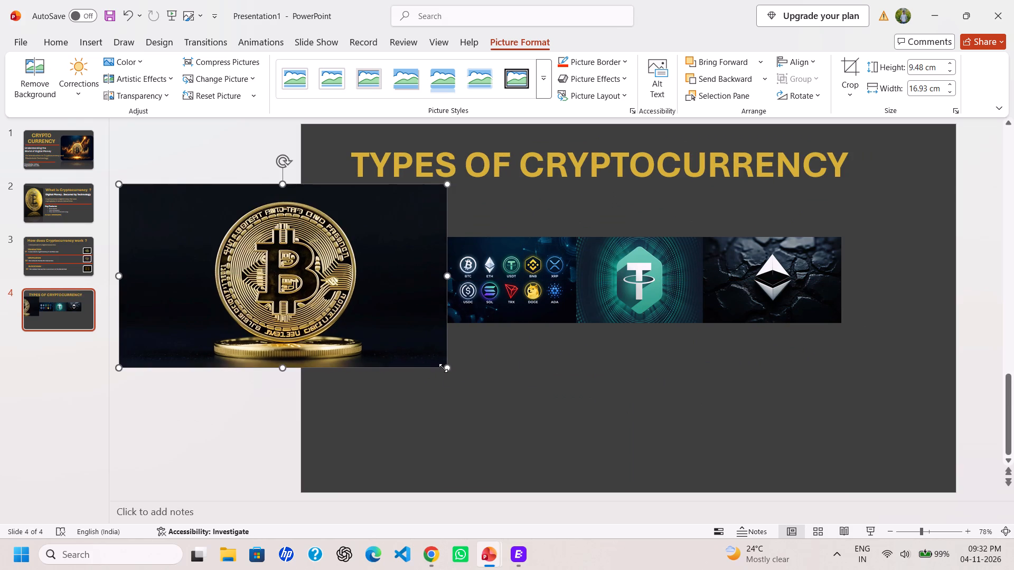
left_click_drag(444, 369, 413, 341)
left_click_drag(257, 274, 286, 289)
left_click_drag(118, 363, 269, 295)
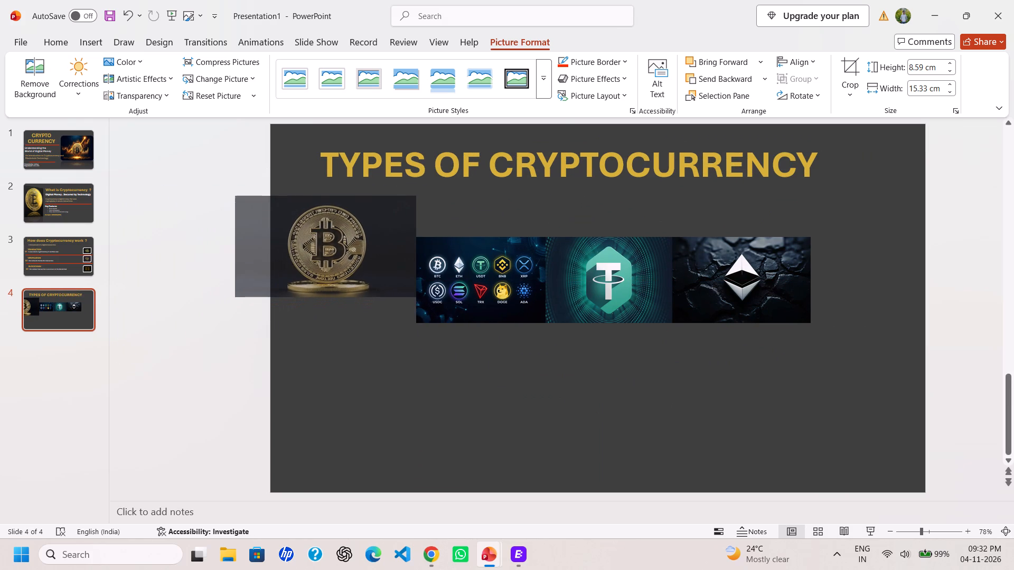
left_click_drag(269, 295, 270, 294)
left_click_drag(277, 232, 266, 273)
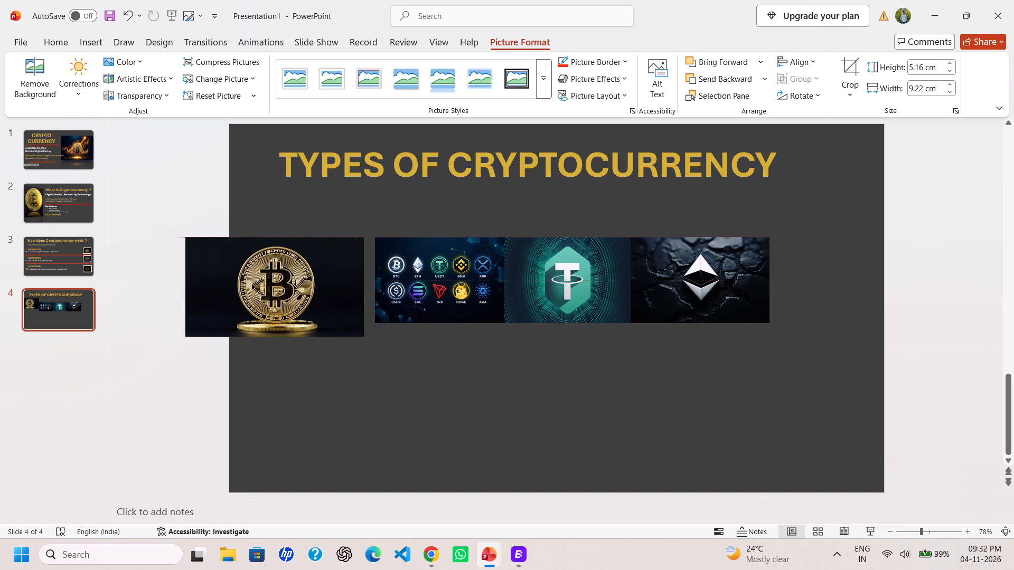
left_click_drag(266, 273, 274, 274)
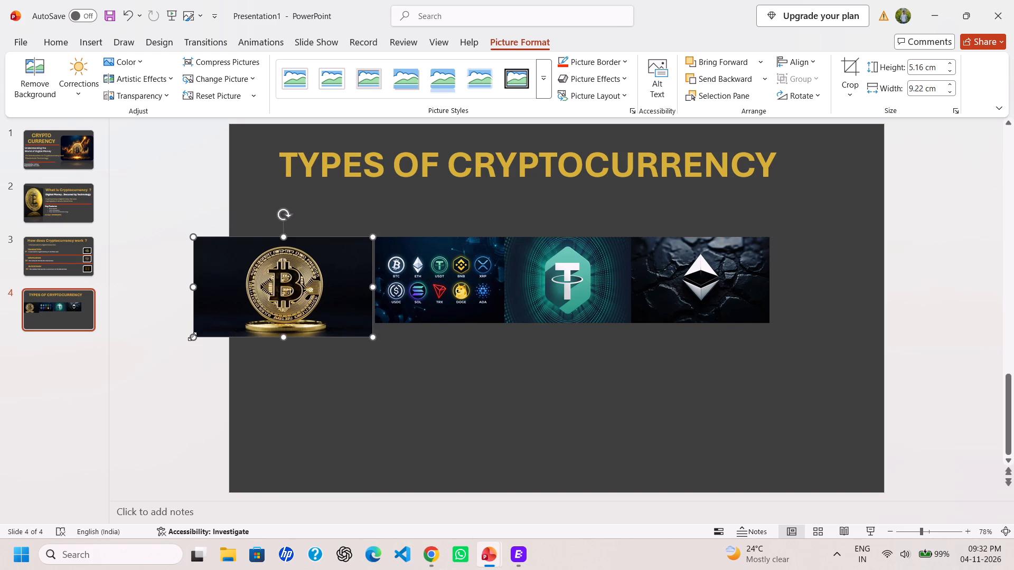
left_click_drag(192, 336, 217, 326)
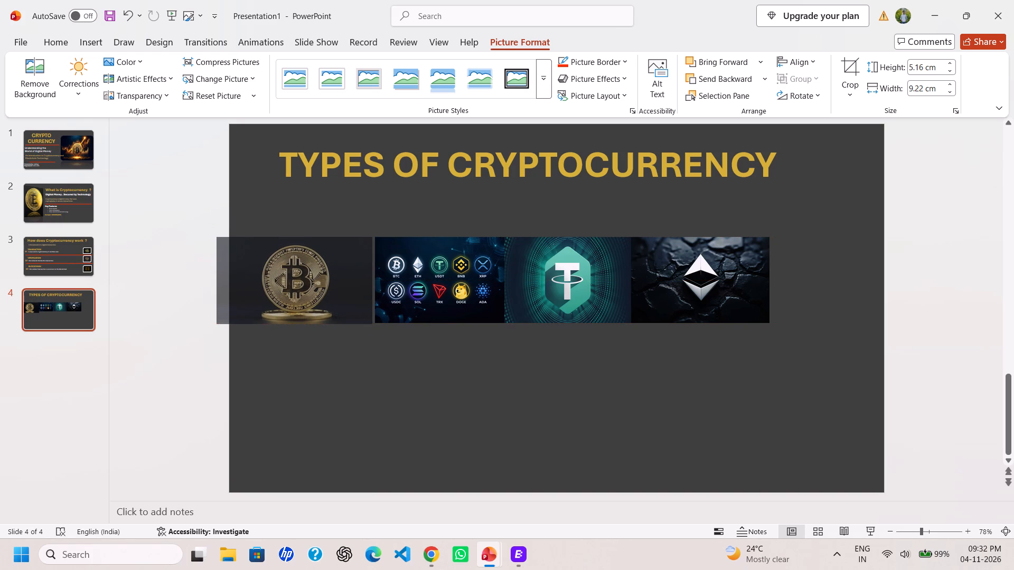
left_click_drag(217, 326, 222, 325)
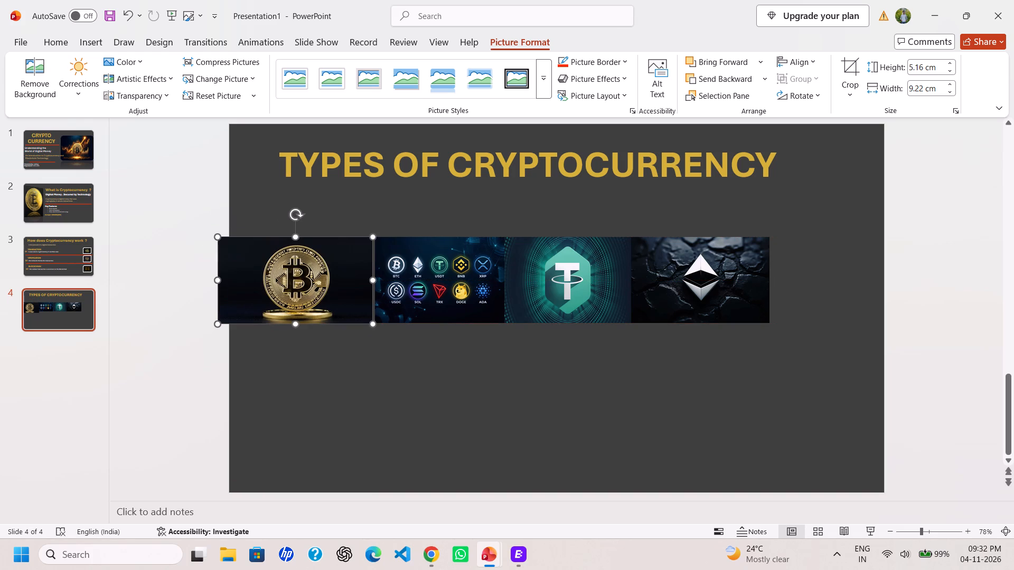
left_click_drag(245, 309, 250, 309)
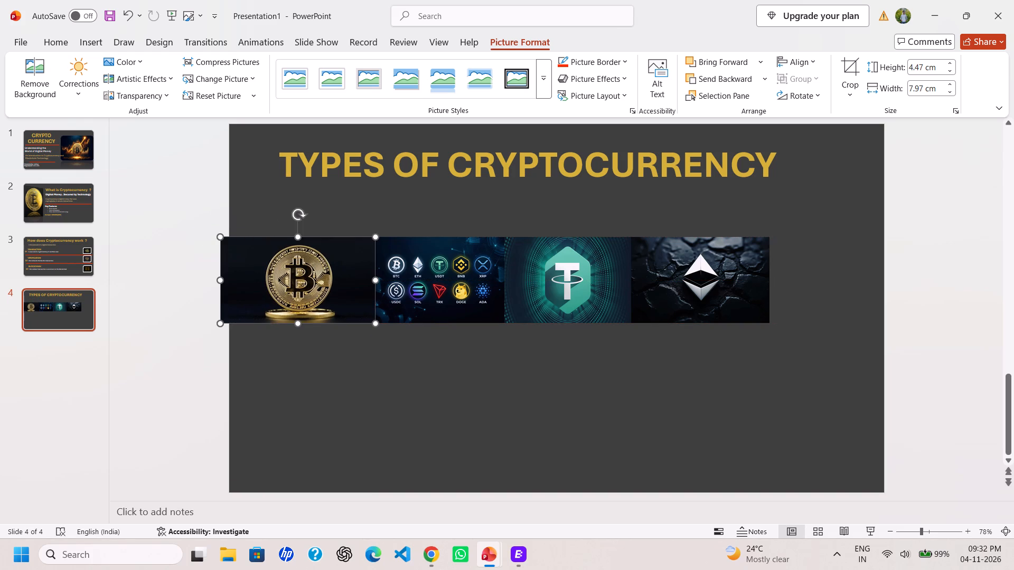
Stretch the Tether picture and narrow the Bitcoin picture to 7.14 cm wide each, shifting the Ethereum picture to keep the row flush.
left_click(541, 293)
left_click_drag(631, 282, 645, 282)
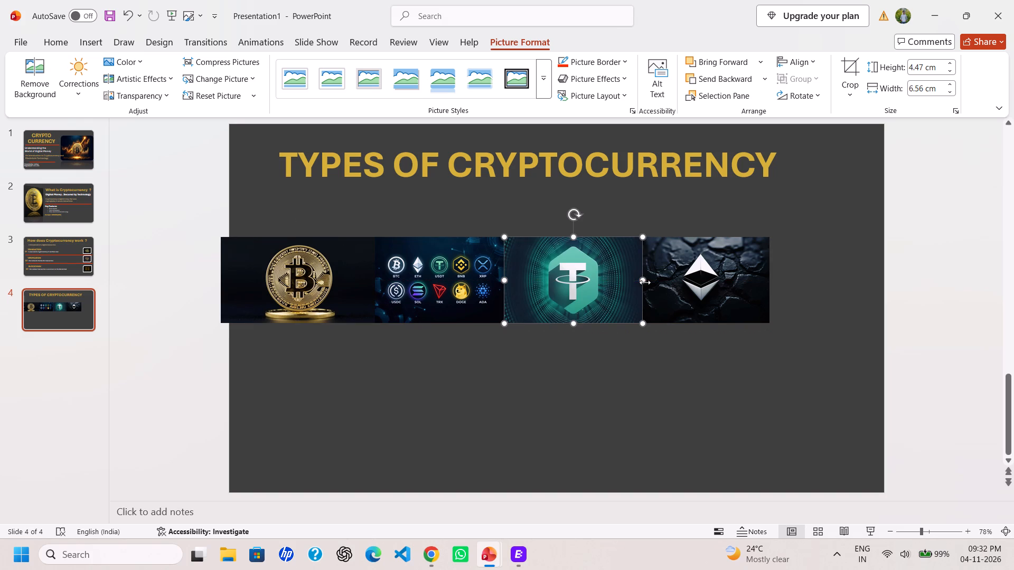
left_click_drag(669, 281, 684, 280)
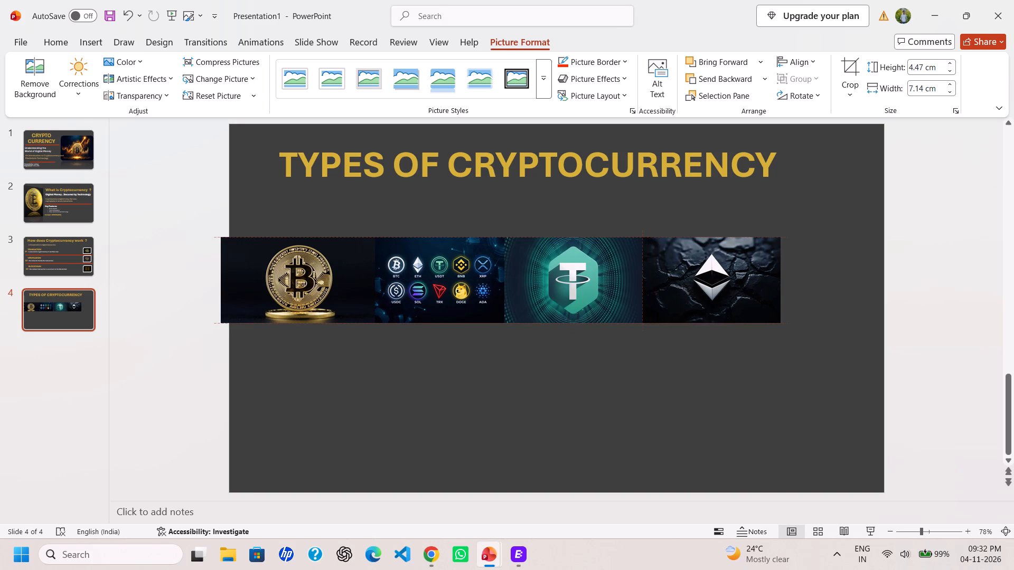
left_click_drag(684, 280, 685, 280)
left_click(229, 286)
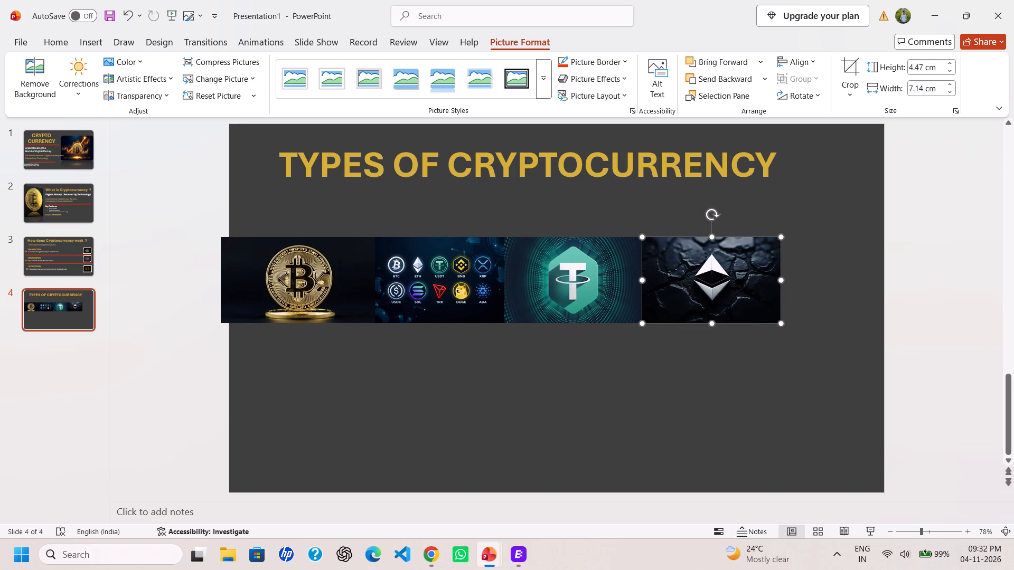
left_click_drag(218, 279, 238, 281)
left_click(465, 277)
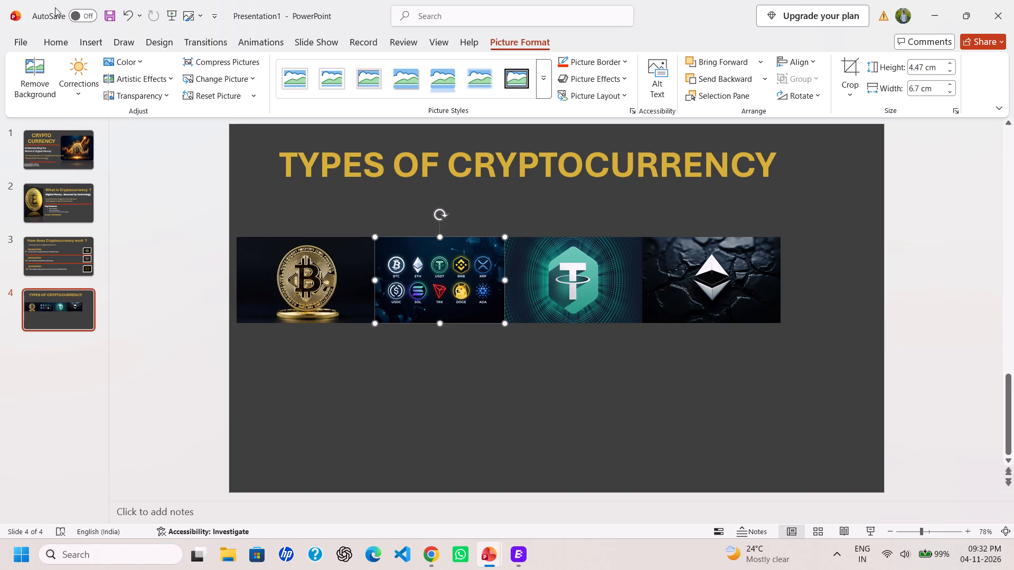
Rearrange the four pictures into a two-by-two layout, with Bitcoin and Ethereum above and the coin logos and Tether below.
left_click(291, 300)
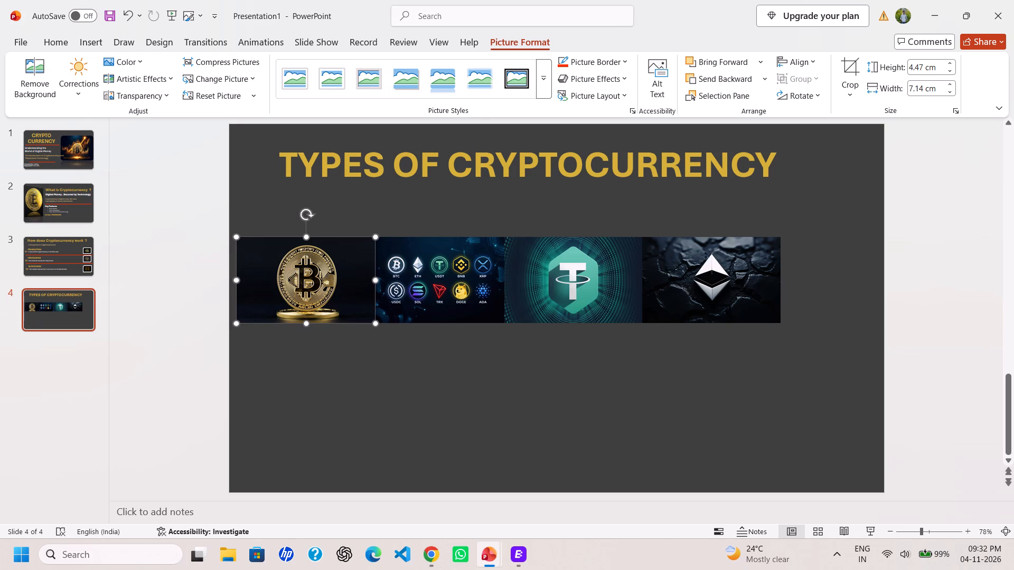
left_click_drag(332, 284, 334, 253)
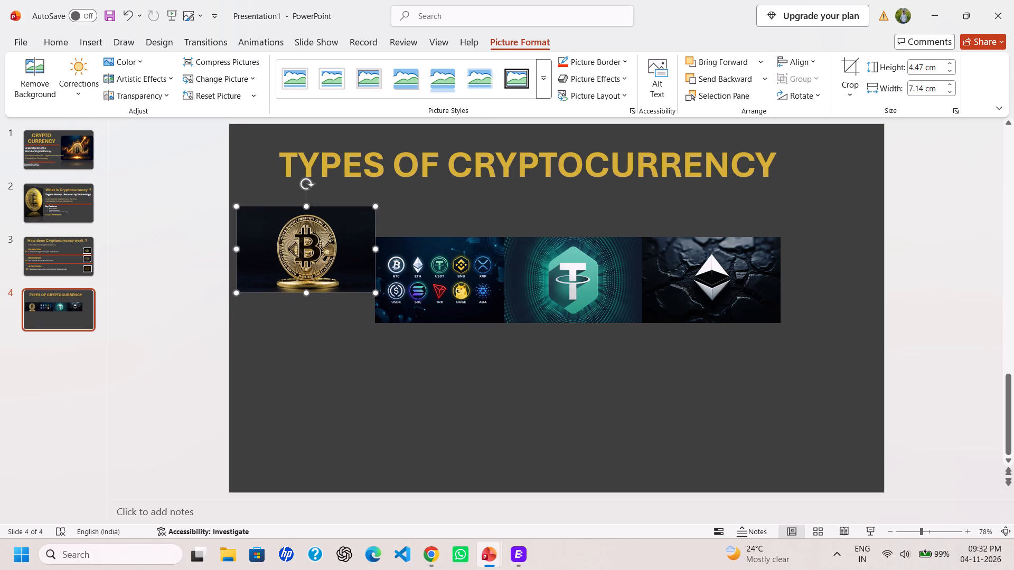
left_click_drag(574, 290, 580, 374)
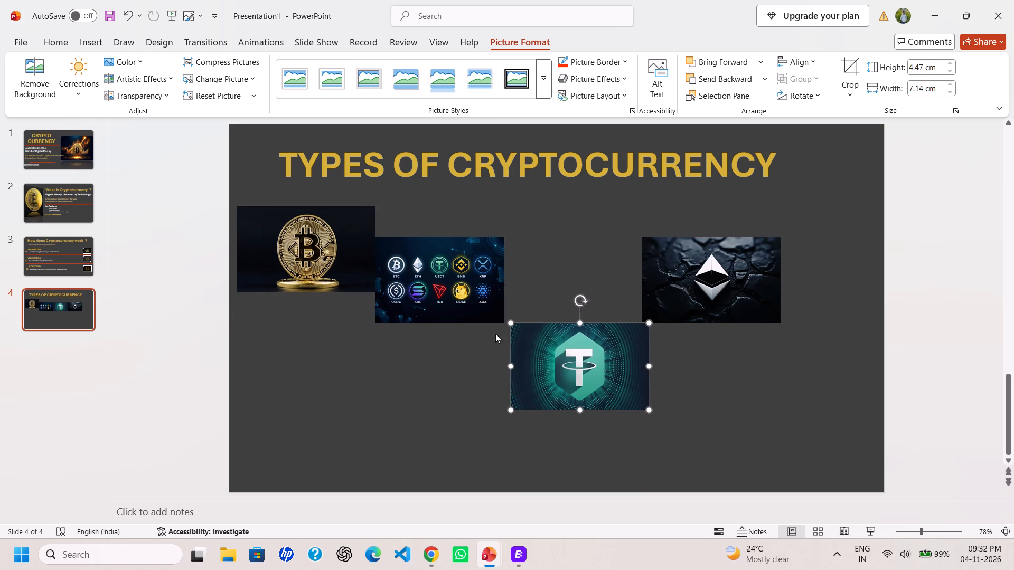
left_click_drag(427, 297, 326, 420)
left_click_drag(560, 357, 560, 398)
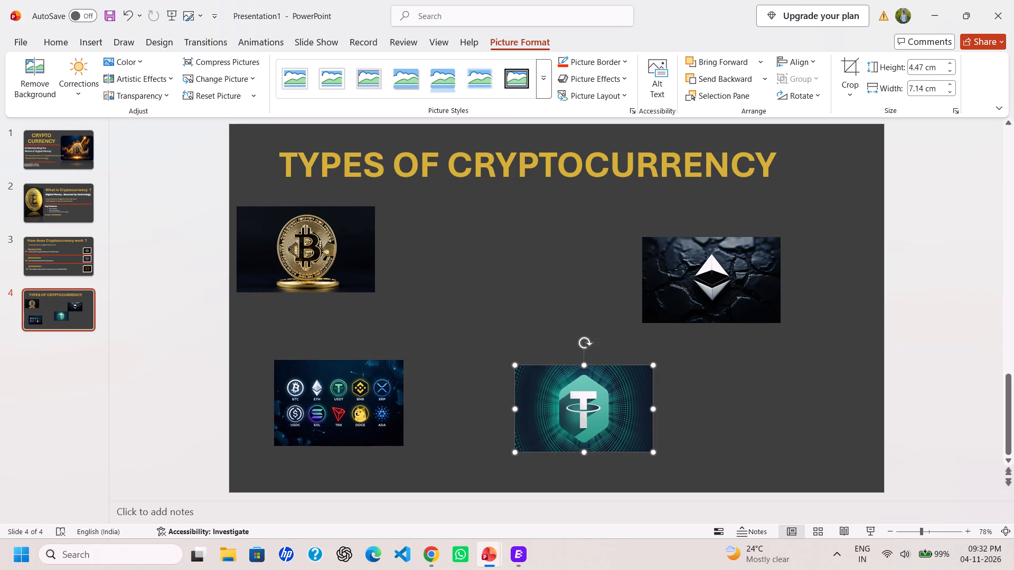
left_click_drag(297, 236, 354, 252)
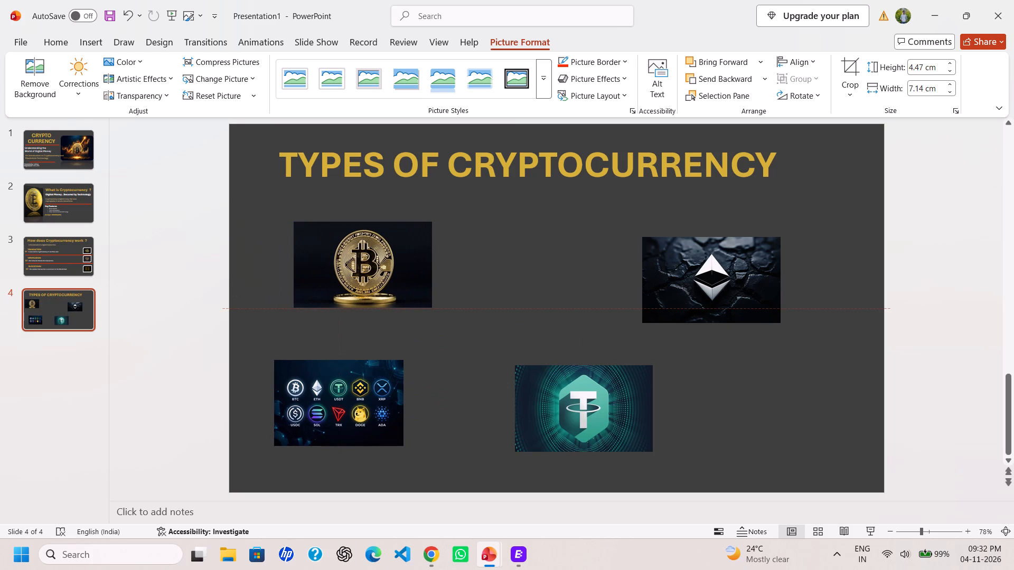
left_click_drag(354, 252, 354, 232)
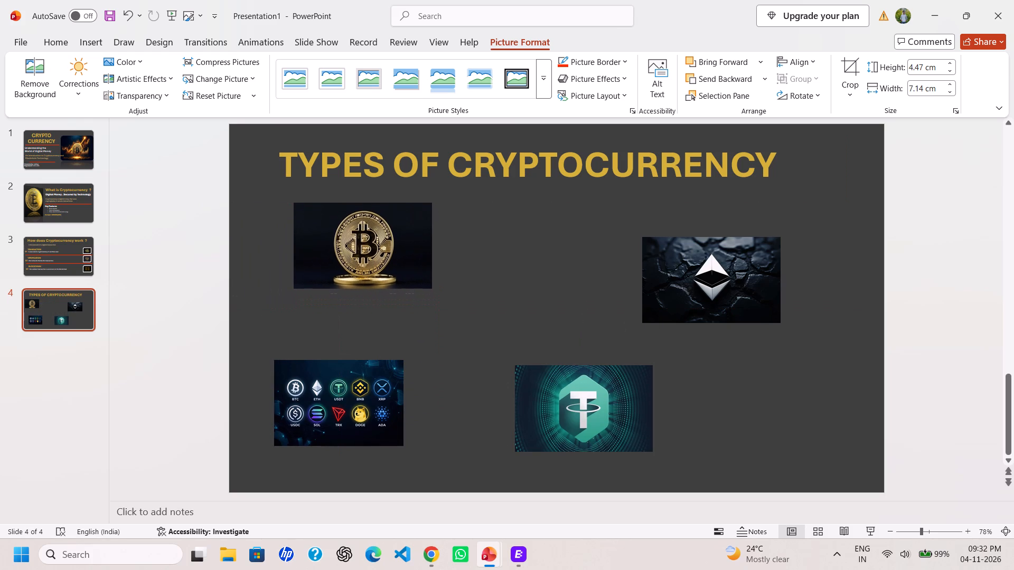
left_click_drag(354, 232, 354, 230)
left_click_drag(740, 267, 707, 253)
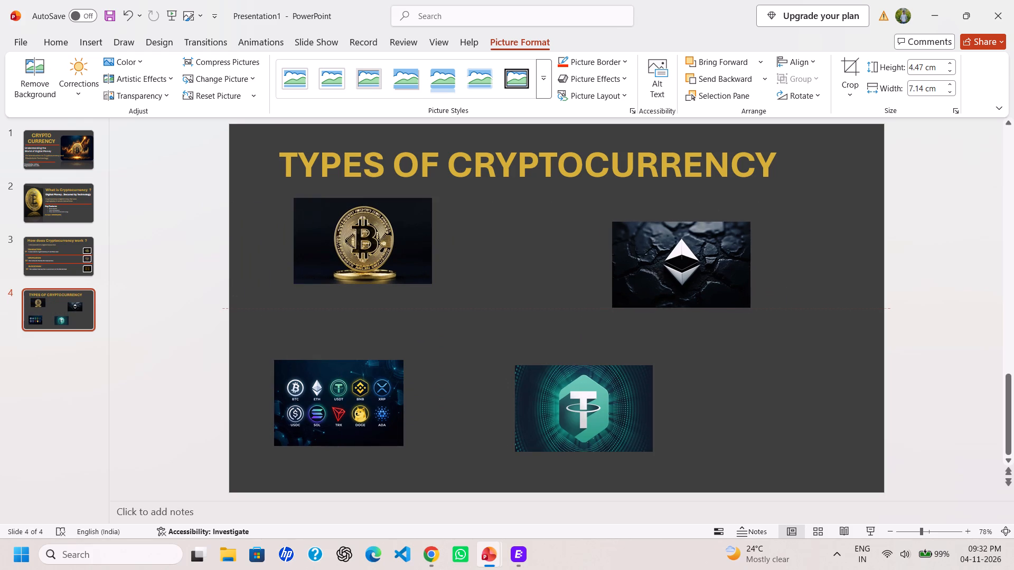
left_click_drag(707, 253, 673, 227)
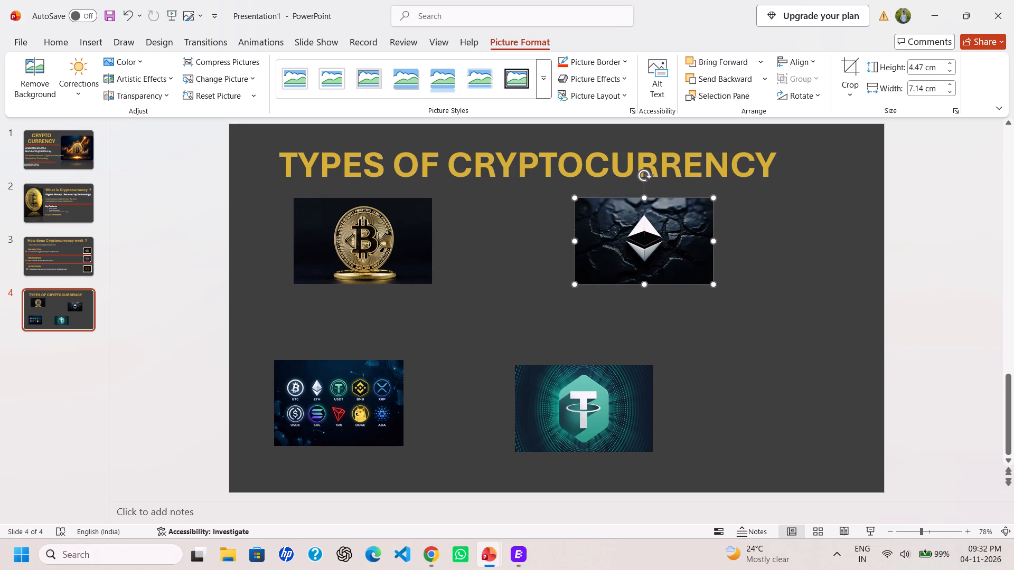
left_click_drag(349, 409, 377, 386)
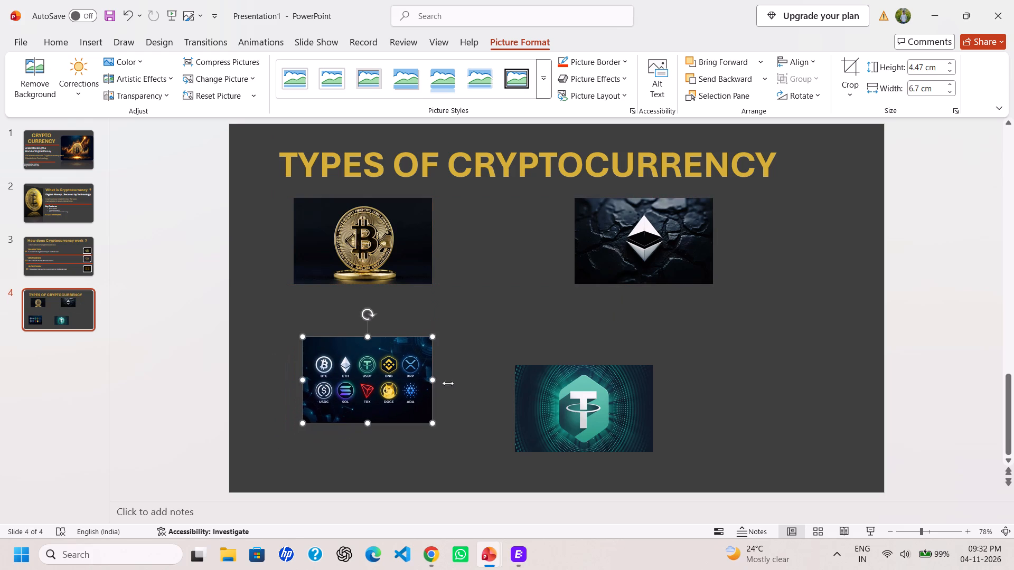
left_click_drag(609, 397, 677, 358)
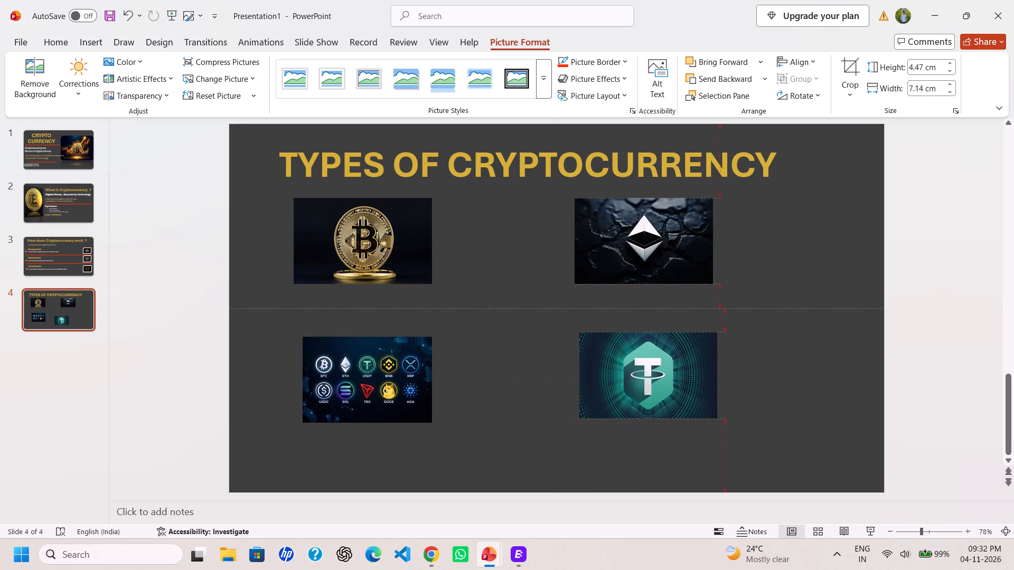
left_click_drag(677, 358, 675, 358)
left_click_drag(392, 388, 381, 356)
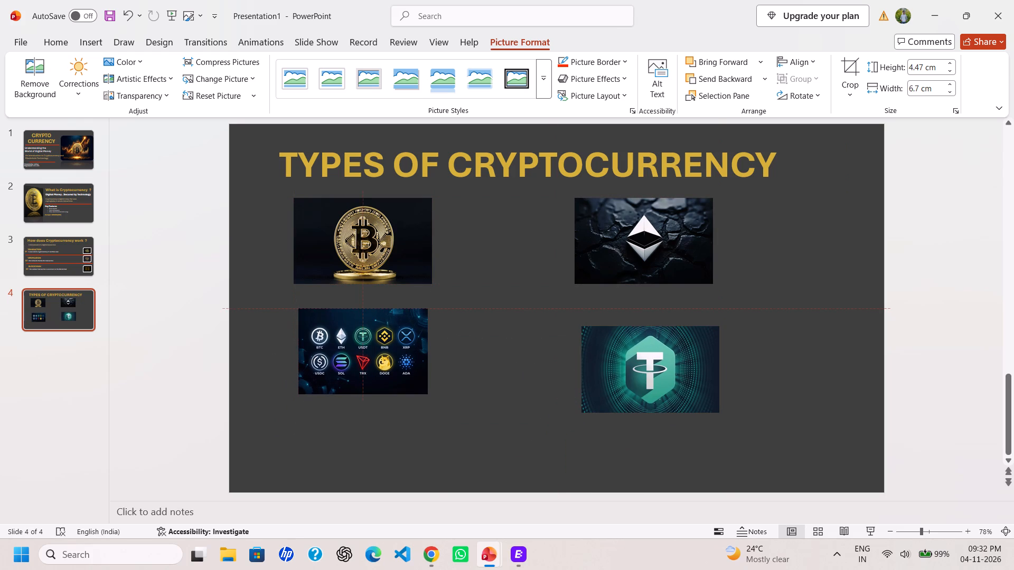
Shrink the Bitcoin picture to about 3.39 × 5.43 cm and keep it roughly centred above the coin logos picture.
left_click(339, 267)
left_click_drag(294, 282, 295, 281)
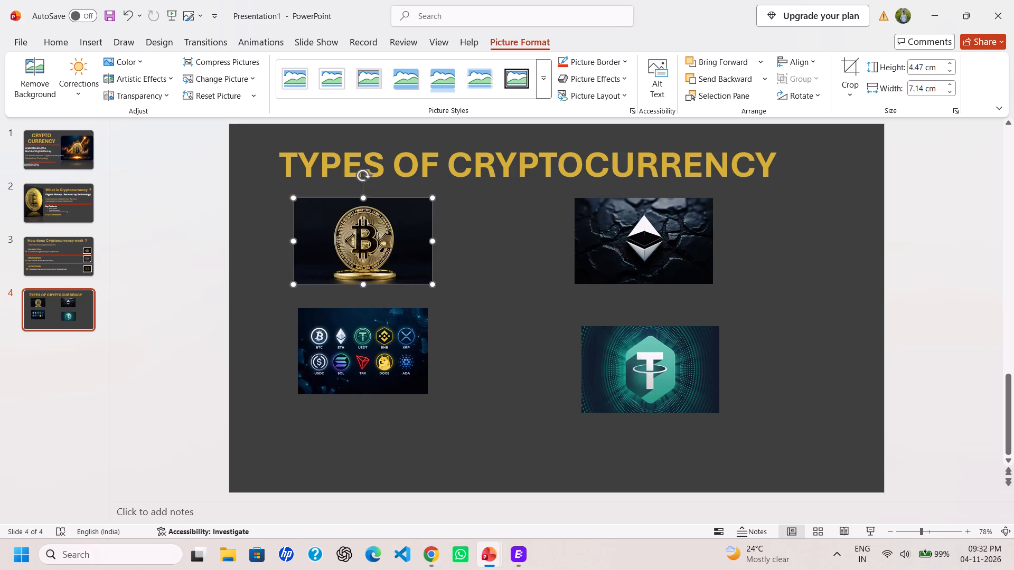
left_click_drag(295, 281, 327, 263)
left_click_drag(384, 234, 364, 235)
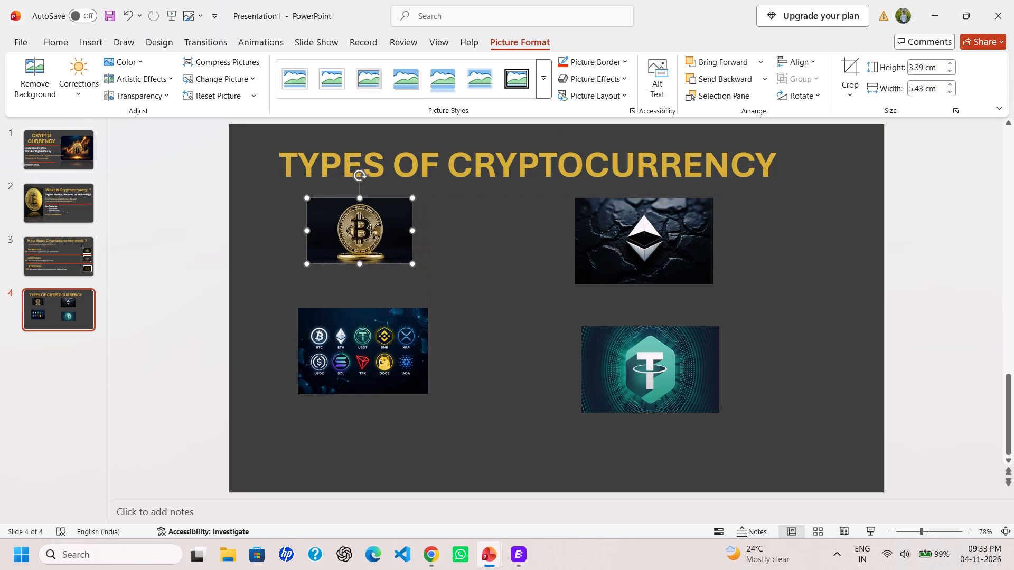
Shrink the Ethereum picture to about 3.39 × 5.43 cm, matching the Bitcoin picture beside it.
left_click_drag(575, 284, 567, 274)
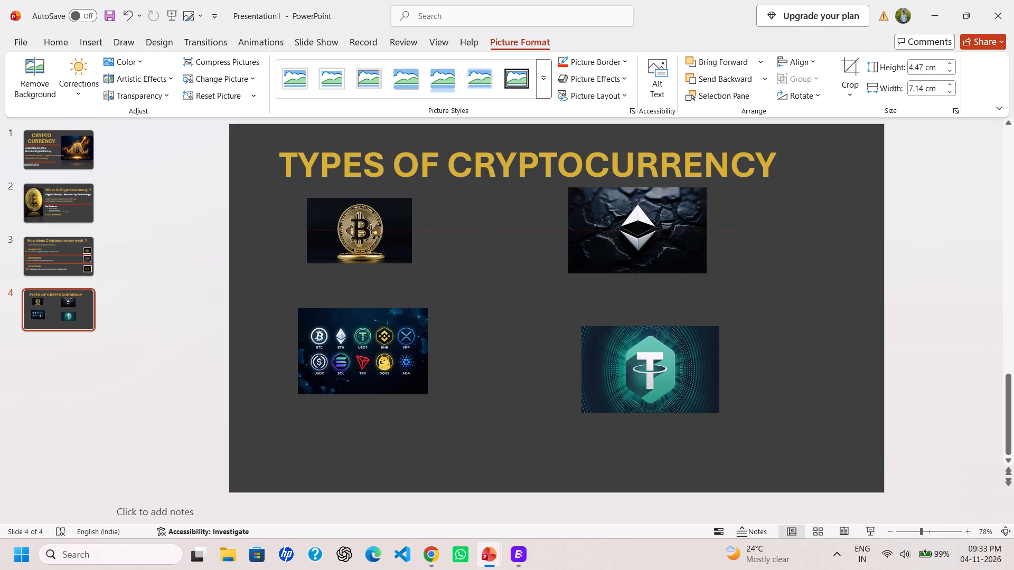
left_click_drag(567, 274, 565, 274)
left_click_drag(570, 274, 616, 249)
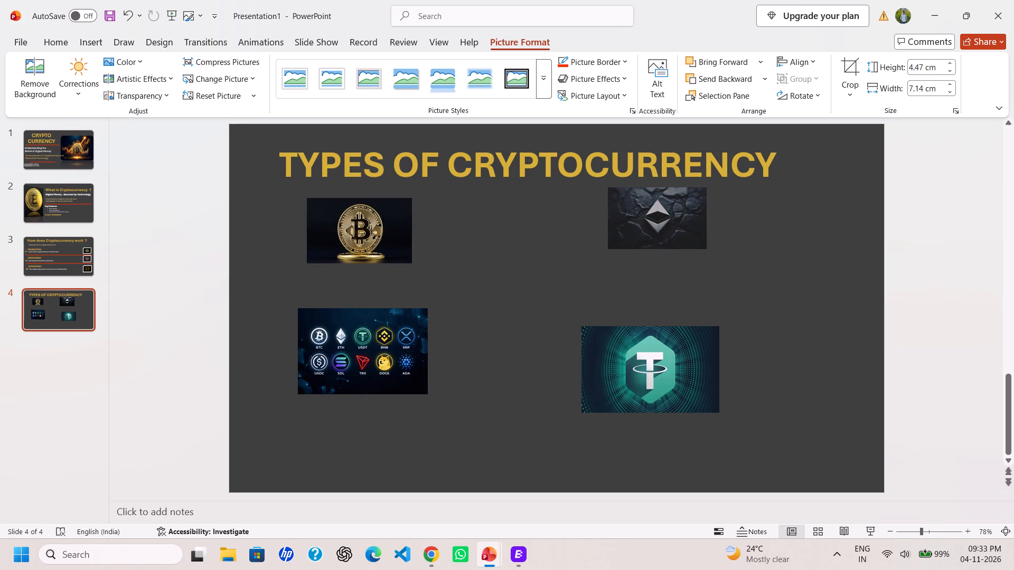
left_click_drag(616, 249, 606, 258)
left_click_drag(634, 231, 466, 249)
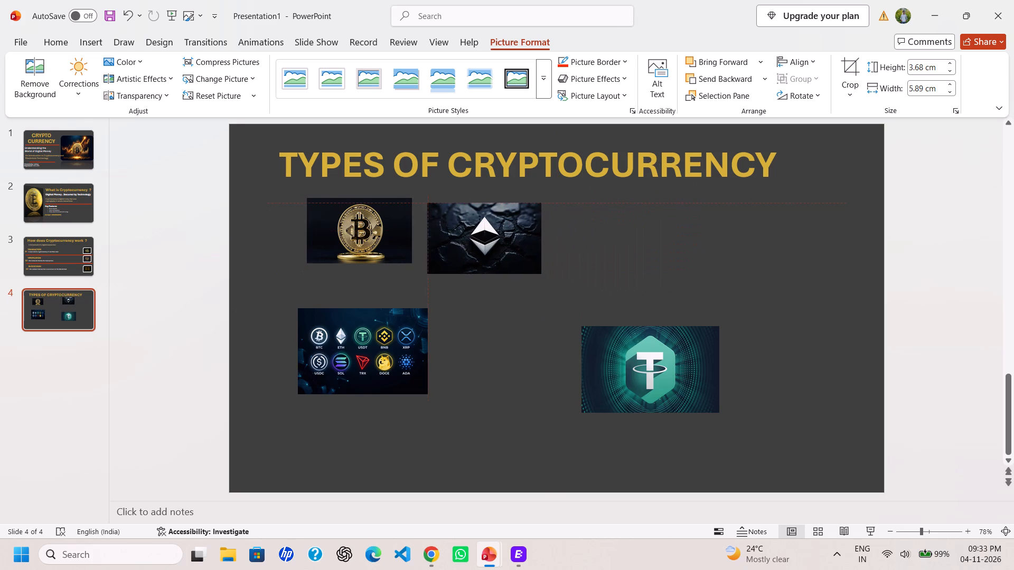
left_click_drag(466, 249, 458, 240)
left_click_drag(419, 268, 421, 265)
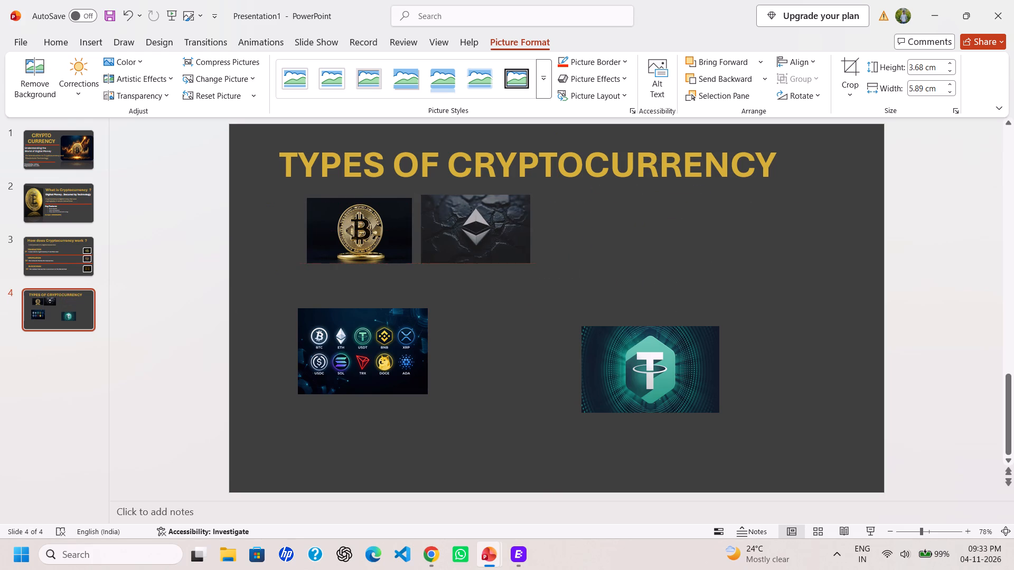
left_click_drag(421, 265, 423, 244)
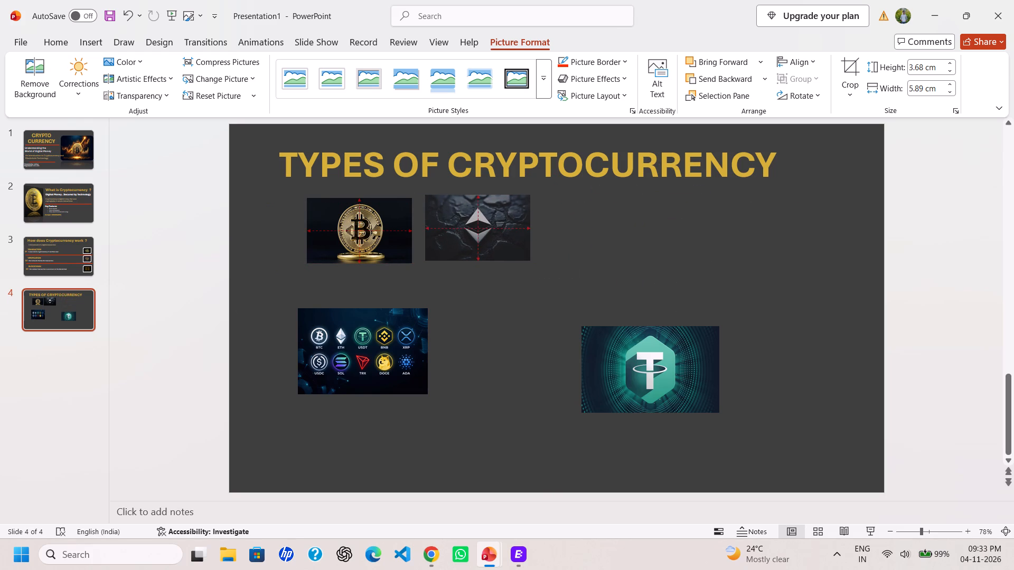
left_click_drag(423, 244, 422, 244)
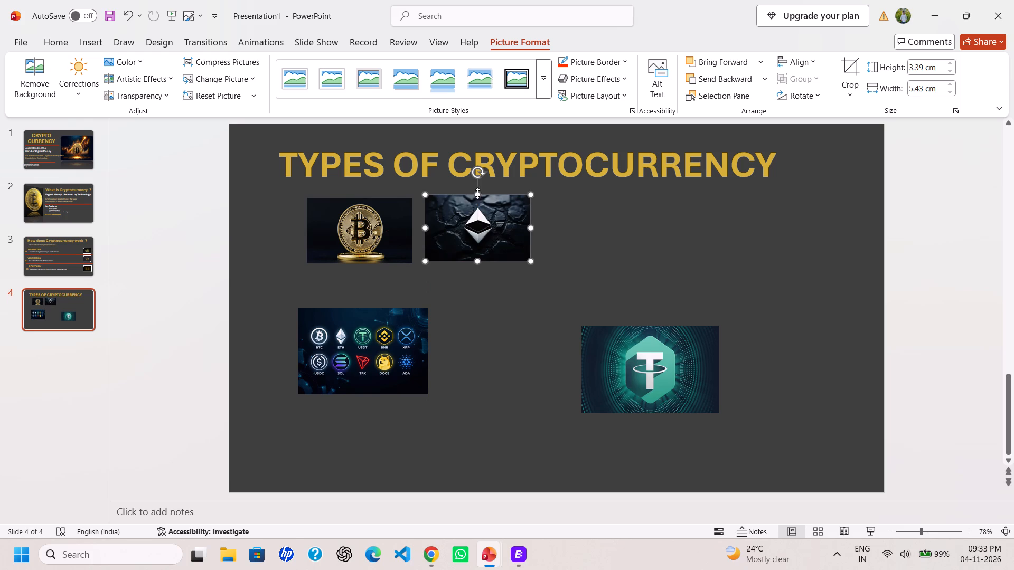
Reduce the Ethereum picture's height to 3.25 cm and place it below the right end of the heading.
left_click(477, 193)
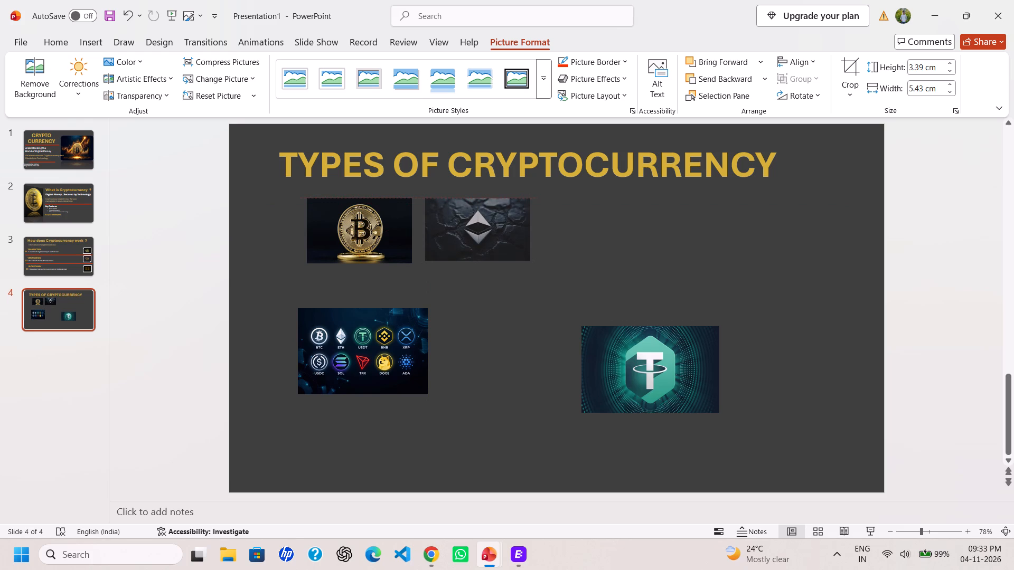
left_click_drag(475, 224, 689, 220)
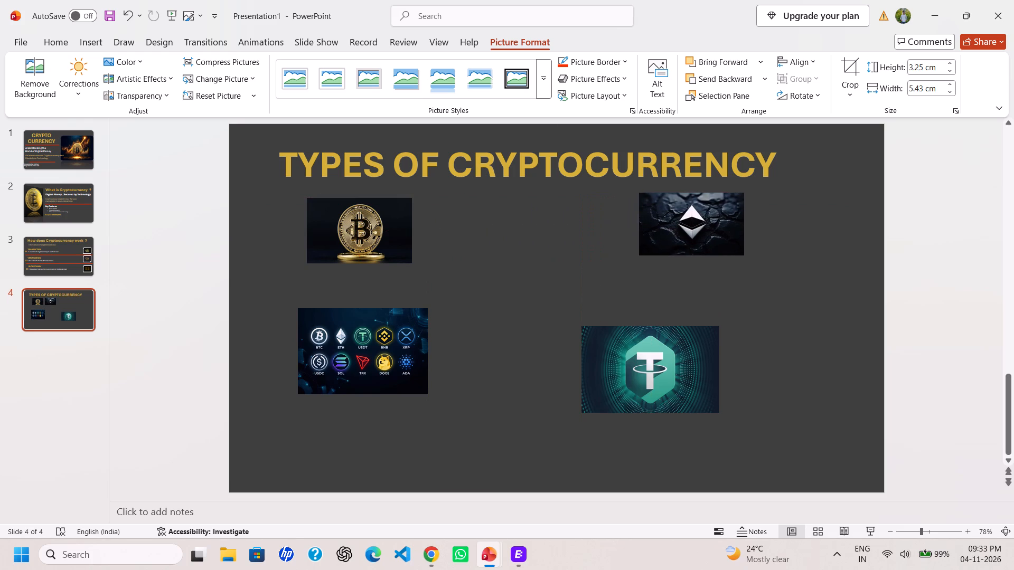
left_click_drag(689, 220, 698, 220)
Shrink the coin logos picture to about 3.68 × 5.52 cm and move it to the slide's lower middle, beside the Tether picture.
left_click(337, 363)
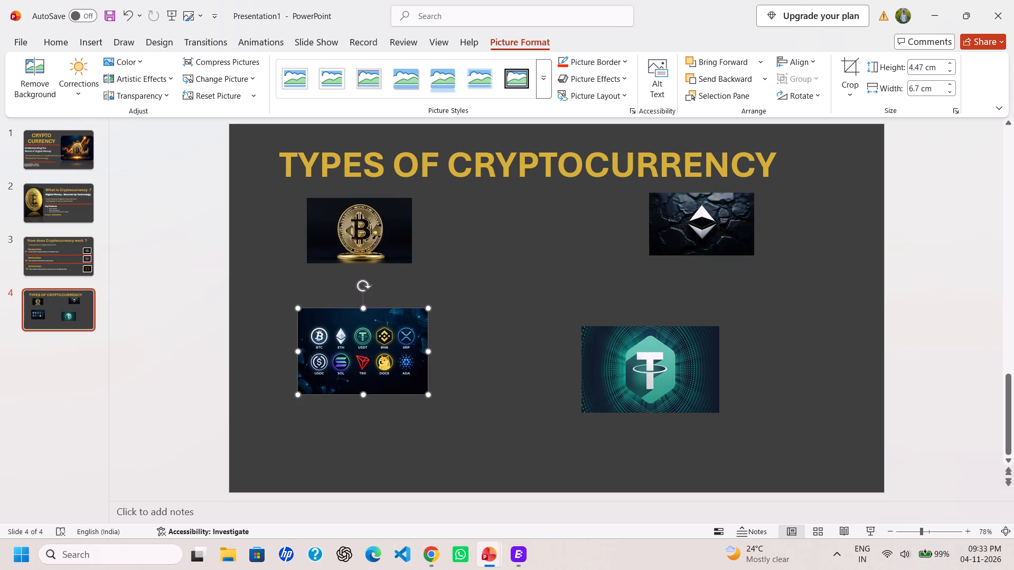
left_click_drag(299, 398, 327, 381)
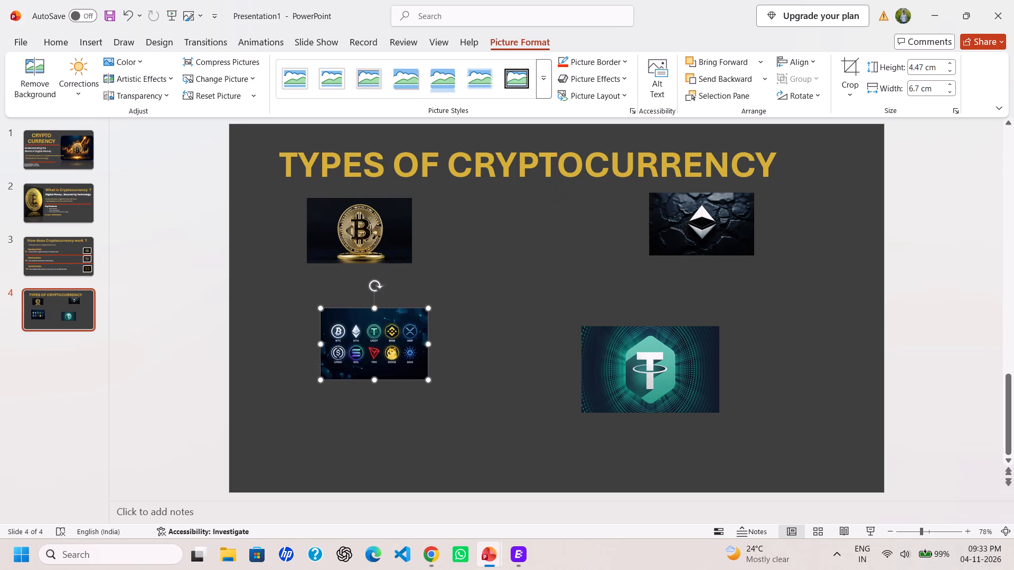
left_click_drag(382, 365, 518, 358)
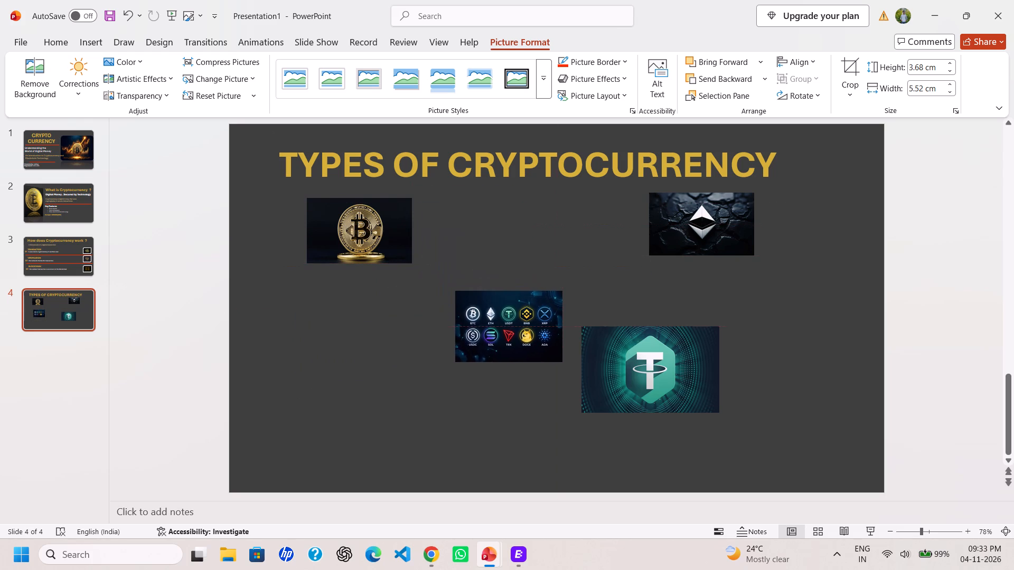
left_click_drag(518, 358, 518, 398)
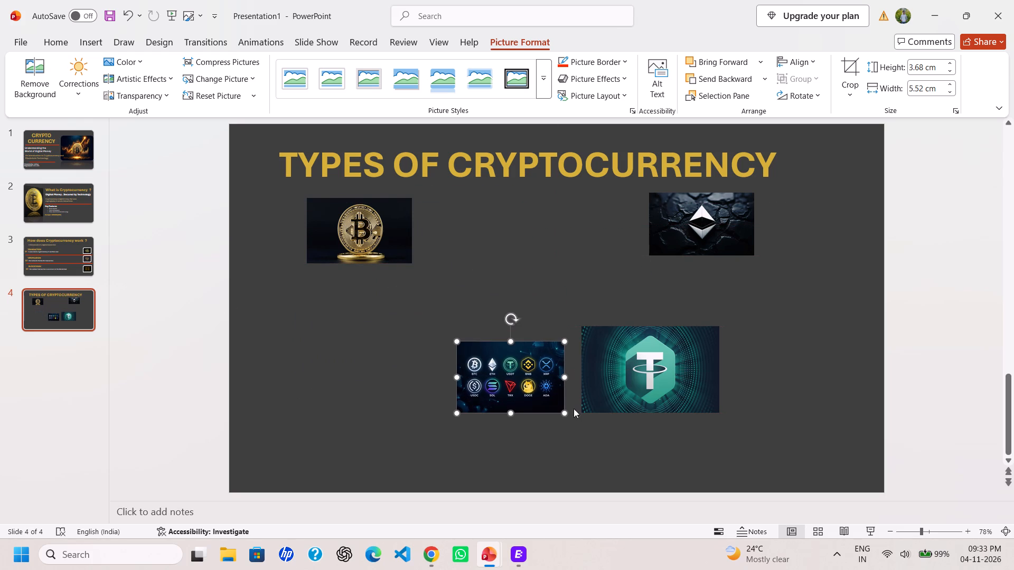
Shrink the Tether picture to about 3.7 × 5.91 cm and place it flush against the right edge of the coin logos picture.
left_click_drag(583, 413, 577, 425)
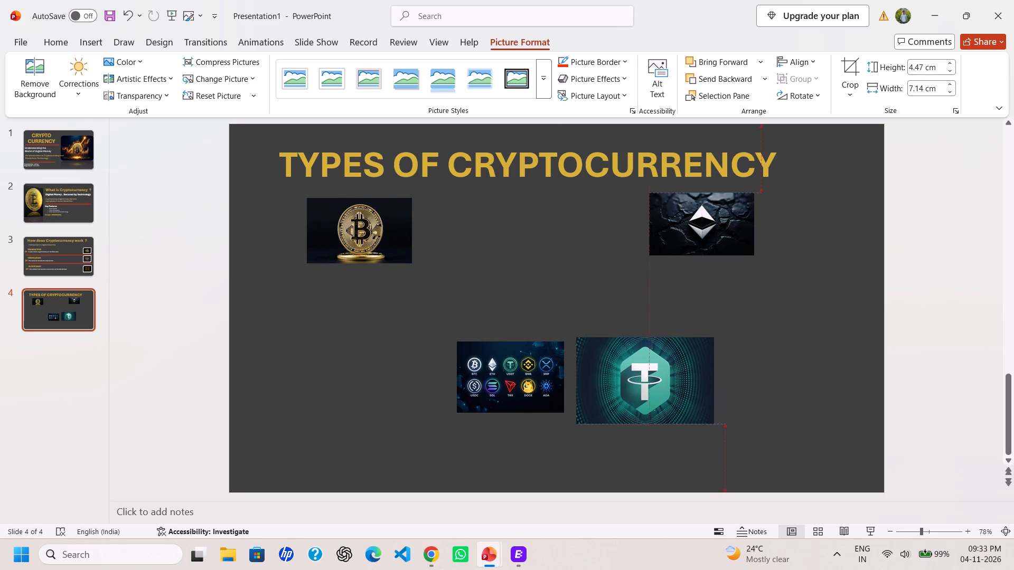
left_click_drag(577, 425, 575, 423)
left_click_drag(574, 425, 589, 408)
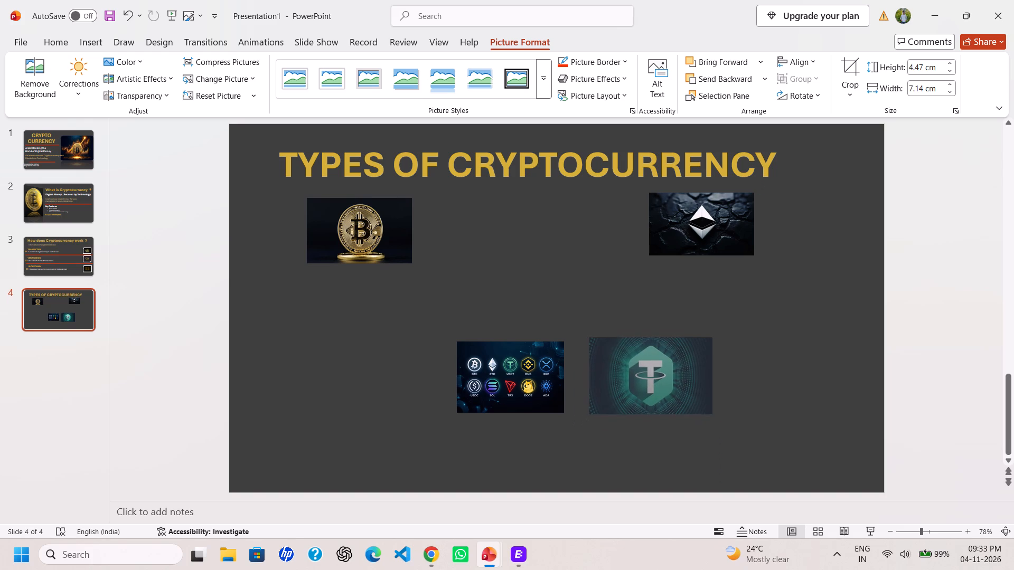
left_click_drag(589, 408, 600, 381)
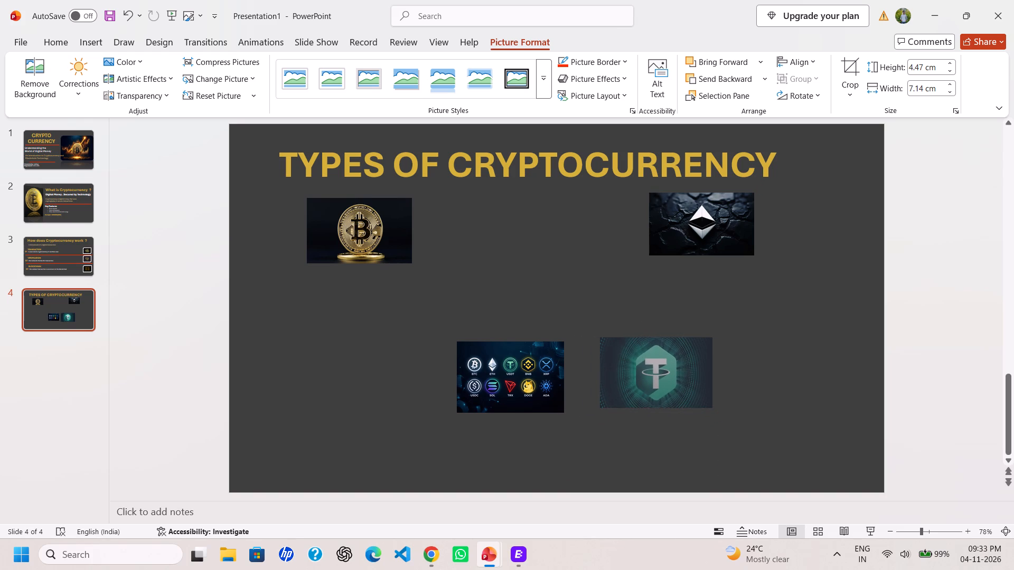
left_click_drag(600, 381, 599, 382)
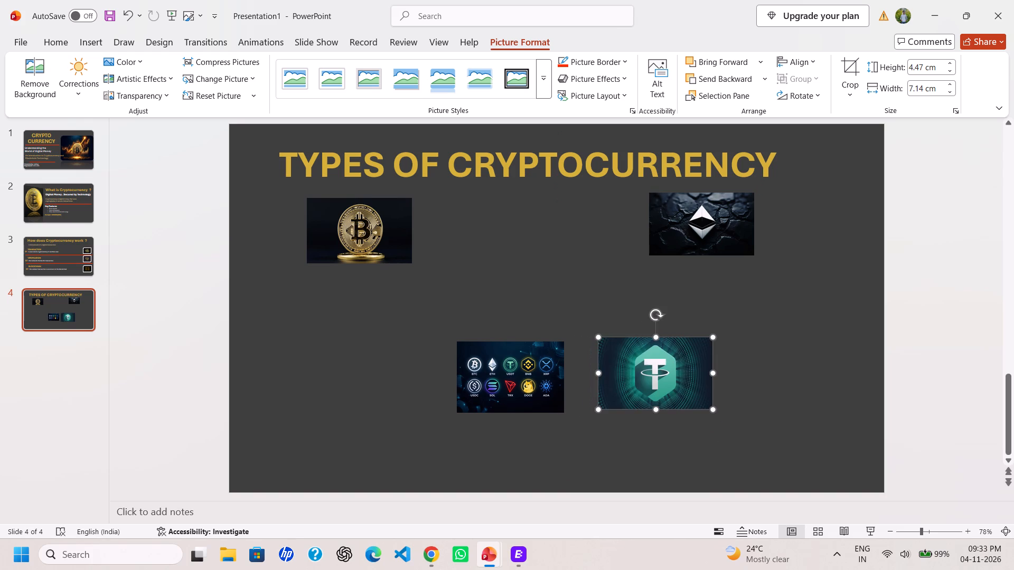
left_click_drag(619, 378, 581, 383)
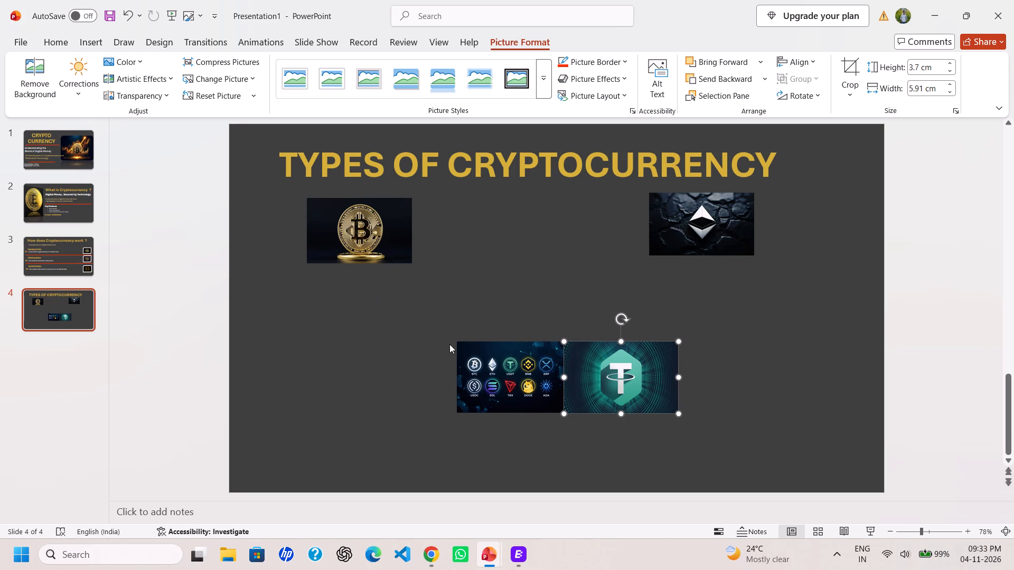
Move the Bitcoin picture slightly down and toward the slide's centre.
left_click_drag(362, 240, 366, 242)
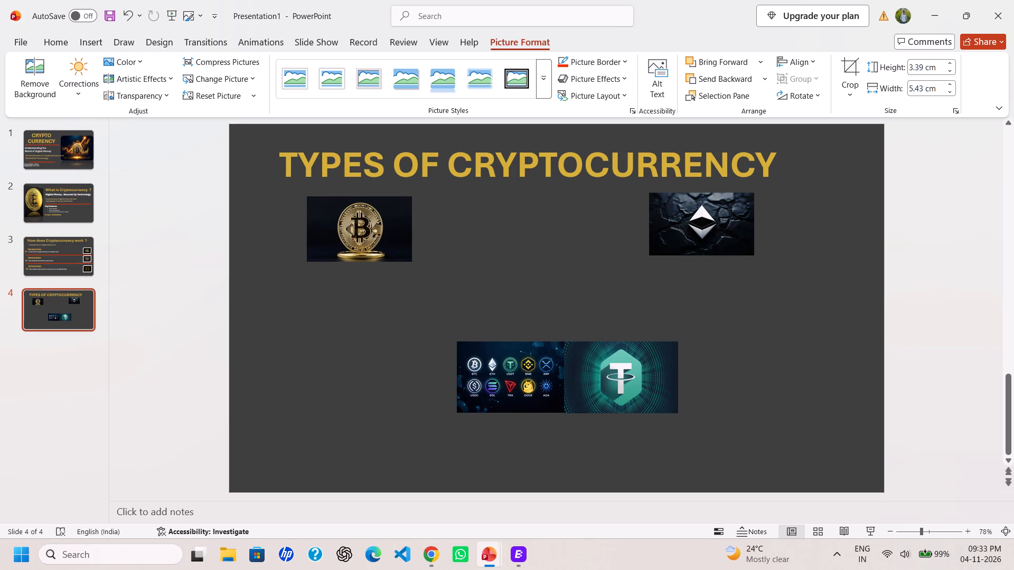
left_click_drag(366, 242, 387, 241)
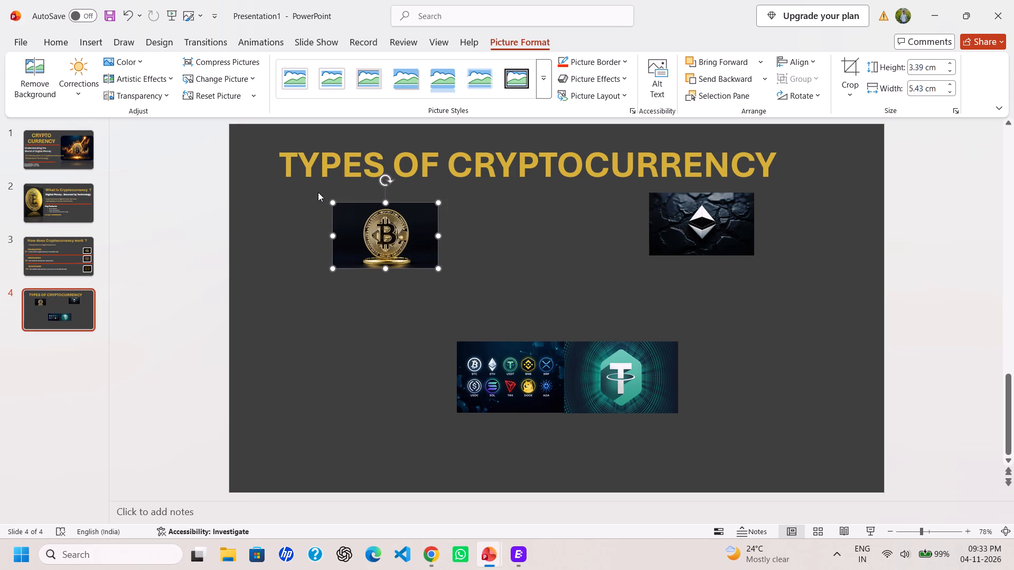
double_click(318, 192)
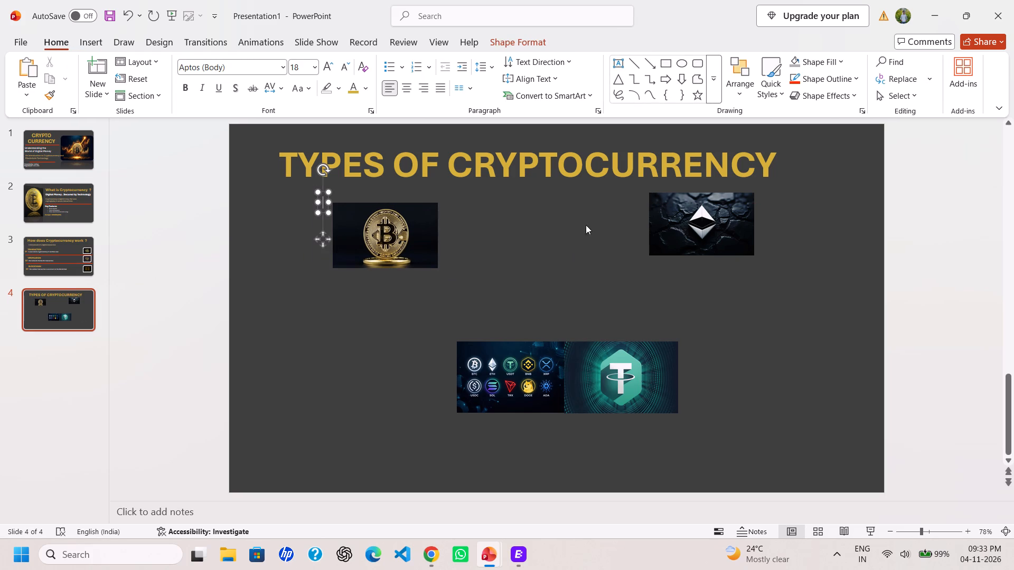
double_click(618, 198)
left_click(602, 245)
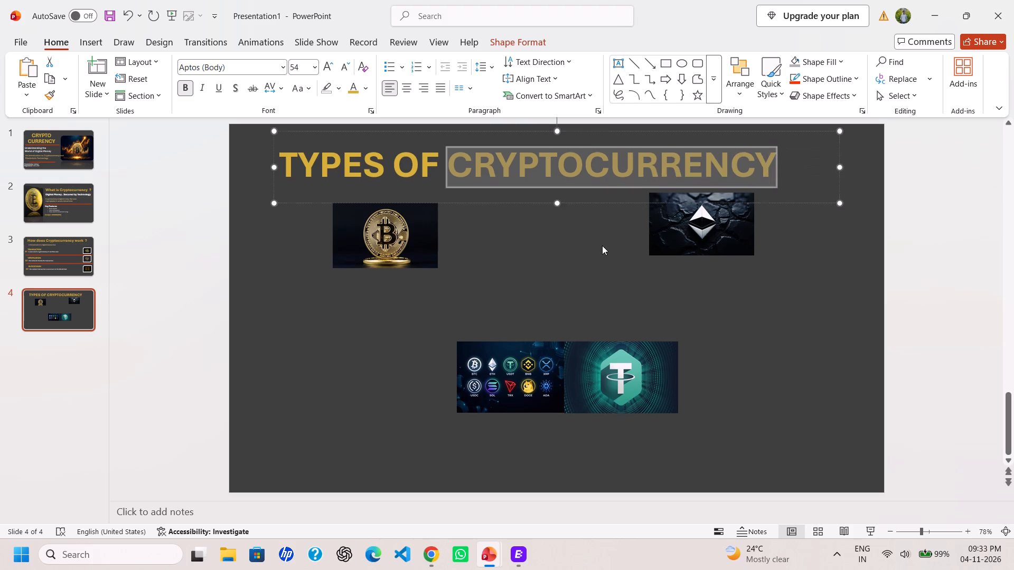
Insert an empty text box around the Bitcoin picture, enlarge it past the picture's lower edge and shift it toward the slide's left edge.
double_click(317, 194)
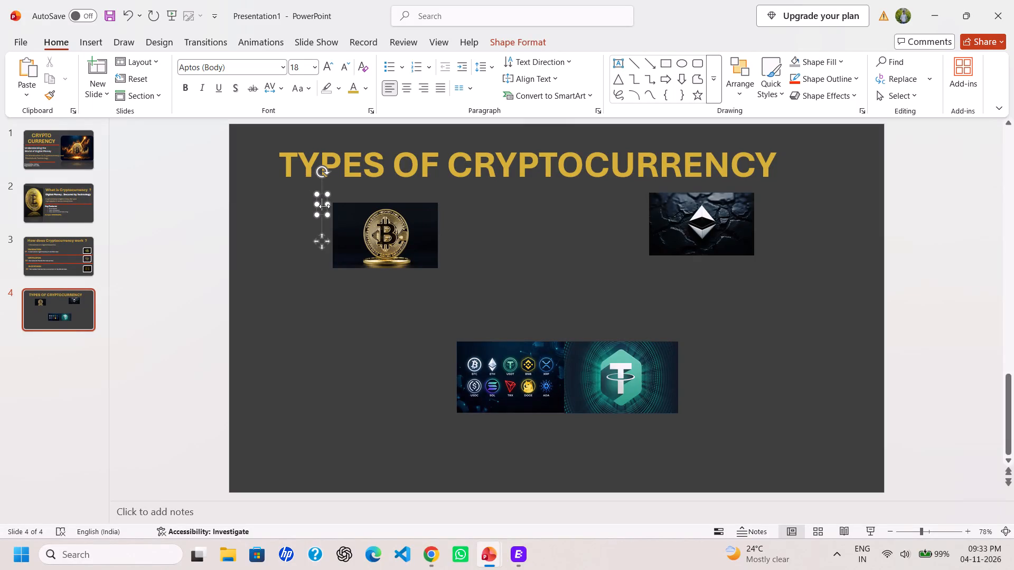
left_click_drag(328, 217, 463, 332)
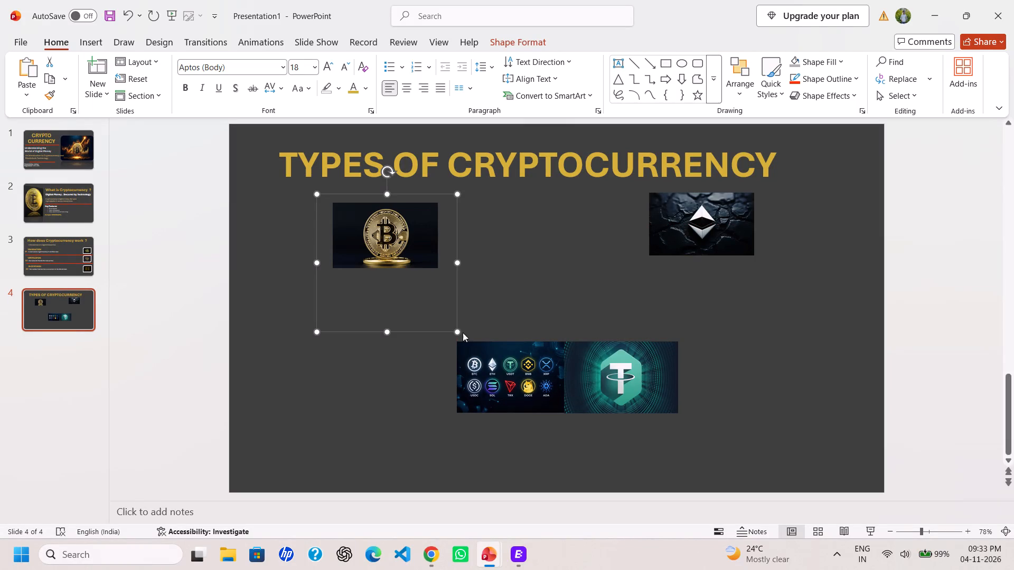
left_click_drag(388, 242, 373, 242)
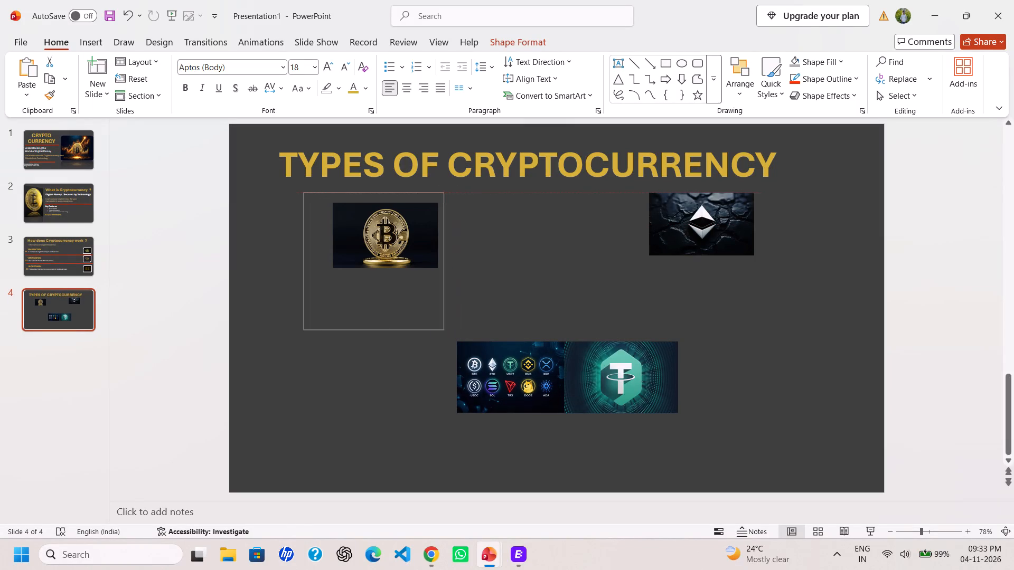
left_click_drag(373, 242, 344, 239)
left_click(376, 236)
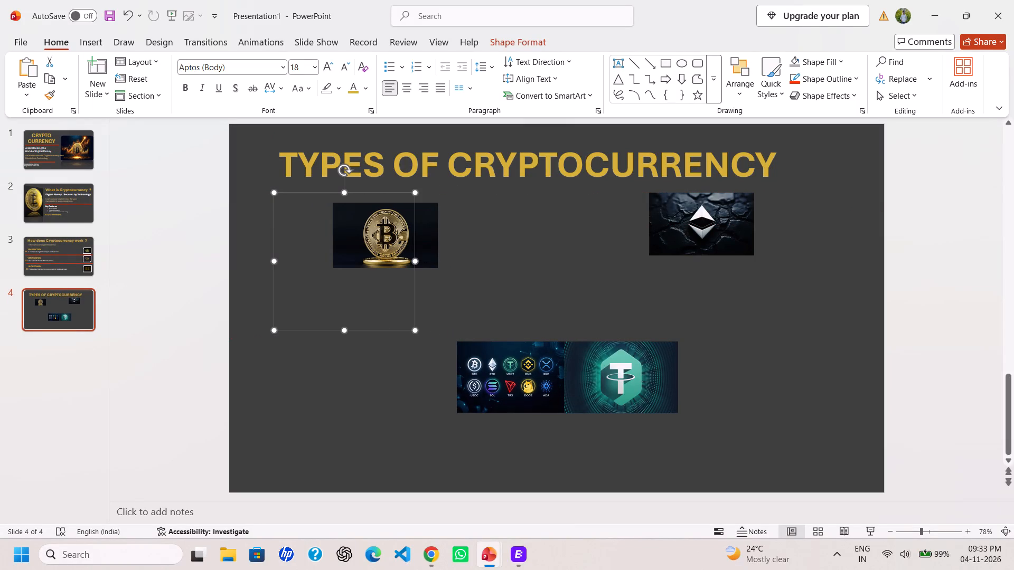
Move the Bitcoin picture left so it sits inside the empty text box.
left_click(429, 244)
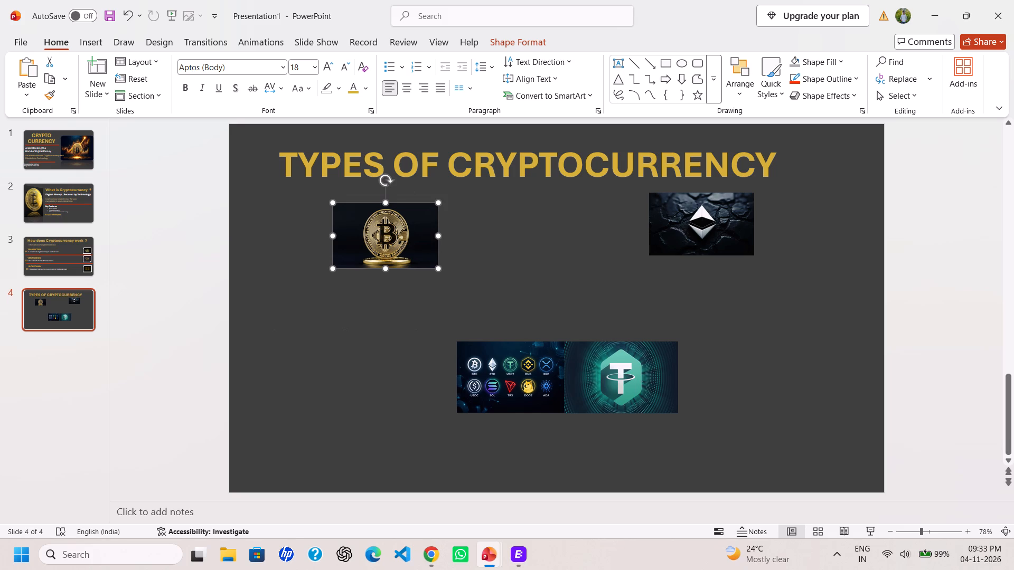
left_click_drag(425, 244, 377, 245)
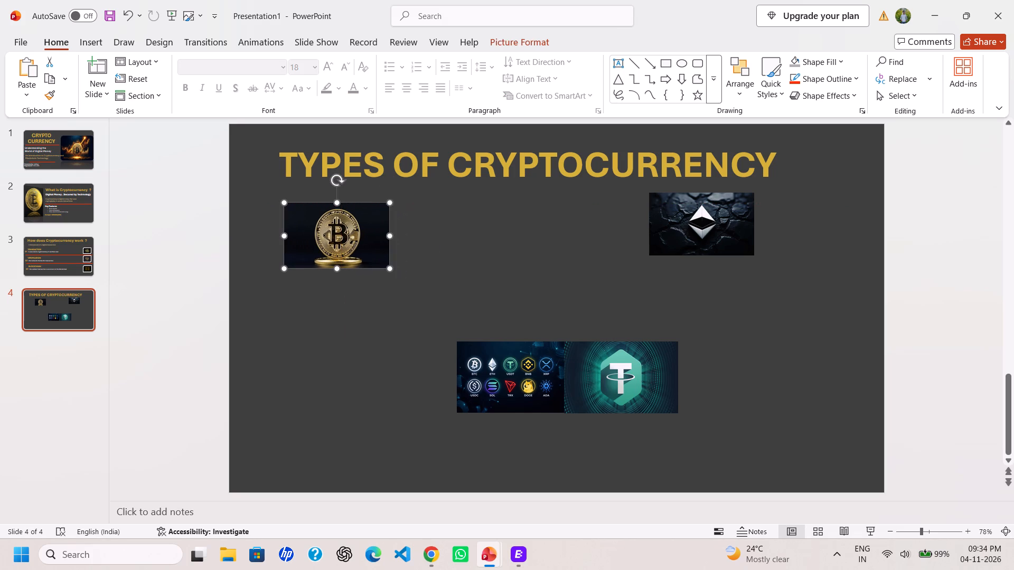
Widen the gaps in the heading by adding two extra spaces before and after "OF".
left_click(387, 167)
key("space")
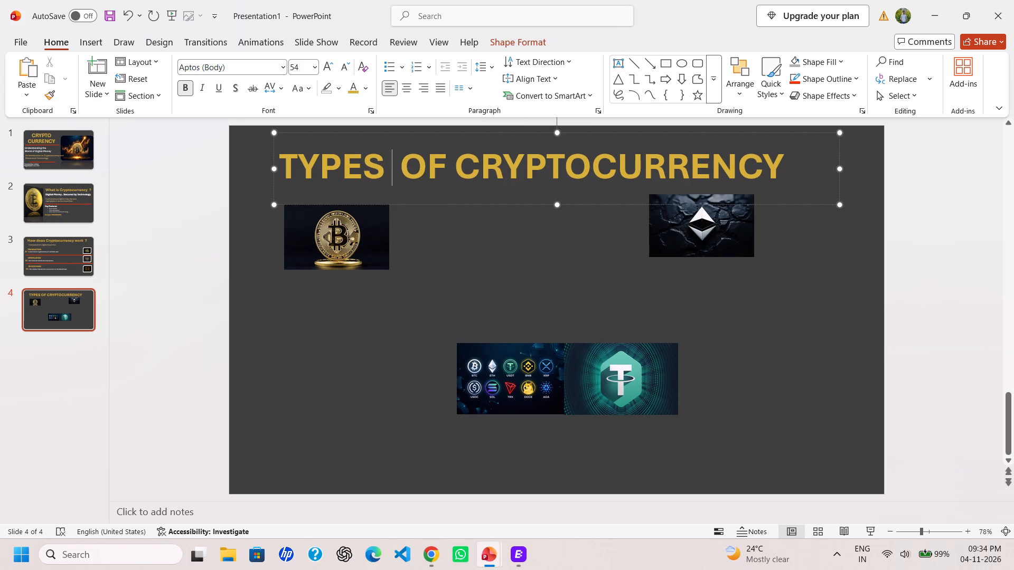
key("space")
left_click(460, 164)
key("space")
key("space")
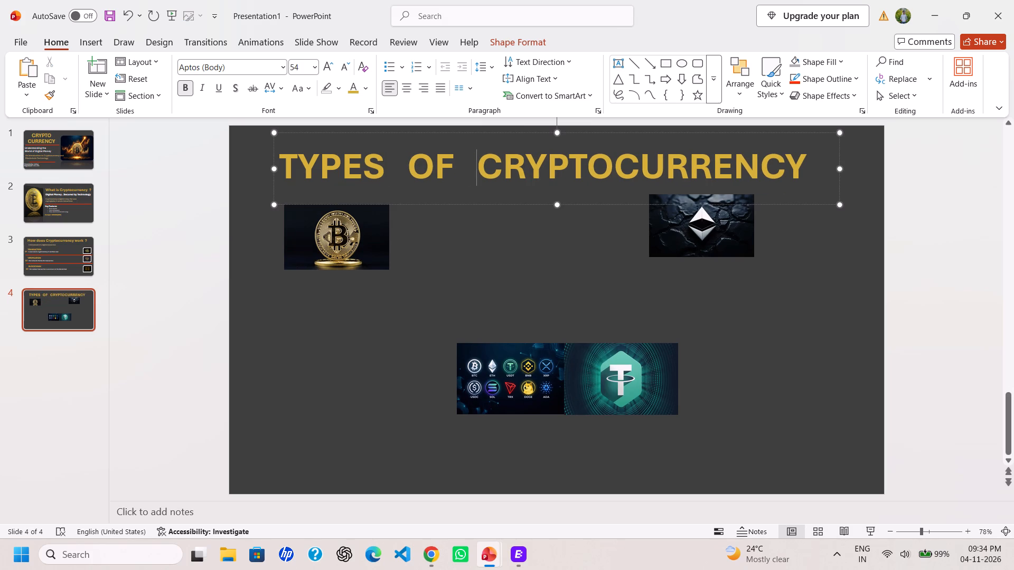
Move the Ethereum picture down and farther right, lining up its bottom edge with the Bitcoin picture.
left_click(351, 253)
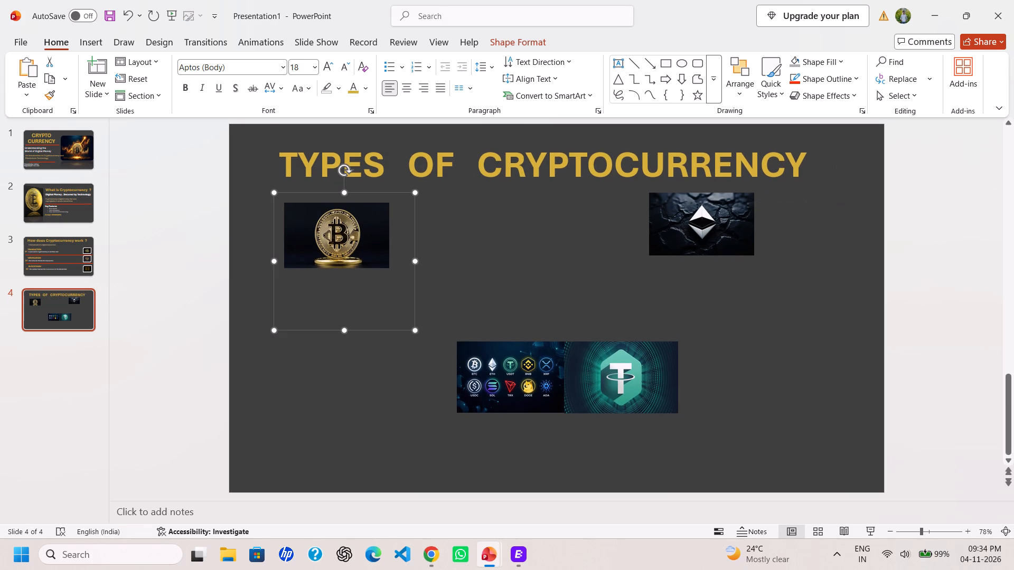
left_click_drag(710, 229, 727, 240)
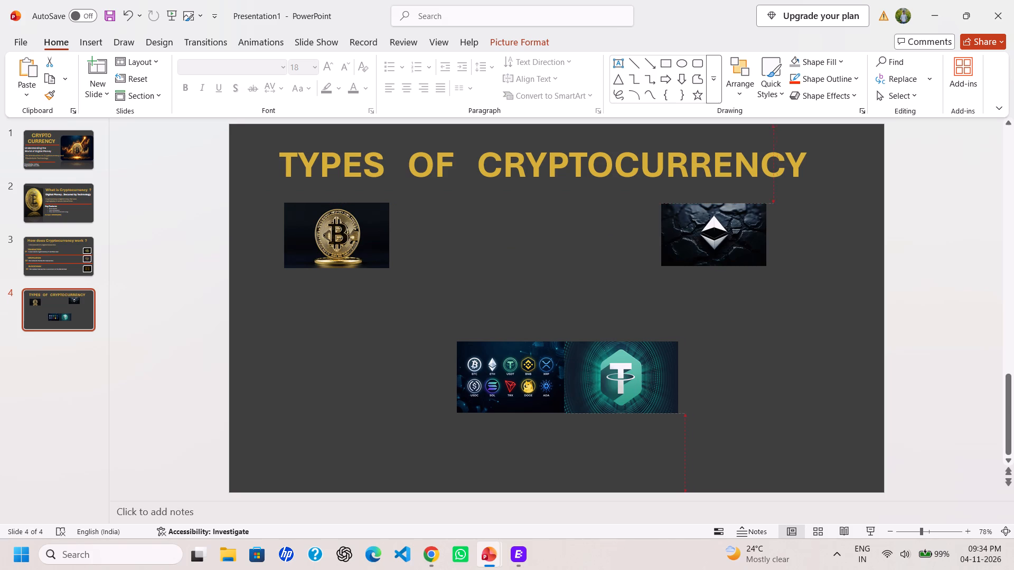
left_click_drag(727, 240, 736, 243)
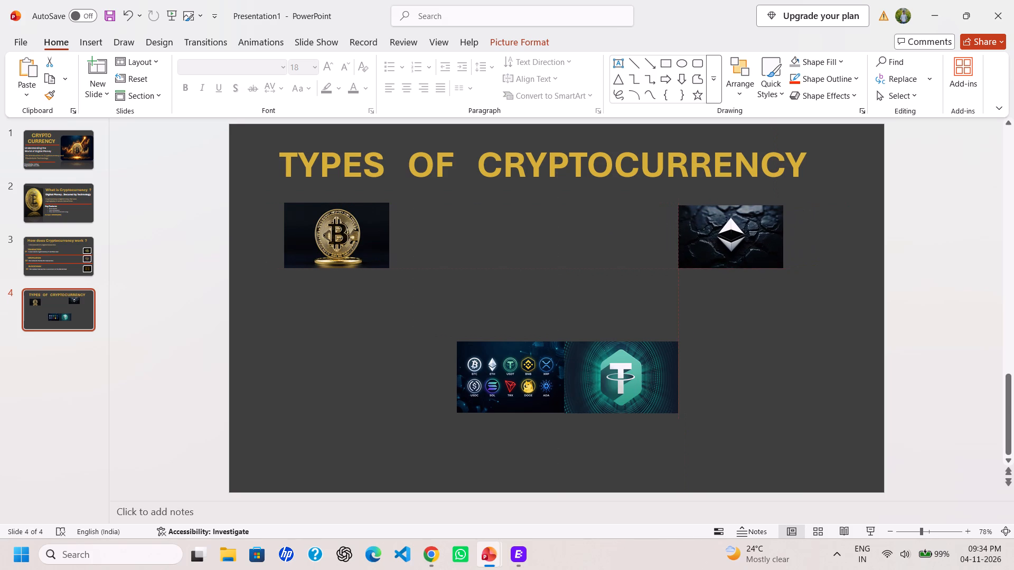
left_click_drag(736, 243, 730, 242)
Move the Bitcoin picture slightly right, keeping it at the same height beneath the heading.
left_click(343, 230)
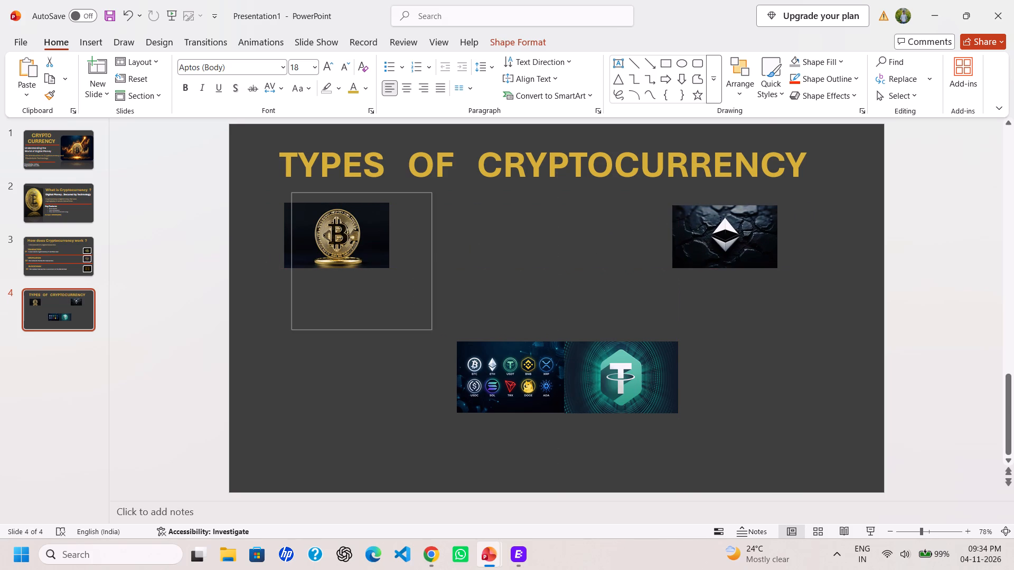
left_click(337, 229)
left_click(337, 236)
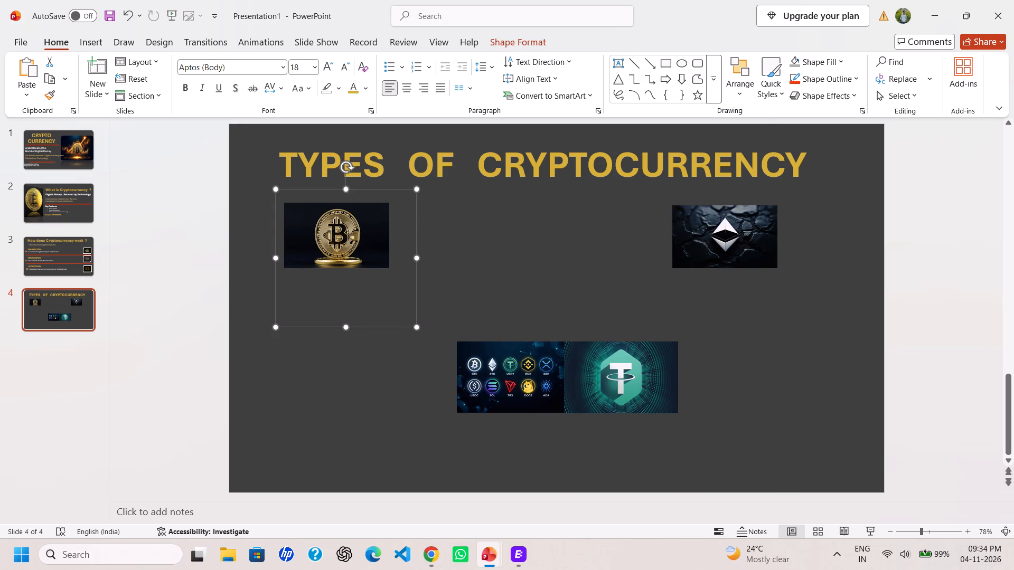
left_click(213, 269)
left_click(330, 243)
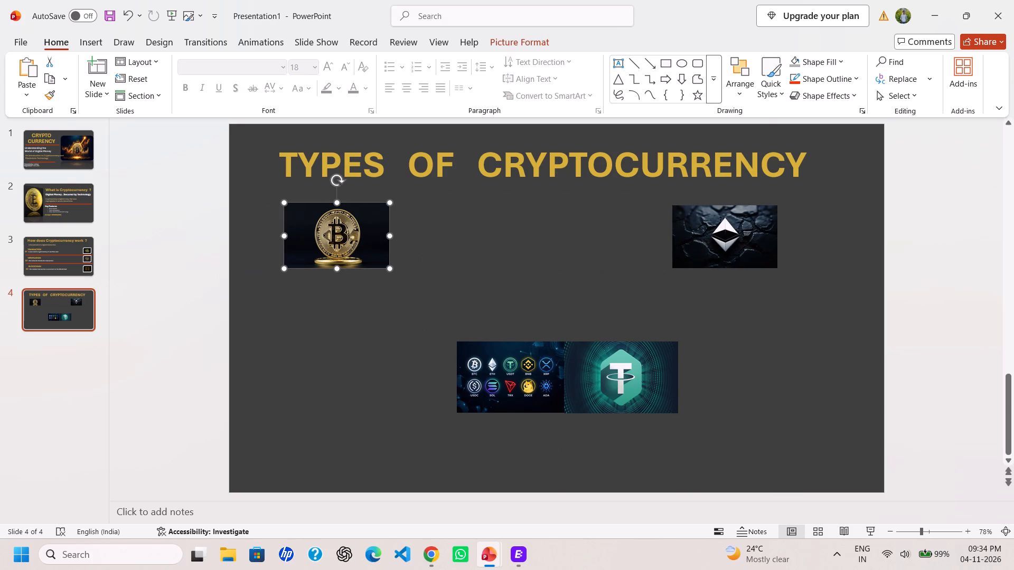
left_click_drag(330, 243, 351, 243)
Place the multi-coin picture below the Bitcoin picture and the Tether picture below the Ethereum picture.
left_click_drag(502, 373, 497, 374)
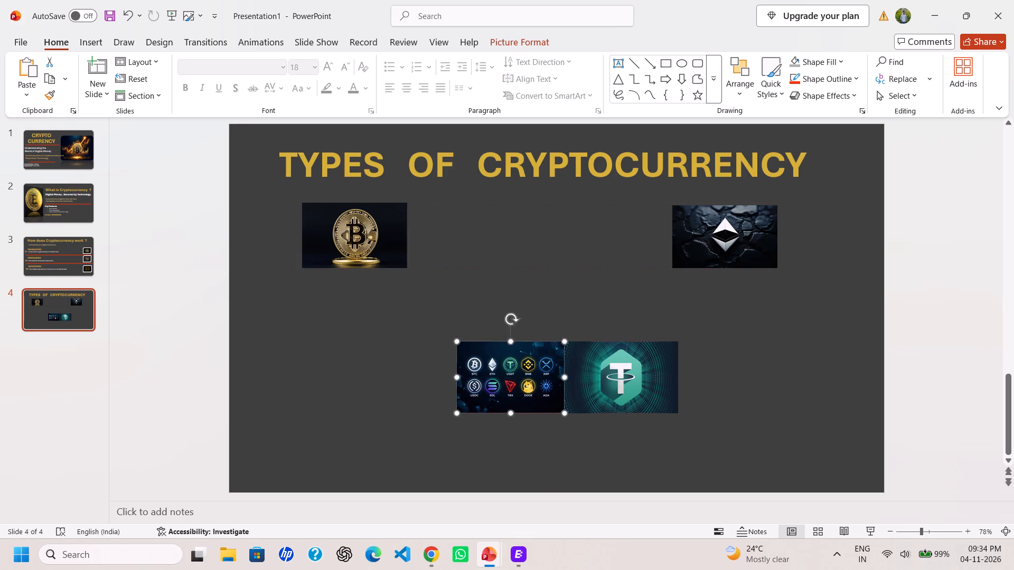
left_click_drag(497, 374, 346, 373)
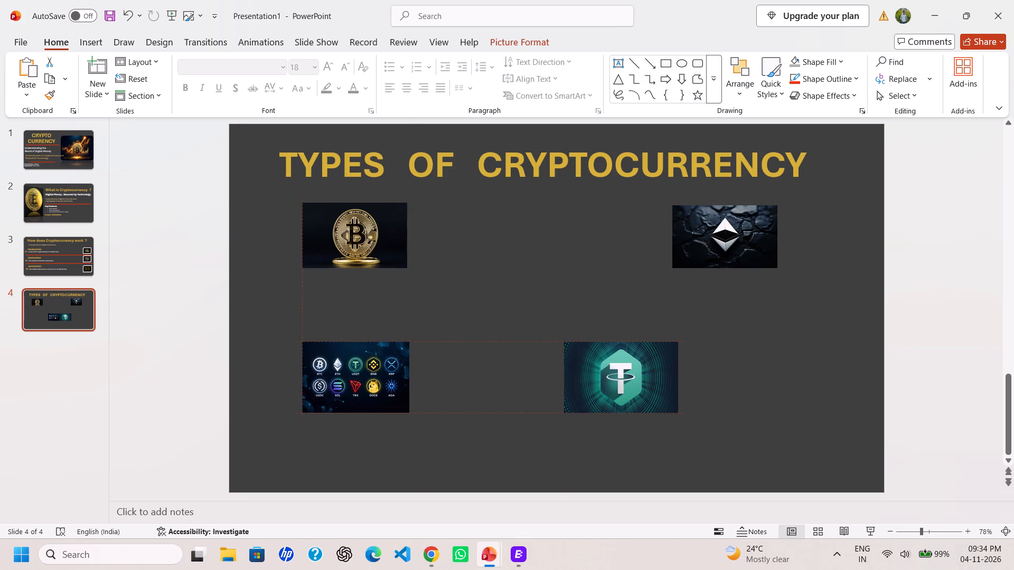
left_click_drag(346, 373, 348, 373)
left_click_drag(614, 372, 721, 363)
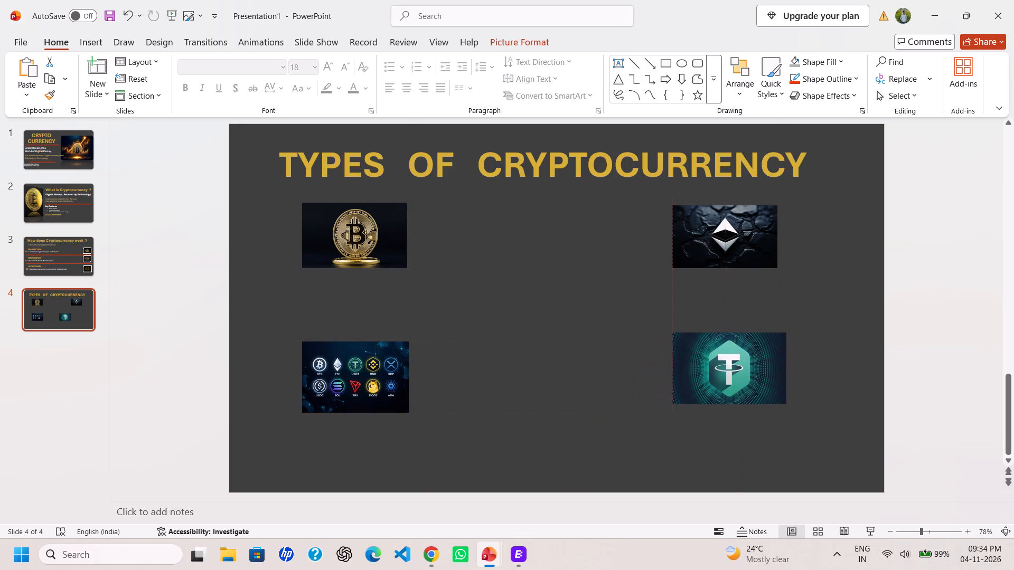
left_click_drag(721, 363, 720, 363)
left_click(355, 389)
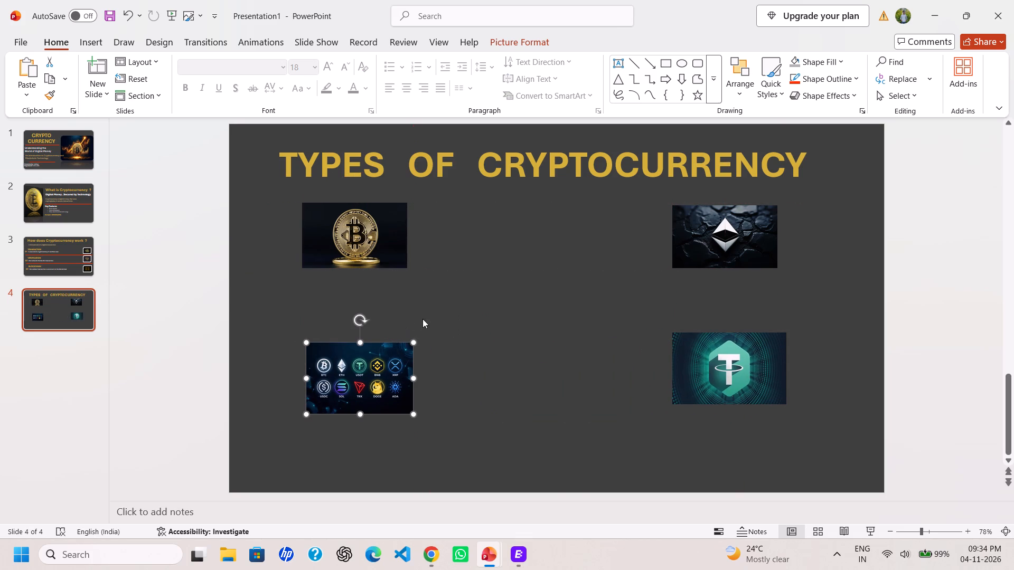
Swap the lower pictures, placing Tether centred below Bitcoin and the multi-coin picture centred below Ethereum, in one row.
left_click_drag(357, 376, 760, 307)
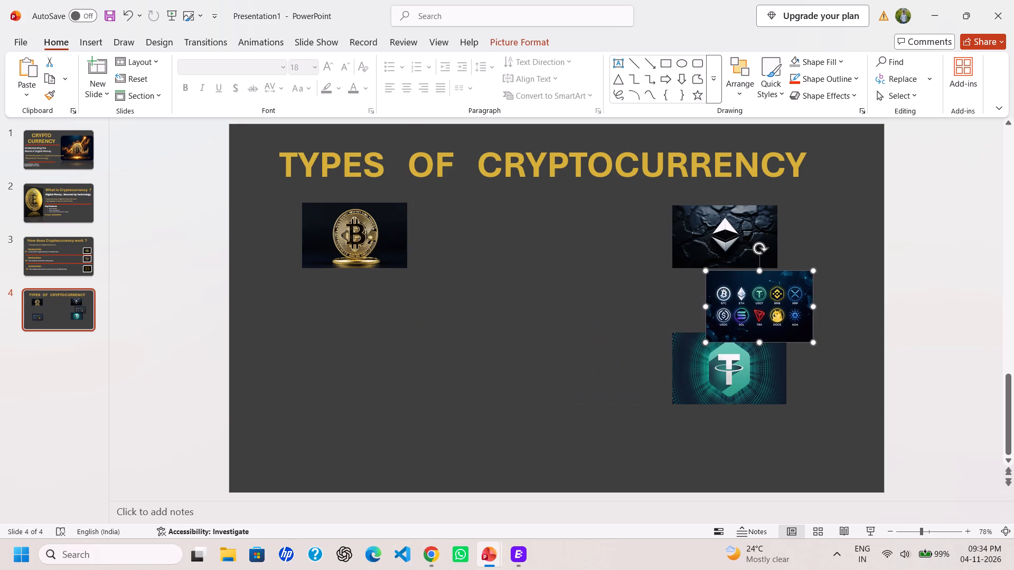
left_click_drag(699, 382, 312, 387)
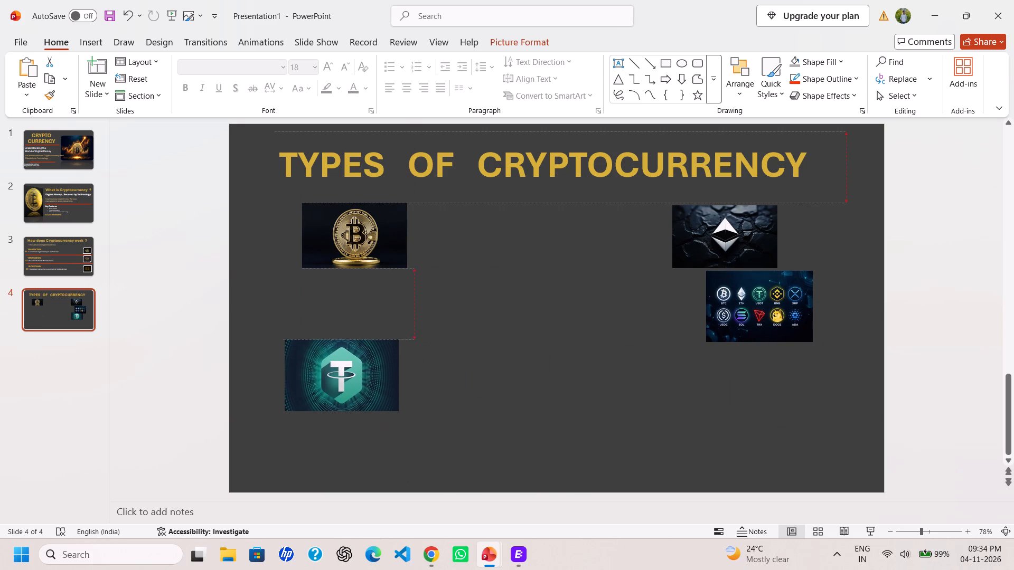
left_click_drag(312, 387, 323, 383)
left_click_drag(759, 309, 750, 323)
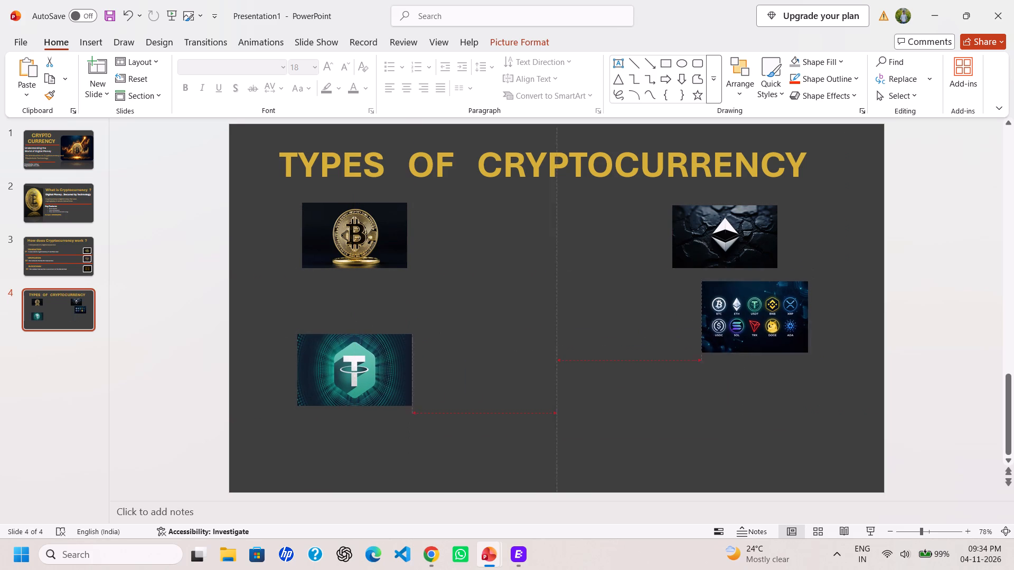
left_click_drag(750, 323, 731, 374)
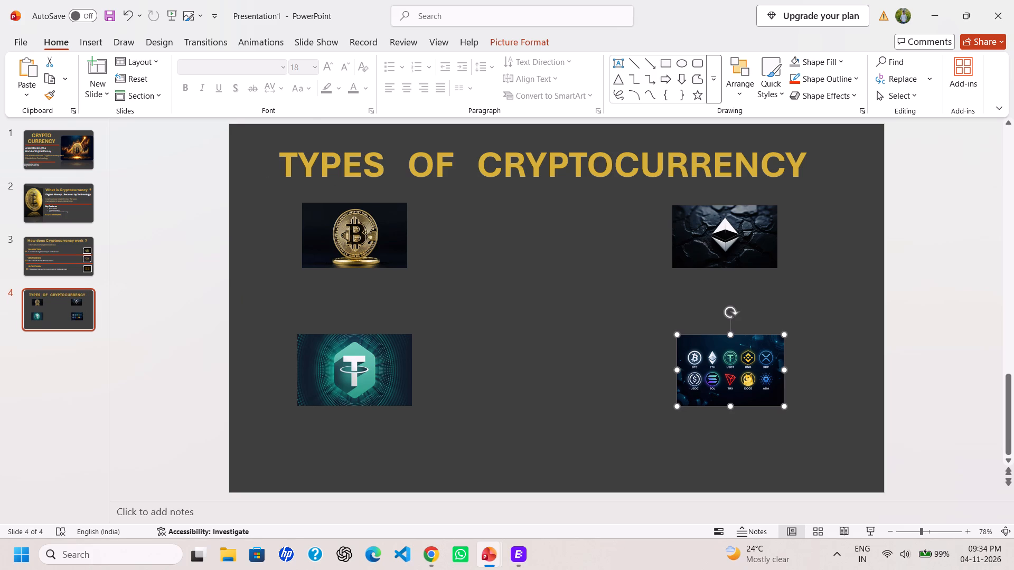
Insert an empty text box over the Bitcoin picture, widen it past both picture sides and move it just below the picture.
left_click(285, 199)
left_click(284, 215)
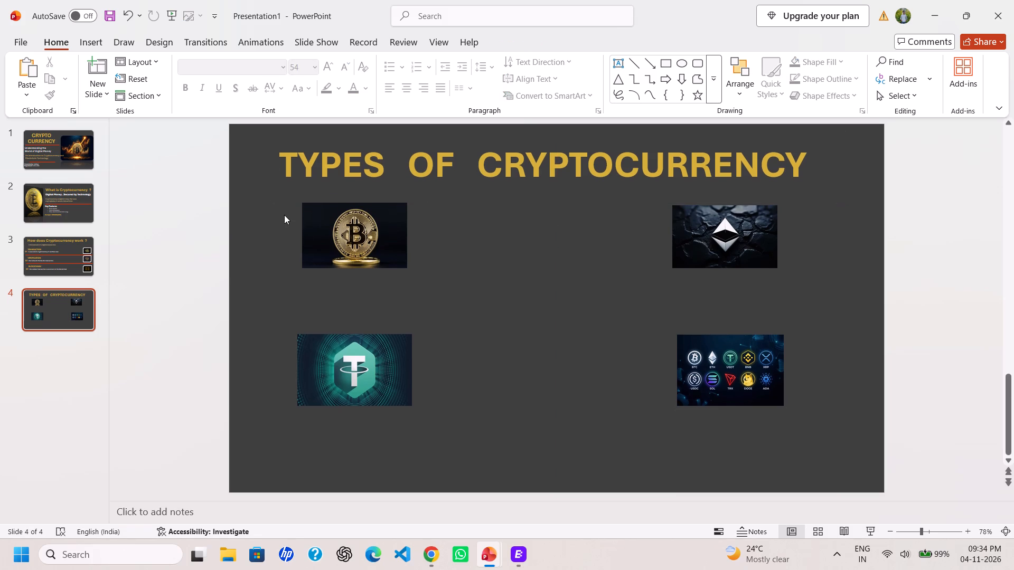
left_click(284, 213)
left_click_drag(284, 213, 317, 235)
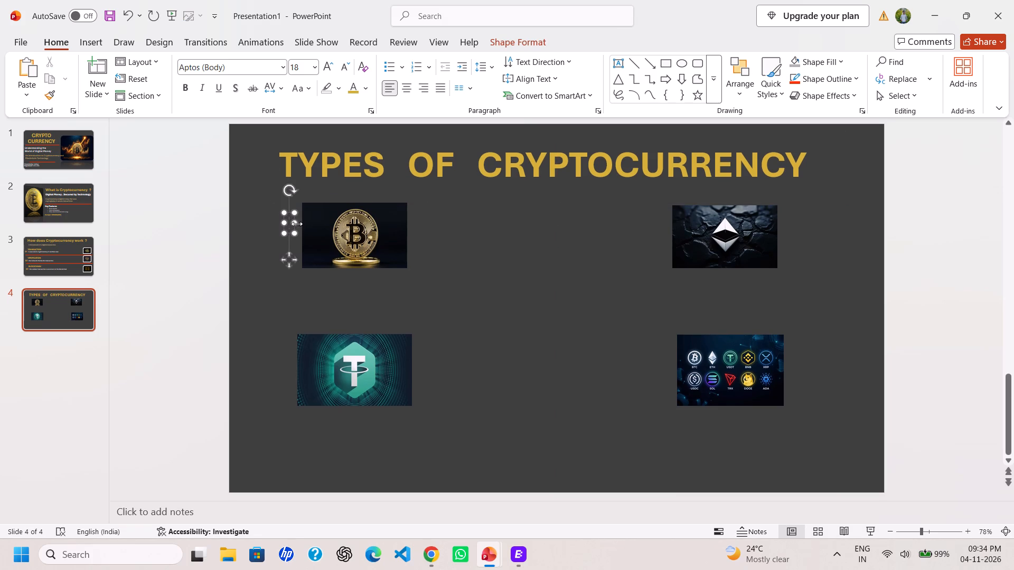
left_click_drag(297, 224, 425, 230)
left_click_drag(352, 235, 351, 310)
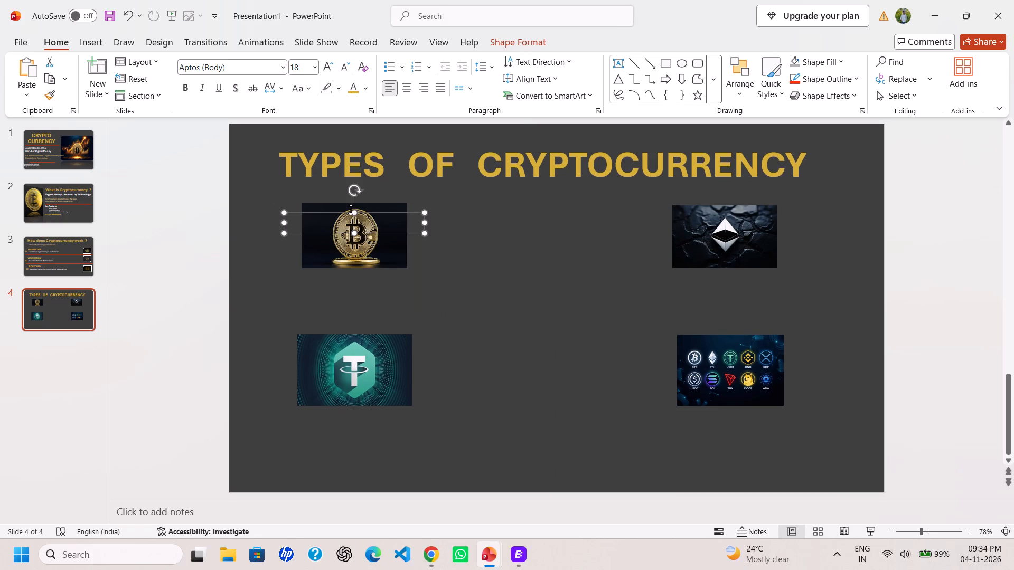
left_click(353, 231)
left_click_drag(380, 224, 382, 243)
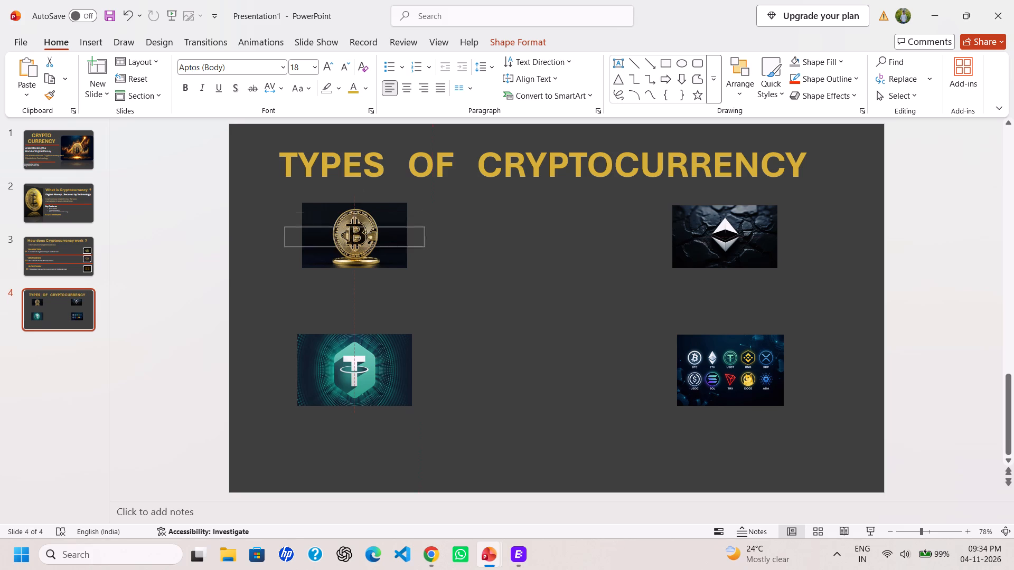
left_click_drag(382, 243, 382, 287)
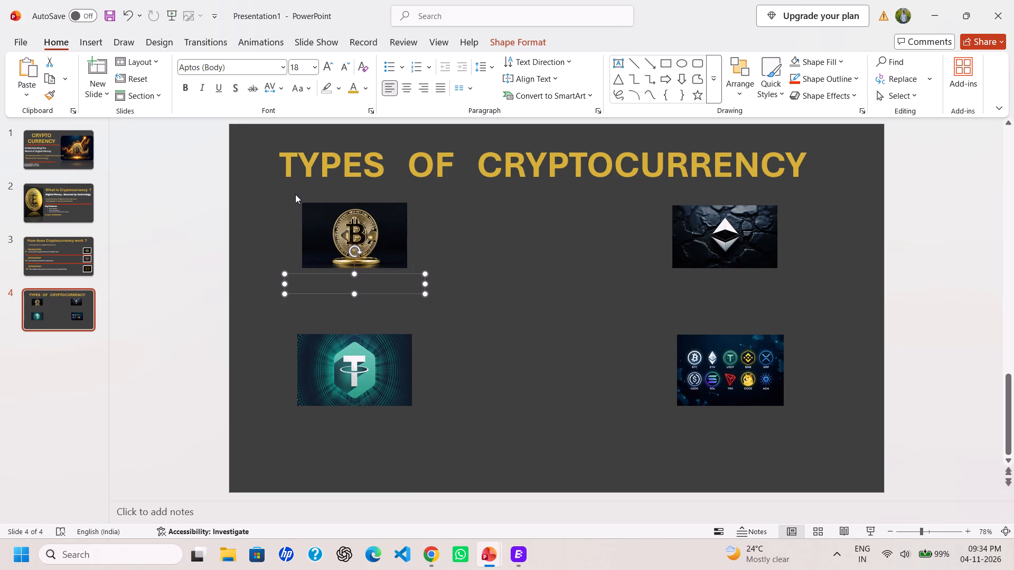
Move the slide heading up slightly.
left_click_drag(296, 196, 297, 191)
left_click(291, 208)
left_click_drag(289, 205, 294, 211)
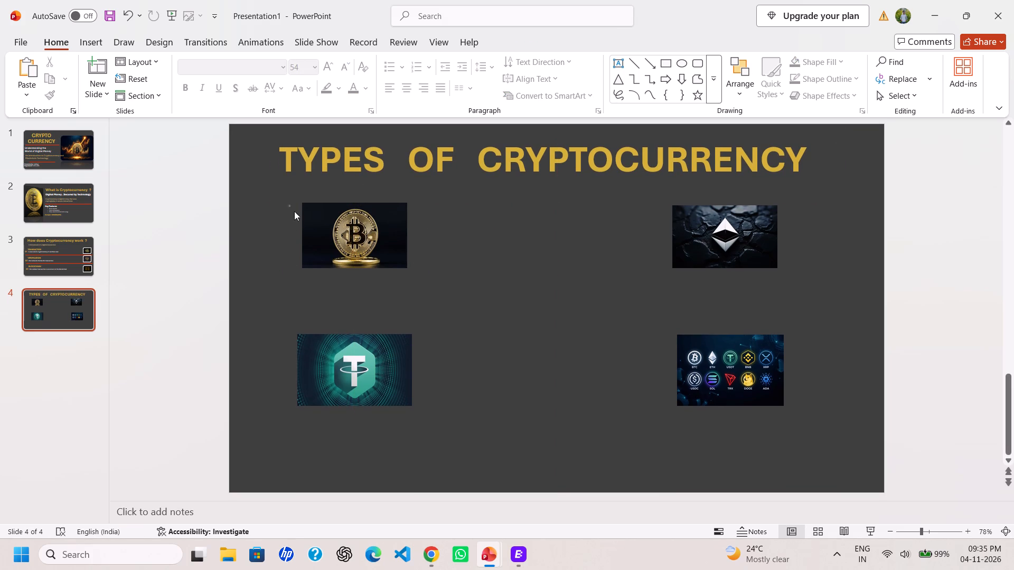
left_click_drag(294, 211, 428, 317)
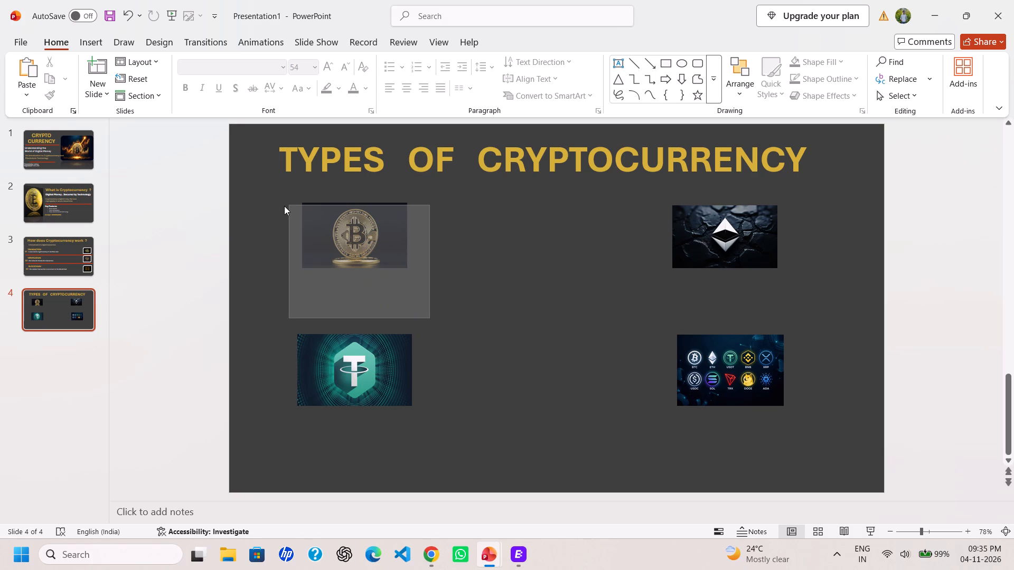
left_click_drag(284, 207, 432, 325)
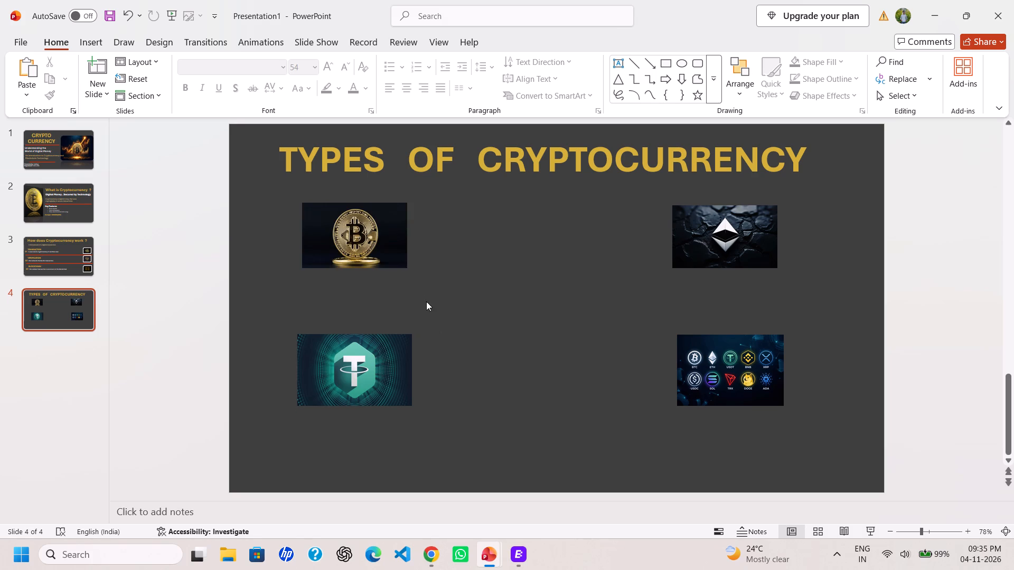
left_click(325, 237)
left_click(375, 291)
Insert a text box slightly narrower than the Bitcoin picture and centre it just below that picture.
double_click(313, 280)
left_click_drag(325, 287, 343, 292)
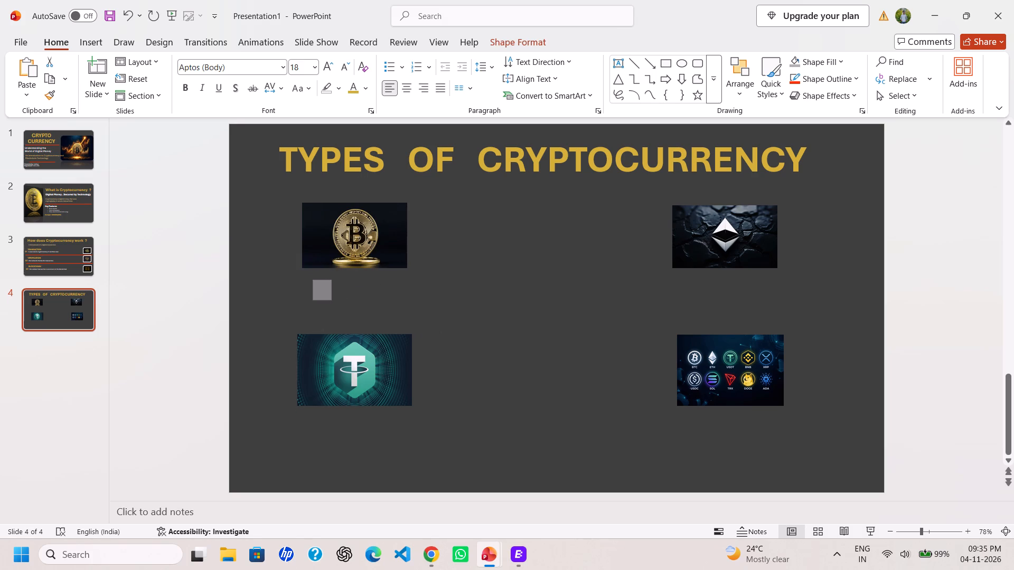
left_click_drag(343, 292, 408, 293)
left_click_drag(350, 292, 347, 292)
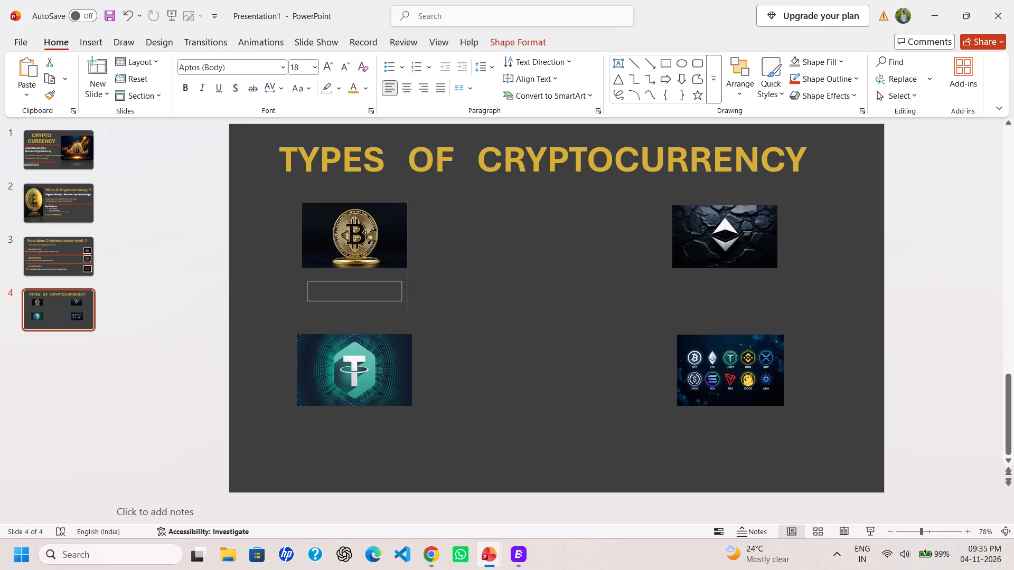
left_click_drag(347, 292, 345, 291)
Enter "BITCOIN (BTC)" in the text box below the Bitcoin picture, with two spaces before the bracket.
left_click(330, 289)
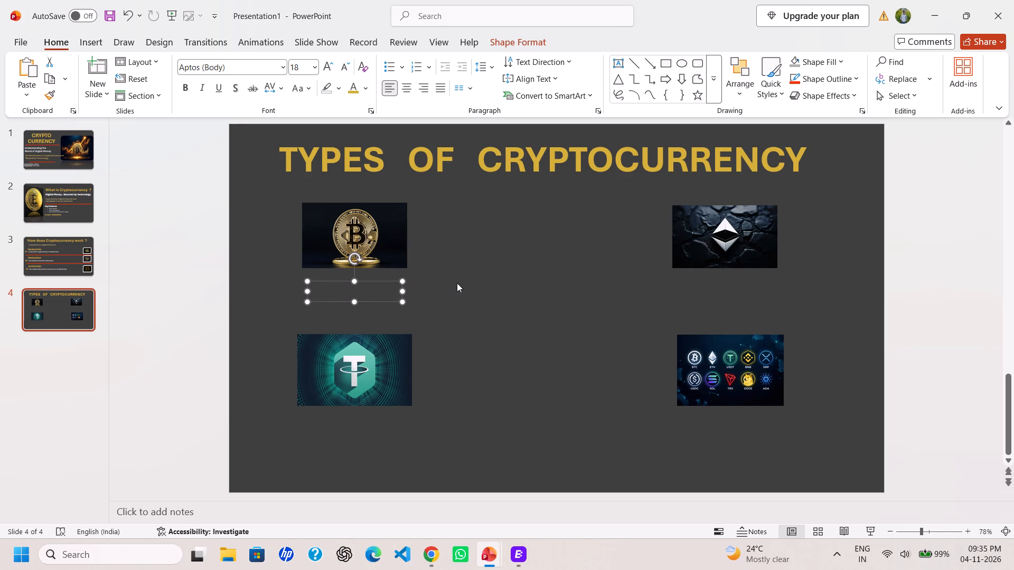
type("BIT")
key("space")
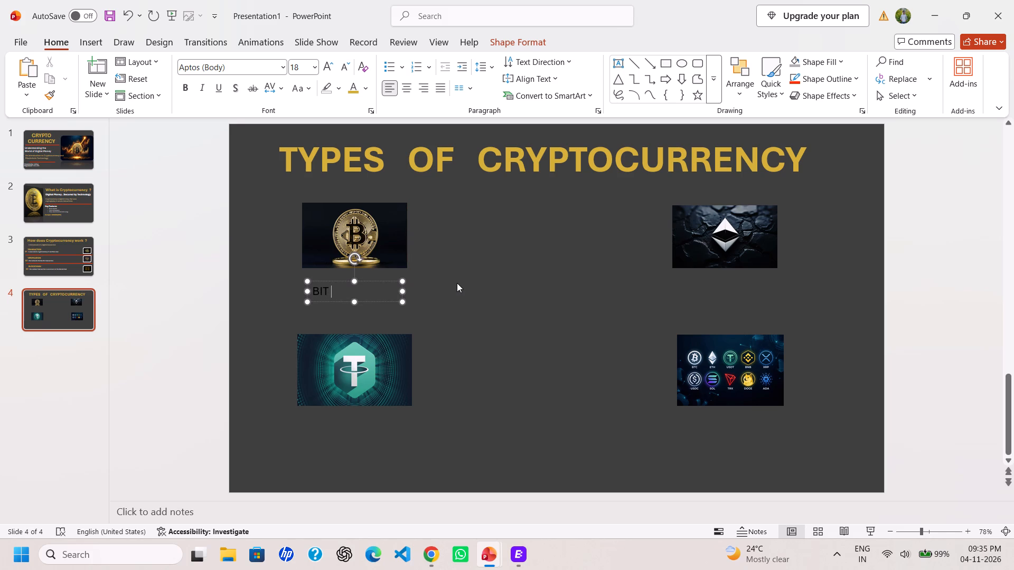
key("BackSpace")
type("COIN")
key("space")
key("space")
type("(")
type("BTC")
key("shift+parenright")
Make the "BITCOIN (BTC)" caption bold and white.
left_click_drag(390, 292, 324, 290)
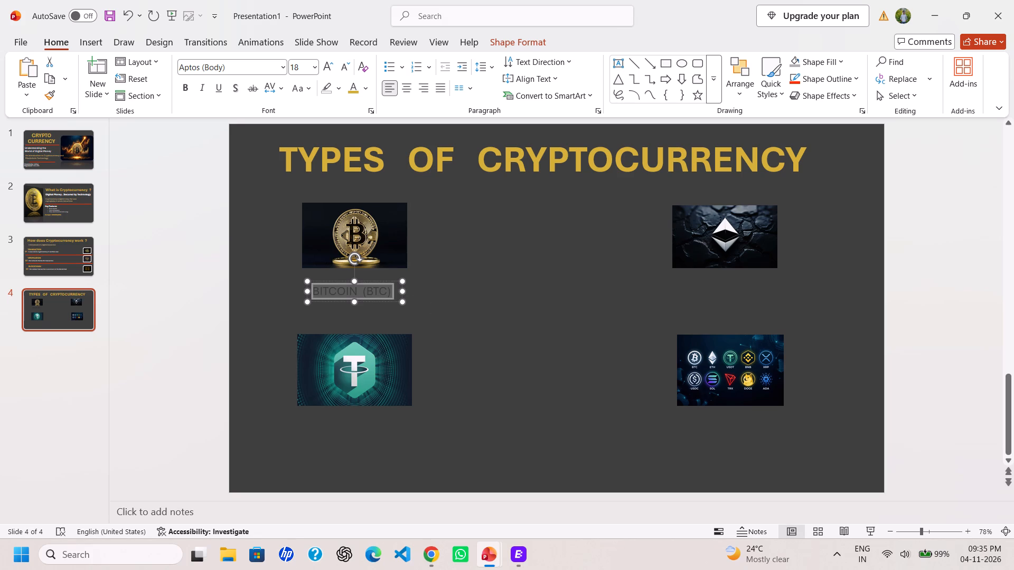
left_click_drag(324, 290, 322, 291)
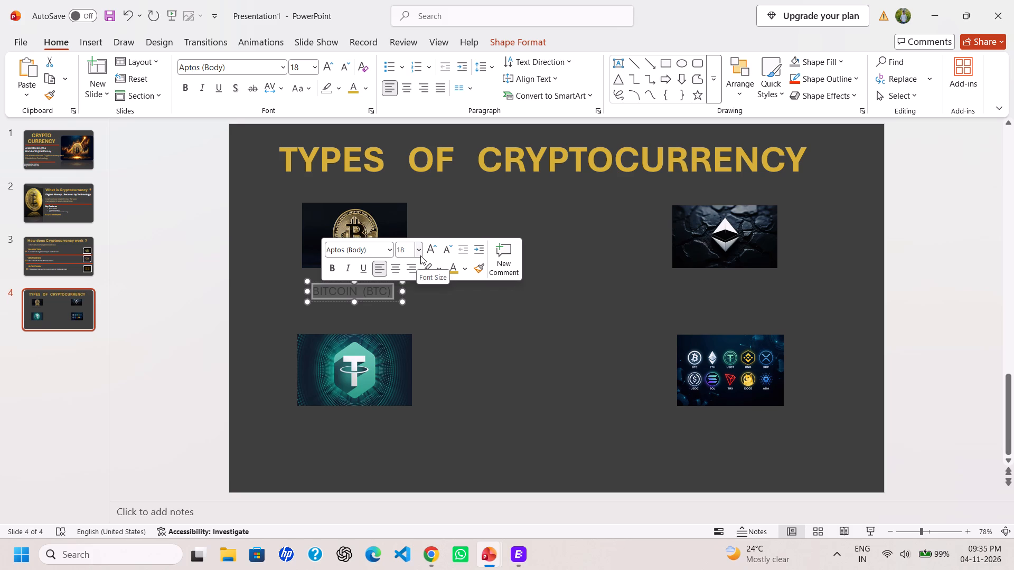
left_click(391, 248)
left_click(391, 248)
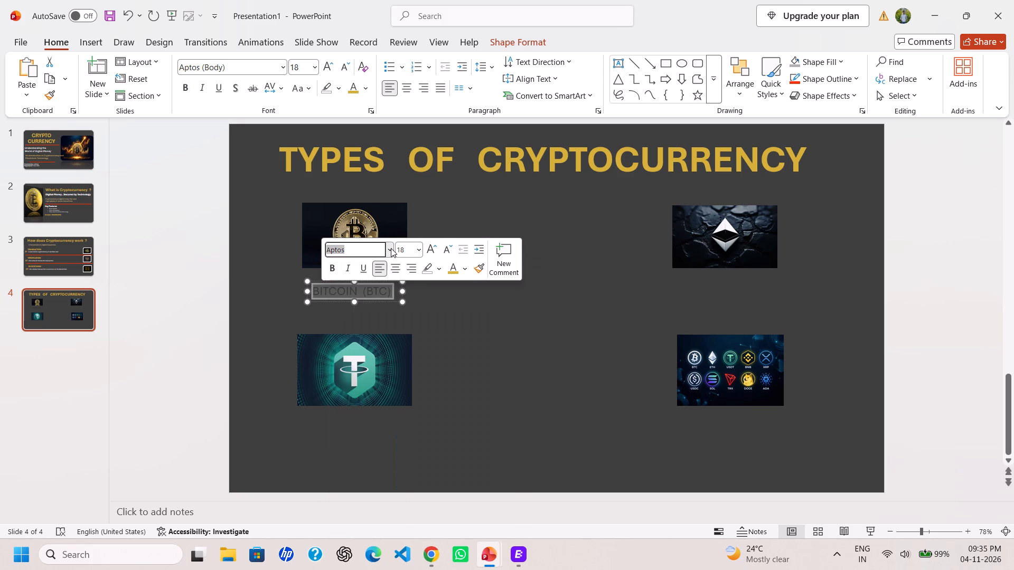
left_click(331, 270)
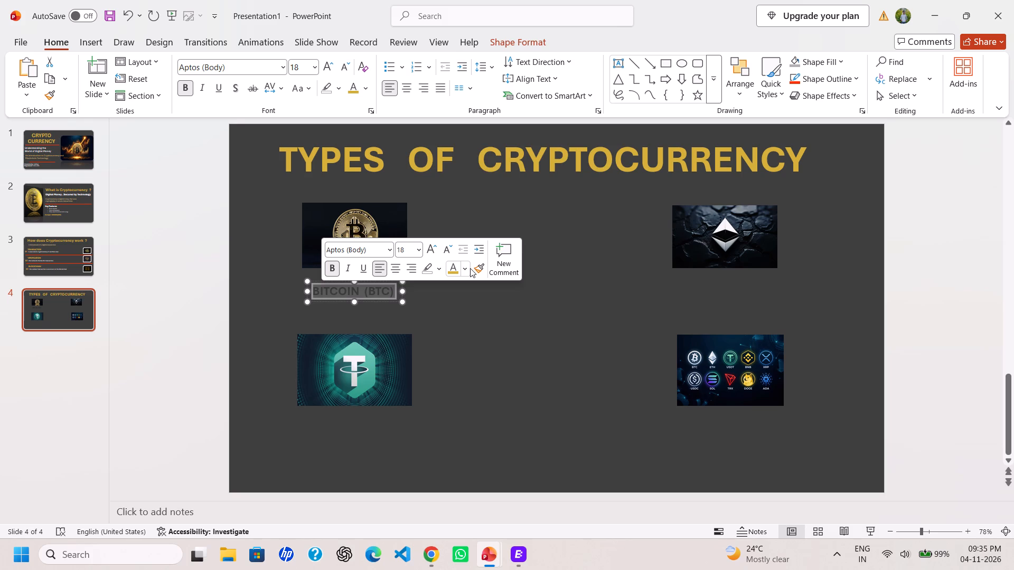
left_click(470, 268)
left_click(459, 64)
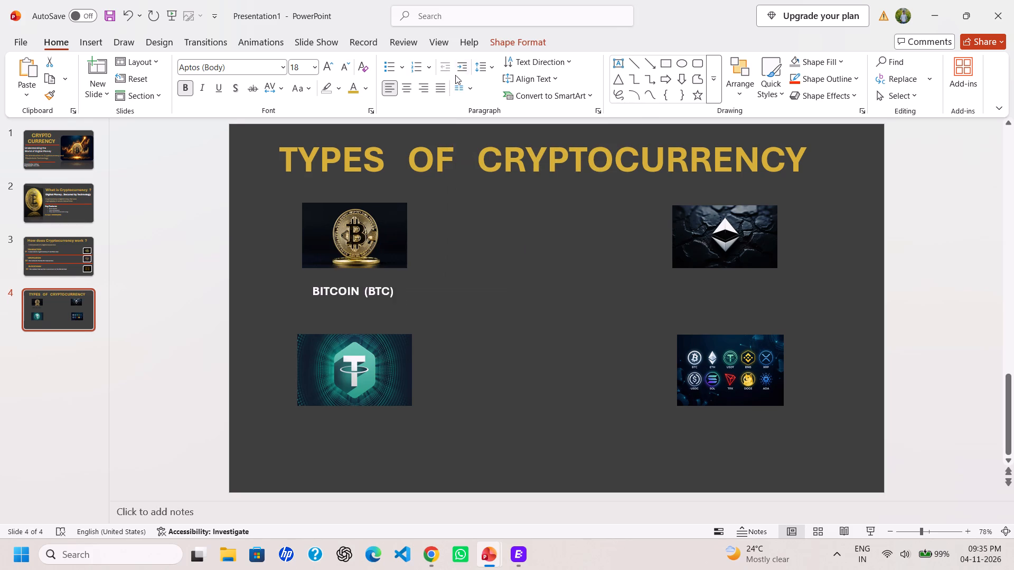
Add a bullet line reading "The first major Cryptocurrency" under the "BITCOIN (BTC)" caption.
left_click_drag(366, 289, 364, 279)
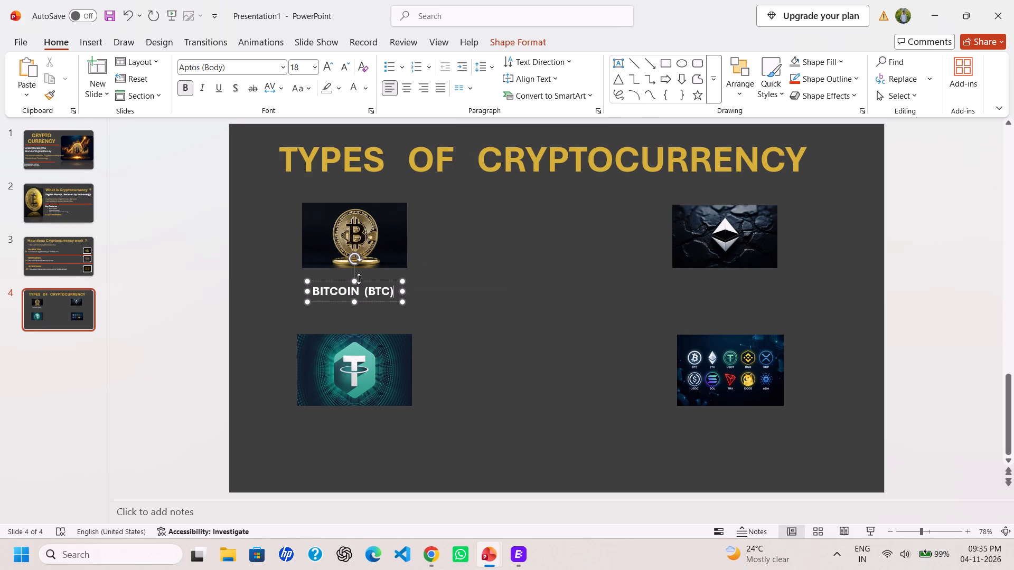
key("Return")
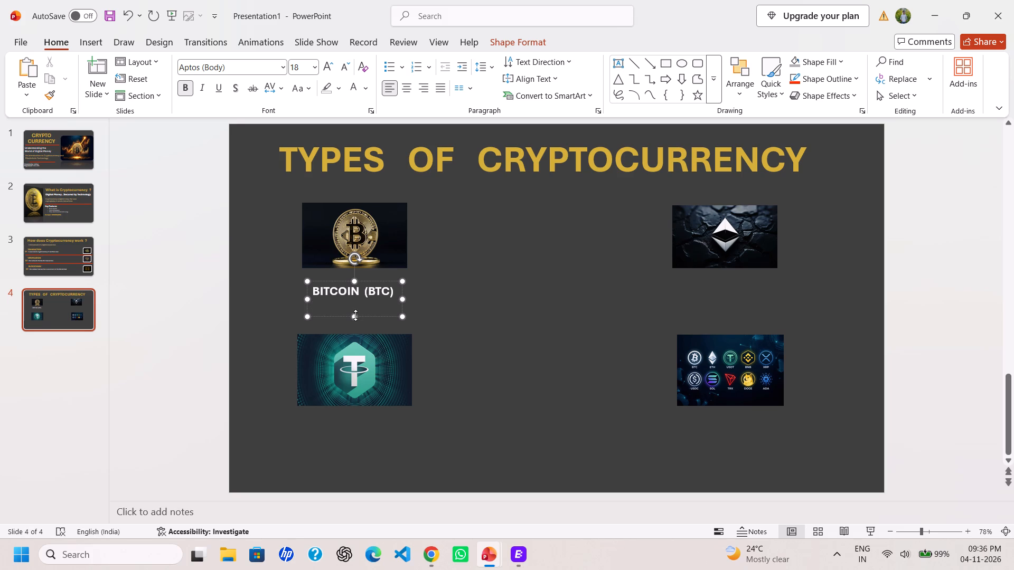
left_click(389, 66)
key("t")
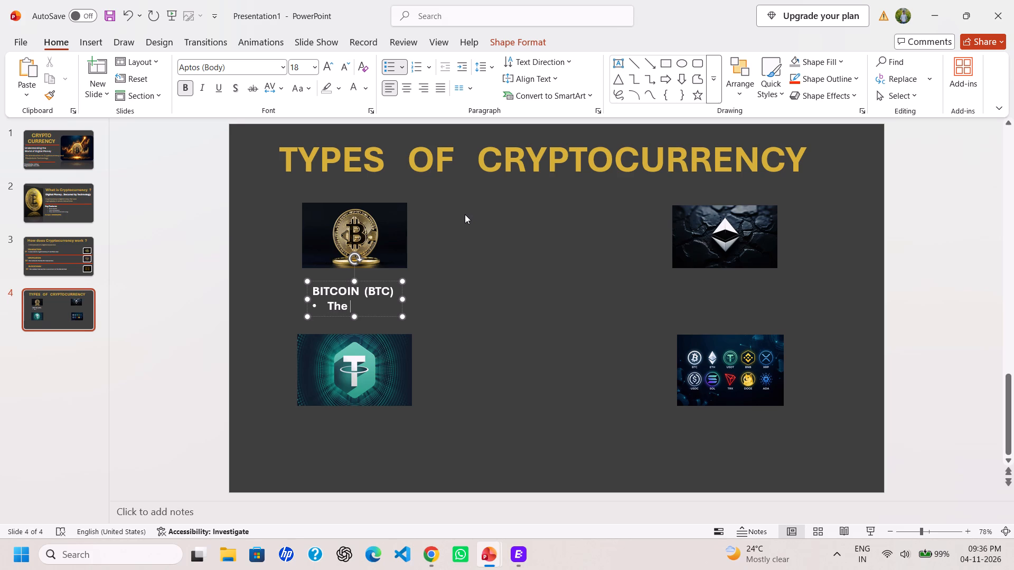
type("firs")
type("t")
key("space")
type("manor")
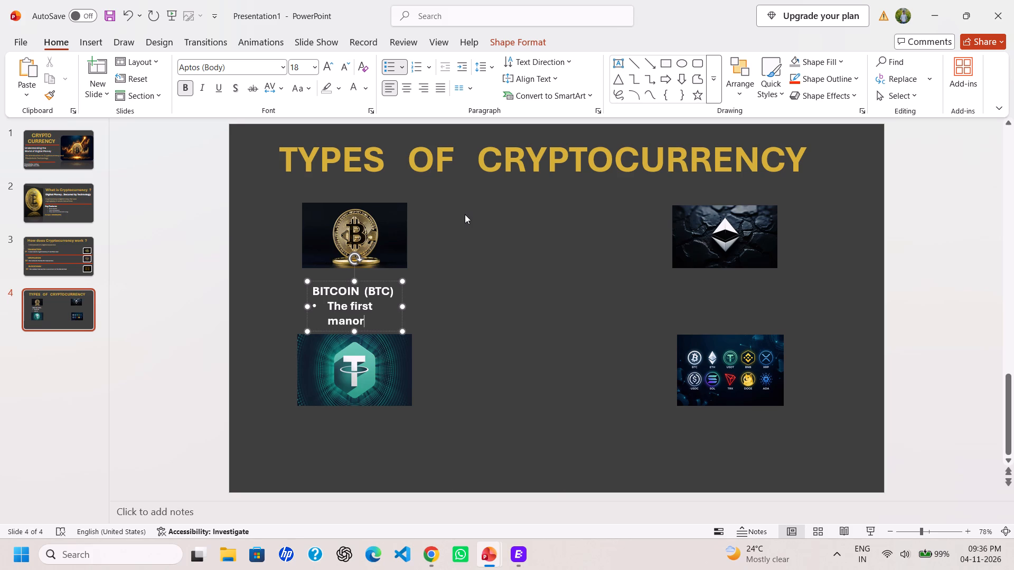
key("BackSpace")
key("BackSpace")
key("BackSpace")
type("jor")
key("space")
type("ryp")
type("tocurrency")
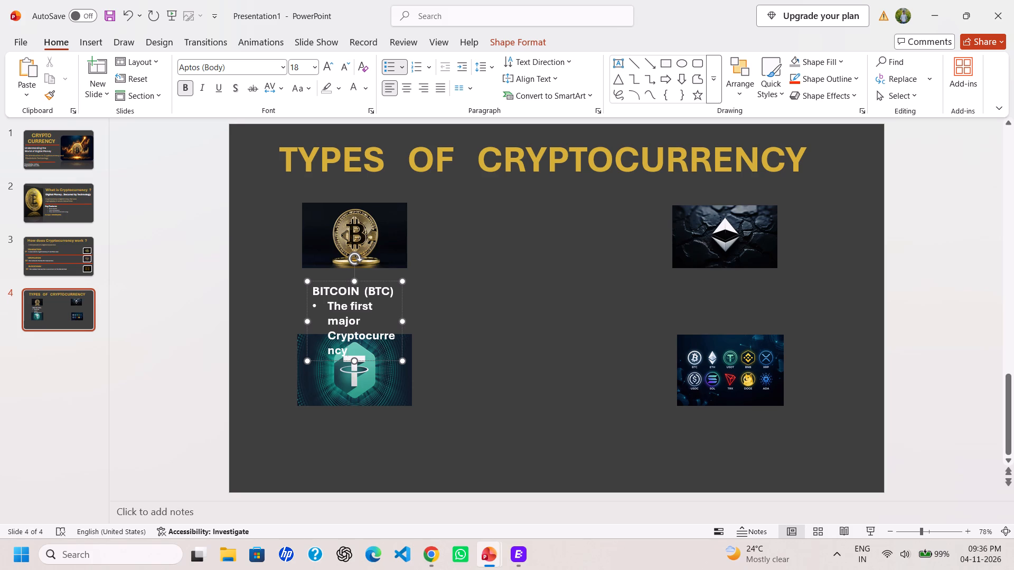
Format the bullet text under "BITCOIN (BTC)" as non-bold Aptos Display at size 14.
left_click_drag(350, 351, 314, 306)
left_click(323, 277)
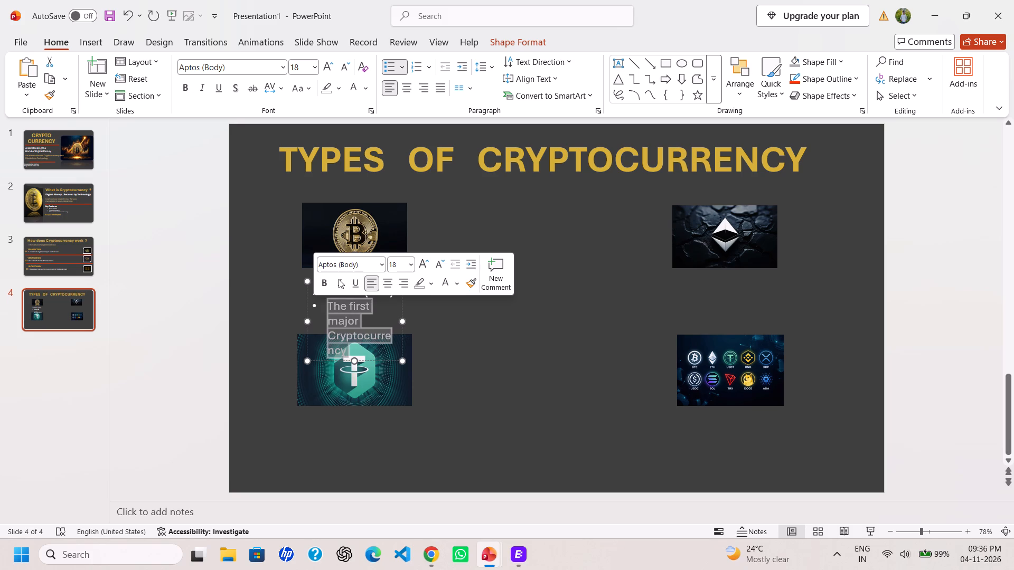
left_click(381, 264)
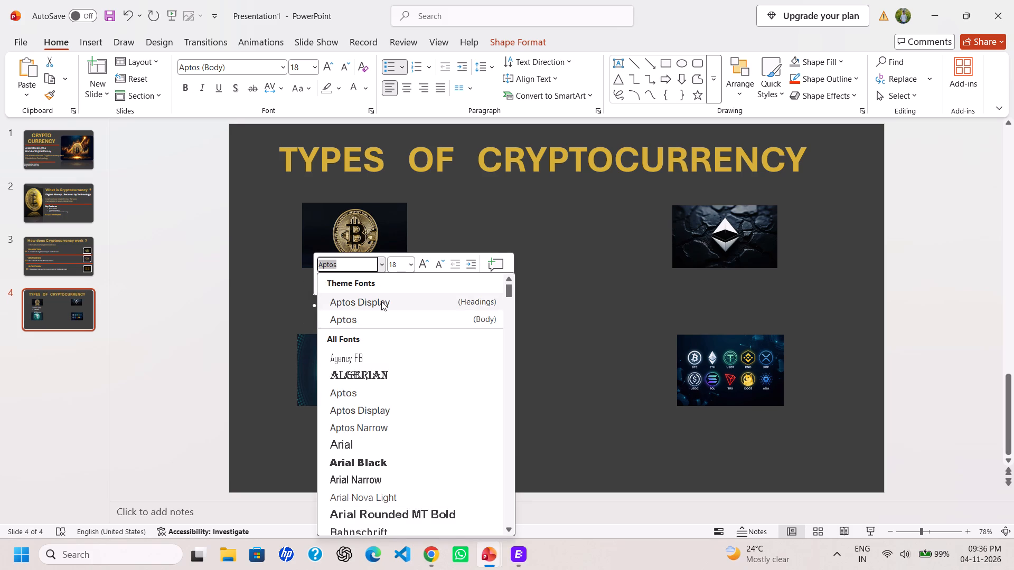
left_click(381, 301)
left_click(417, 265)
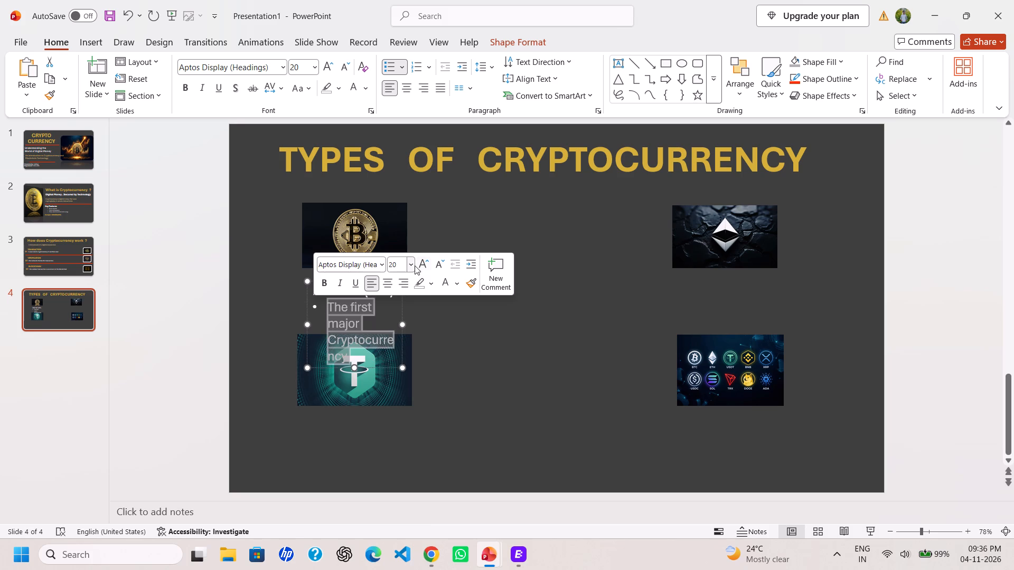
left_click(415, 265)
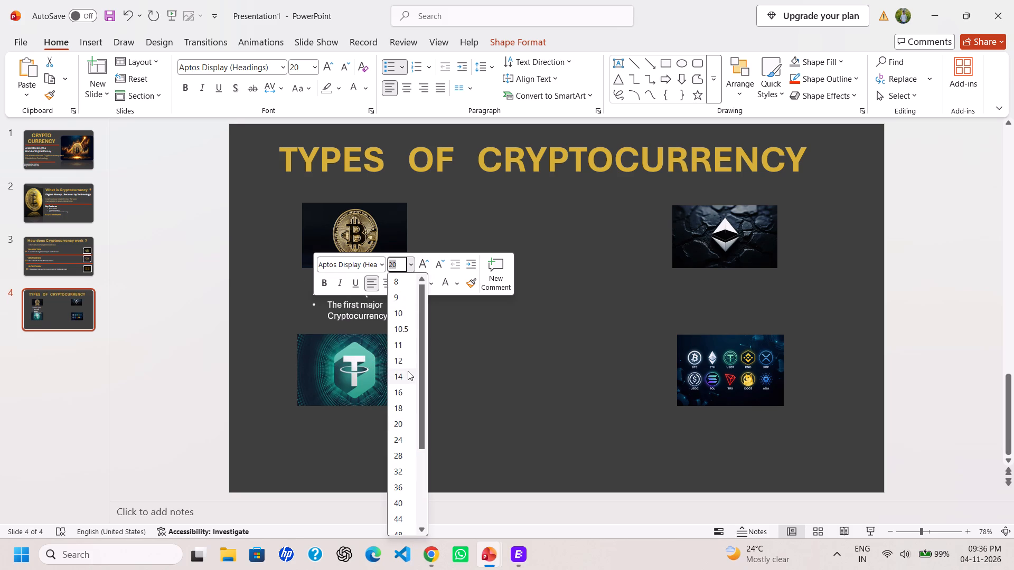
left_click(408, 371)
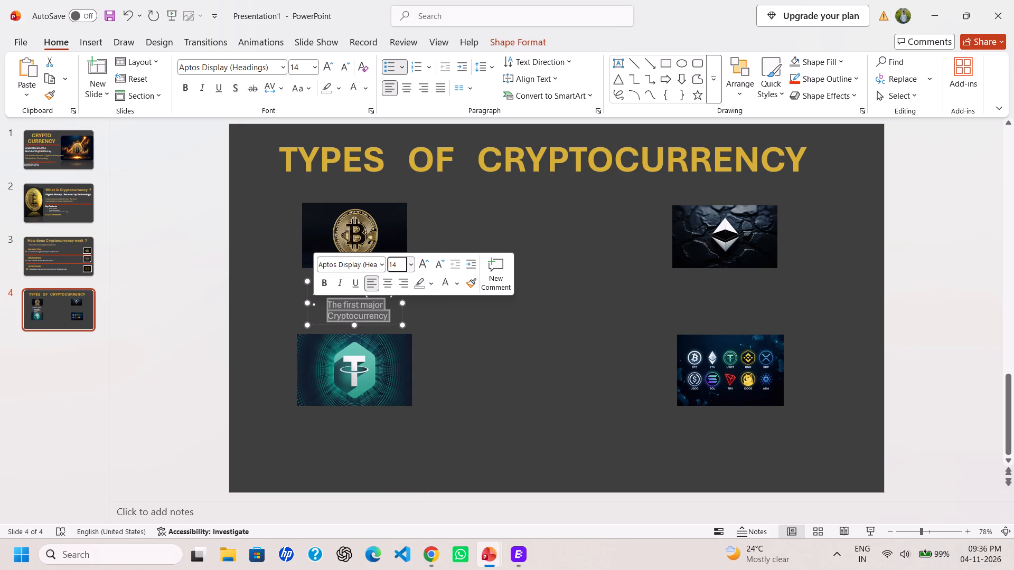
left_click(458, 331)
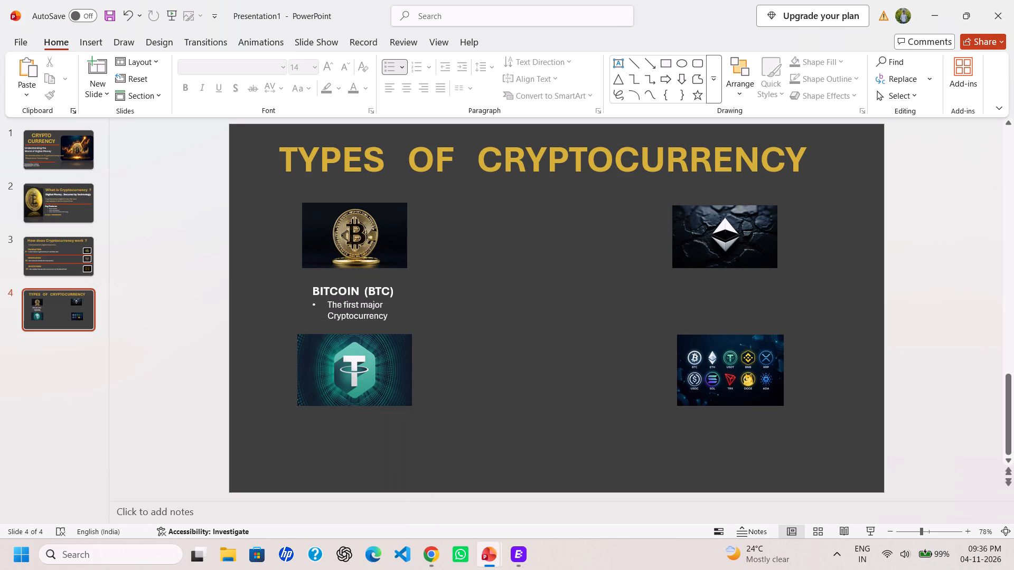
Move the Bitcoin caption text box up so it sits just below the Bitcoin picture.
left_click(391, 310)
left_click_drag(394, 320, 394, 316)
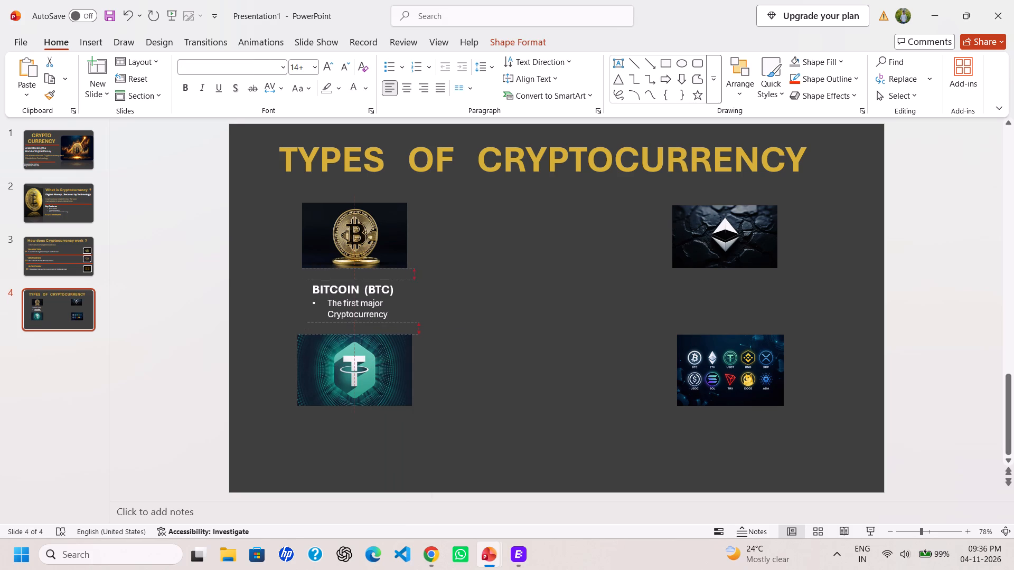
left_click_drag(394, 316, 391, 313)
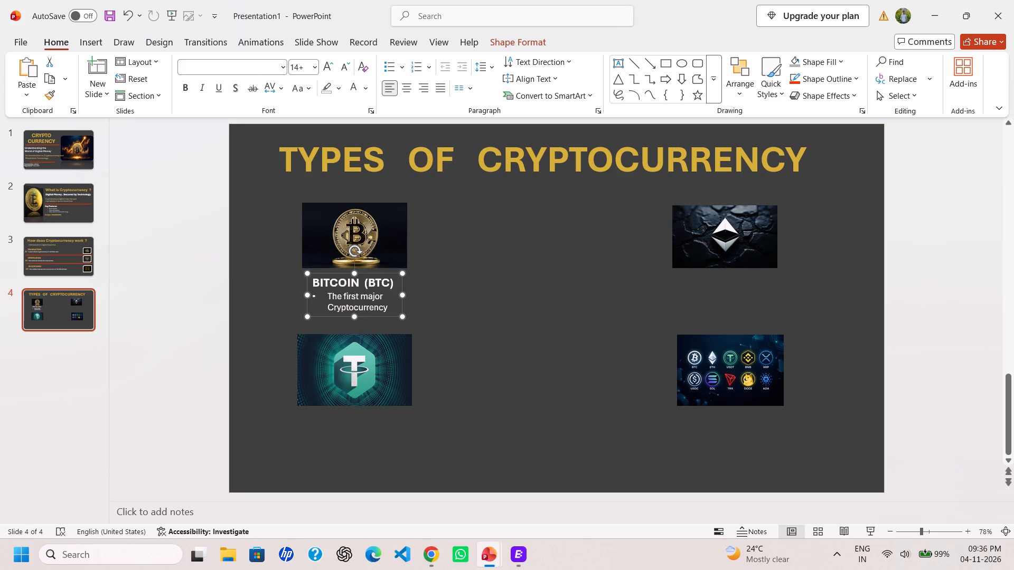
Colour the "BITCOIN (BTC)" caption line in the same gold as the slide heading.
left_click(393, 283)
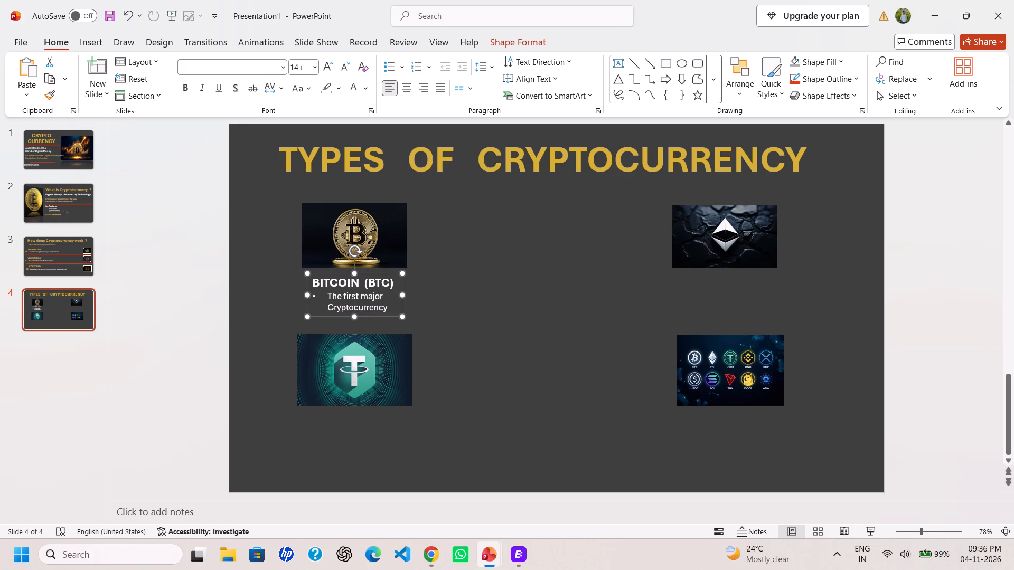
left_click(391, 283)
left_click(391, 283)
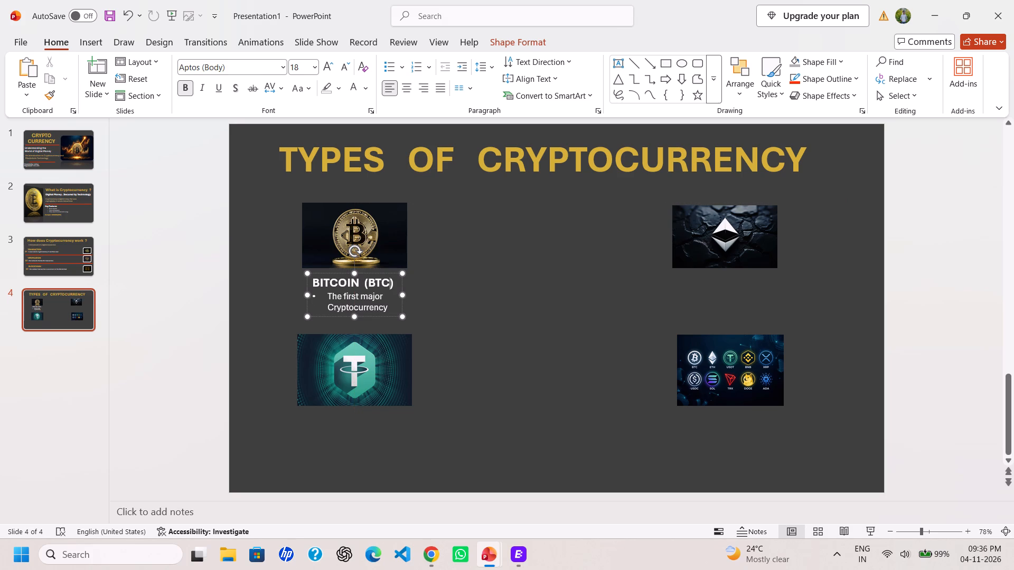
key("Right")
key("shift+Left")
key("shift+Left")
key("shift+Left")
key("shift+Left")
key("shift+Left")
key("shift+Left")
key("shift+Left")
key("shift+Left")
key("shift+Left")
key("shift+Left")
key("shift+Left")
key("shift+Left")
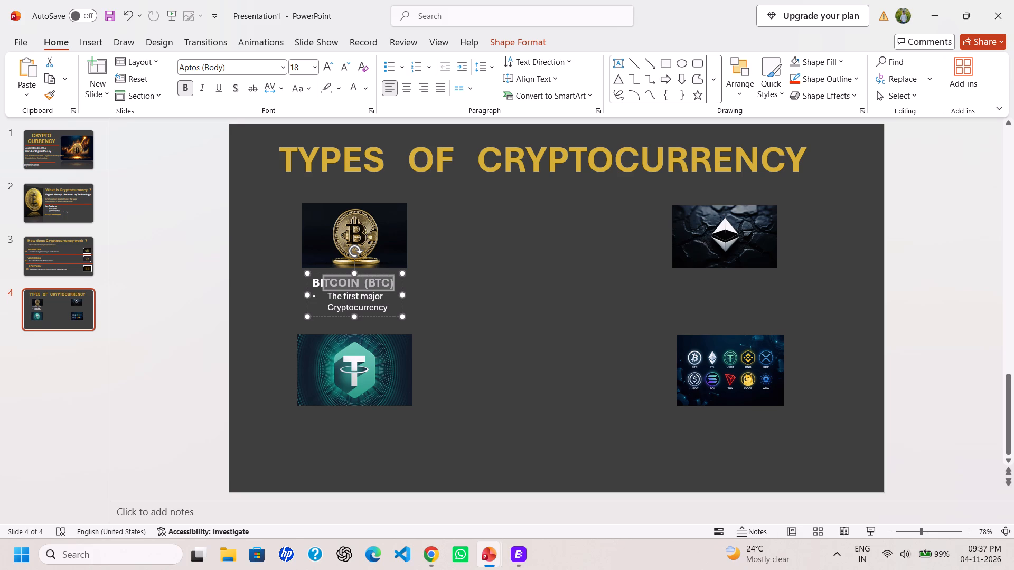
key("shift+Left")
key("shift+Left")
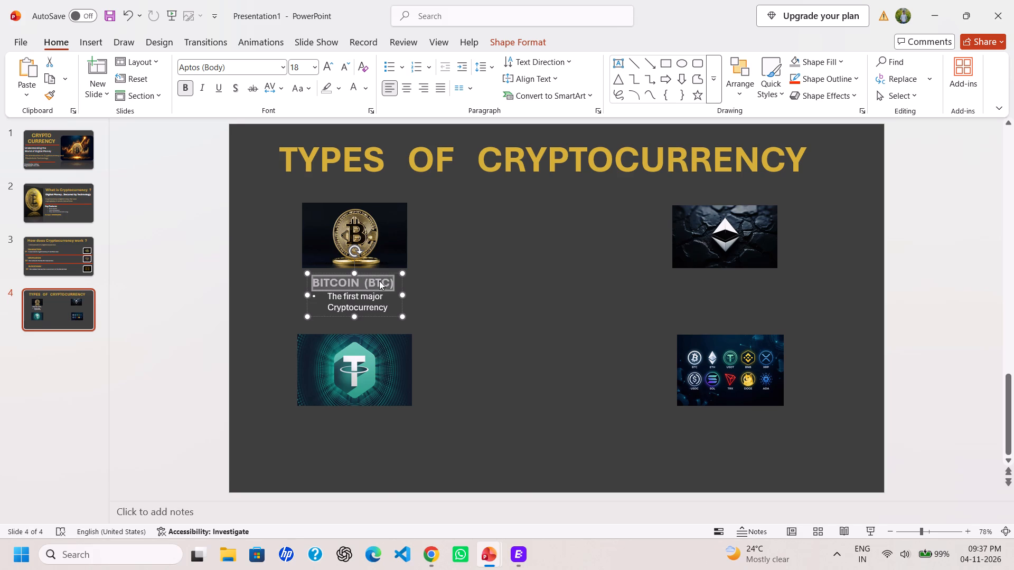
right_click(379, 284)
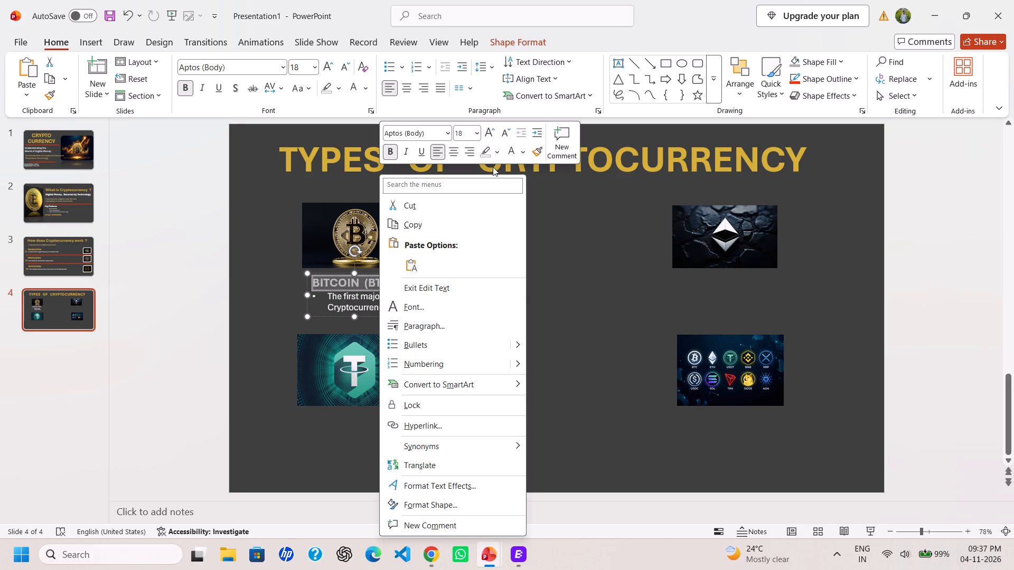
left_click(524, 150)
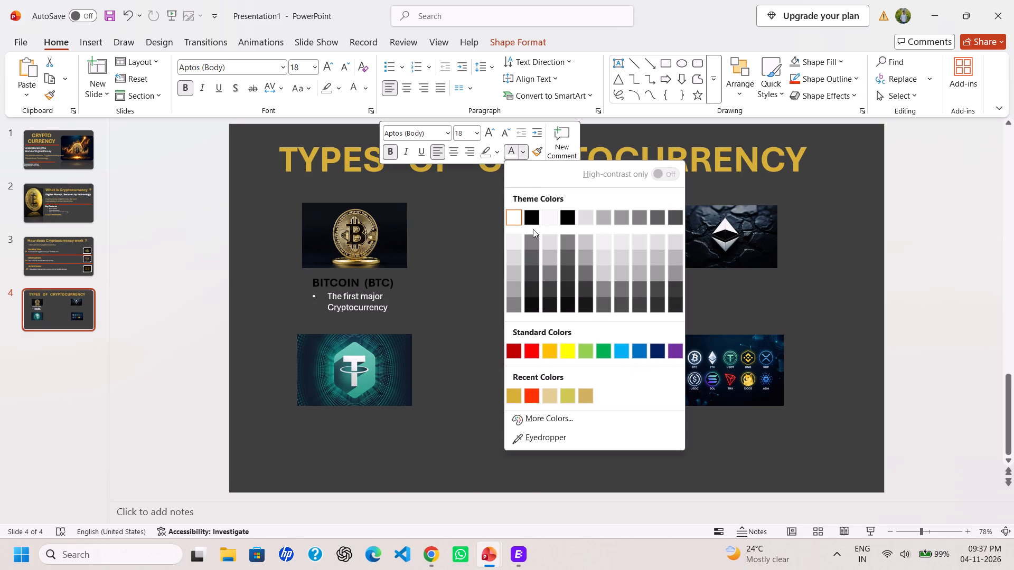
left_click(519, 398)
left_click(470, 300)
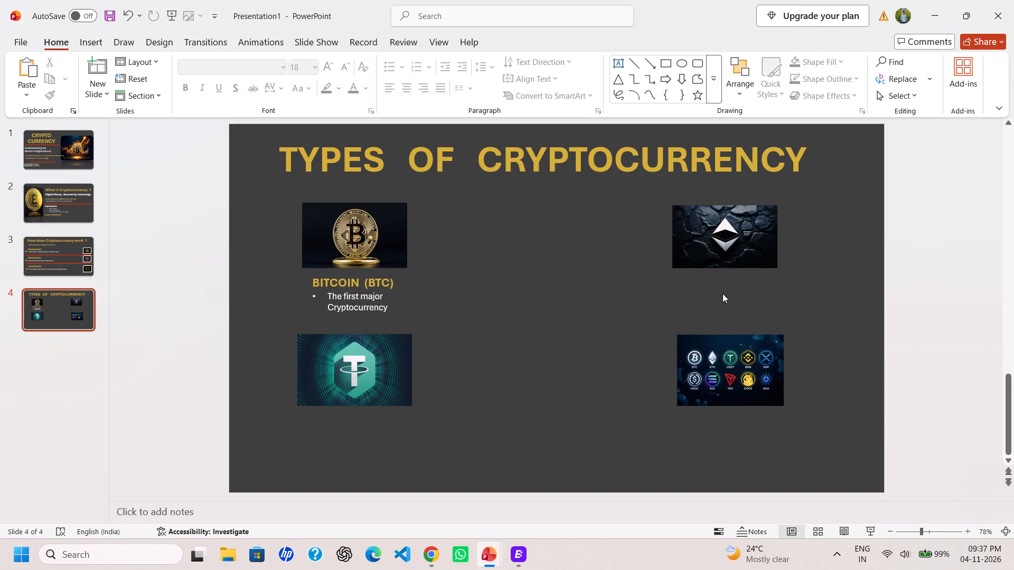
Insert a text box slightly narrower than the Ethereum picture just below that picture.
left_click(701, 281)
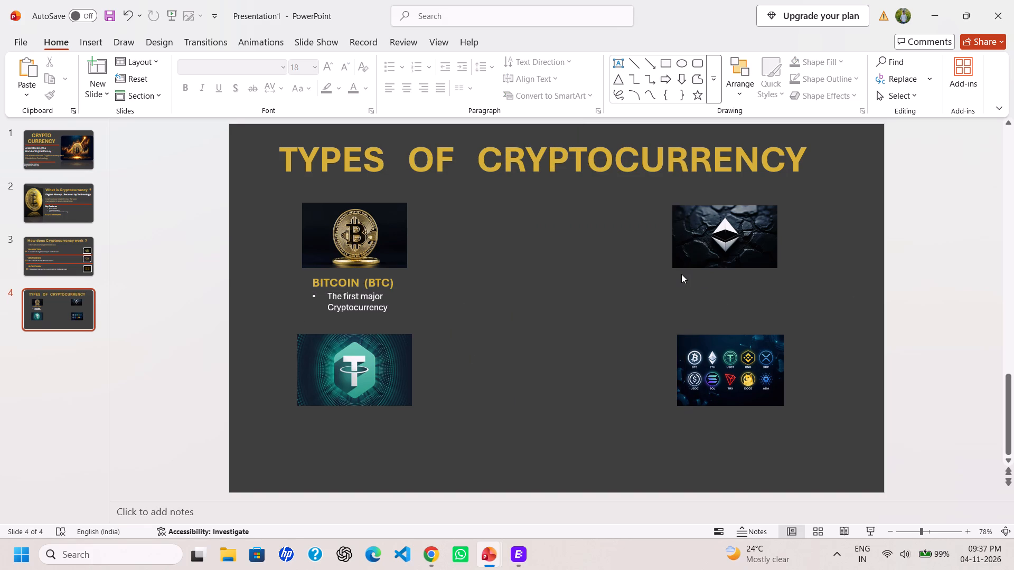
double_click(681, 274)
left_click_drag(688, 282, 751, 290)
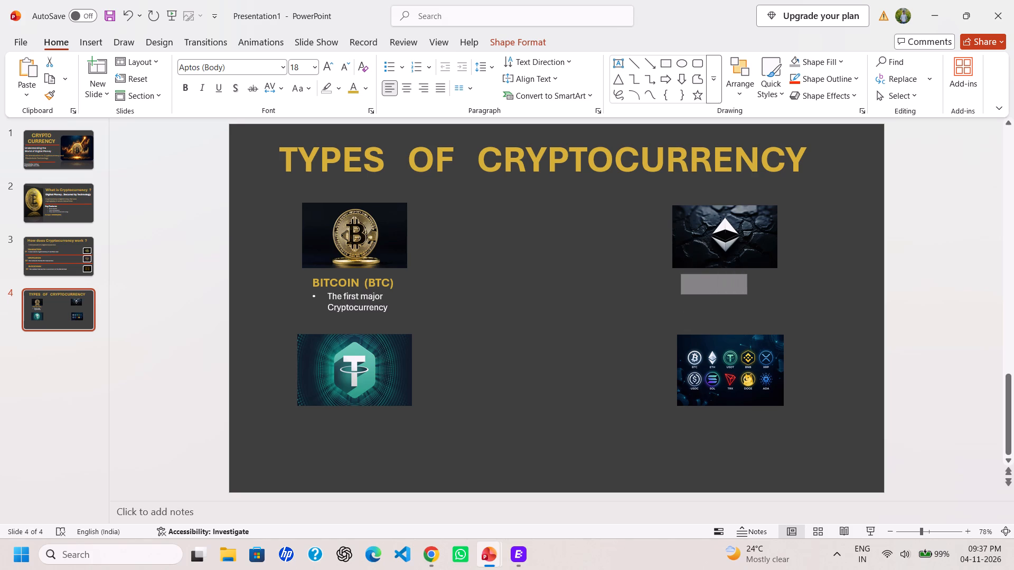
left_click_drag(751, 290, 773, 290)
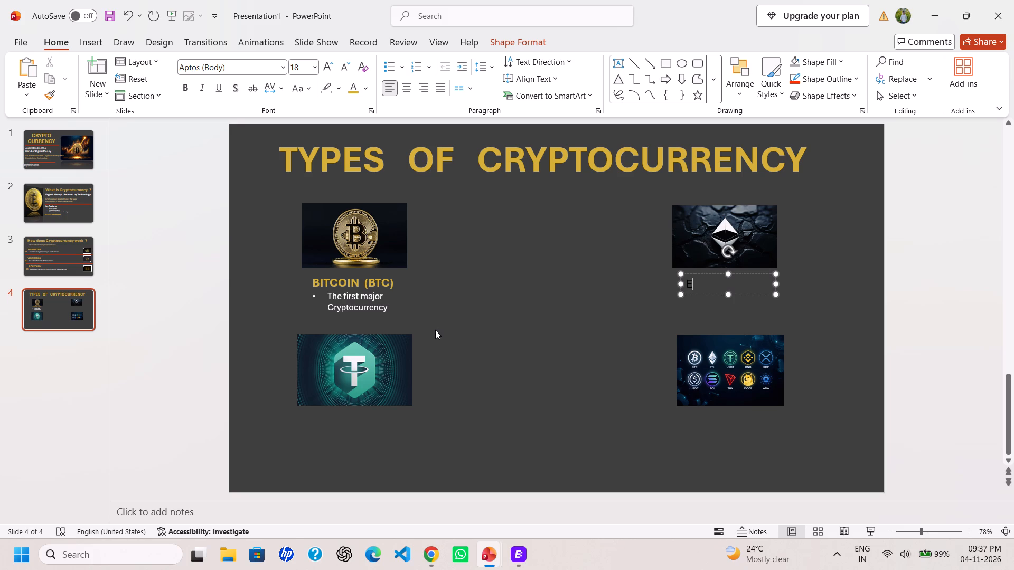
Enter "ETHER (ETH)" in the text box below the Ethereum picture, with two spaces before the bracket.
type("THER")
key("space")
key("space")
key("shift+parenleft")
type("ETH")
key("shift+parenright")
Add the bullet "The Cryptocurrency of Ethereum" on a new line below the "ETHER (ETH)" caption.
key("Return")
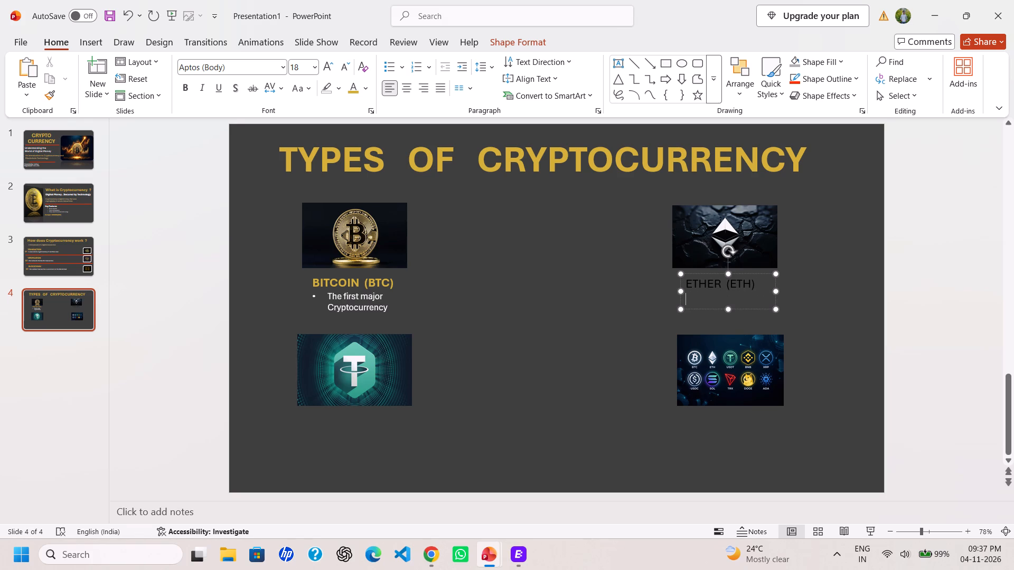
left_click(389, 65)
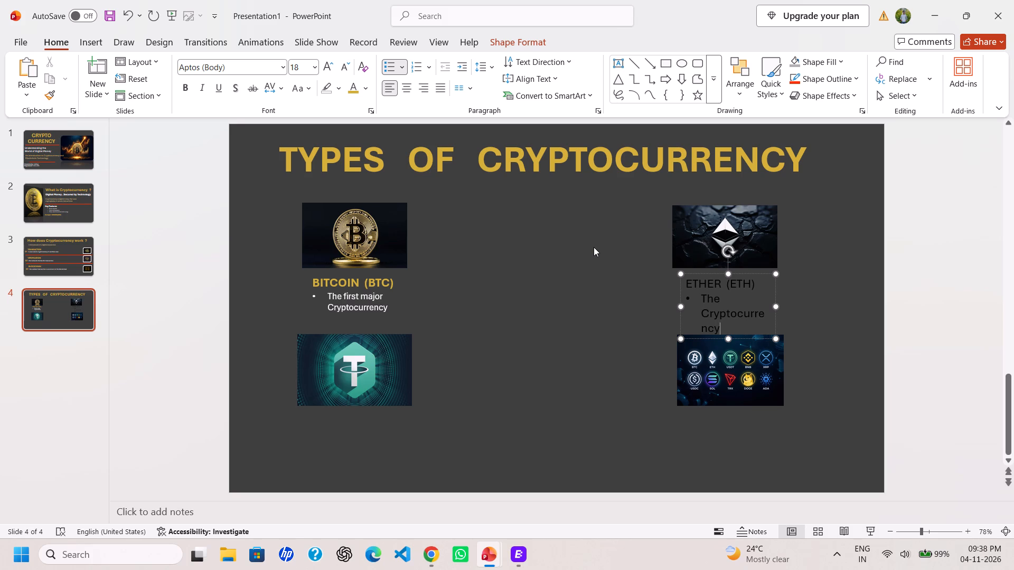
key("BackSpace")
key("BackSpace")
key("BackSpace")
key("BackSpace")
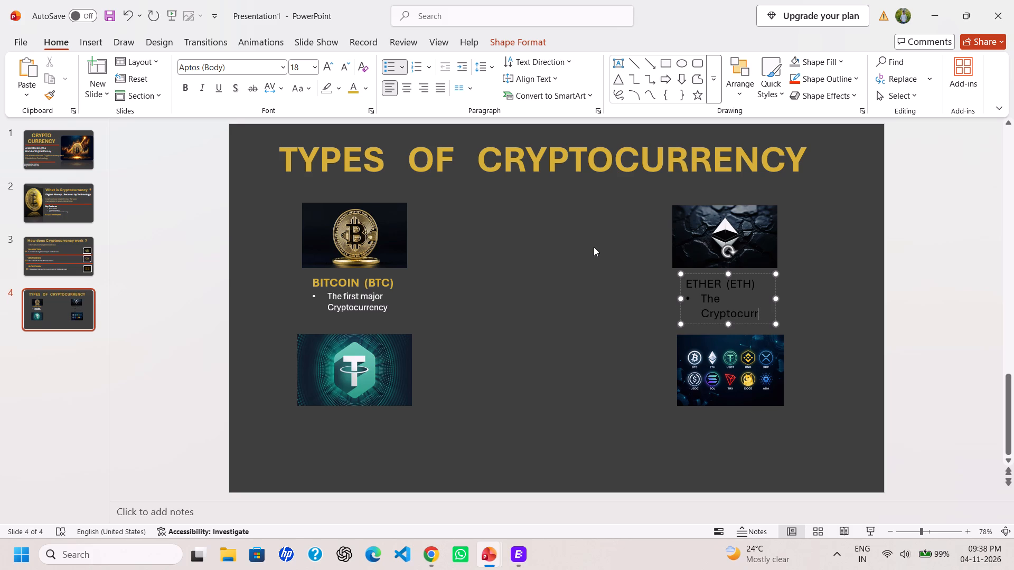
type("ency")
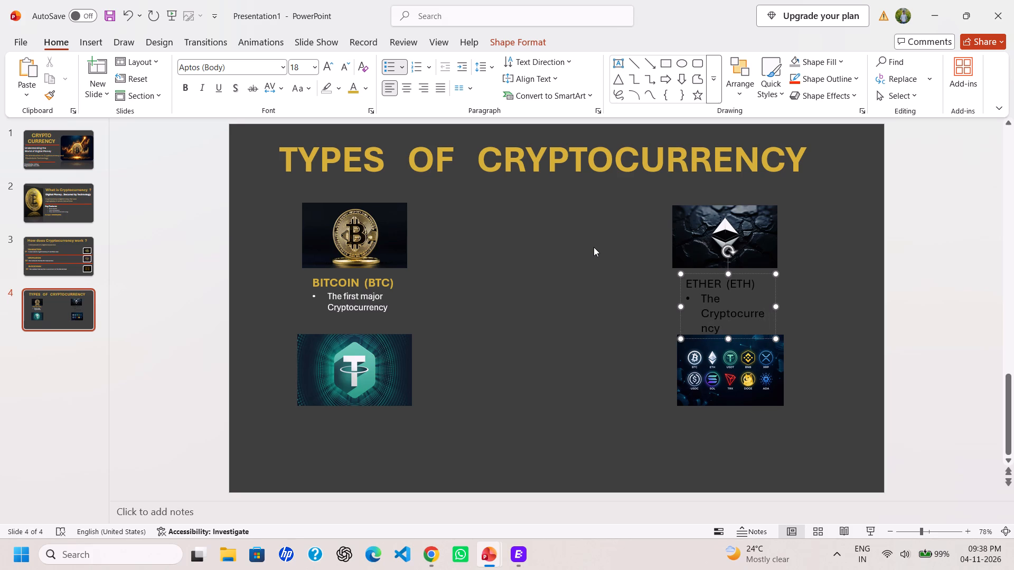
key("space")
type("of")
key("space")
type("ther")
type("eum")
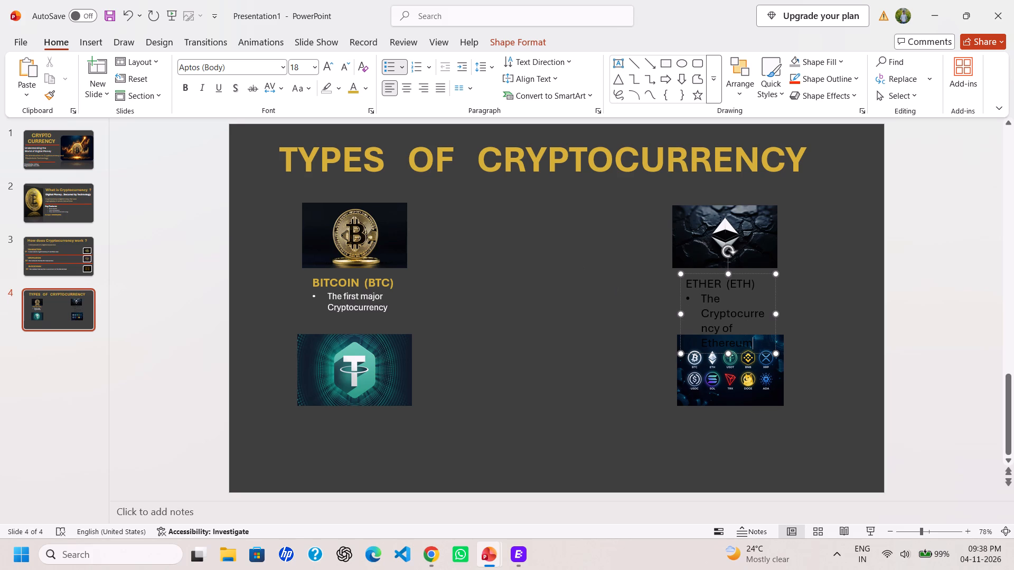
Make the "ETHER (ETH)" caption line bold and colour it in the same gold as the Bitcoin caption.
left_click_drag(760, 285, 666, 286)
left_click(677, 263)
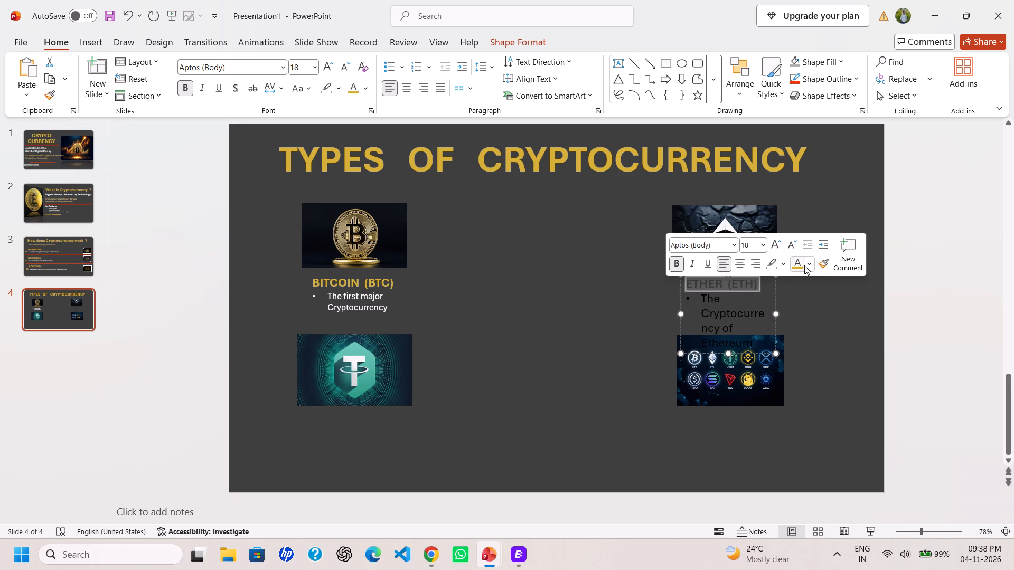
left_click(801, 266)
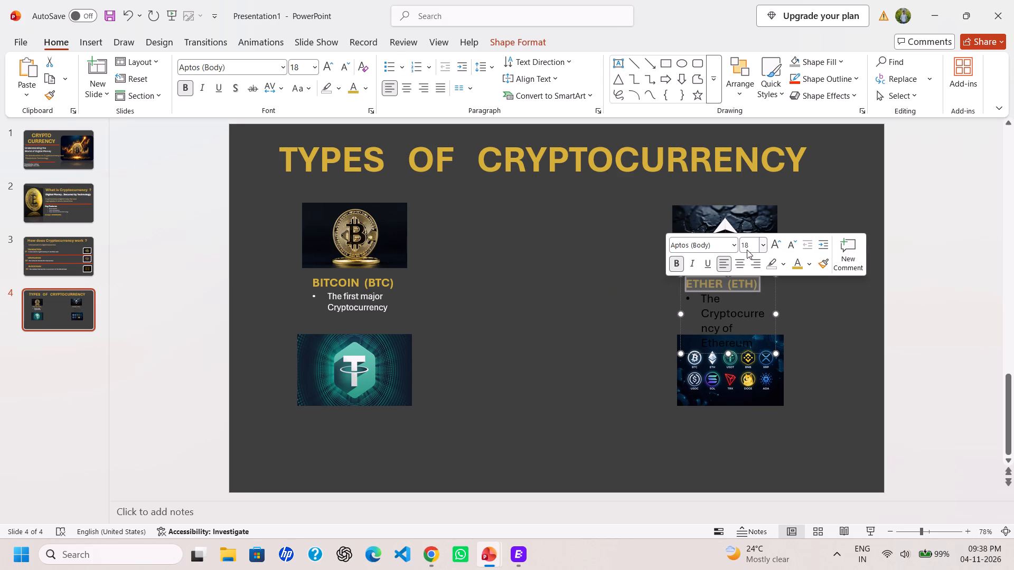
left_click(659, 313)
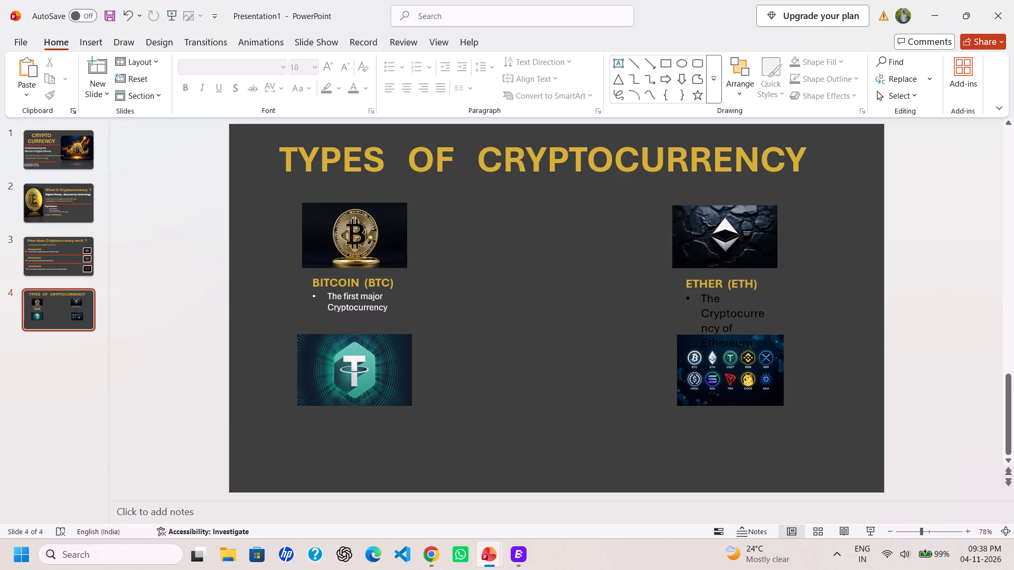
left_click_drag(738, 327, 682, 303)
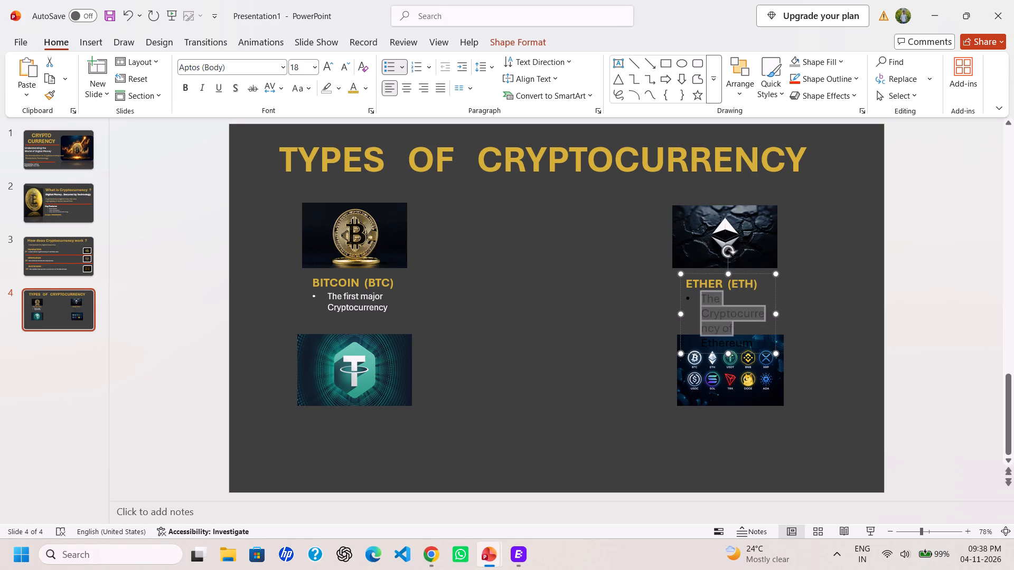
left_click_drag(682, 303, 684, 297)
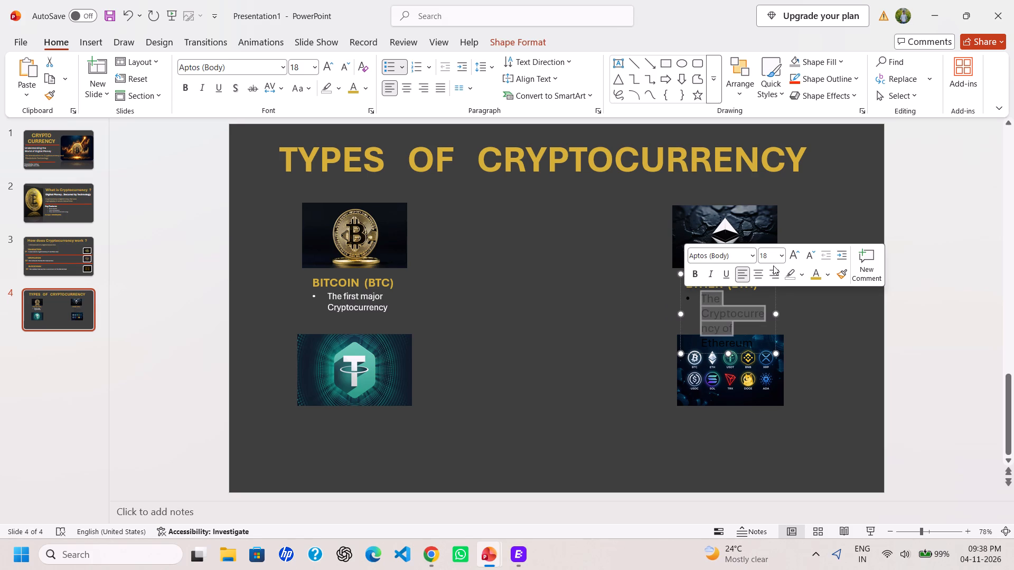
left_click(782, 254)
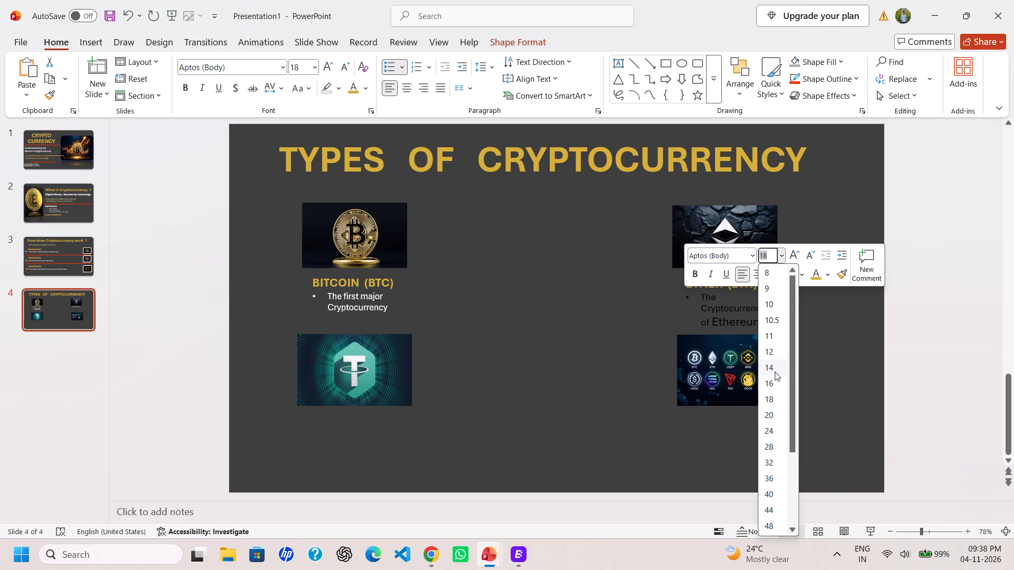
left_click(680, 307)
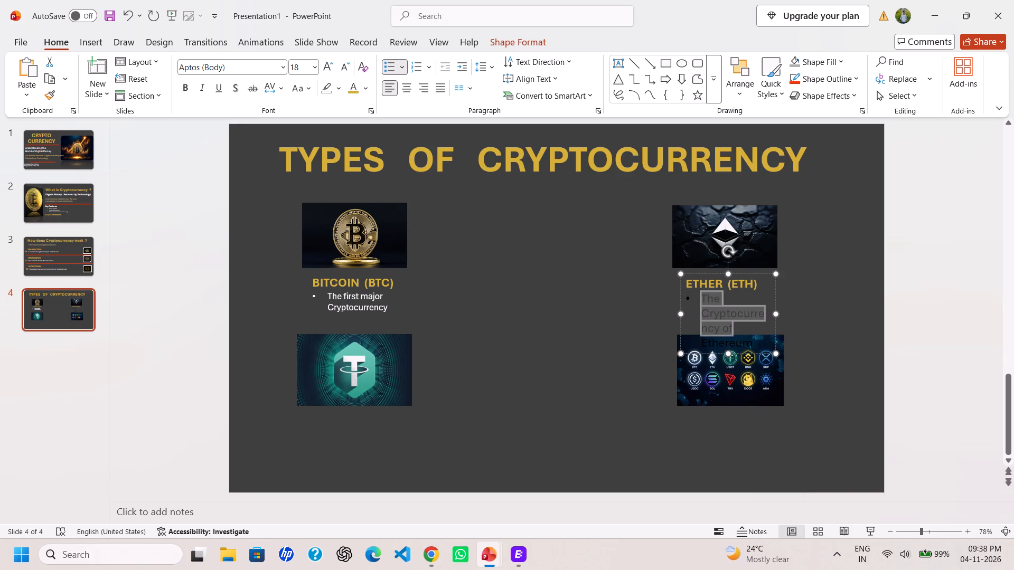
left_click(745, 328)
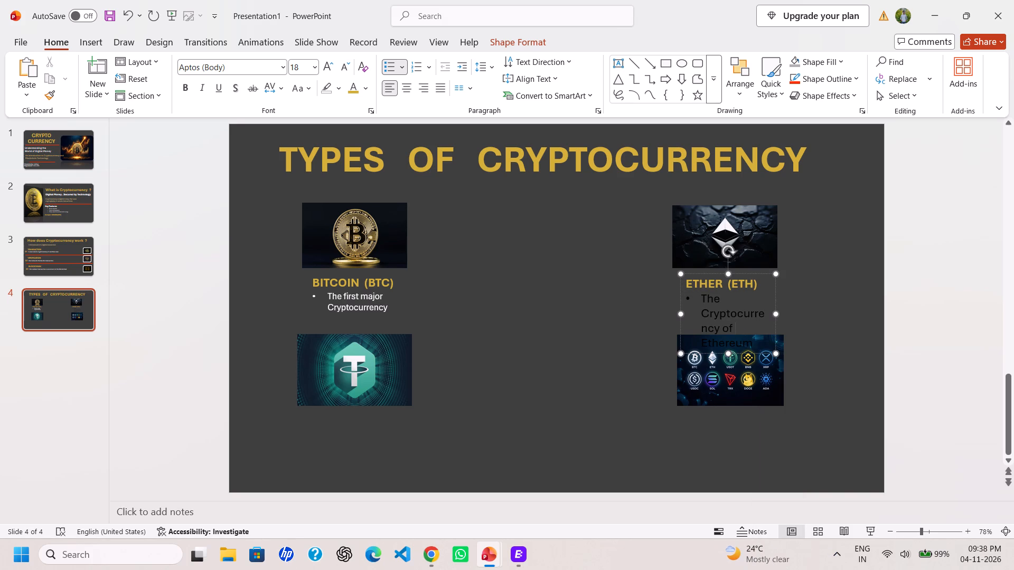
Set the whole "The Cryptocurrency of Ethereum" bullet to size 16 and colour it white.
left_click_drag(759, 344, 695, 299)
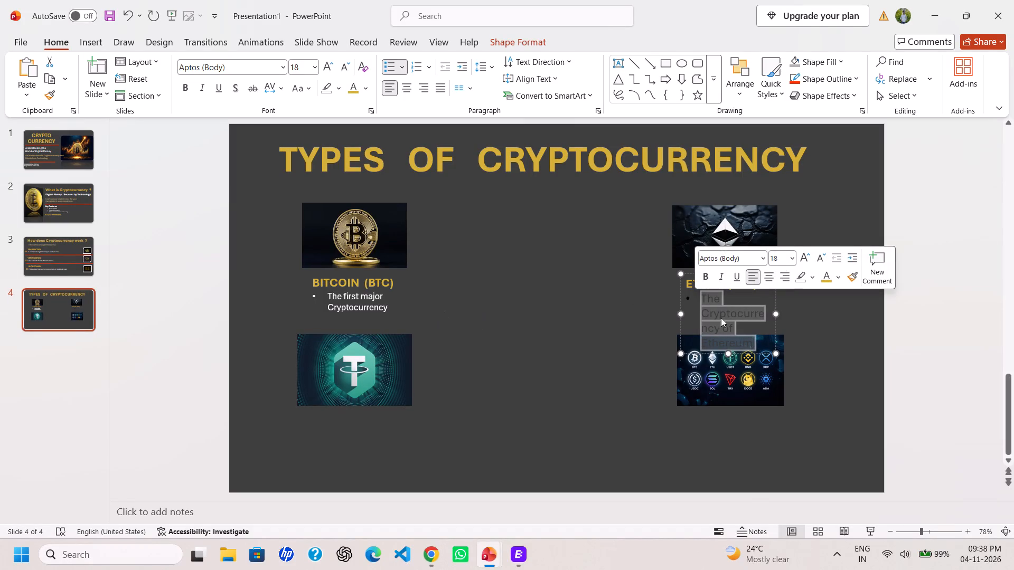
left_click(791, 258)
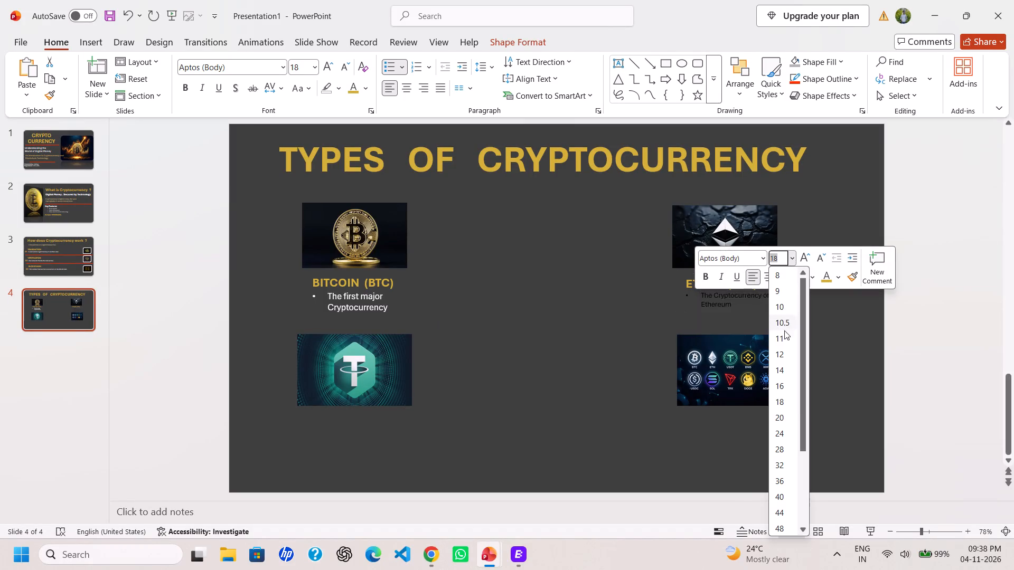
left_click(784, 389)
left_click(837, 277)
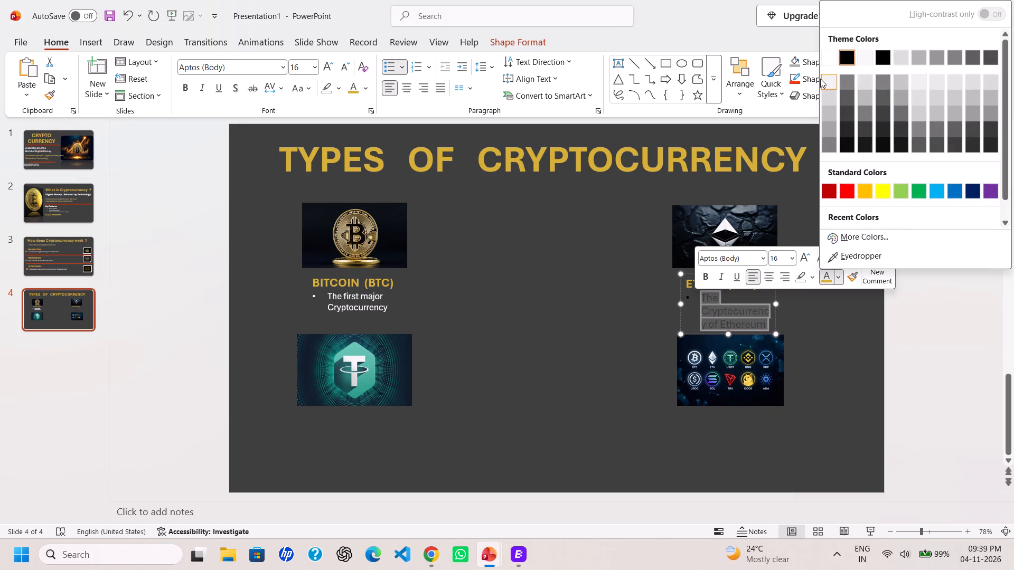
left_click(827, 62)
left_click(795, 332)
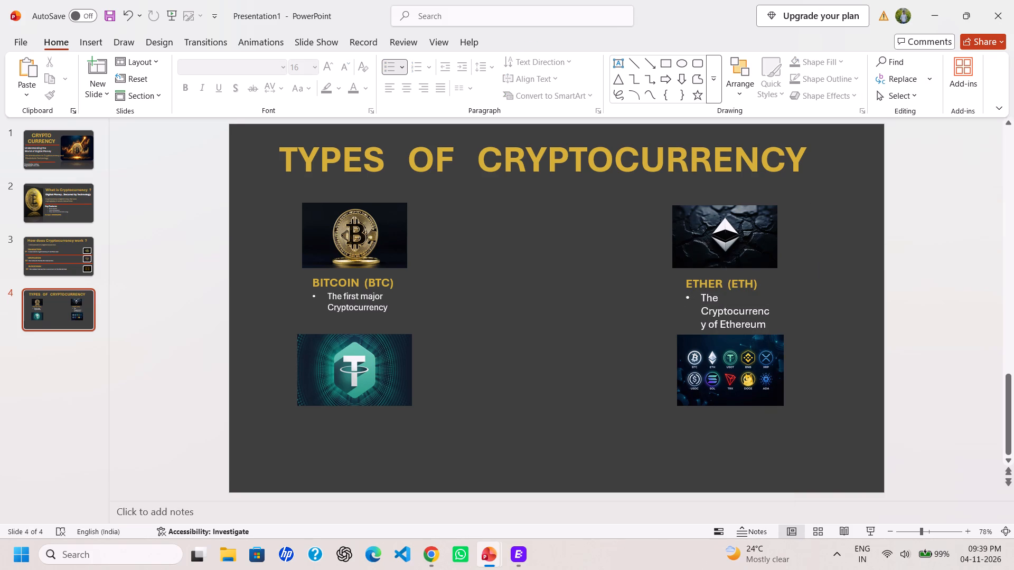
Widen the Ether text box beyond the Ethereum picture until the bullet text fits on two lines.
left_click(739, 312)
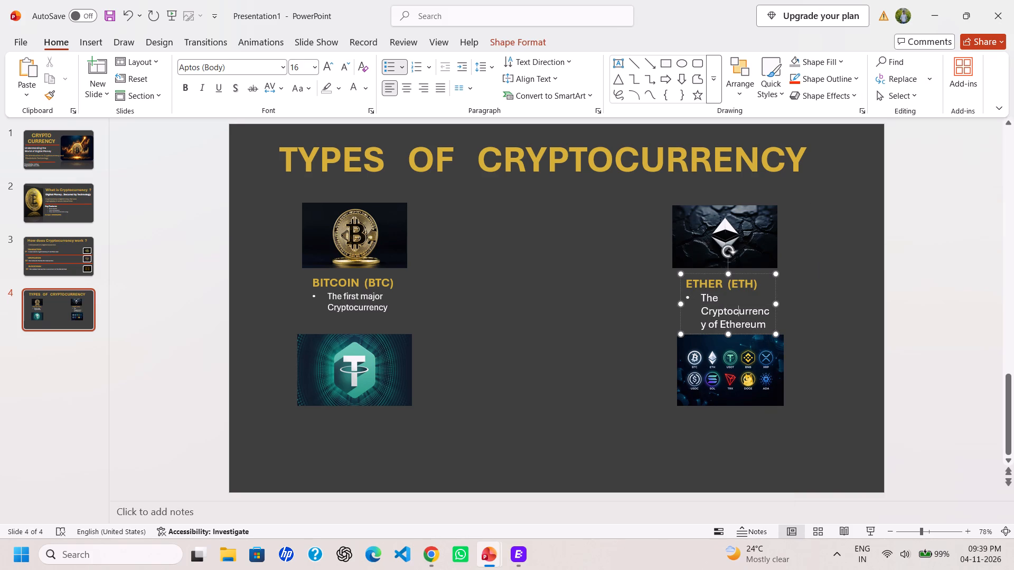
left_click_drag(775, 304, 799, 303)
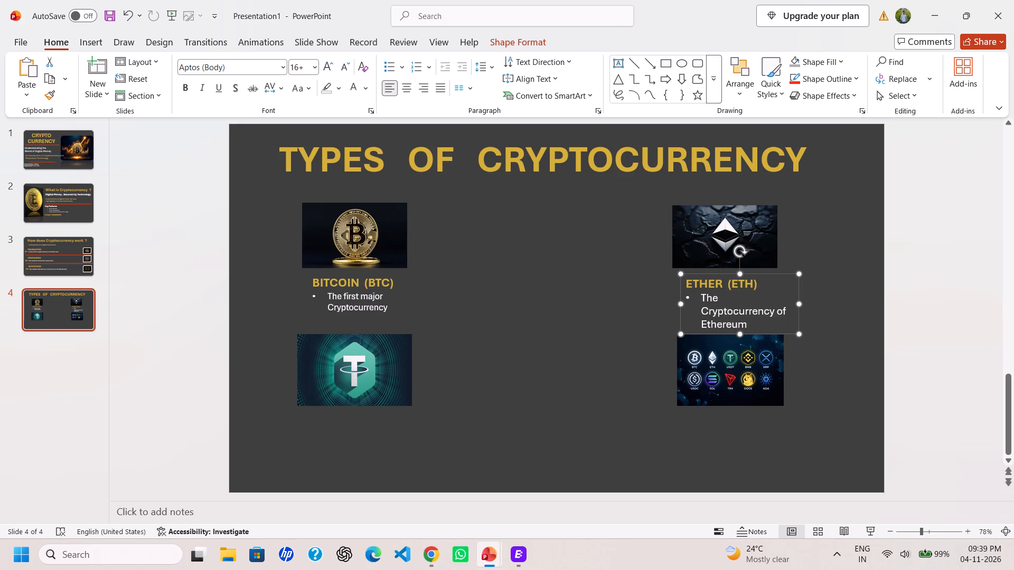
left_click_drag(798, 306, 841, 302)
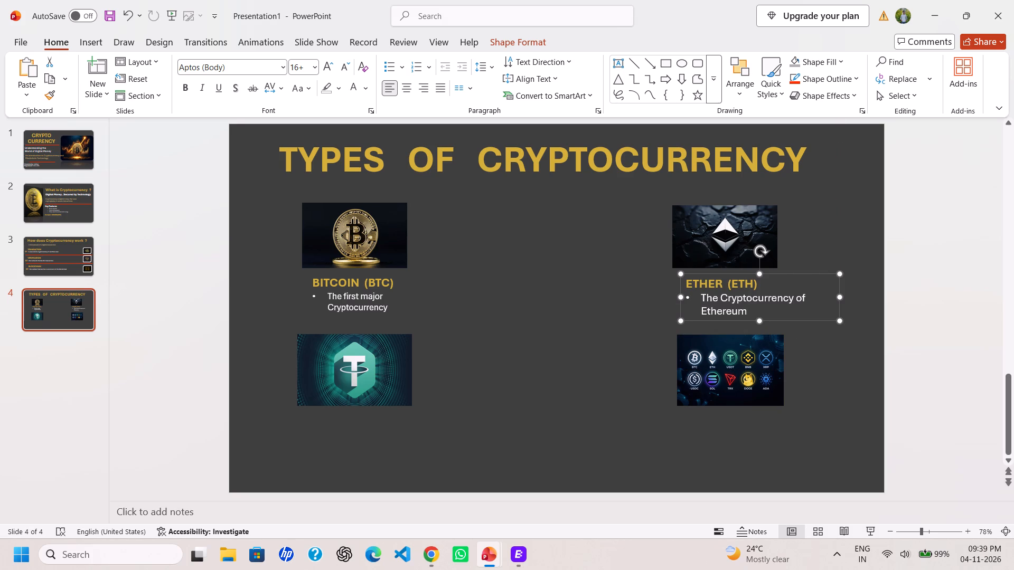
Move the Ether text box slightly so its left edge lines up with the Ethereum picture's left edge.
left_click(731, 309)
left_click(768, 315)
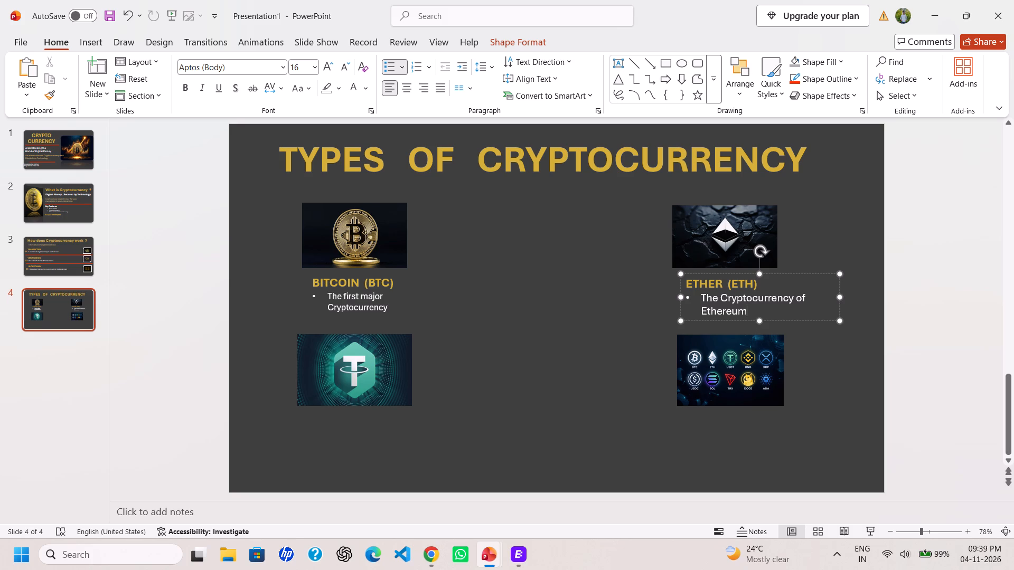
left_click(774, 320)
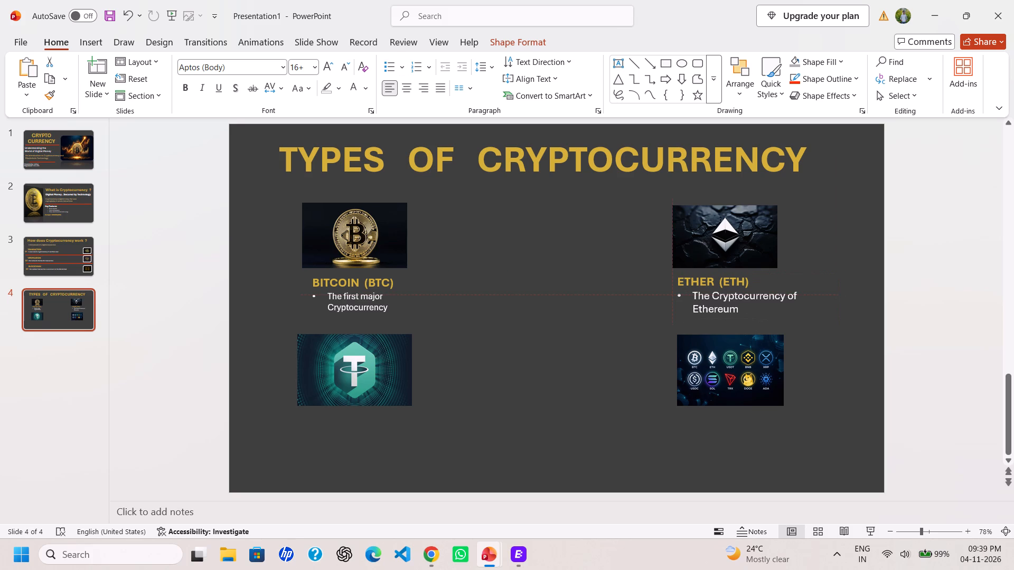
Change the font of the bullet "The first major Cryptocurrency" under the Bitcoin caption to Aptos (Body).
left_click(371, 309)
left_click_drag(390, 308, 331, 296)
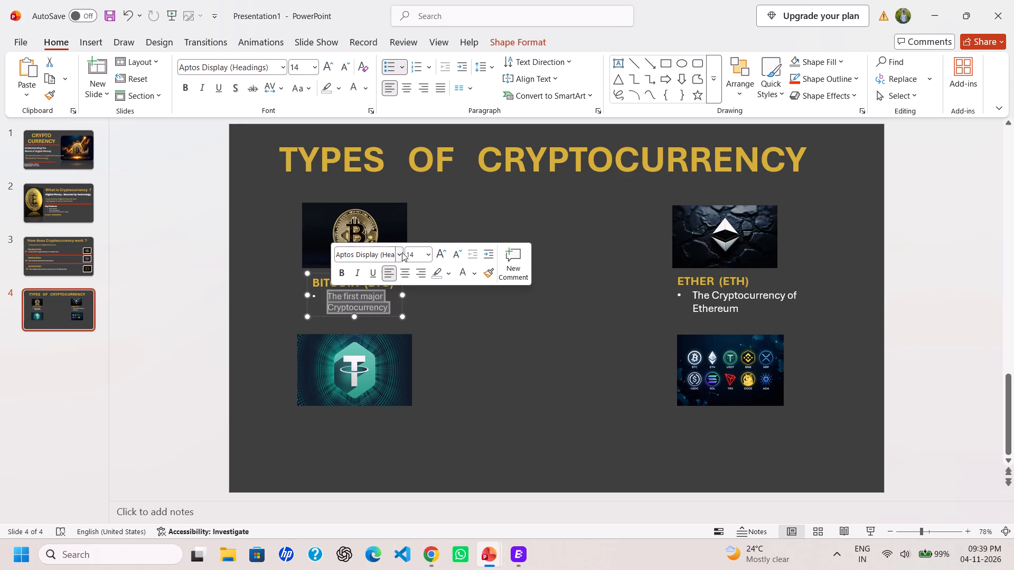
left_click(396, 256)
left_click(392, 310)
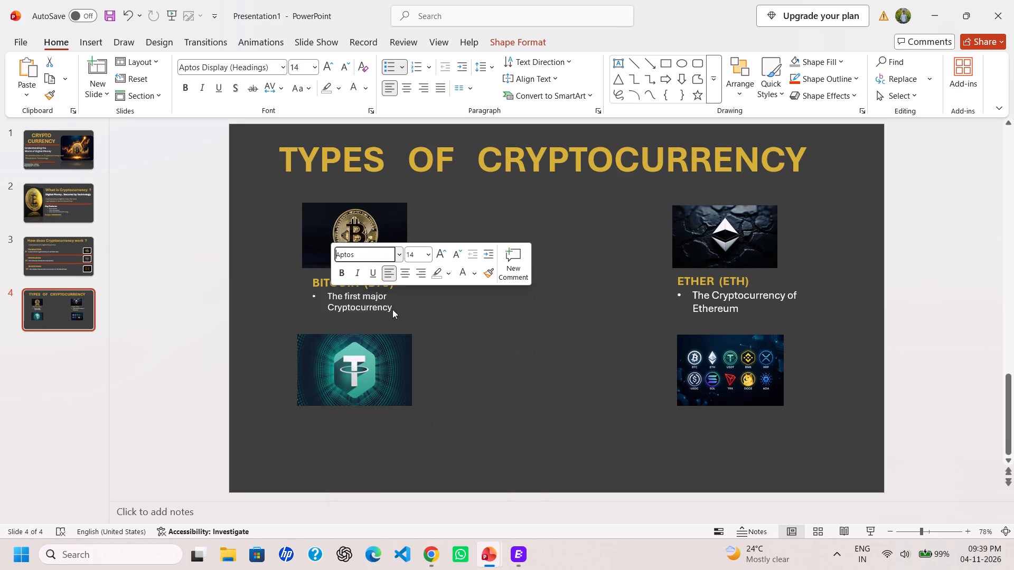
left_click(426, 307)
Widen the Bitcoin text box so it extends slightly past the right edge of the Bitcoin picture.
left_click(392, 299)
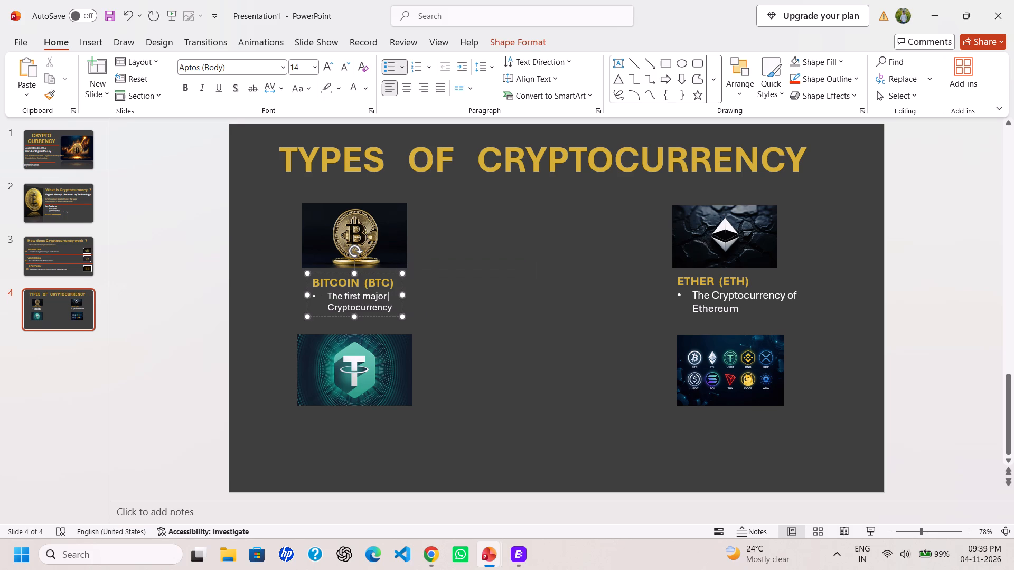
left_click_drag(405, 294, 419, 295)
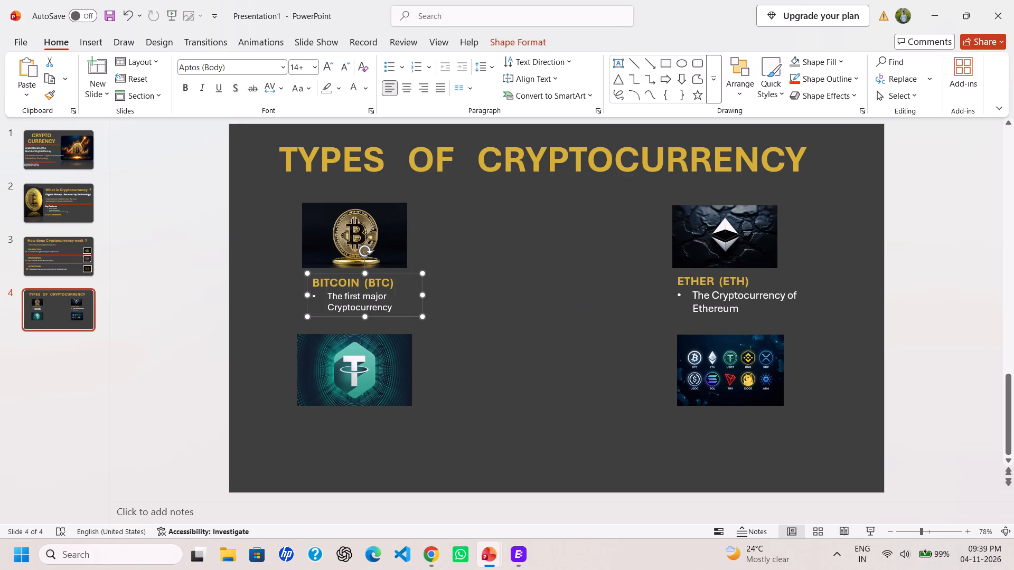
Set the bullet "The first major Cryptocurrency" under the Bitcoin caption to size 16.
left_click_drag(391, 309, 328, 294)
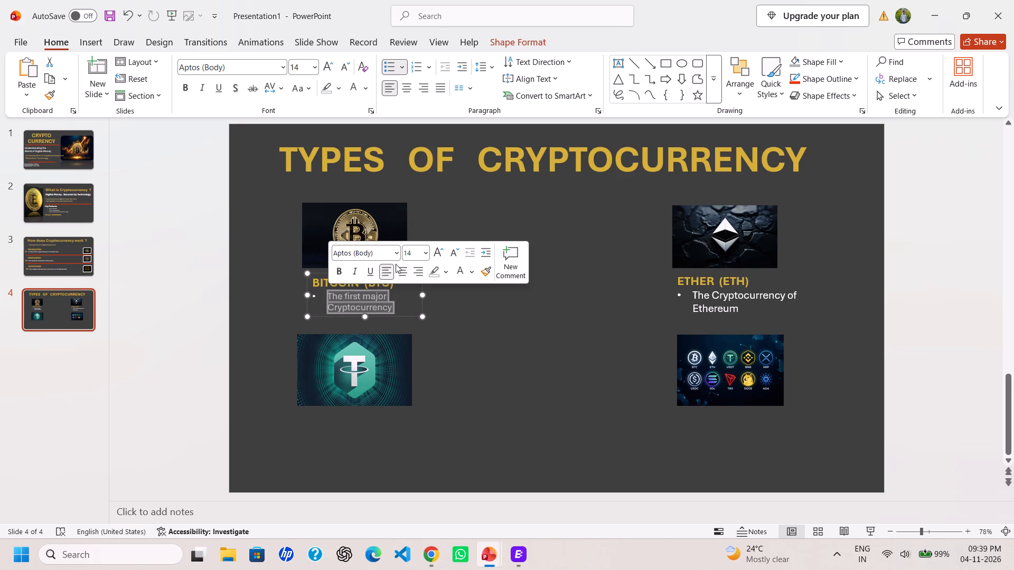
left_click(429, 258)
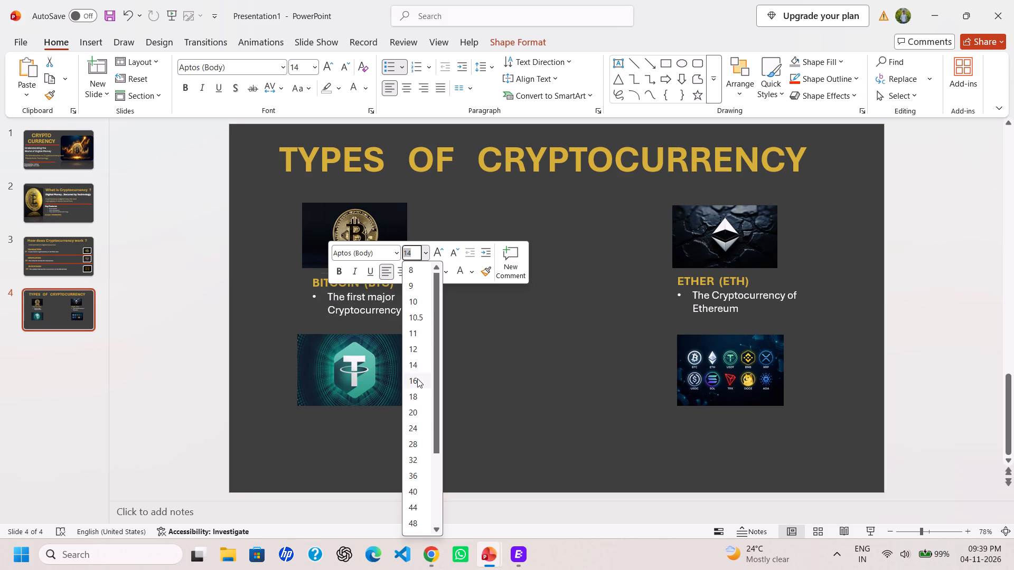
left_click(417, 378)
left_click(515, 343)
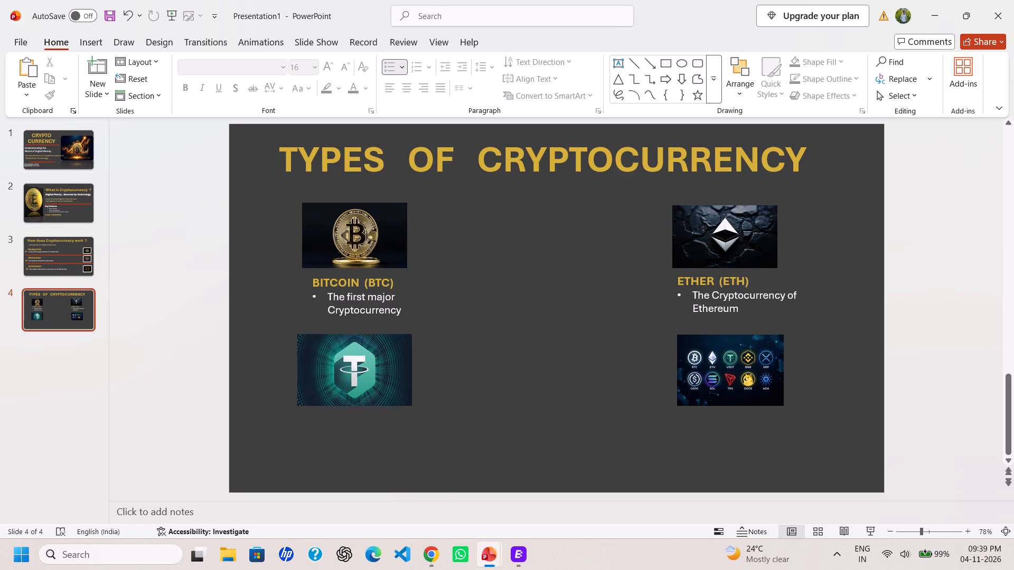
Break the Ether bullet after "Cryptocurrency" so that "of Ethereum" starts on a new line.
left_click(717, 303)
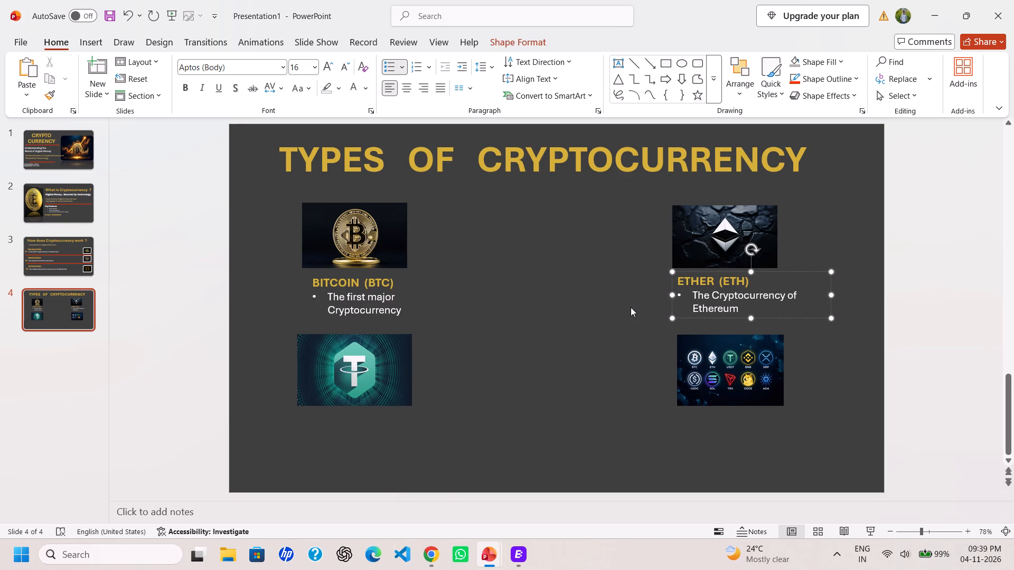
left_click(784, 296)
key("Return")
left_click(596, 321)
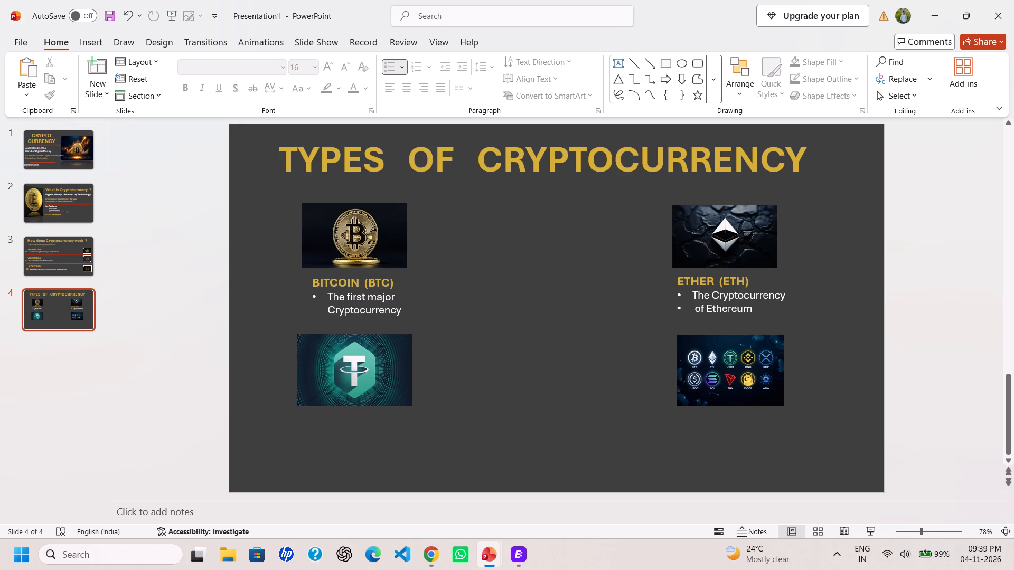
Remove the bullet from the "of Ethereum" line and indent it with spaces to align under "The Cryptocurrency".
left_click(686, 312)
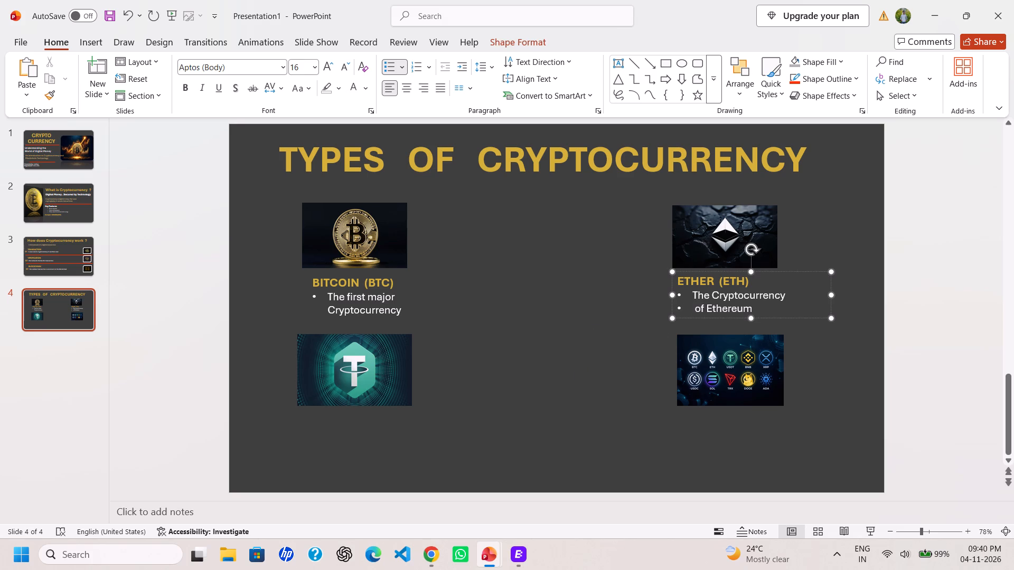
left_click_drag(688, 305, 666, 310)
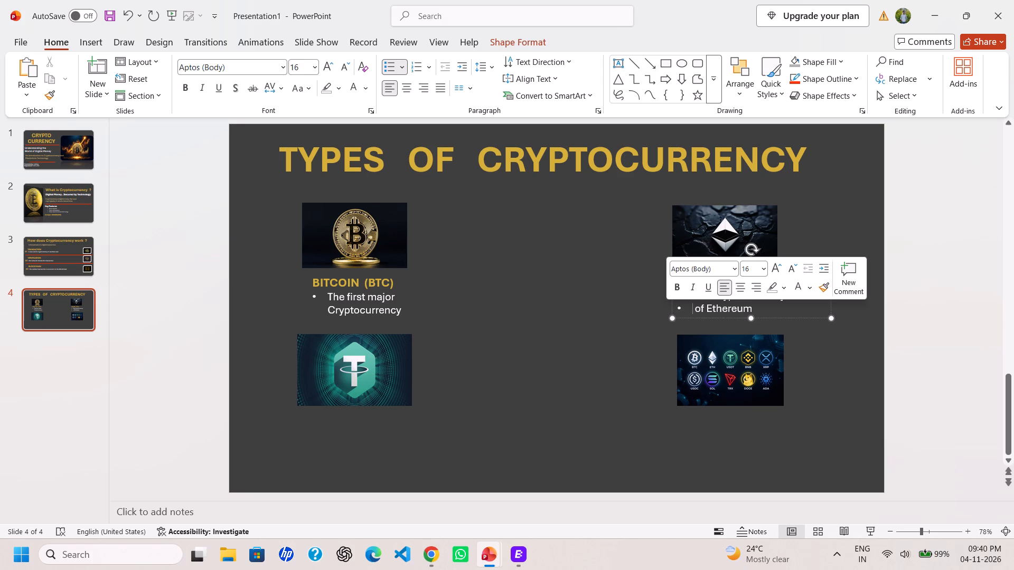
key("BackSpace")
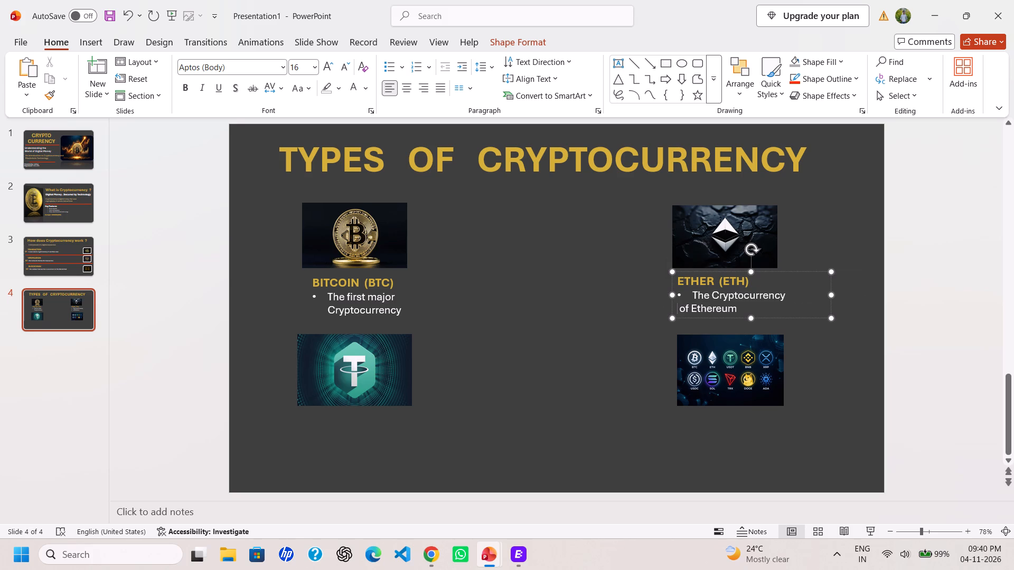
key("space")
key("space")
key("space")
key("space")
key("space")
key("space")
key("space")
key("space")
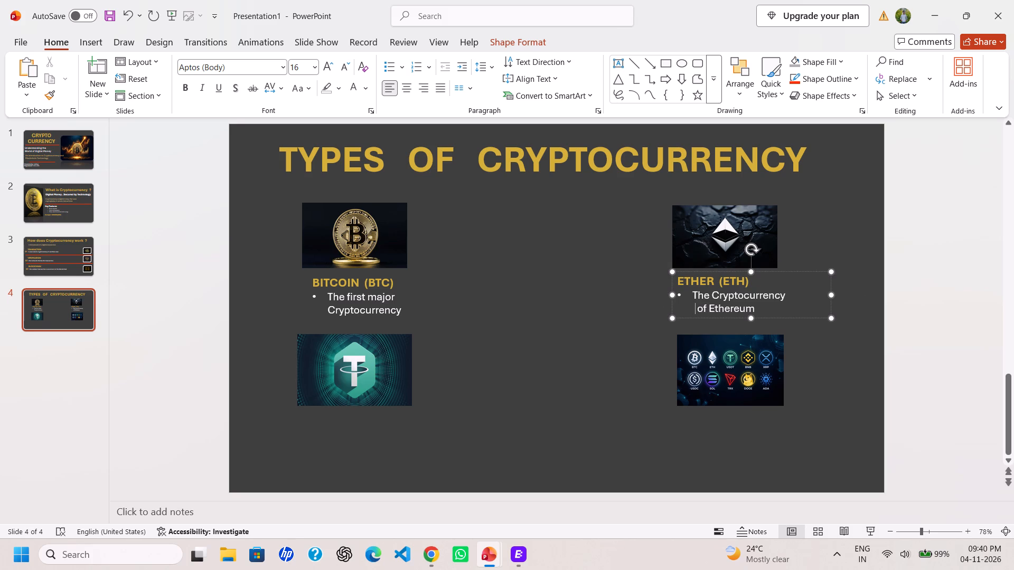
key("BackSpace")
left_click(430, 301)
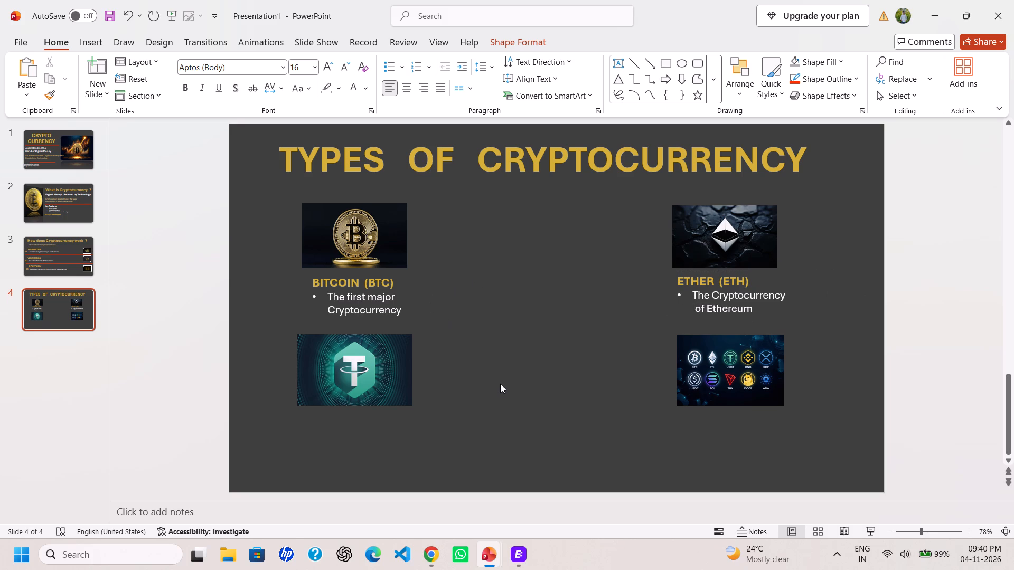
Add a text box below the green Tether picture and widen it to nearly the picture's width.
left_click(311, 433)
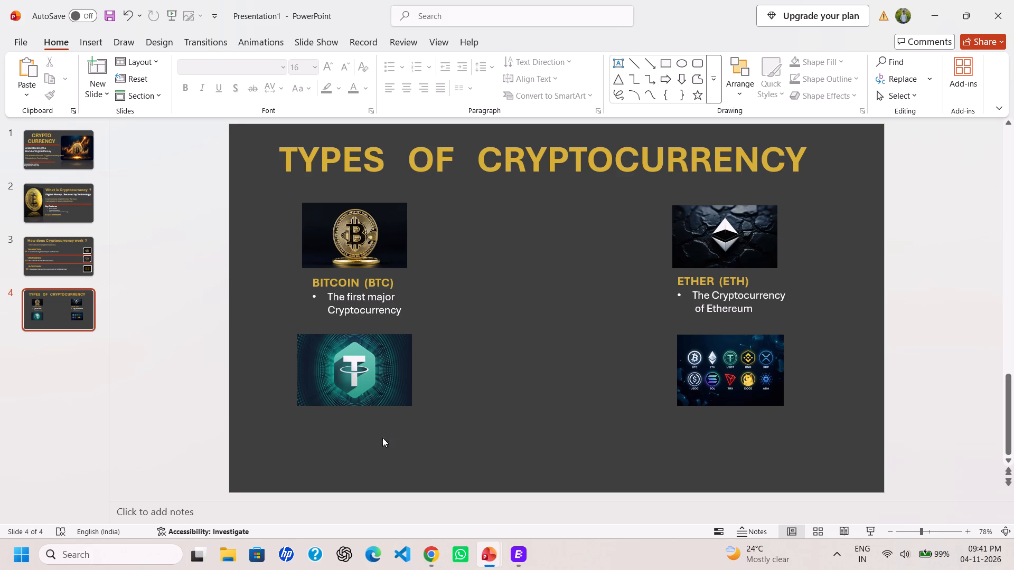
double_click(315, 419)
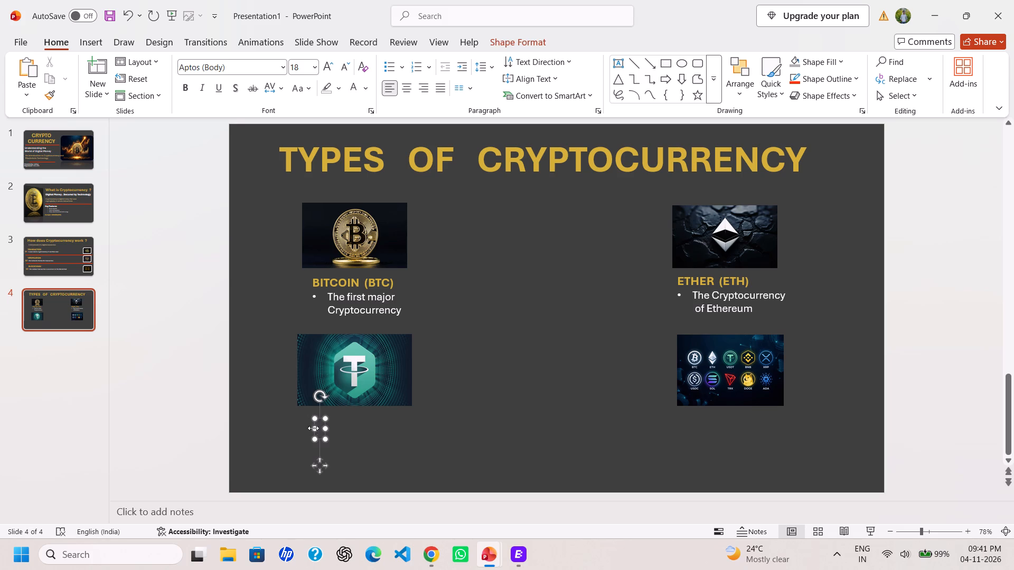
left_click_drag(313, 428, 292, 428)
left_click_drag(329, 428, 395, 428)
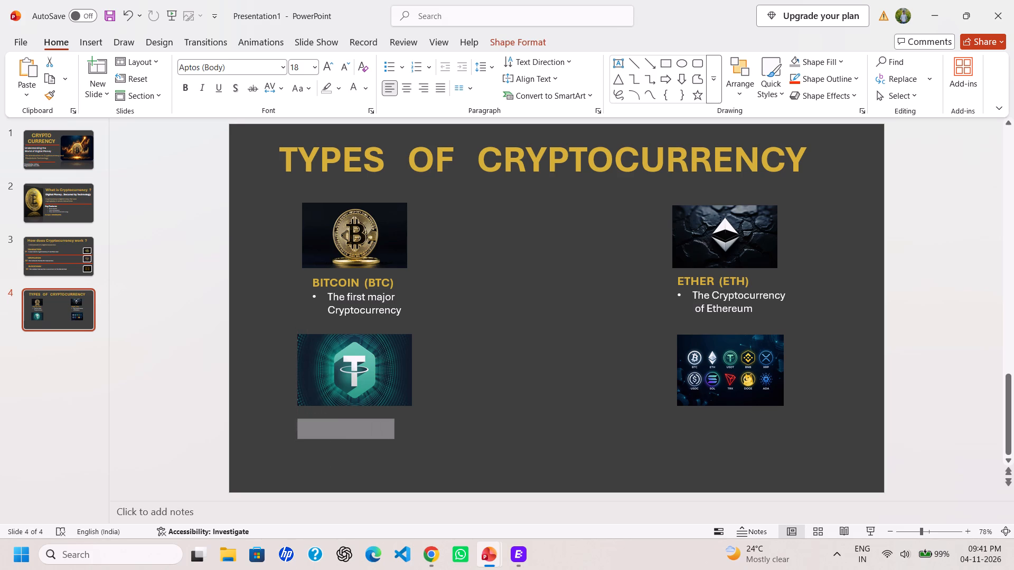
left_click_drag(395, 428, 408, 428)
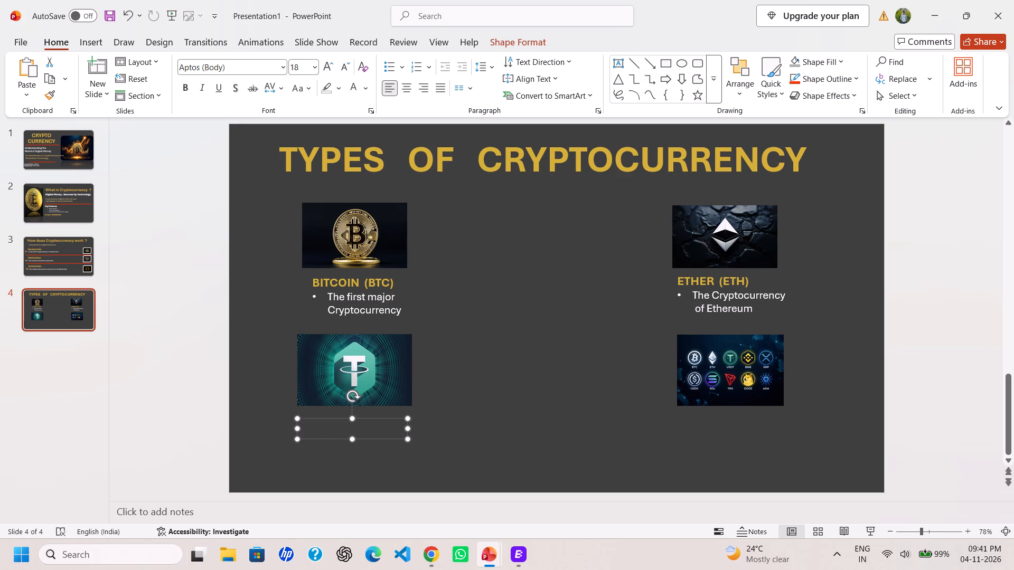
Enter the caption "STABLECOINS" in the new text box under the Tether picture.
type("table")
key("BackSpace")
key("BackSpace")
key("BackSpace")
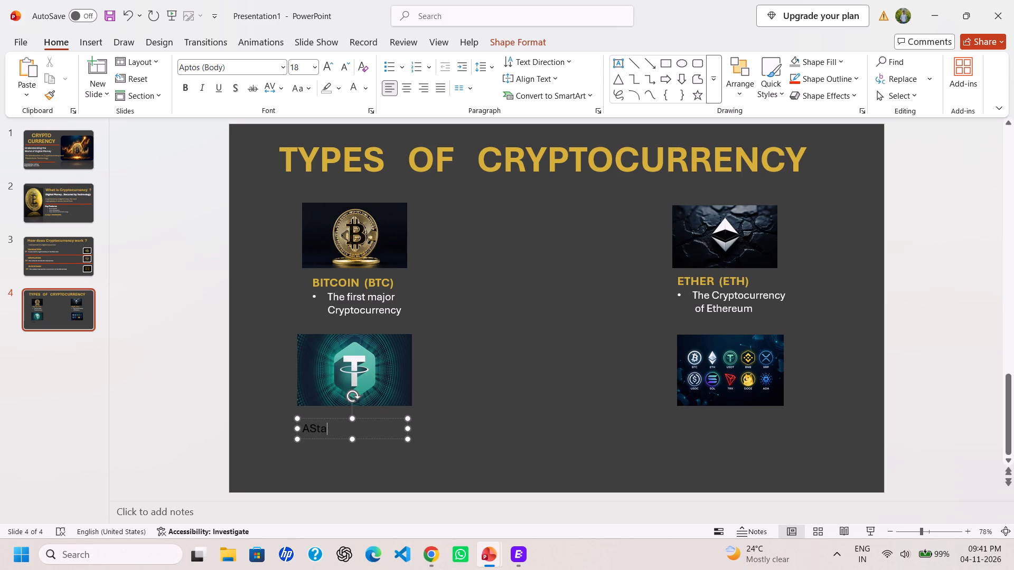
key("BackSpace")
key("BackSpace")
key("BackSpace")
key("BackSpace")
type("STAA")
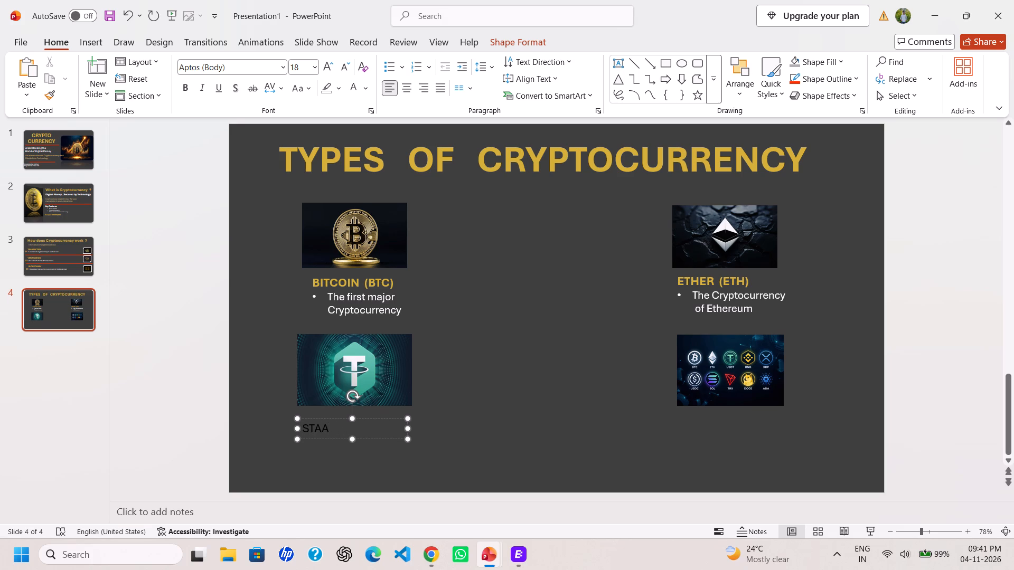
key("BackSpace")
type("BLE")
type("COIN")
key("s")
Add the line "Designed to maintain a stable value." beneath the STABLECOINS caption.
key("Return")
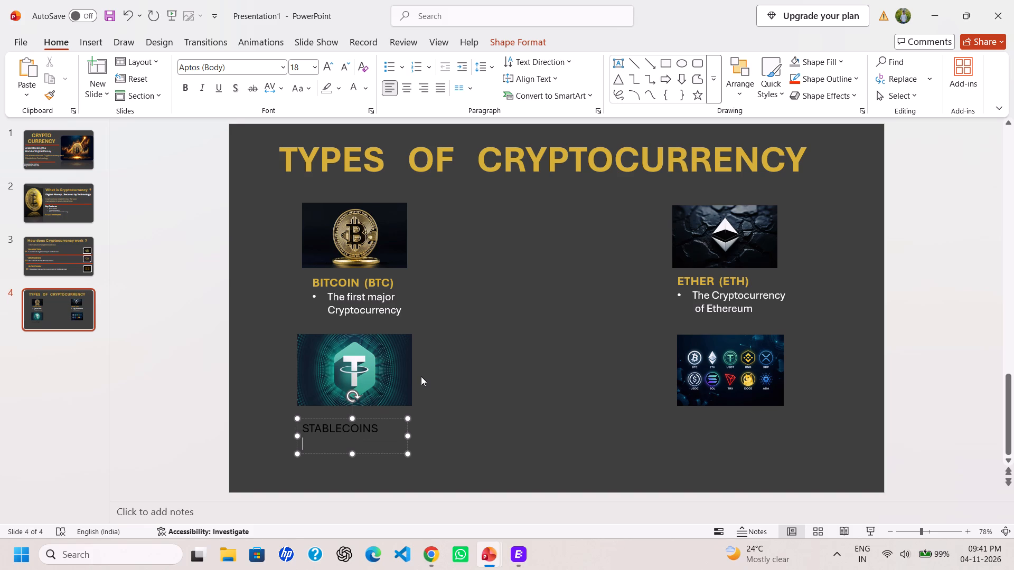
key("i")
key("equal")
key("BackSpace")
key("BackSpace")
type("esigned")
key("space")
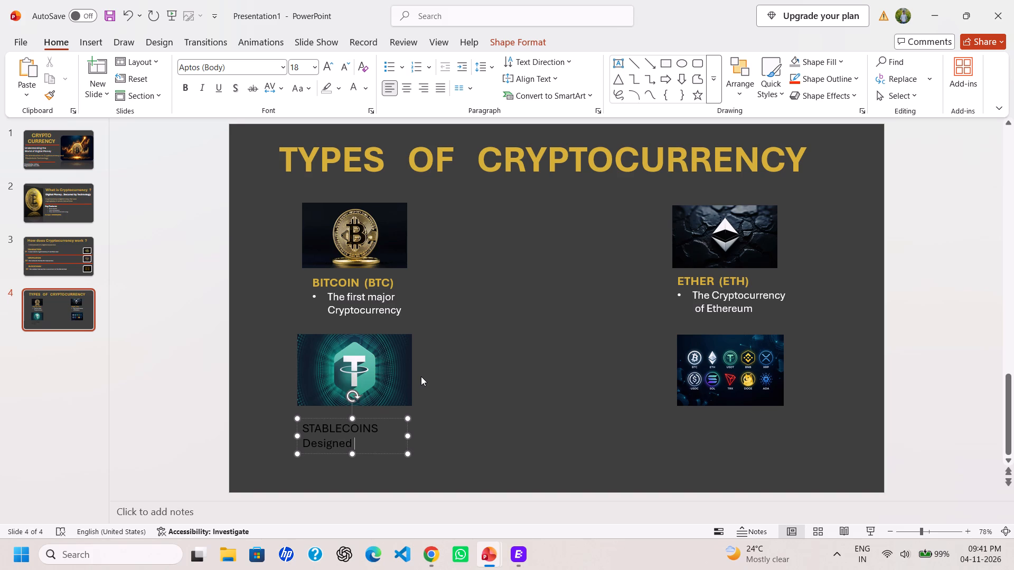
type("to")
key("space")
type("maintsin")
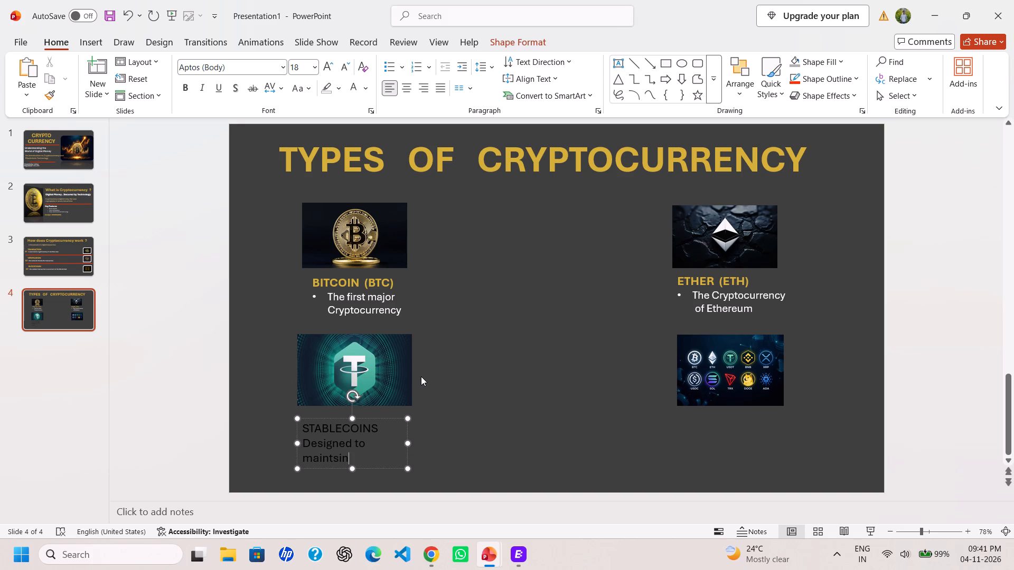
type("===")
key("BackSpace")
key("BackSpace")
key("BackSpace")
key("BackSpace")
key("BackSpace")
key("BackSpace")
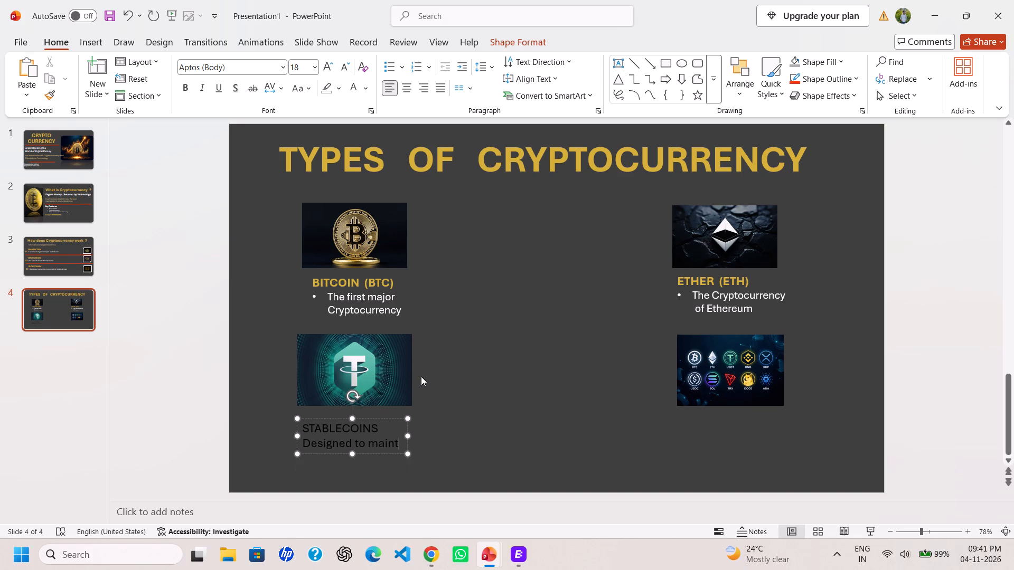
type("ain")
key("space")
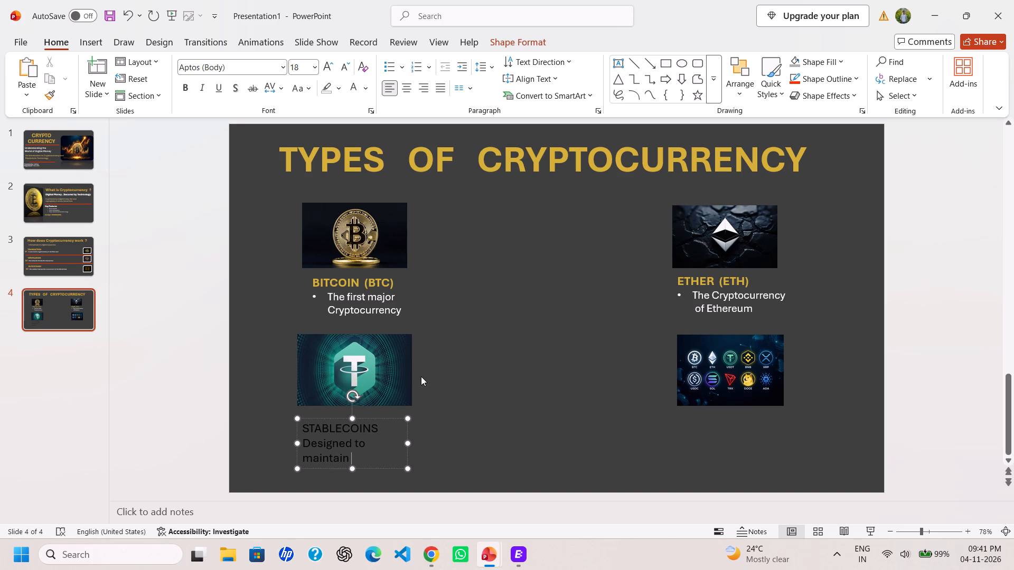
type("a")
key("space")
key("s")
type("ta")
type("ble")
key("space")
type("vslue")
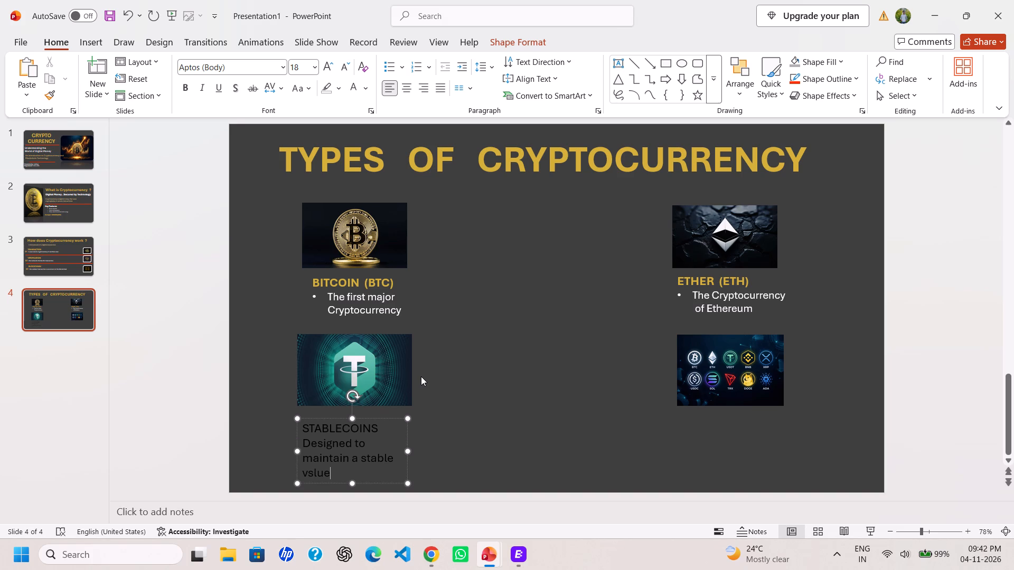
key("BackSpace")
key("BackSpace")
key("BackSpace")
key("BackSpace")
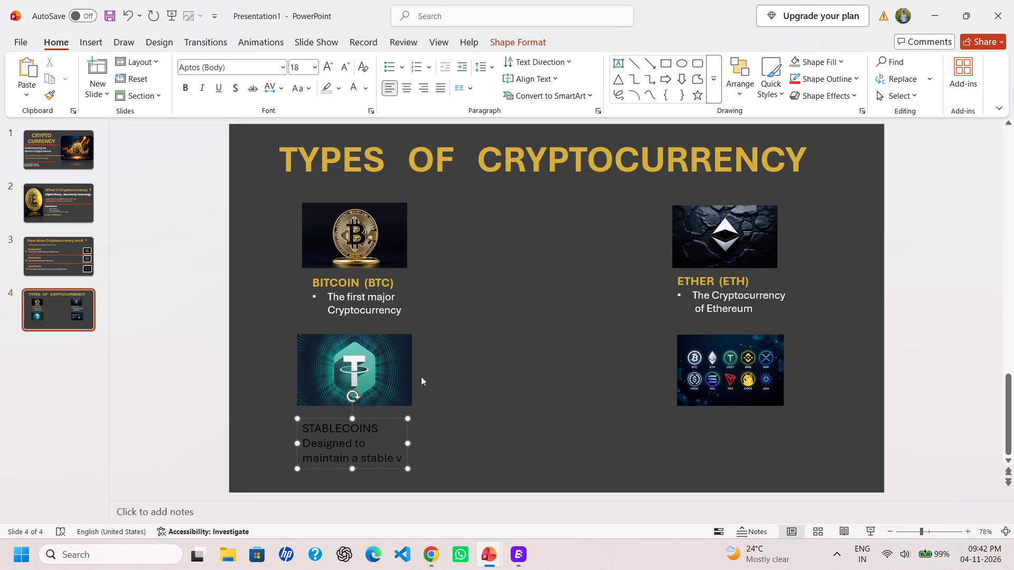
type("alue")
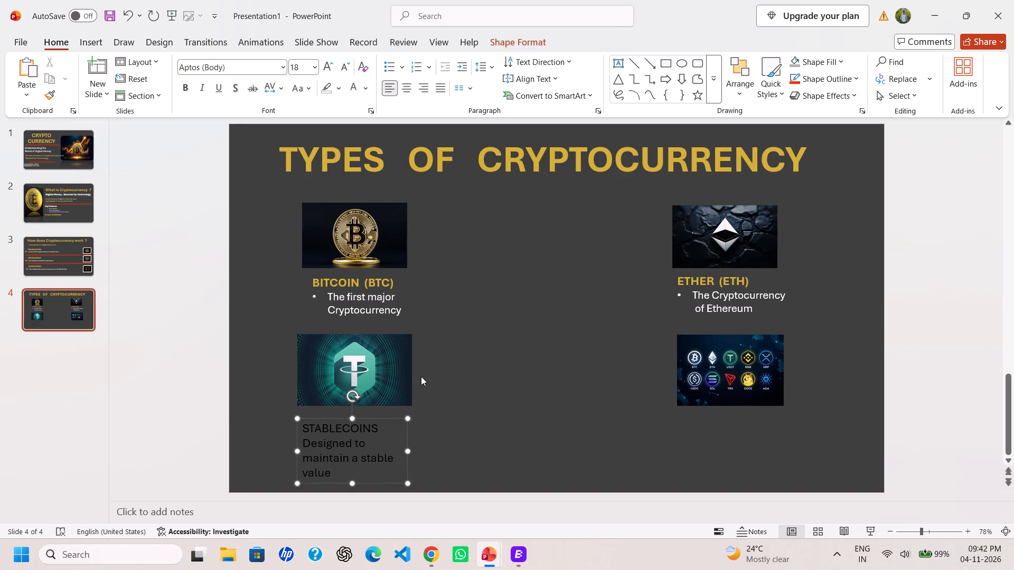
key("period")
Add a period after "Cryptocurrency" at the end of the Bitcoin bullet.
left_click(396, 312)
left_click(401, 312)
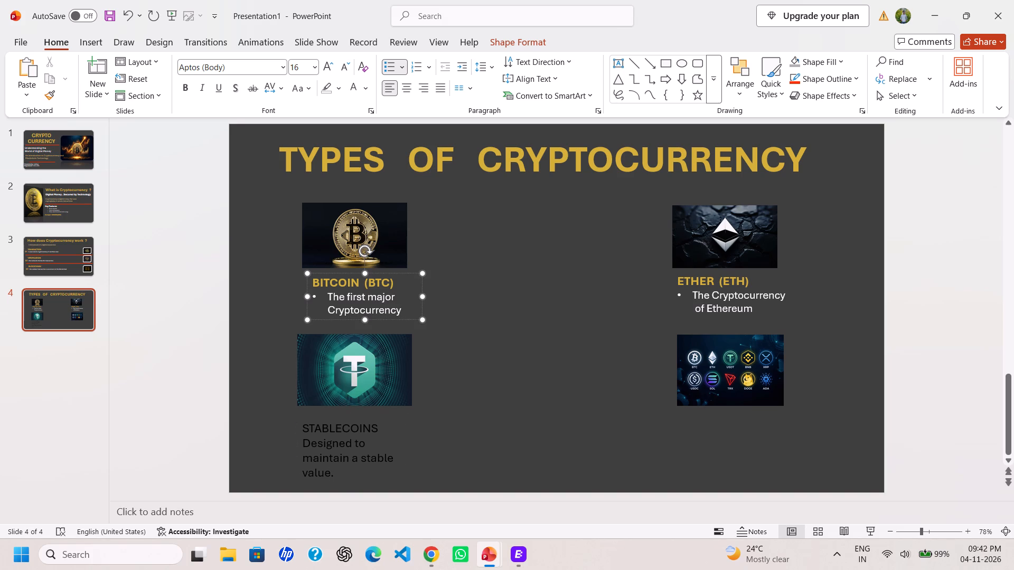
key("period")
Add a period after "Ethereum" at the end of the Ether bullet.
left_click(752, 309)
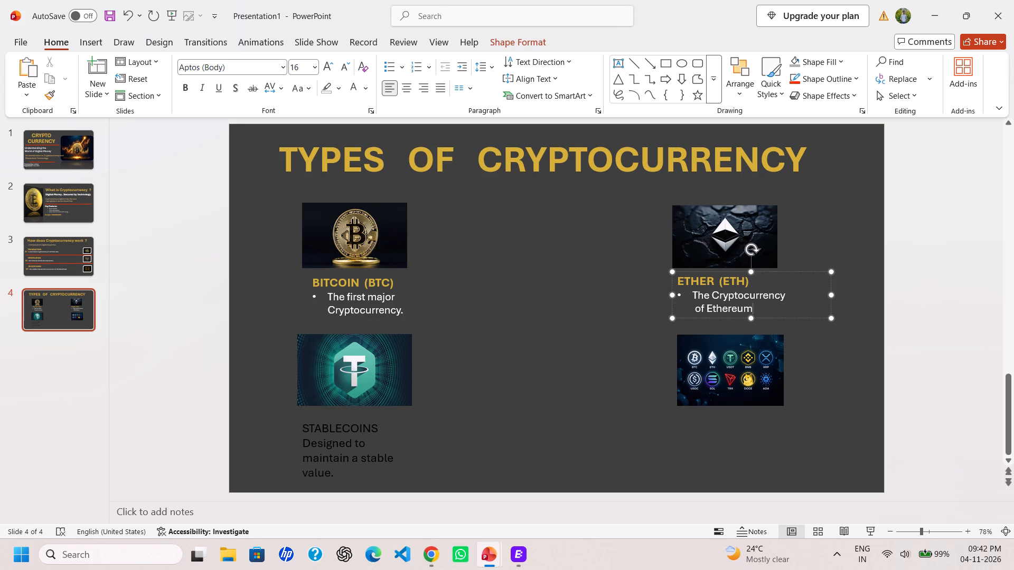
key("period")
Make the STABLECOINS caption under the Tether picture bold.
left_click_drag(386, 426, 379, 427)
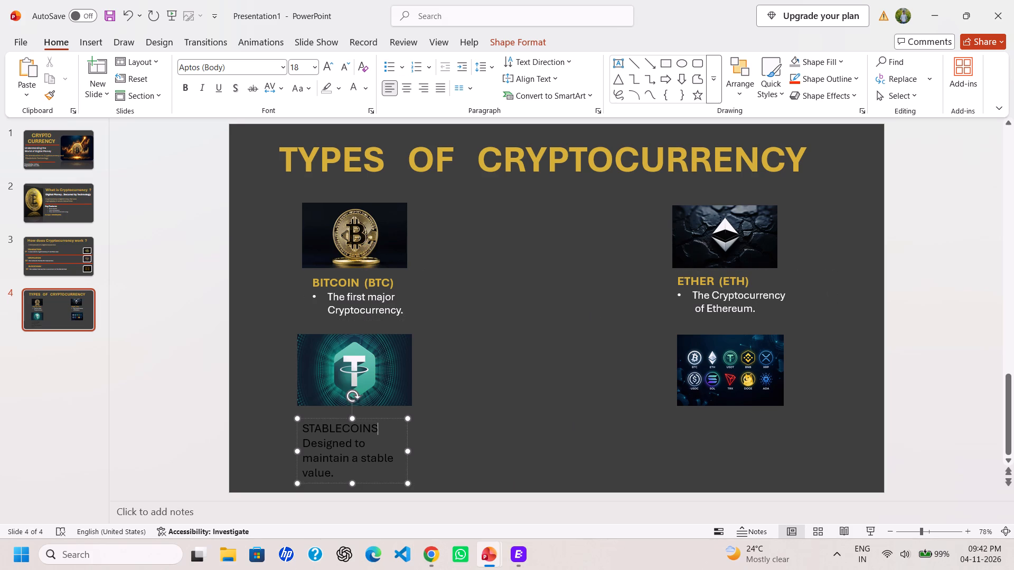
left_click_drag(379, 427, 316, 430)
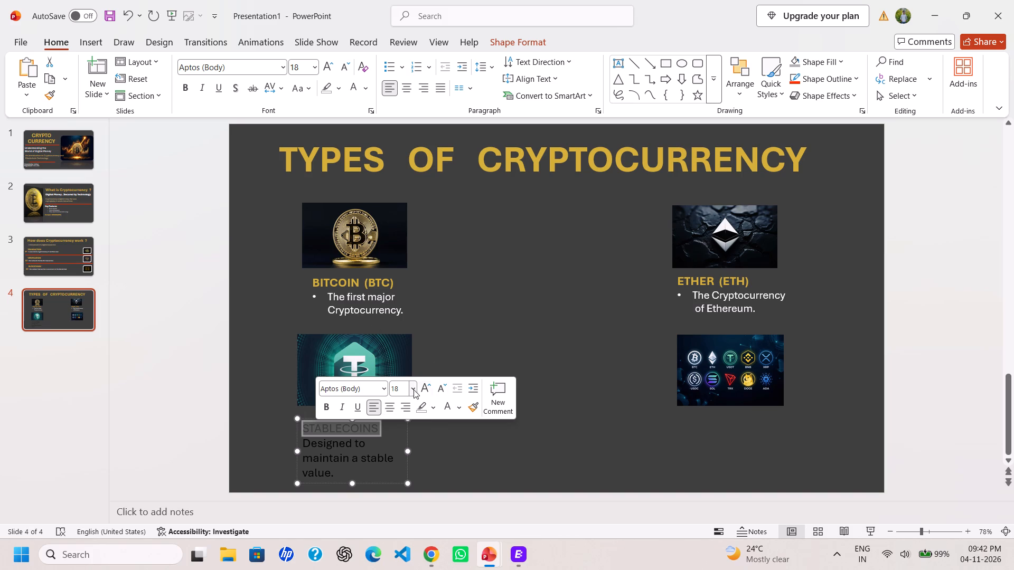
left_click(327, 407)
Turn the "Designed to maintain a stable value." line into a bullet and widen its text box slightly past the Tether picture.
left_click_drag(342, 472, 302, 438)
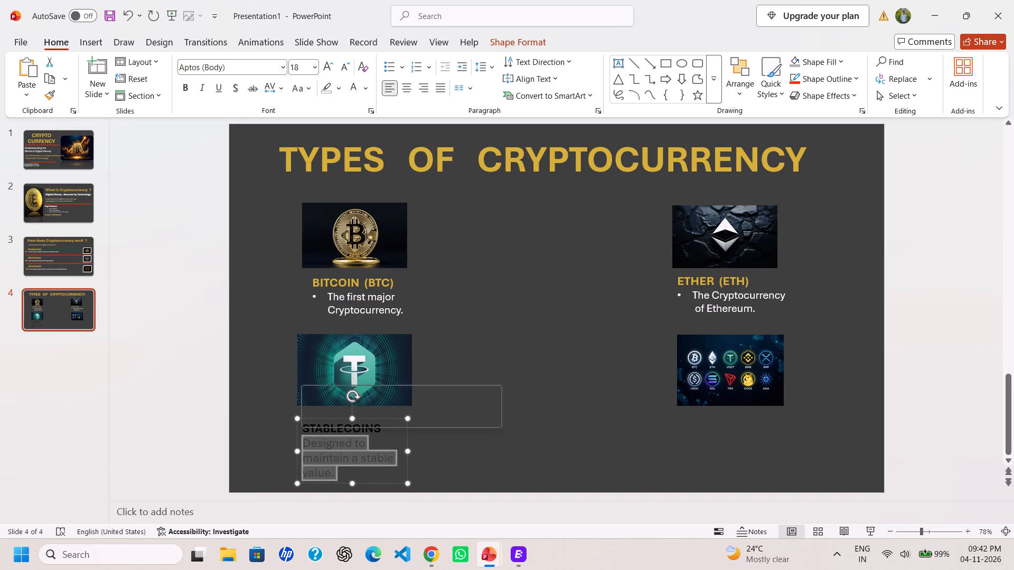
left_click(385, 72)
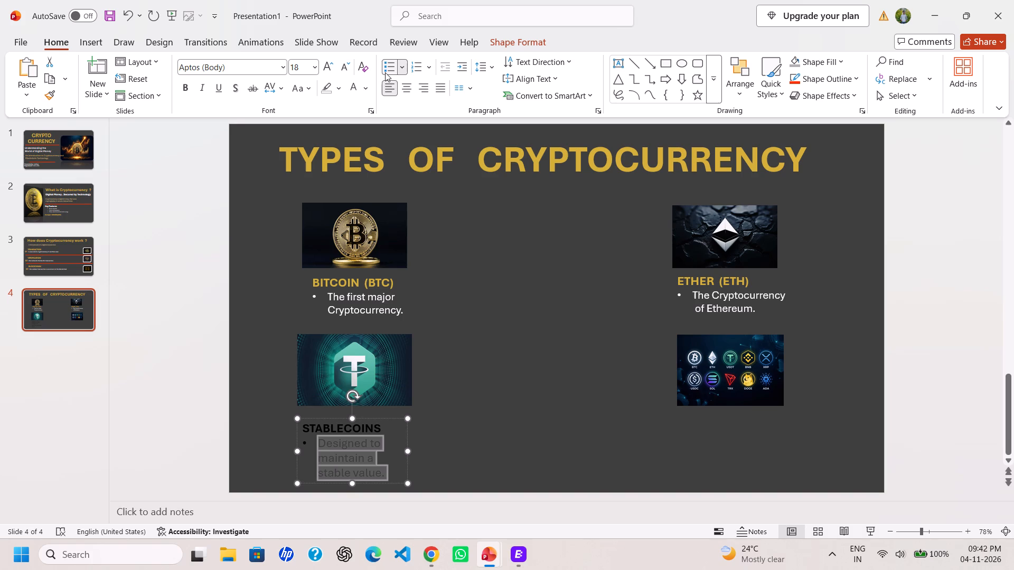
left_click(355, 476)
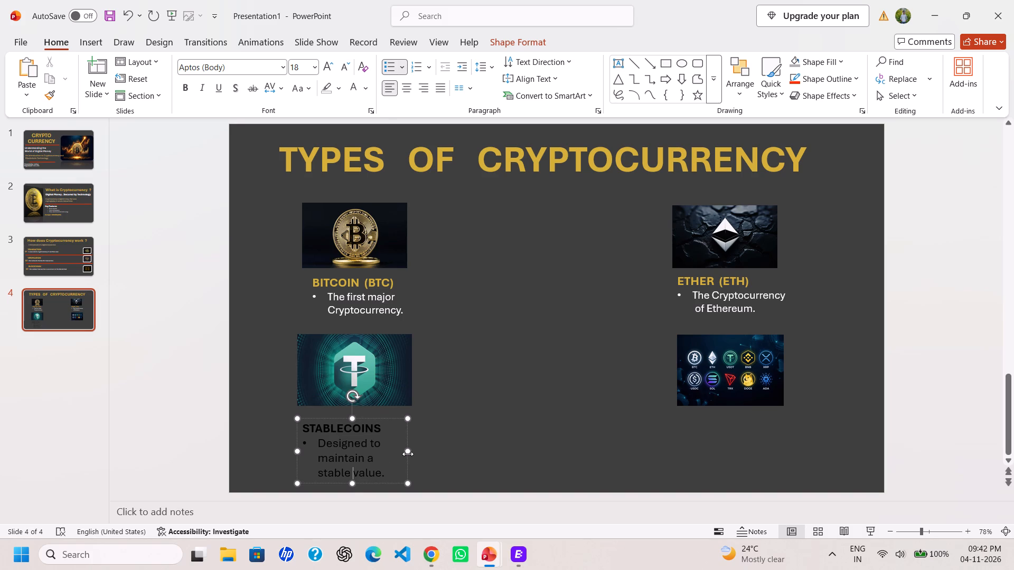
left_click_drag(408, 453, 431, 451)
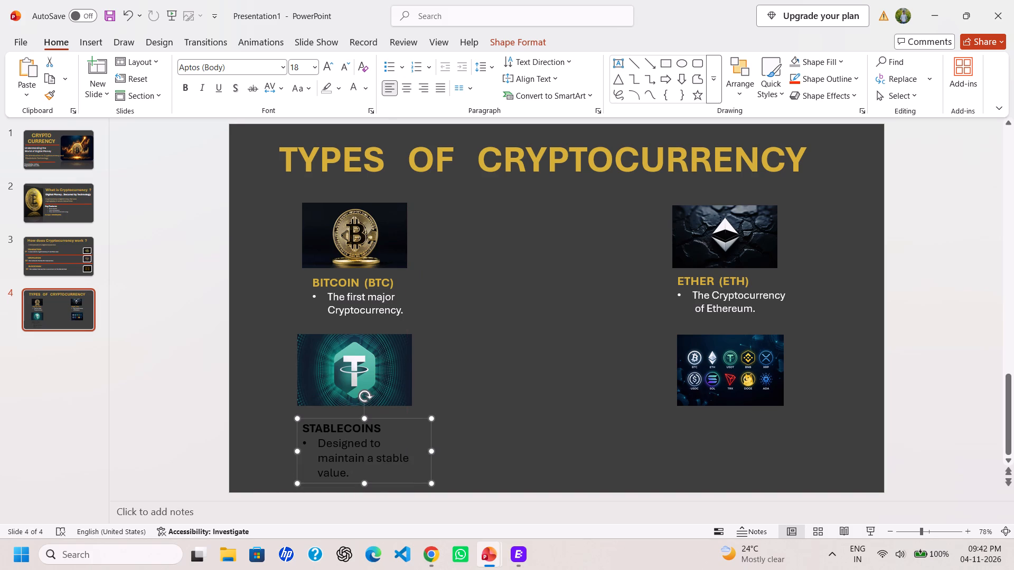
Colour the STABLECOINS caption gold to match the other coin captions.
left_click_drag(380, 428, 322, 425)
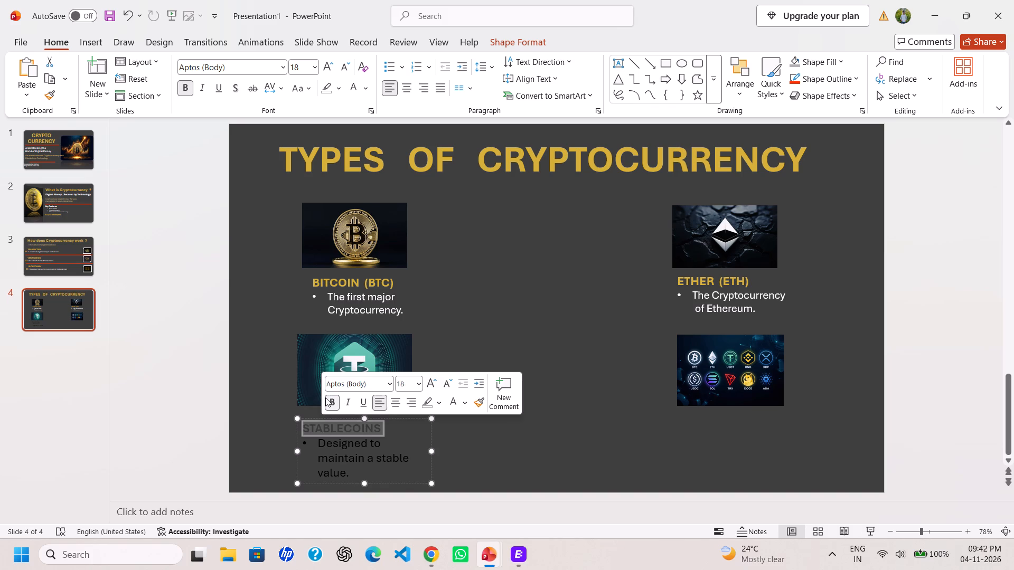
left_click(464, 402)
left_click(458, 337)
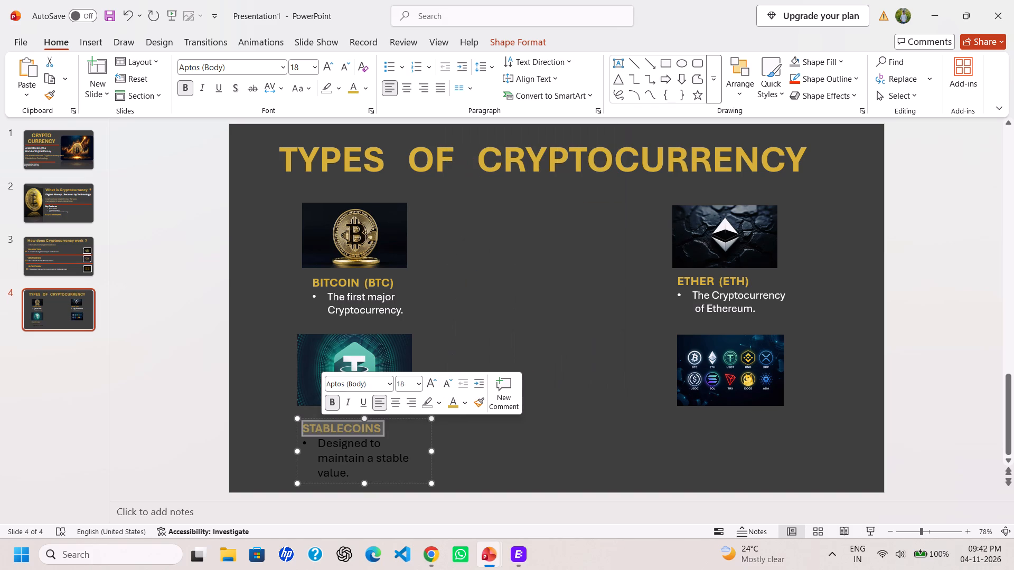
left_click(494, 435)
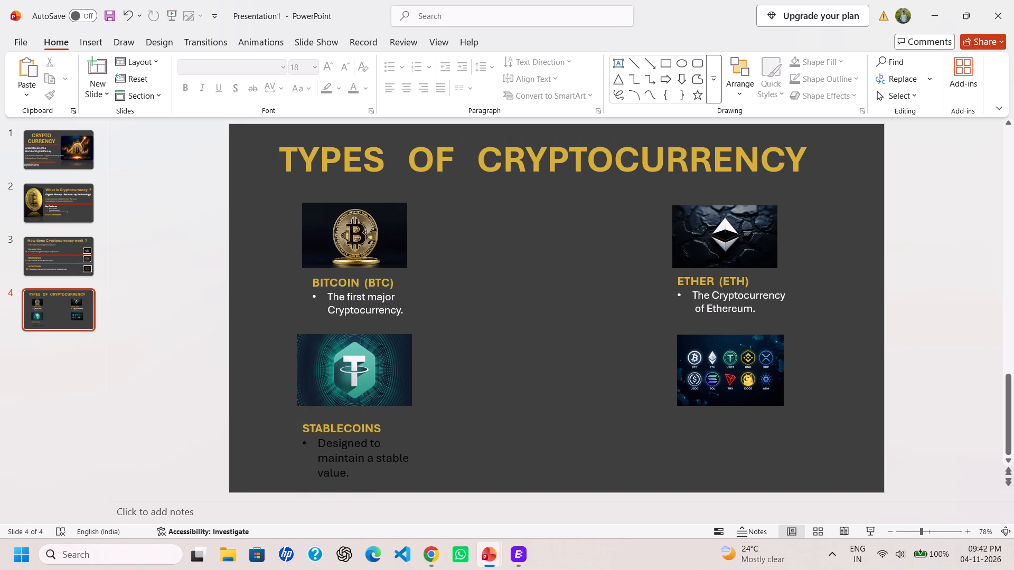
Compare the text formatting of the STABLECOINS caption with that of the BITCOIN (BTC) caption.
left_click(387, 430)
left_click_drag(387, 430, 303, 421)
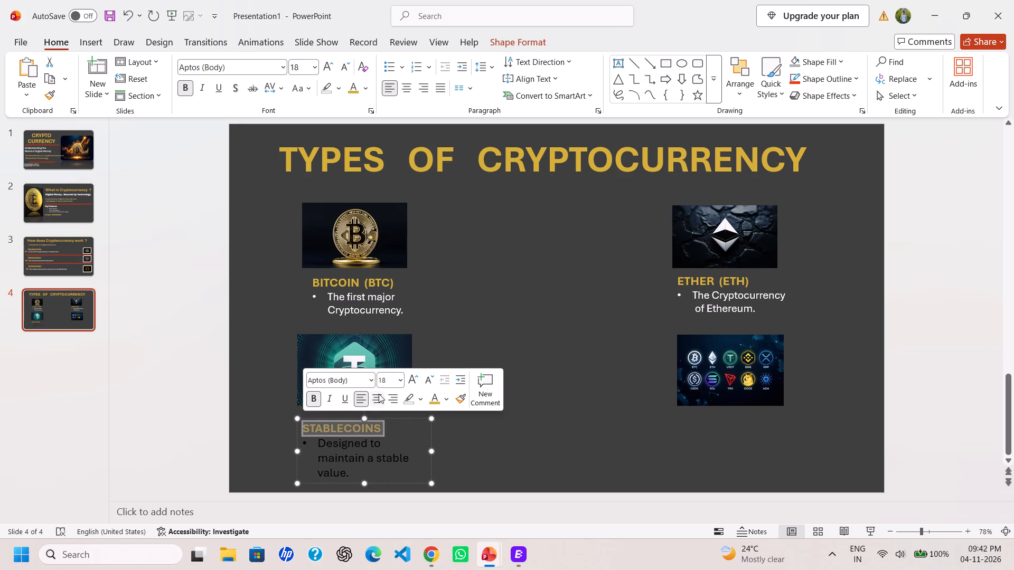
left_click(398, 283)
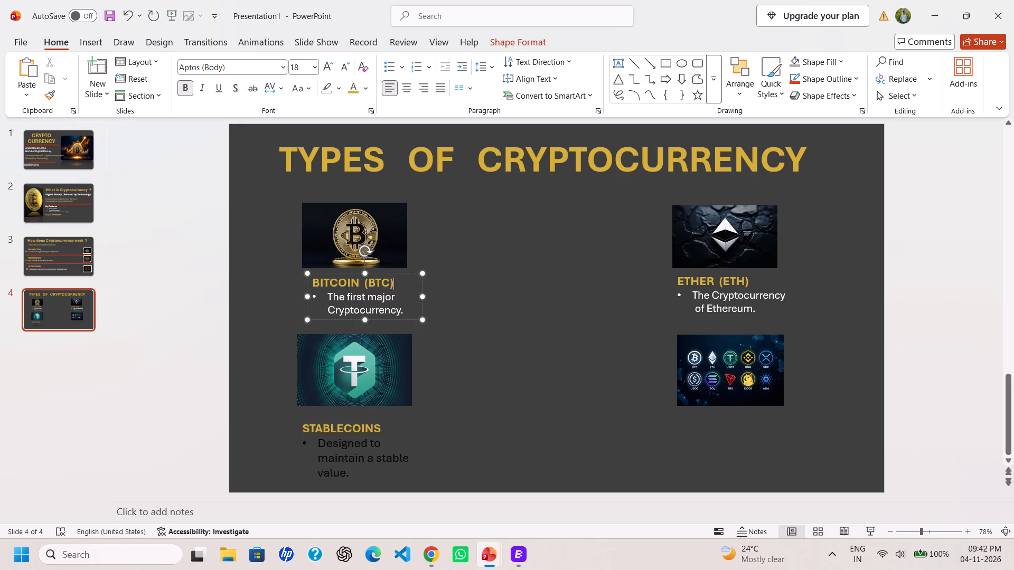
left_click_drag(397, 282, 333, 281)
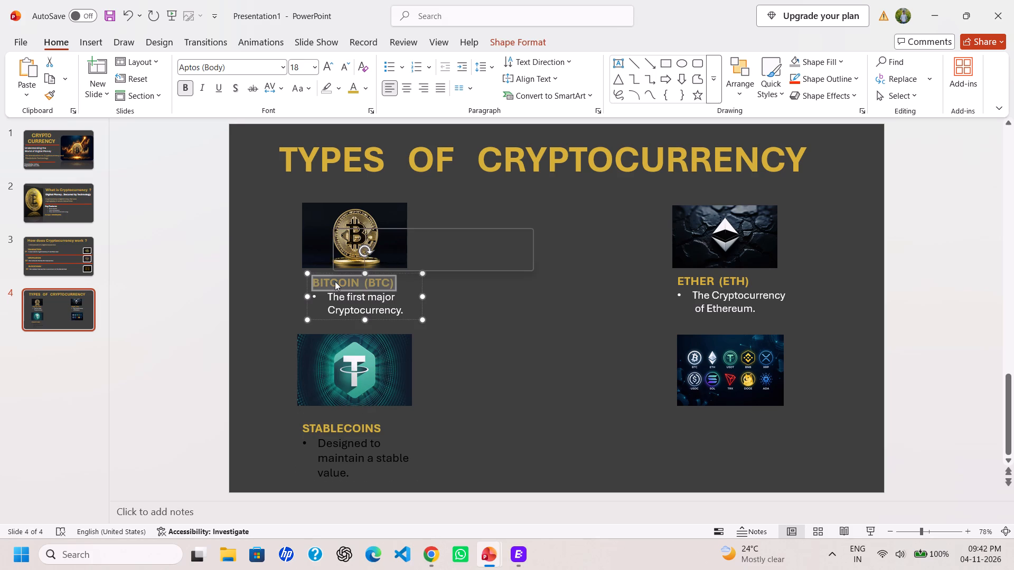
left_click(374, 282)
left_click_drag(398, 281, 387, 280)
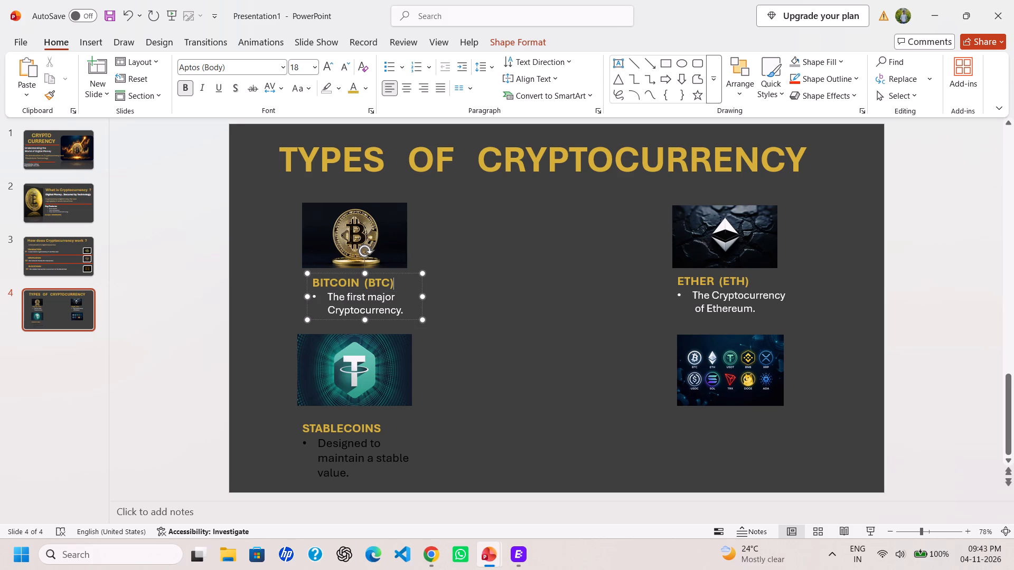
left_click_drag(387, 280, 337, 279)
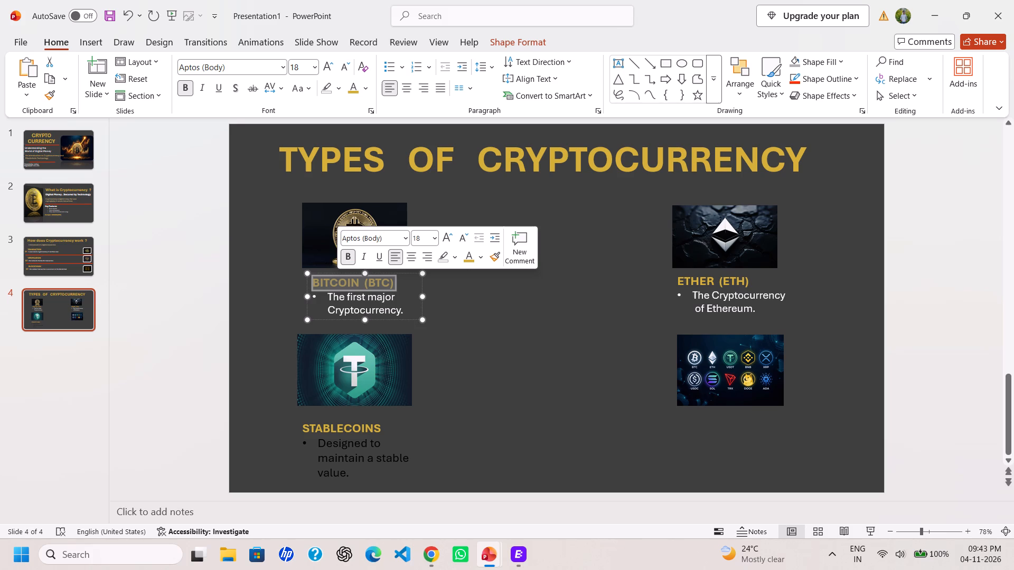
left_click(377, 429)
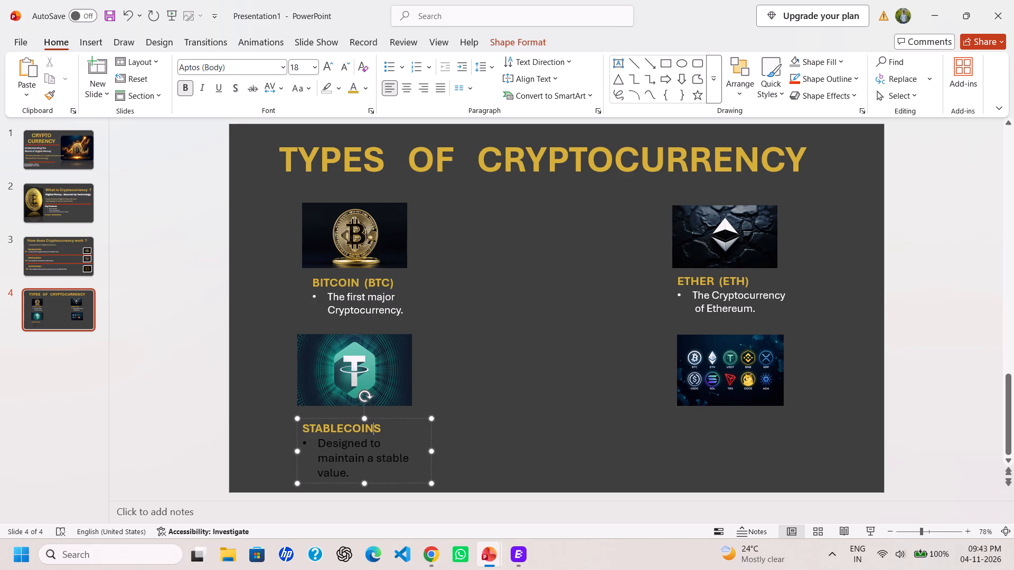
Shift the Bitcoin text box slightly left to line up with the left edge of the Bitcoin picture.
left_click_drag(408, 308, 403, 308)
Format the Stablecoins description bullet as size 16 white text, checking the Bitcoin bullet's formatting as reference.
left_click_drag(396, 311, 386, 311)
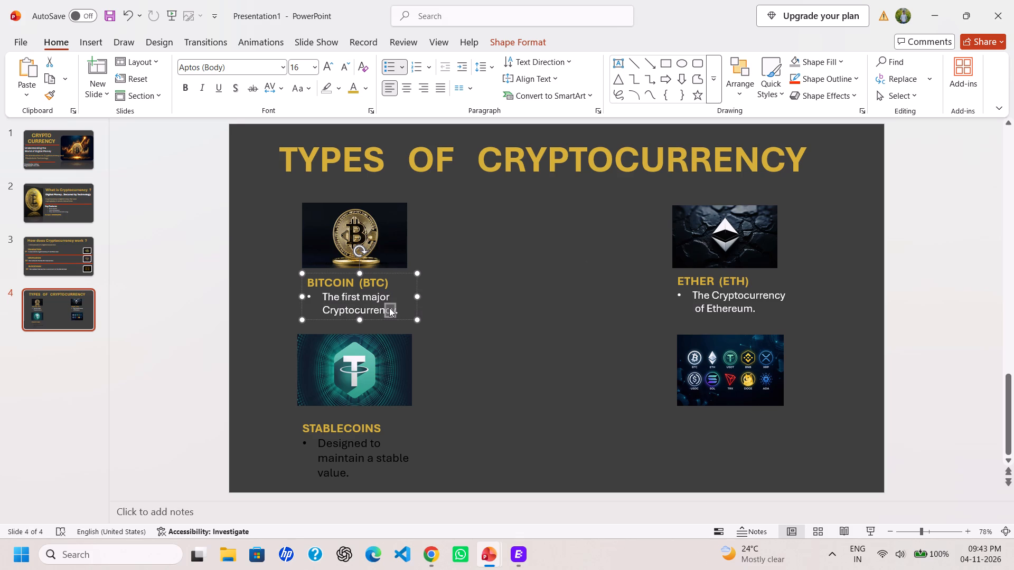
right_click(390, 311)
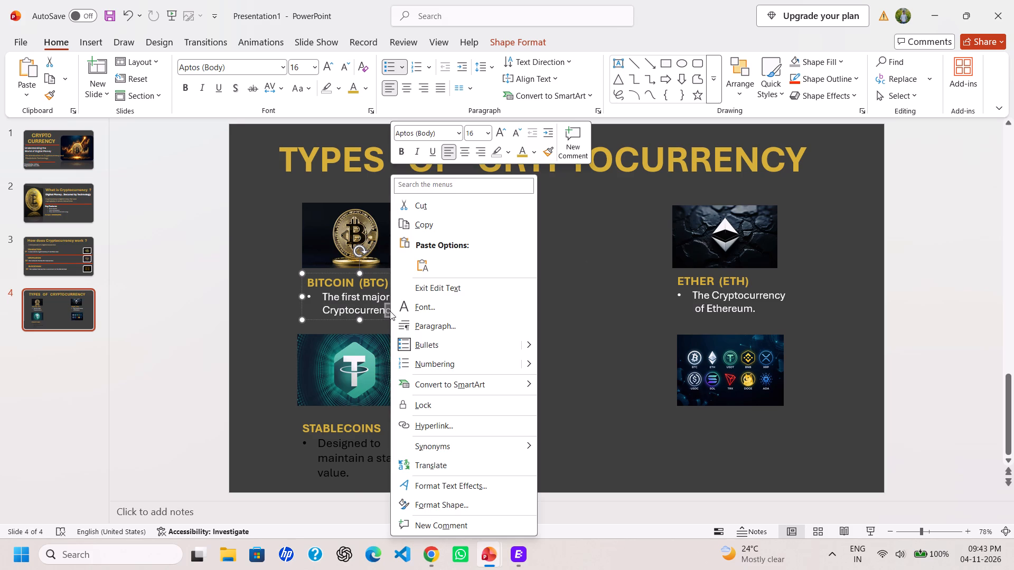
left_click(350, 471)
left_click_drag(350, 471, 330, 463)
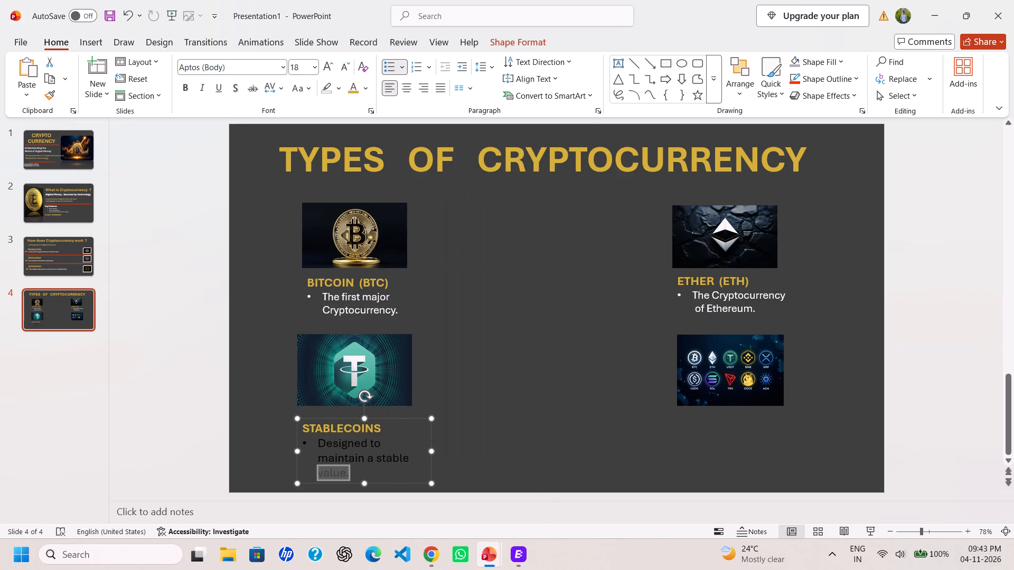
left_click_drag(330, 463, 317, 442)
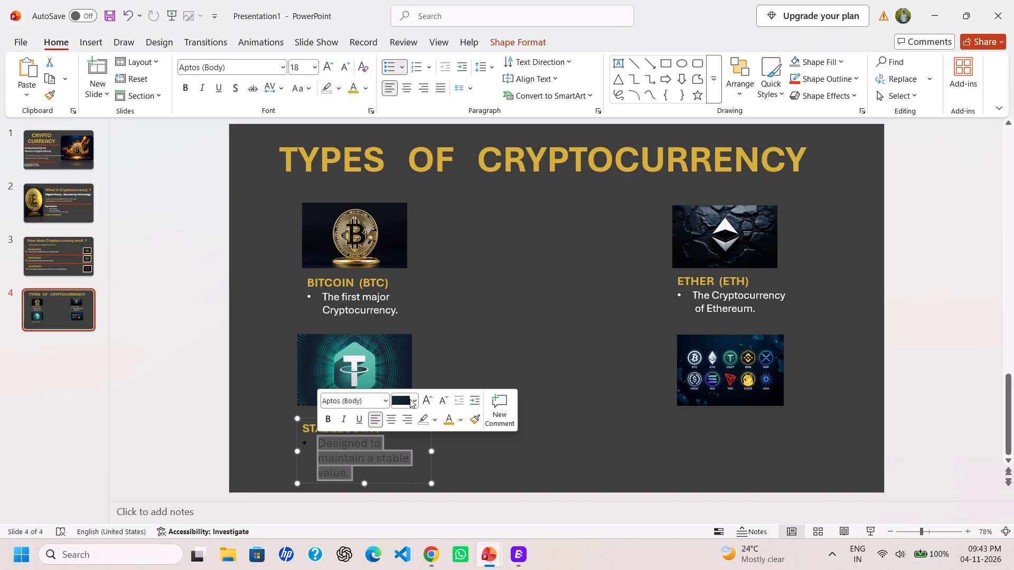
left_click(414, 401)
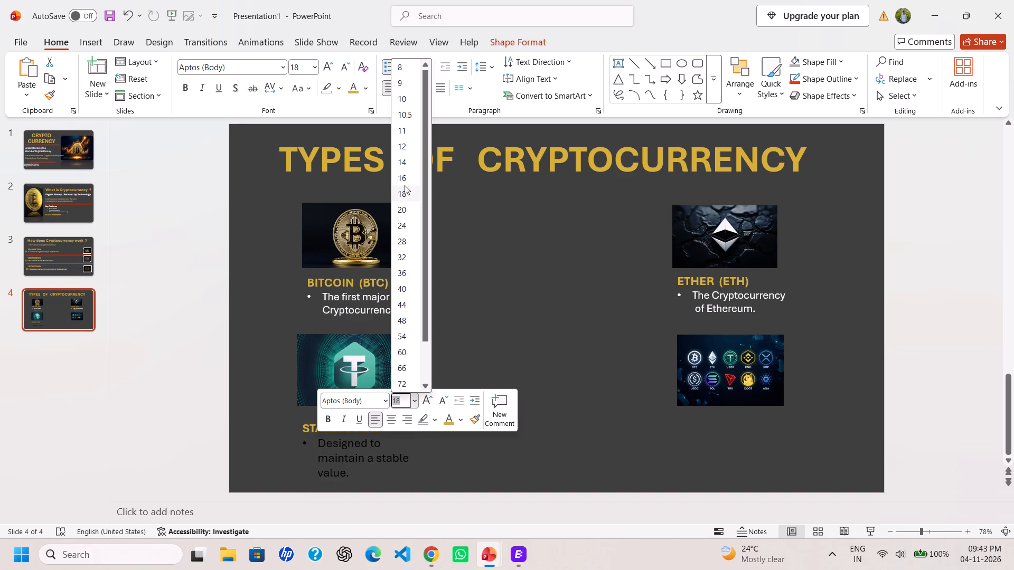
left_click(408, 179)
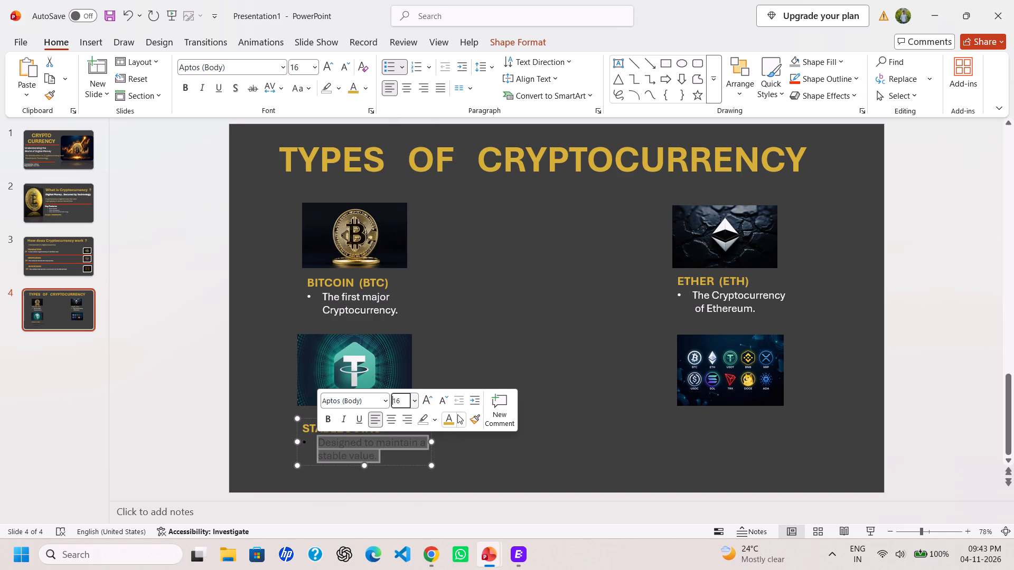
left_click(457, 413)
left_click(457, 180)
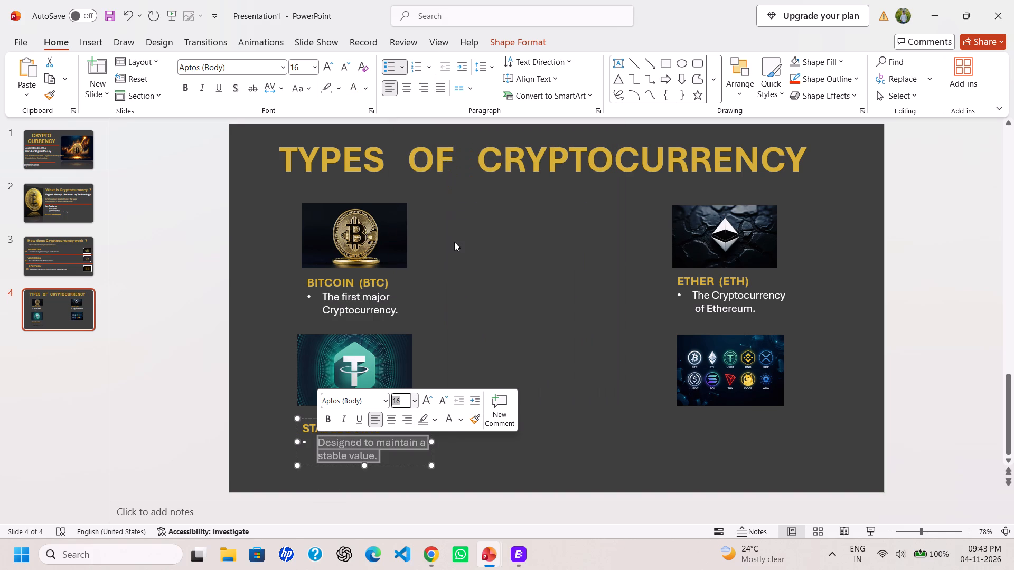
left_click(446, 460)
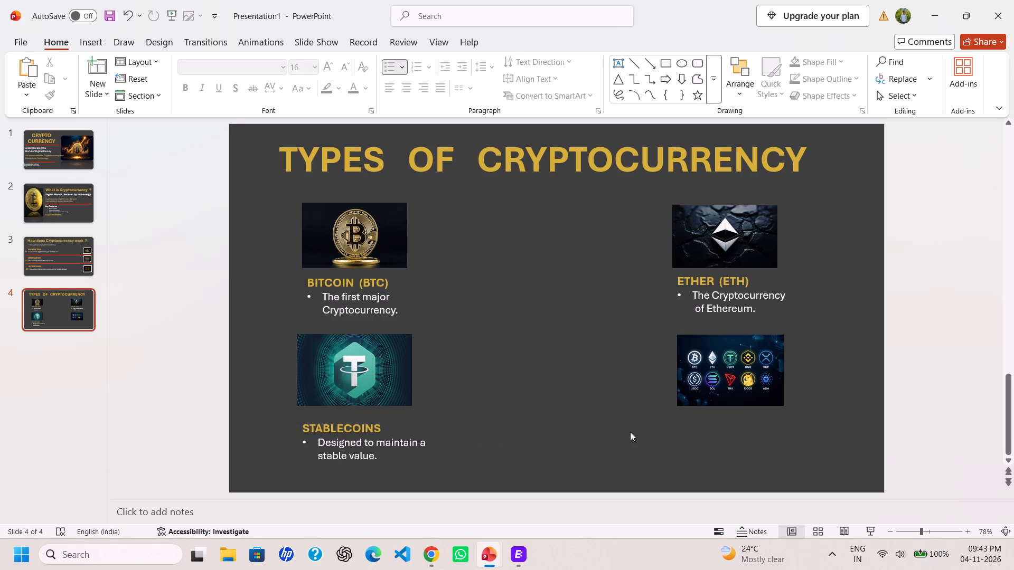
Add a text box below the picture of multiple coin logos, widen it to nearly the picture's width and centre it beneath.
left_click(687, 415)
left_click_drag(684, 419, 749, 419)
triple_click(697, 426)
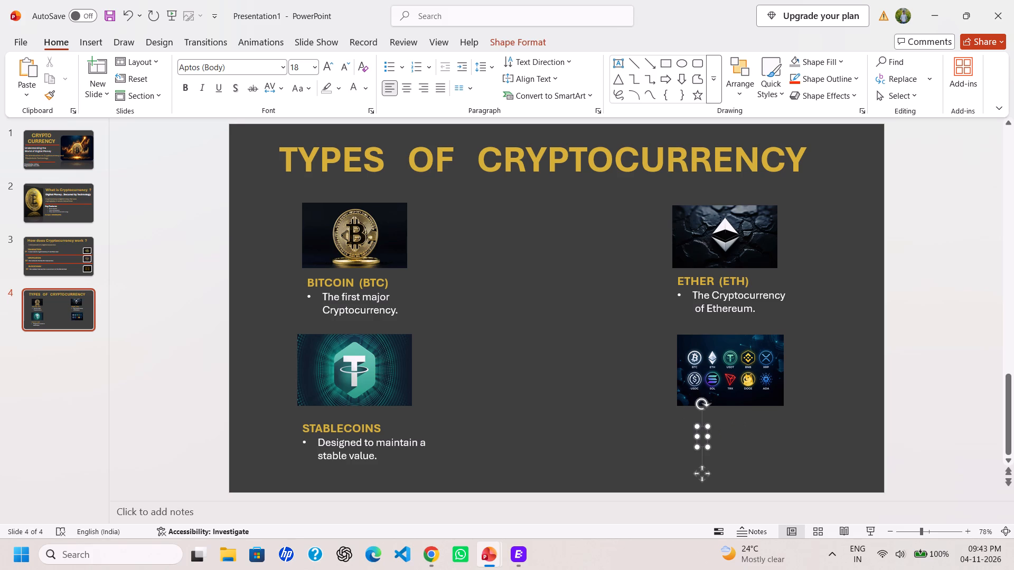
left_click_drag(710, 438, 804, 445)
left_click_drag(748, 438, 733, 425)
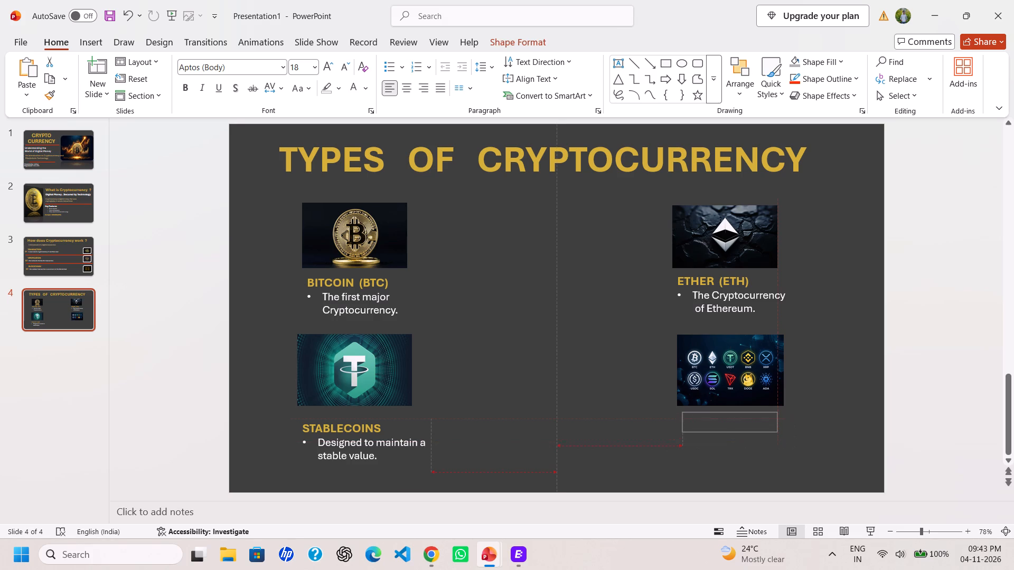
left_click_drag(733, 425, 734, 424)
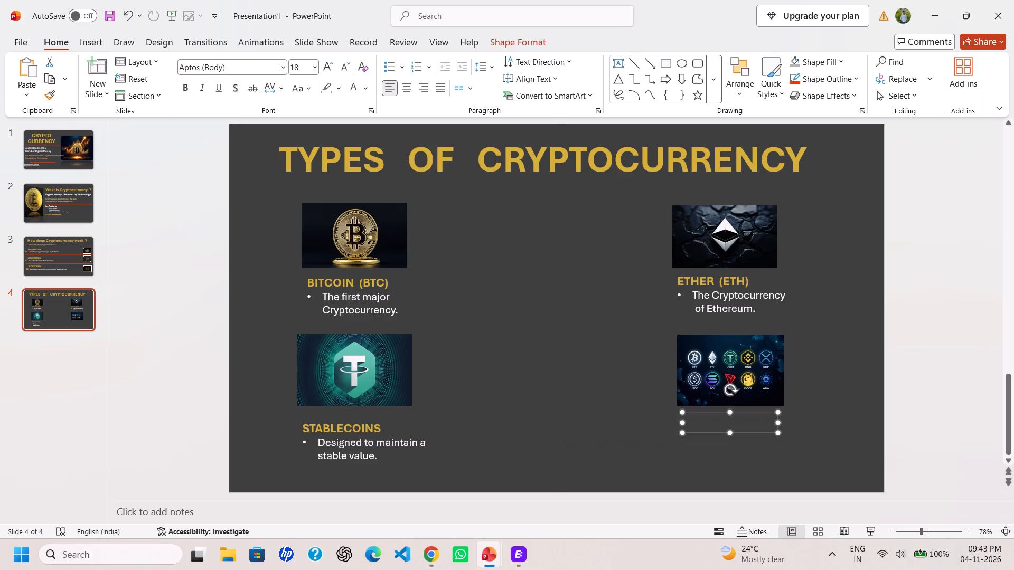
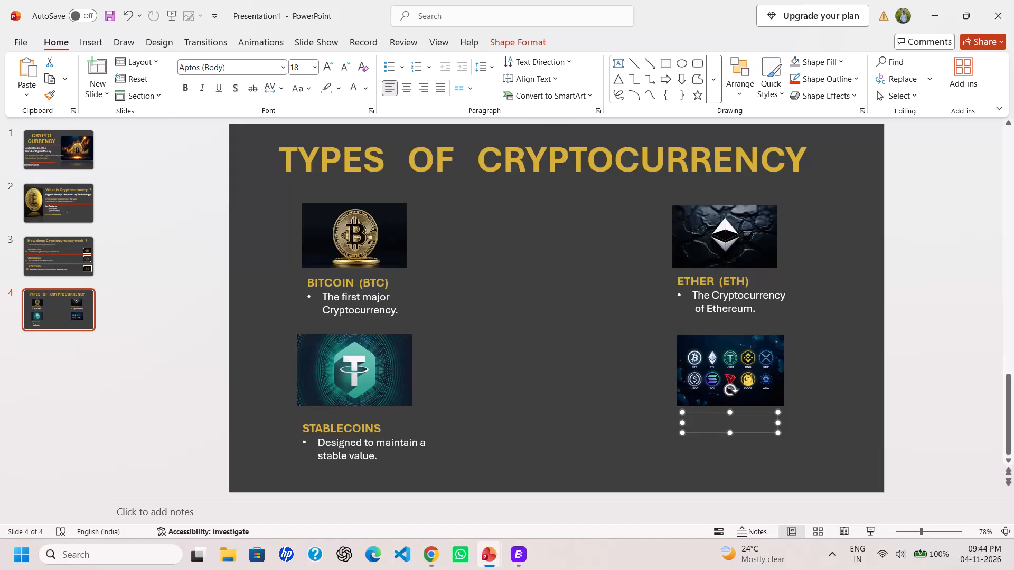
Enter the caption OTHER ALTCOINS in the text box below the coin logos picture and widen the box so it fits one line.
key("q")
key("BackSpace")
type("OTHER")
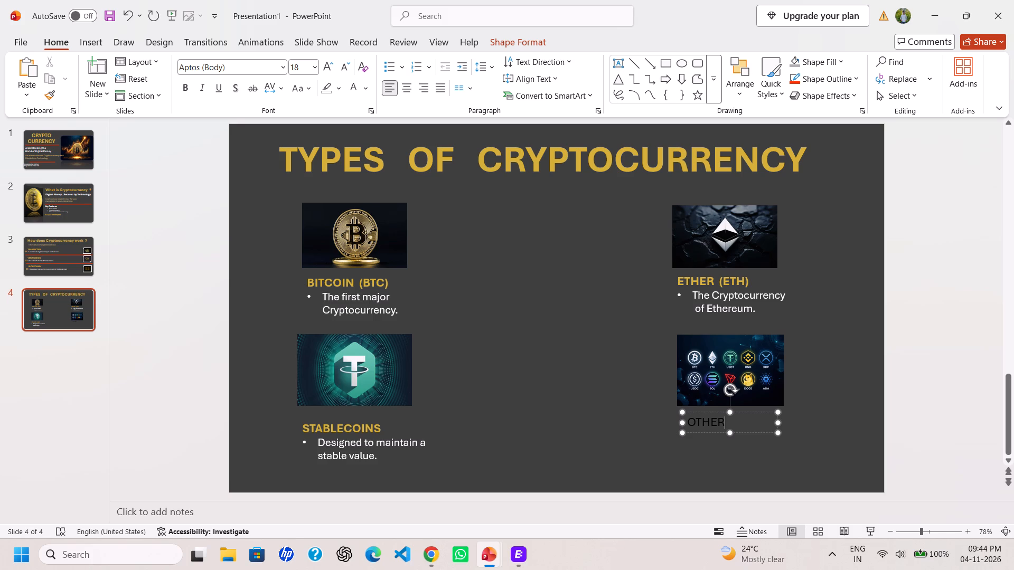
key("space")
key("space")
type("ALT")
type("COINS")
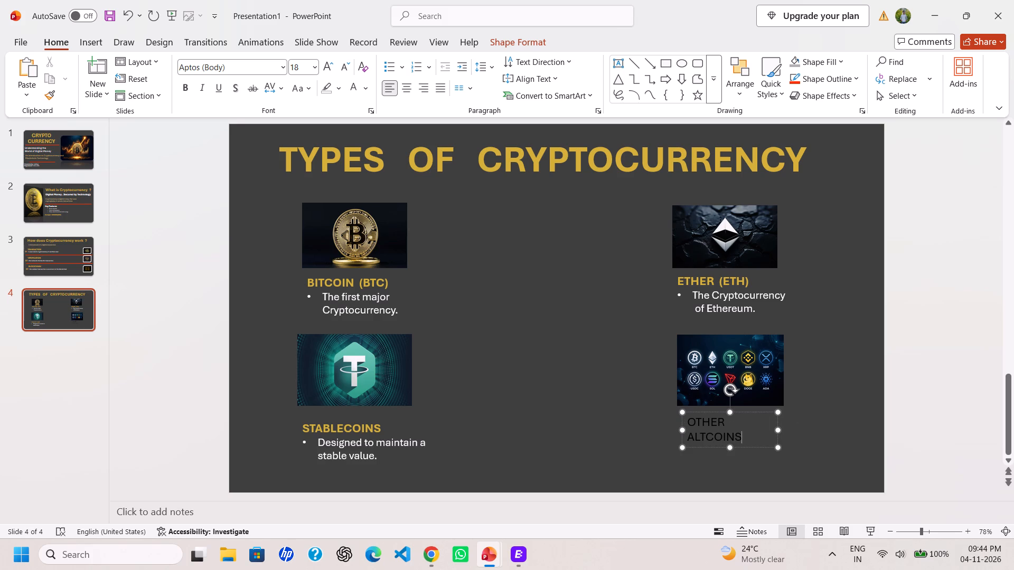
left_click_drag(782, 432, 868, 417)
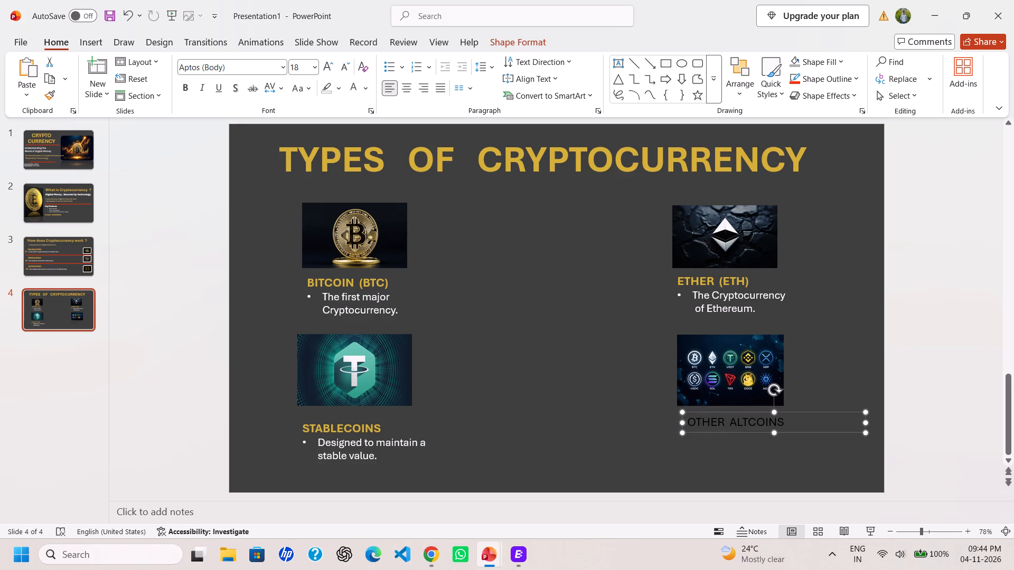
Make the OTHER ALTCOINS caption bold and colour it the same gold as the other captions.
left_click(786, 424)
left_click_drag(784, 419, 702, 438)
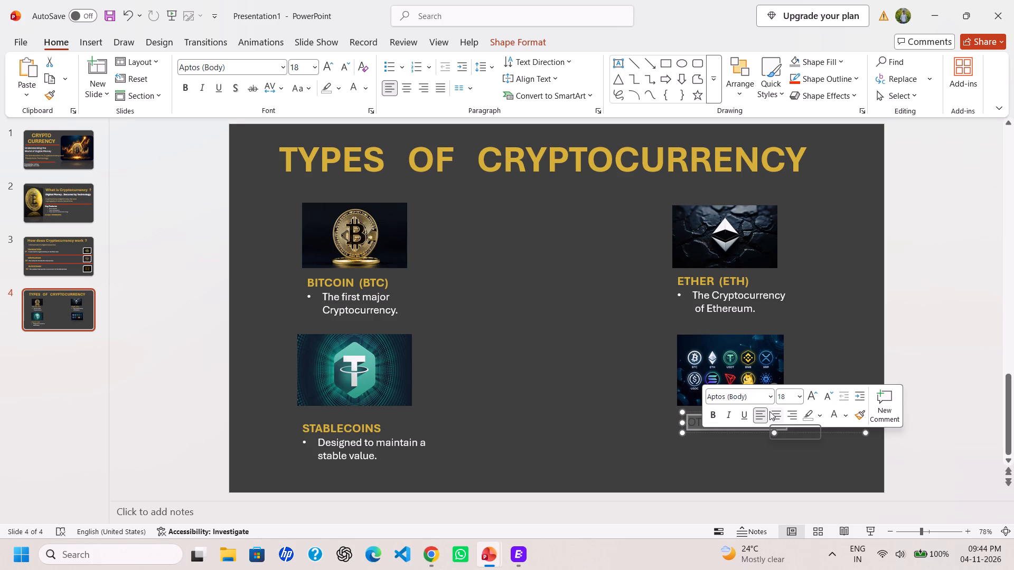
left_click(717, 416)
left_click(843, 412)
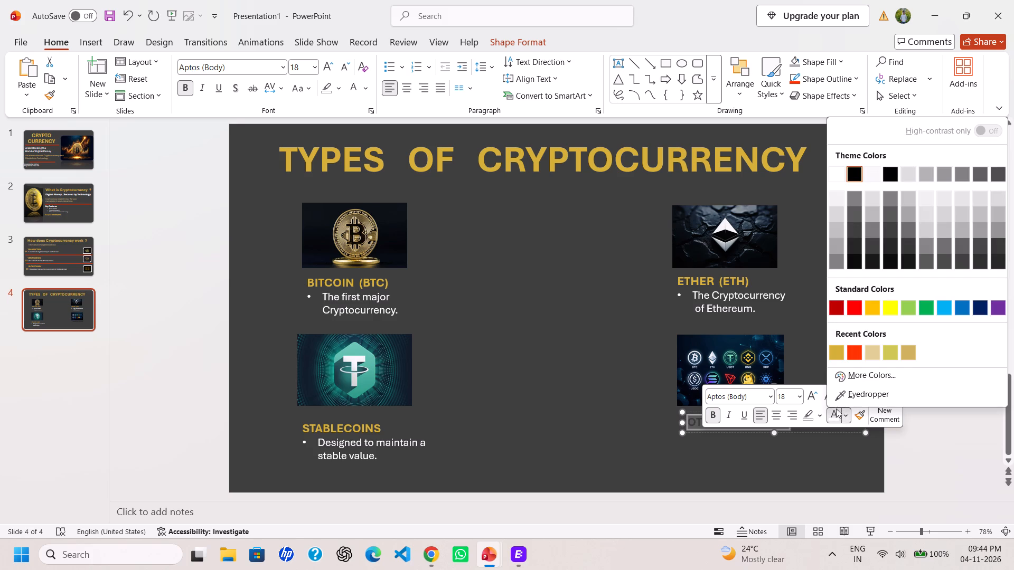
left_click(838, 355)
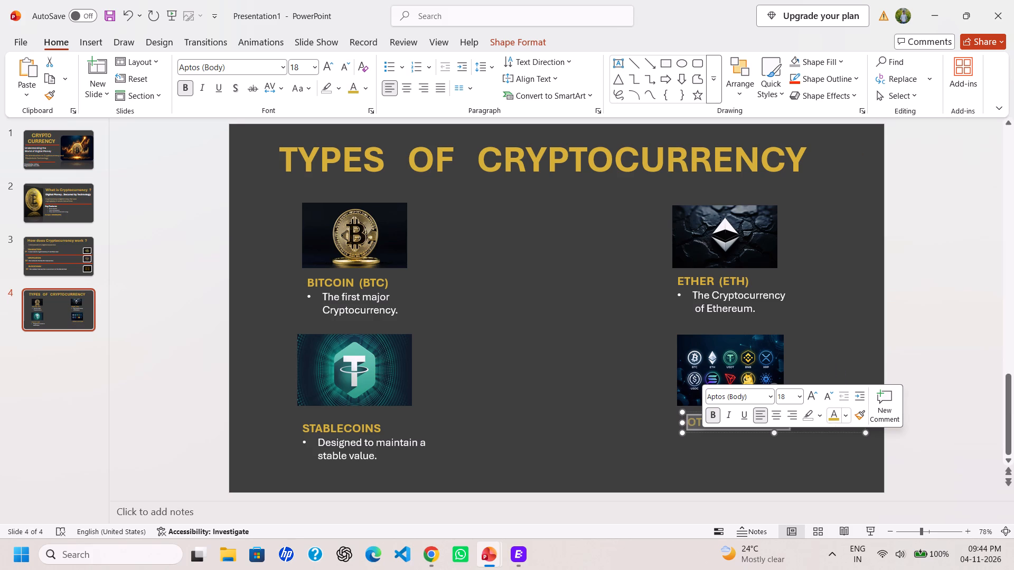
left_click(761, 436)
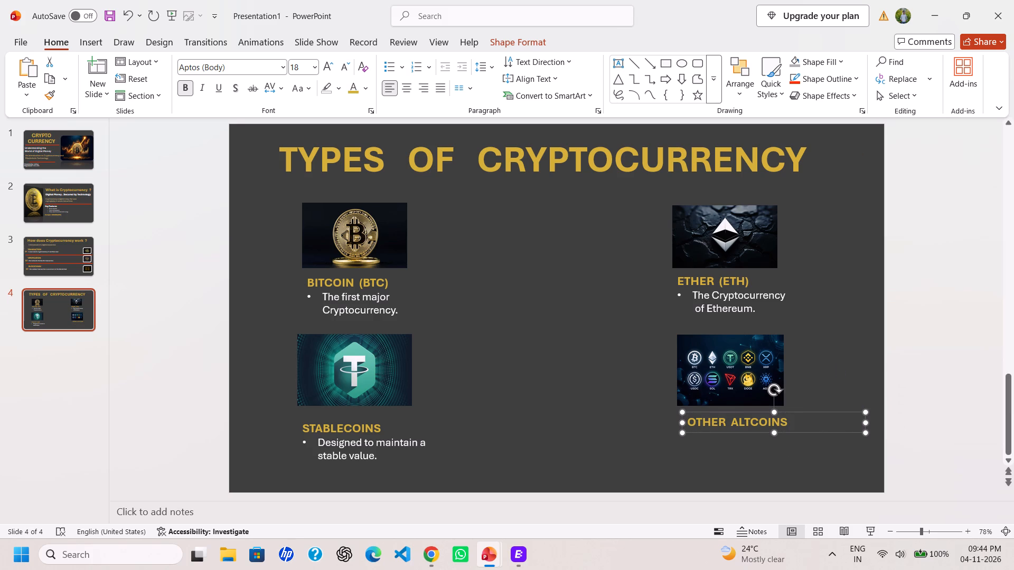
Add the description line "Other Cryptocurrencies besides Bitcoin" under the OTHER ALTCOINS caption.
left_click(788, 423)
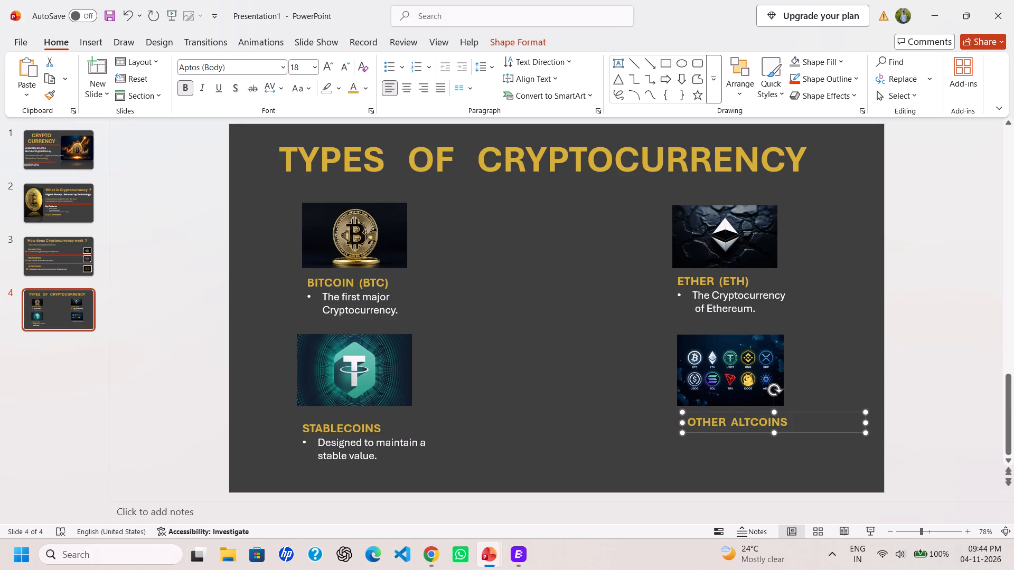
left_click(783, 423)
left_click(787, 423)
left_click(786, 423)
key("Return")
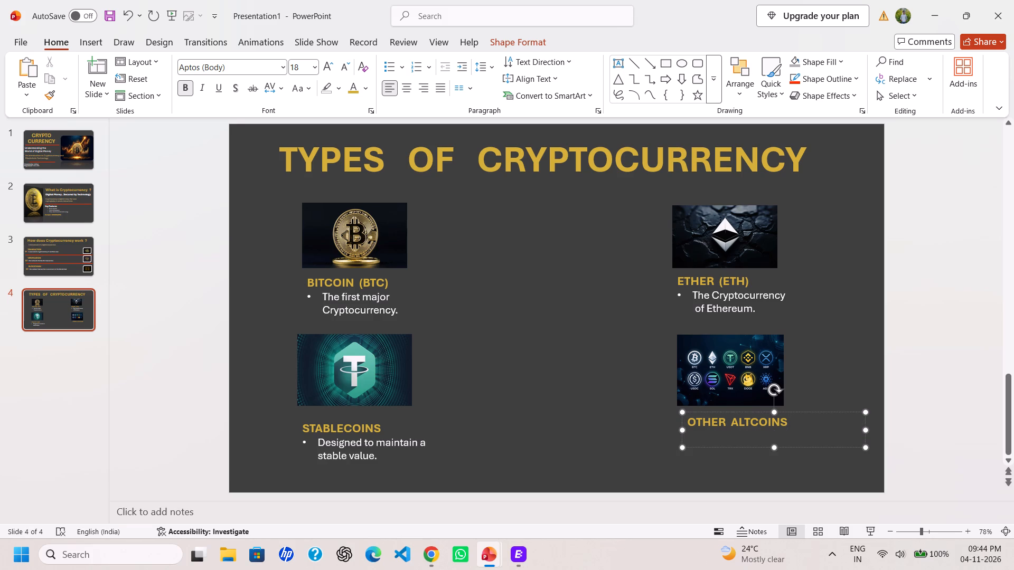
type("ther")
key("space")
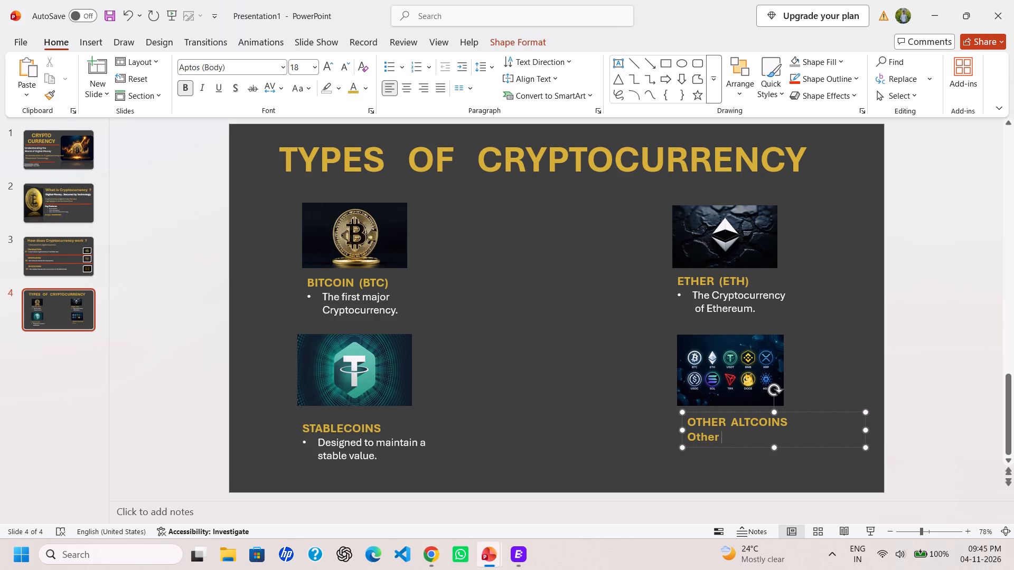
type("rypto")
type("currencies")
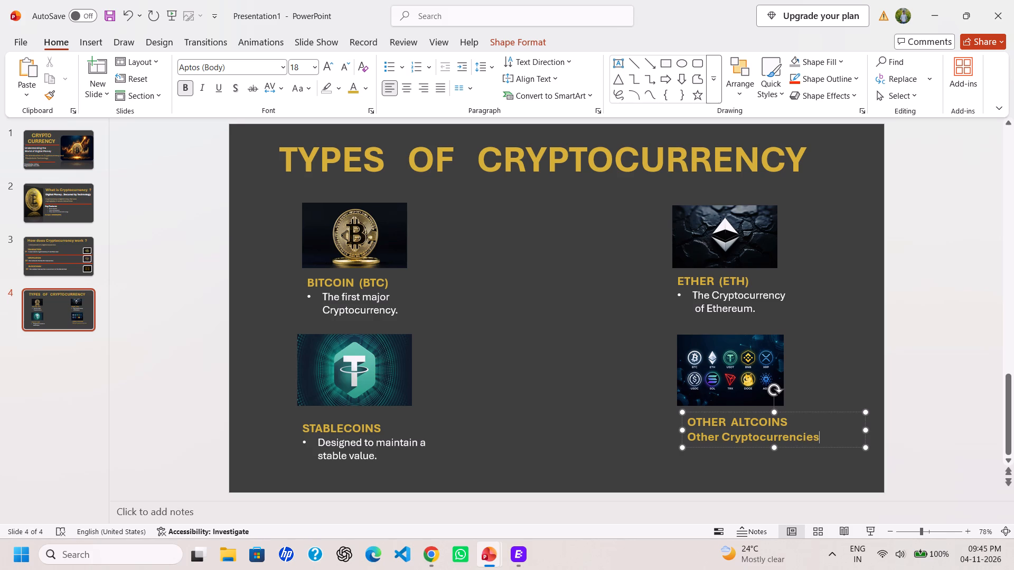
key("space")
type("besides")
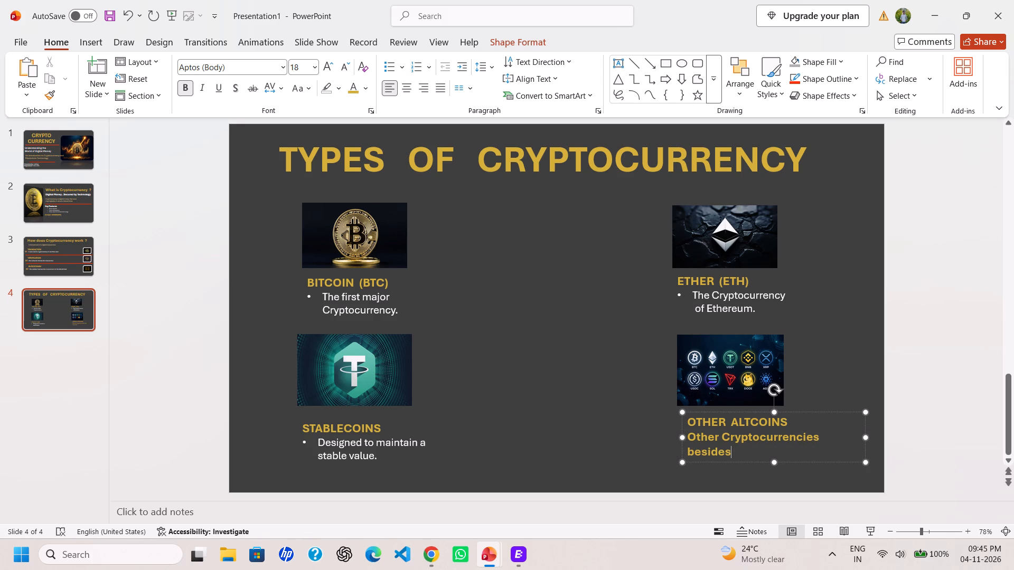
key("space")
key("b")
Format the Other Altcoins description as non-bold white text with a round bullet.
left_click_drag(774, 455, 697, 454)
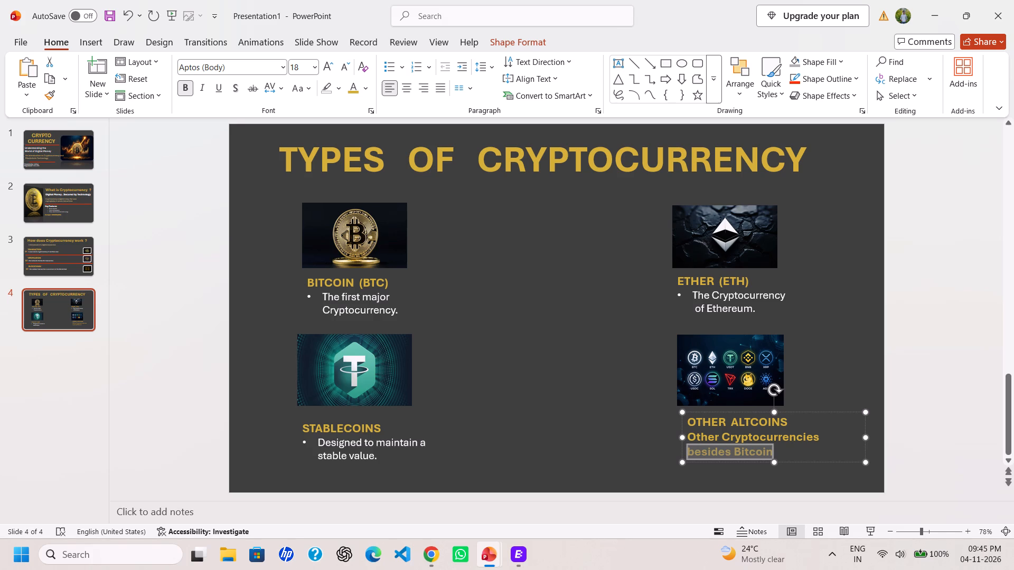
left_click_drag(697, 454, 686, 440)
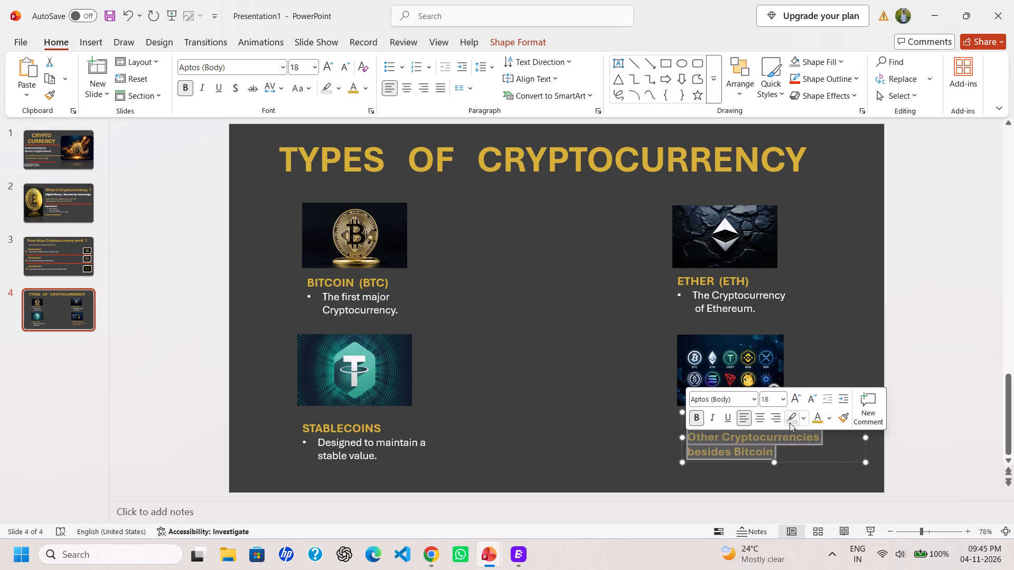
left_click(699, 421)
left_click(830, 421)
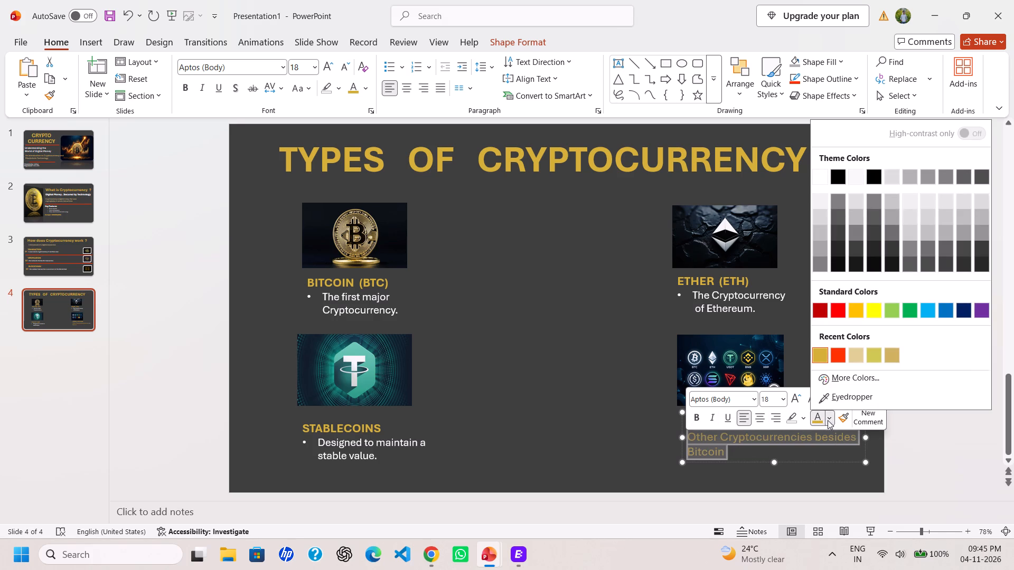
left_click(824, 177)
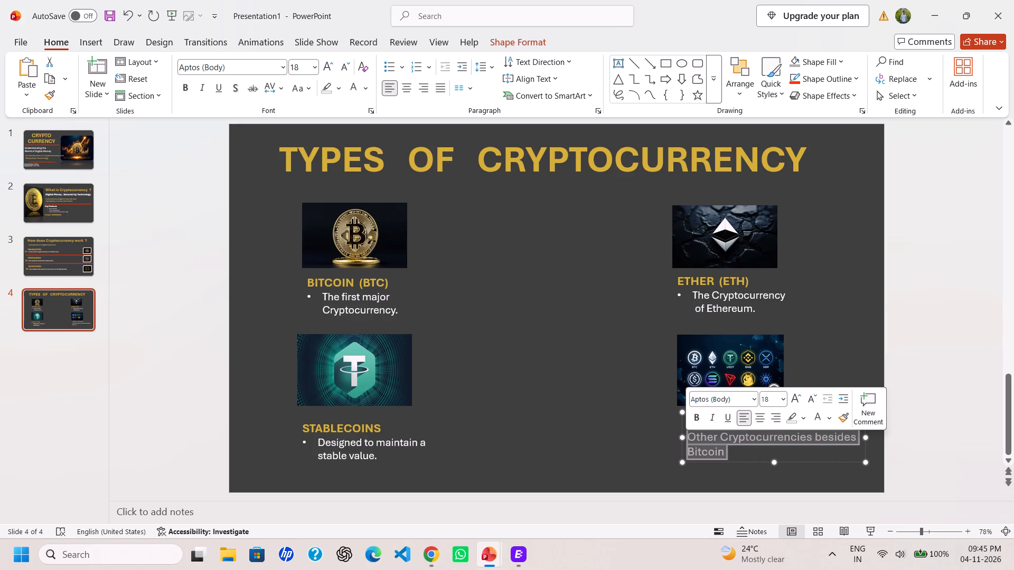
left_click(382, 69)
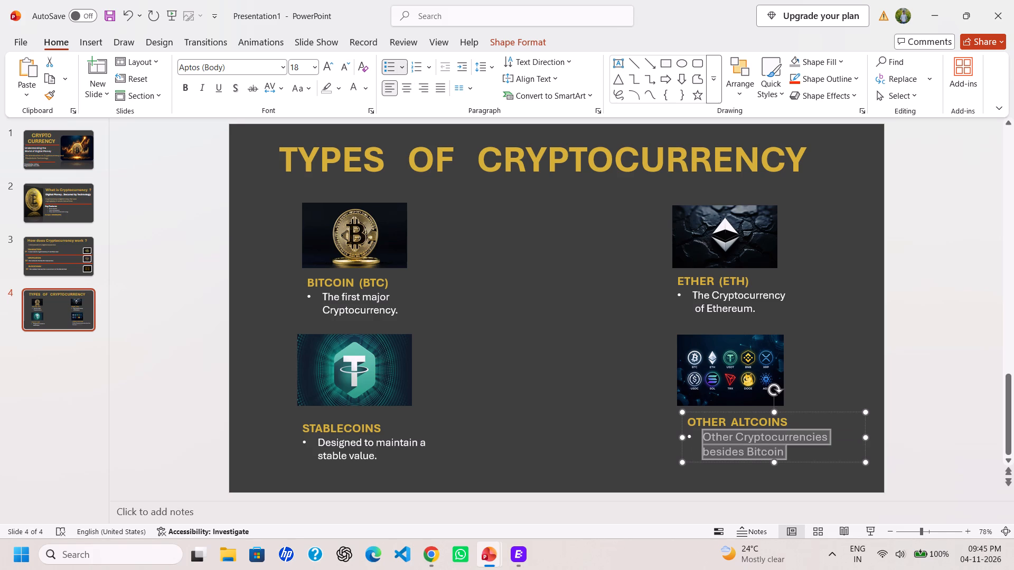
left_click(832, 460)
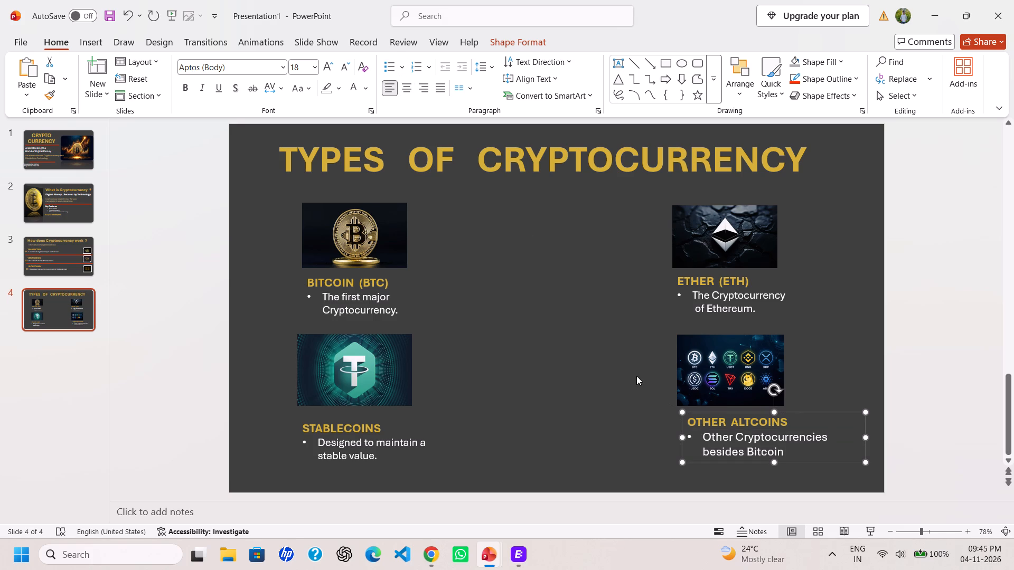
left_click(601, 362)
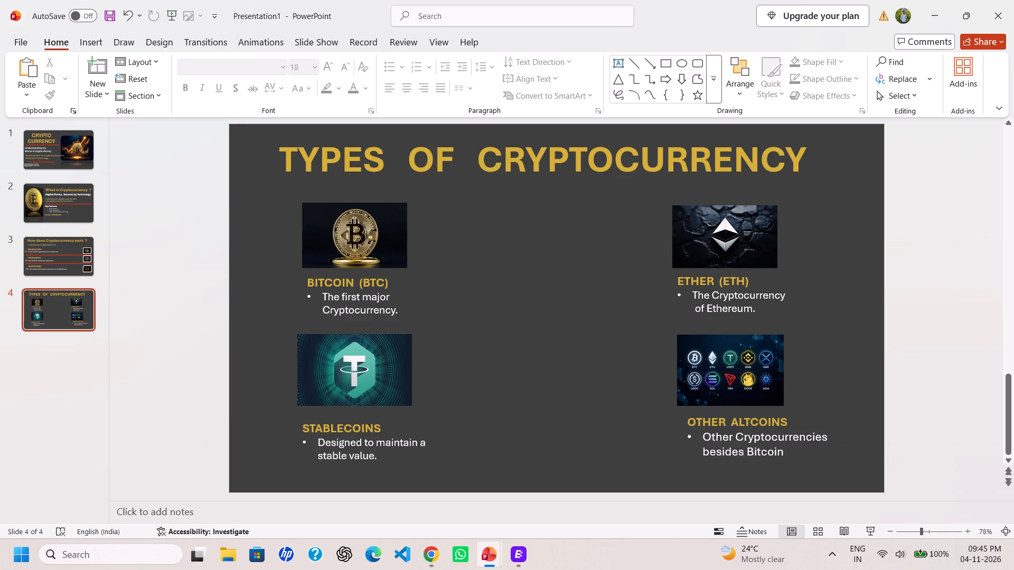
Shift the Other Altcoins text box slightly left and down to line up with the left edge of the coin logos picture.
left_click(735, 436)
left_click(735, 436)
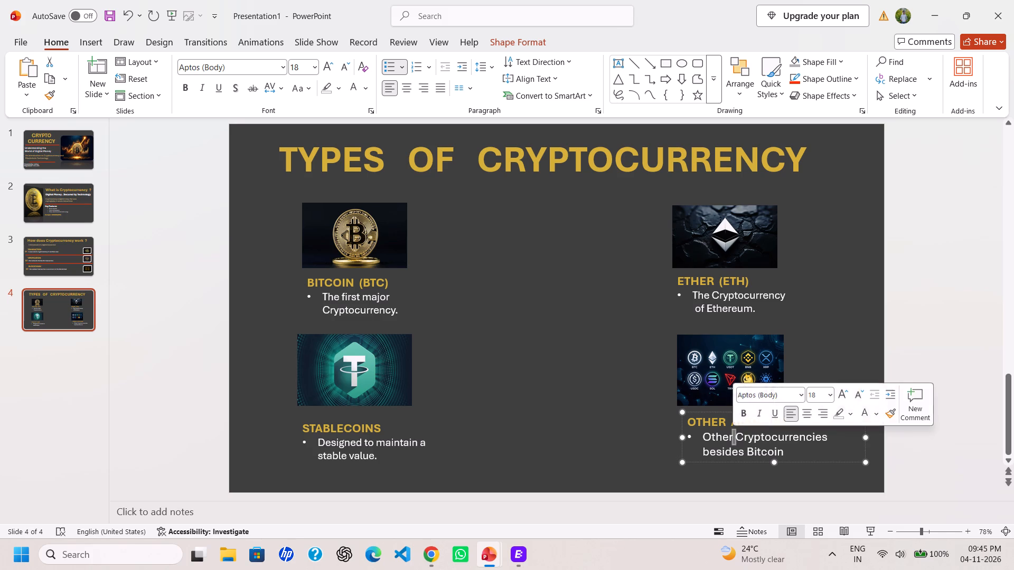
left_click(773, 448)
left_click_drag(790, 461, 784, 462)
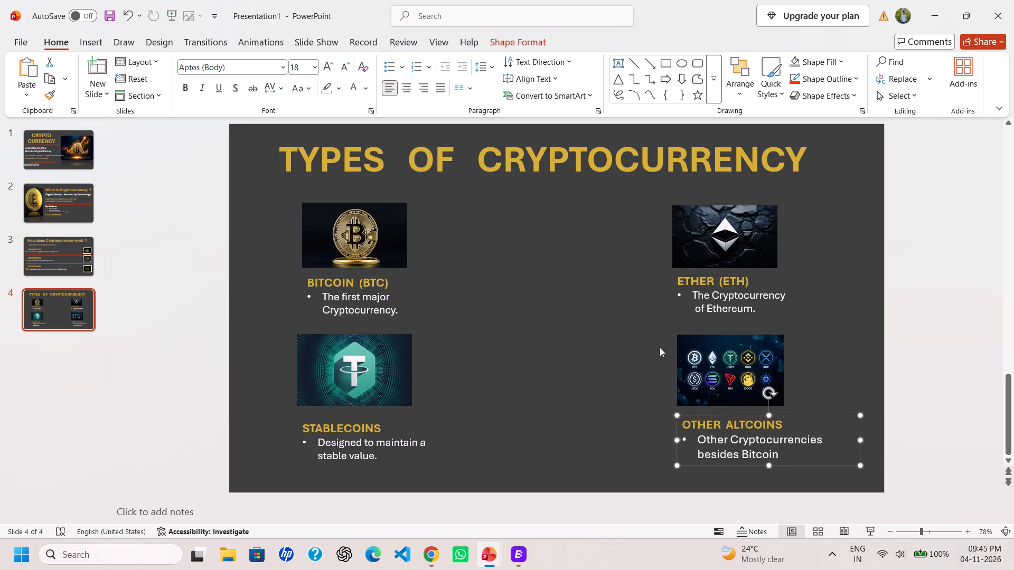
left_click(636, 340)
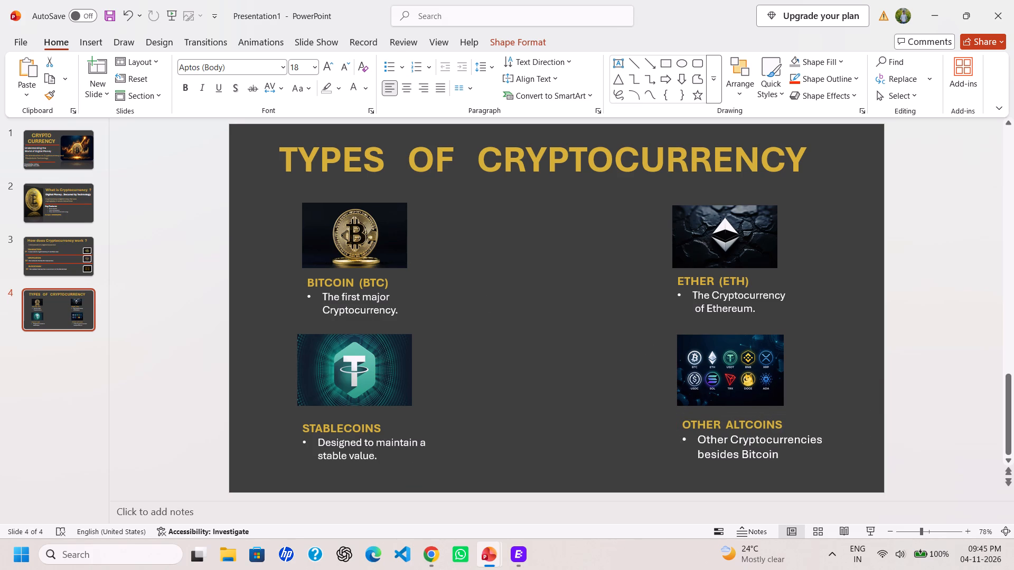
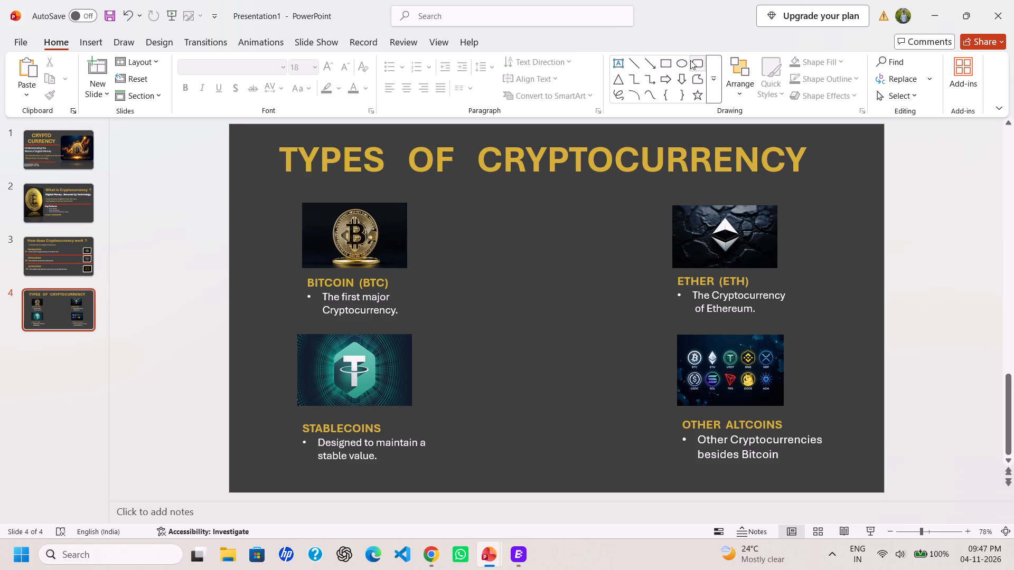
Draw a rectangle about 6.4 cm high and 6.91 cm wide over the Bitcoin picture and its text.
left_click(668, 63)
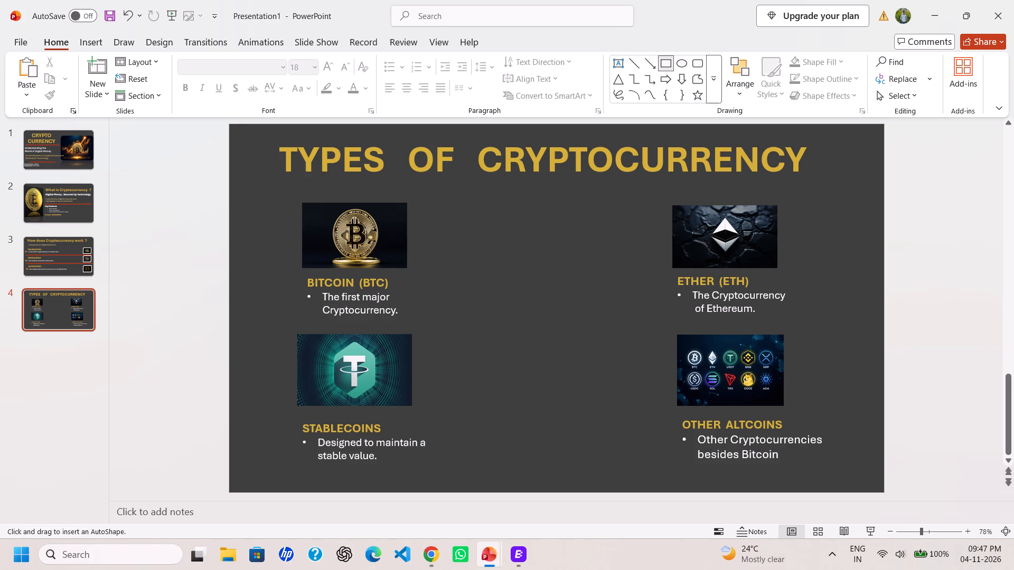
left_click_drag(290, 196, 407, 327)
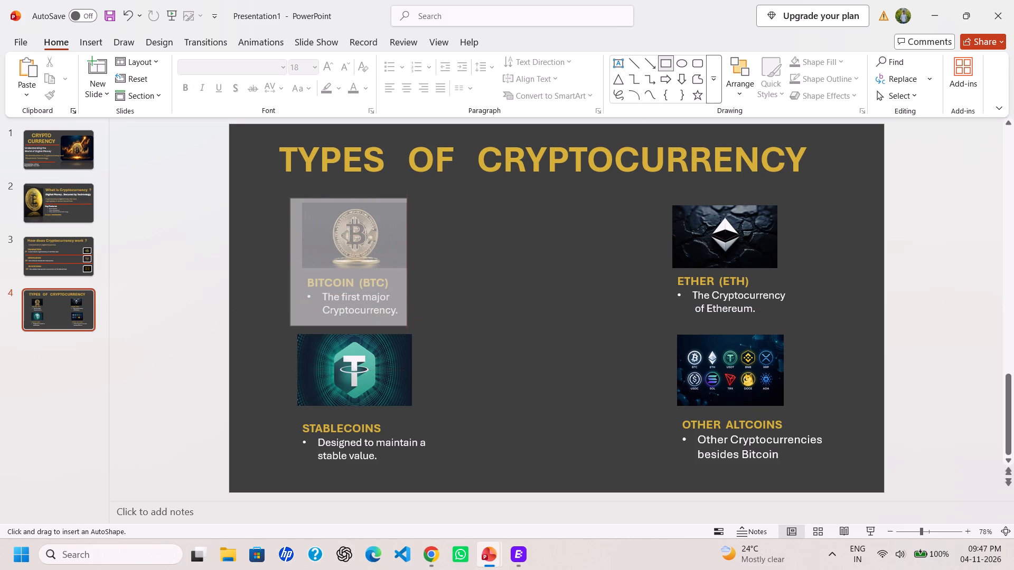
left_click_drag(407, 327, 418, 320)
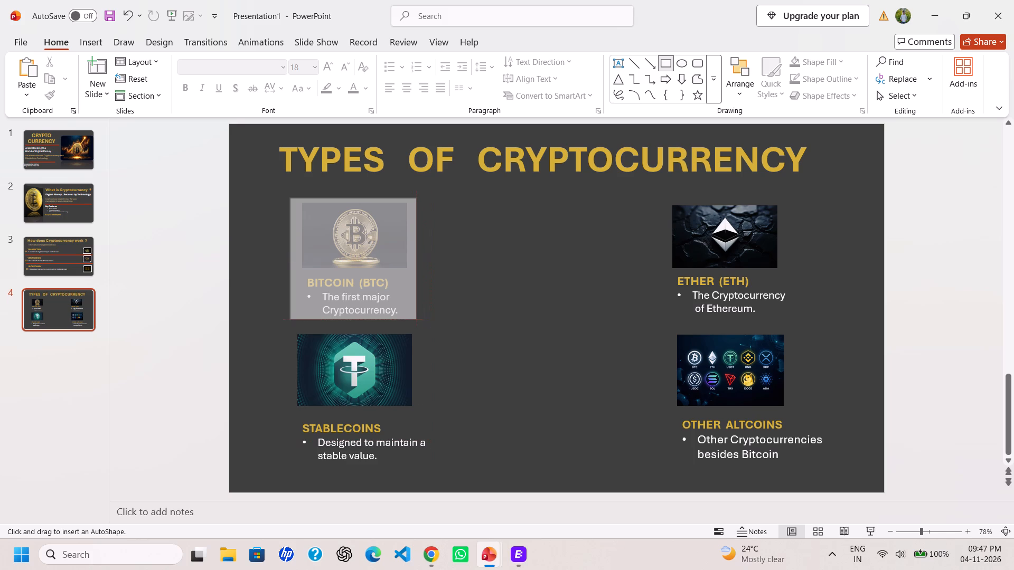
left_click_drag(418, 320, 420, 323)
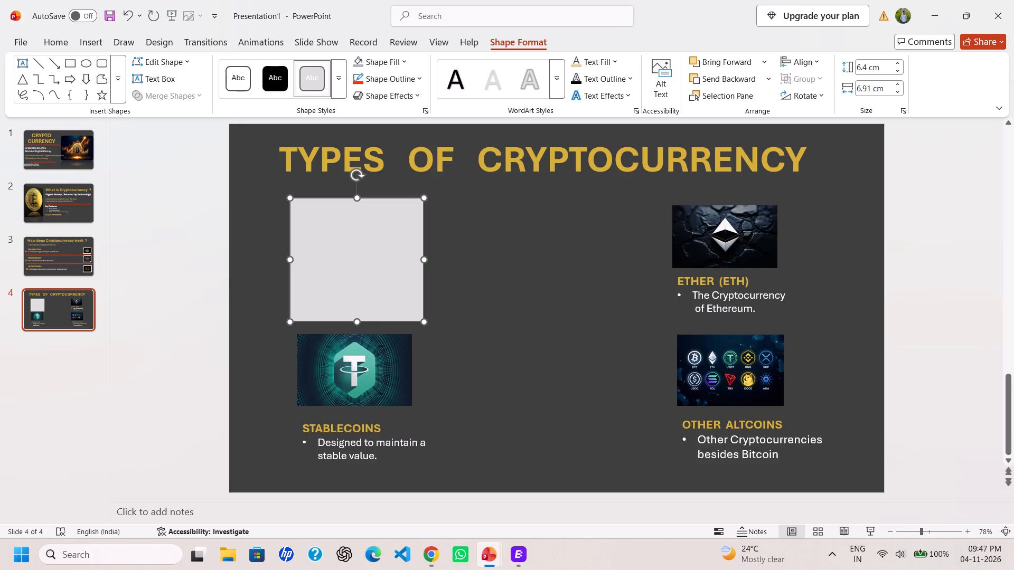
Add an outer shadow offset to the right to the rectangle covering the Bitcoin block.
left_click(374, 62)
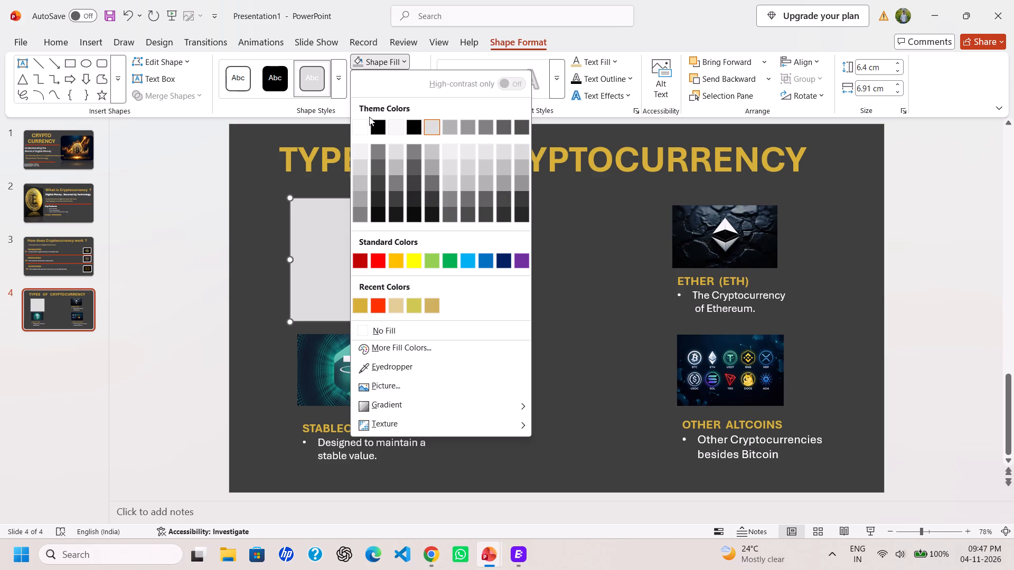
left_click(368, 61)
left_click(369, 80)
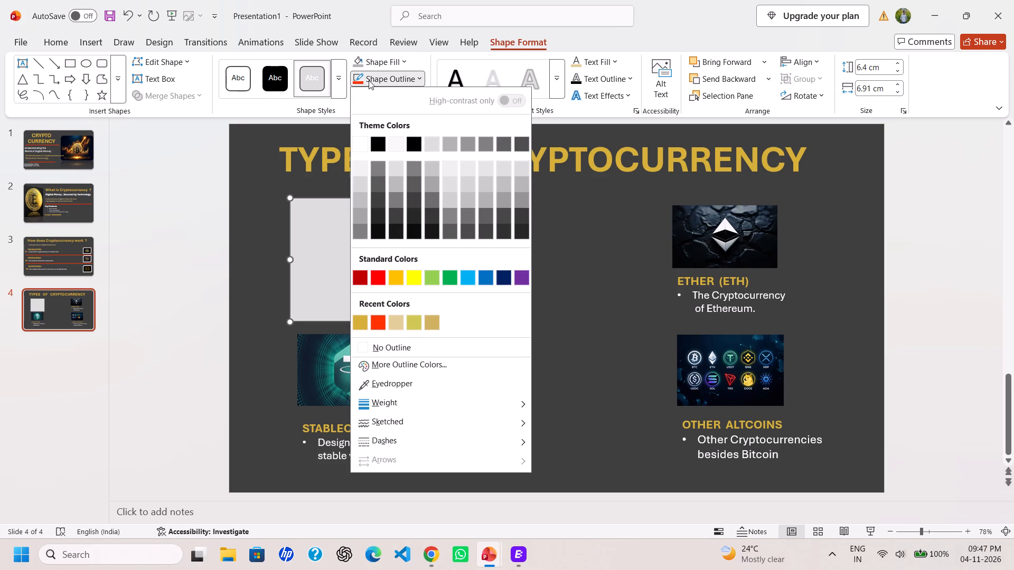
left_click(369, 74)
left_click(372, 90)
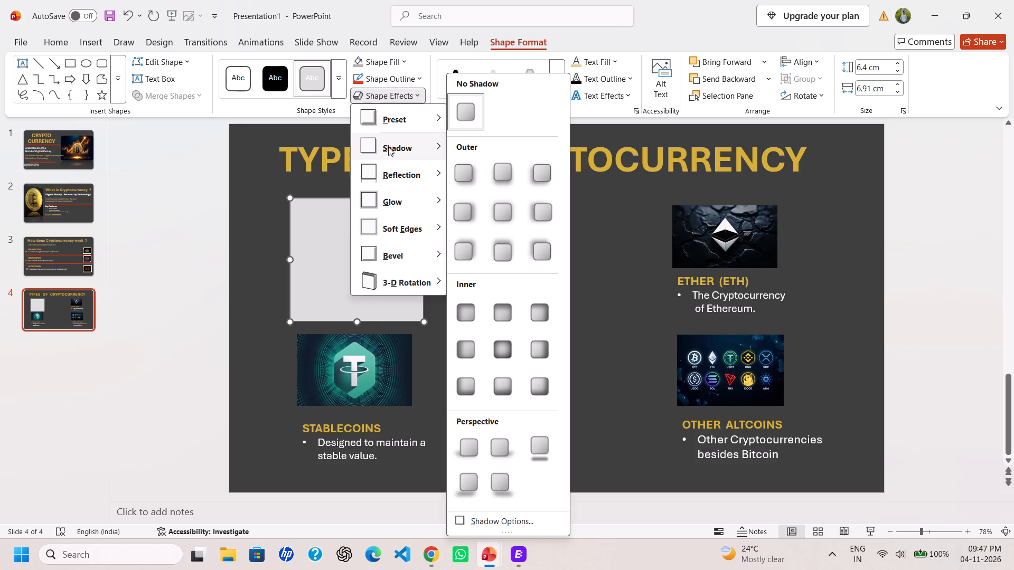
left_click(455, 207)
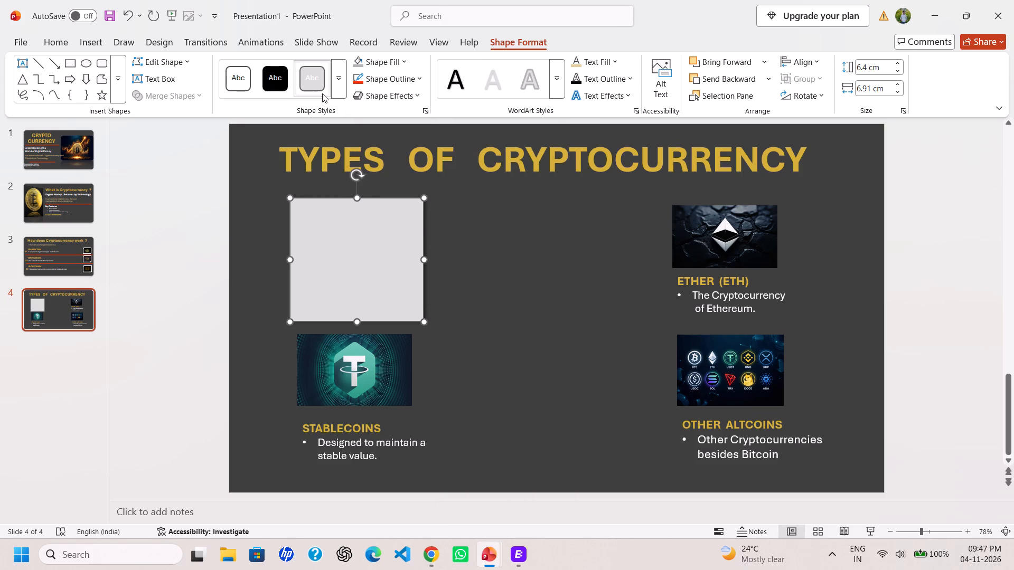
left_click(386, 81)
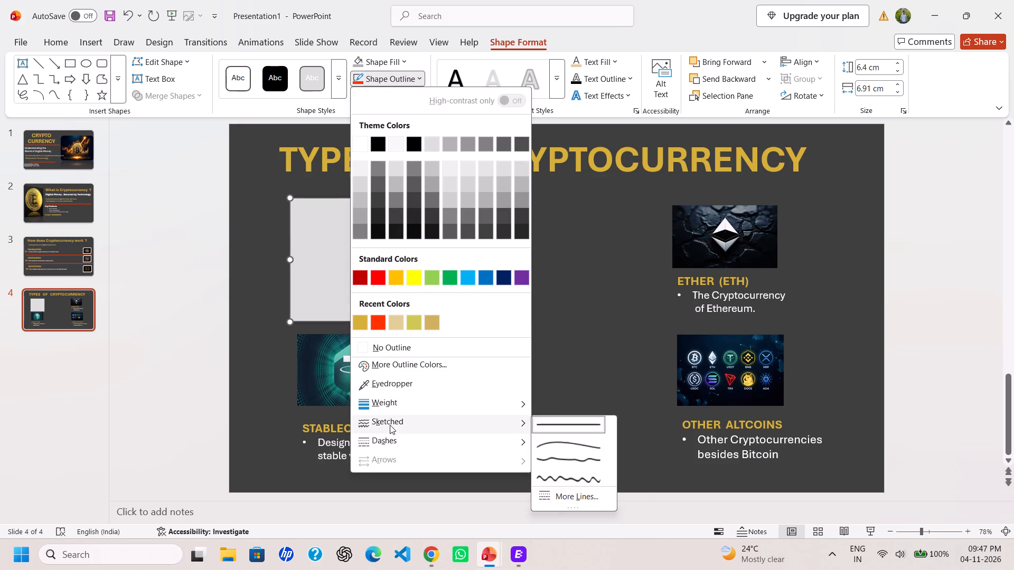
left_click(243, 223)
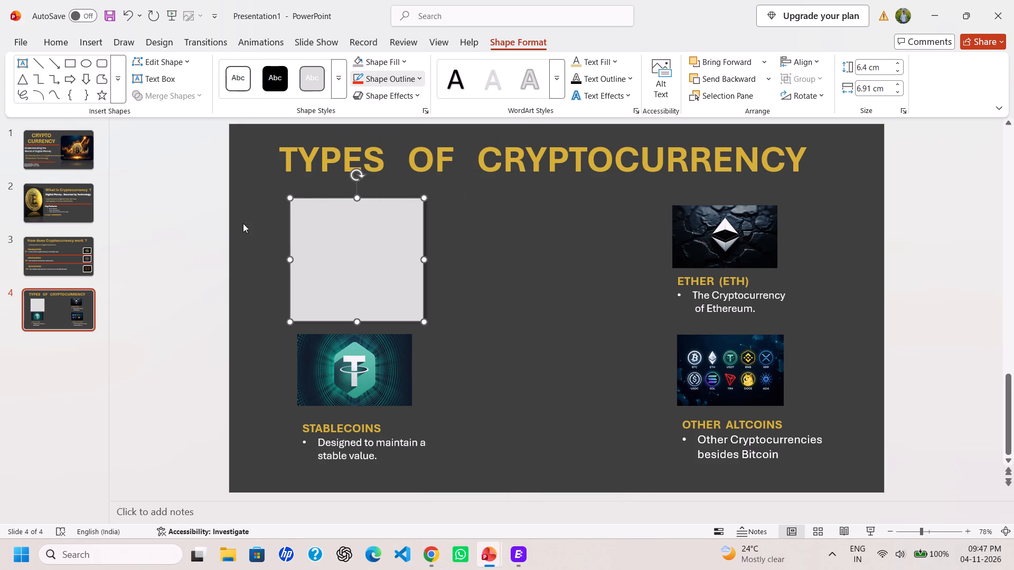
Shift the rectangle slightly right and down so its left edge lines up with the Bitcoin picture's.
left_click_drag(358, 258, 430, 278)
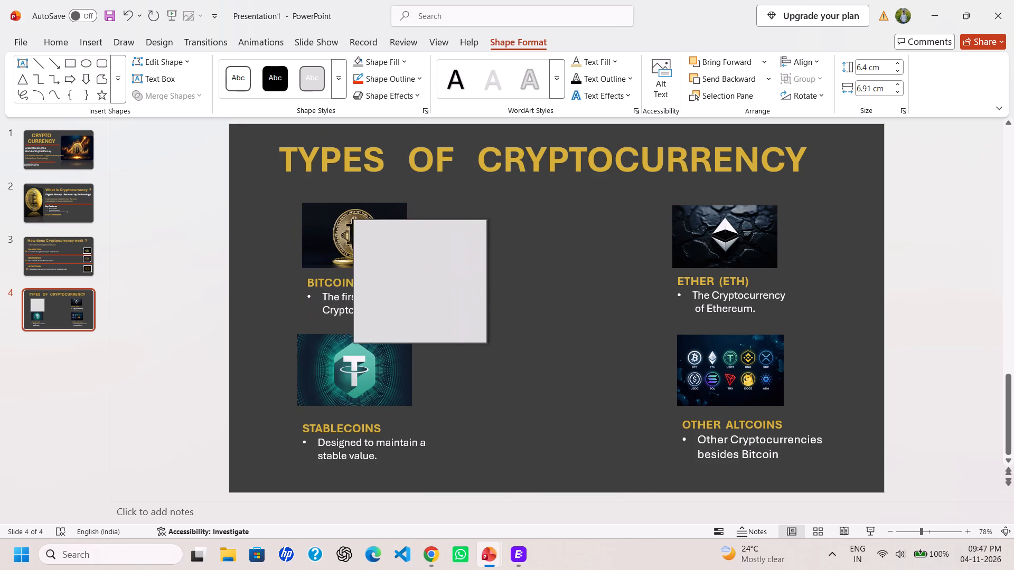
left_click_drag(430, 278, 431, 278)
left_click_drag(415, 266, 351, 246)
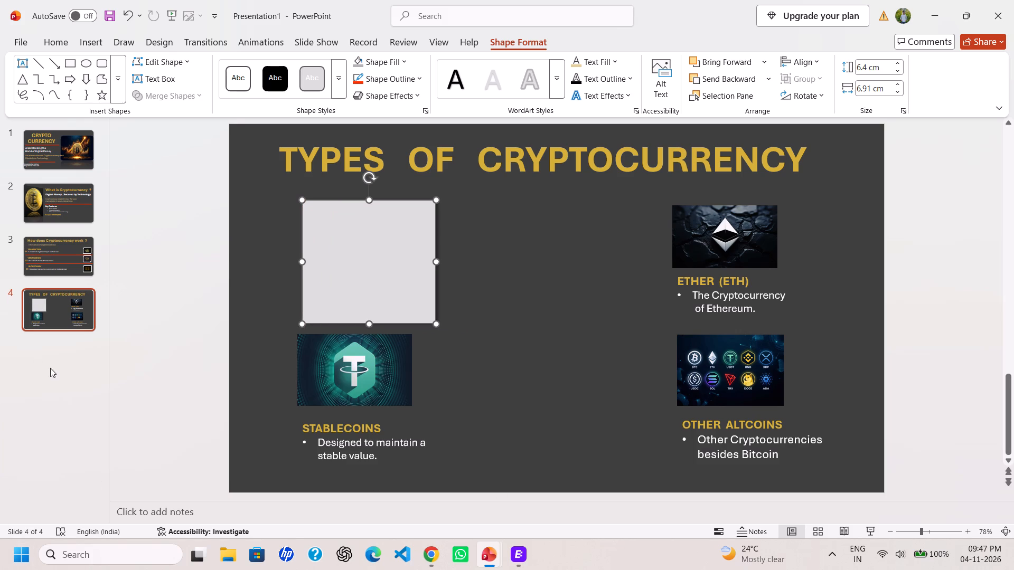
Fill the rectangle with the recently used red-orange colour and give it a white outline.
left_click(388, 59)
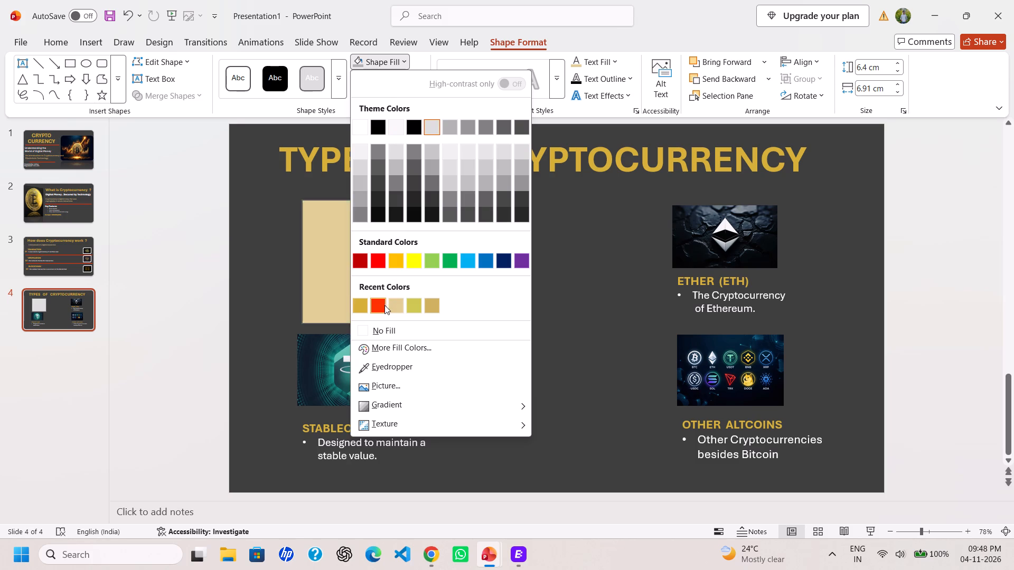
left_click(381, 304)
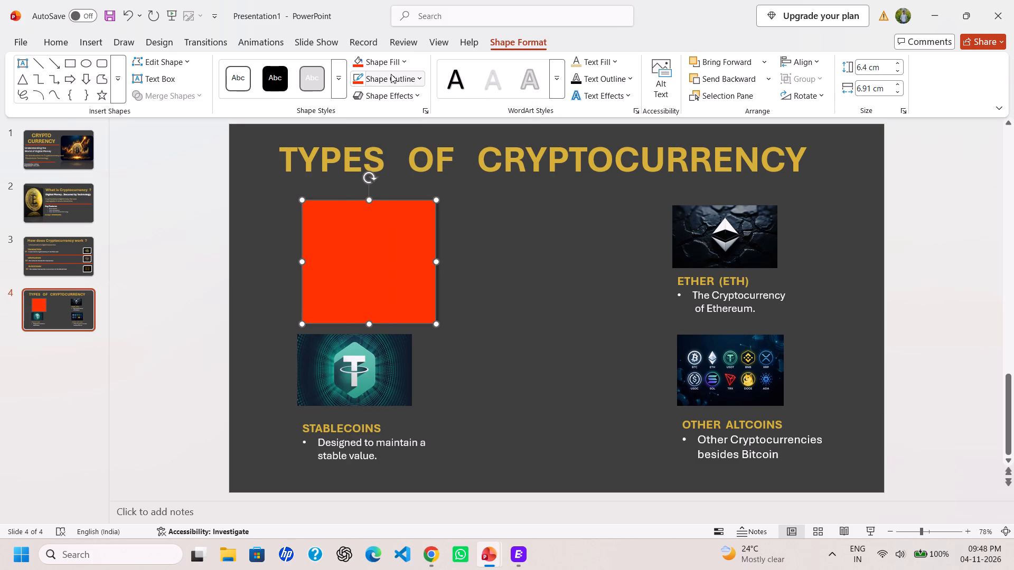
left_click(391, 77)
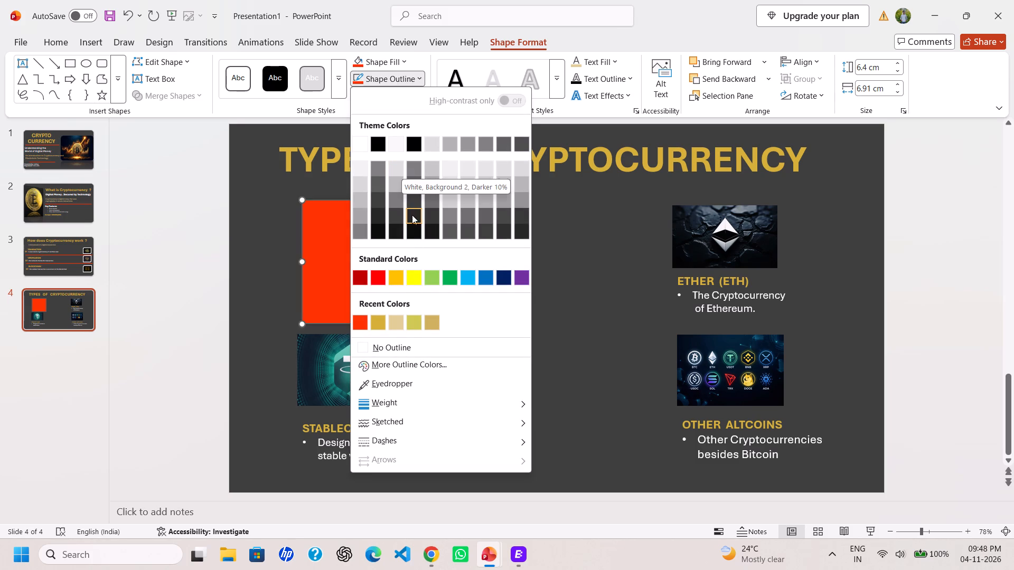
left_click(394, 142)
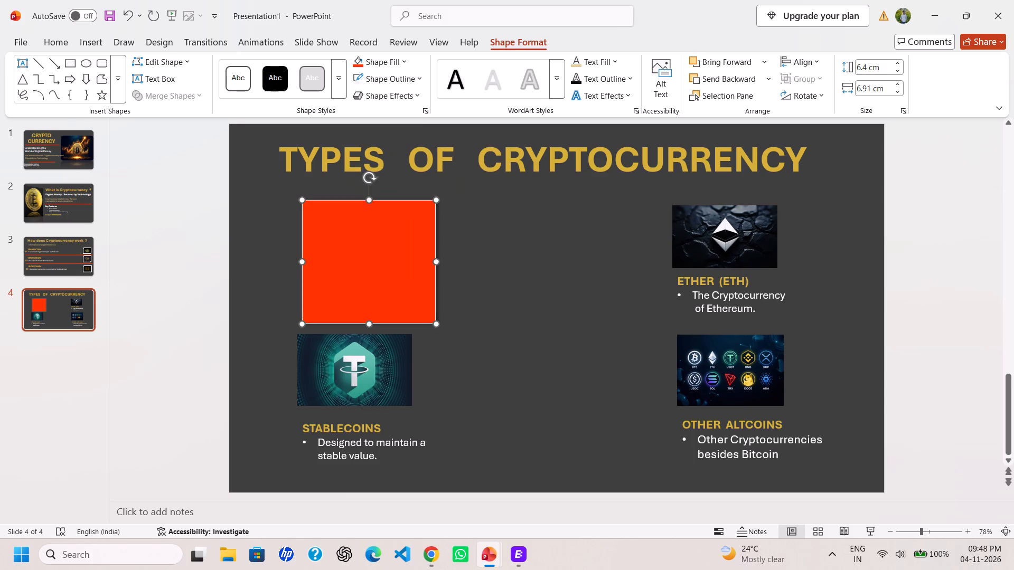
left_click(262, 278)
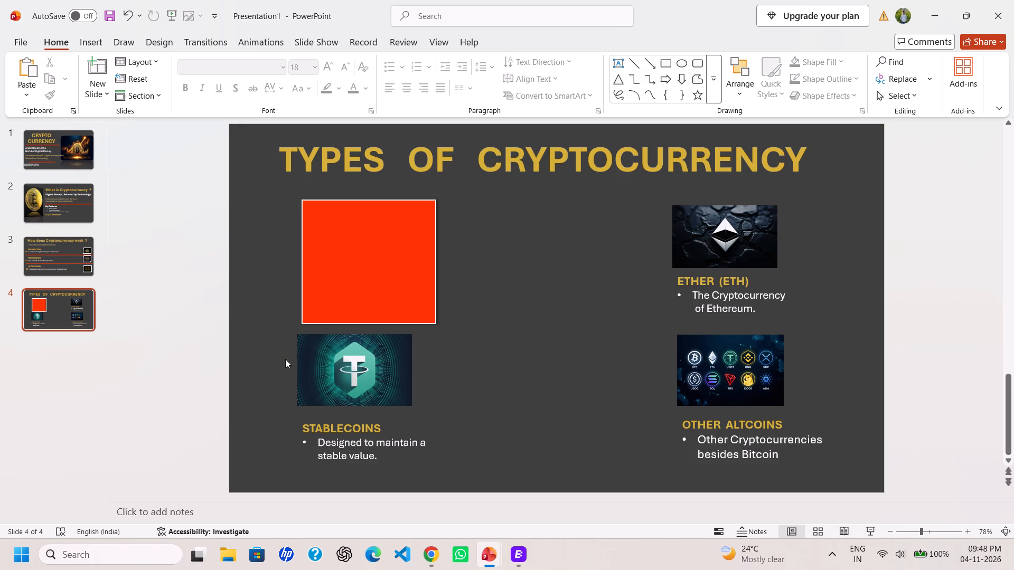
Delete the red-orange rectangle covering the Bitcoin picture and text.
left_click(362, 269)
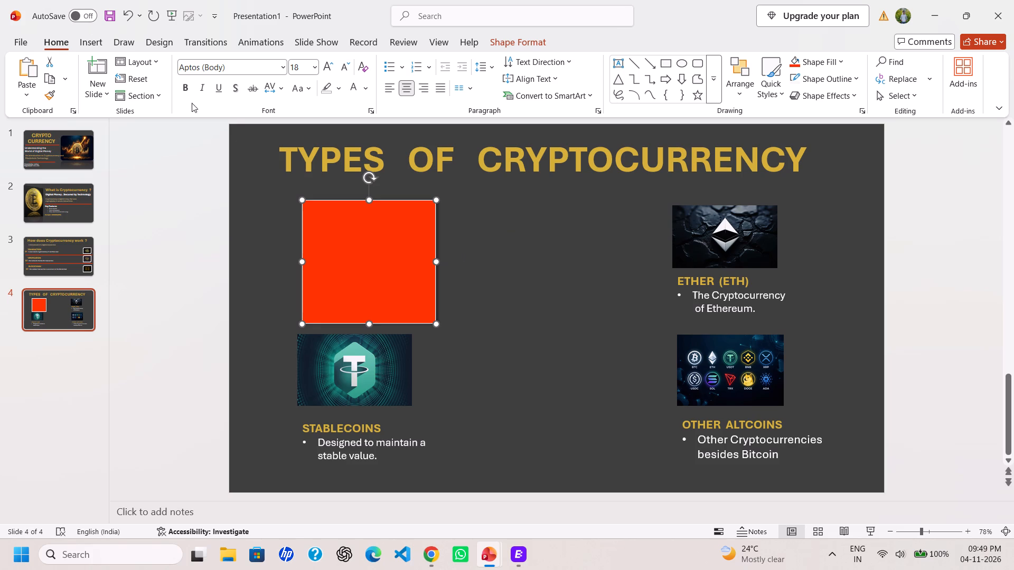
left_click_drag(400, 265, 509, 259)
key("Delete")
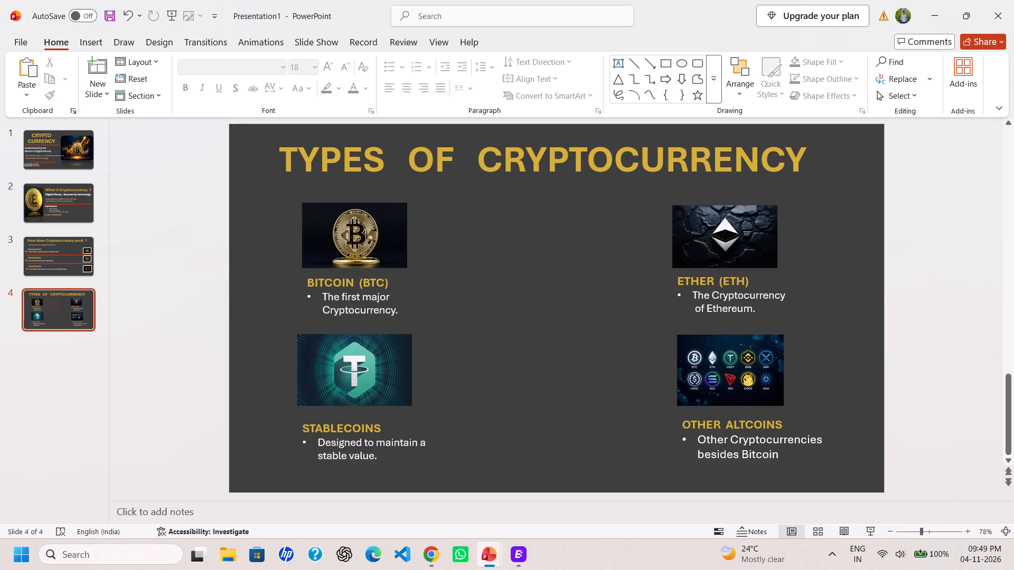
Draw a rounded rectangle about 6.81 cm high and 7.81 cm wide over the Bitcoin picture and text.
left_click(671, 68)
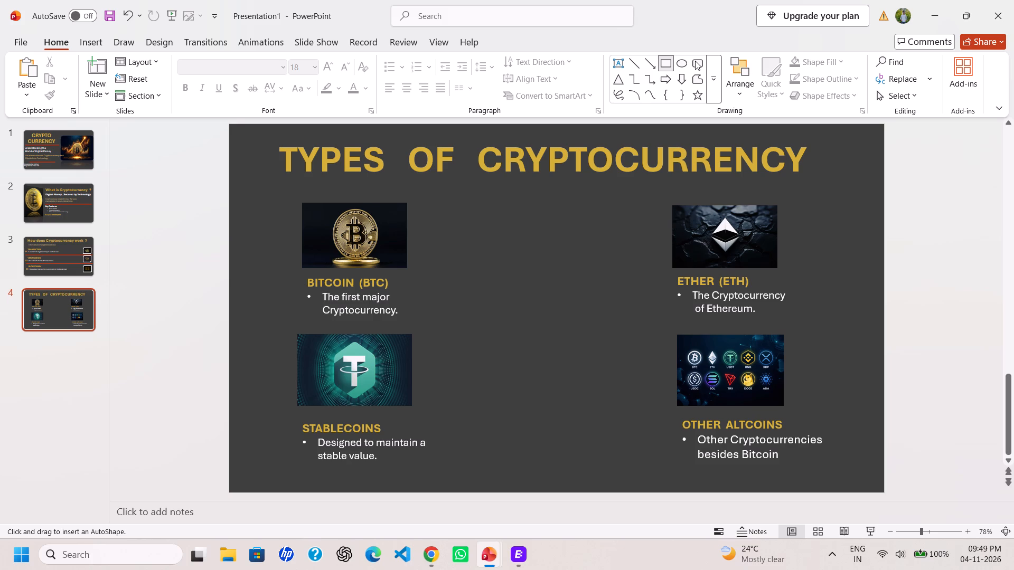
left_click(696, 61)
left_click_drag(296, 195, 444, 328)
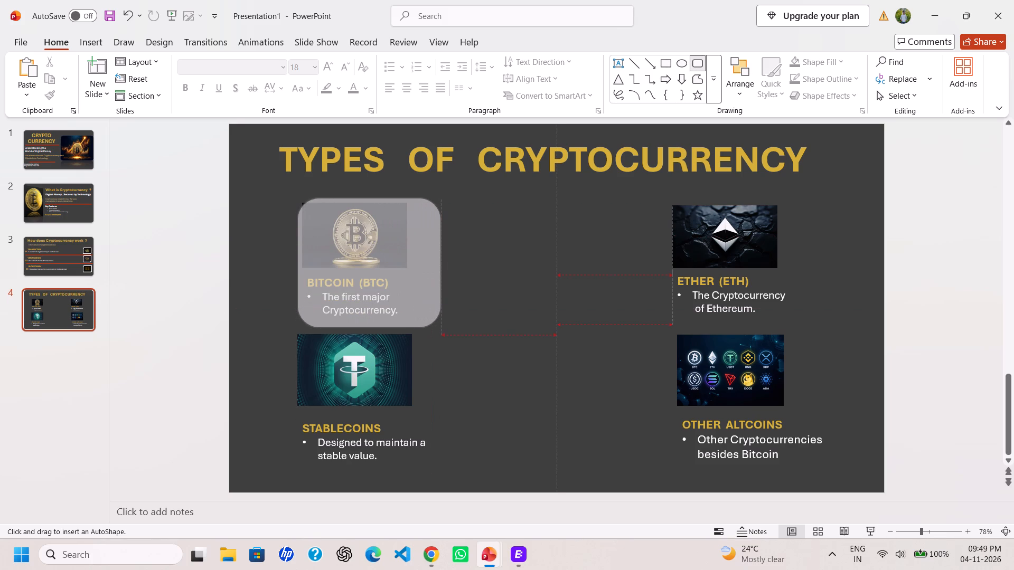
left_click_drag(444, 328, 448, 329)
left_click_drag(422, 292, 421, 292)
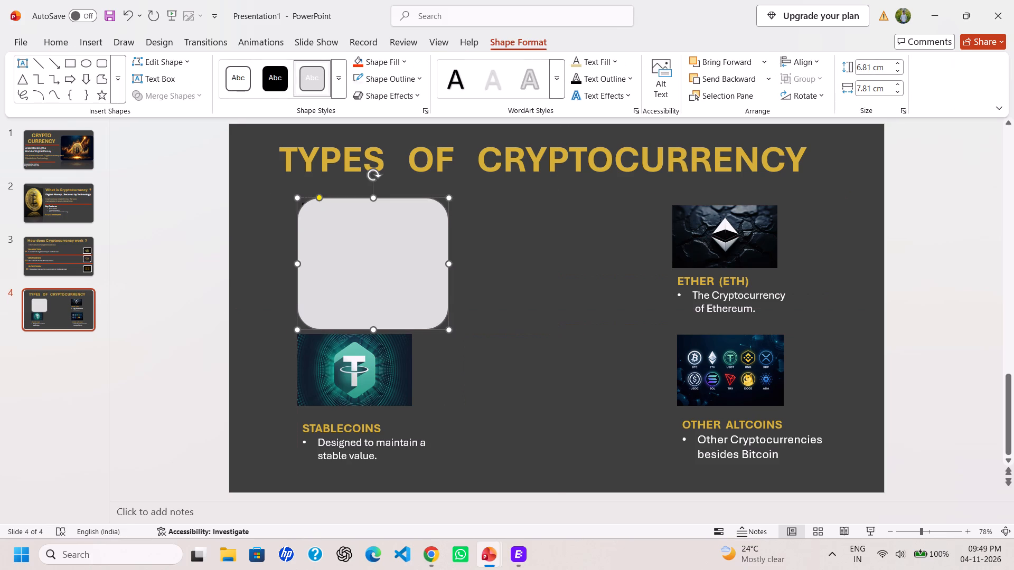
left_click_drag(421, 292, 416, 287)
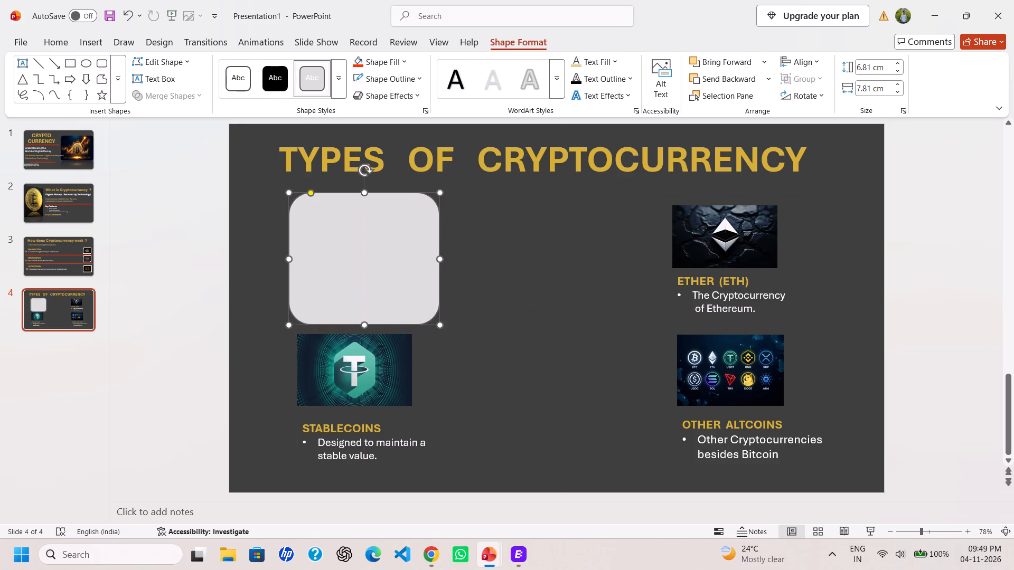
Set the rounded rectangle over the Bitcoin block to no fill.
left_click(528, 94)
left_click(495, 91)
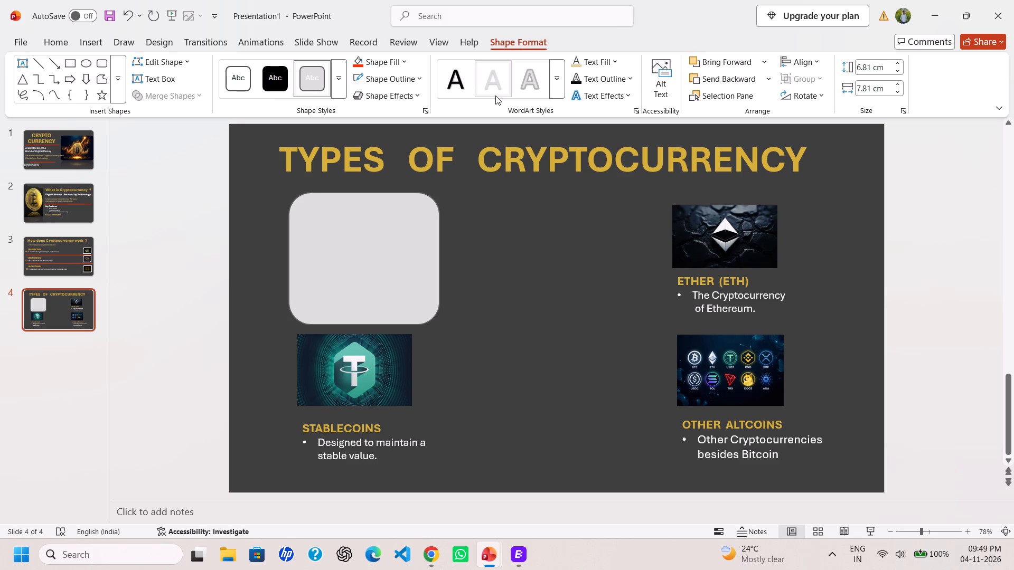
left_click(401, 64)
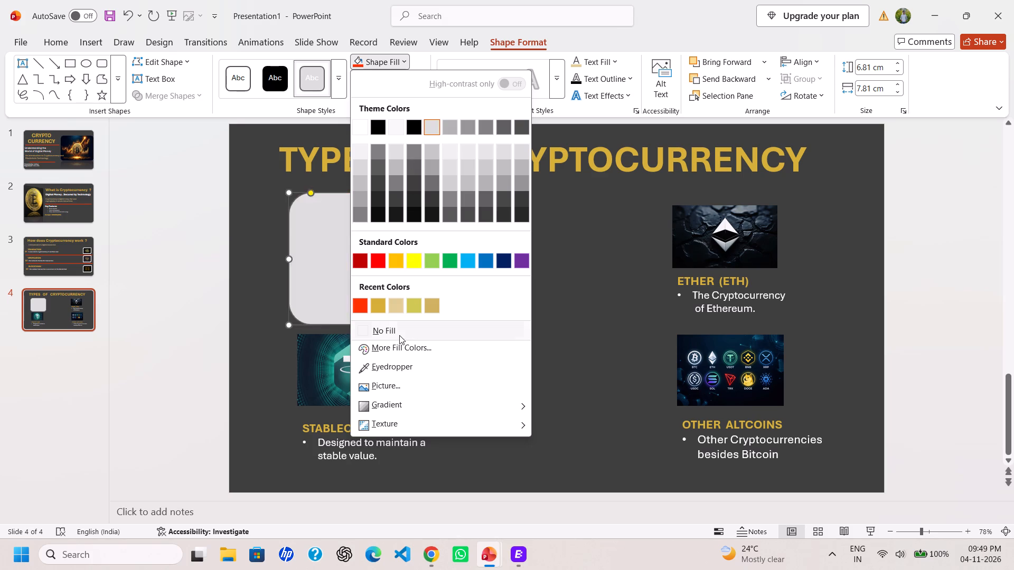
left_click(400, 334)
left_click(414, 253)
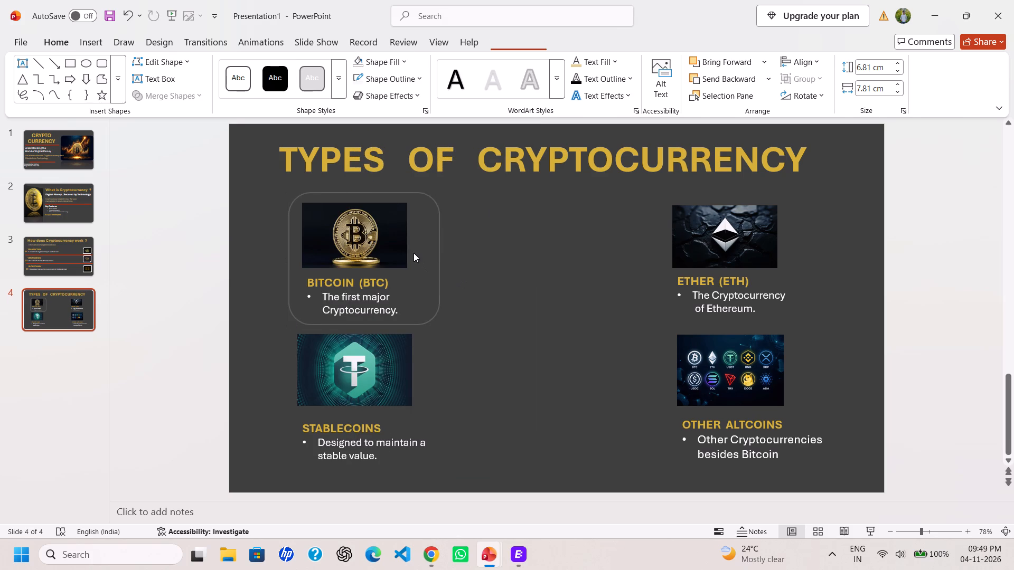
Move the rounded frame slightly left and down to surround the Bitcoin picture and text more evenly.
left_click_drag(440, 250, 437, 251)
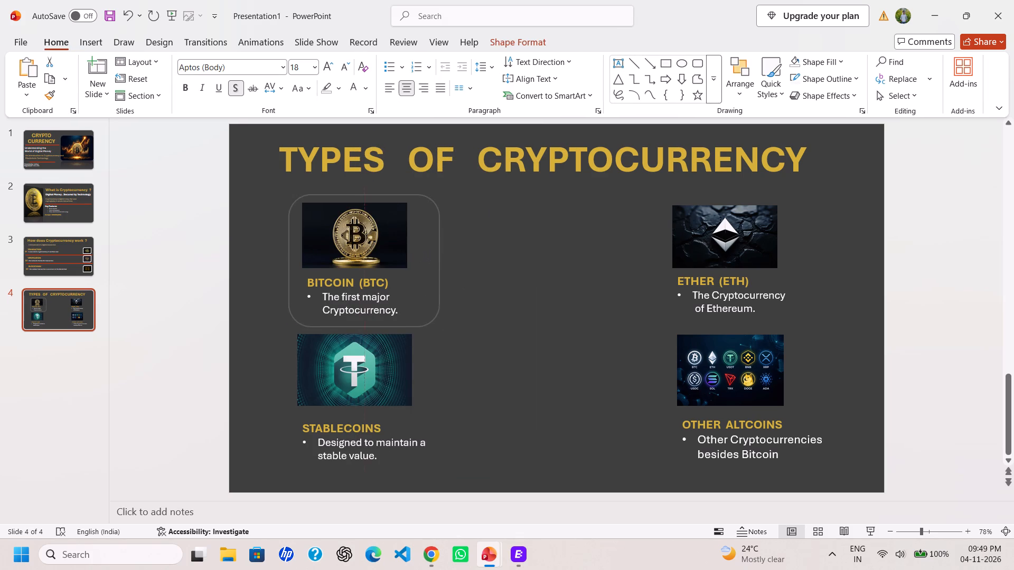
left_click_drag(437, 251, 435, 251)
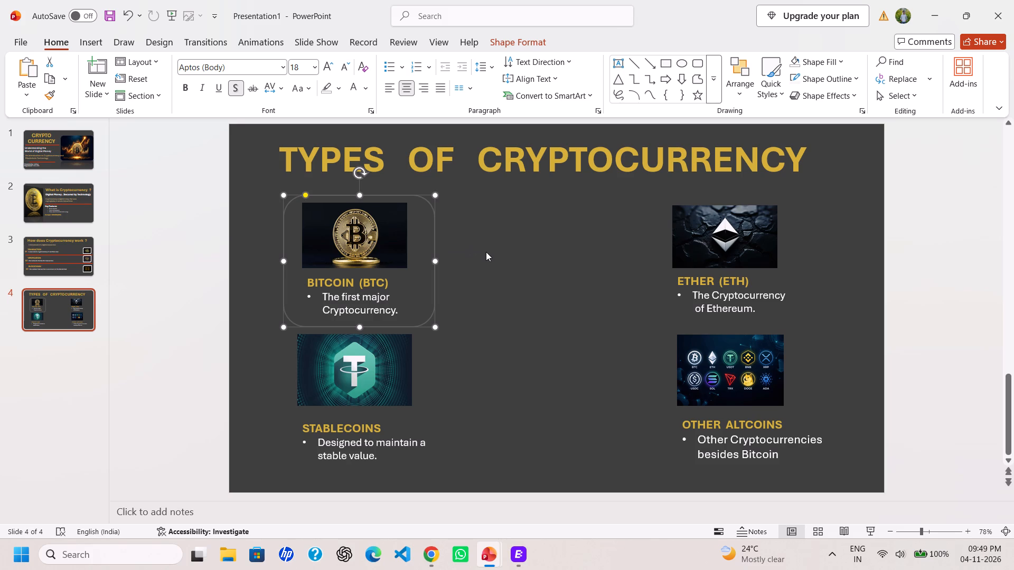
Apply the bevelled picture style with rounded corners to the Bitcoin picture.
left_click(375, 237)
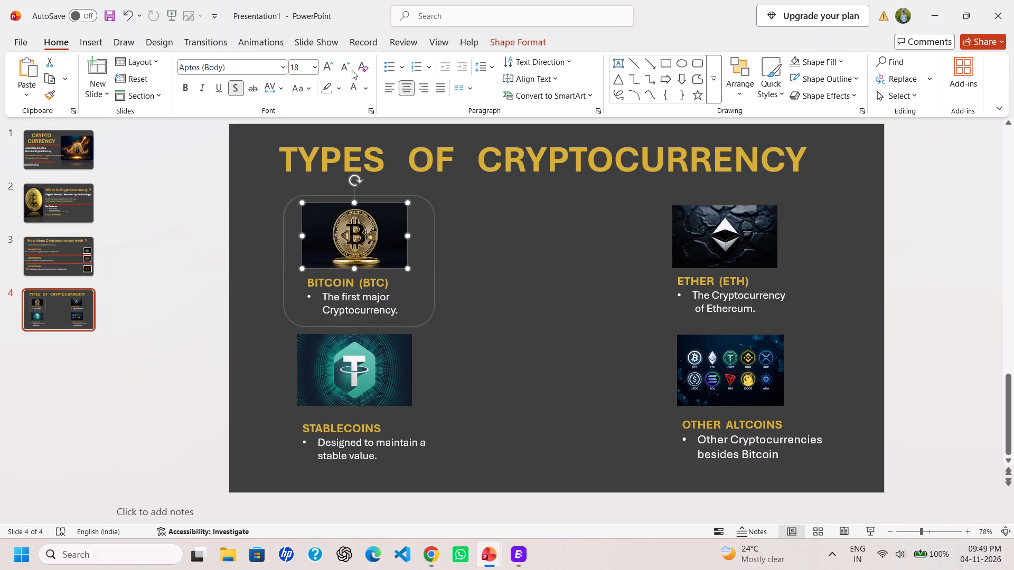
double_click(354, 234)
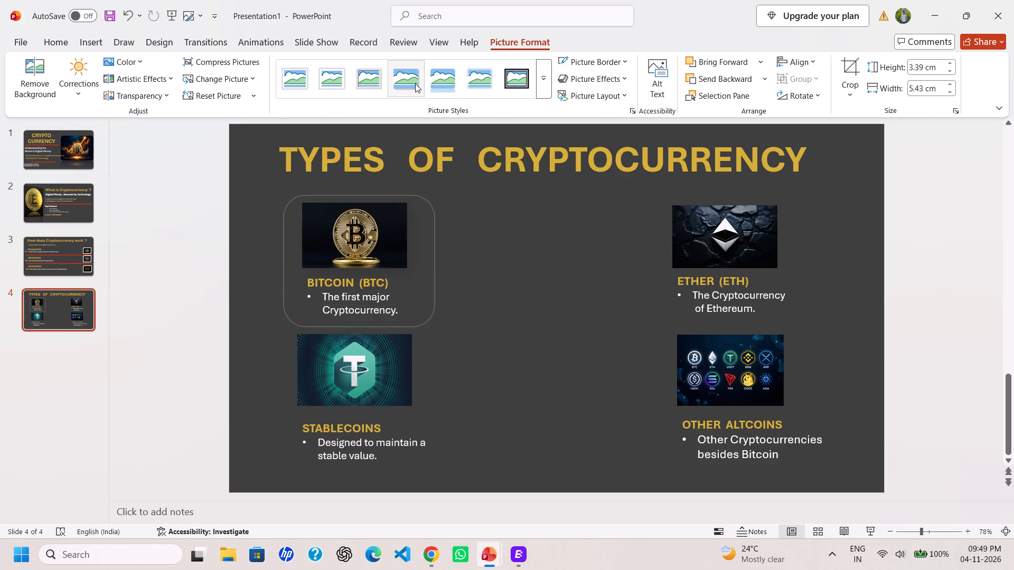
left_click(541, 77)
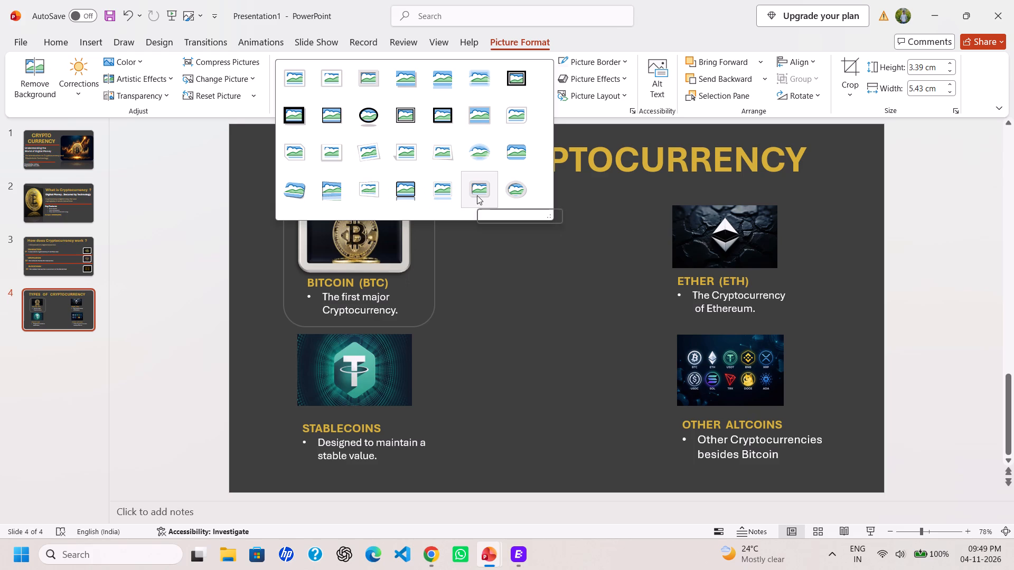
left_click(513, 164)
Apply the bevelled picture style with rounded corners to the Ether, Stablecoins and Other Altcoins pictures.
double_click(737, 231)
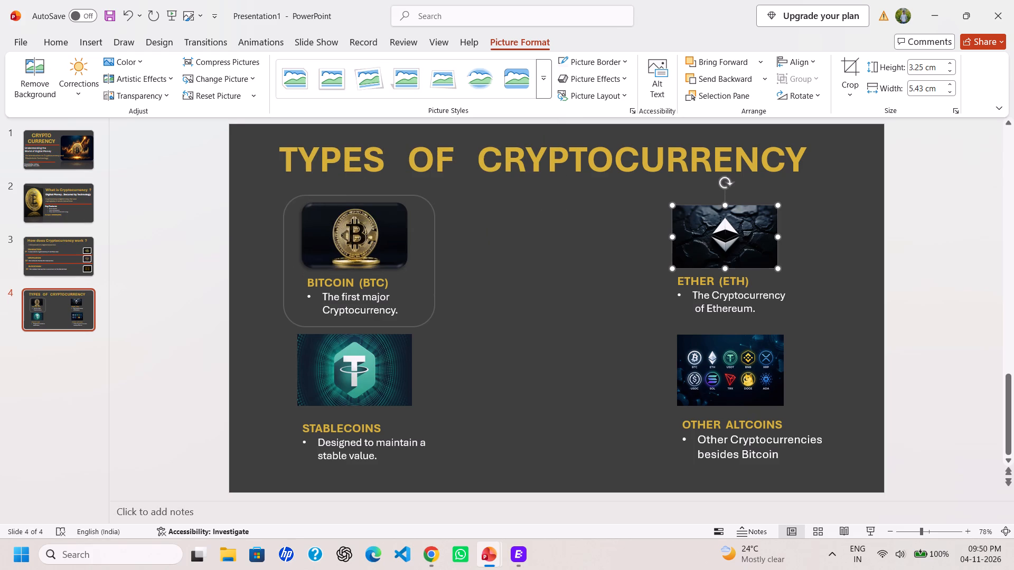
double_click(733, 232)
left_click(550, 82)
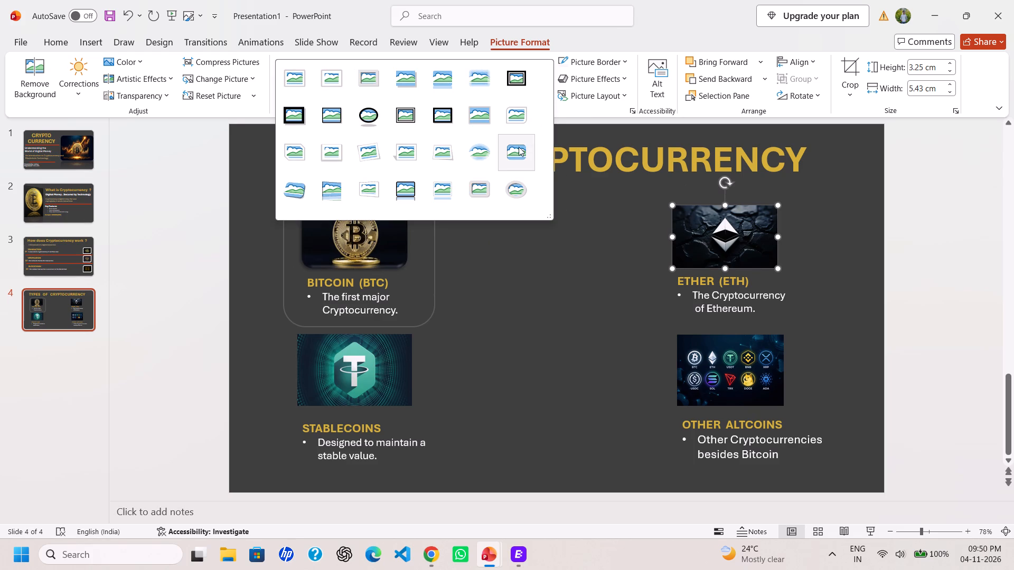
left_click(515, 153)
double_click(360, 401)
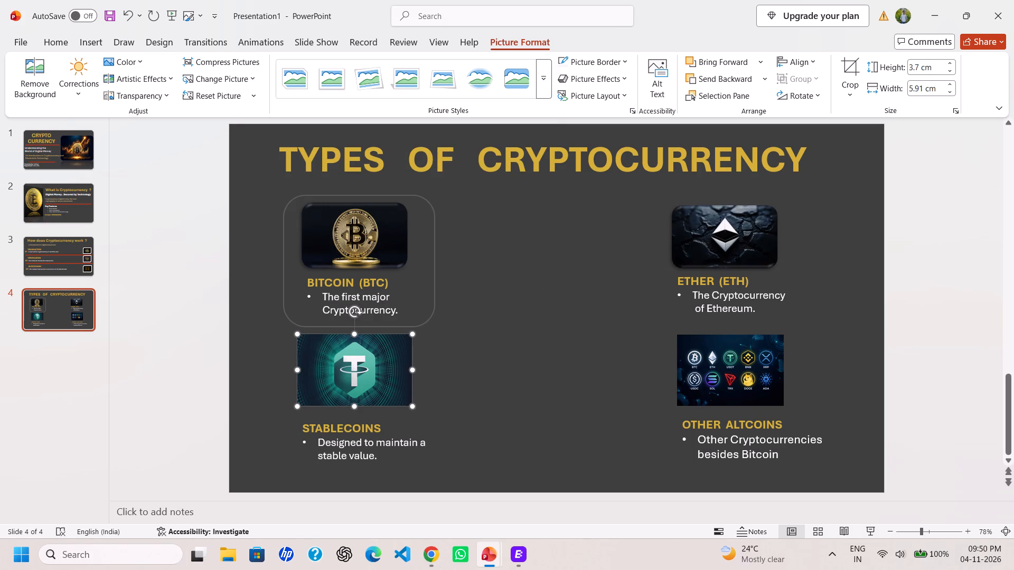
left_click(540, 77)
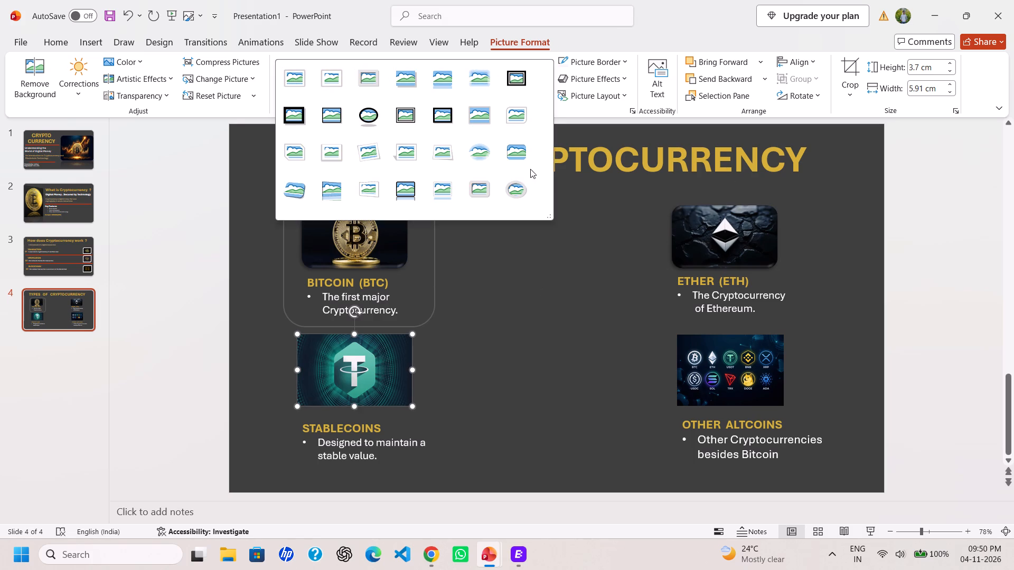
left_click(518, 165)
double_click(718, 359)
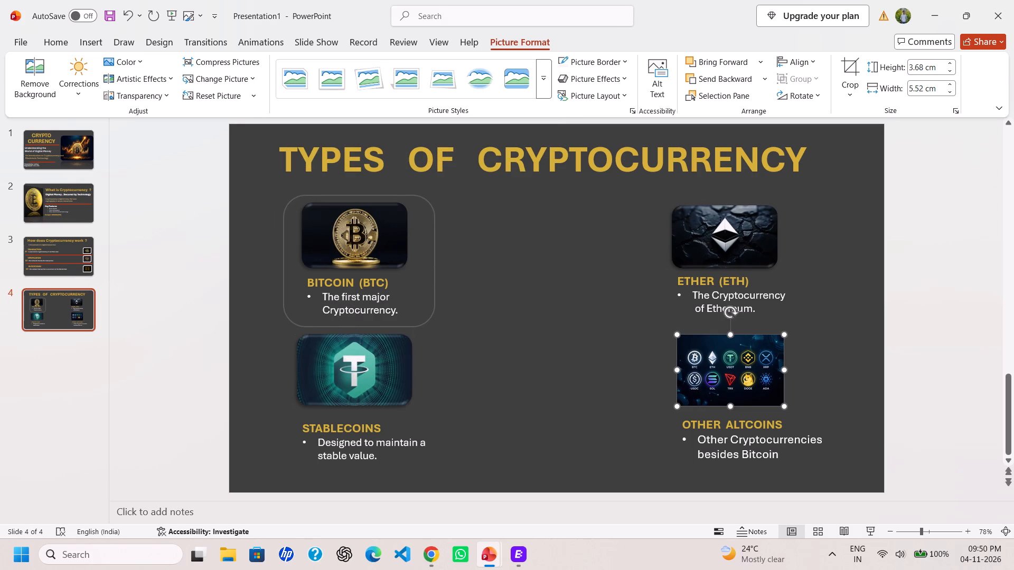
left_click(542, 83)
left_click(525, 151)
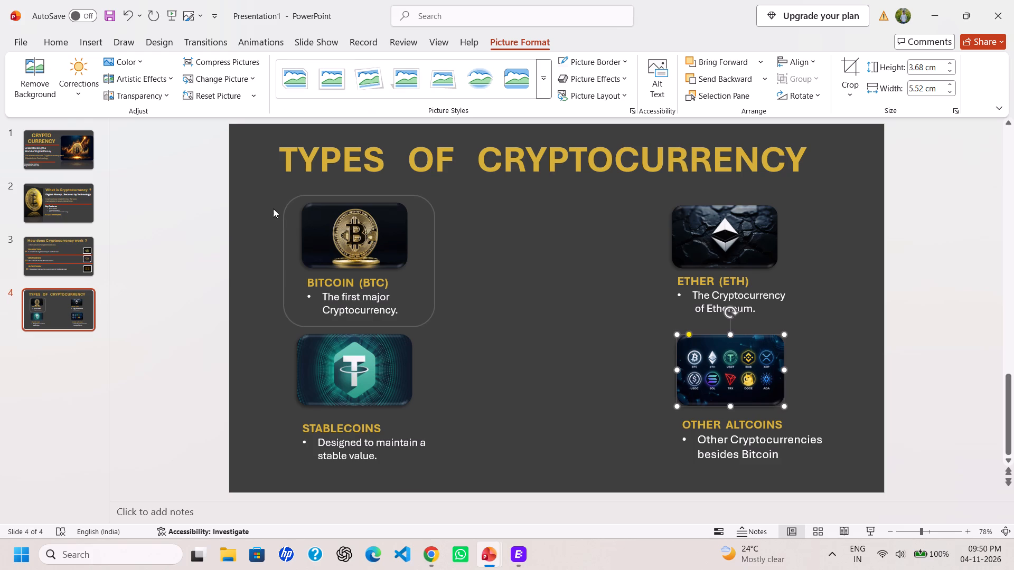
Move the Bitcoin frame, picture and text together to the right, toward the slide's centre.
left_click_drag(261, 192, 452, 339)
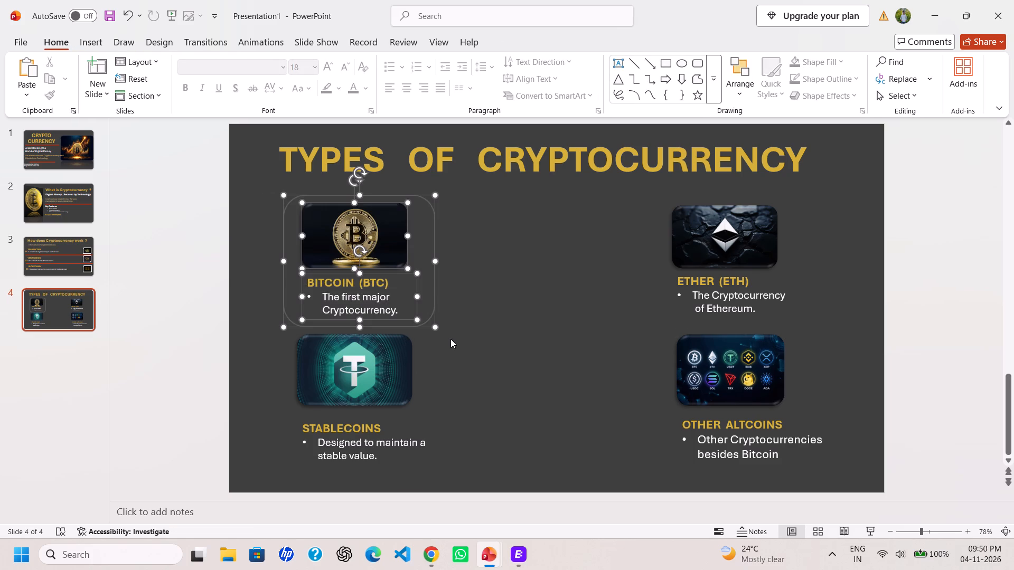
left_click_drag(411, 302, 419, 302)
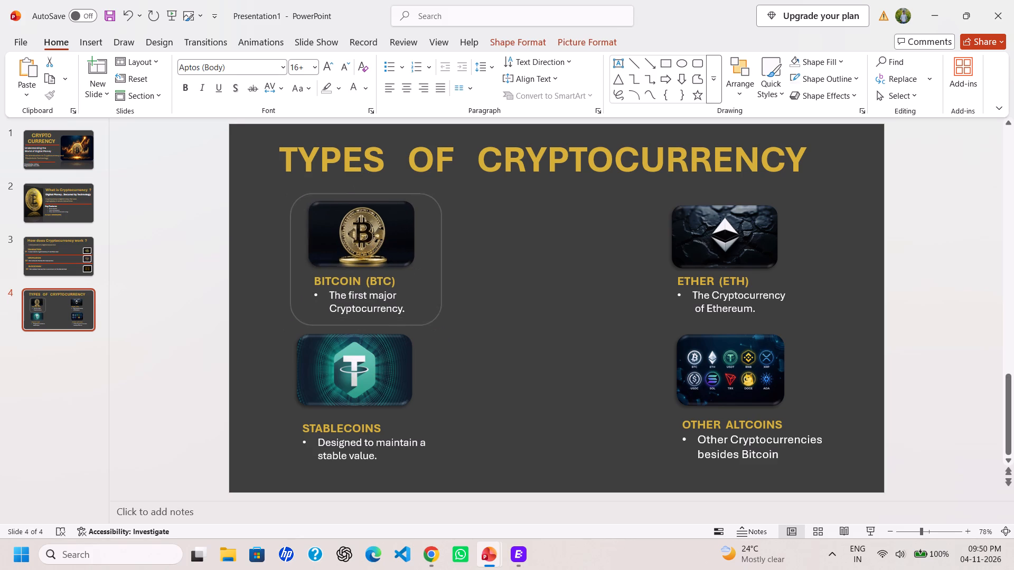
left_click_drag(419, 302, 444, 302)
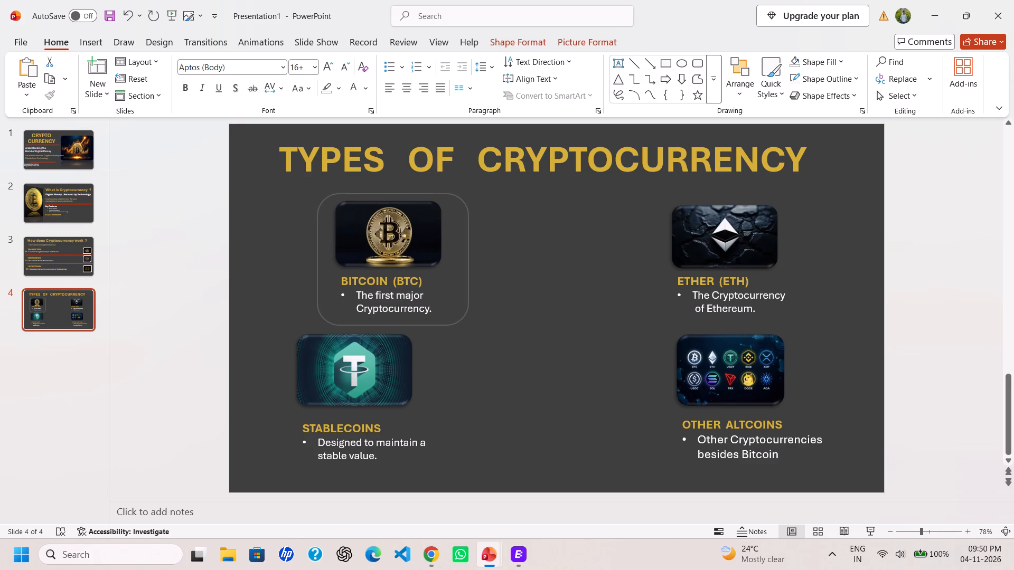
left_click_drag(444, 302, 450, 299)
left_click_drag(400, 240, 406, 240)
Nudge the Bitcoin picture slightly to the right within its rounded frame.
left_click(398, 232)
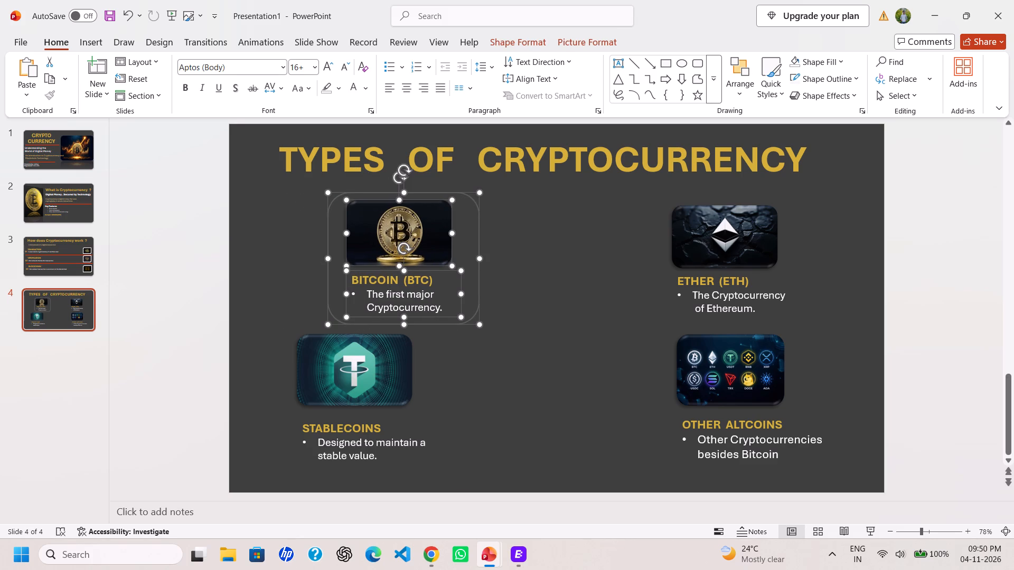
left_click(398, 232)
left_click(305, 244)
left_click(407, 244)
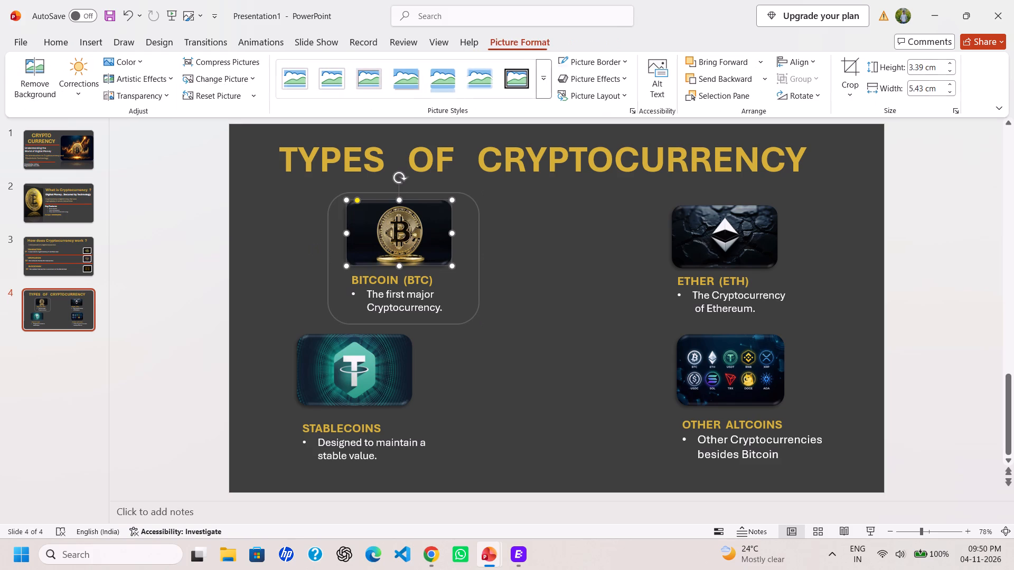
key("Right")
key("Right")
key("Right")
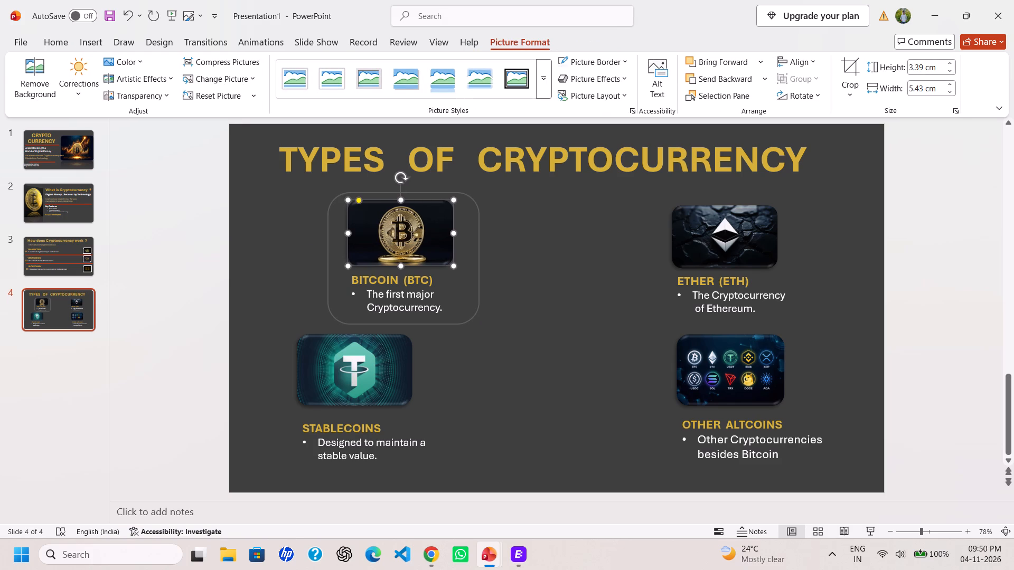
key("Right")
key("Right")
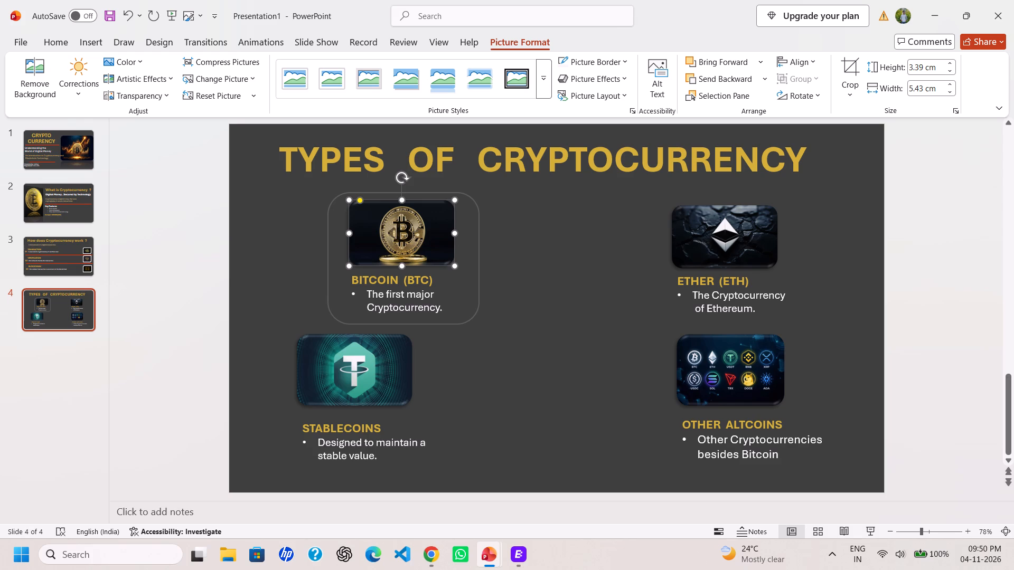
Shift the Bitcoin text box slightly right and up beneath its picture.
left_click(387, 292)
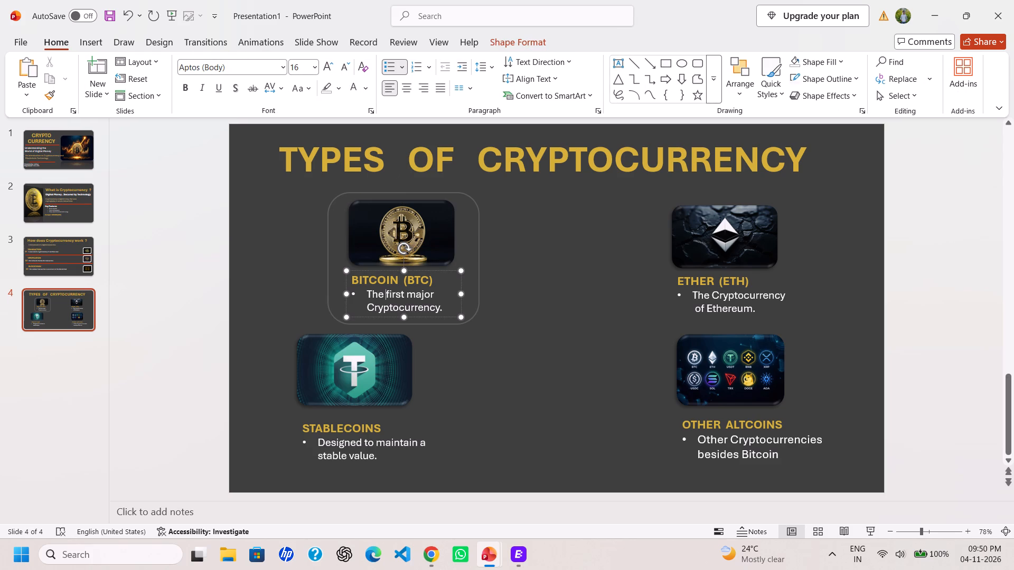
left_click_drag(412, 314, 418, 313)
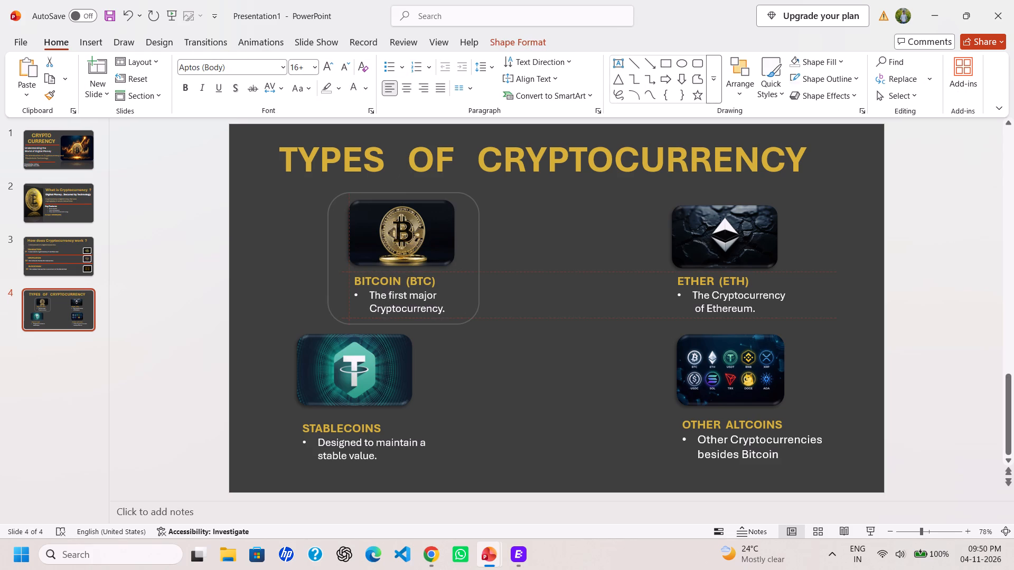
left_click_drag(418, 313, 419, 313)
left_click(571, 316)
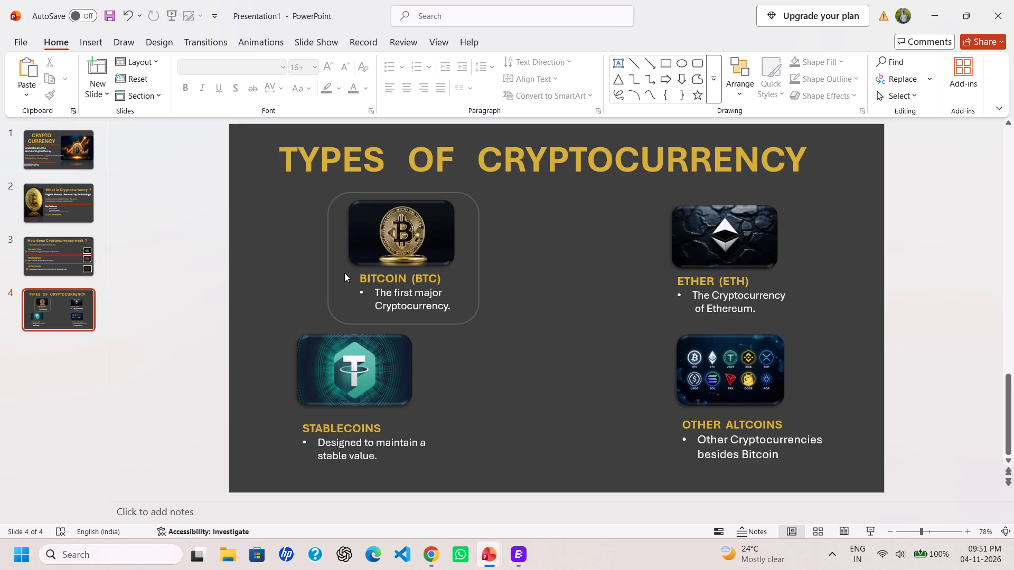
Set the outline of the rounded Bitcoin frame to the recently used gold colour.
left_click(322, 265)
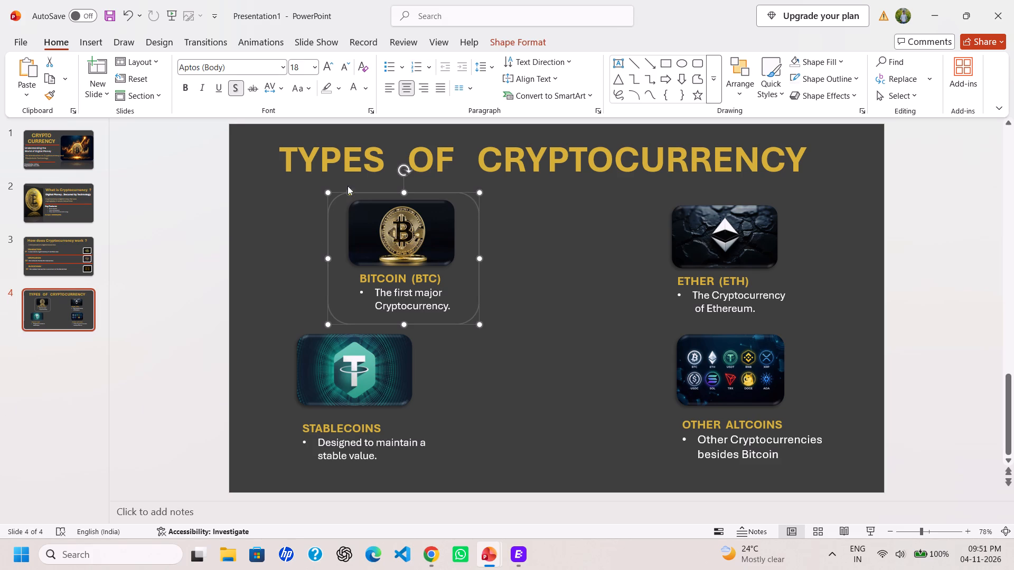
double_click(326, 258)
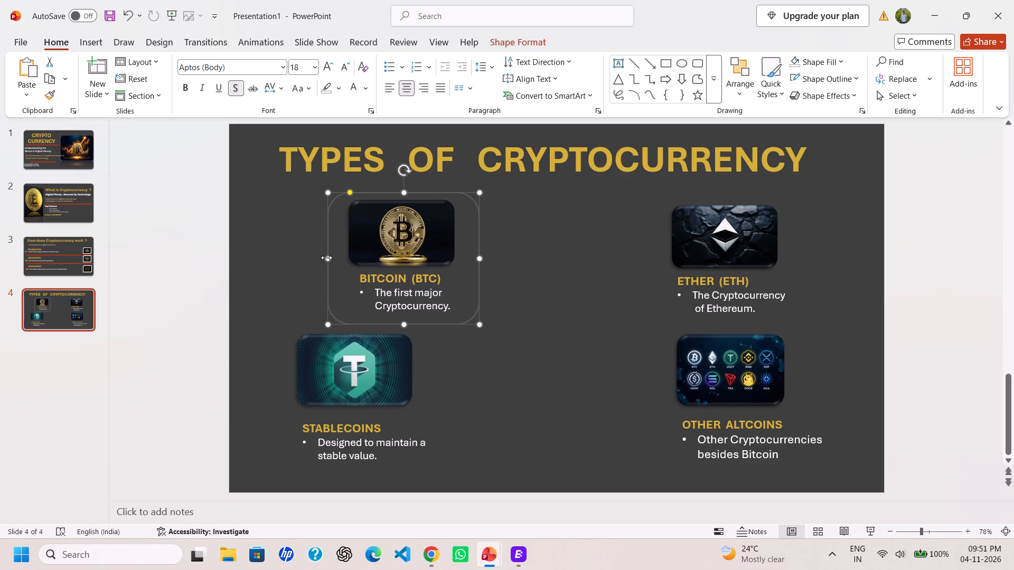
left_click(329, 258)
left_click(823, 77)
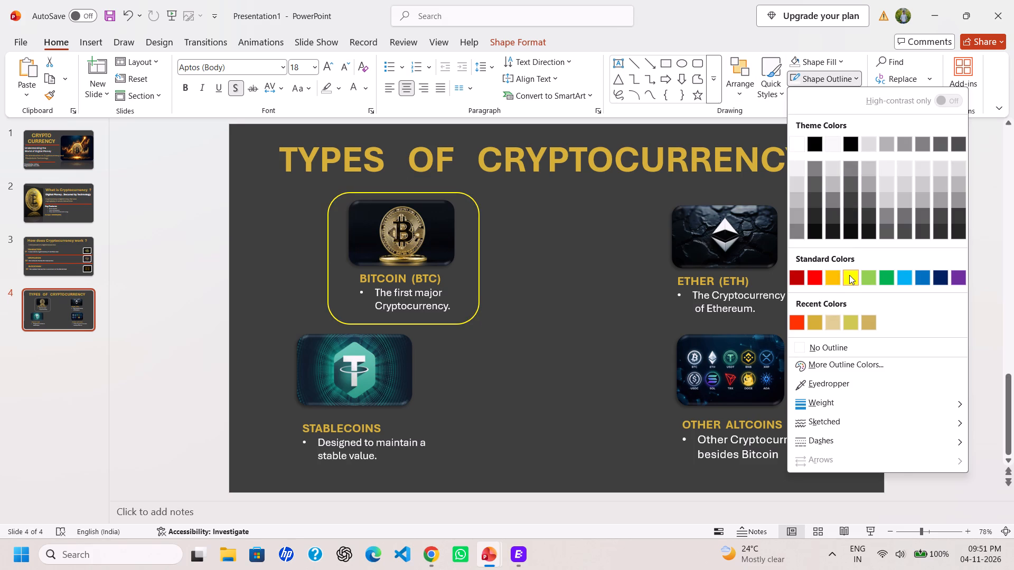
left_click(815, 325)
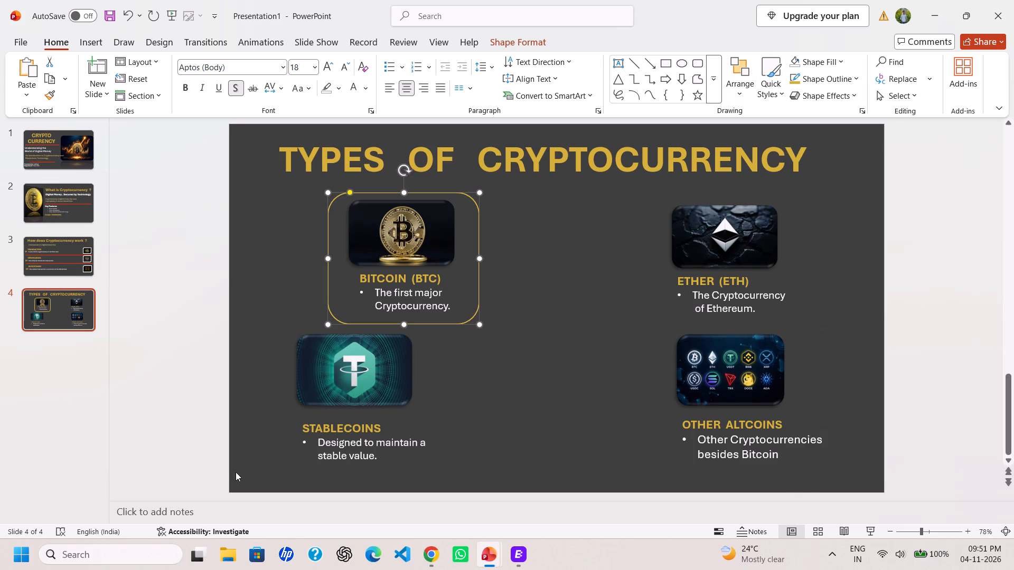
Move the Stablecoins picture and its text box right to line up beneath the Bitcoin block.
left_click(338, 408)
left_click_drag(341, 395, 380, 389)
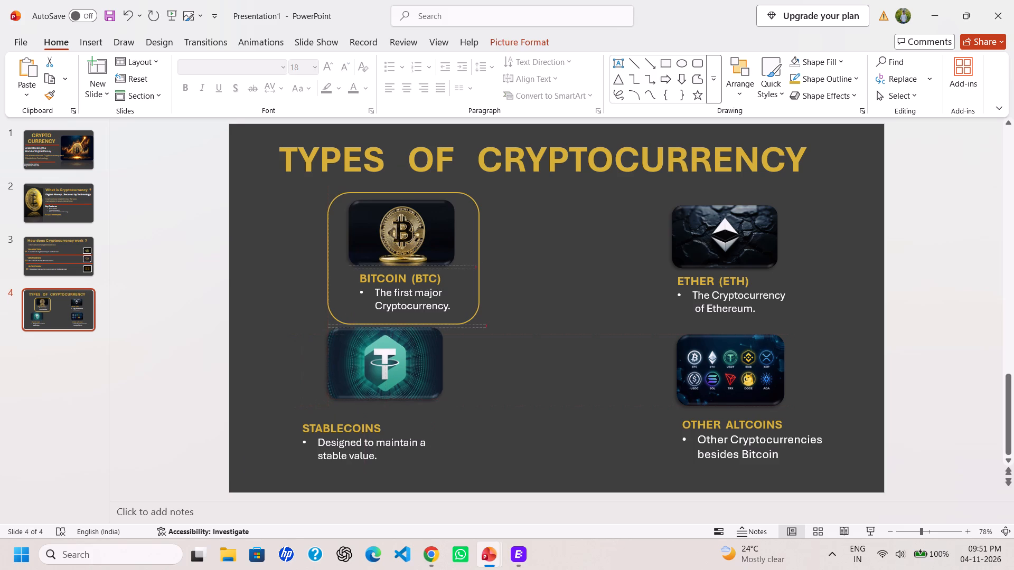
left_click_drag(380, 389, 387, 400)
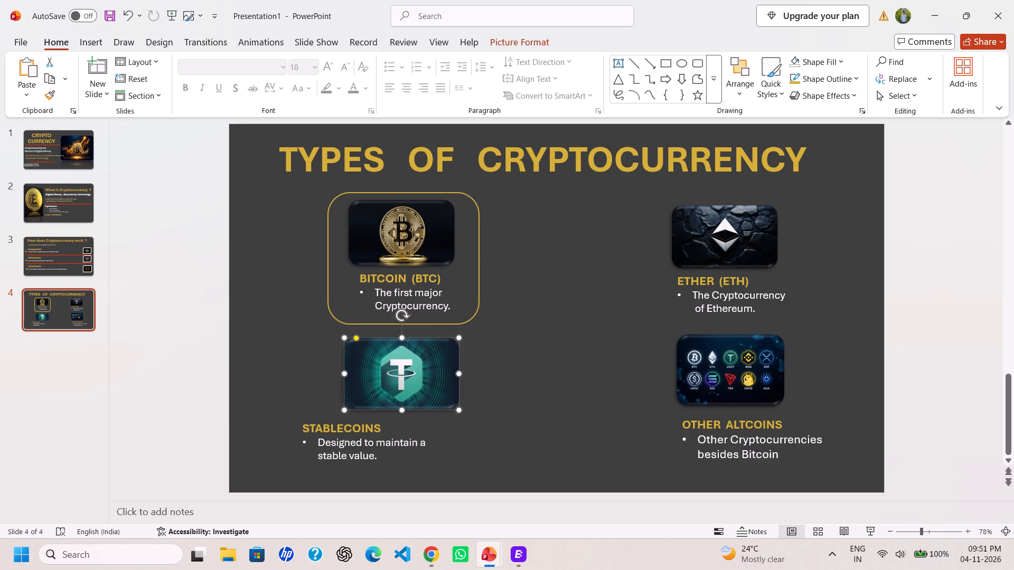
left_click(354, 445)
left_click_drag(382, 462, 406, 463)
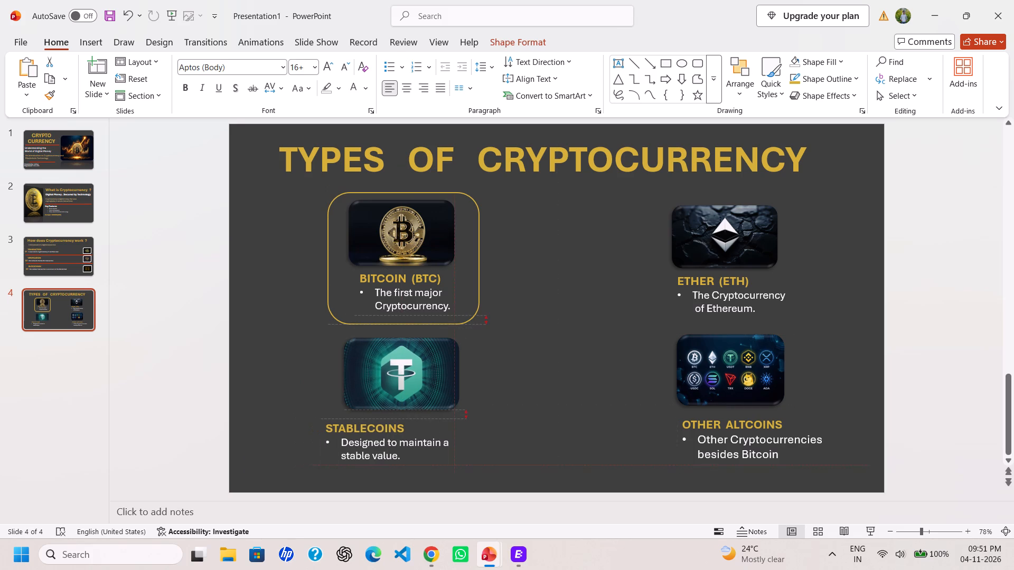
left_click_drag(406, 463, 431, 462)
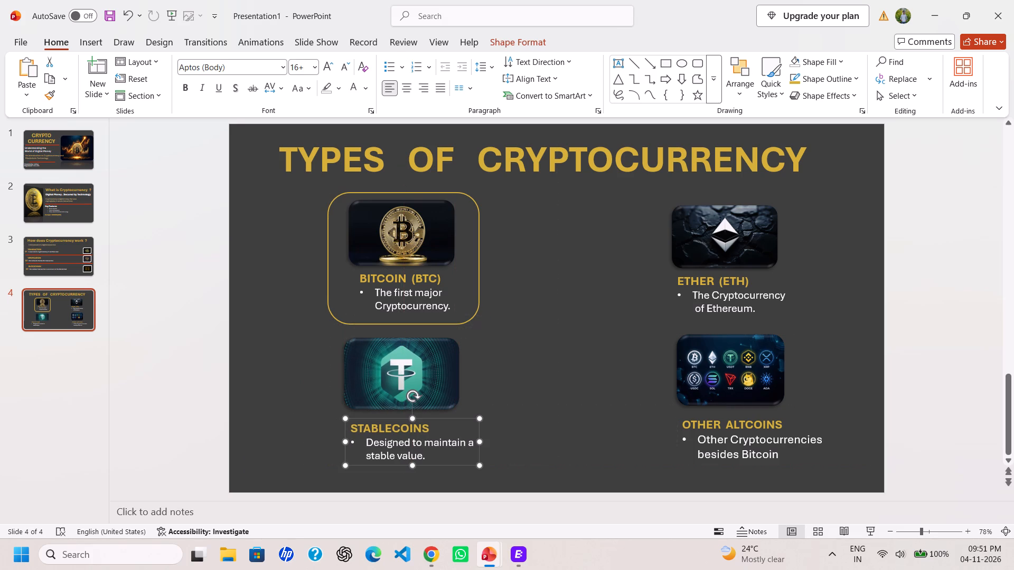
left_click(317, 349)
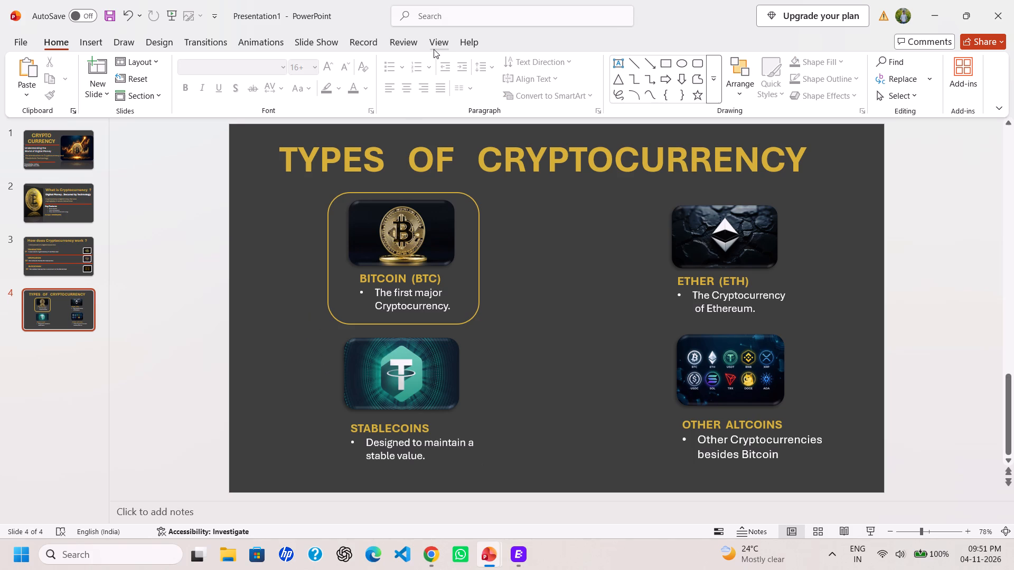
Draw a rounded rectangle about 7.86 cm high and 8.08 cm wide over the Stablecoins block, aligned with the Bitcoin frame's left edge.
left_click(697, 65)
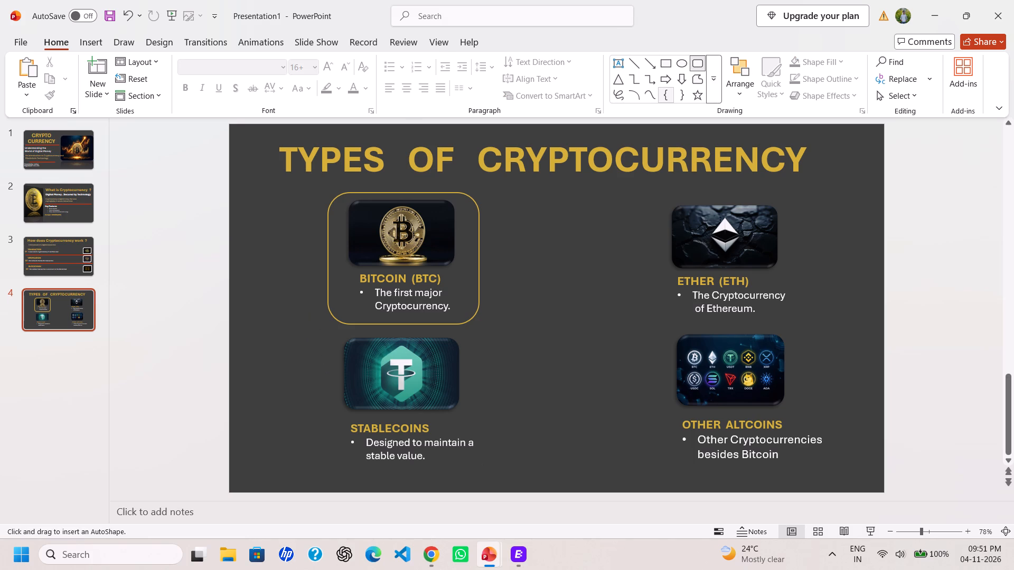
left_click_drag(332, 337, 542, 464)
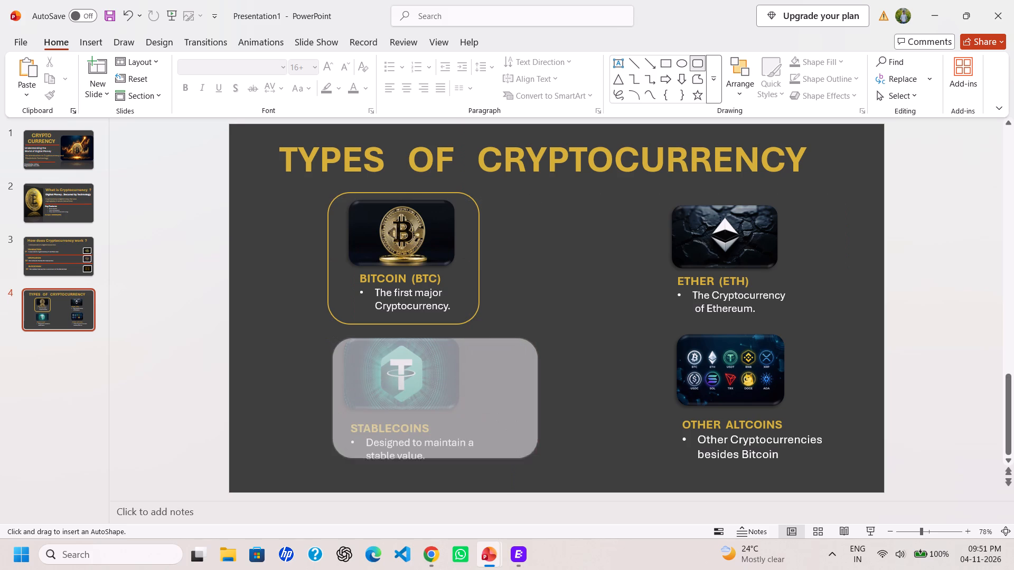
left_click_drag(542, 464, 476, 487)
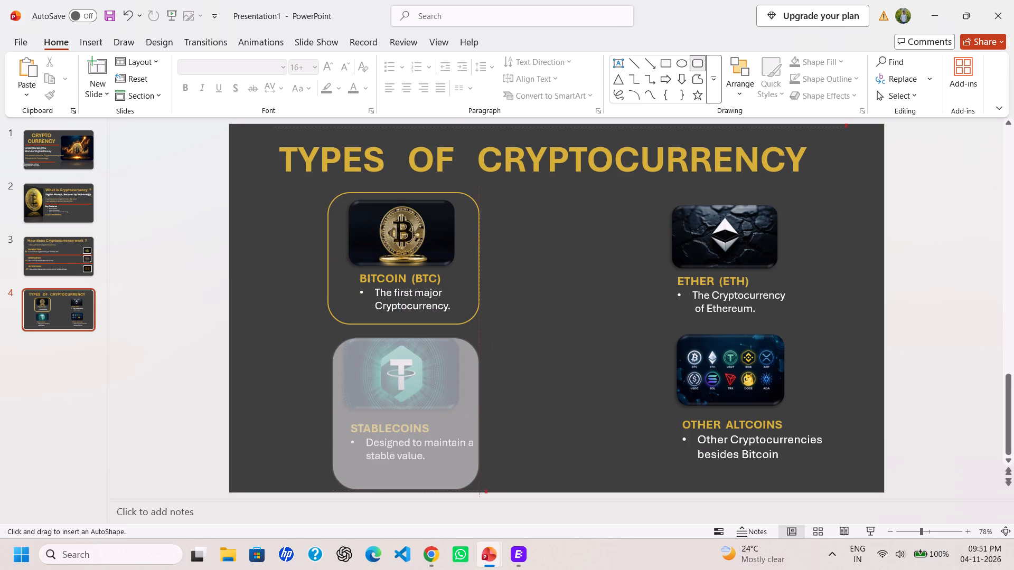
left_click_drag(476, 487, 482, 487)
left_click_drag(482, 487, 490, 487)
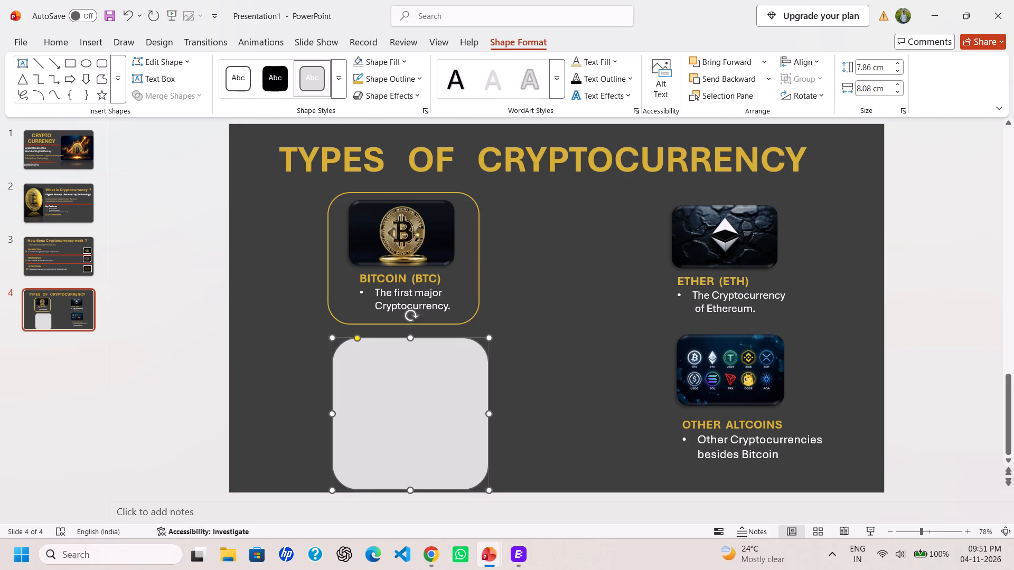
left_click_drag(436, 451, 431, 445)
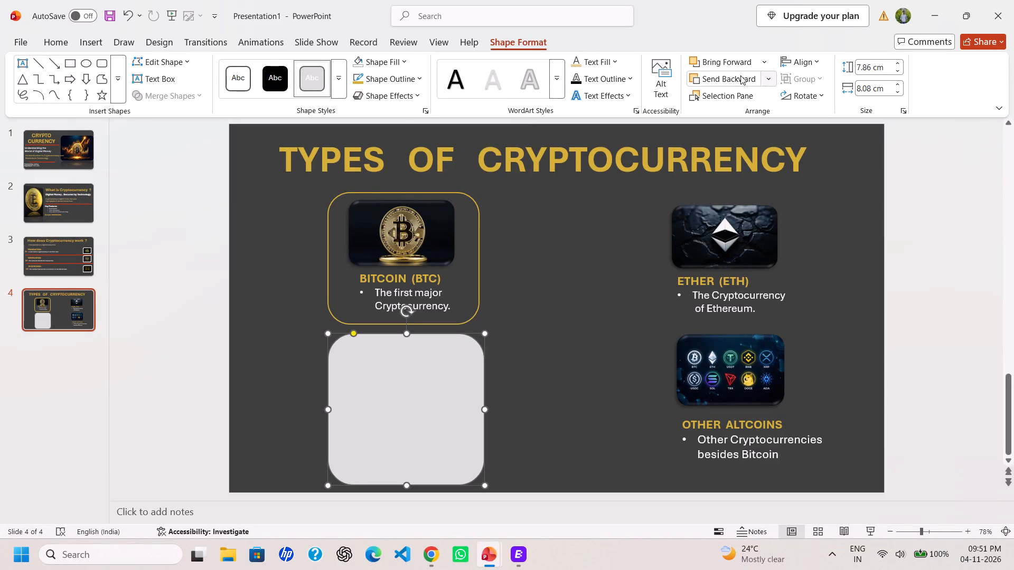
Set the outline of the rounded rectangle over the Stablecoins block to the recently used gold colour.
left_click(405, 78)
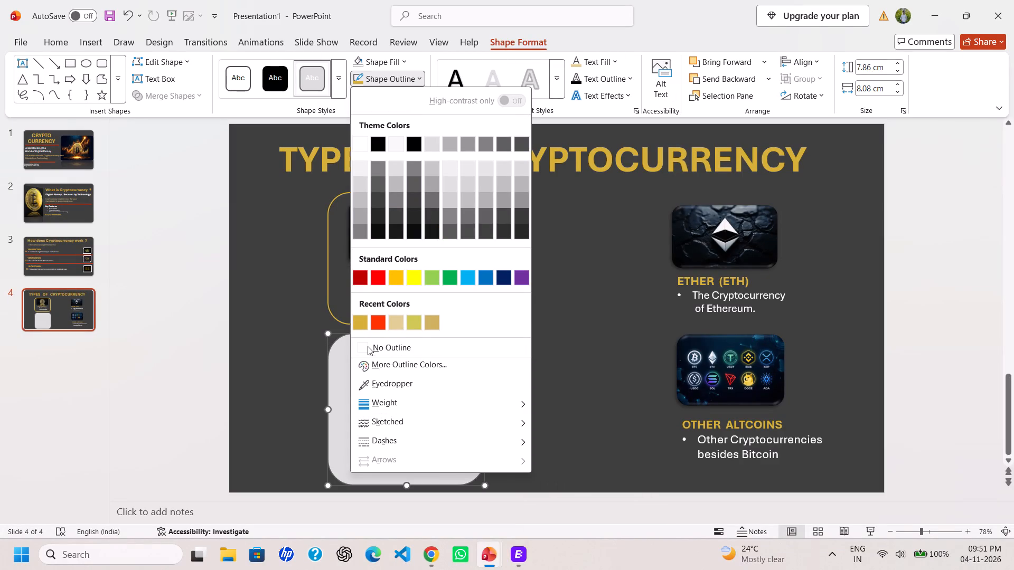
left_click(364, 322)
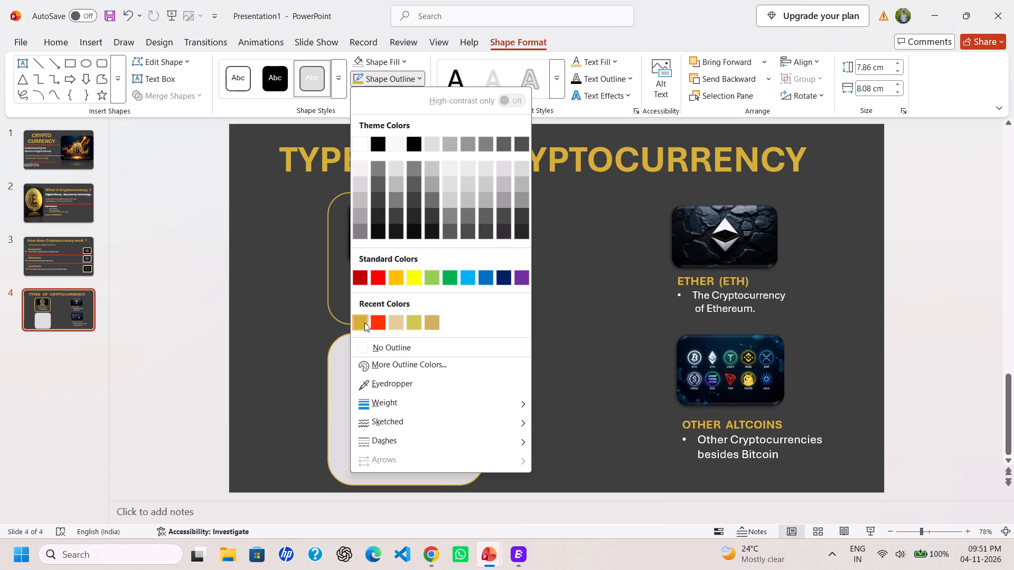
Remove the fill from the rounded rectangle over the Stablecoins block.
left_click(395, 62)
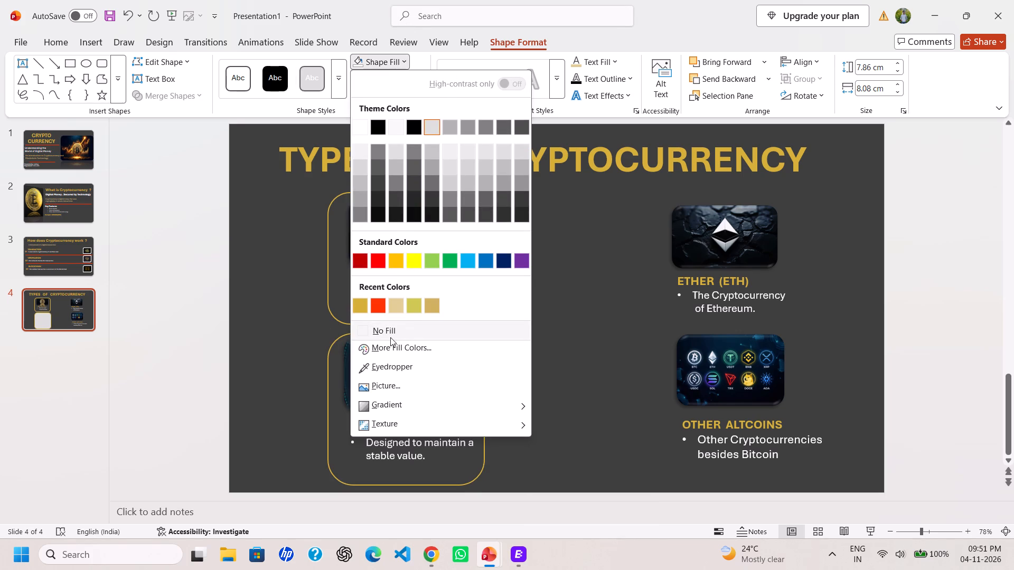
left_click(385, 332)
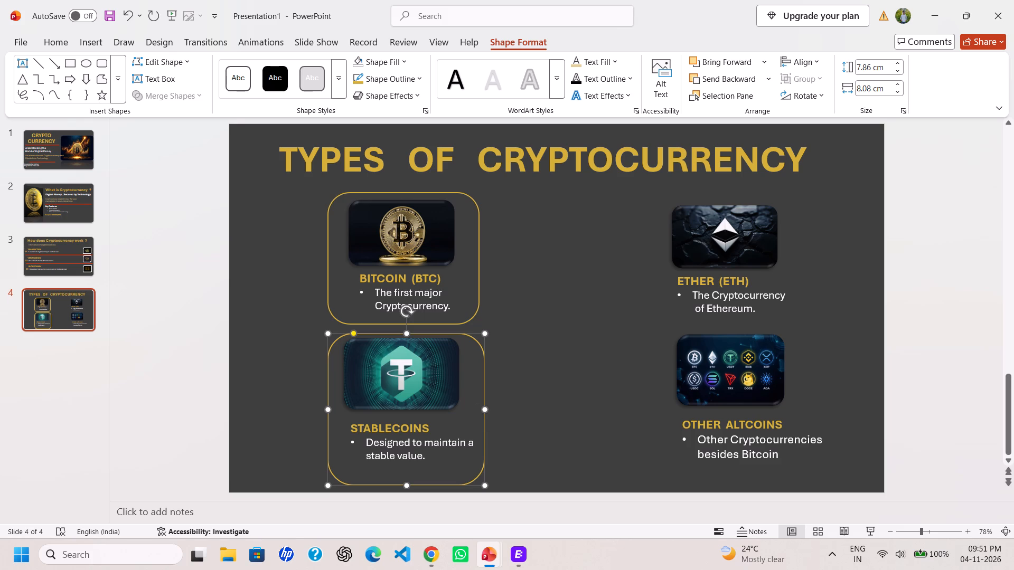
Move the Stablecoins text box slightly up, closer to its picture.
left_click(478, 452)
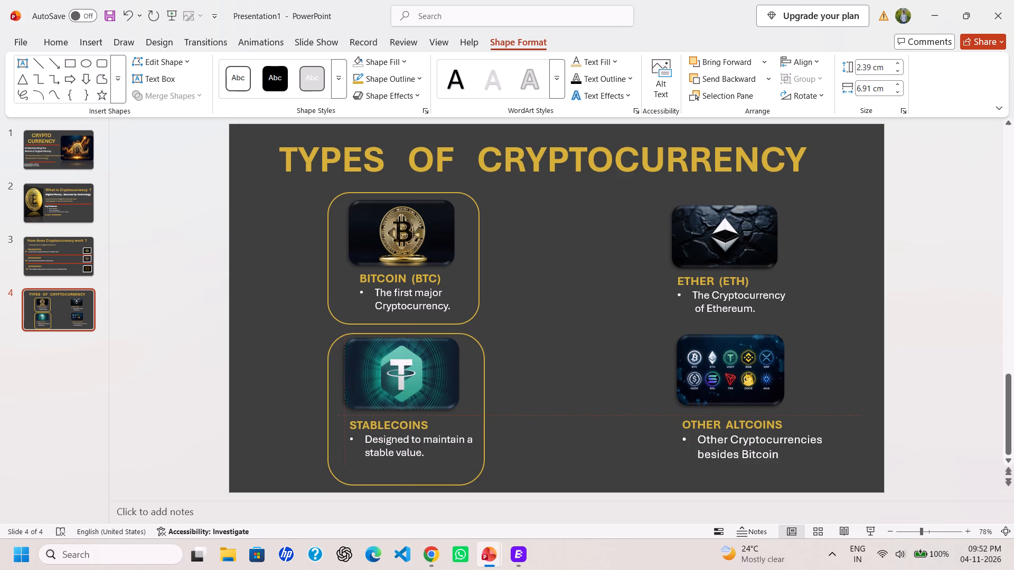
Move the Stablecoins frame slightly left and shorten it to about 7.09 cm high, leaving a small gap beneath the Bitcoin frame.
left_click(419, 487)
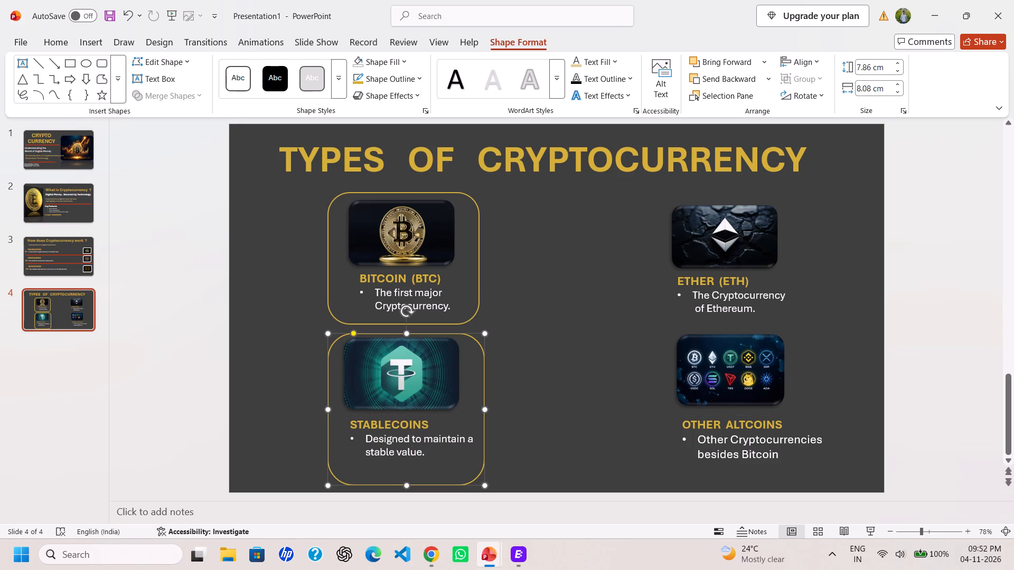
left_click_drag(414, 483, 411, 479)
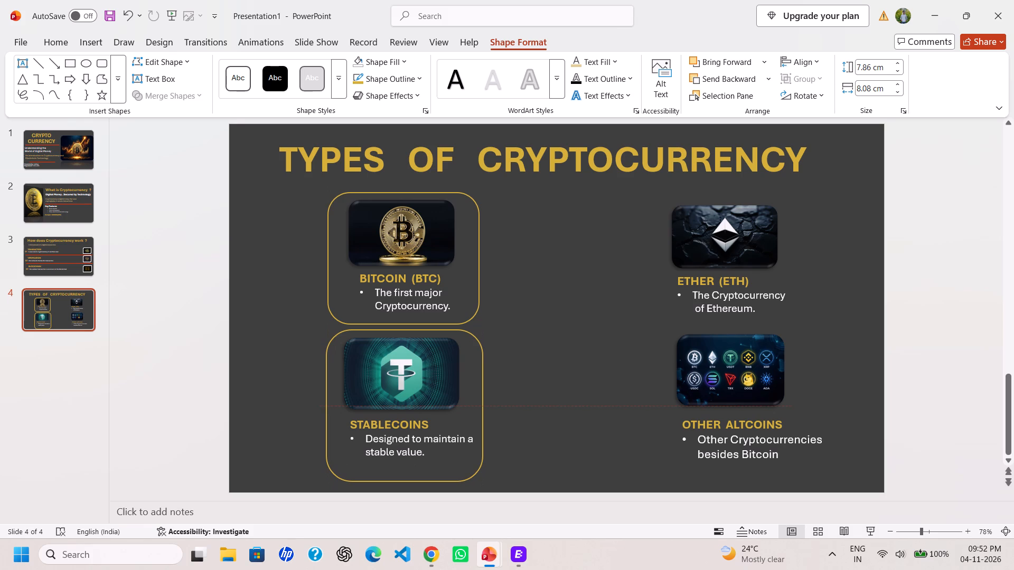
left_click_drag(411, 479, 407, 468)
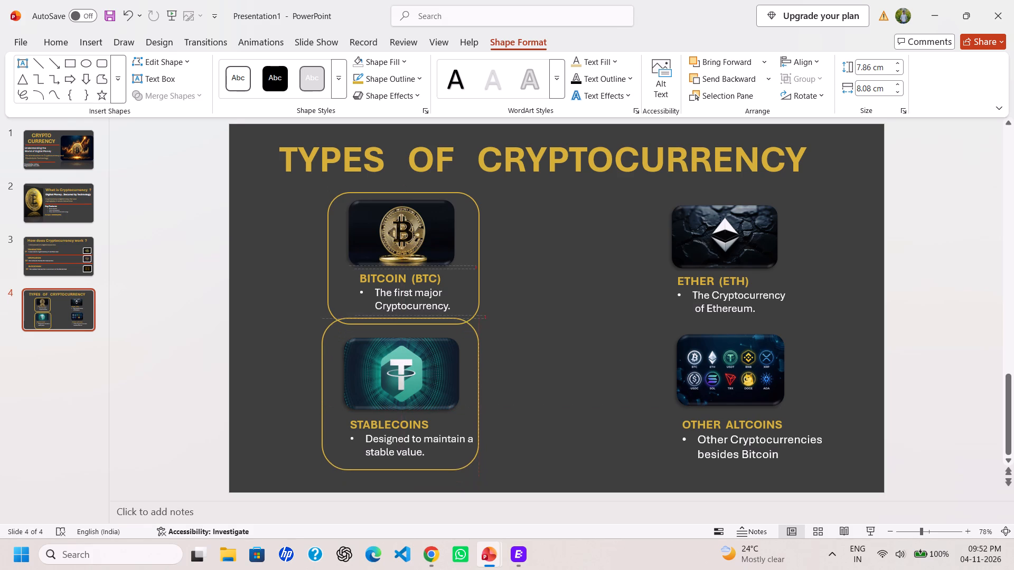
left_click_drag(407, 468, 407, 474)
left_click_drag(402, 477, 401, 468)
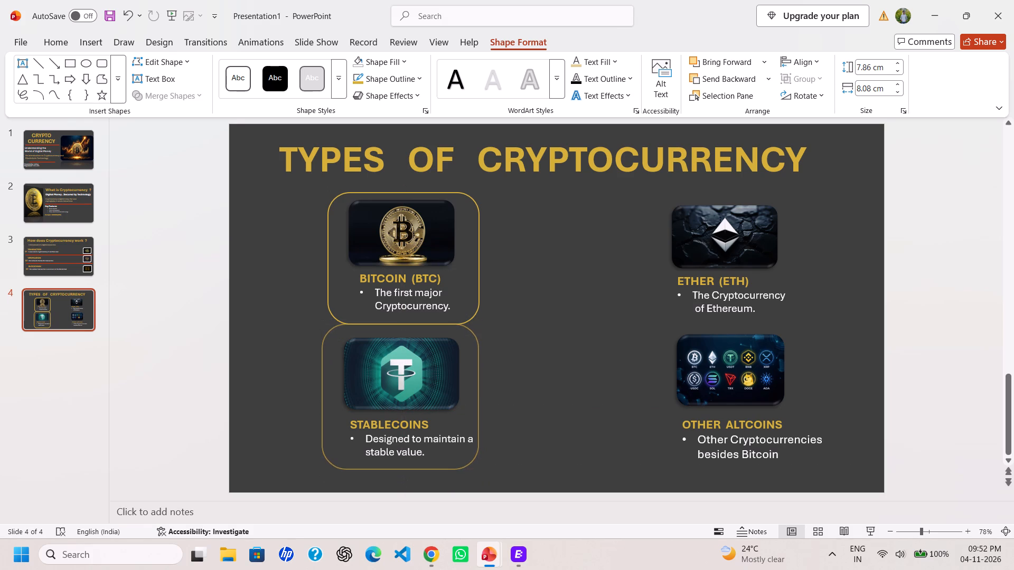
left_click_drag(401, 468, 400, 469)
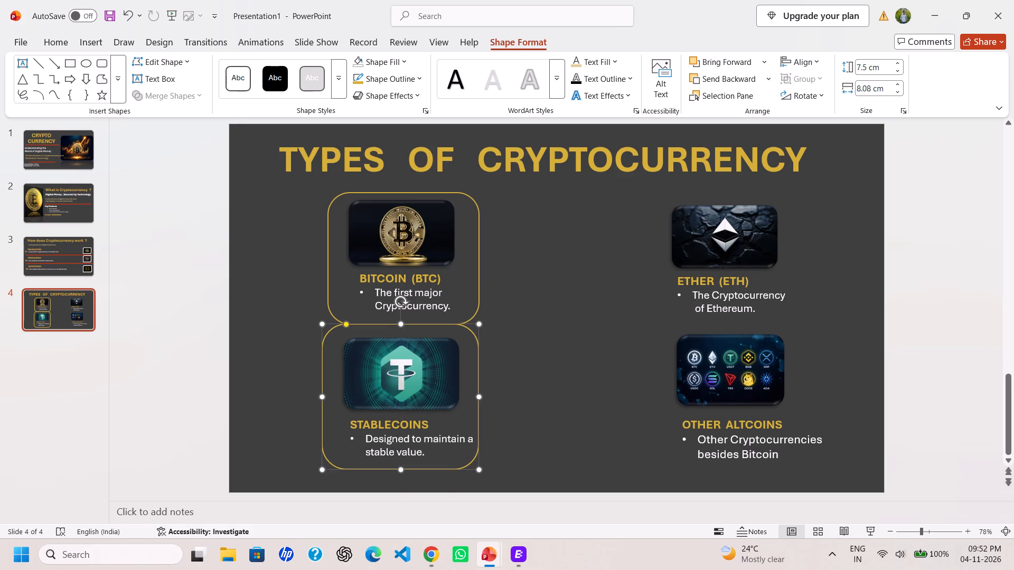
left_click_drag(411, 464, 412, 469)
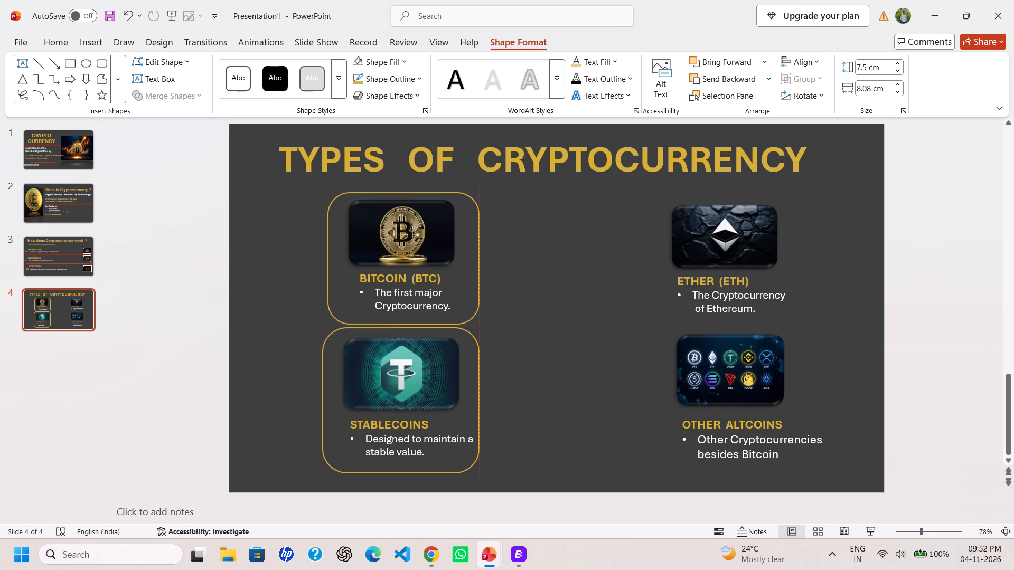
left_click_drag(412, 469, 411, 471)
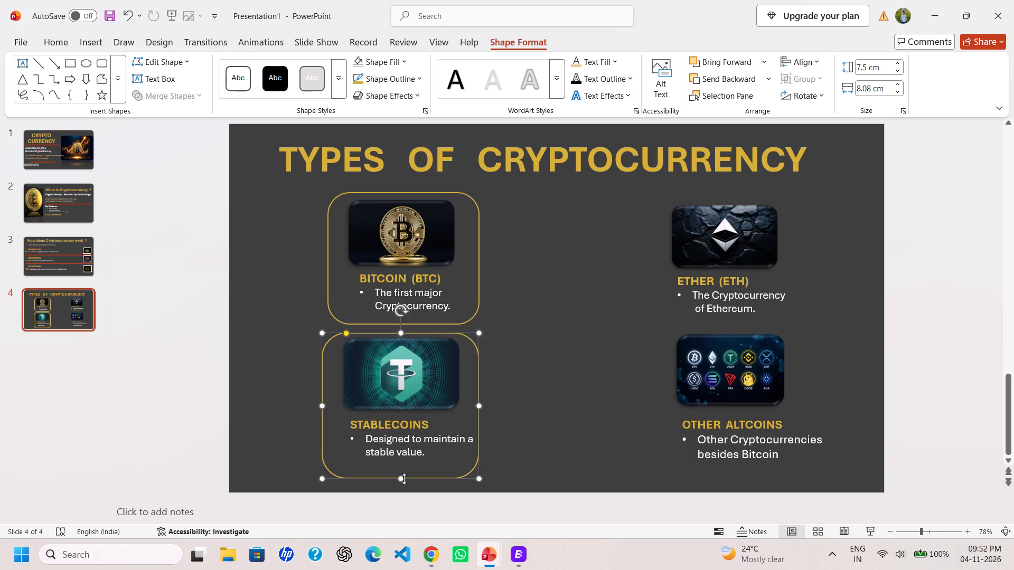
left_click_drag(404, 479, 405, 470)
Shift the Stablecoins frame slightly right so that it sits centred beneath the Bitcoin frame.
left_click(398, 462)
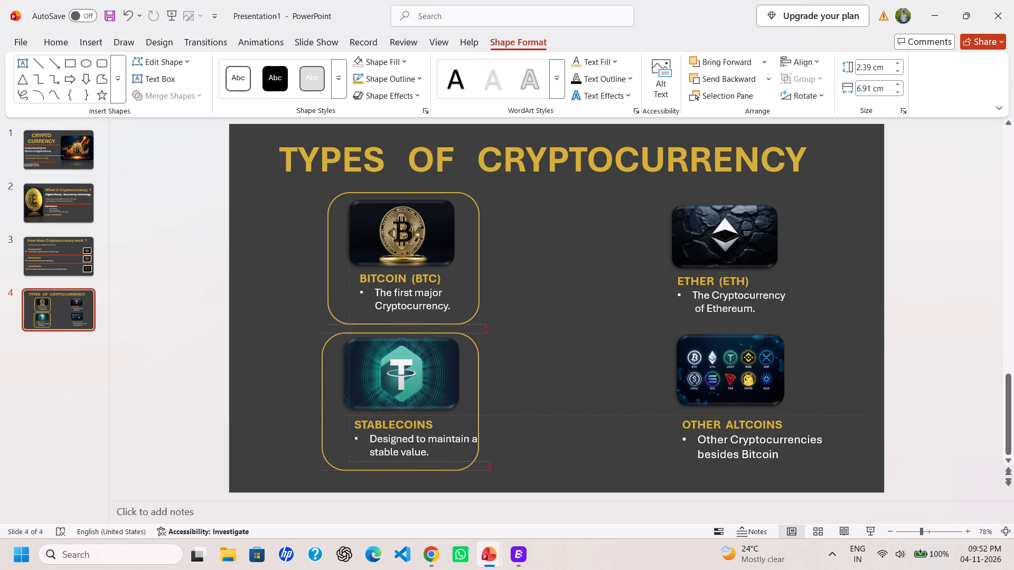
left_click(377, 473)
left_click_drag(394, 467, 401, 467)
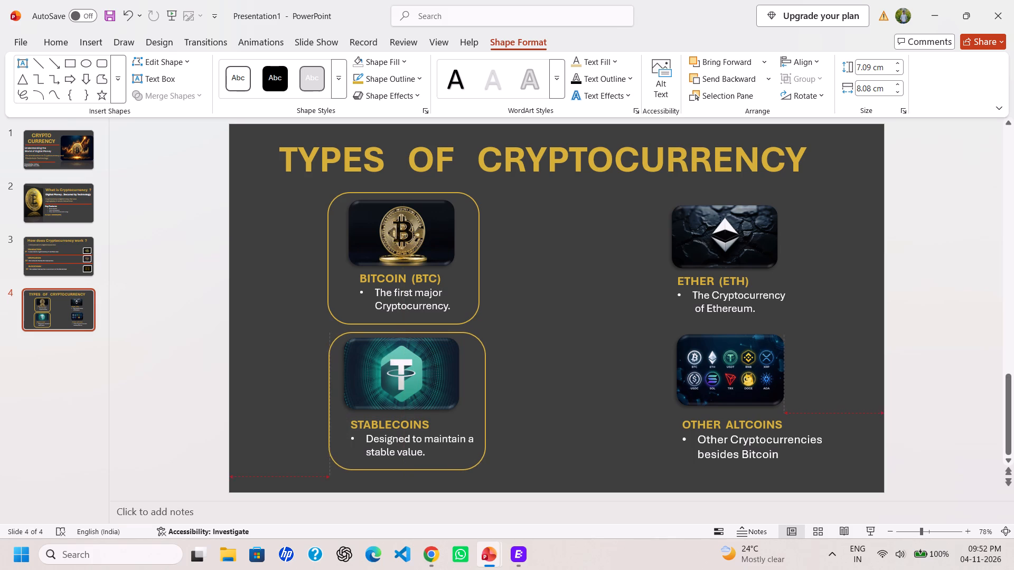
left_click_drag(401, 467, 399, 467)
left_click(640, 329)
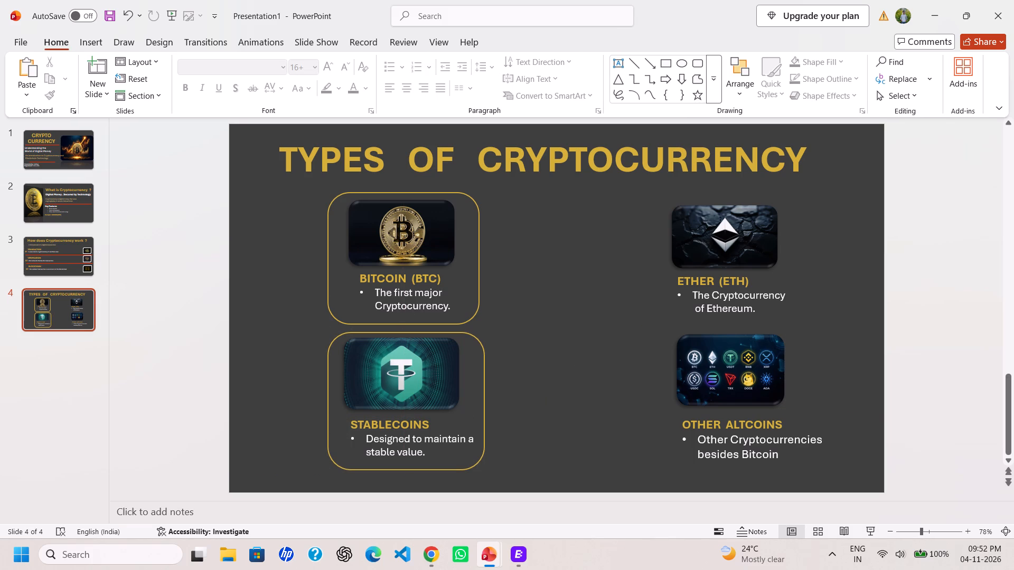
left_click(406, 465)
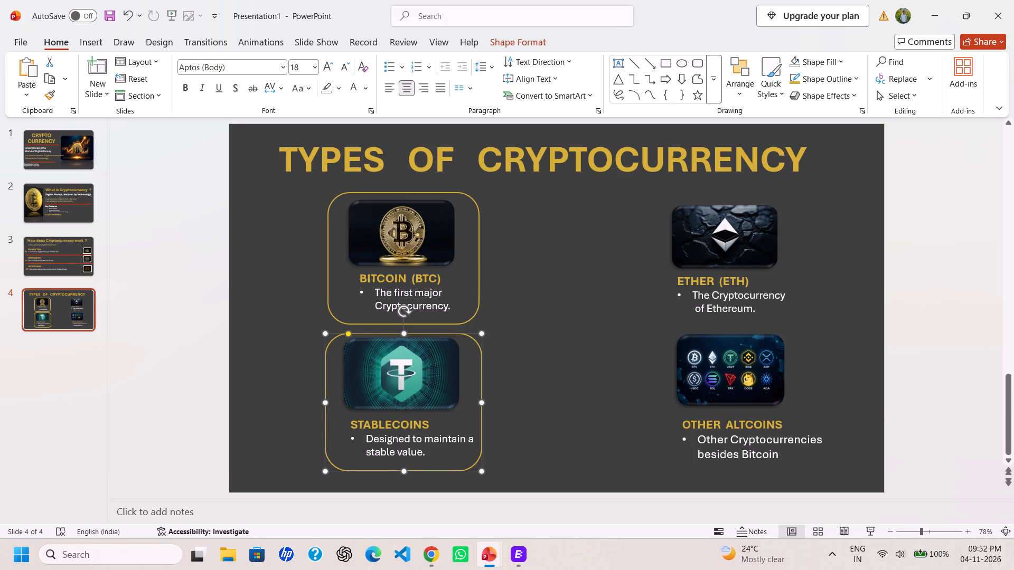
Draw a rounded rectangle about 6.81 cm high and 8.19 cm wide over the Ether block.
left_click(693, 66)
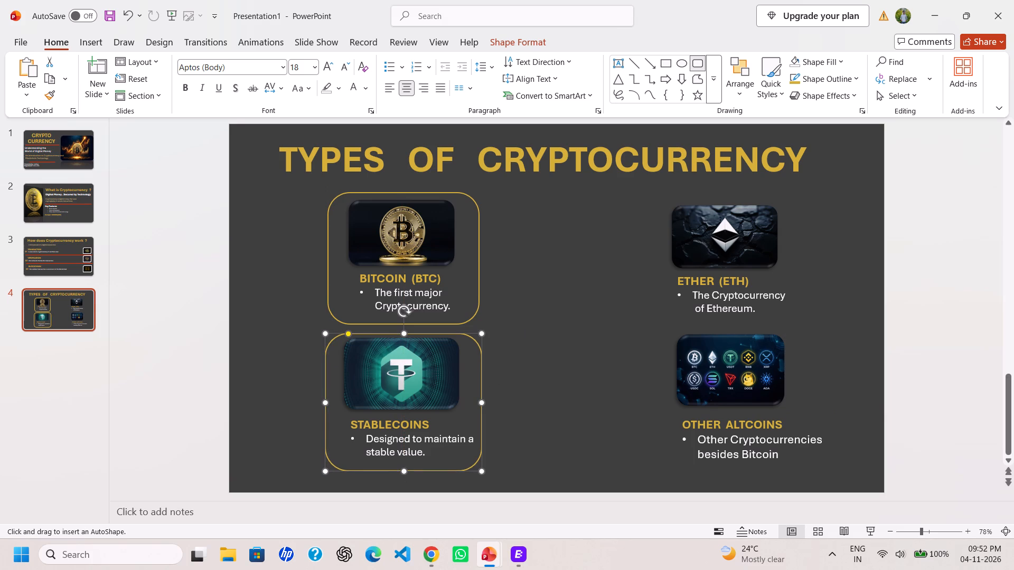
left_click_drag(660, 197, 805, 329)
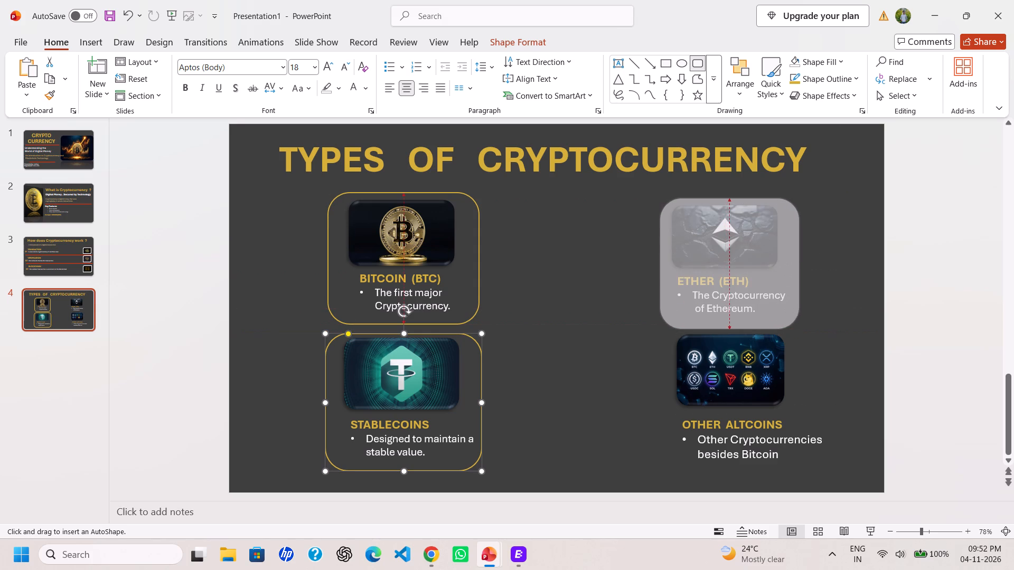
left_click_drag(805, 329, 816, 329)
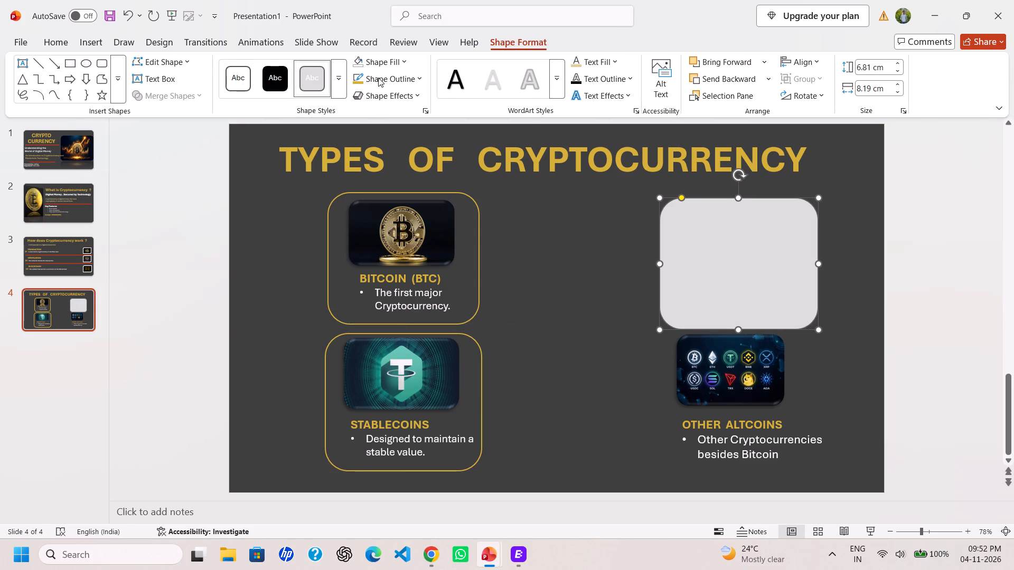
Set the outline of the rounded rectangle over the Ether block to the recently used gold colour.
left_click(379, 78)
left_click(364, 73)
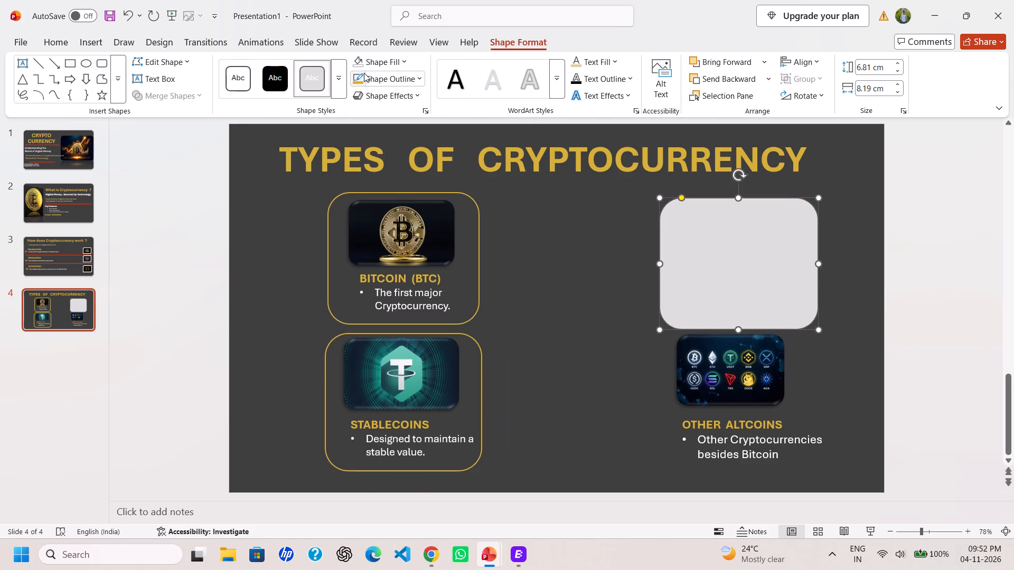
left_click(363, 73)
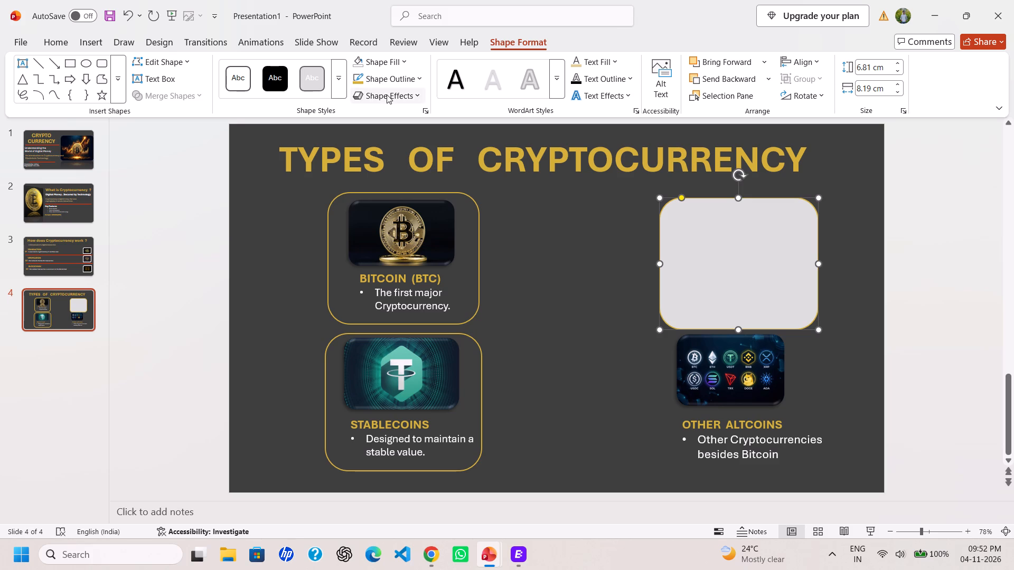
Remove the fill from the rounded rectangle over the Ether block.
left_click(392, 64)
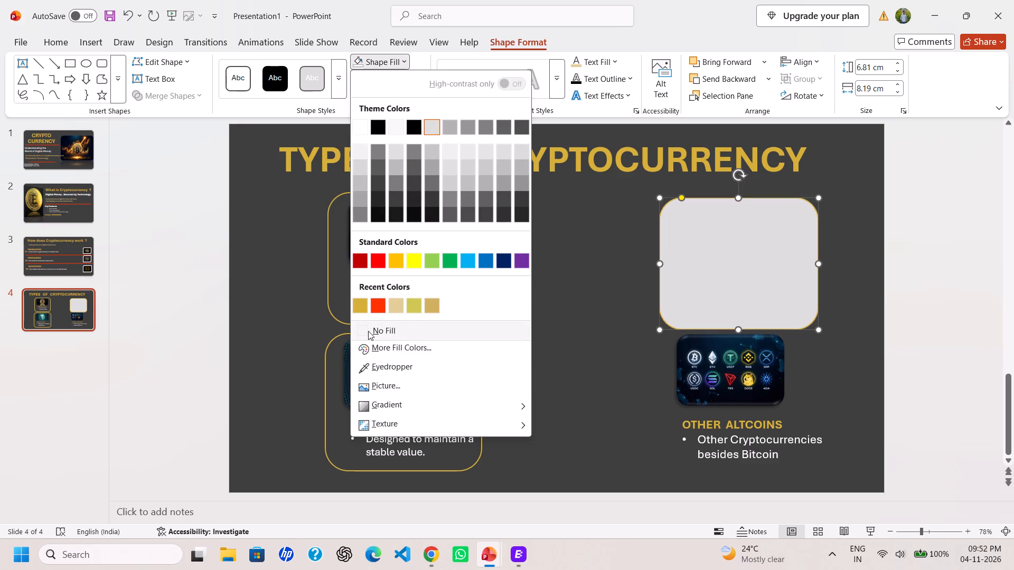
left_click(362, 331)
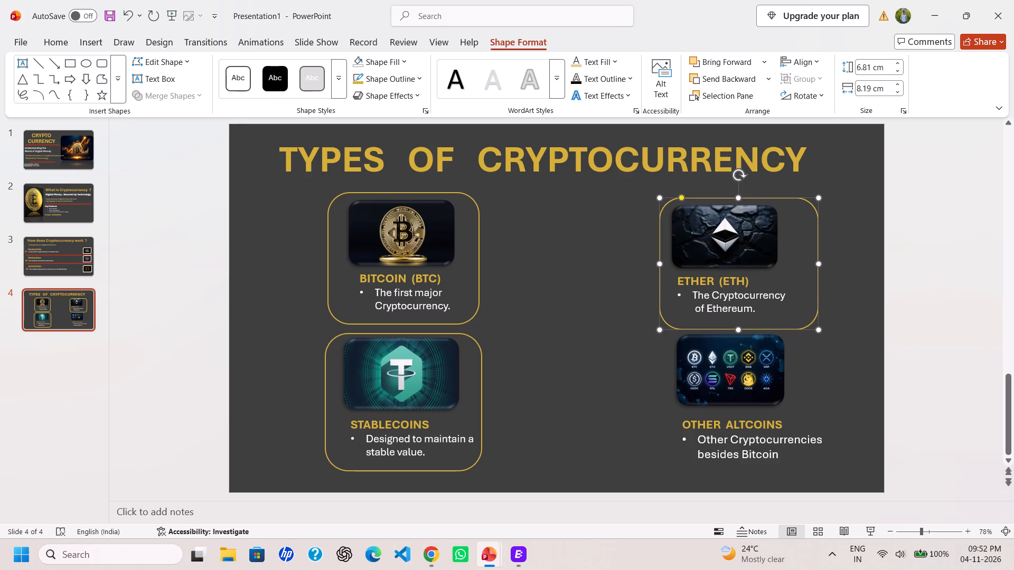
Move the Ether picture and its text box slightly right within the gold frame.
left_click_drag(725, 265, 731, 265)
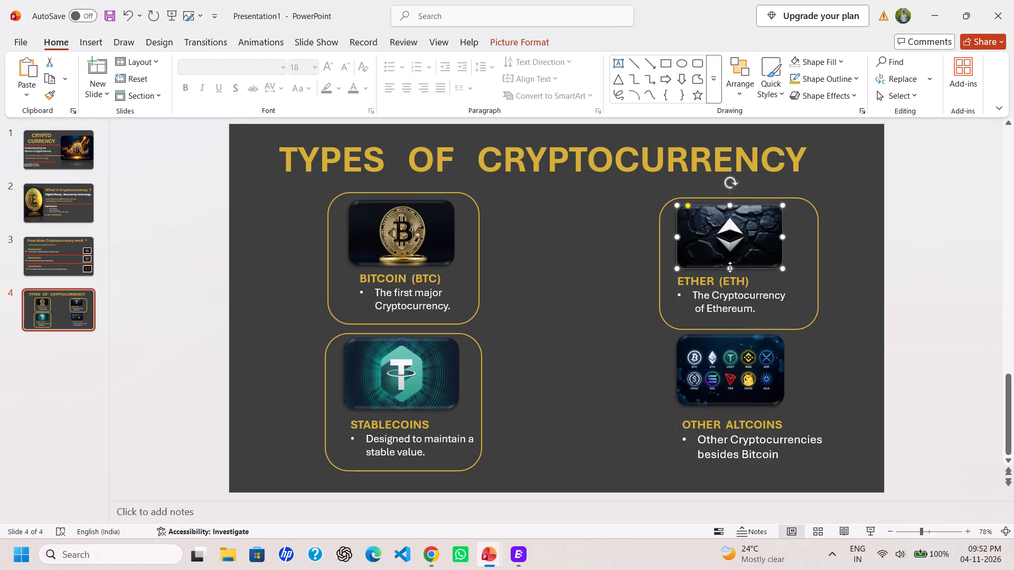
left_click_drag(723, 304, 712, 309)
left_click(741, 313)
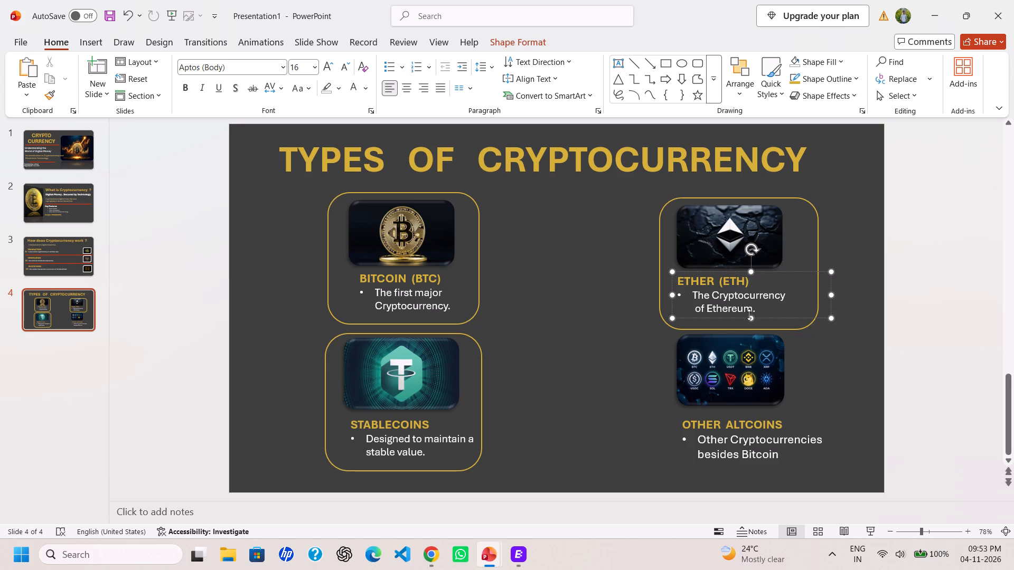
left_click(742, 321)
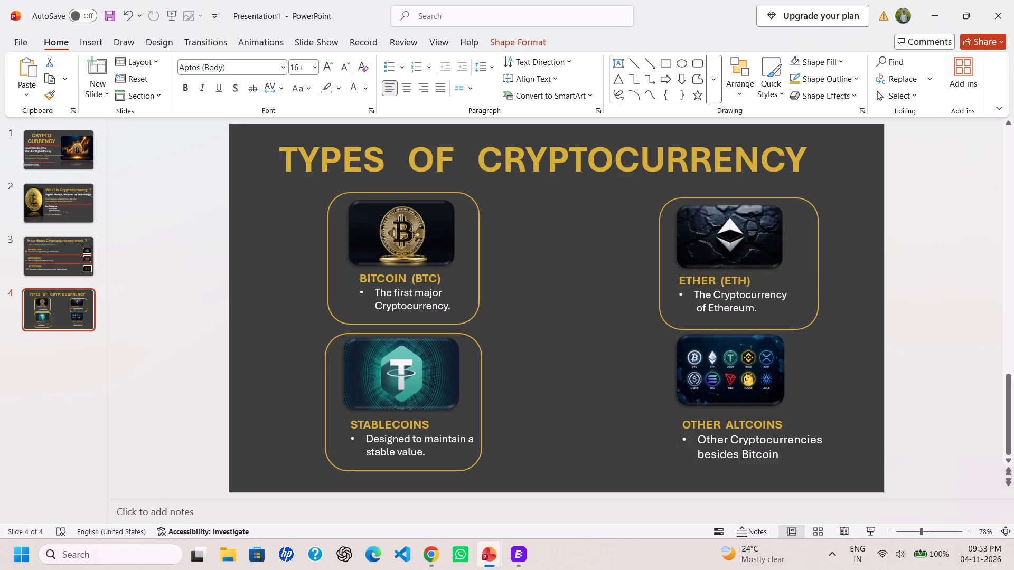
Move the Ether frame slightly left and reduce its height from the bottom so it centres on the Ether picture and clears the Altcoins picture.
left_click(660, 218)
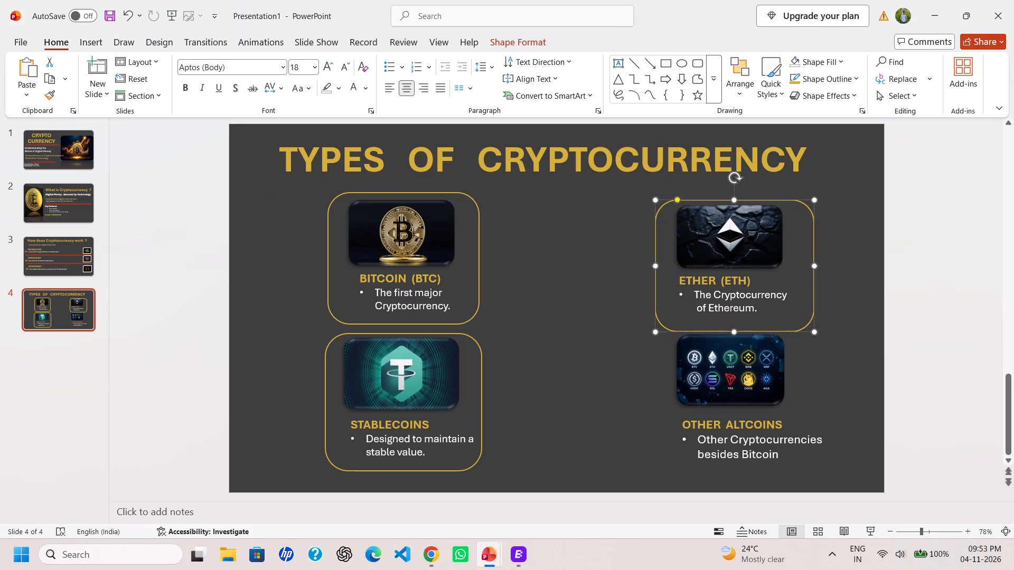
left_click_drag(732, 332, 730, 321)
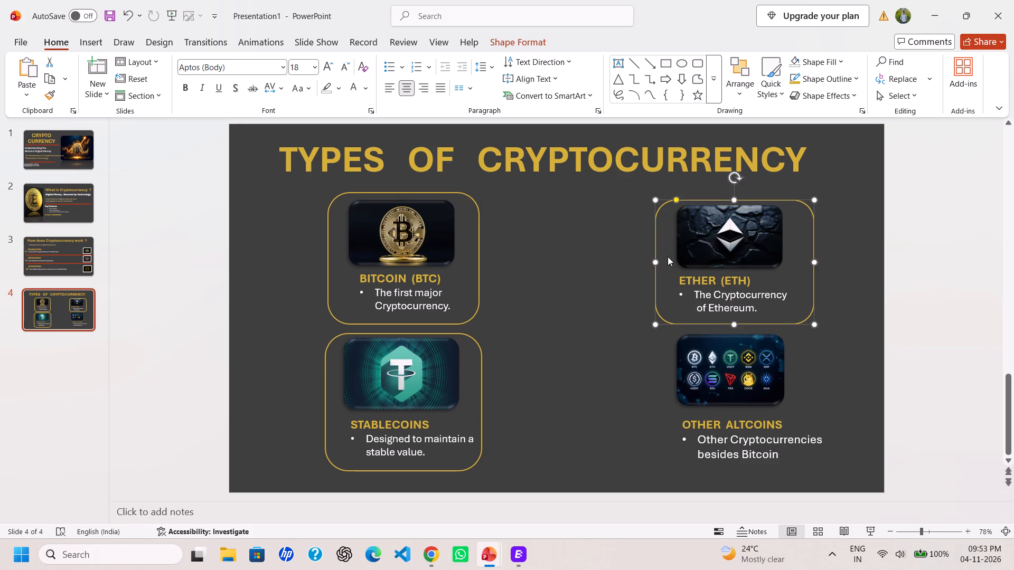
left_click_drag(660, 261, 655, 260)
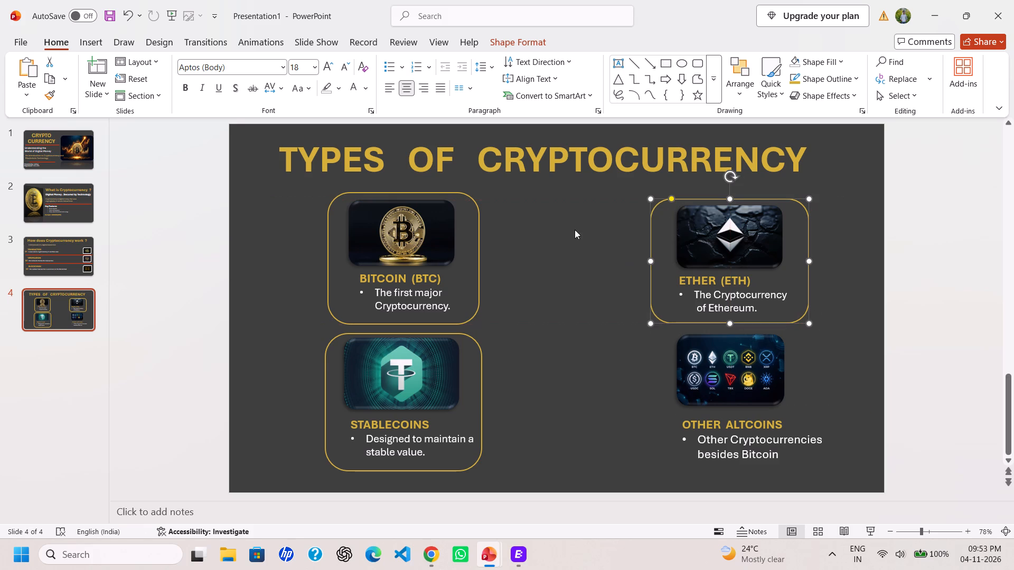
Move the TYPES OF CRYPTOCURRENCY title slightly right, centring it above the coin blocks.
left_click_drag(608, 197, 640, 211)
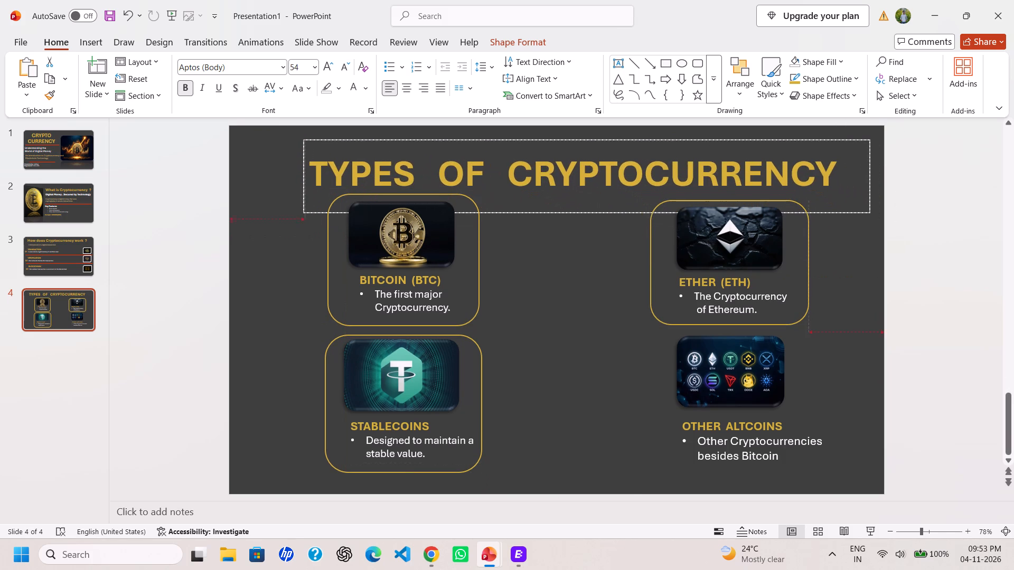
left_click_drag(640, 211, 632, 198)
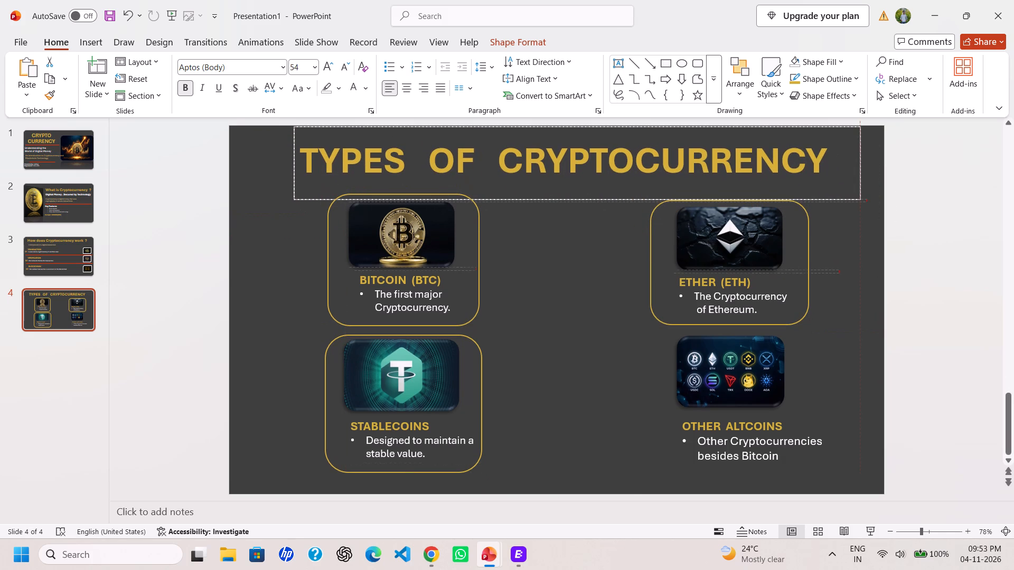
left_click(632, 223)
left_click(623, 201)
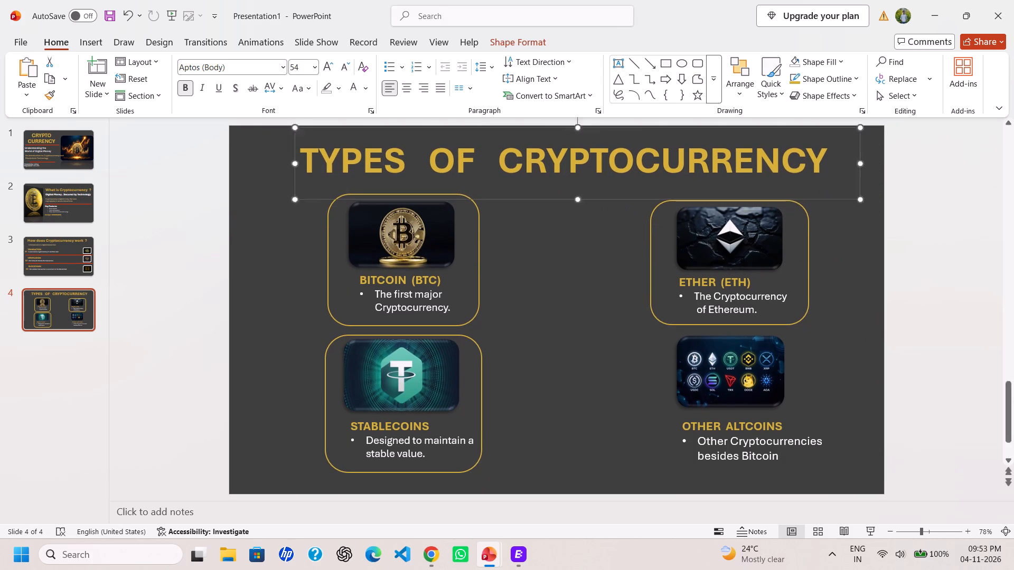
left_click(617, 233)
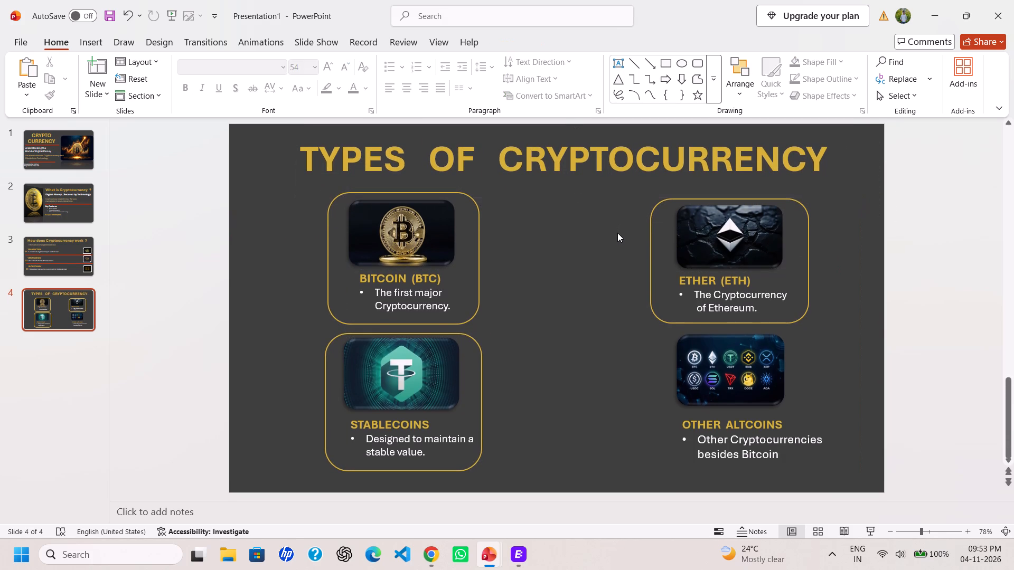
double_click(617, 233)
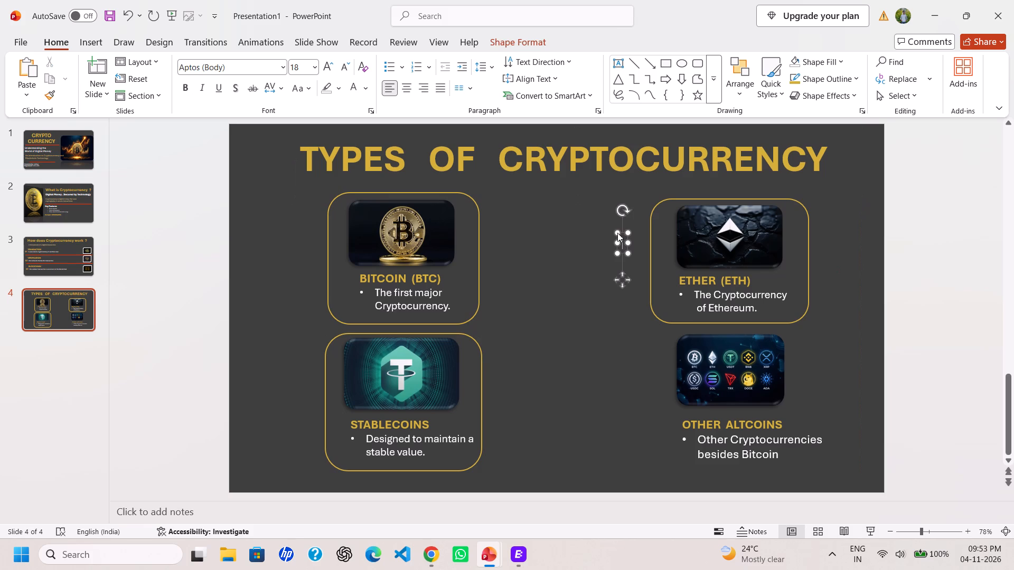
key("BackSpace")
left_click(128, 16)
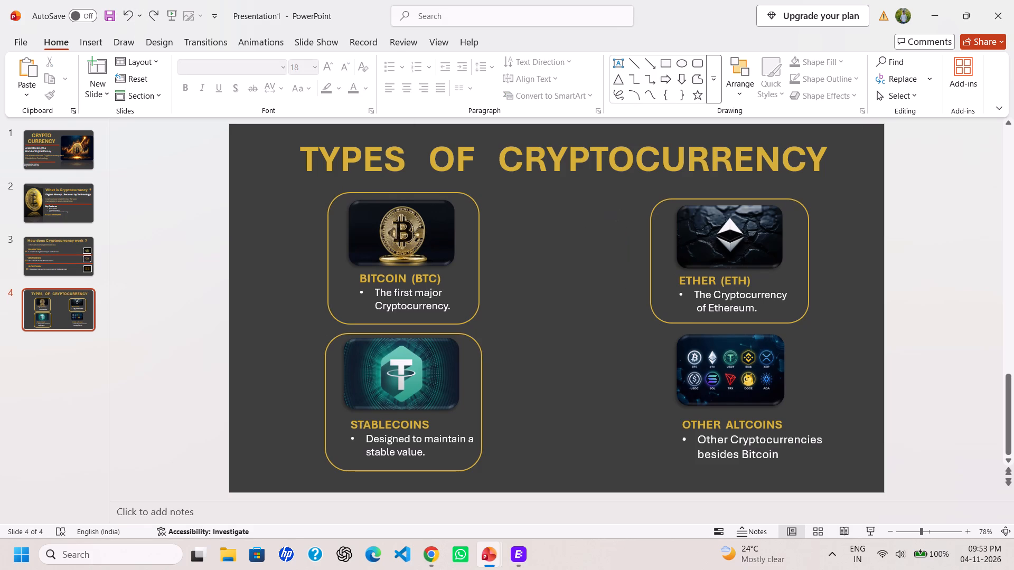
Move the Ether picture together with its gold frame left, closer to the Bitcoin block.
left_click_drag(621, 206, 849, 281)
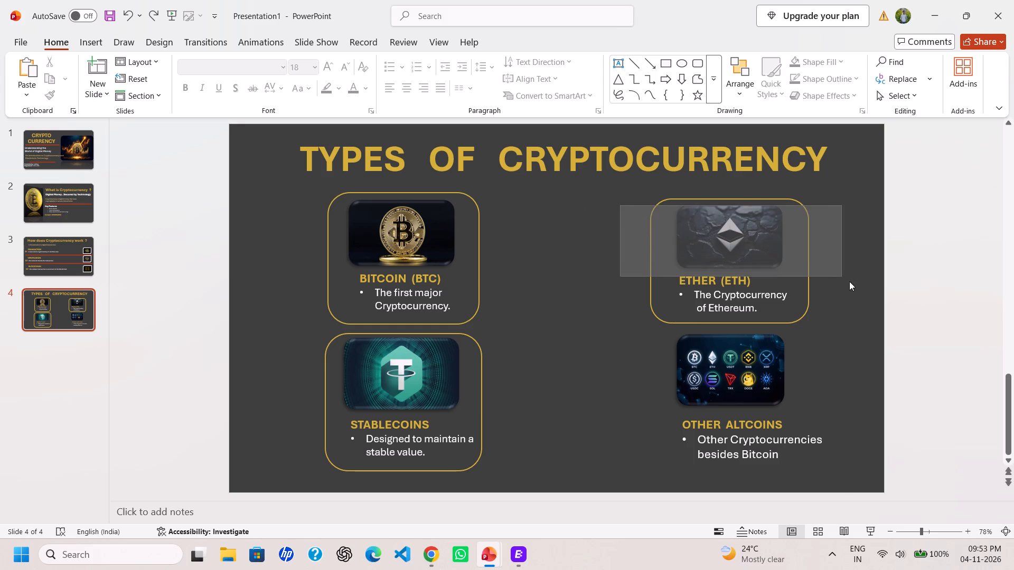
left_click_drag(849, 281, 870, 312)
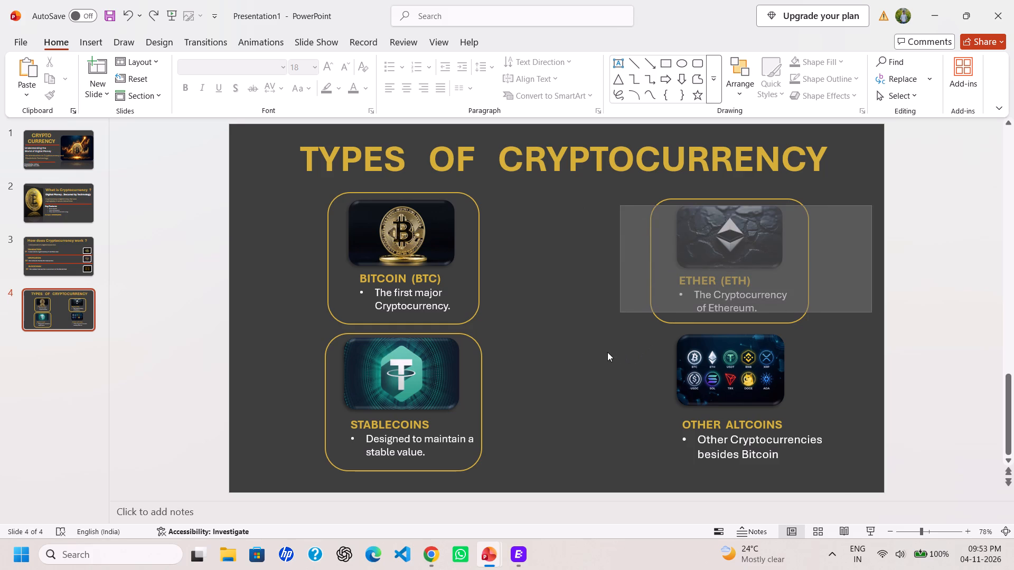
left_click_drag(605, 350, 811, 179)
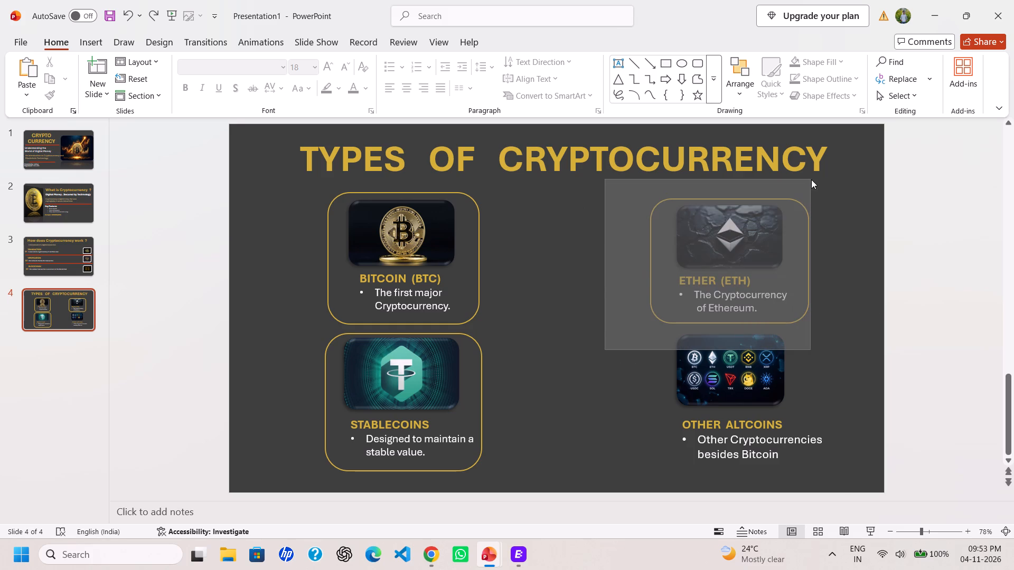
left_click_drag(811, 179, 829, 184)
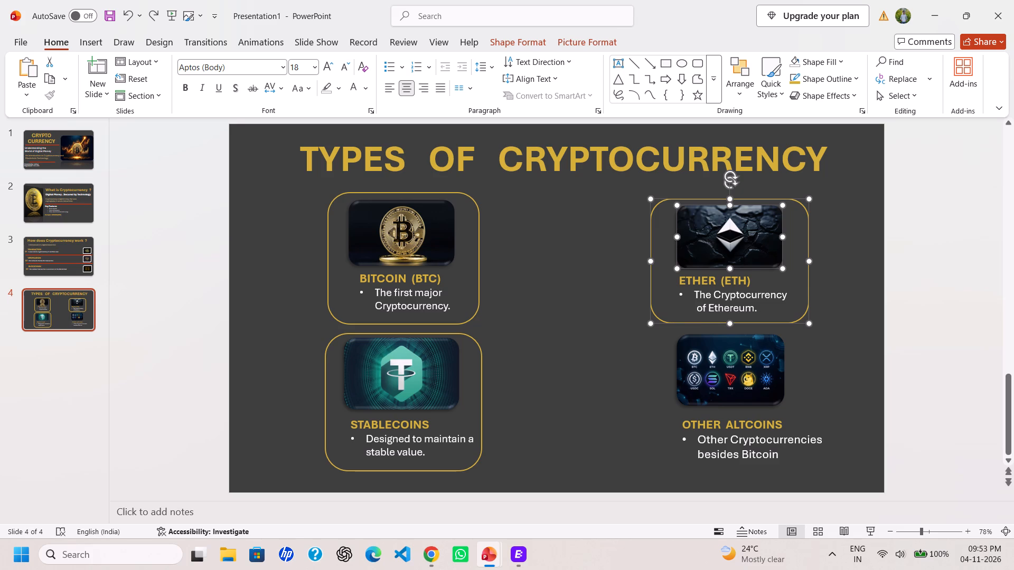
left_click_drag(723, 262, 728, 262)
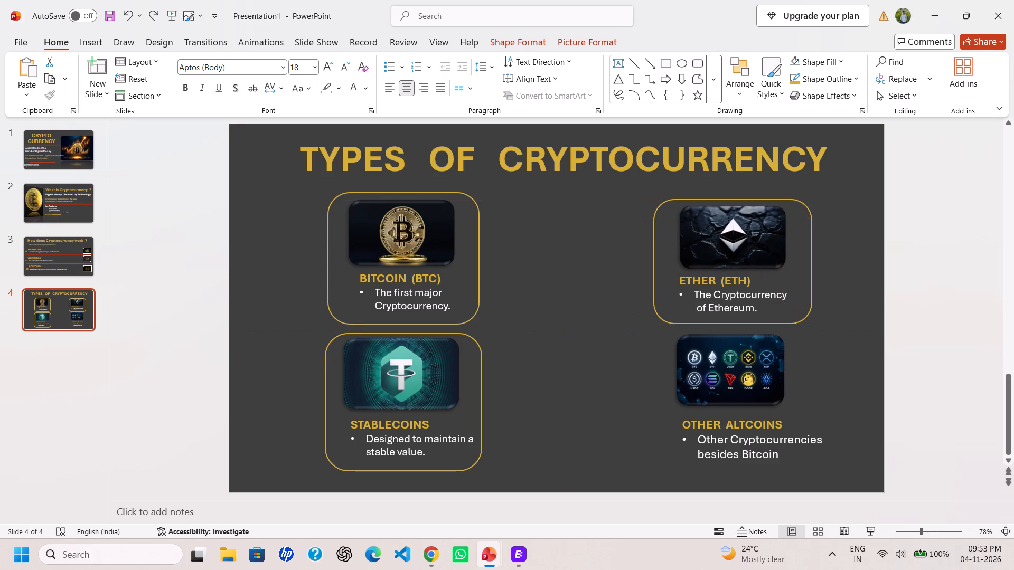
left_click_drag(728, 262, 715, 259)
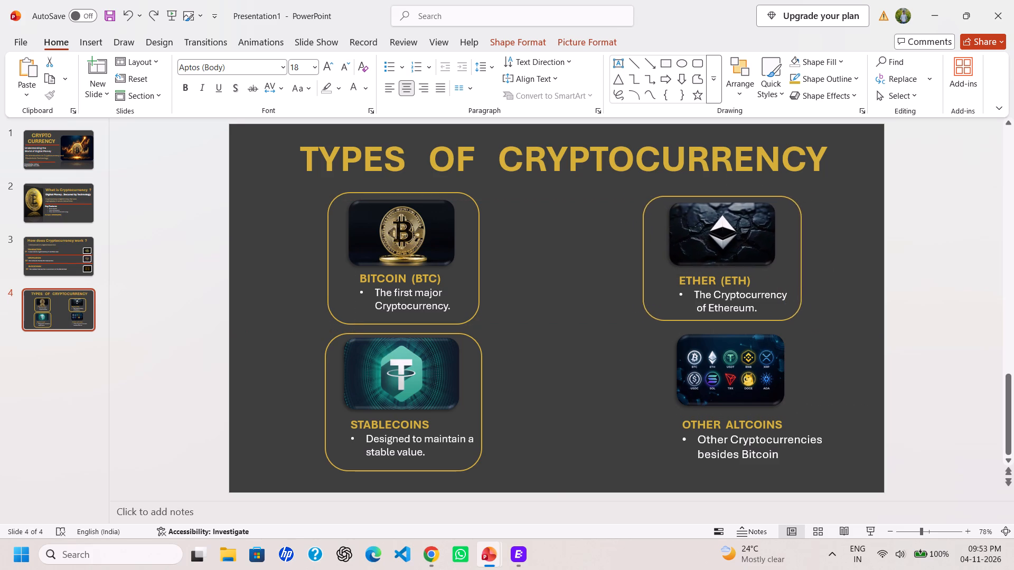
left_click_drag(715, 259, 653, 252)
Move the Ether text box left so it sits under the Ether picture inside the gold frame.
left_click(707, 297)
left_click_drag(714, 296, 669, 290)
left_click(631, 298)
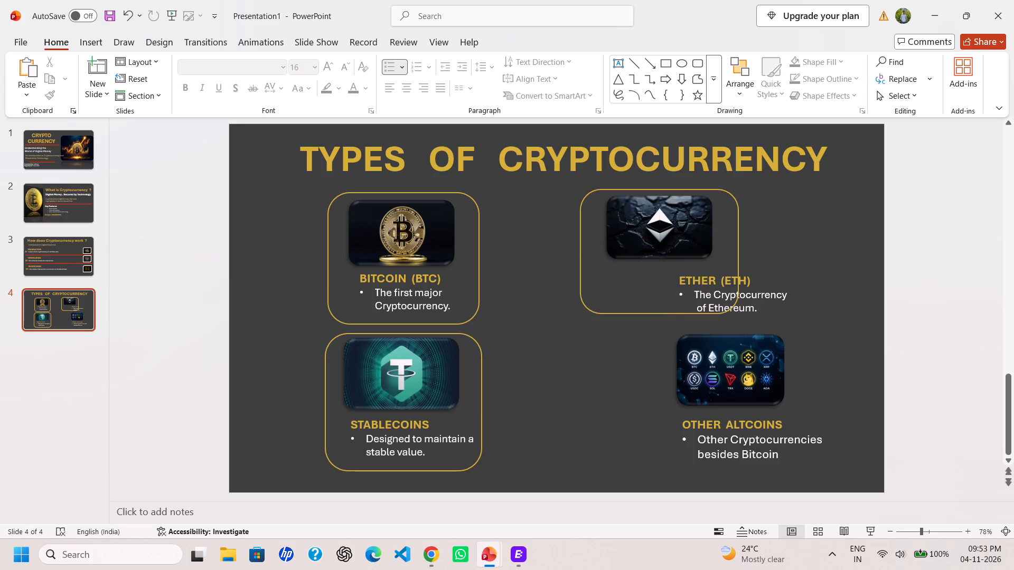
left_click(688, 299)
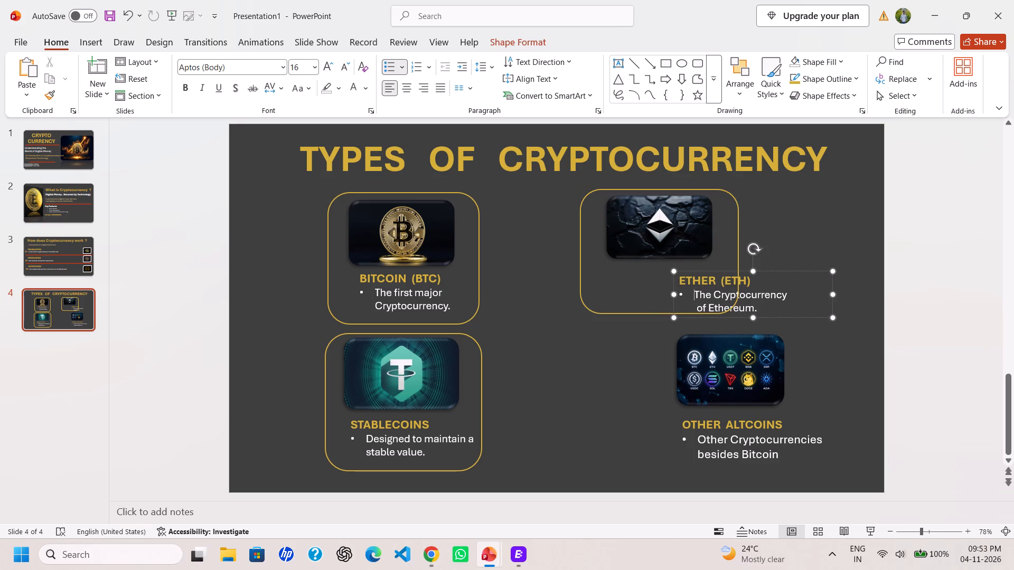
left_click(679, 314)
left_click_drag(675, 300, 611, 291)
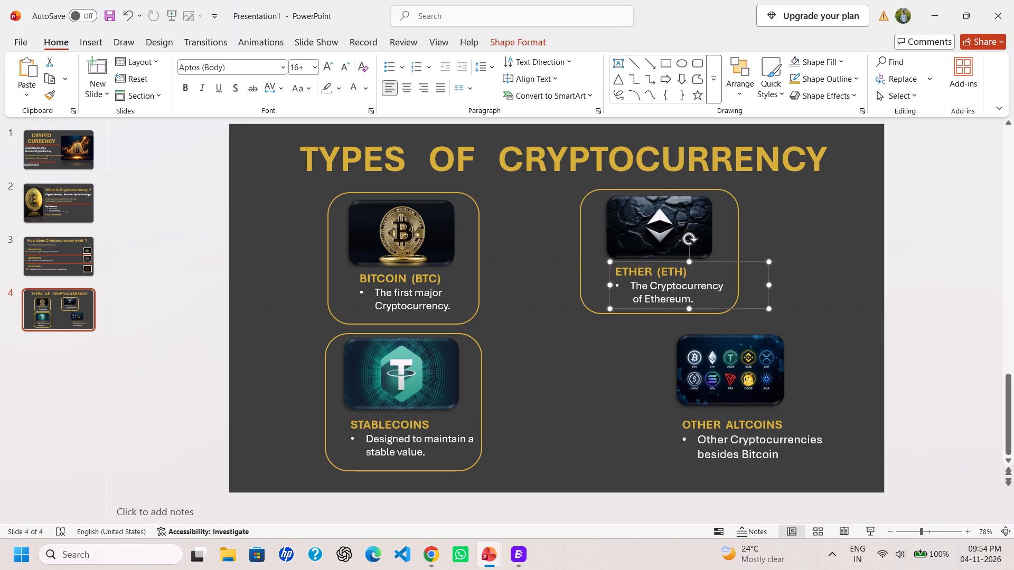
left_click(629, 378)
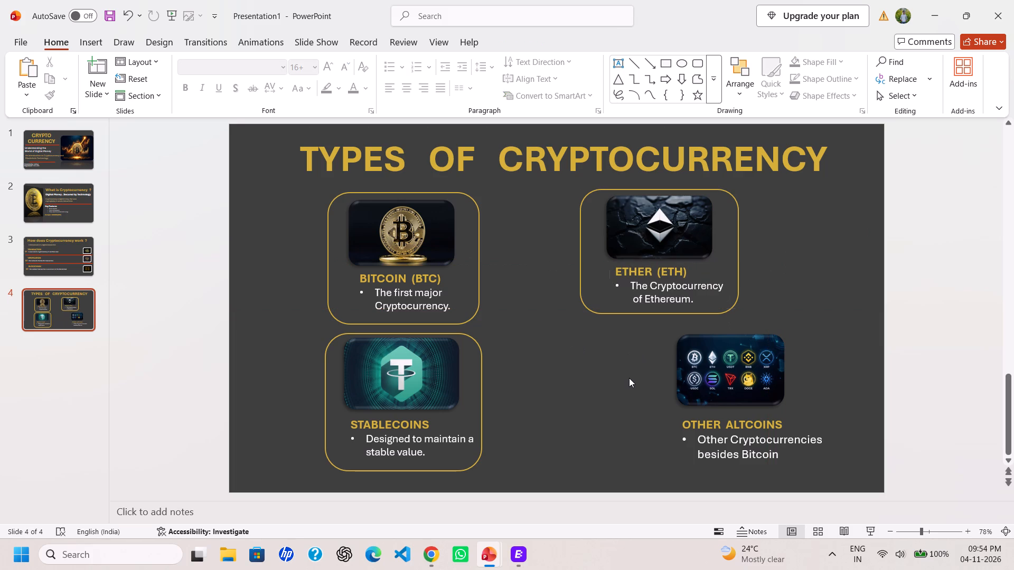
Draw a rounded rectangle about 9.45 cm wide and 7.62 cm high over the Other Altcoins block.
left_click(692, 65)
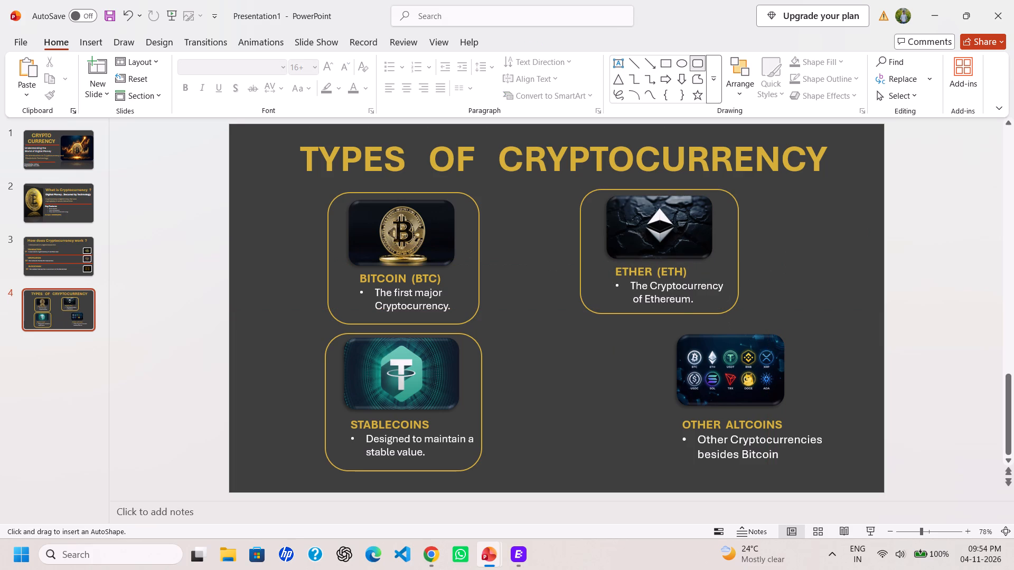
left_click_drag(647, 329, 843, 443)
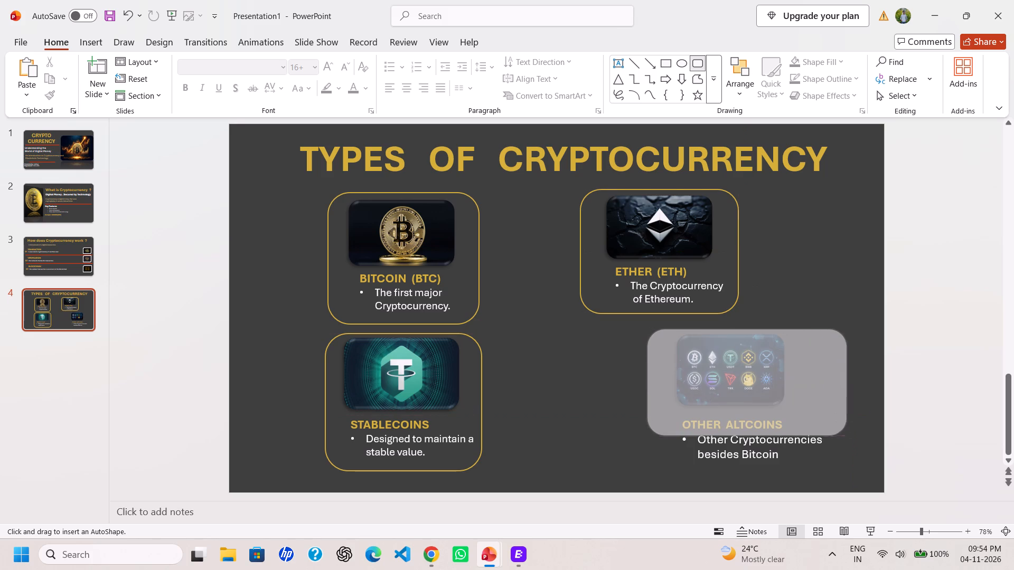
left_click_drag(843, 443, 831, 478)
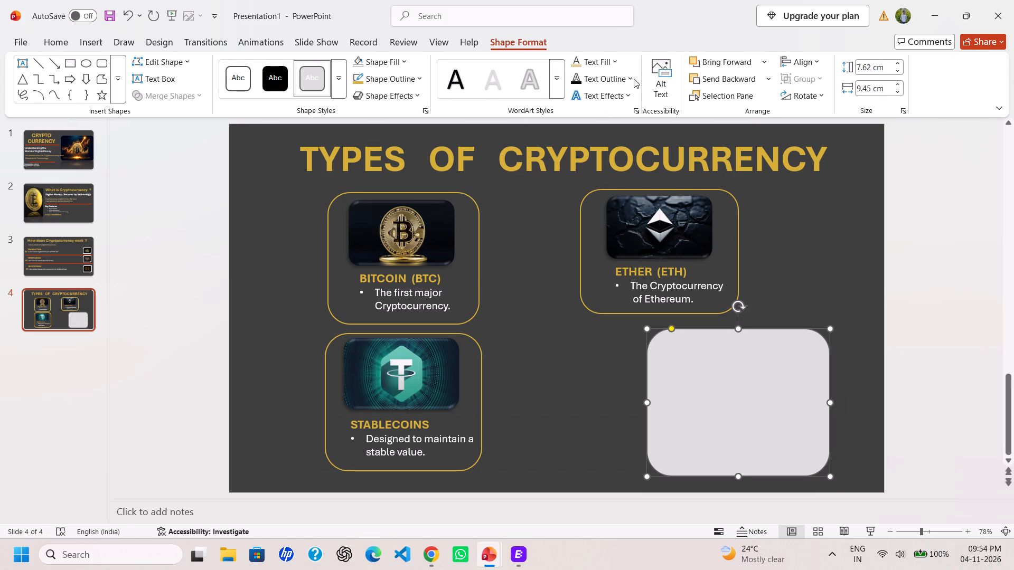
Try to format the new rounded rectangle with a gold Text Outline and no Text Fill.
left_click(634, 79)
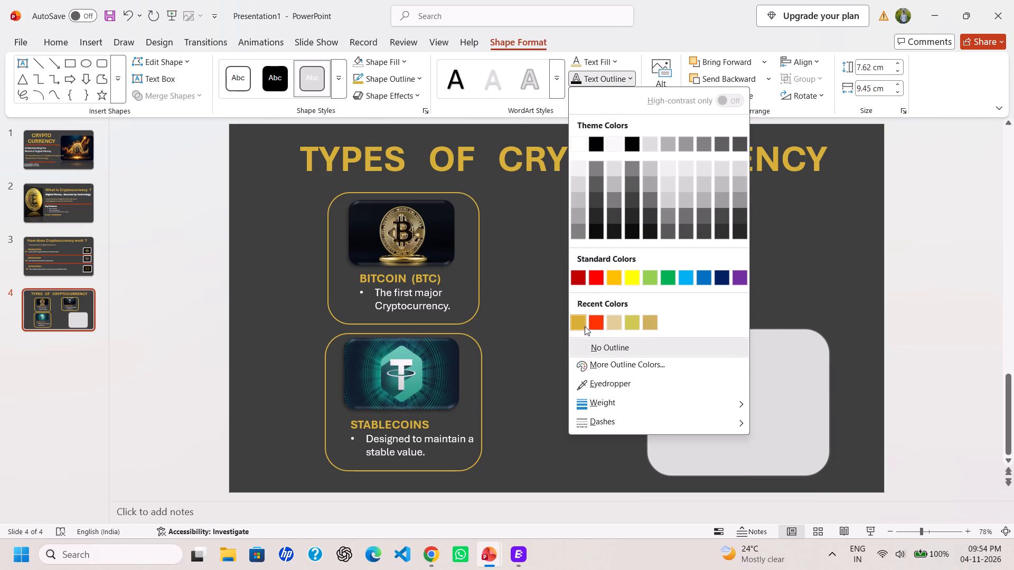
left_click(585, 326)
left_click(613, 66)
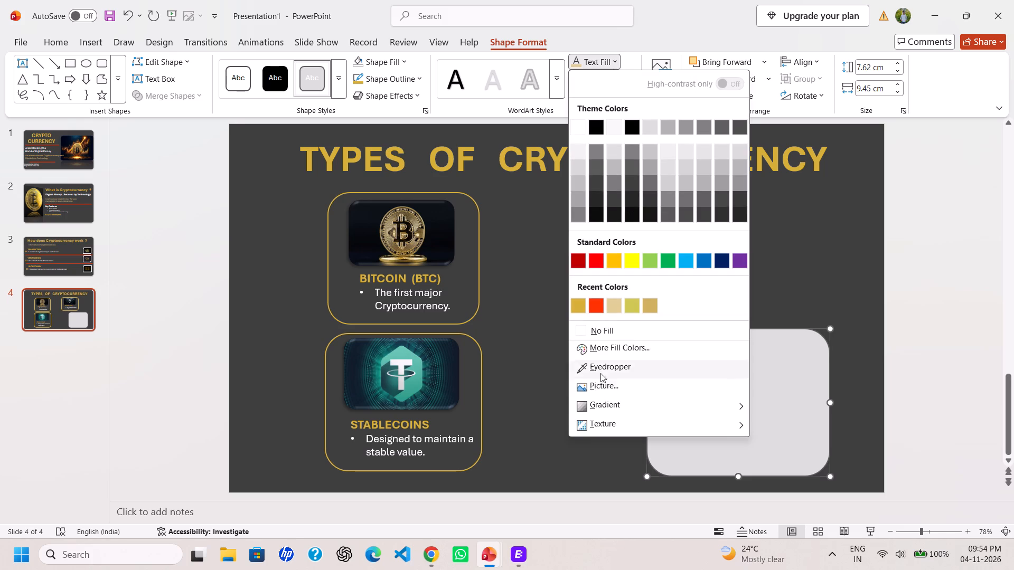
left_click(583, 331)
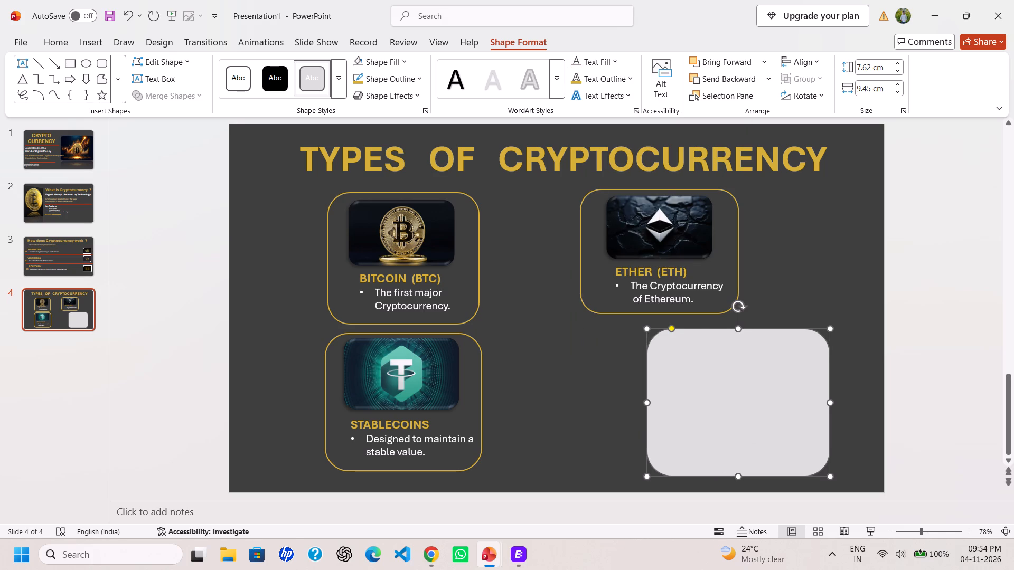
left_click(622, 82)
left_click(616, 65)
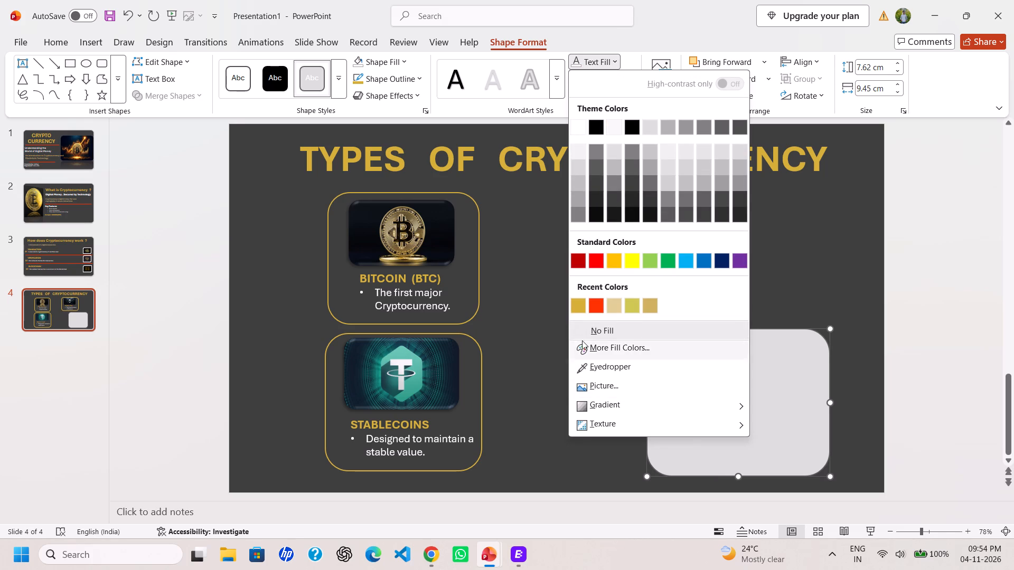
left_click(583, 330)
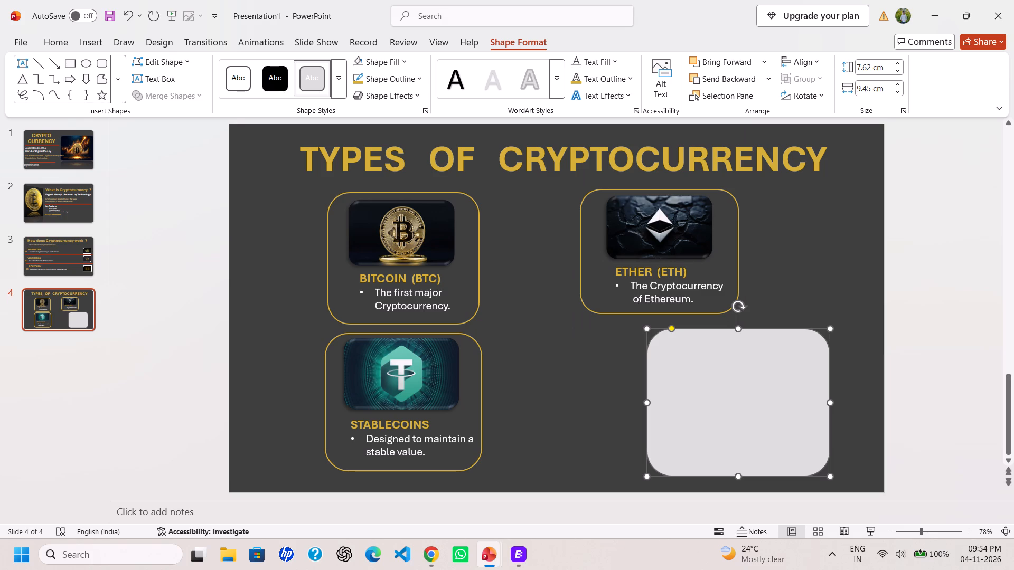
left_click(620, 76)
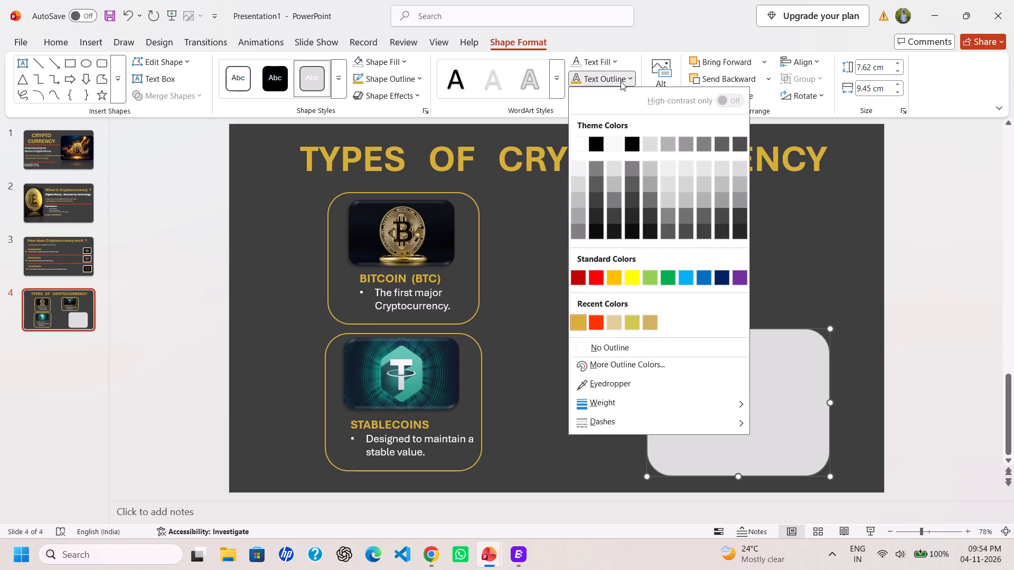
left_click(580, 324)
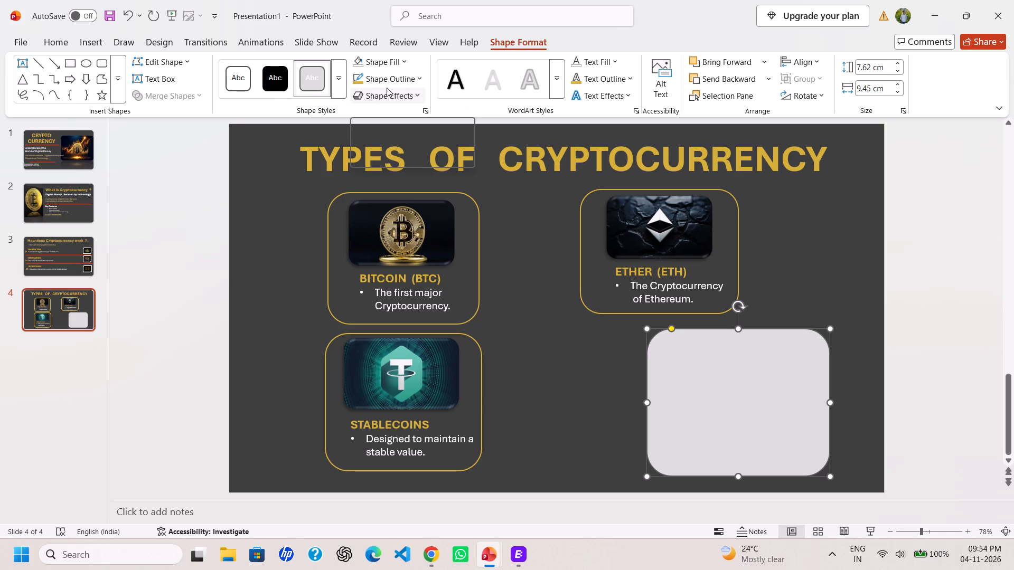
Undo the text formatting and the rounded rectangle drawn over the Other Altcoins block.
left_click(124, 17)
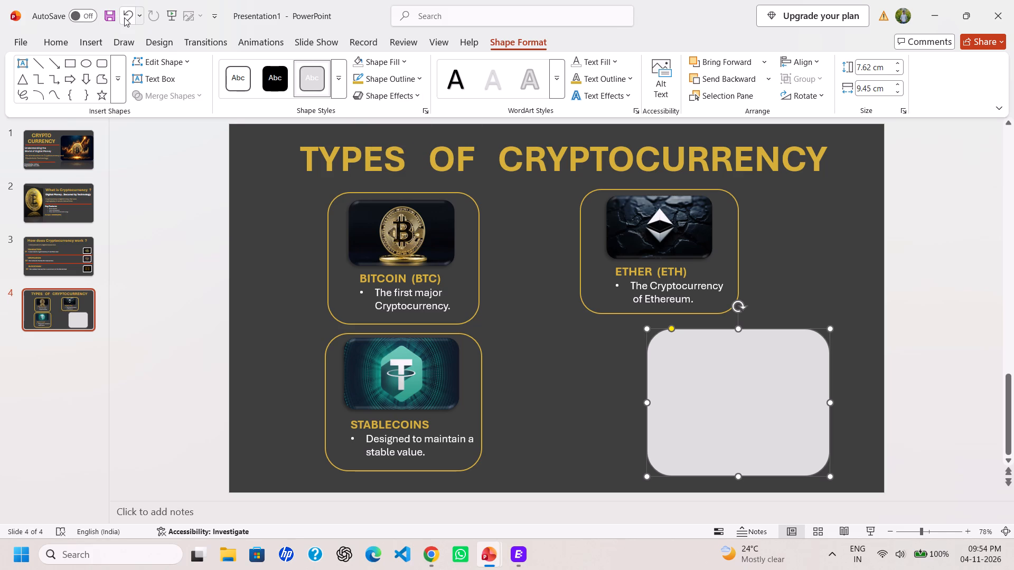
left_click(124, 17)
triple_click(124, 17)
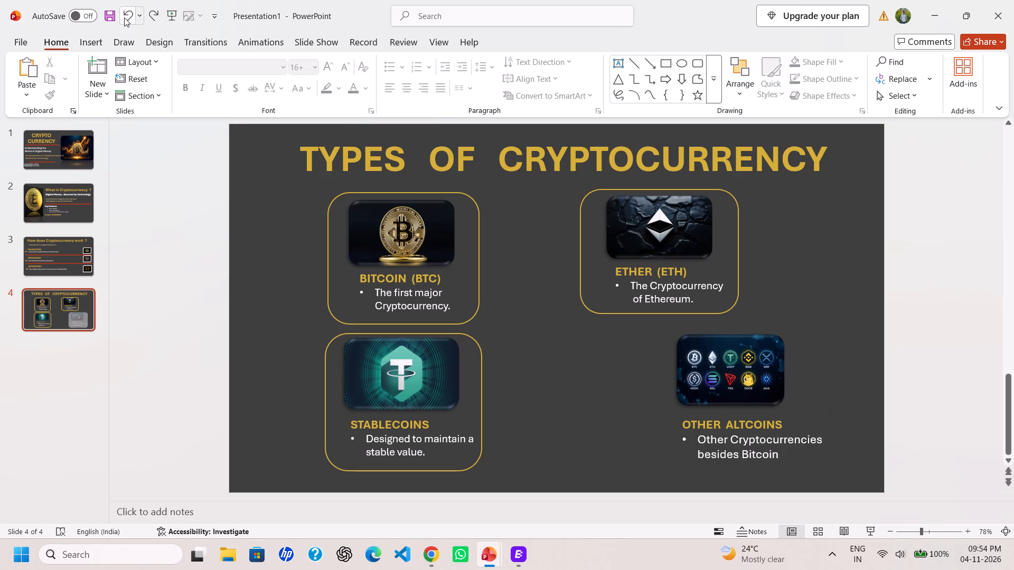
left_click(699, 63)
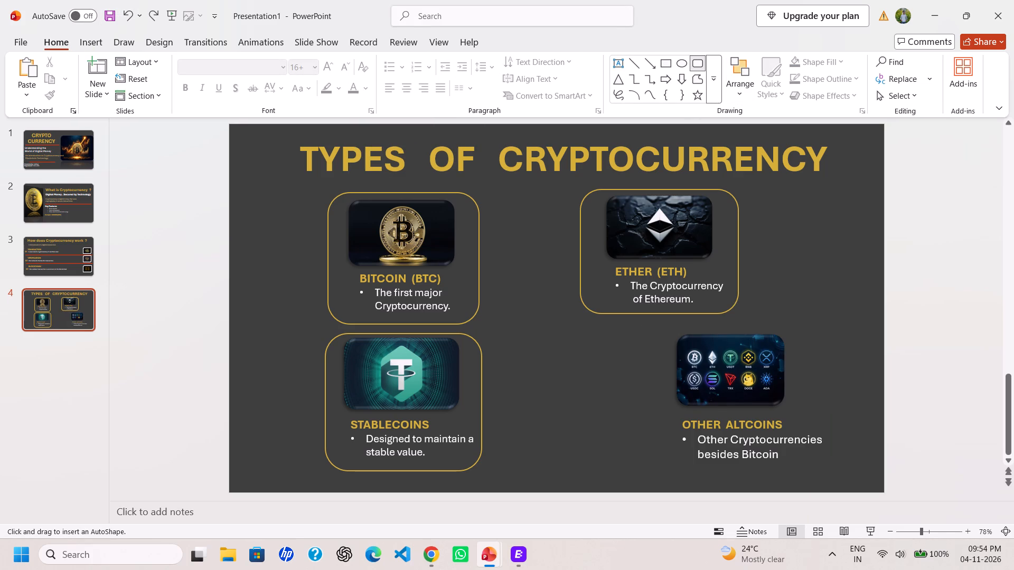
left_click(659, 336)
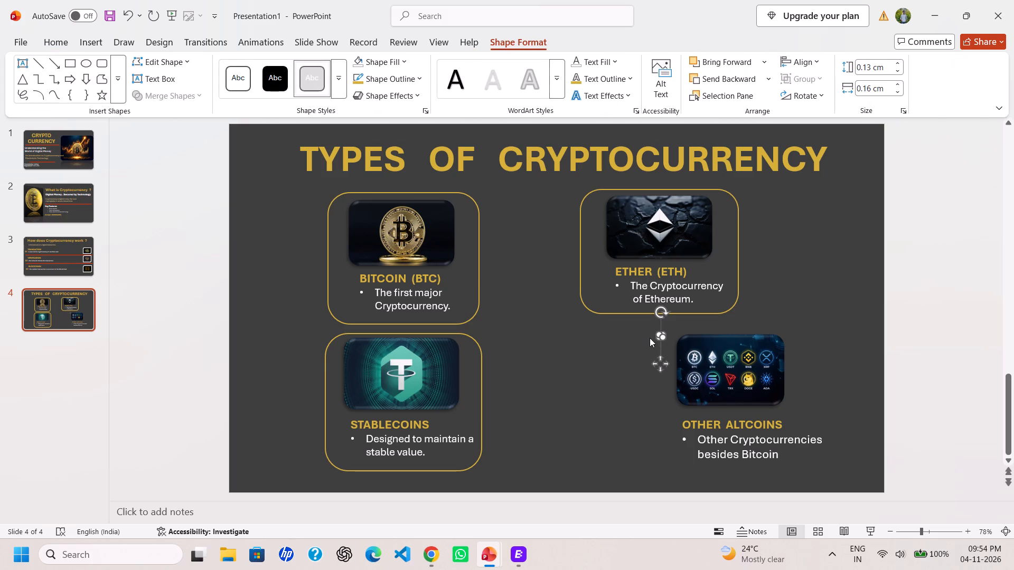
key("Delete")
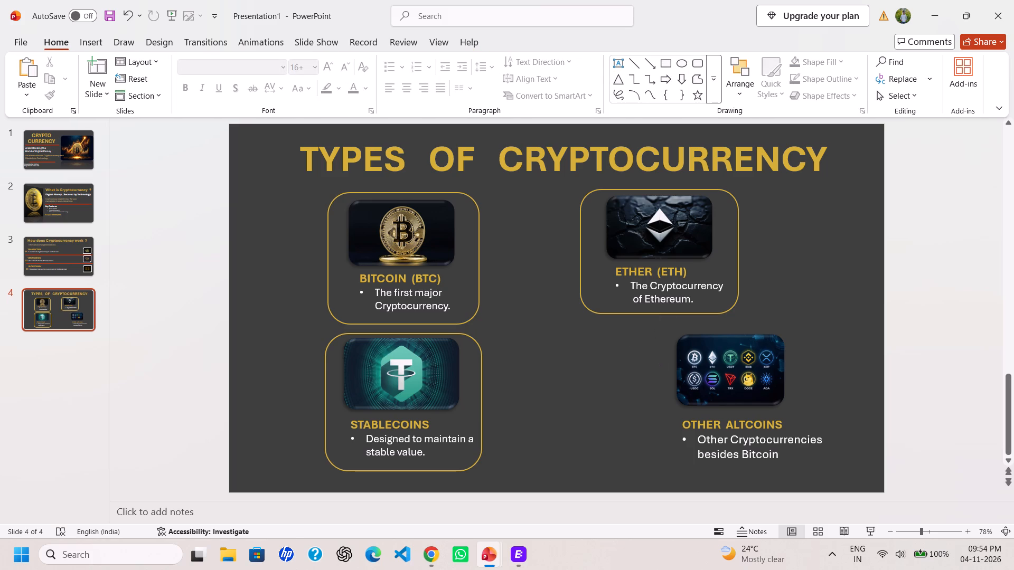
Draw a rounded rectangle about 10.73 cm wide and 7.66 cm high over the Other Altcoins block.
left_click(697, 66)
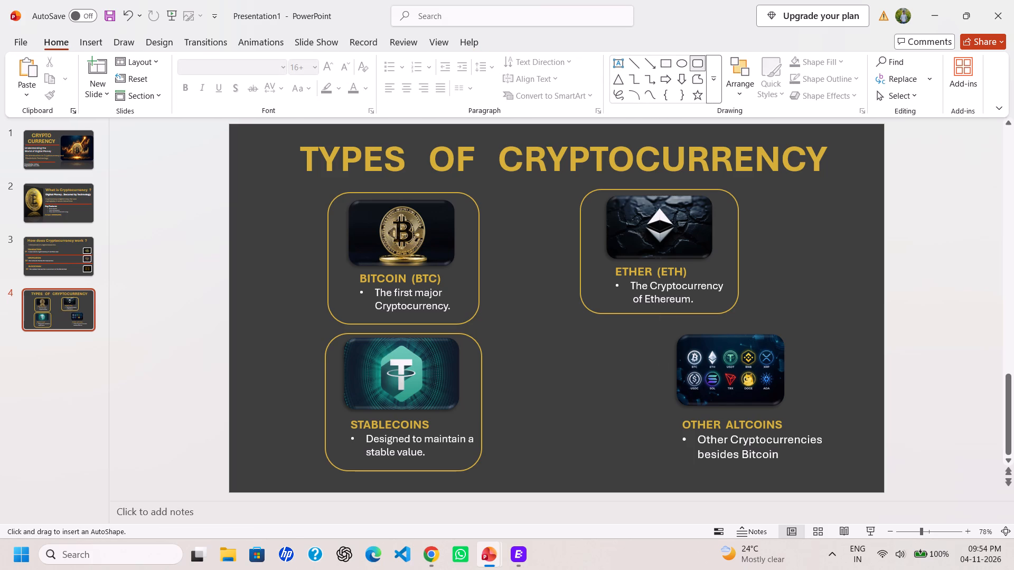
left_click_drag(634, 332, 821, 483)
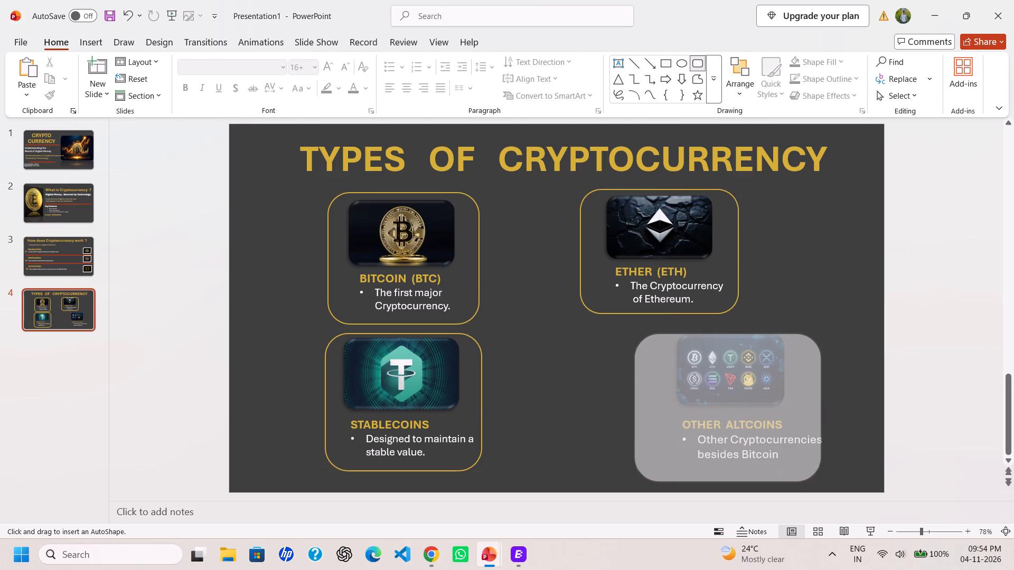
left_click_drag(821, 483, 841, 482)
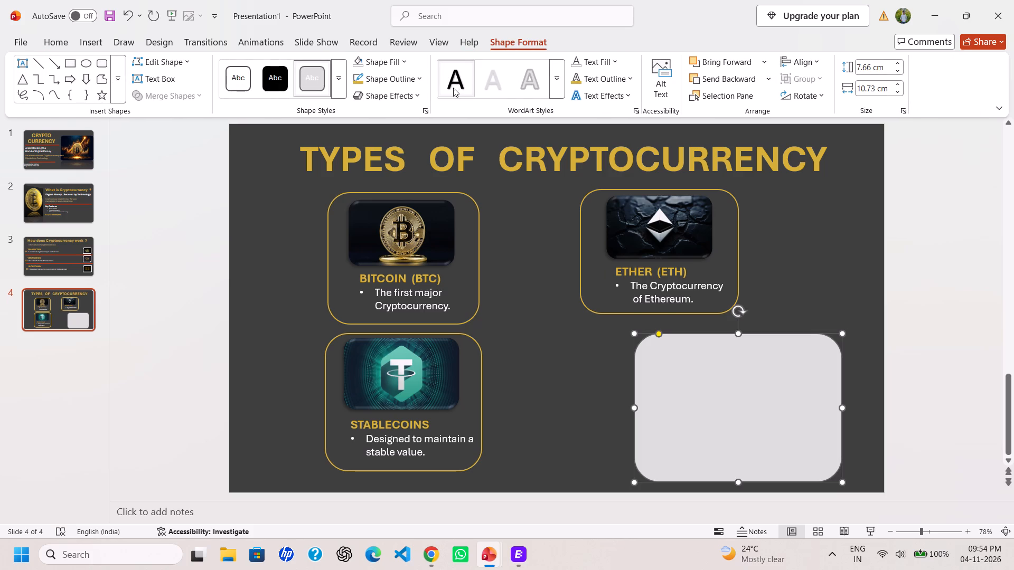
Format the rounded rectangle over the Other Altcoins block with no fill and the recent gold colour as its outline.
left_click(375, 66)
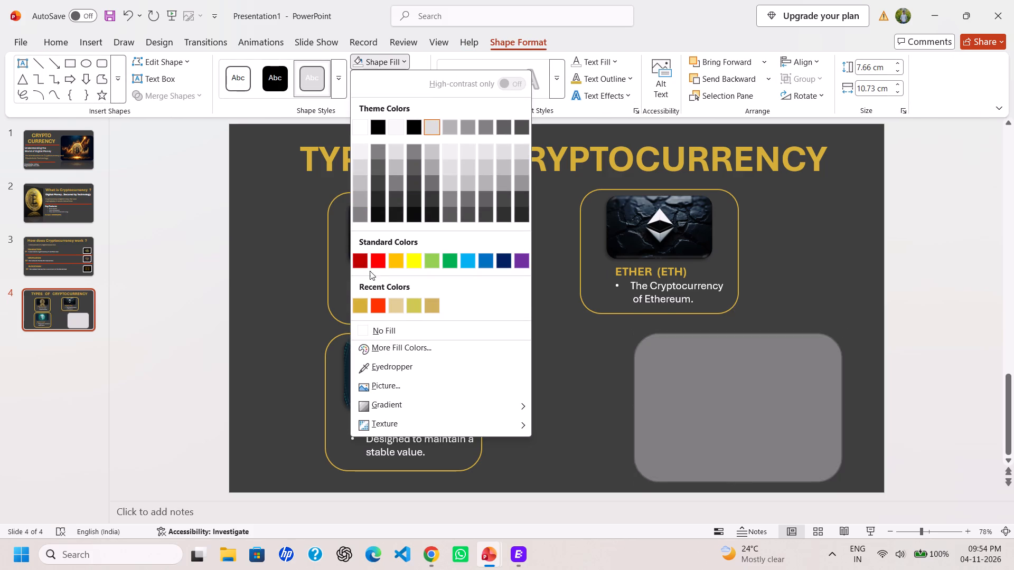
left_click(356, 329)
left_click(349, 76)
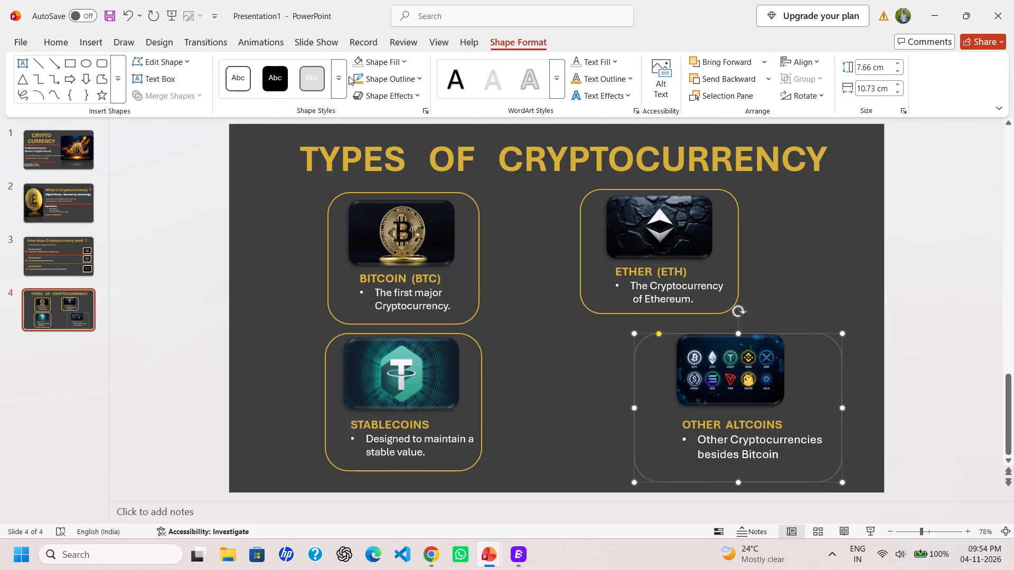
left_click(367, 77)
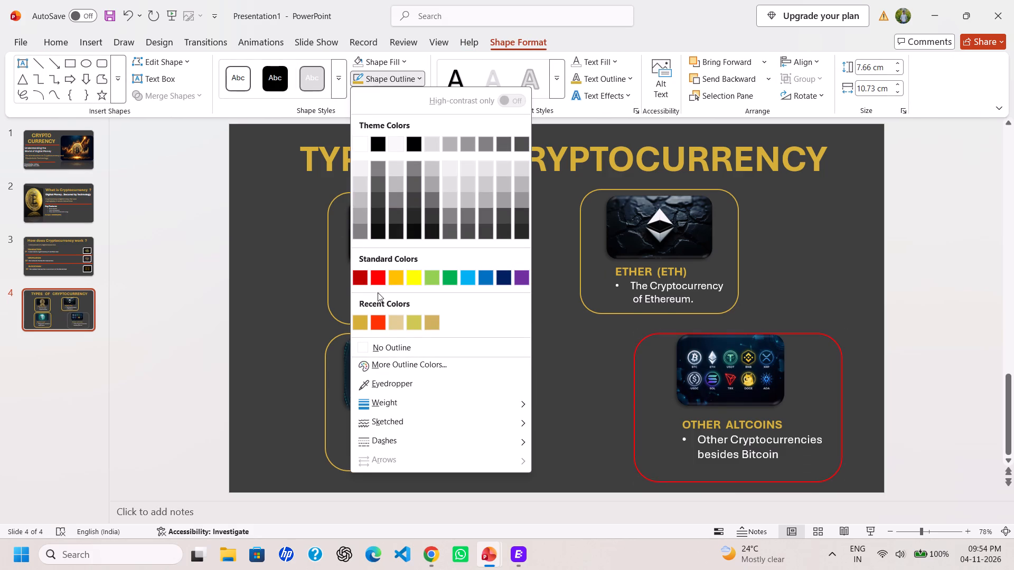
left_click(360, 318)
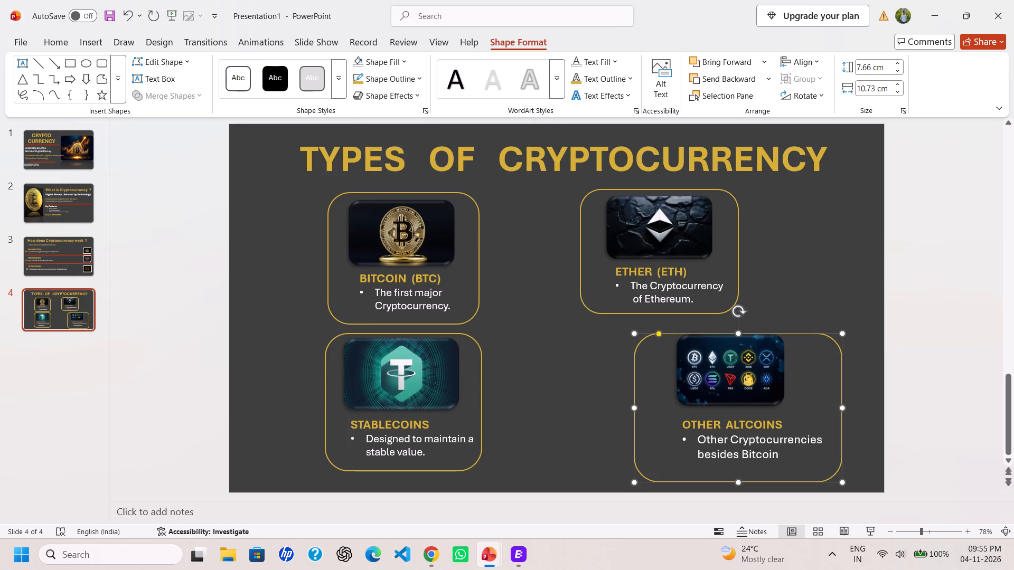
left_click(654, 405)
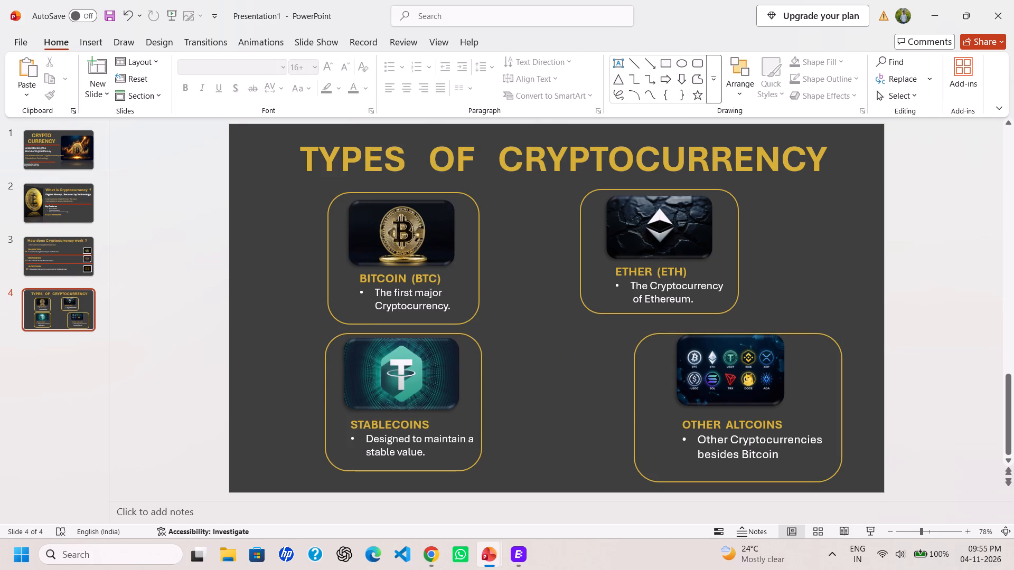
Move the Other Altcoins frame up and slightly right, and narrow it by bringing its left edge in towards the picture.
left_click_drag(645, 480, 656, 470)
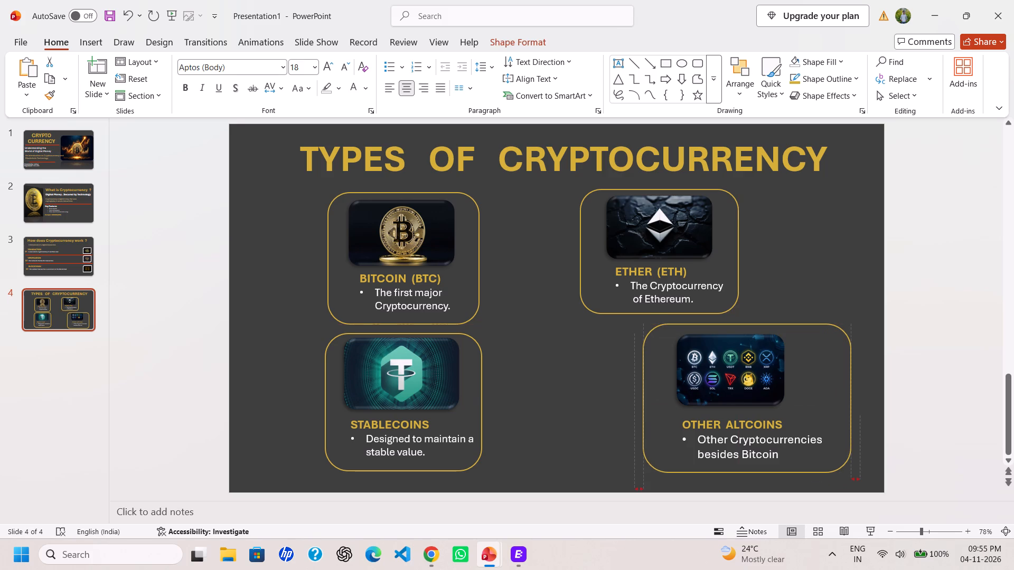
left_click_drag(656, 470, 651, 467)
left_click_drag(643, 392, 664, 396)
Shift the Other Altcoins picture and its text slightly right inside their frame.
left_click_drag(741, 397, 735, 397)
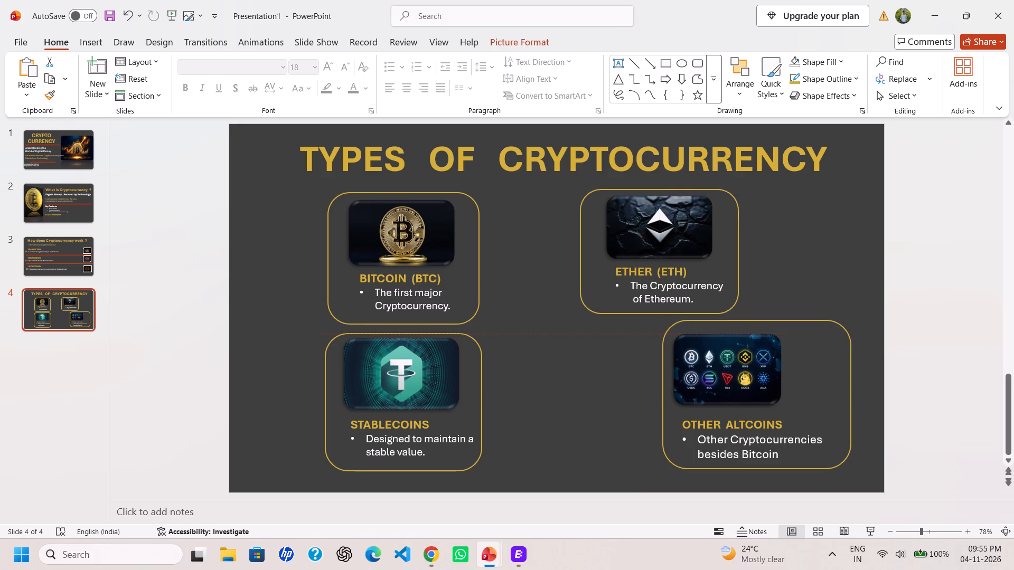
left_click_drag(735, 397, 766, 397)
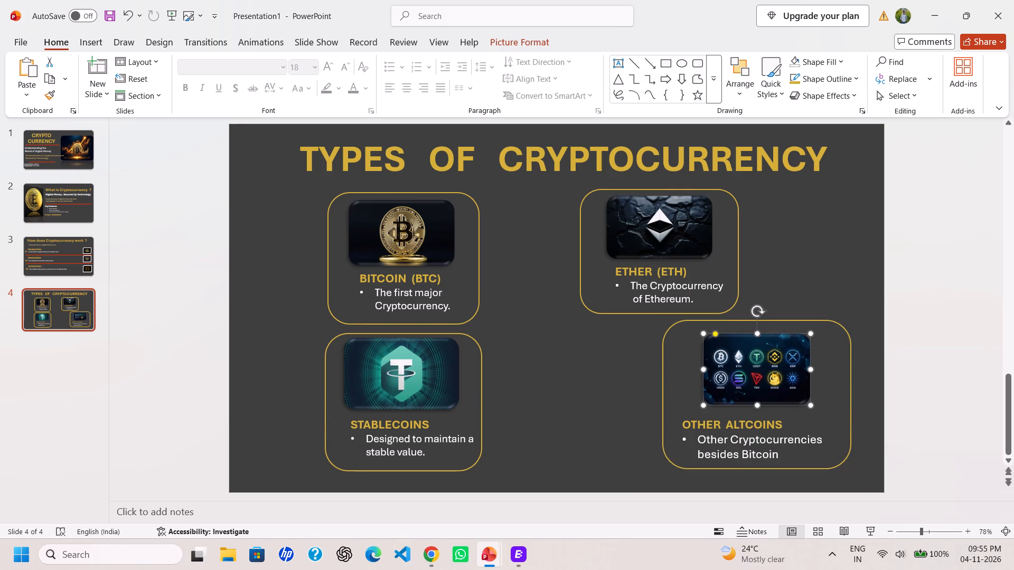
left_click(756, 441)
left_click_drag(756, 441, 775, 442)
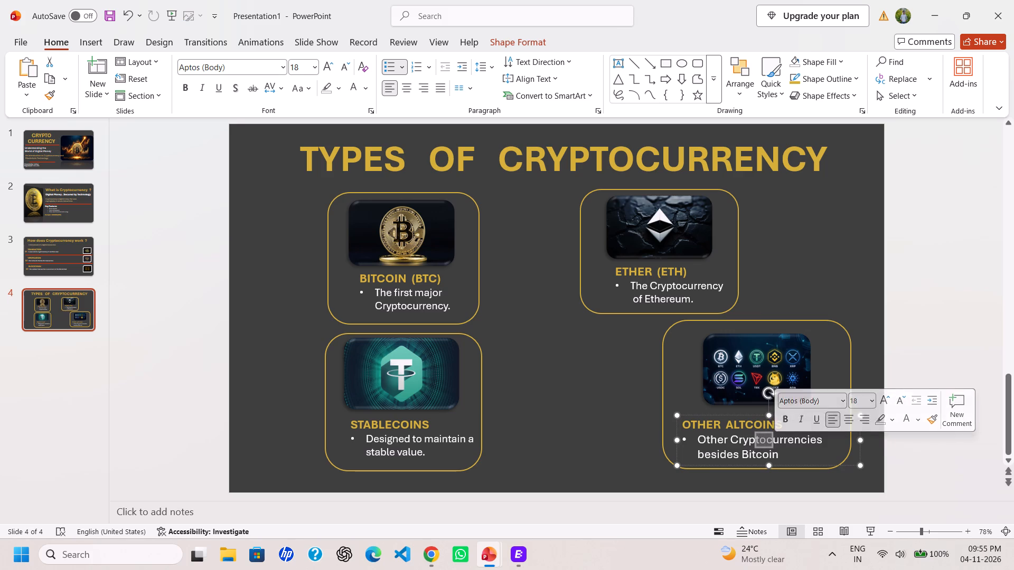
left_click(785, 453)
left_click(773, 469)
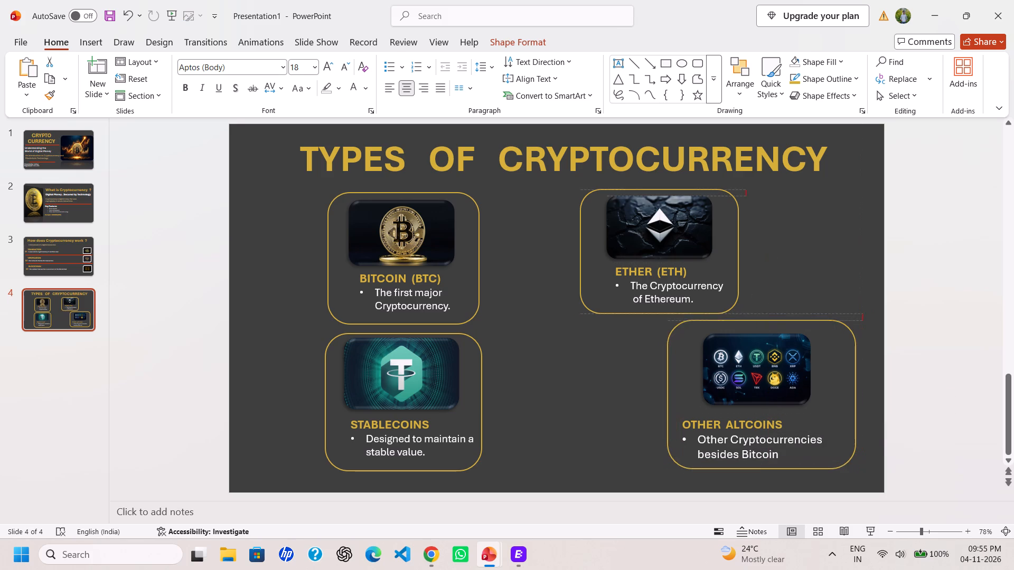
left_click(755, 441)
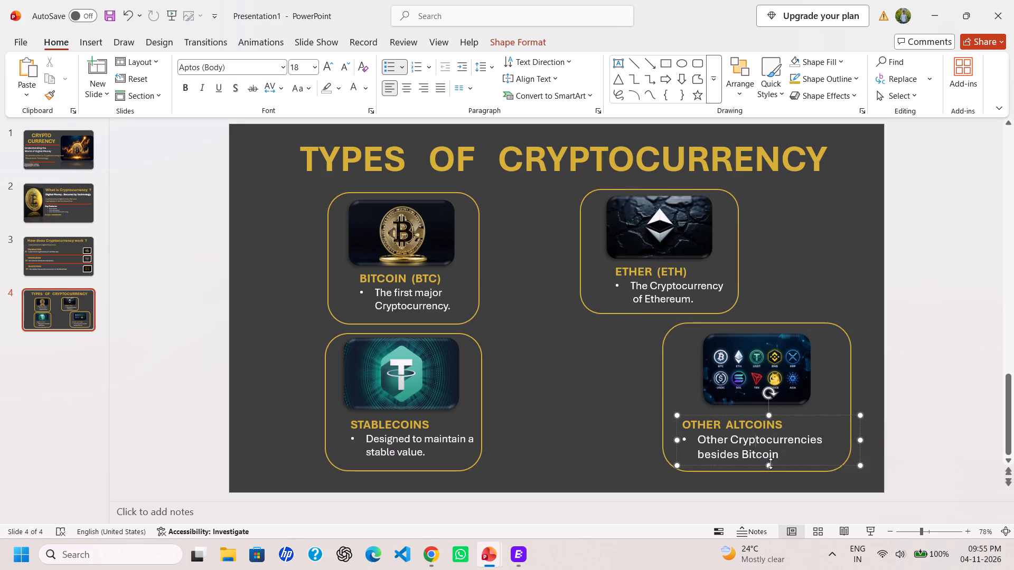
left_click_drag(758, 462, 771, 461)
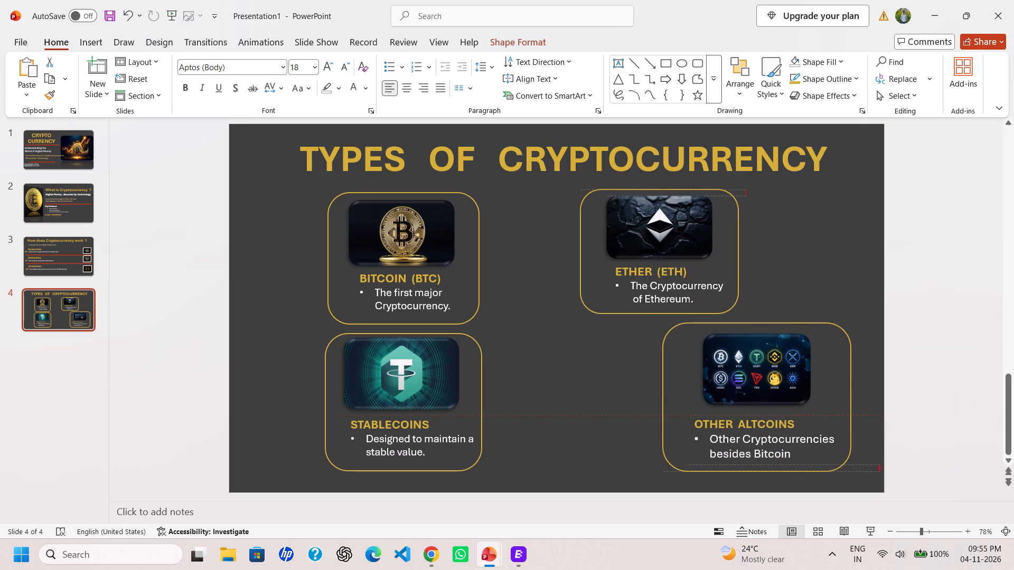
left_click_drag(771, 461, 775, 460)
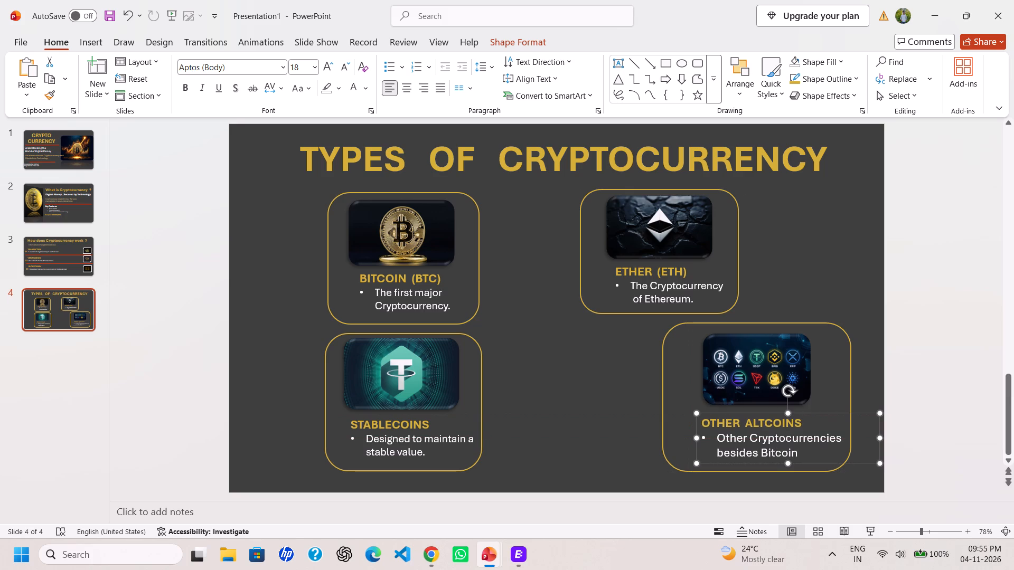
Narrow the Other Altcoins frame and reposition it around its picture and text.
left_click_drag(664, 397, 679, 400)
left_click_drag(678, 400, 688, 400)
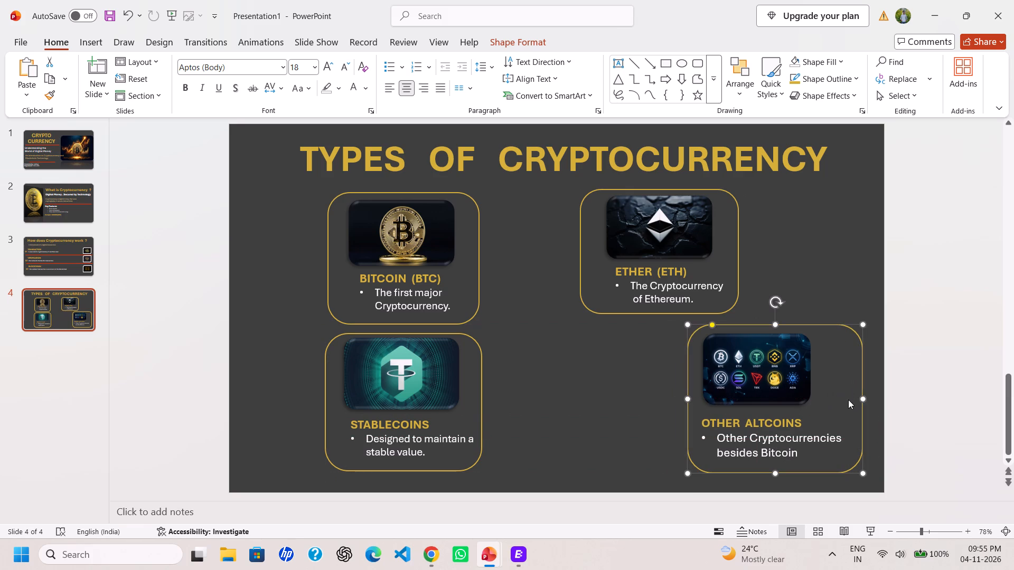
left_click_drag(857, 395, 846, 396)
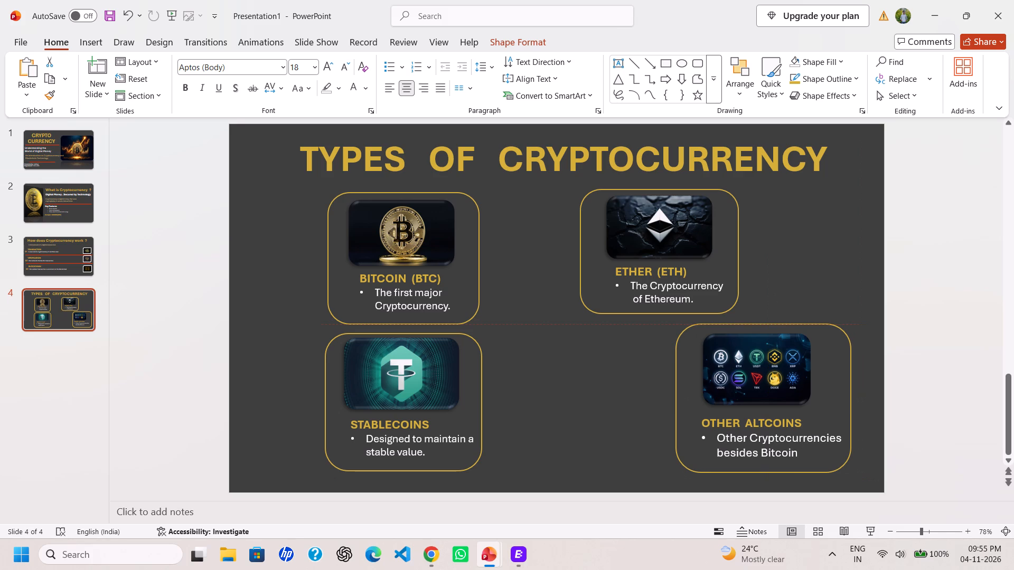
left_click_drag(846, 396, 846, 396)
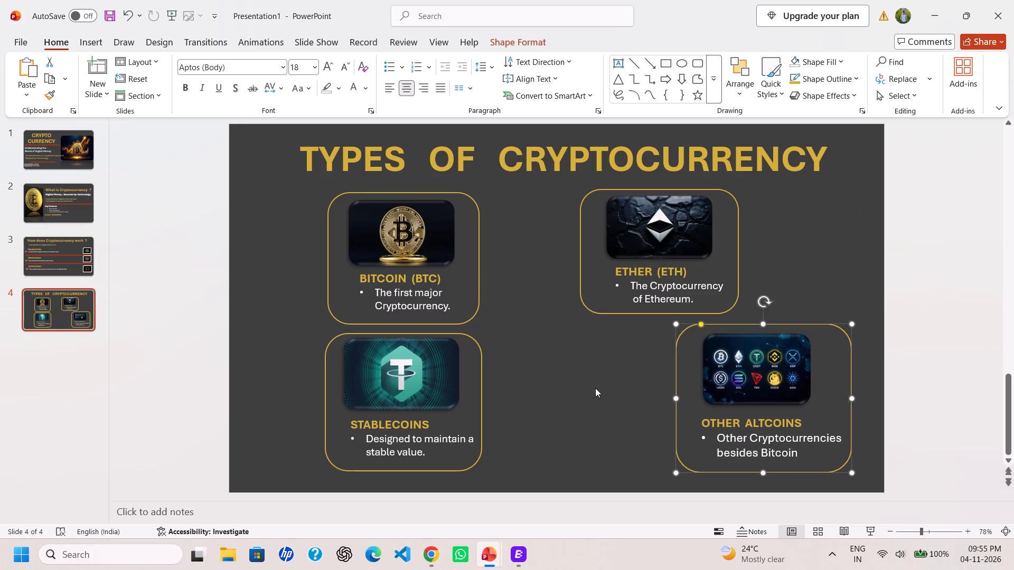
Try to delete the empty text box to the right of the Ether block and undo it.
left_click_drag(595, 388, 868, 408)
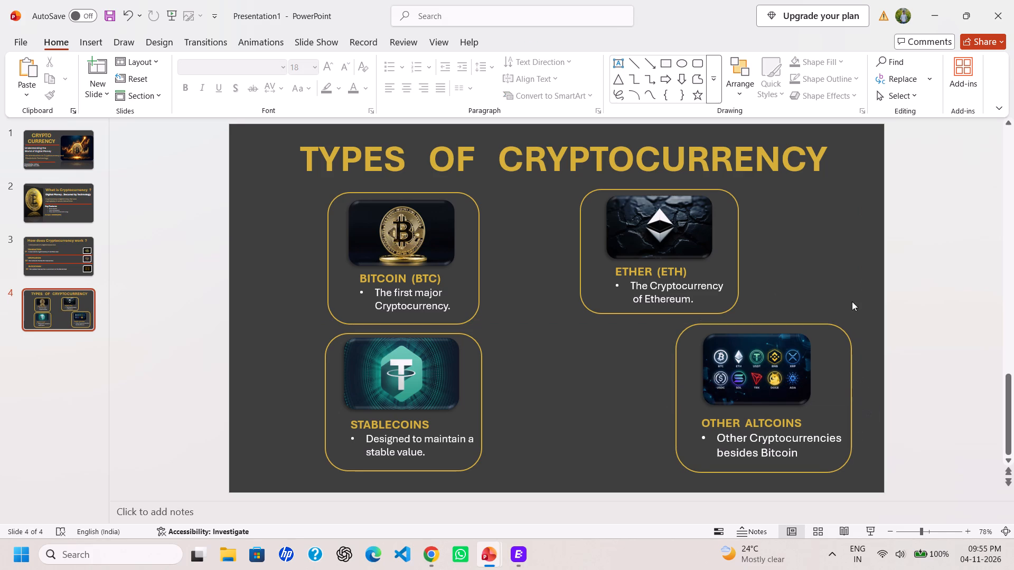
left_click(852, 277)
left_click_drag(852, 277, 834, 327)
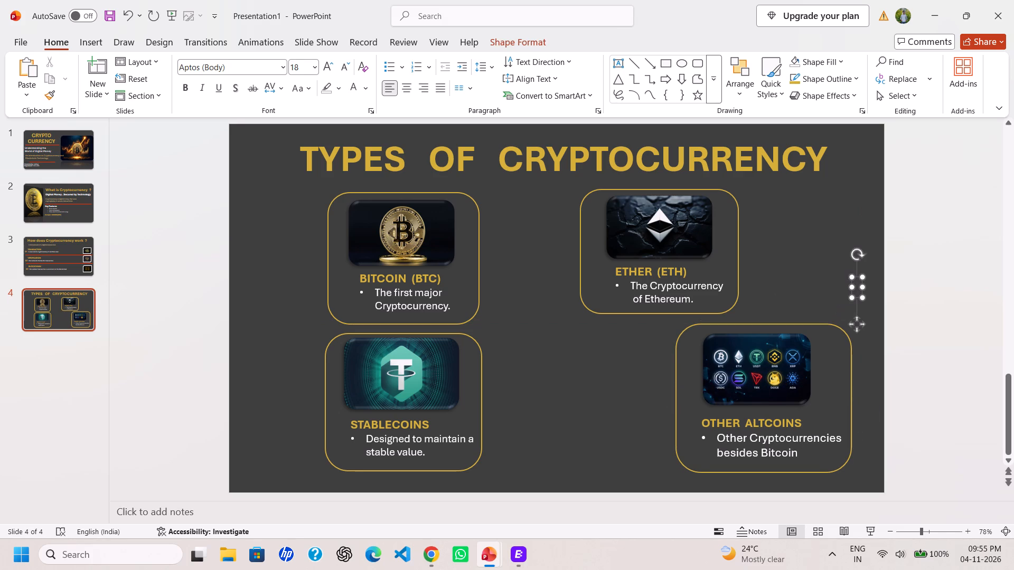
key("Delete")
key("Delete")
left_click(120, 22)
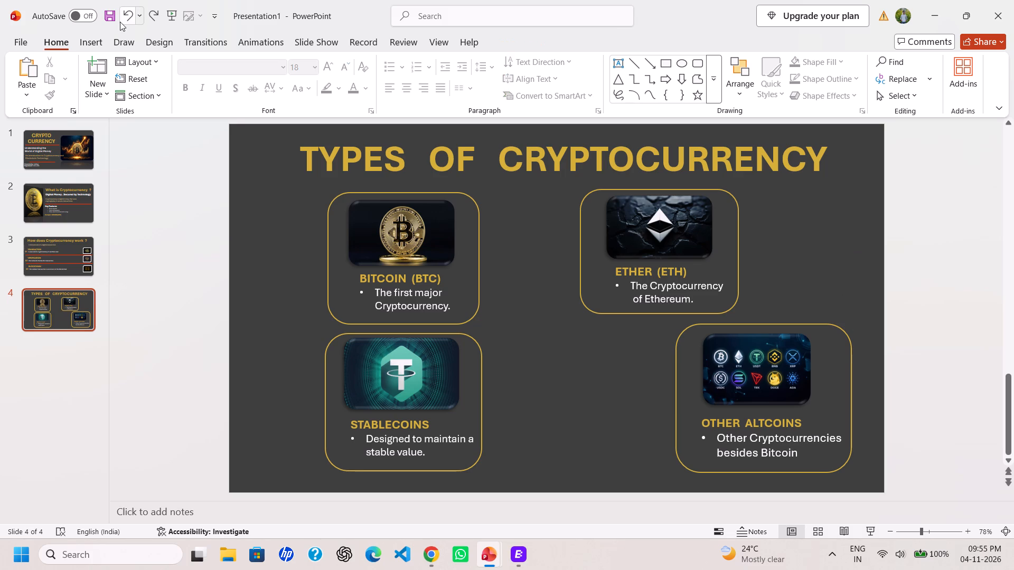
Move the Other Altcoins frame and picture together to beneath the Ether block, aligning the frame's top with the Stablecoins frame.
left_click(852, 287)
left_click_drag(853, 308, 705, 445)
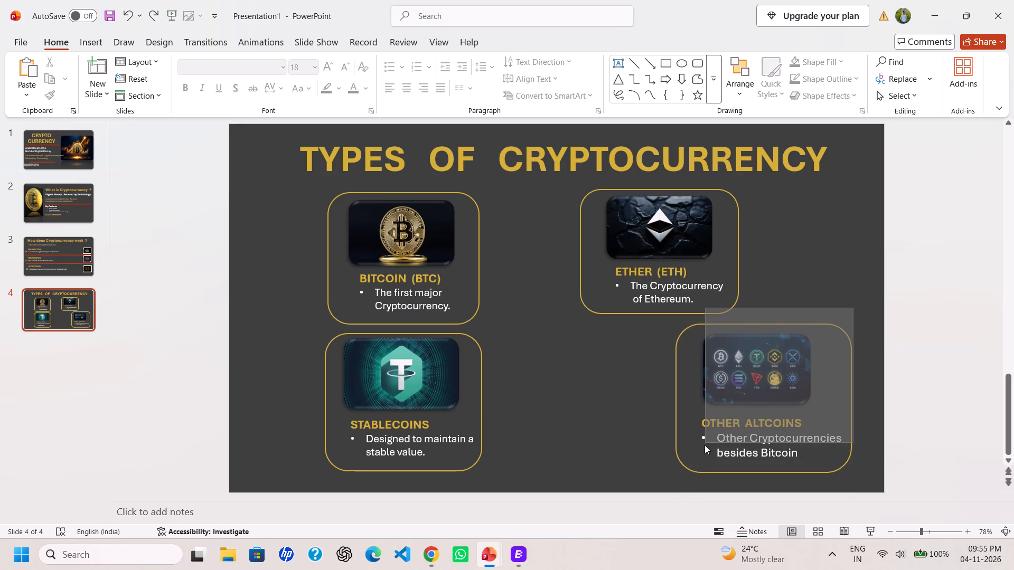
left_click_drag(705, 445, 671, 484)
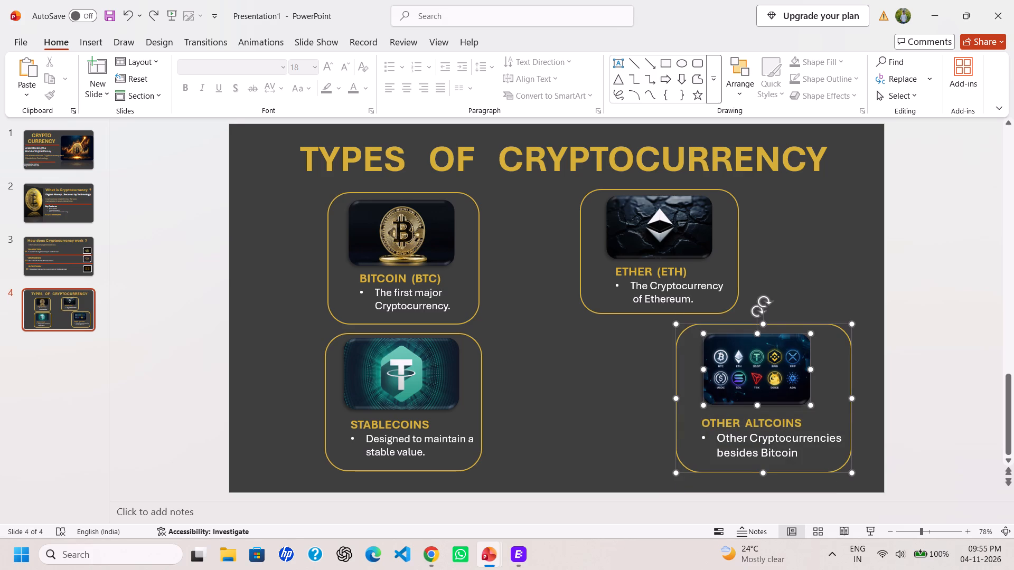
left_click(762, 413)
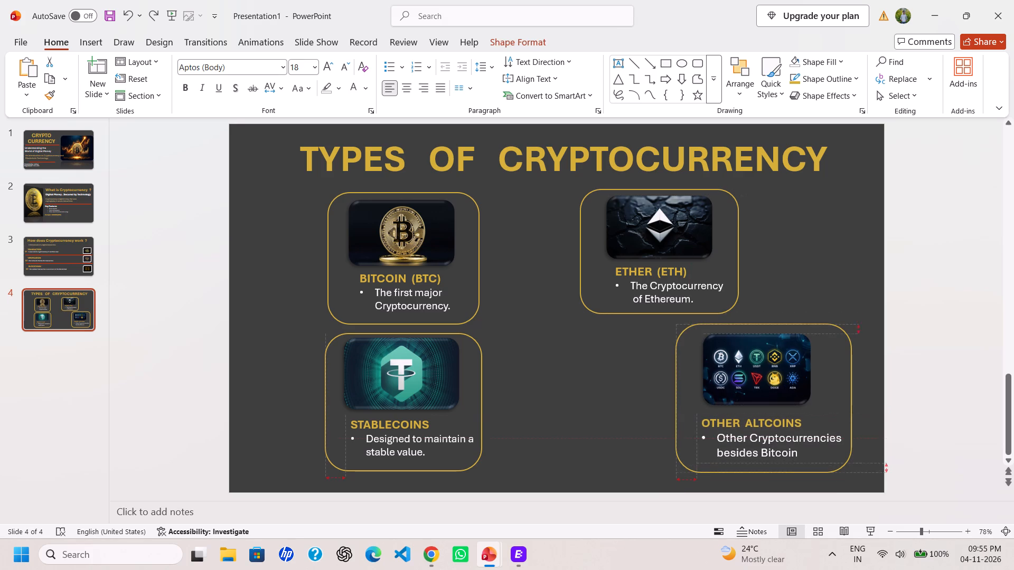
left_click_drag(865, 281, 829, 313)
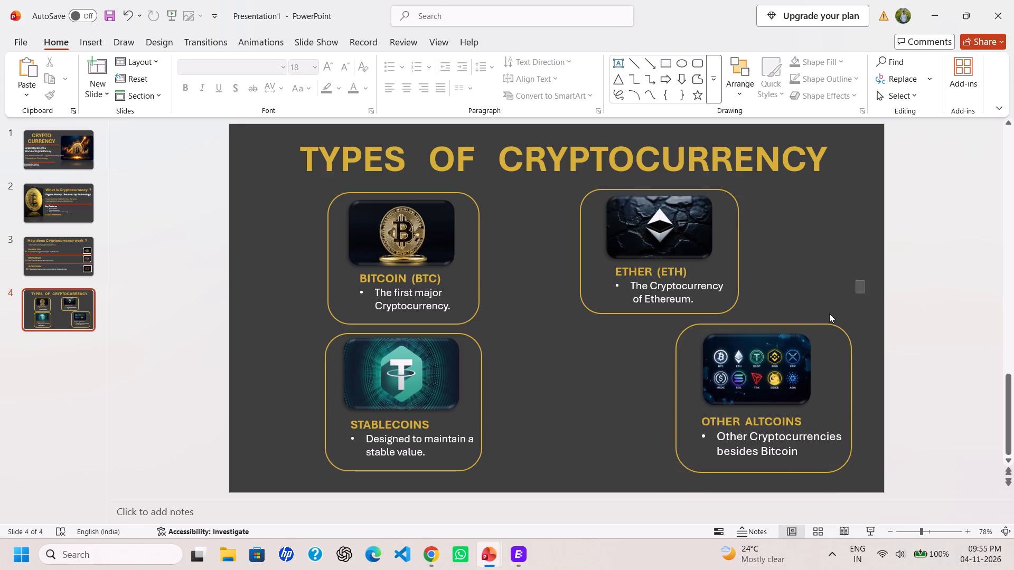
left_click_drag(829, 313, 669, 474)
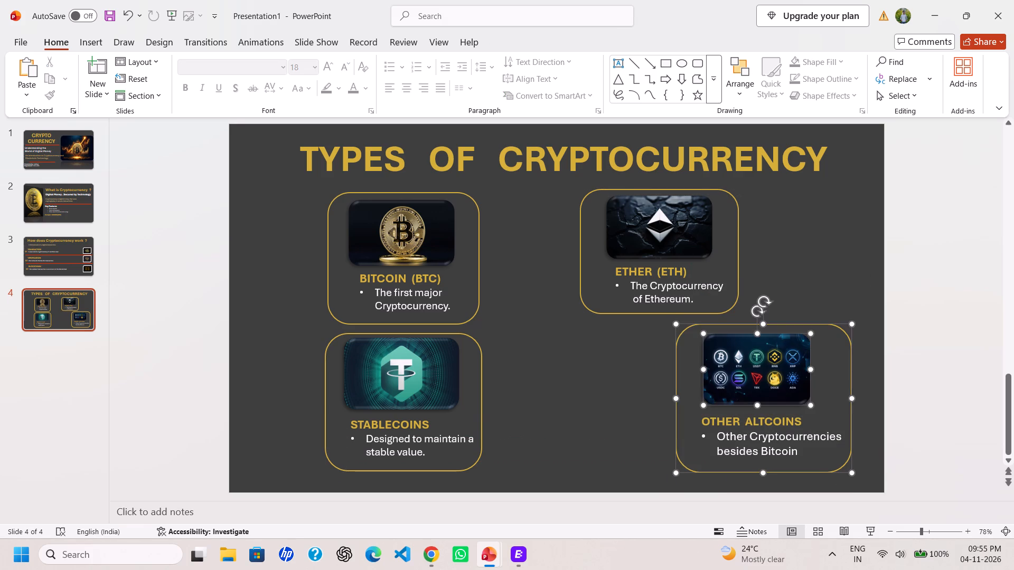
left_click_drag(681, 343, 607, 354)
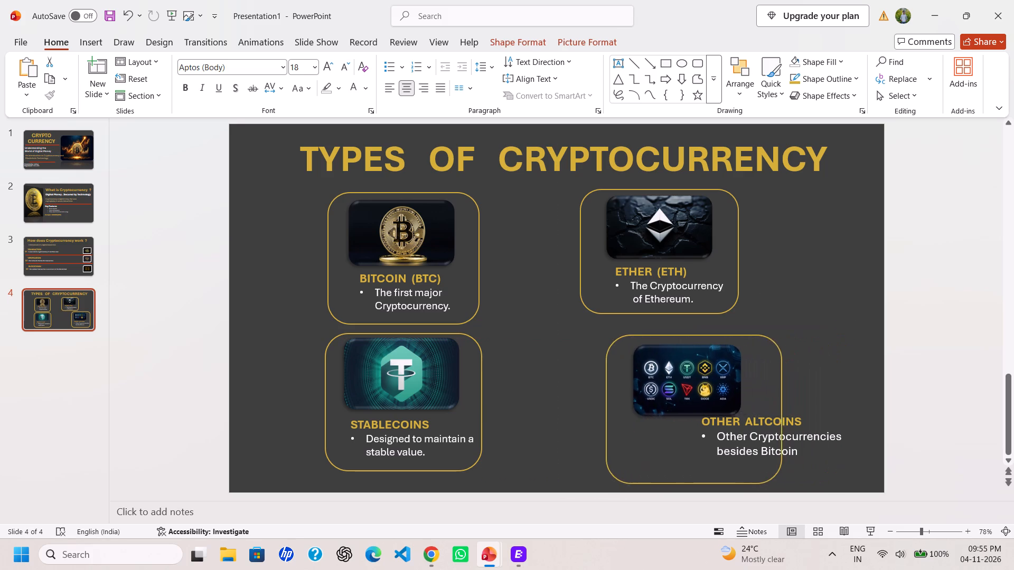
left_click_drag(607, 354, 583, 353)
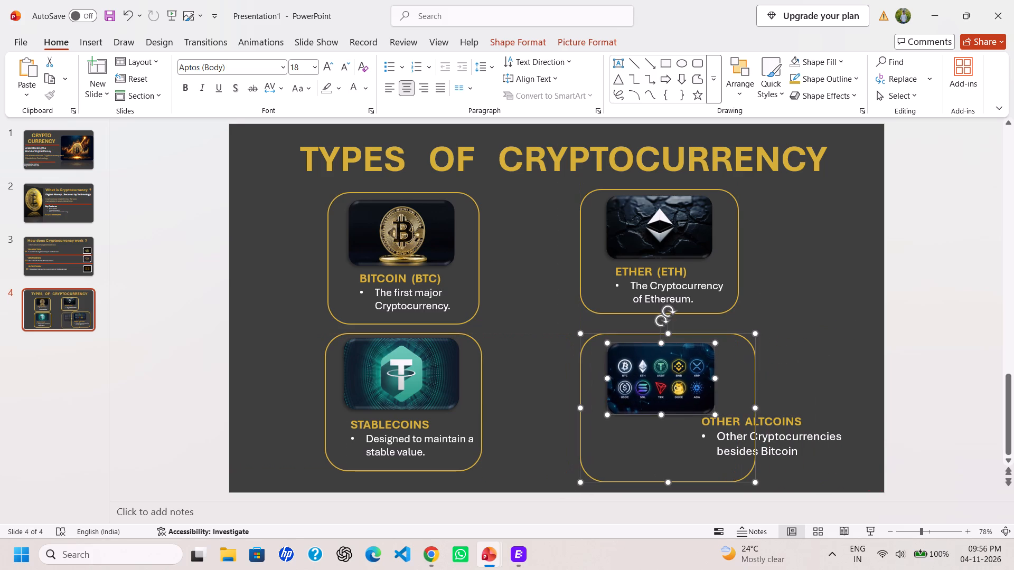
Move the Other Altcoins heading and bullet text into the relocated frame, directly beneath its picture.
left_click(740, 434)
left_click_drag(700, 458, 612, 462)
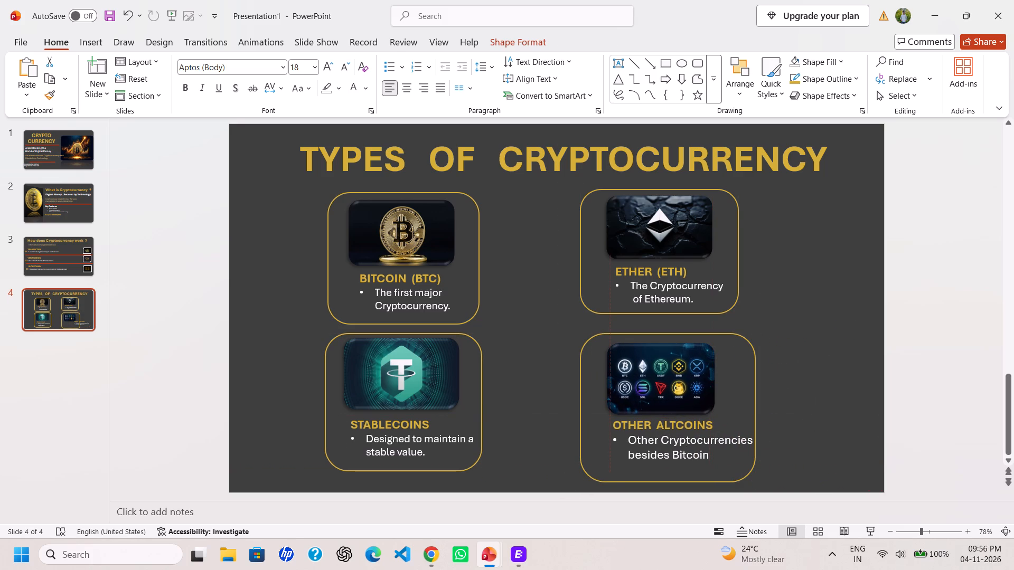
left_click_drag(612, 462, 612, 462)
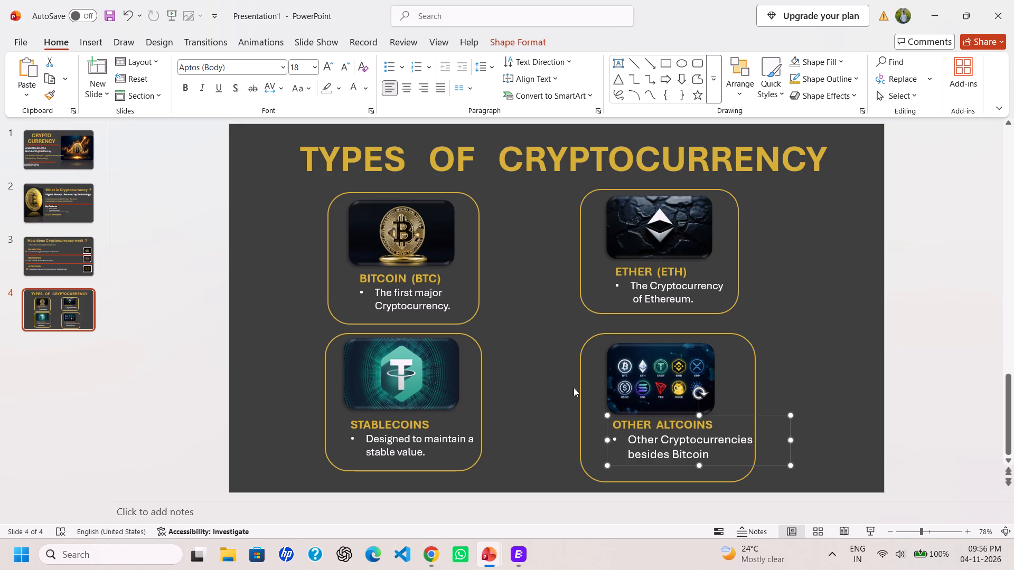
Nudge the Other Altcoins frame and its picture slightly right to fit around the text.
left_click_drag(583, 398, 589, 399)
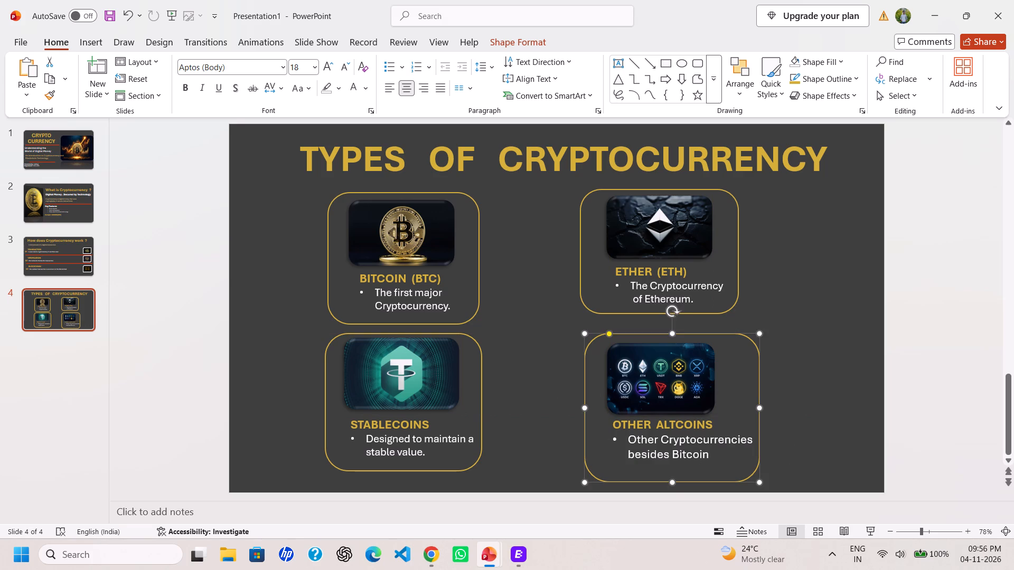
left_click(655, 397)
left_click_drag(655, 394, 664, 394)
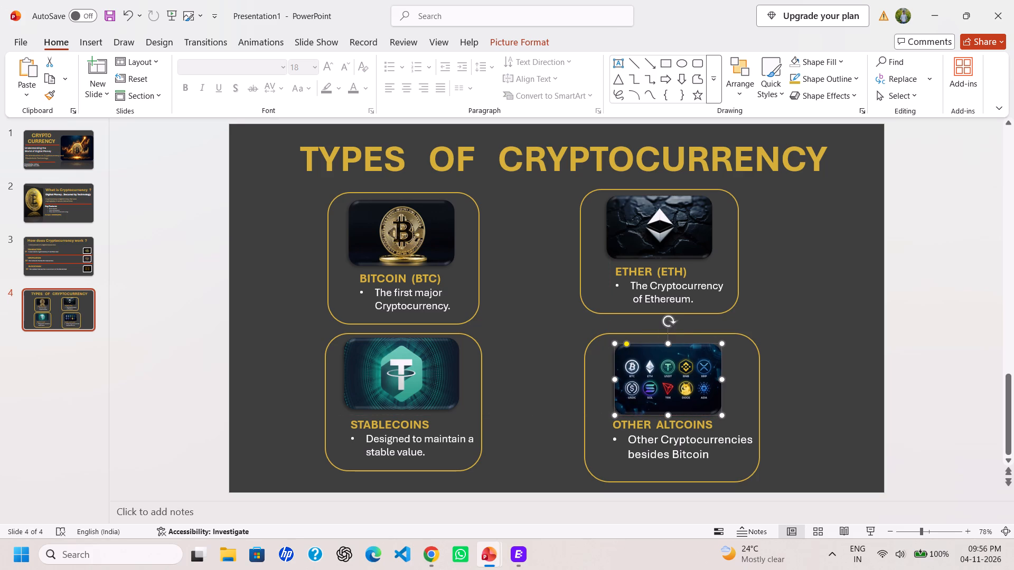
Widen the Bitcoin frame by extending its right edge outward, keeping its height.
left_click(466, 306)
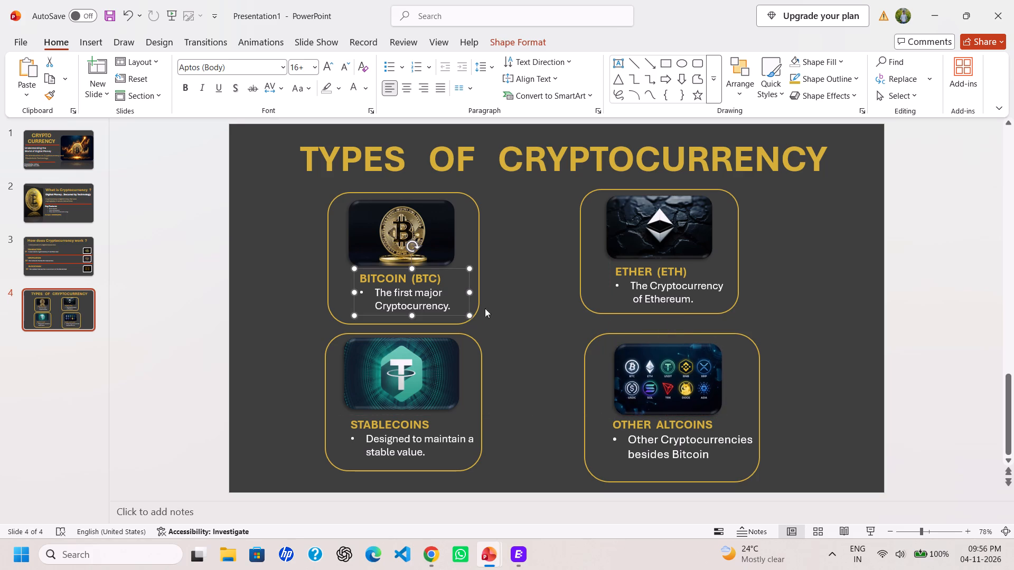
left_click(480, 304)
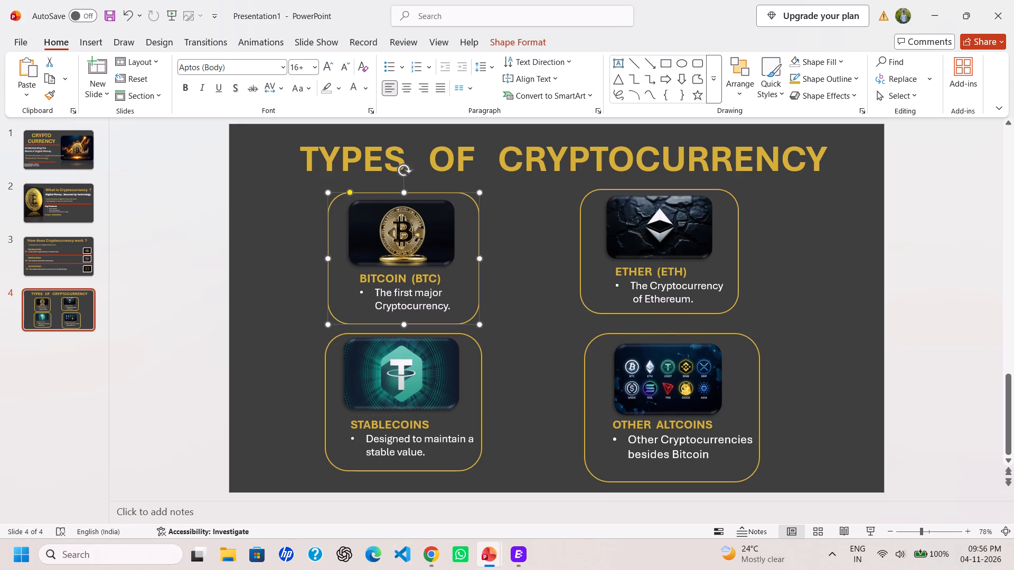
left_click_drag(480, 322, 482, 330)
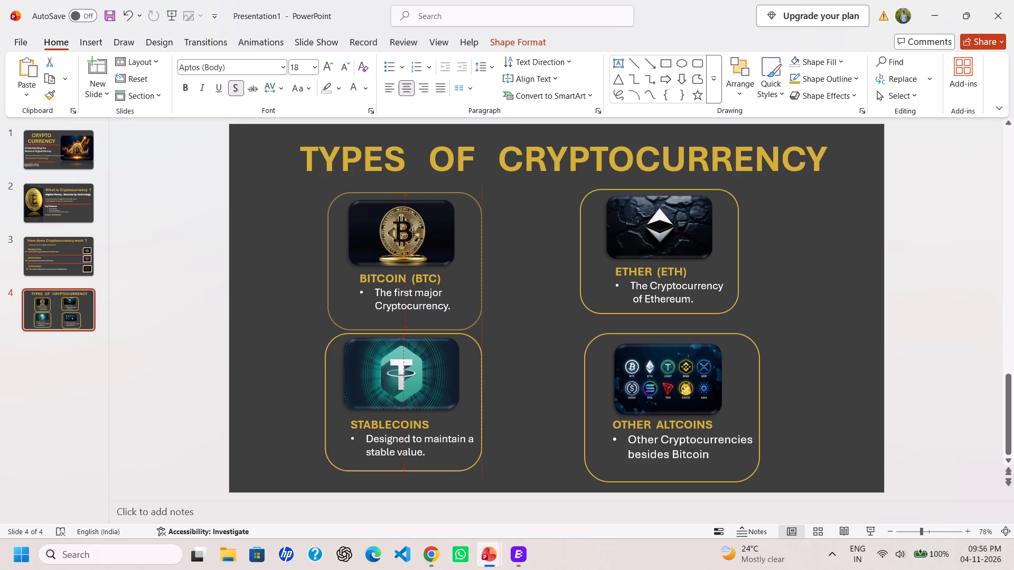
left_click_drag(482, 330, 492, 328)
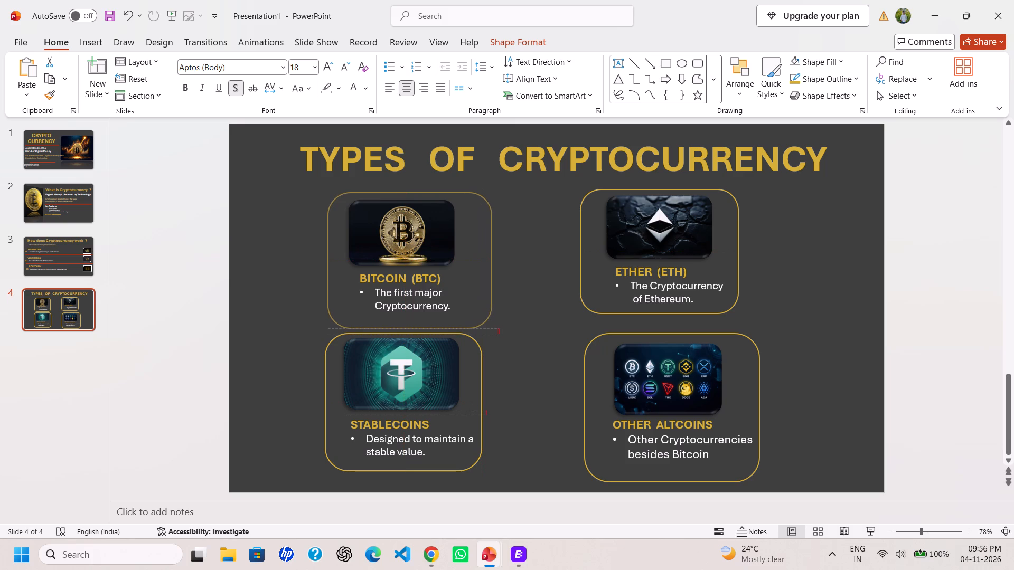
left_click_drag(492, 328, 491, 323)
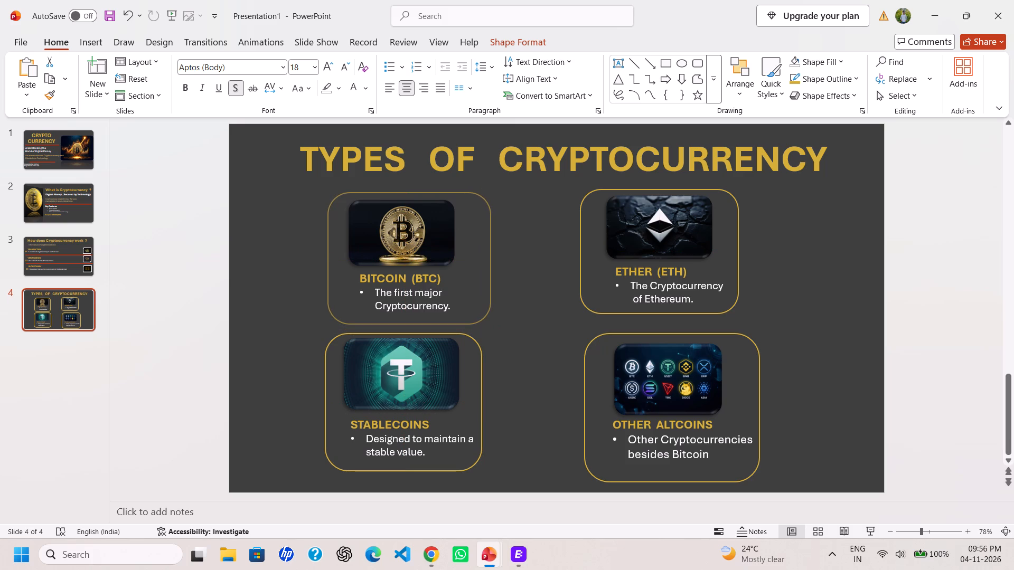
left_click_drag(491, 323, 494, 323)
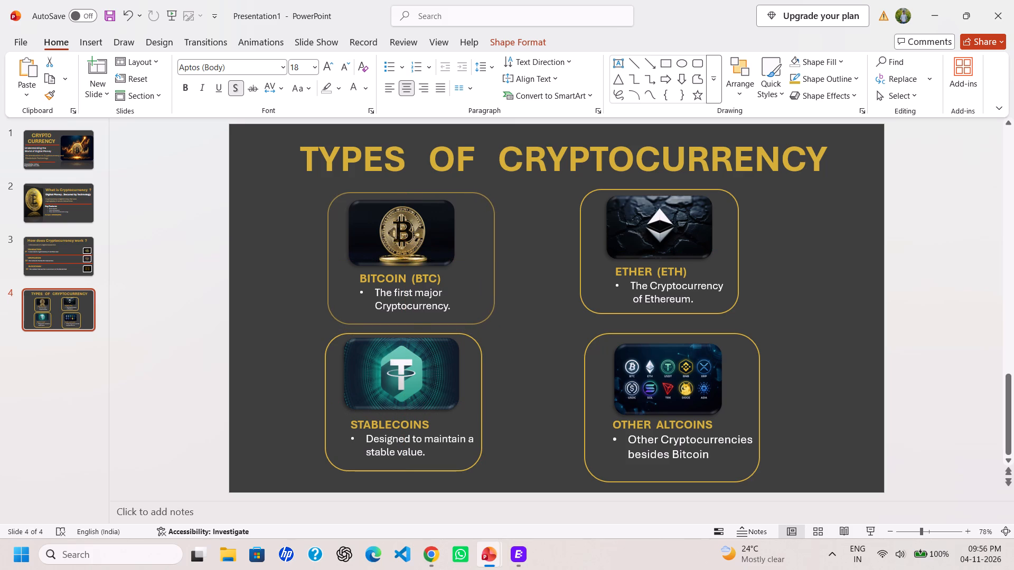
left_click_drag(494, 323, 492, 322)
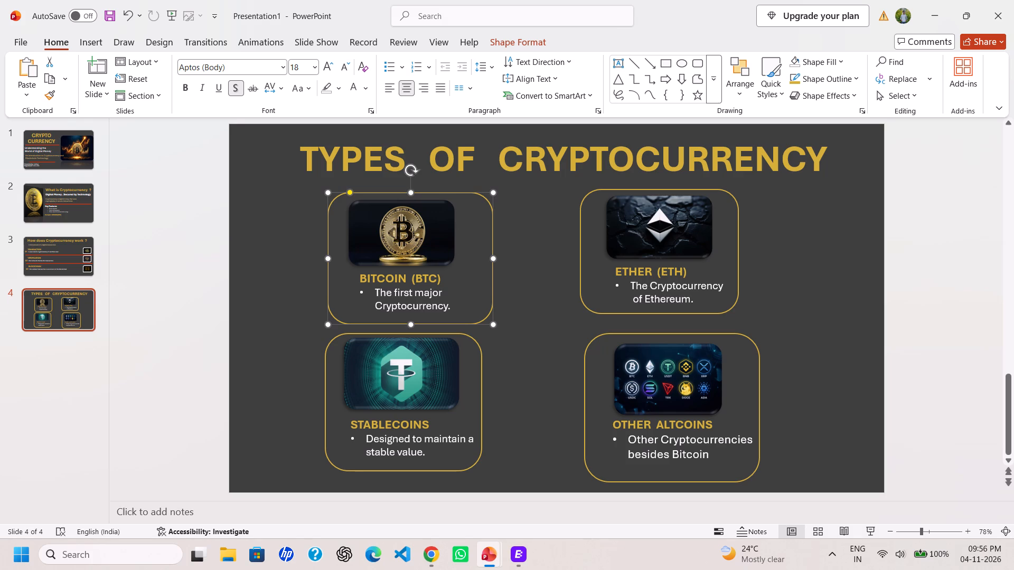
Resize the Stablecoins frame so its right edge lines up with the Bitcoin frame's and its bottom edge sits just below the text.
left_click(483, 383)
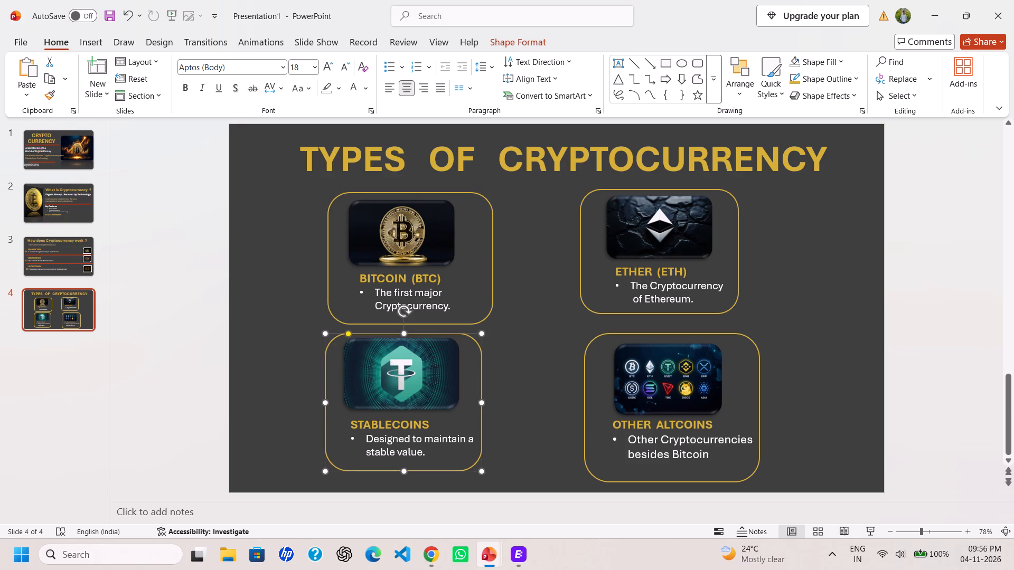
left_click_drag(481, 472, 494, 464)
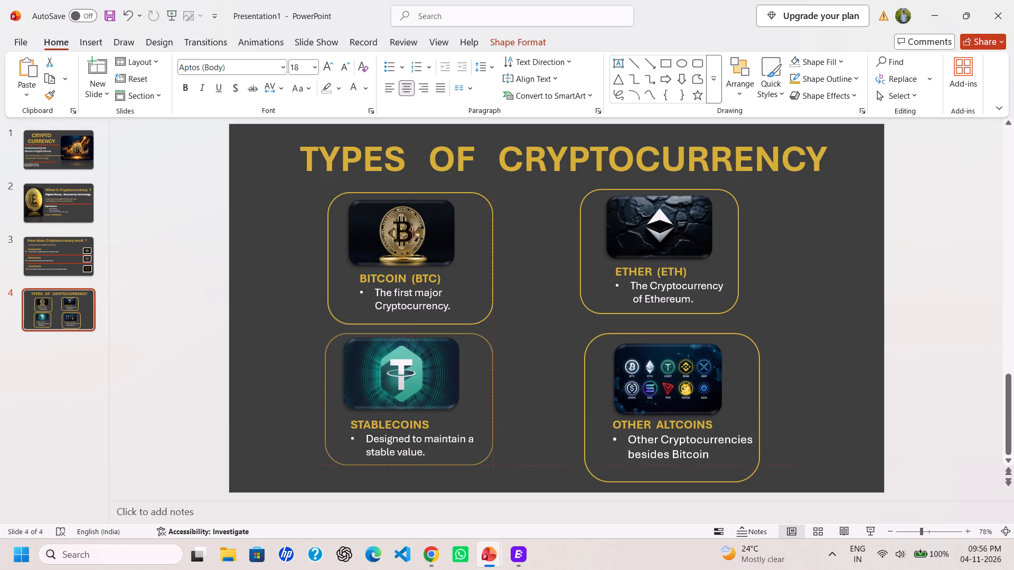
left_click_drag(494, 464, 495, 462)
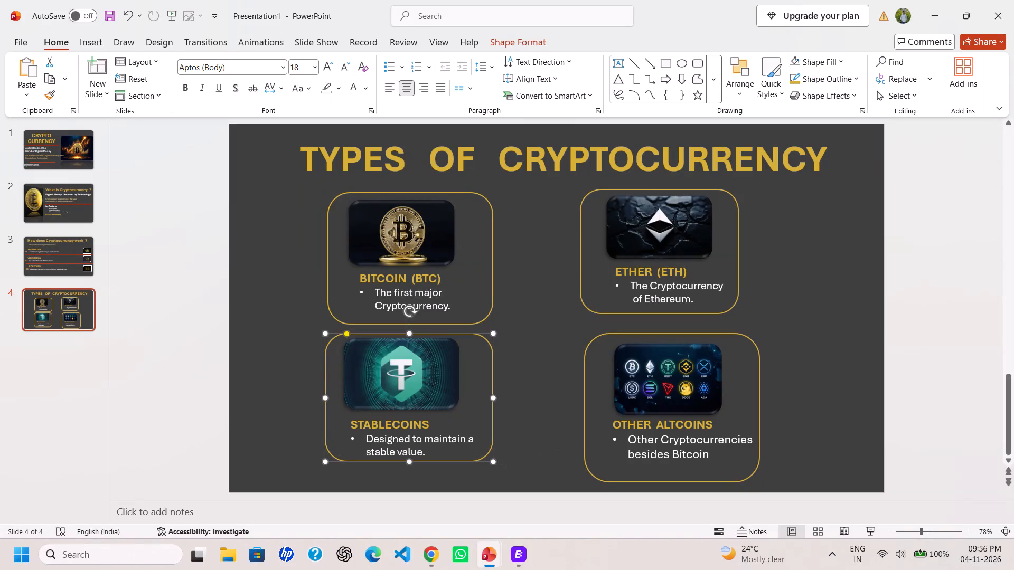
Move the Ether frame slightly down, keeping its horizontal position and size.
left_click(628, 277)
left_click(581, 290)
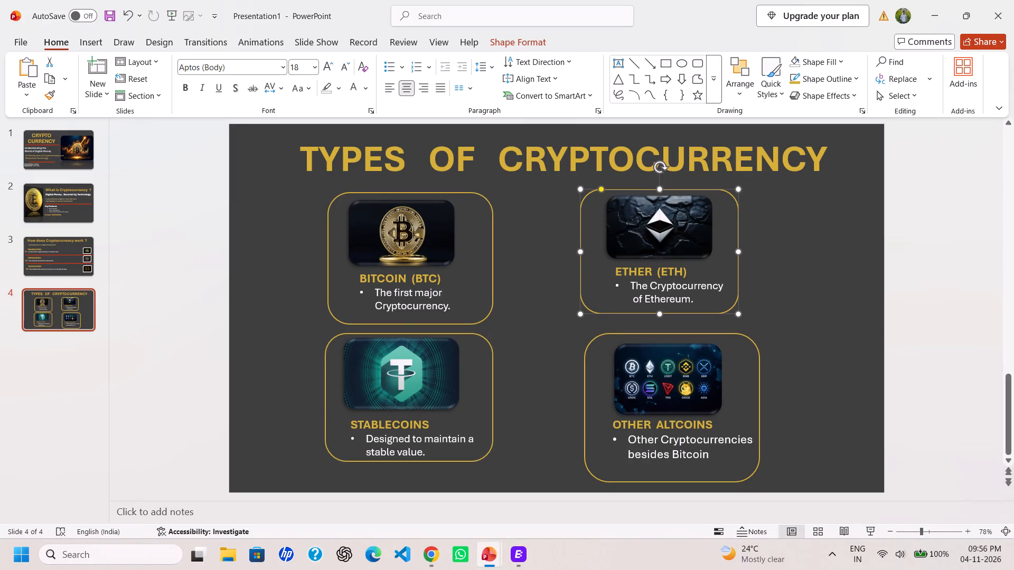
left_click_drag(585, 316, 584, 324)
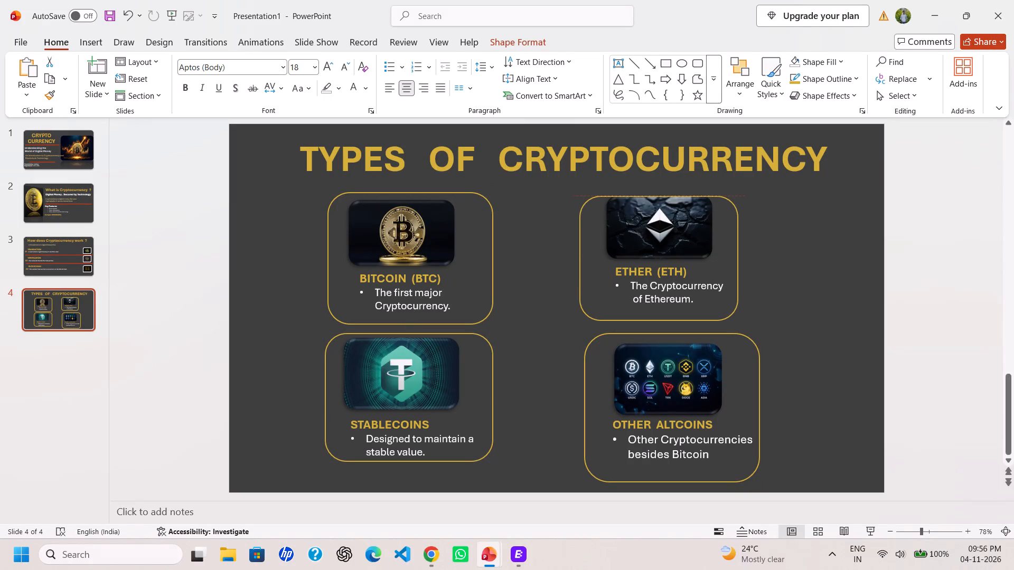
left_click_drag(584, 324, 584, 325)
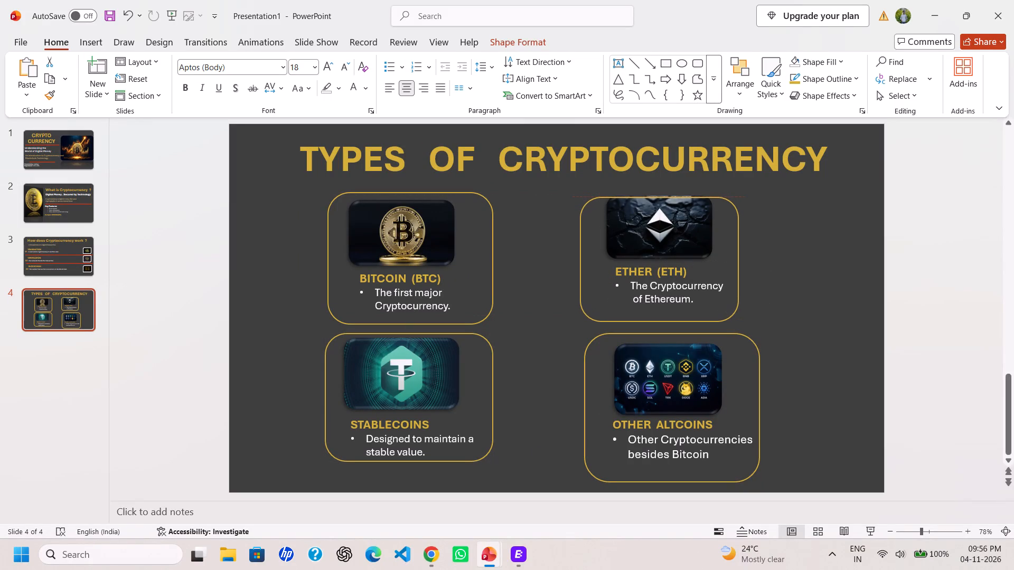
left_click_drag(584, 325, 584, 325)
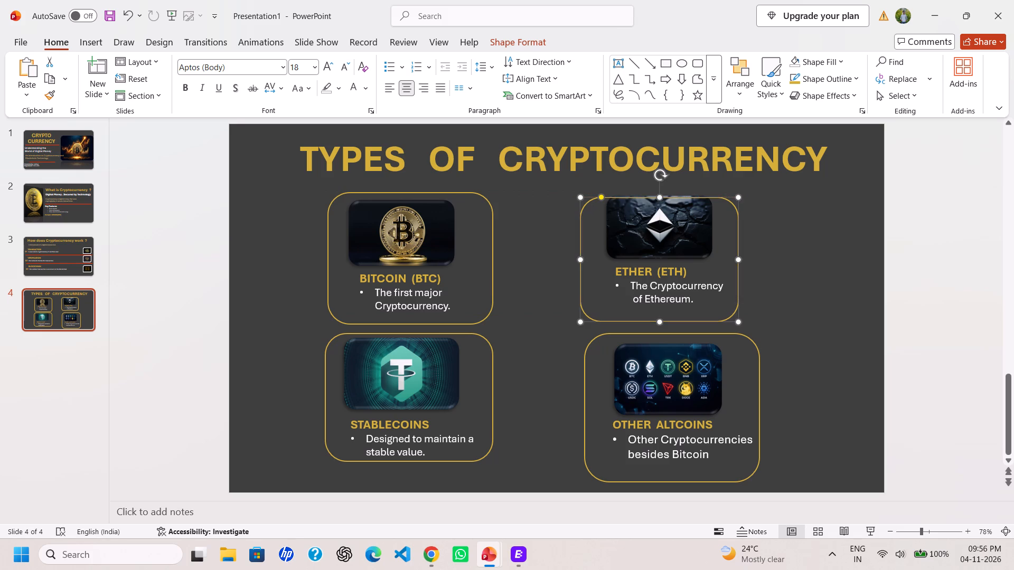
Lower the Ether picture inside its frame and move the Ether heading and bullet text down directly beneath it.
left_click_drag(638, 244, 639, 265)
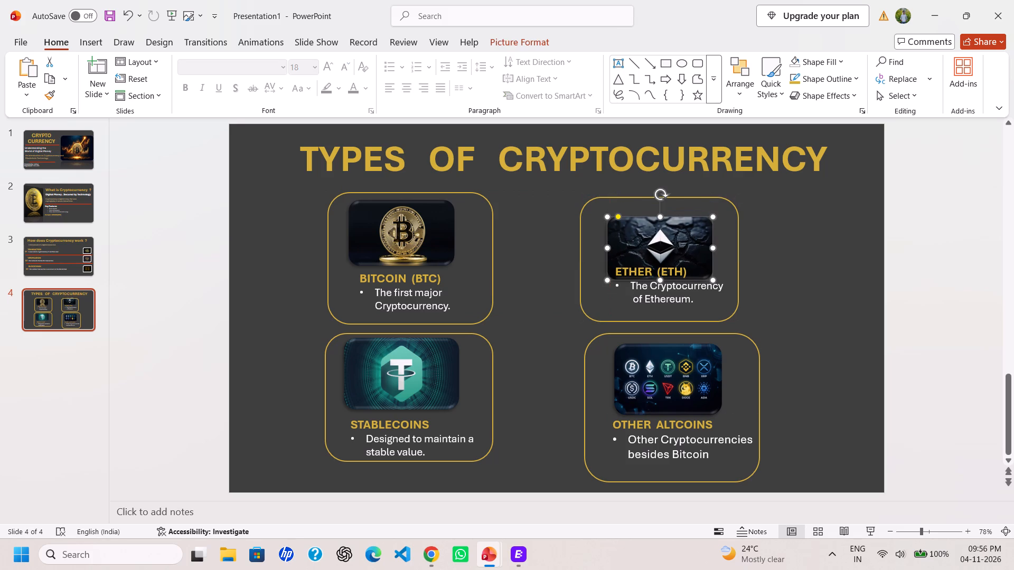
left_click_drag(642, 260, 642, 252)
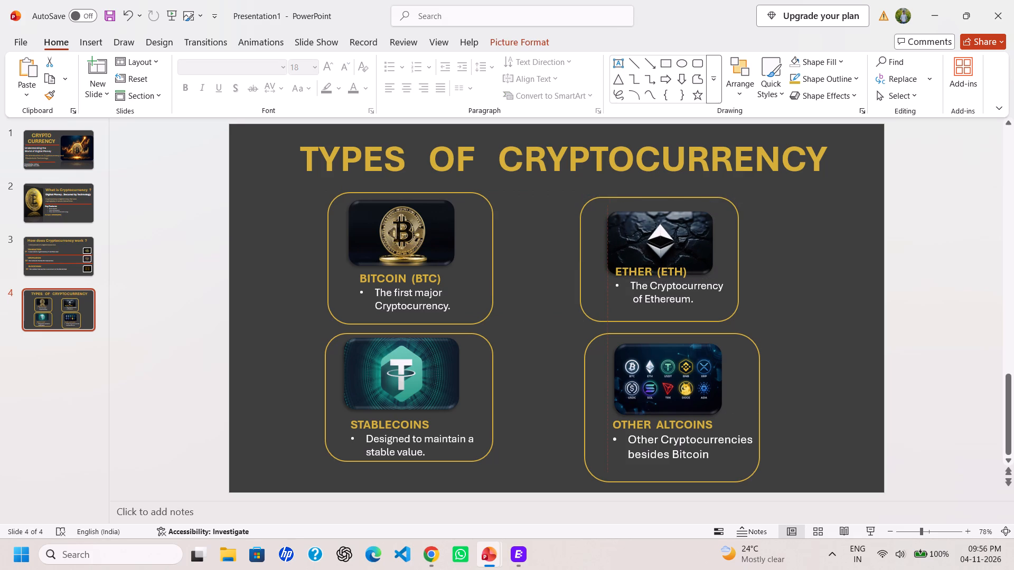
left_click_drag(642, 252, 642, 254)
left_click(641, 278)
left_click(641, 286)
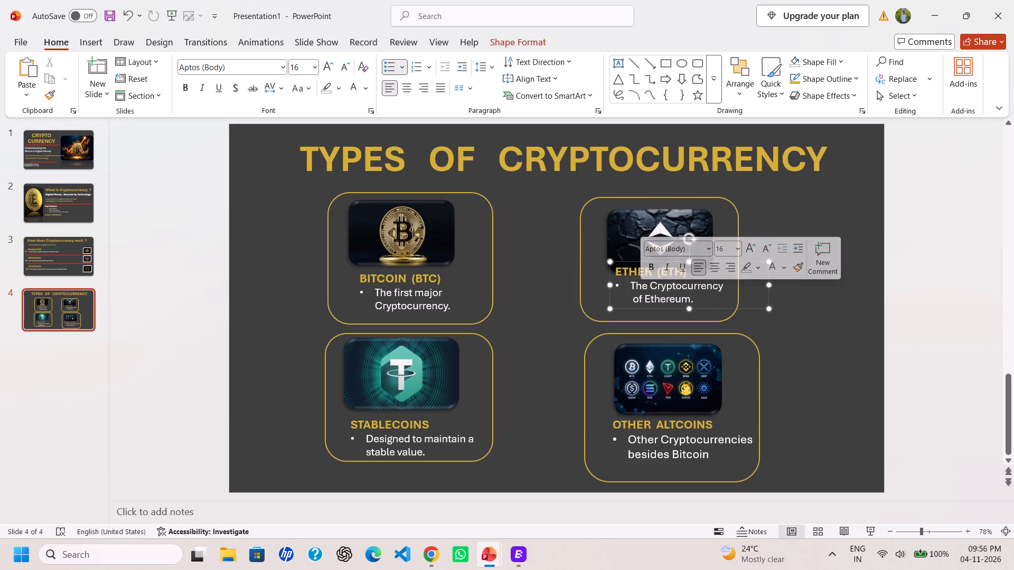
left_click_drag(617, 307, 616, 317)
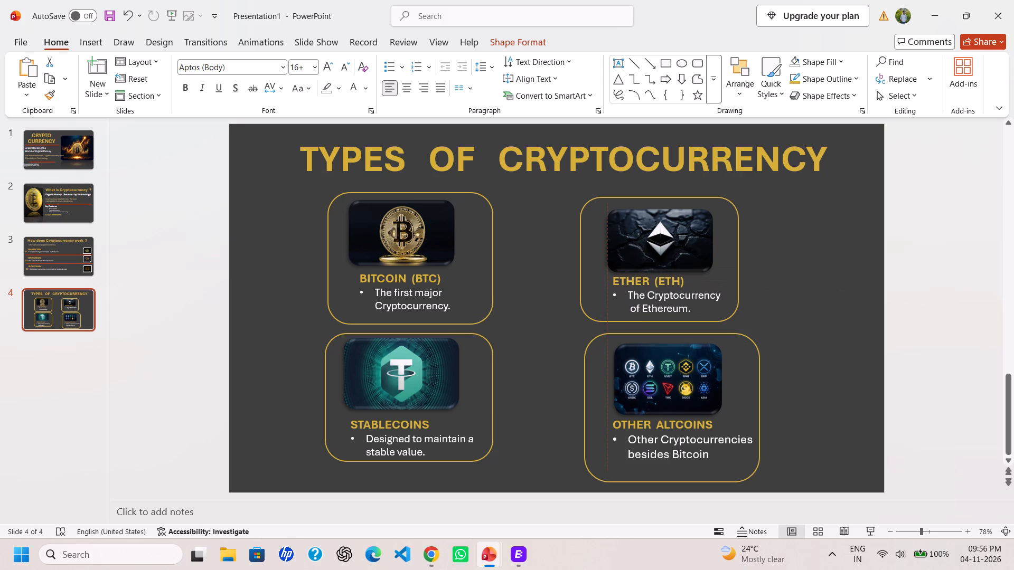
left_click_drag(616, 317, 616, 317)
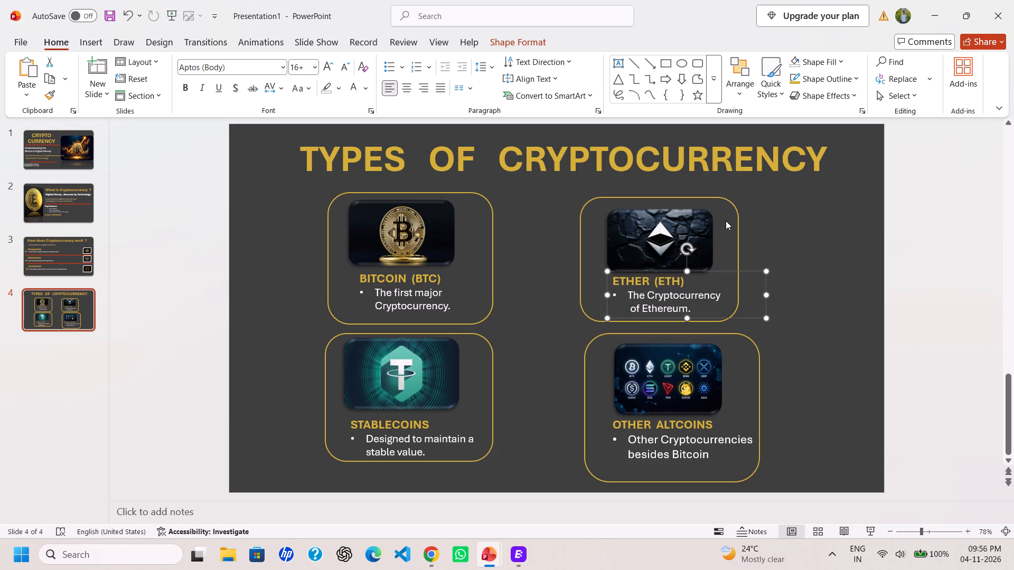
left_click(791, 208)
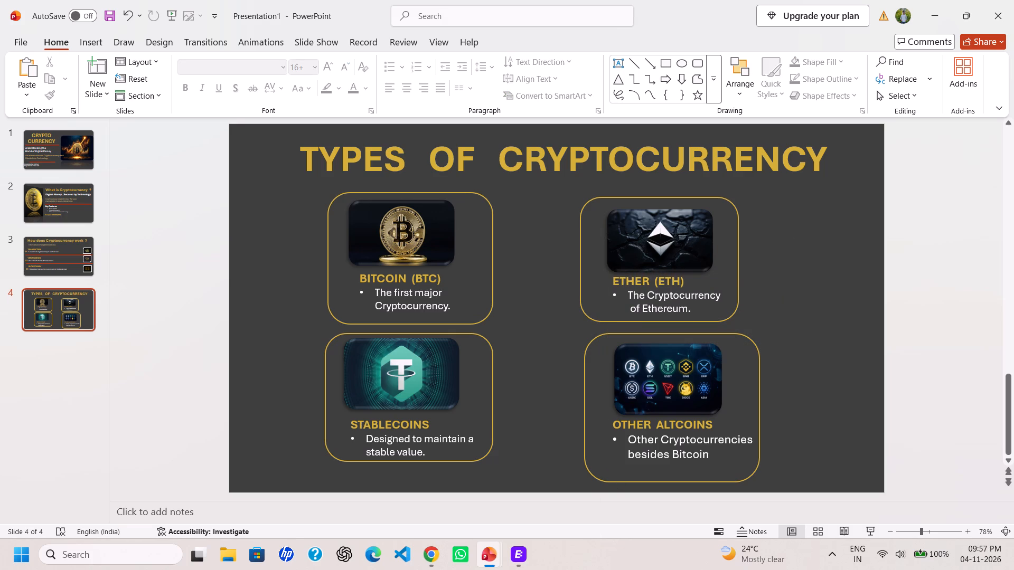
Shrink the Other Altcoins frame to about the Stablecoins frame's size and move it lower, roughly centred beneath the Ether frame.
left_click_drag(592, 476, 613, 459)
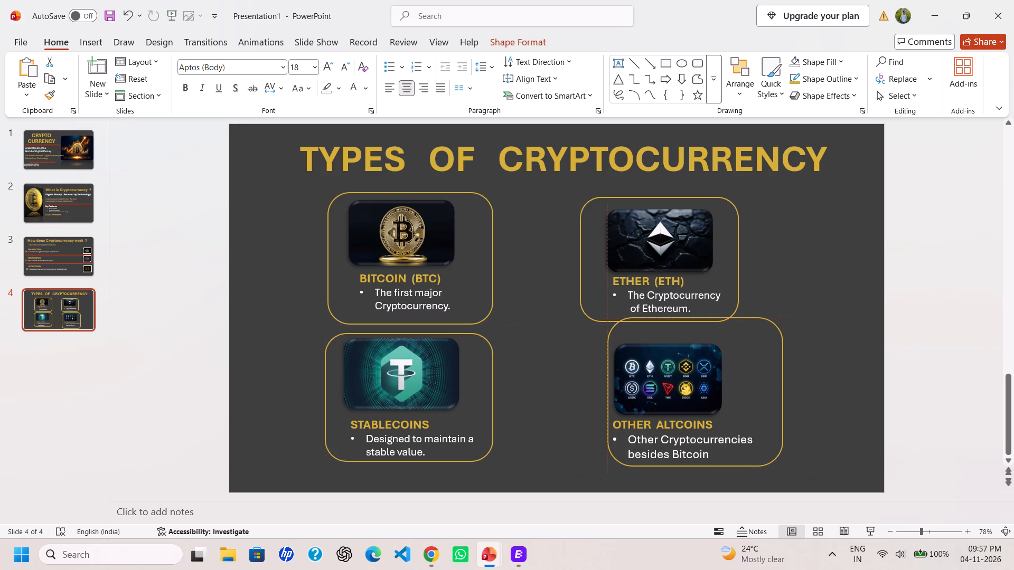
left_click_drag(613, 459, 613, 459)
left_click(779, 393)
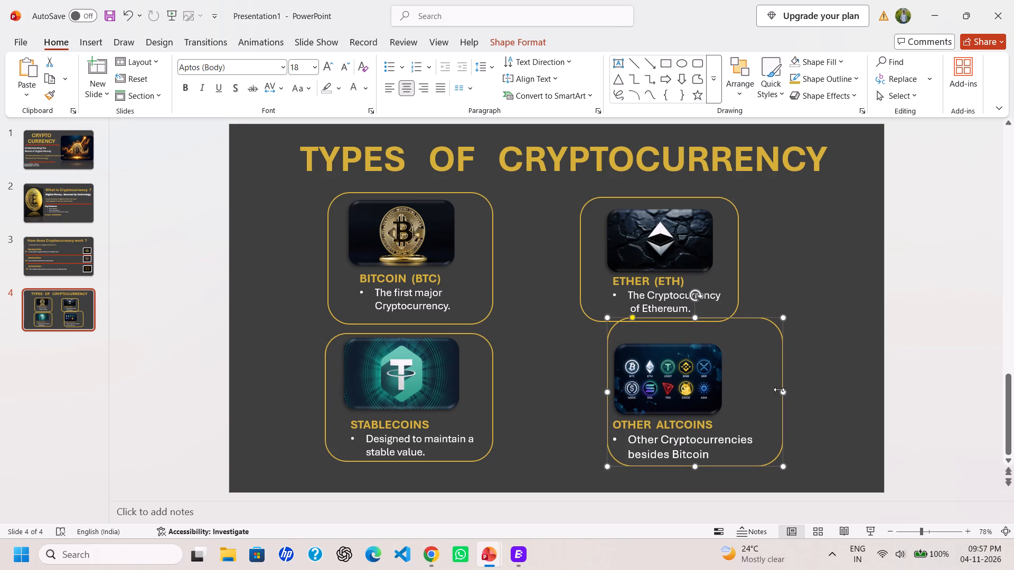
left_click_drag(781, 319, 776, 332)
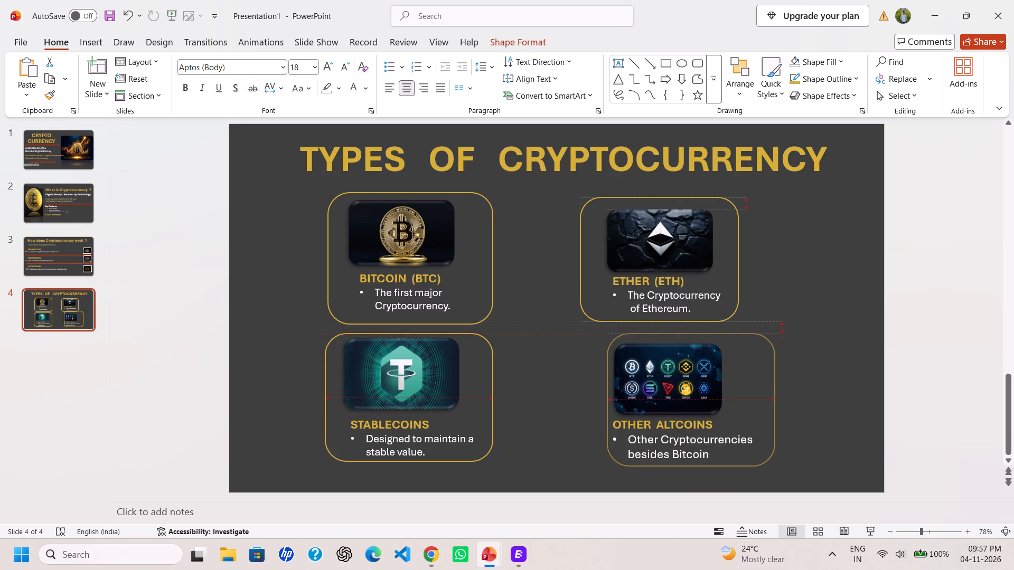
left_click_drag(776, 332, 776, 333)
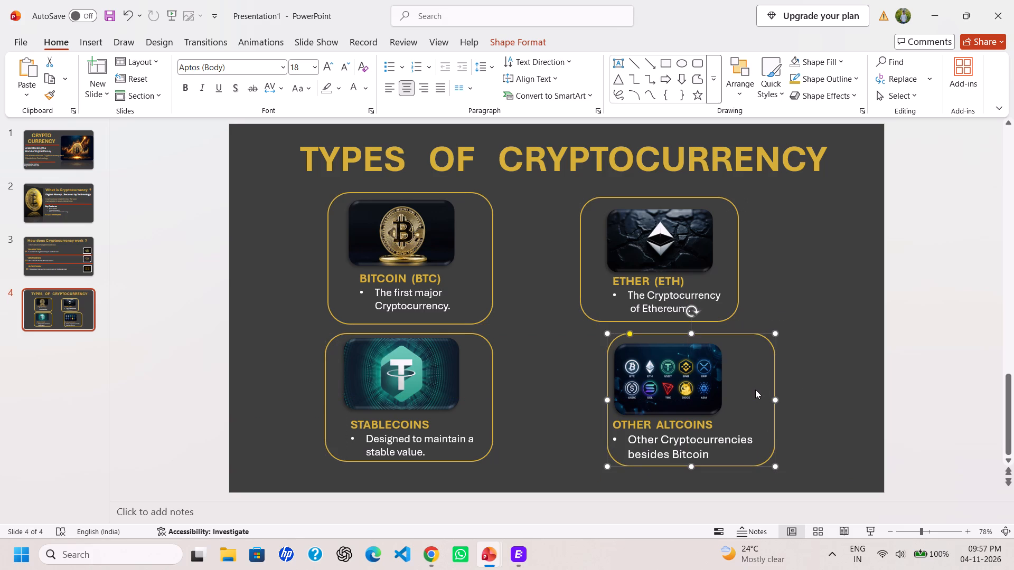
left_click(755, 389)
left_click(764, 402)
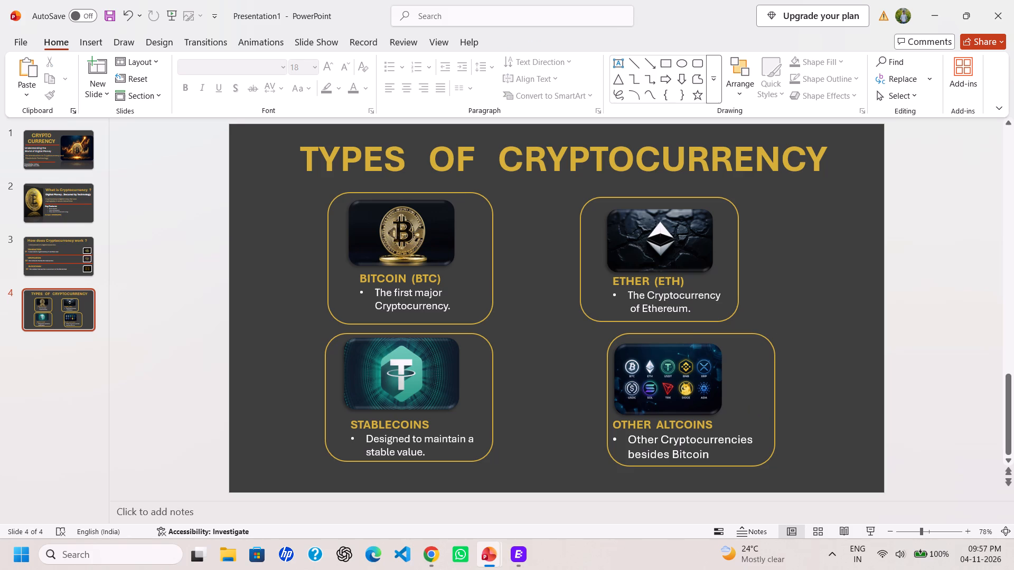
left_click_drag(776, 397, 756, 404)
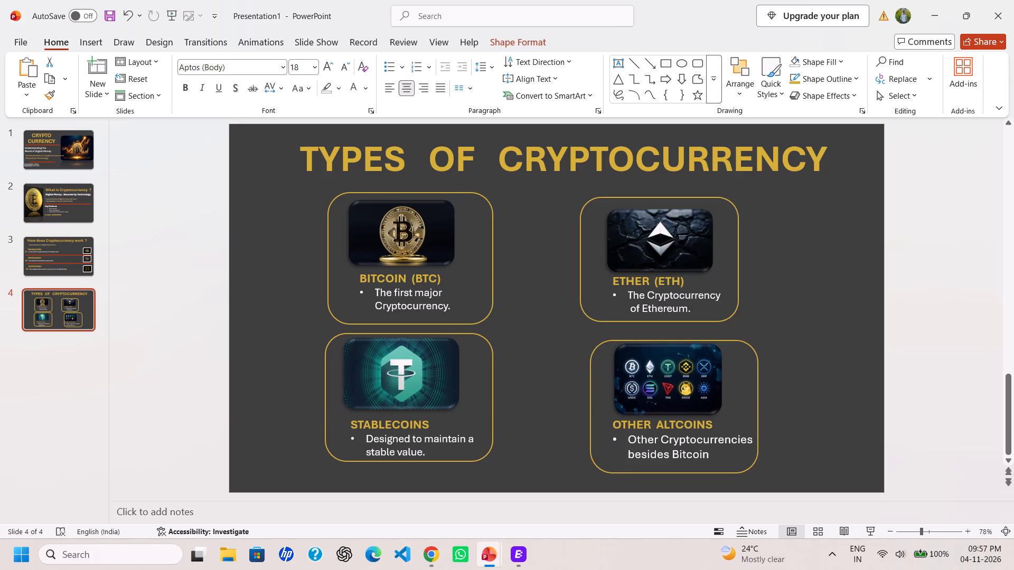
left_click_drag(756, 404, 742, 412)
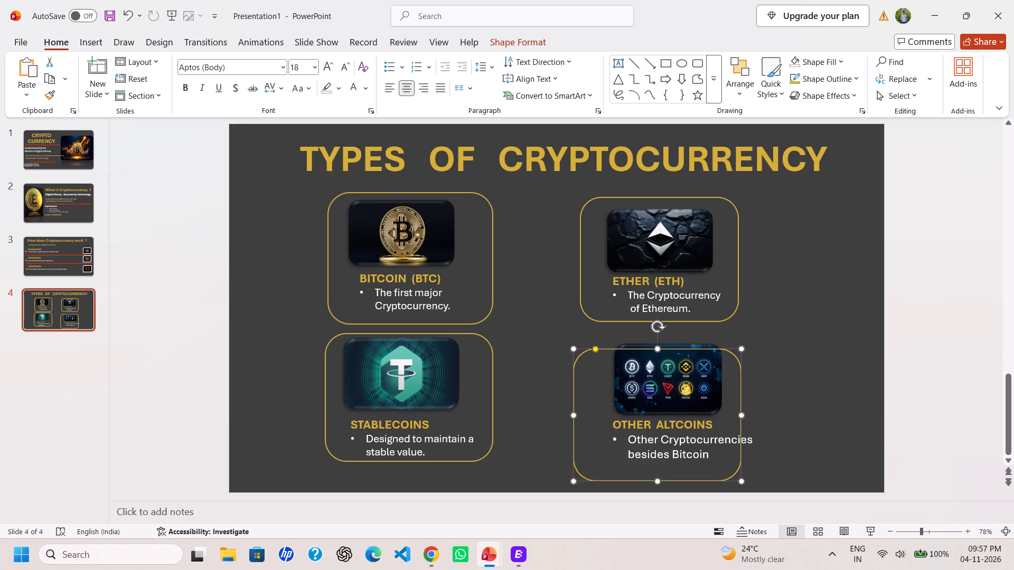
Shift the Other Altcoins text and picture left and slightly down to fit inside the repositioned frame.
left_click(673, 441)
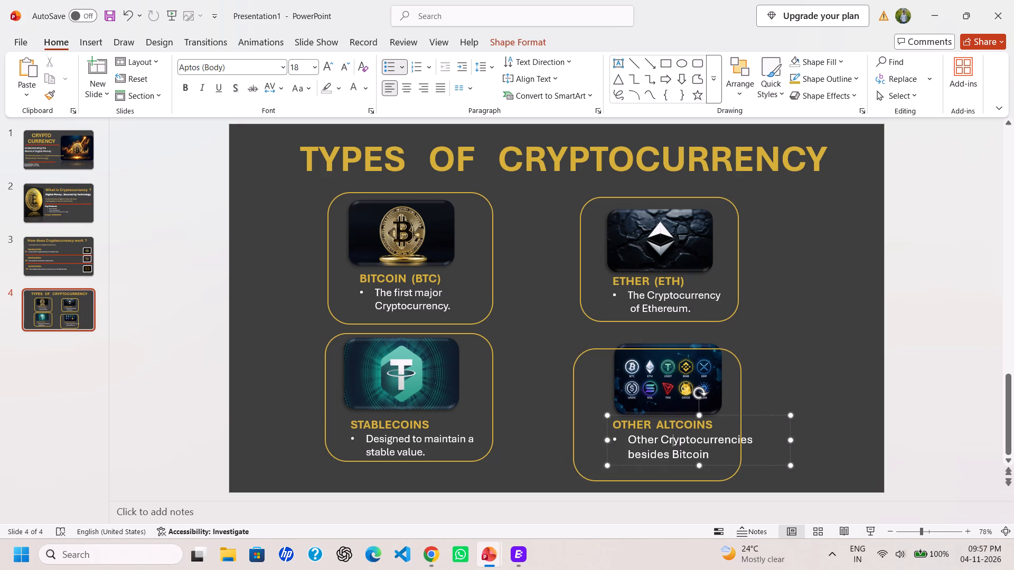
left_click(610, 462)
left_click_drag(612, 462, 599, 465)
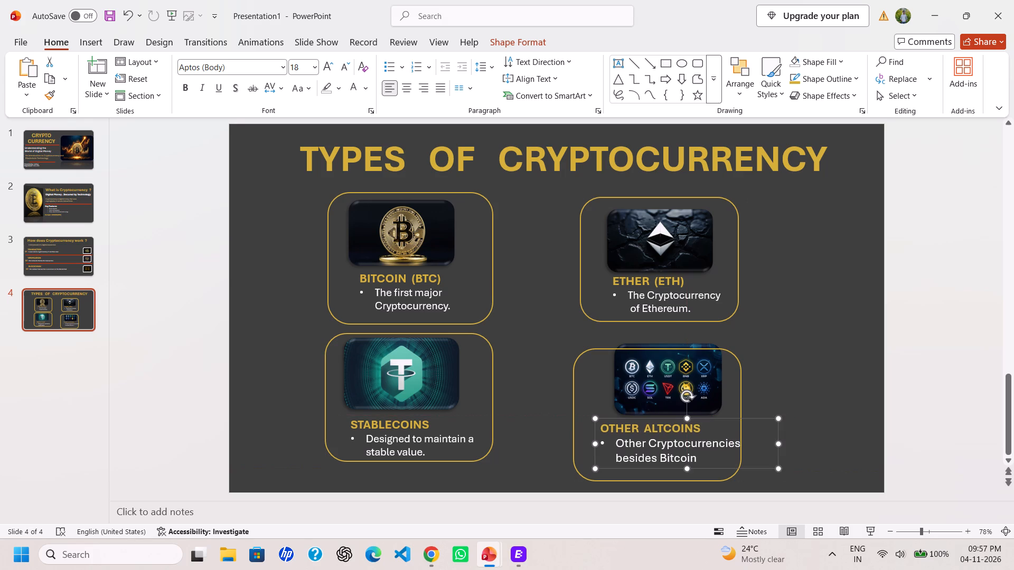
left_click(660, 392)
left_click_drag(630, 411, 619, 412)
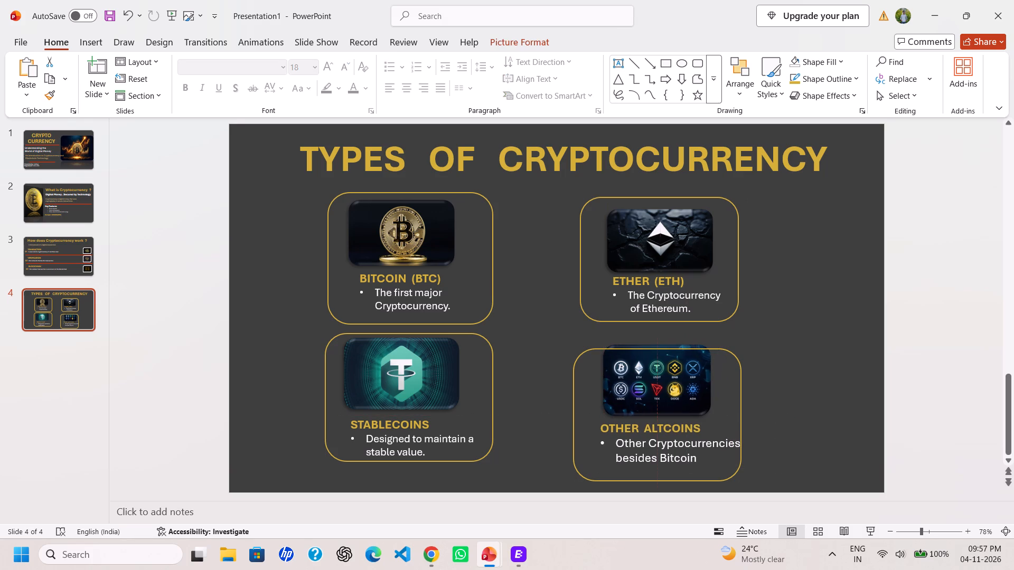
left_click_drag(619, 412, 615, 416)
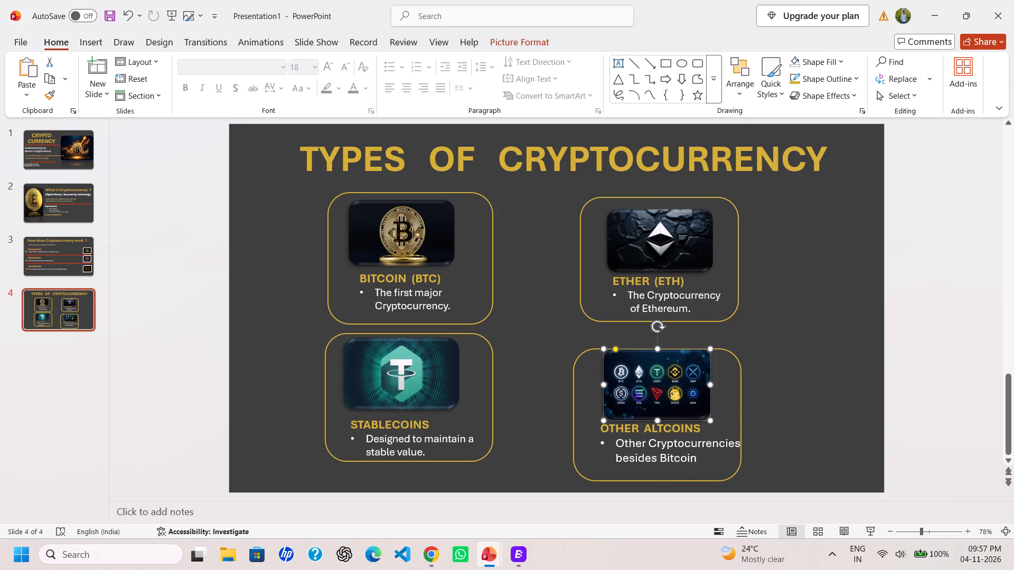
Align the Other Altcoins frame's left edge with the Ether frame's and extend its top edge slightly above the picture.
left_click(731, 355)
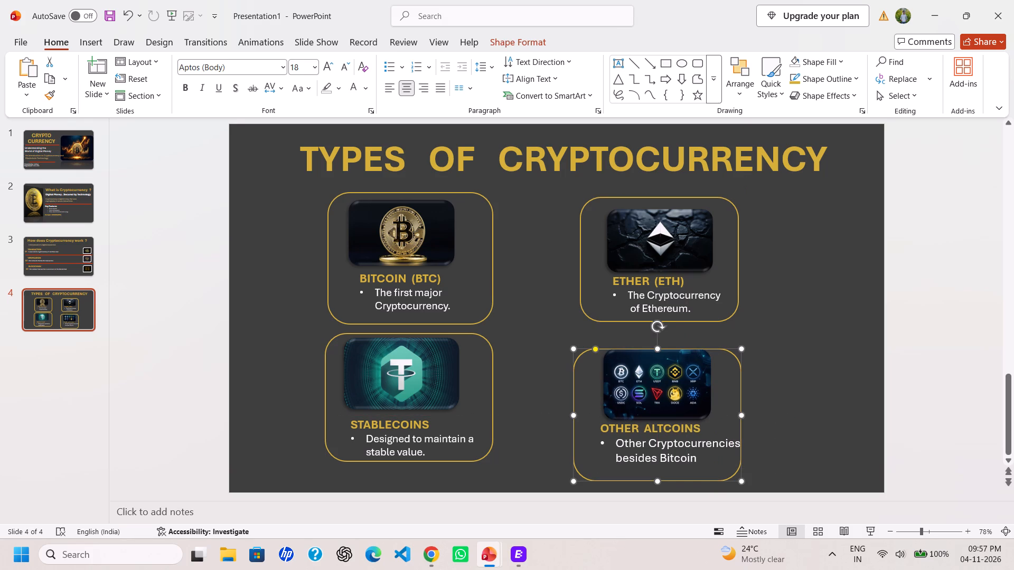
left_click(738, 354)
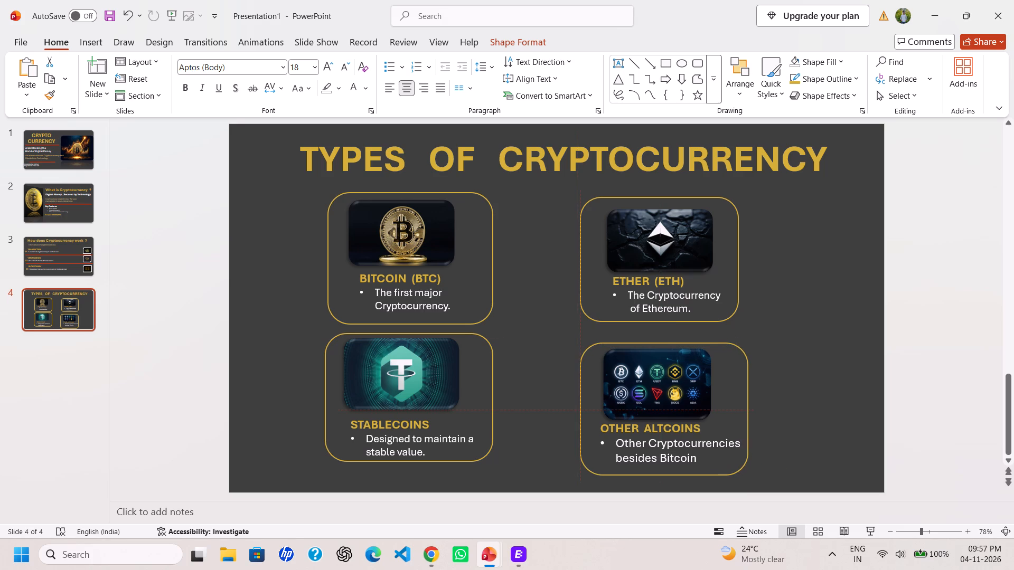
left_click(664, 343)
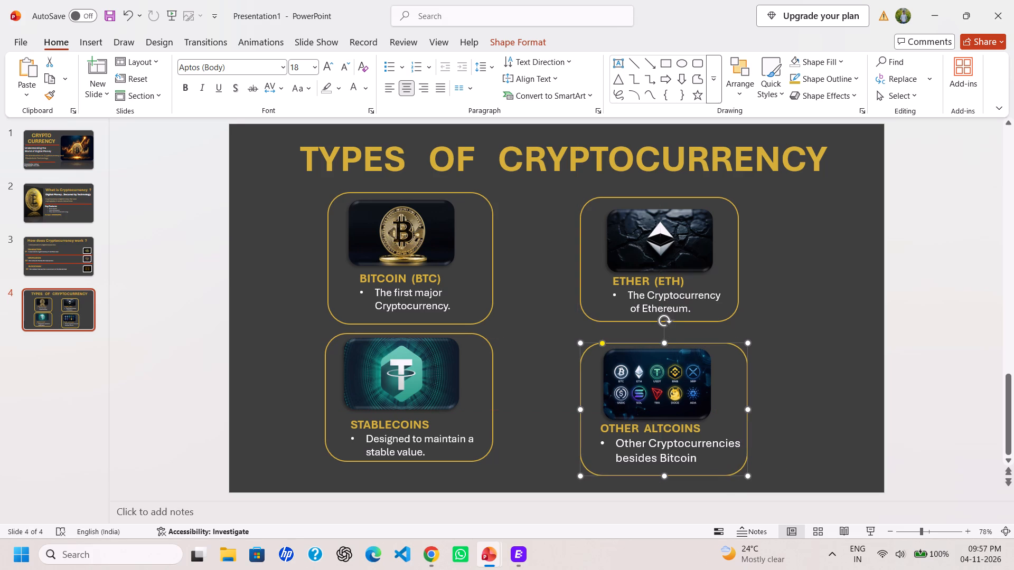
Extend the Ether frame's bottom edge down to line up with the bottom of the Bitcoin frame.
left_click(629, 315)
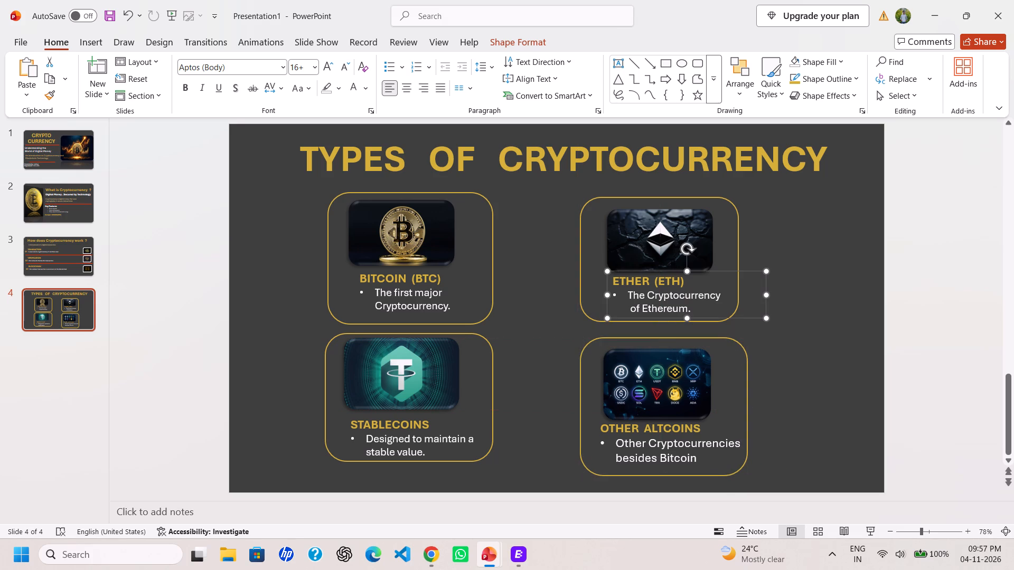
left_click(658, 321)
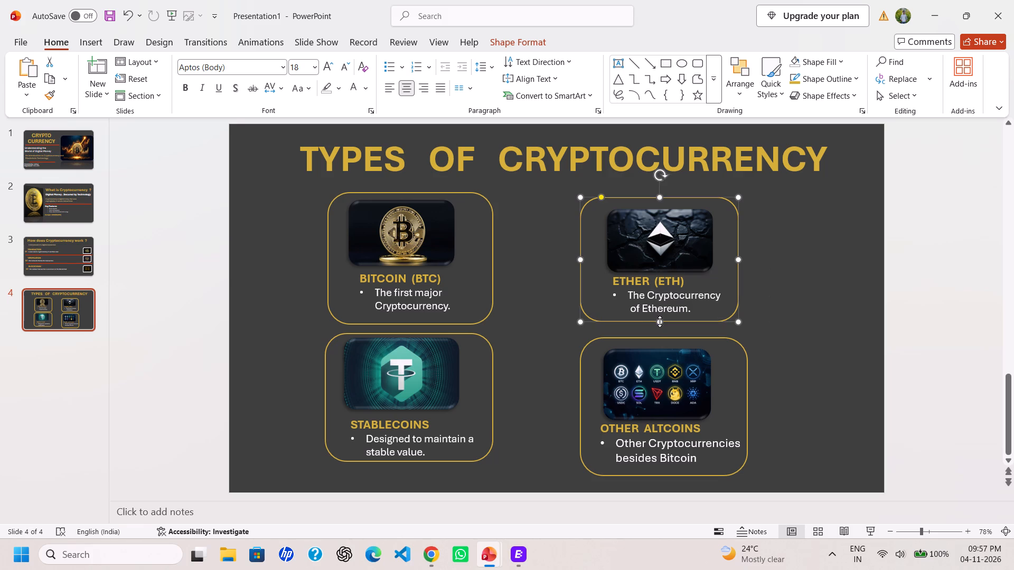
left_click_drag(660, 321, 660, 327)
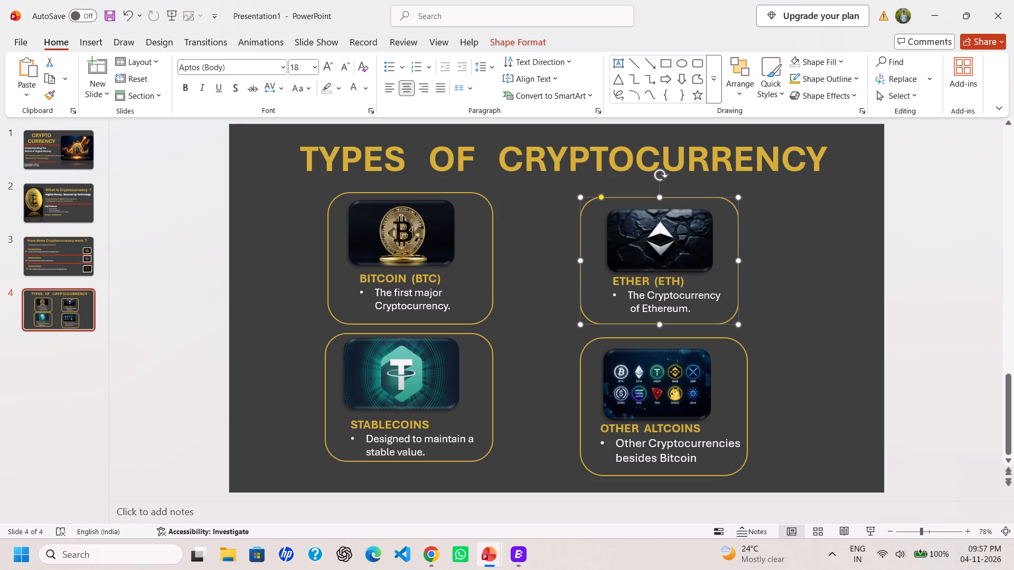
Shorten the Other Altcoins frame by raising its bottom edge, and nudge its picture up toward the frame's top.
left_click(668, 472)
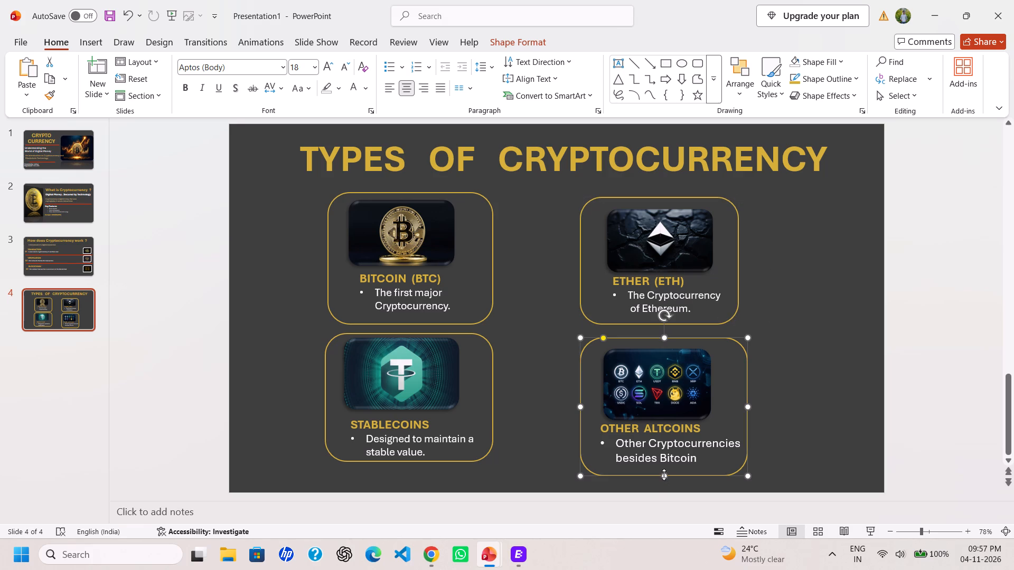
left_click_drag(664, 474, 664, 465)
left_click(663, 386)
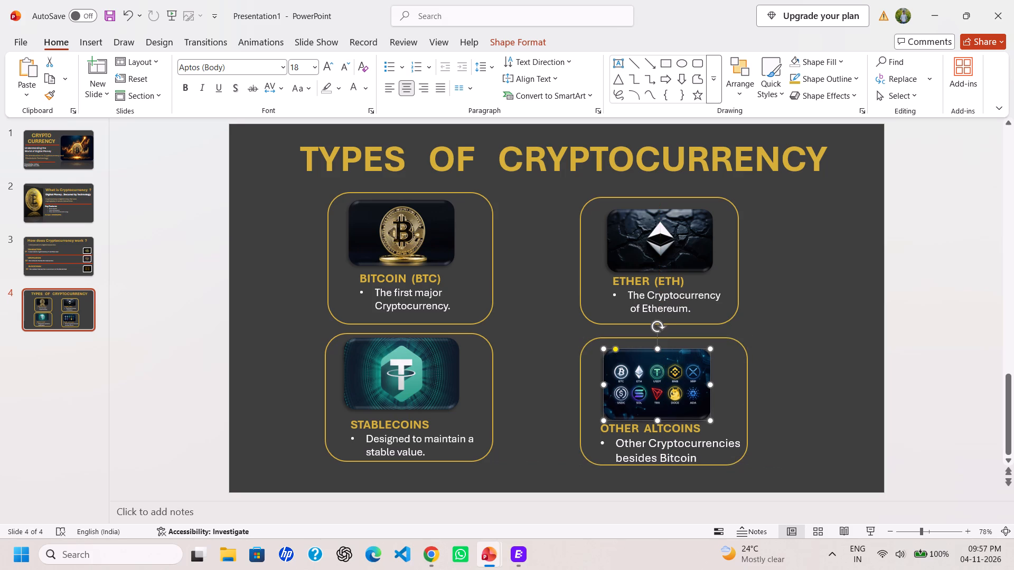
left_click_drag(663, 386, 663, 379)
Move the Other Altcoins frame slightly down around its text, keeping its left edge aligned with the Ether frame.
left_click(659, 434)
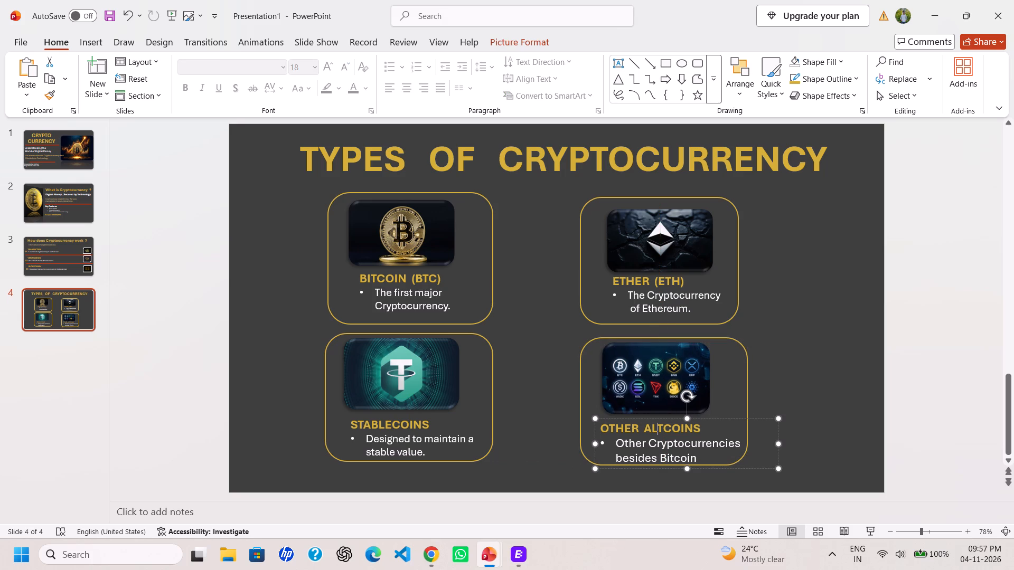
left_click(688, 468)
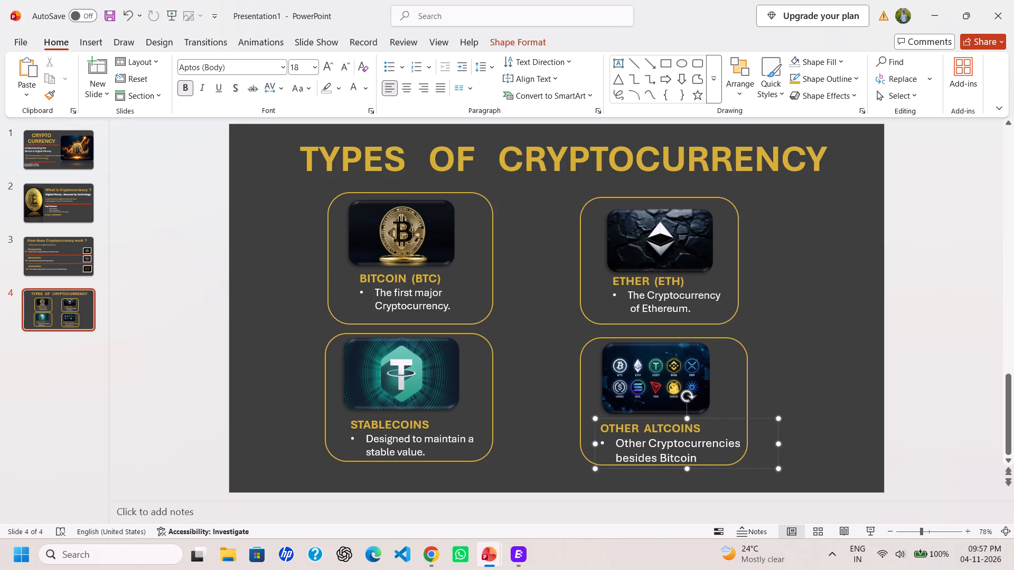
left_click_drag(672, 465, 671, 471)
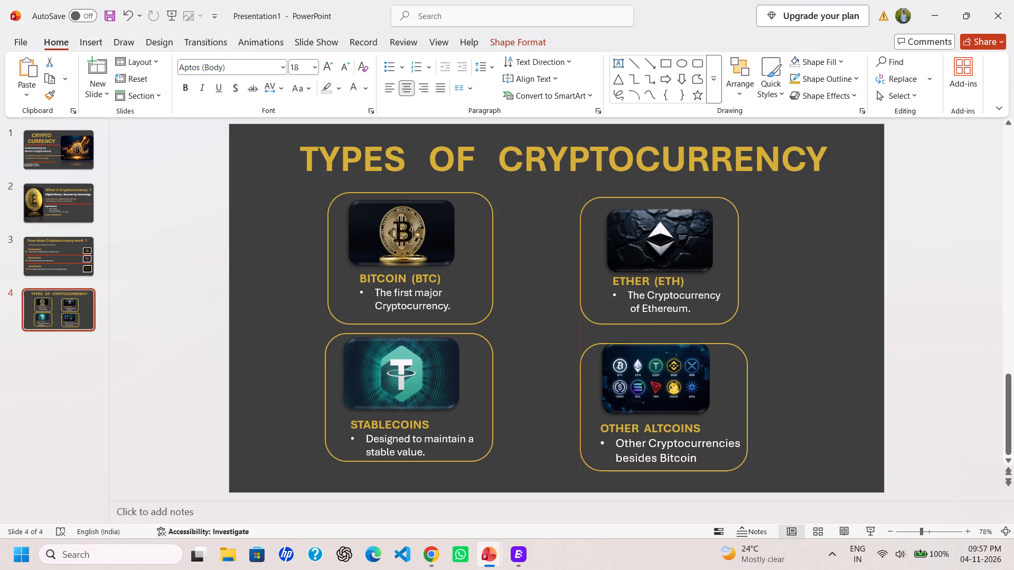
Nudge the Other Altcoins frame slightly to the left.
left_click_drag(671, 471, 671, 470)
Move the Other Altcoins text box up slightly, closer to its picture and clear of the frame's bottom edge.
left_click(662, 443)
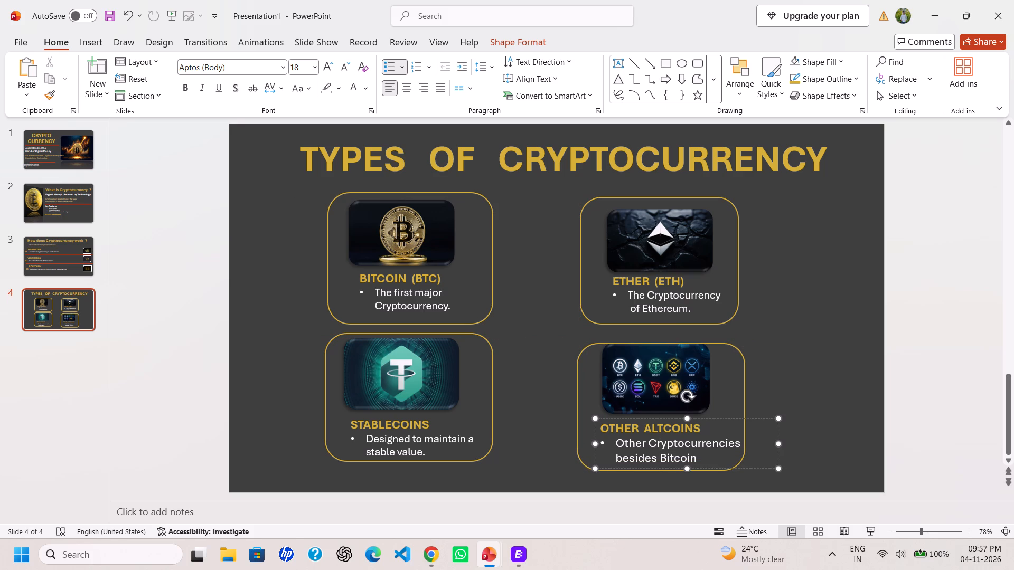
left_click_drag(681, 467, 680, 462)
Move the Other Altcoins frame up slightly so its top clears the picture, with its left edge aligned with the Ether frame's.
left_click(734, 346)
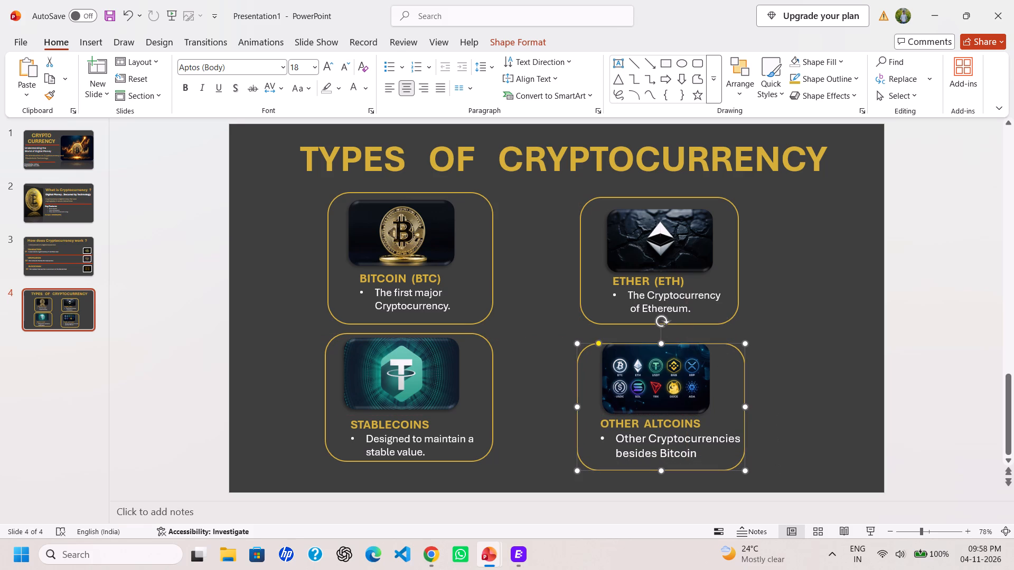
left_click(738, 349)
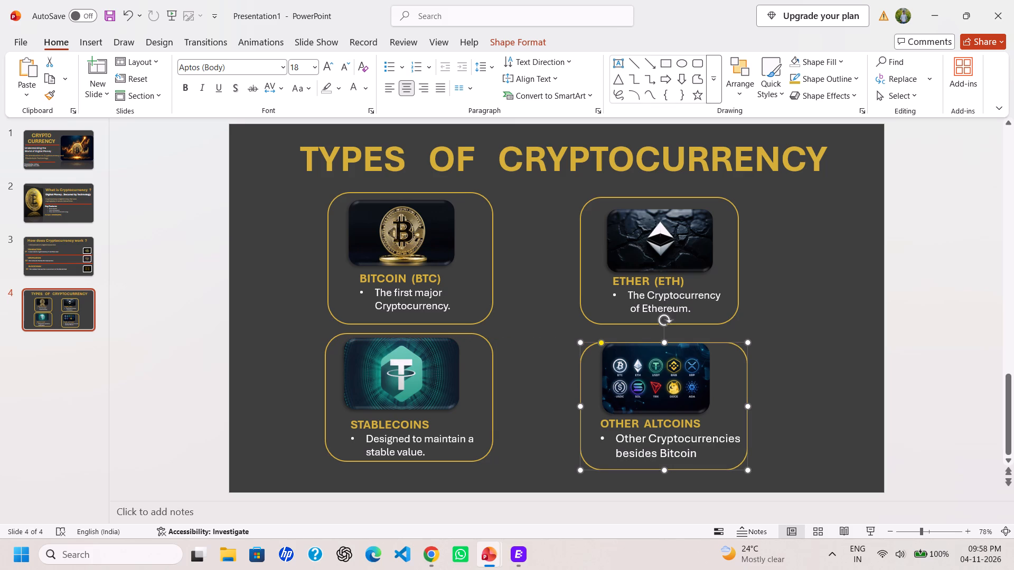
left_click(739, 353)
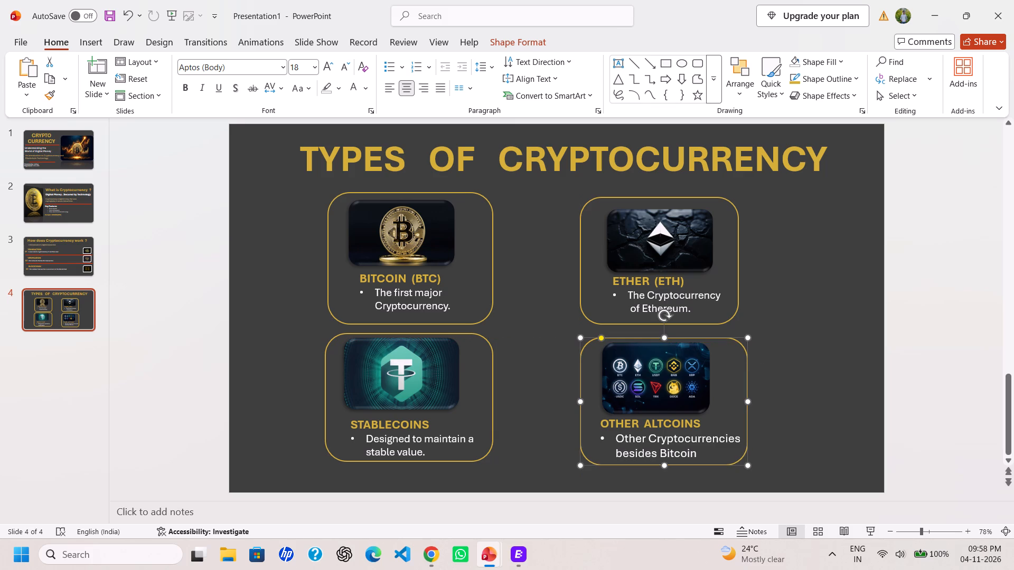
left_click(801, 351)
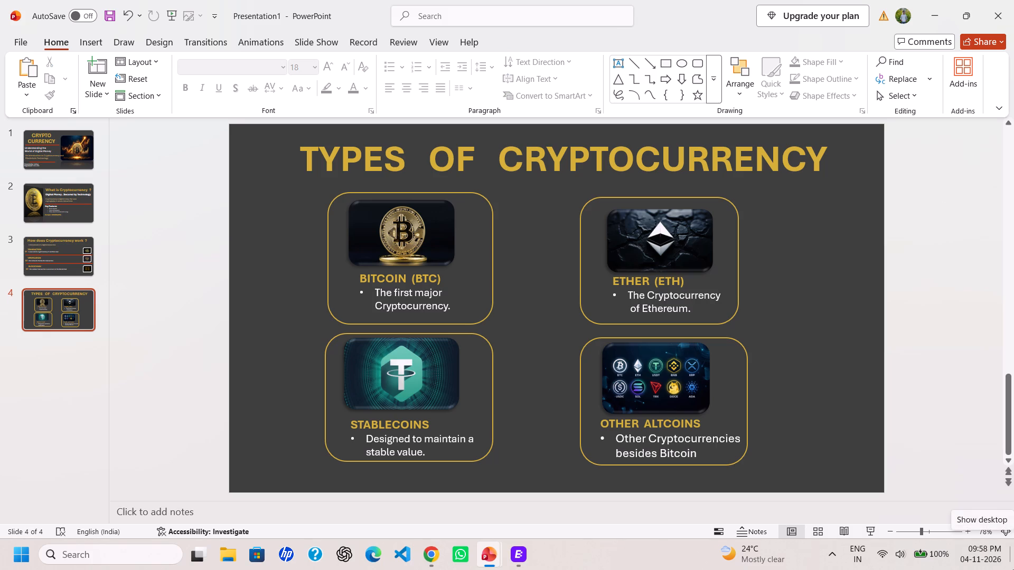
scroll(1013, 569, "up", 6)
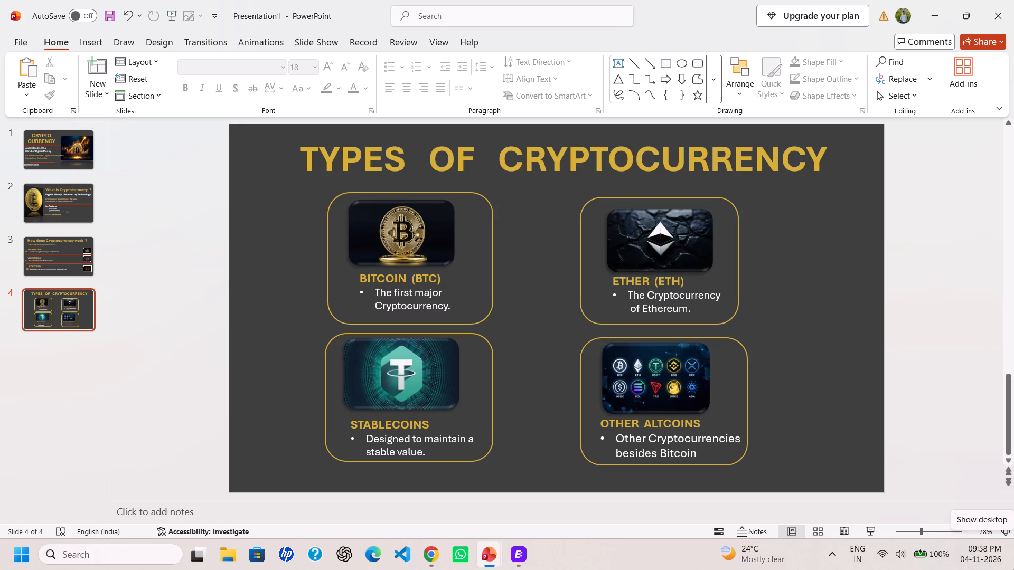
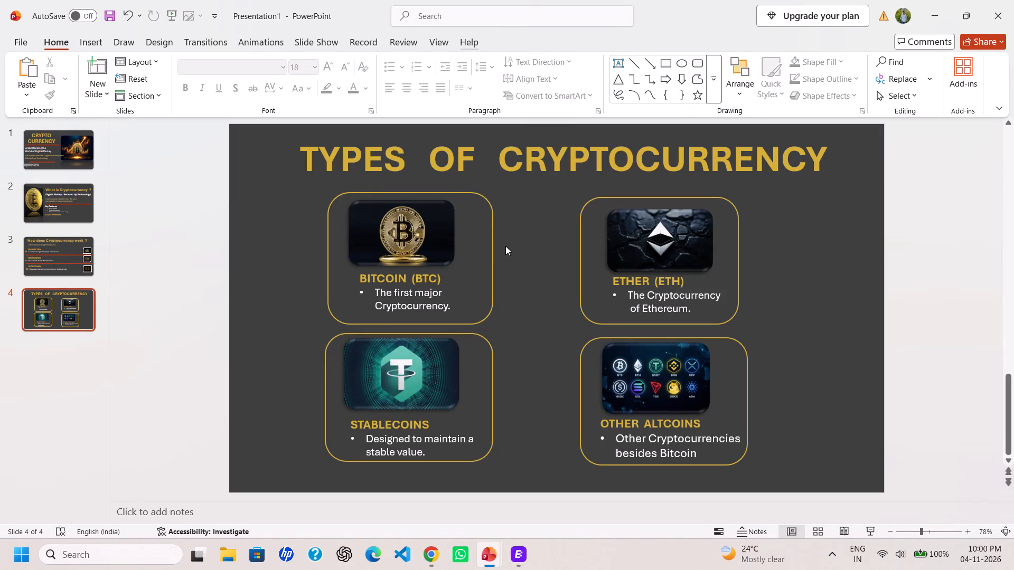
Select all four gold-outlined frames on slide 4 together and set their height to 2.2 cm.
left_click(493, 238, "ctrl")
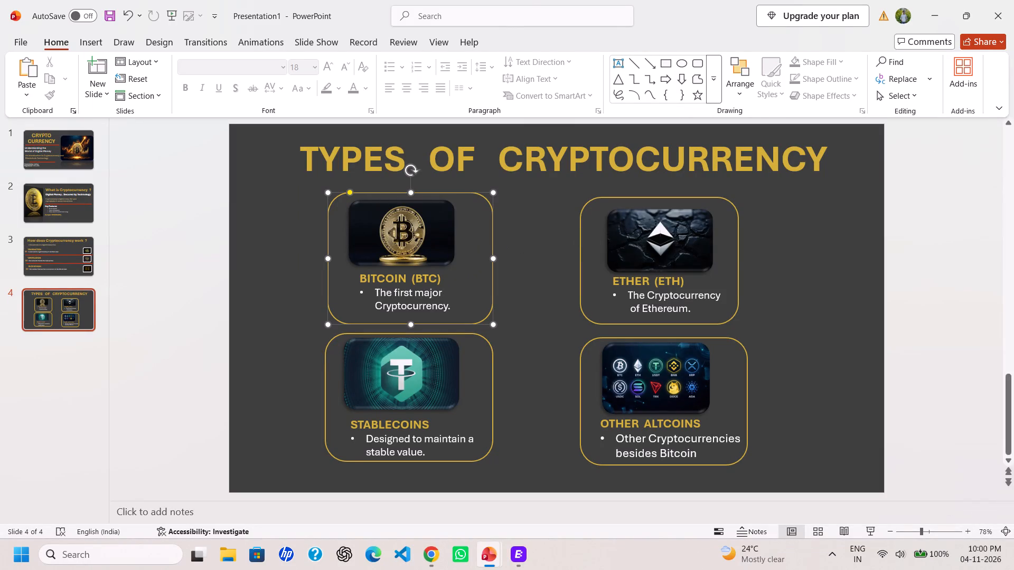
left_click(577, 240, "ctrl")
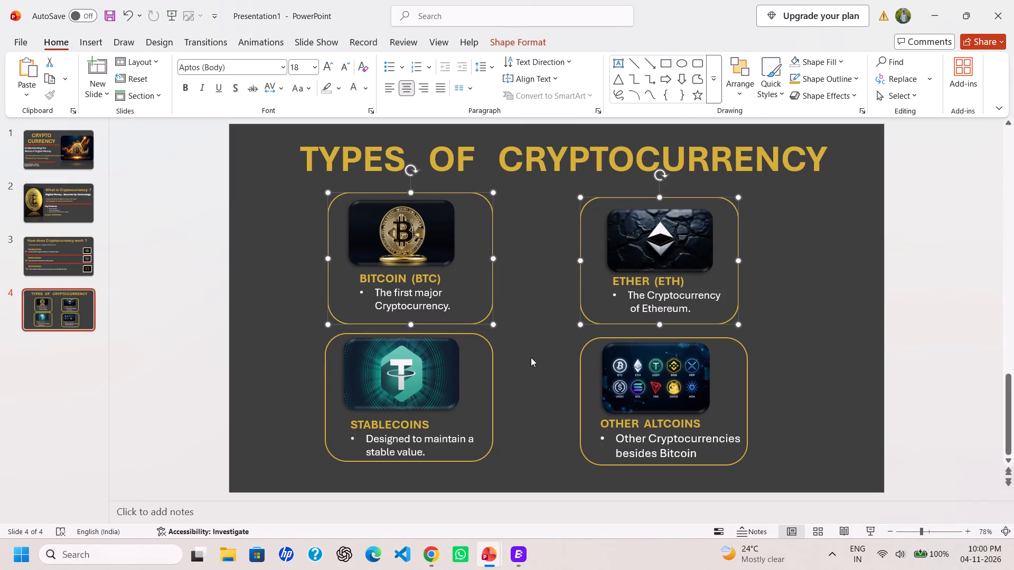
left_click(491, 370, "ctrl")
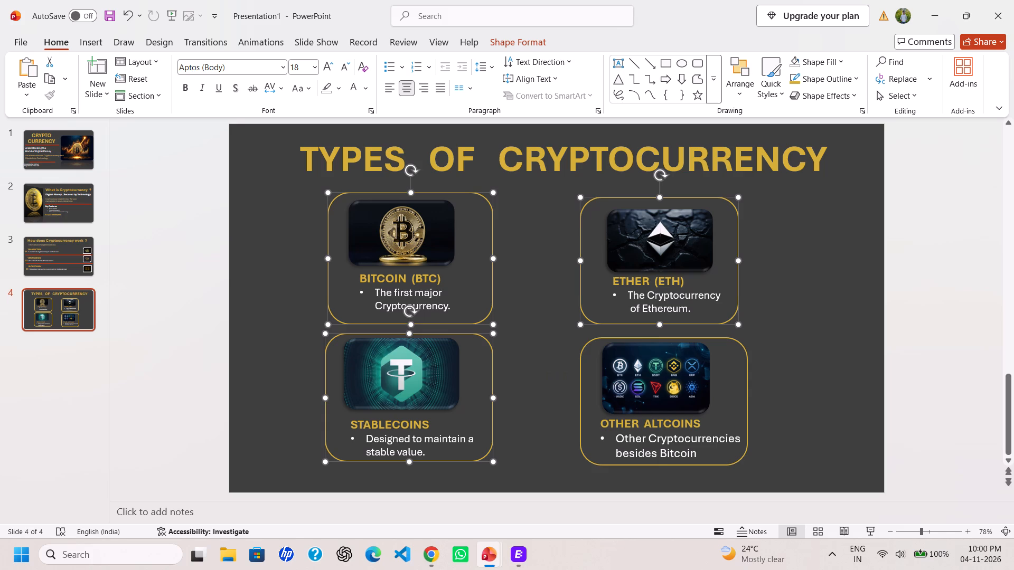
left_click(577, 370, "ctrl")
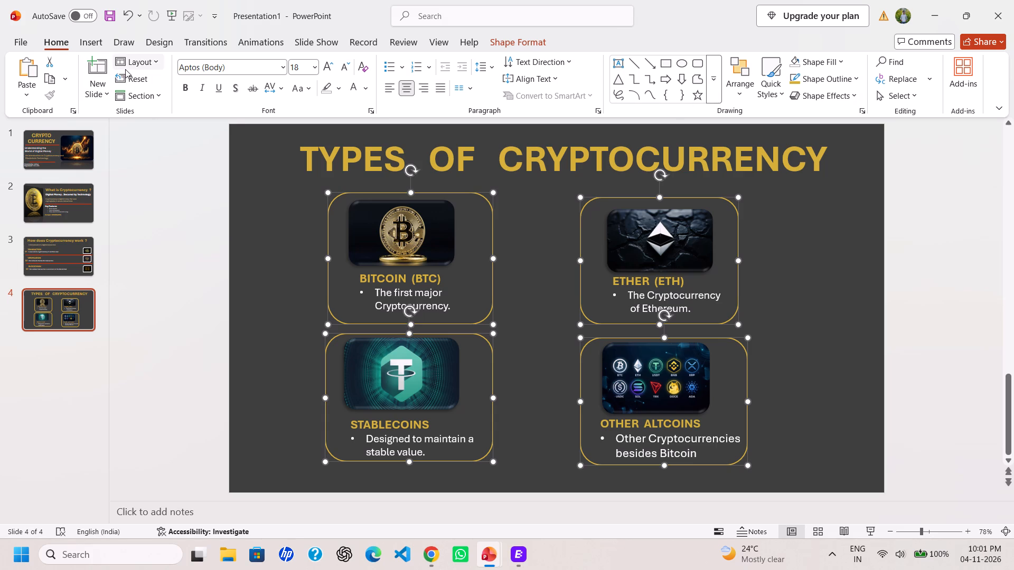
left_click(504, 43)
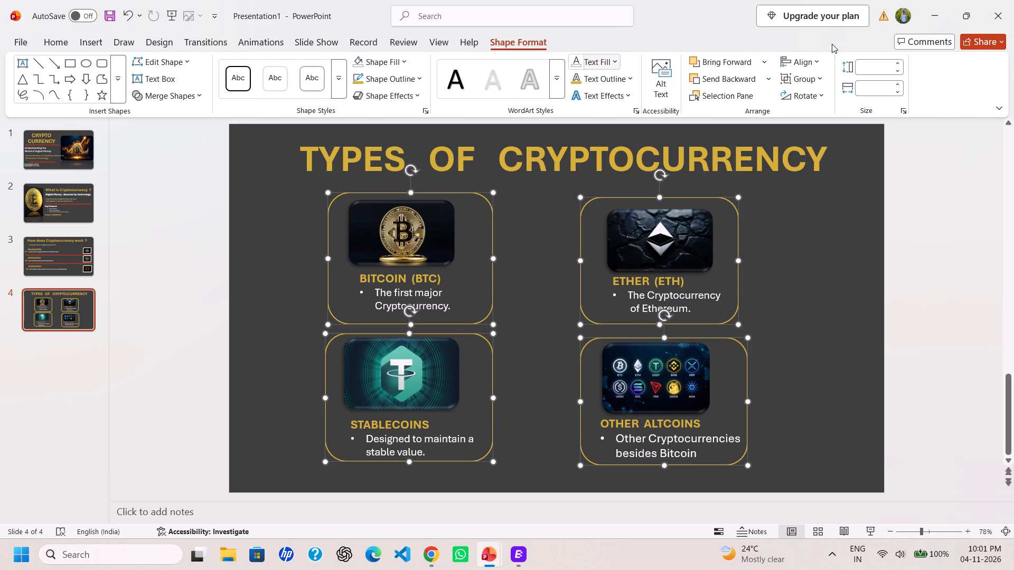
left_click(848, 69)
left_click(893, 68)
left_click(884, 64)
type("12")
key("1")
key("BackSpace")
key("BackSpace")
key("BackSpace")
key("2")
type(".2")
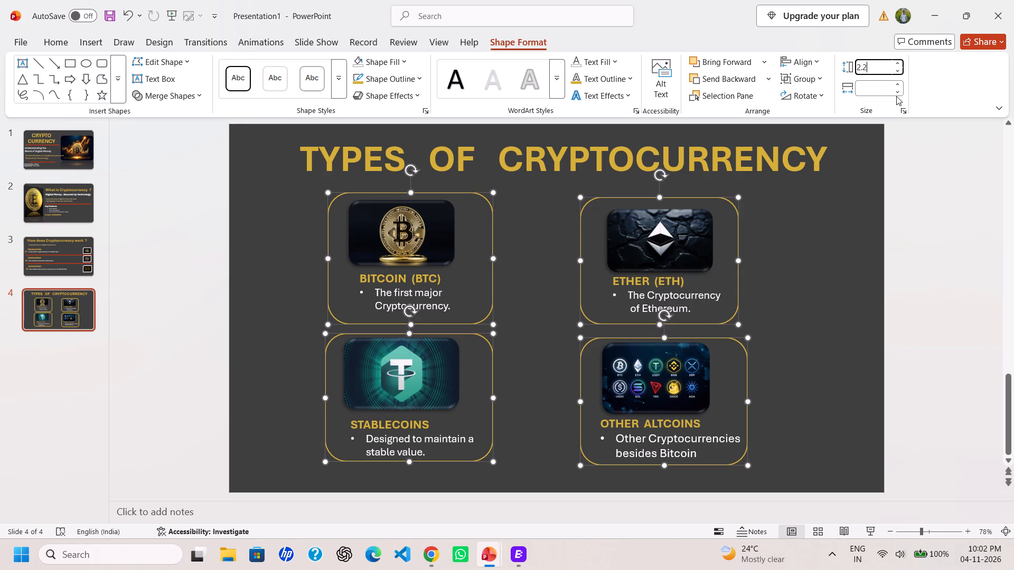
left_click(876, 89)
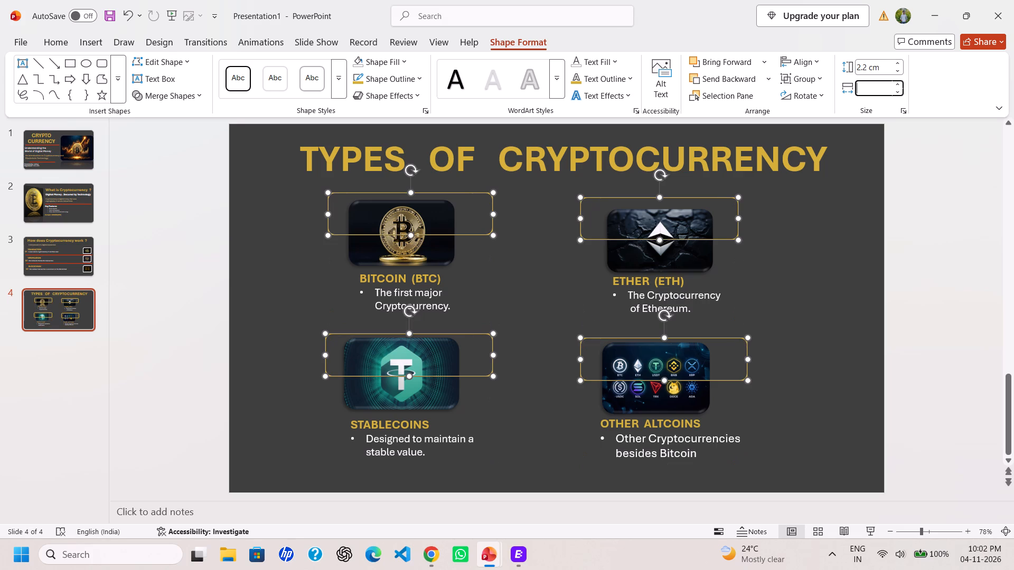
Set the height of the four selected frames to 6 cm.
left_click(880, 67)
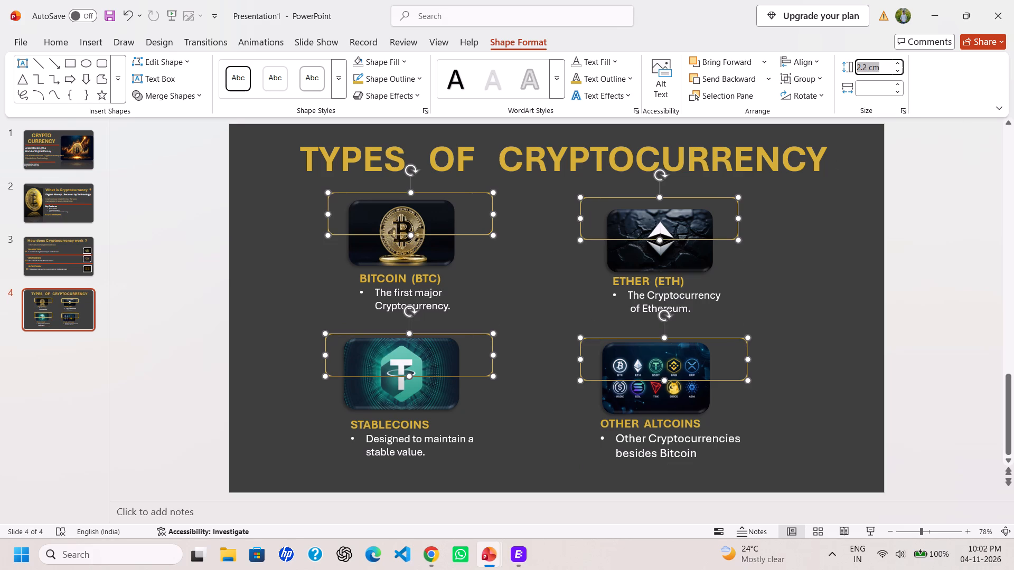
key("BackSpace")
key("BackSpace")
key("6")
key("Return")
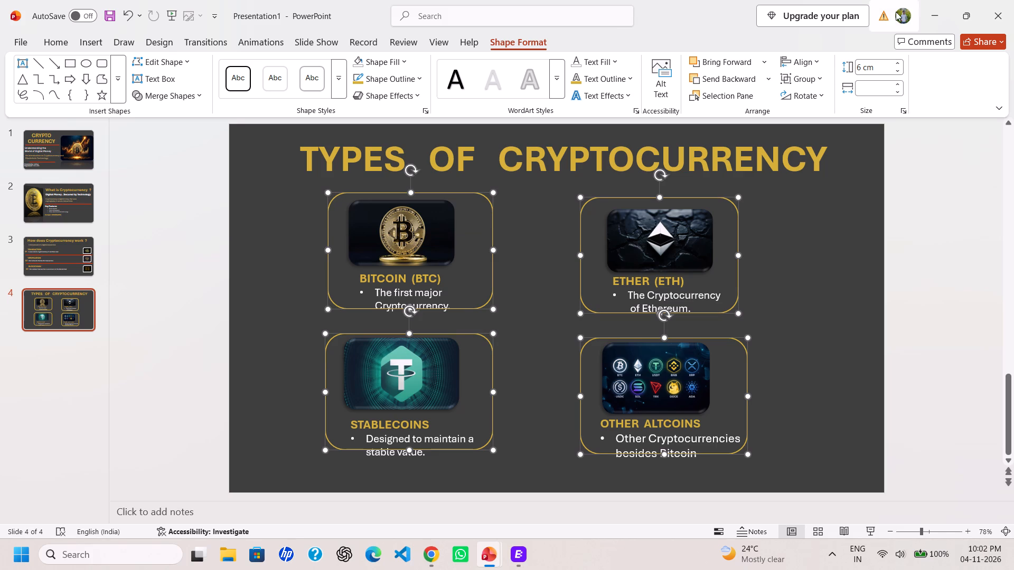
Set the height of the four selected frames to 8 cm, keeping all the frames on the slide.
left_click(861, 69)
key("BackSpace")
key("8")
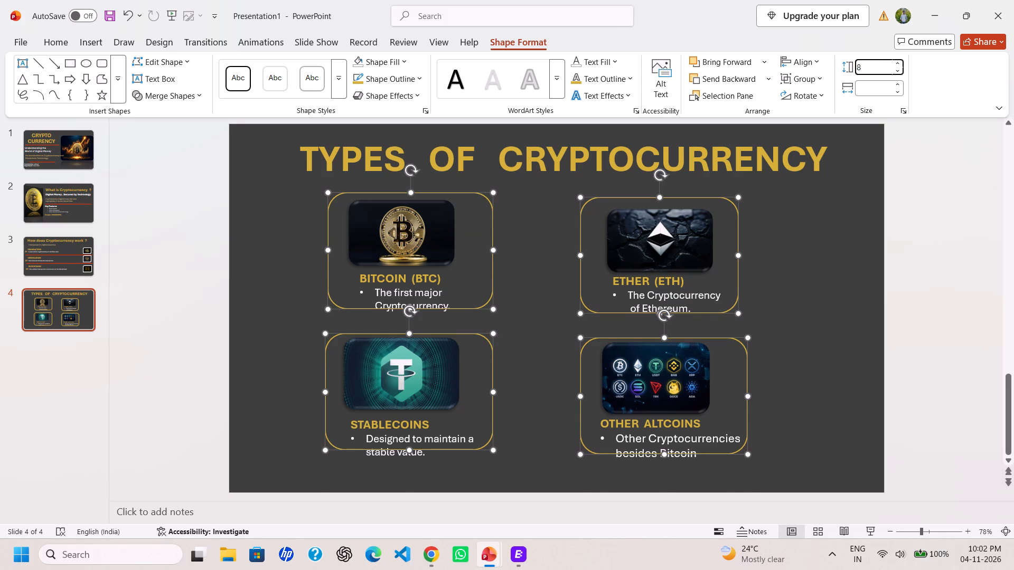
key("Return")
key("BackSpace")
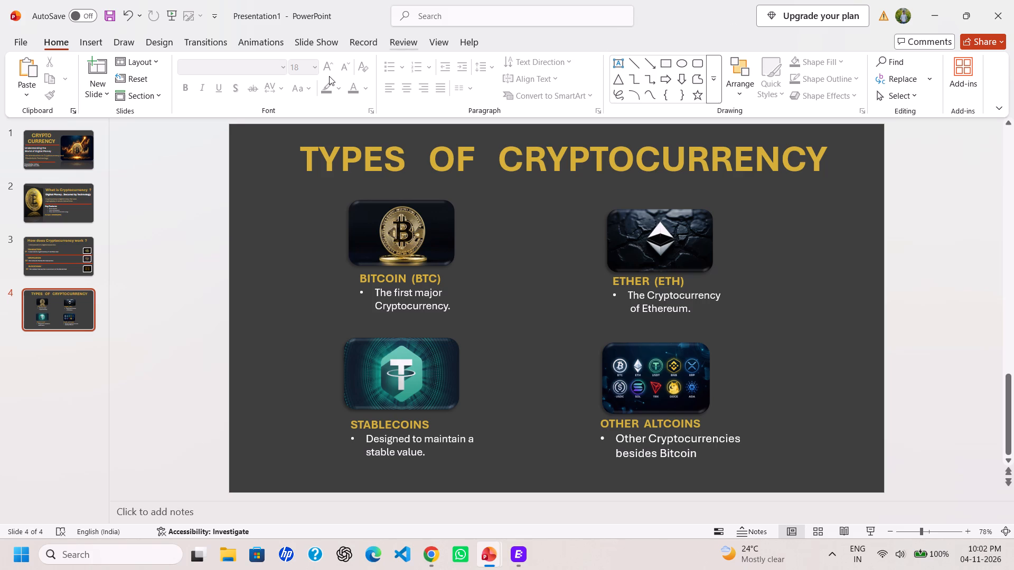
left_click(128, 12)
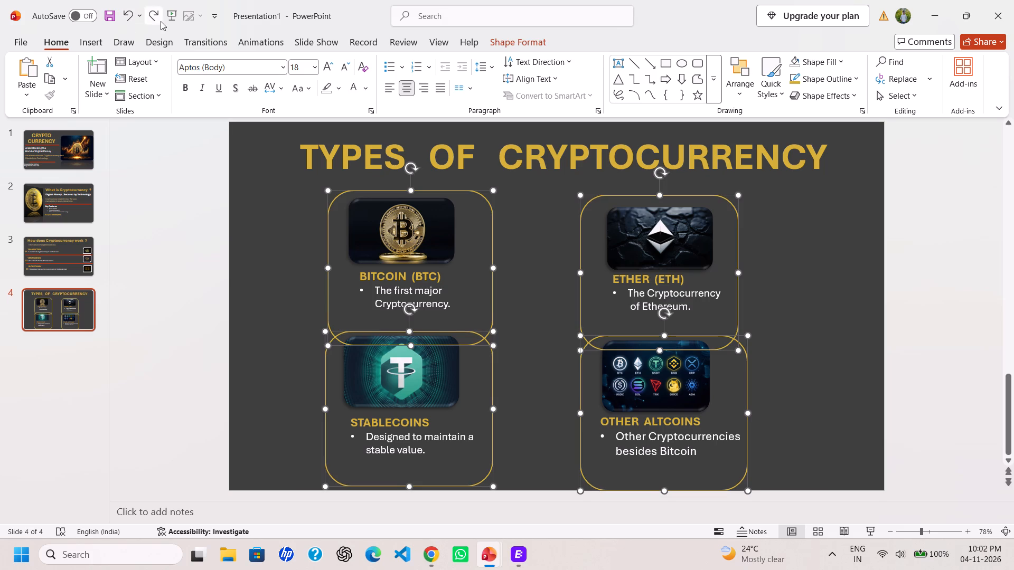
Set the height of the four gold-outlined frames to 7 cm.
left_click(507, 47)
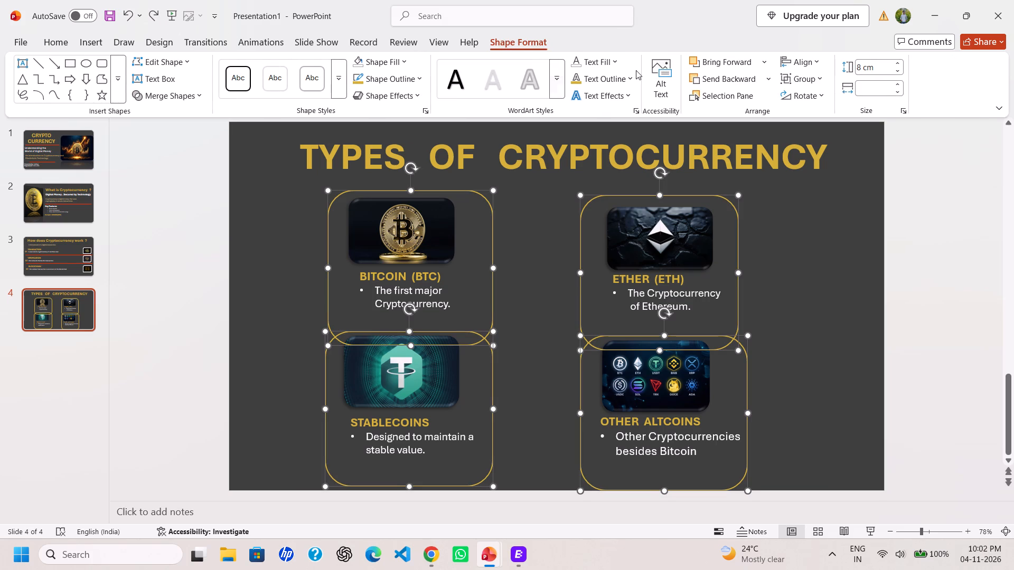
left_click(860, 66)
key("7")
key("Return")
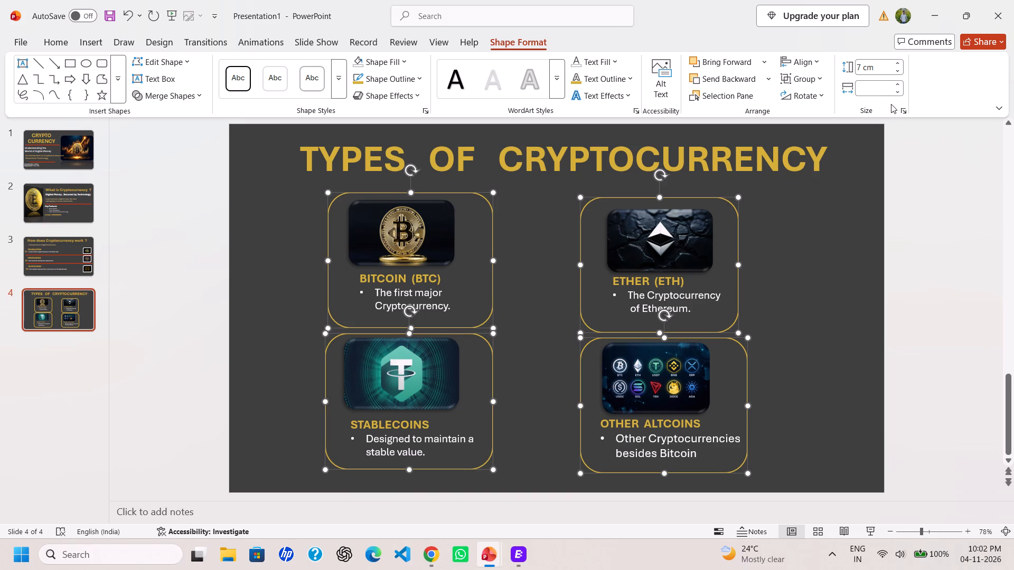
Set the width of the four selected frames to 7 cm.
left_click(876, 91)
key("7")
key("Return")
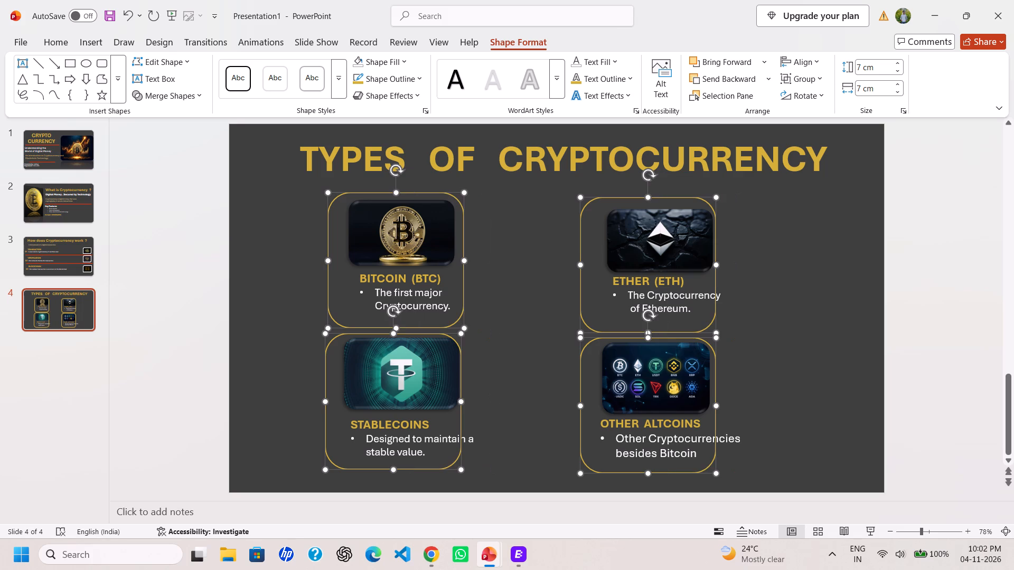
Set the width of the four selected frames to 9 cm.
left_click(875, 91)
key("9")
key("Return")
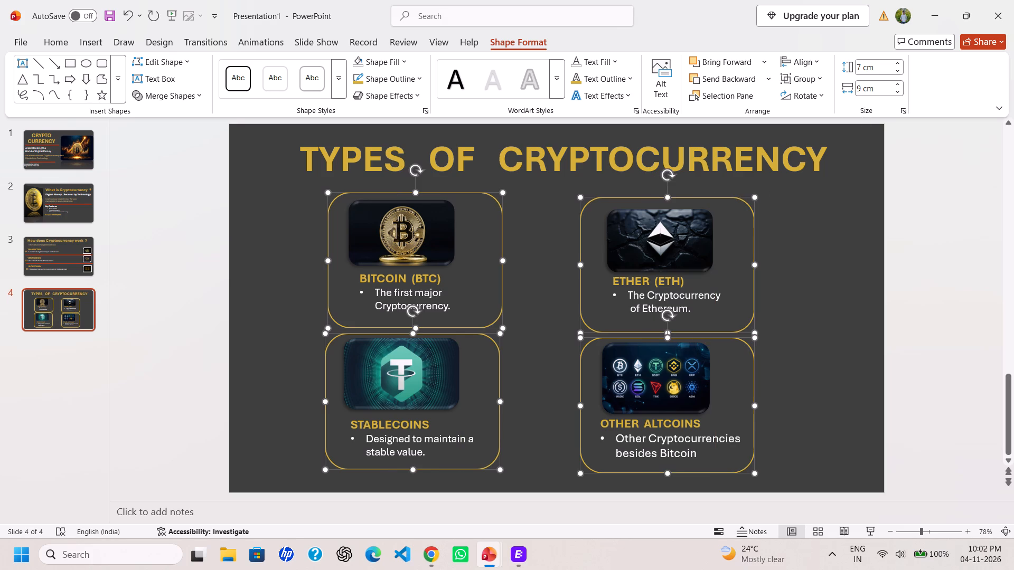
Nudge the four selected frames together slightly to the left around their pictures and text.
key("Left")
key("Left")
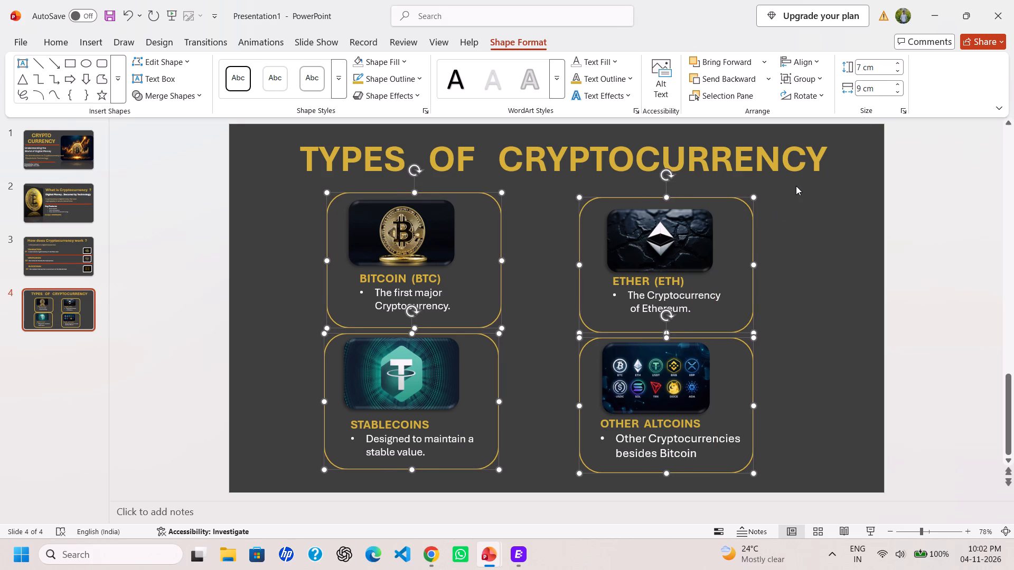
key("Left")
key("Left")
key("Left")
key("Left")
key("Left")
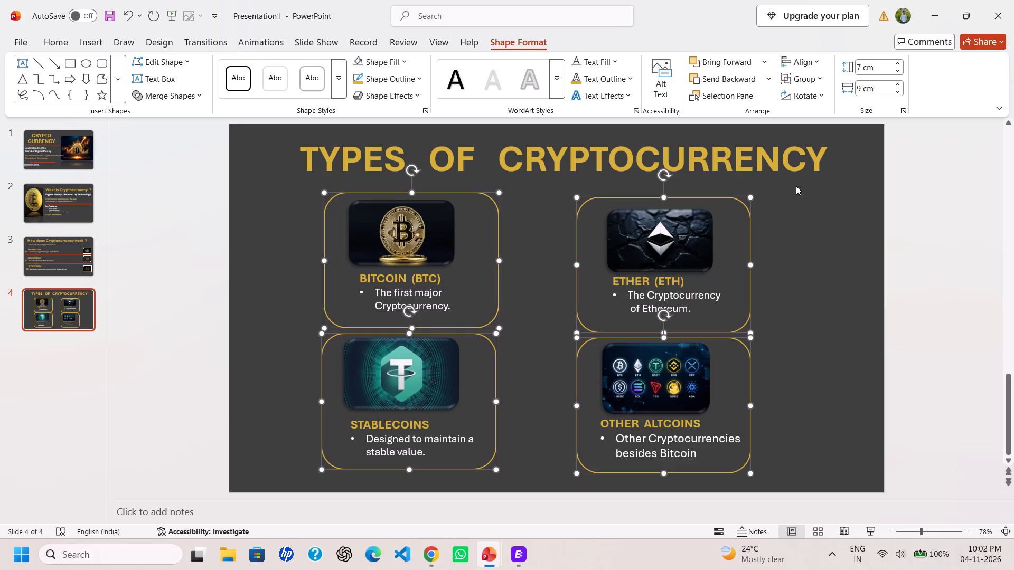
Set the width of the four gold-outlined frames to 10 cm and deselect them.
left_click(869, 84)
key("1")
key("0")
left_click(829, 220)
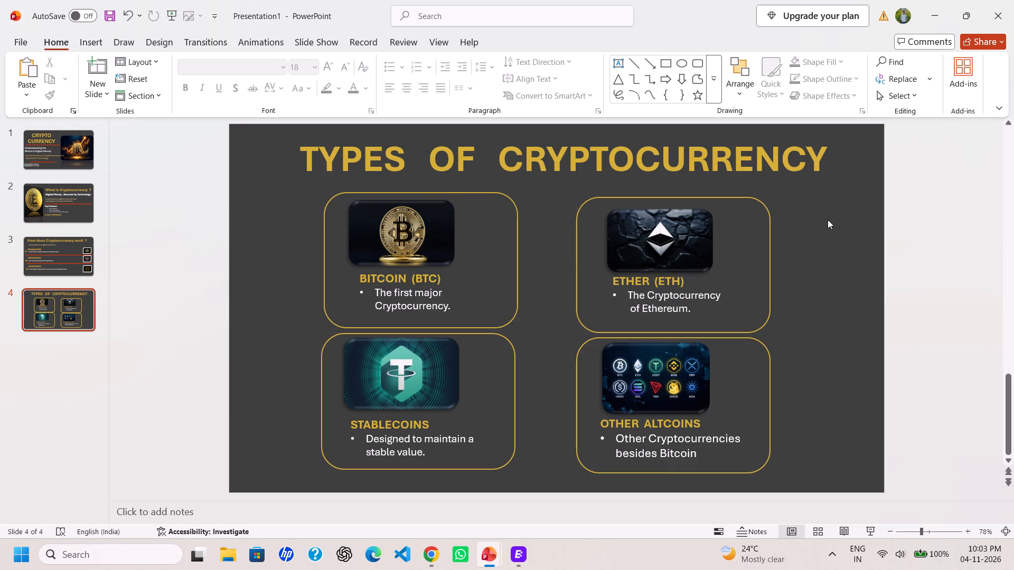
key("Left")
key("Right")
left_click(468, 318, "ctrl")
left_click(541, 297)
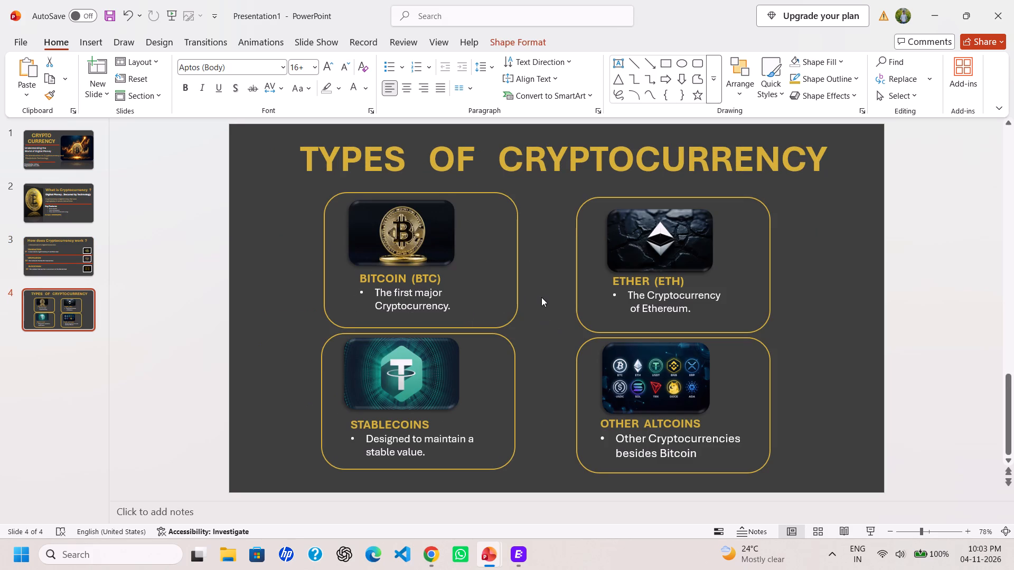
Nudge the four gold-outlined frames together to the left until they sit centred around their pictures and text.
left_click(518, 256, "ctrl")
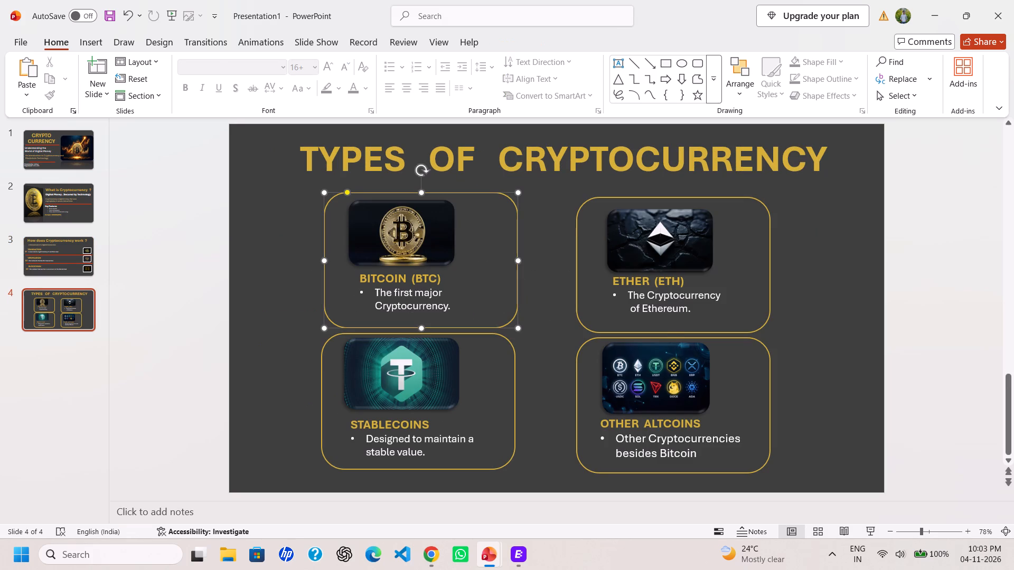
left_click(576, 267, "ctrl")
left_click(574, 387, "ctrl")
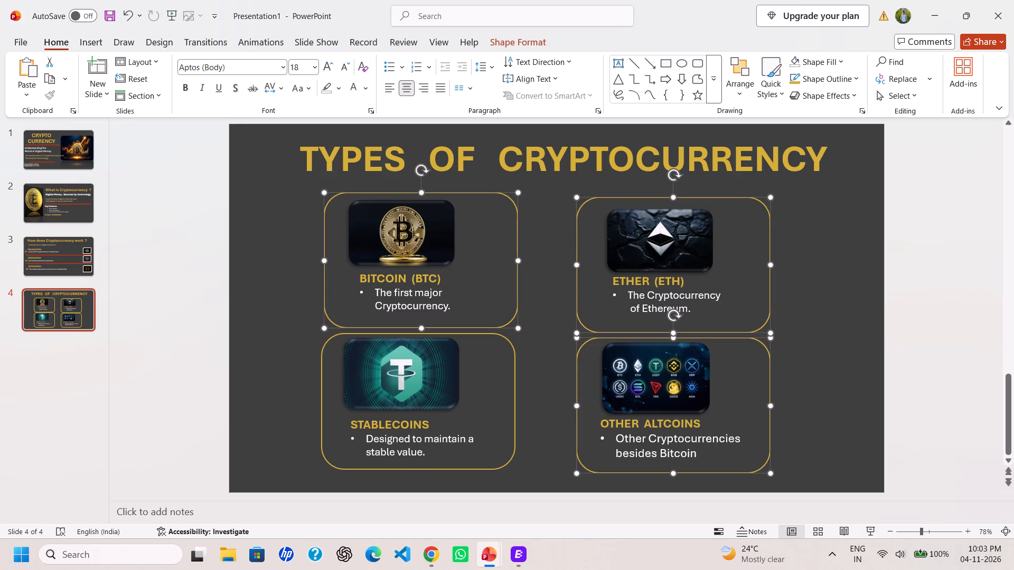
left_click(512, 382, "ctrl")
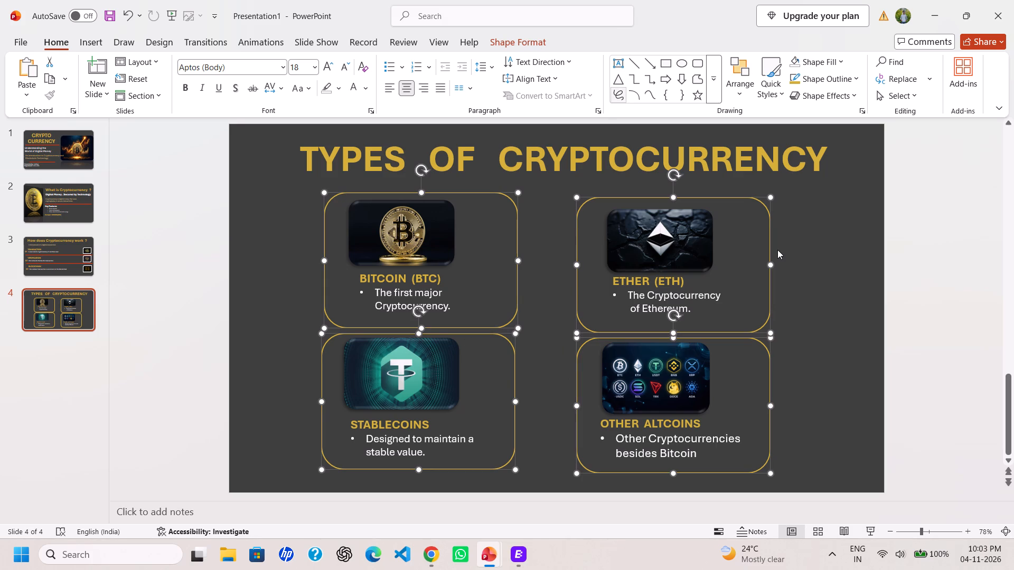
key("ctrl+Left")
key("ctrl+Left")
key("ctrl+Left")
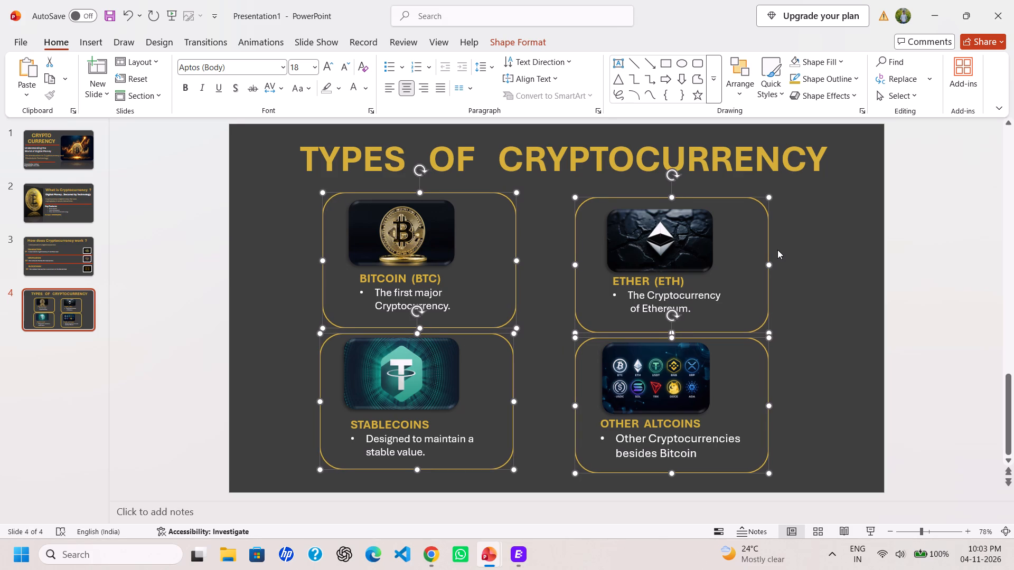
key("ctrl+Left")
key("ctrl+Left")
key("ctrl+Left")
key("ctrl+Left")
key("ctrl+Left")
key("ctrl+Left")
key("ctrl+Left")
key("ctrl+Left")
key("ctrl+Left")
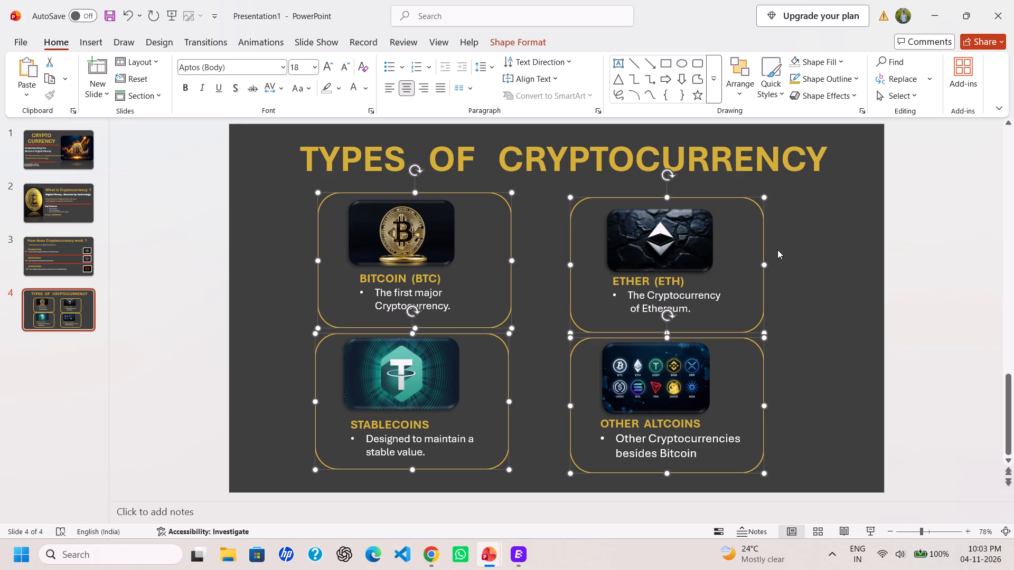
key("ctrl+Left")
key("ctrl+Left")
key("ctrl+Left")
key("ctrl+Left")
key("ctrl+Left")
key("ctrl+Left")
key("ctrl+Left")
key("ctrl+Left")
key("ctrl+Left")
key("ctrl+Left")
key("ctrl+Left")
key("ctrl+Left")
key("ctrl+Left")
key("ctrl+Left")
key("ctrl+Left")
key("ctrl+Left")
key("ctrl+Left")
key("ctrl+Left")
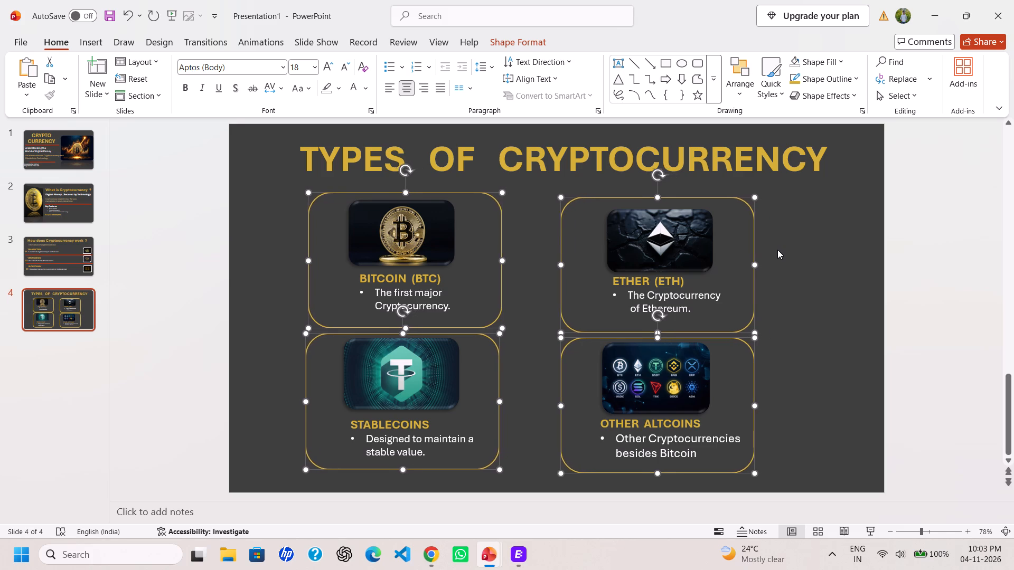
key("ctrl+Right")
key("ctrl+Right")
key("ctrl+Right")
key("ctrl+Right")
key("ctrl+Right")
key("ctrl+Right")
key("ctrl+Right")
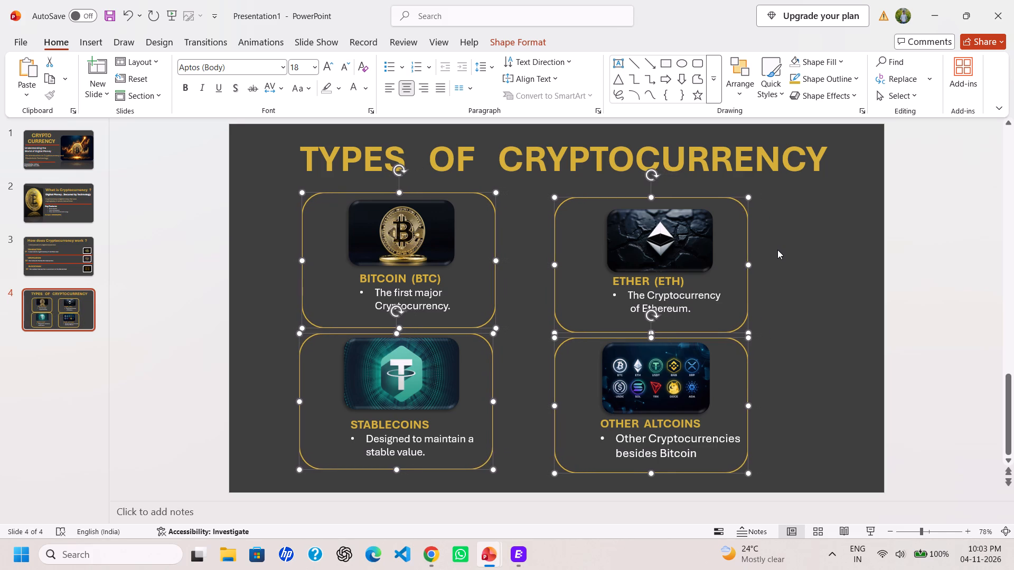
key("ctrl+Right")
key("ctrl+Right")
key("ctrl+Right")
key("ctrl+Right")
key("ctrl+Right")
key("ctrl+Right")
key("ctrl+Right")
key("ctrl+Right")
key("ctrl+Right")
key("ctrl+Right")
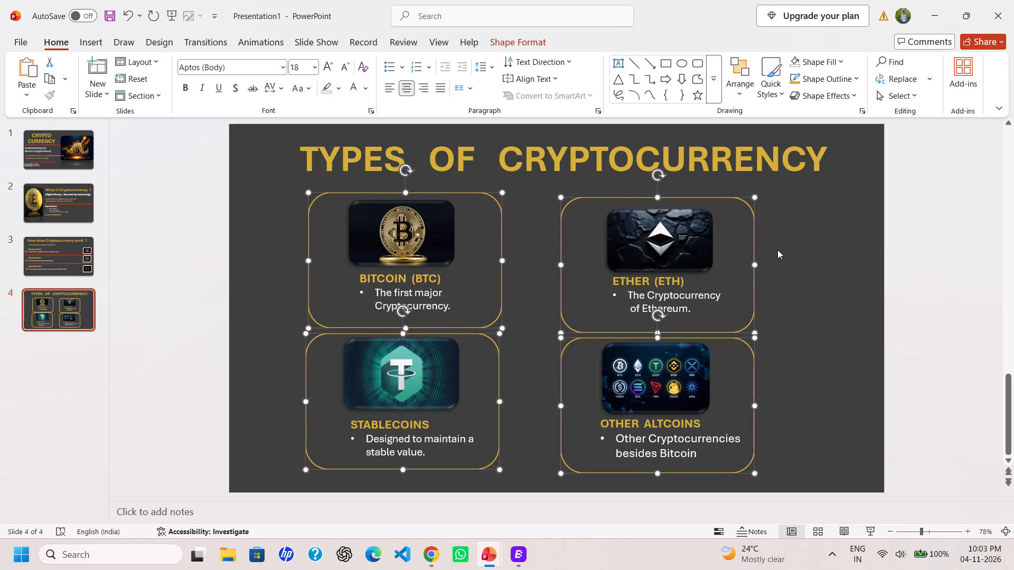
key("ctrl+Right")
key("ctrl+Right")
key("ctrl+Right")
key("ctrl+Right")
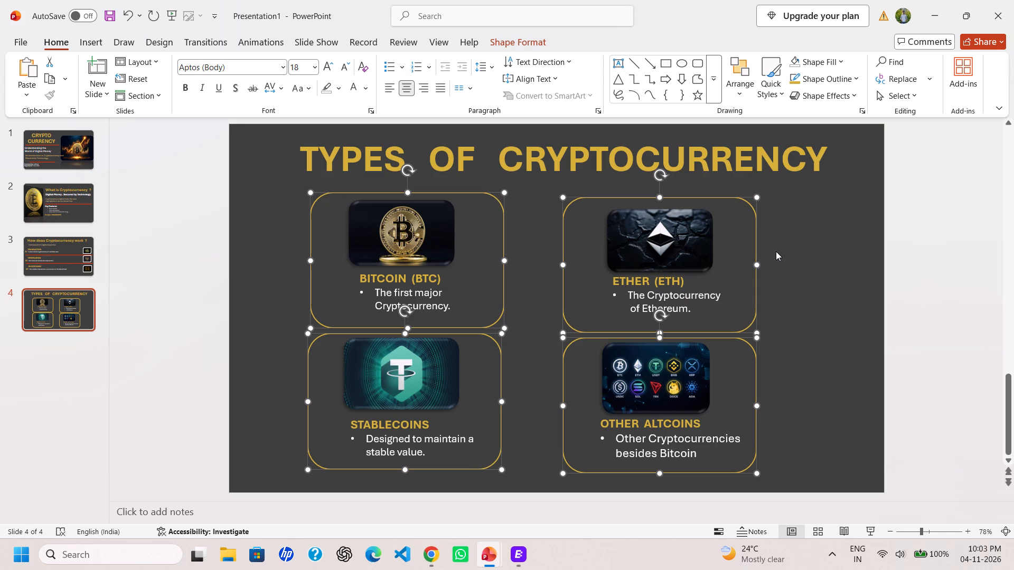
left_click(819, 353)
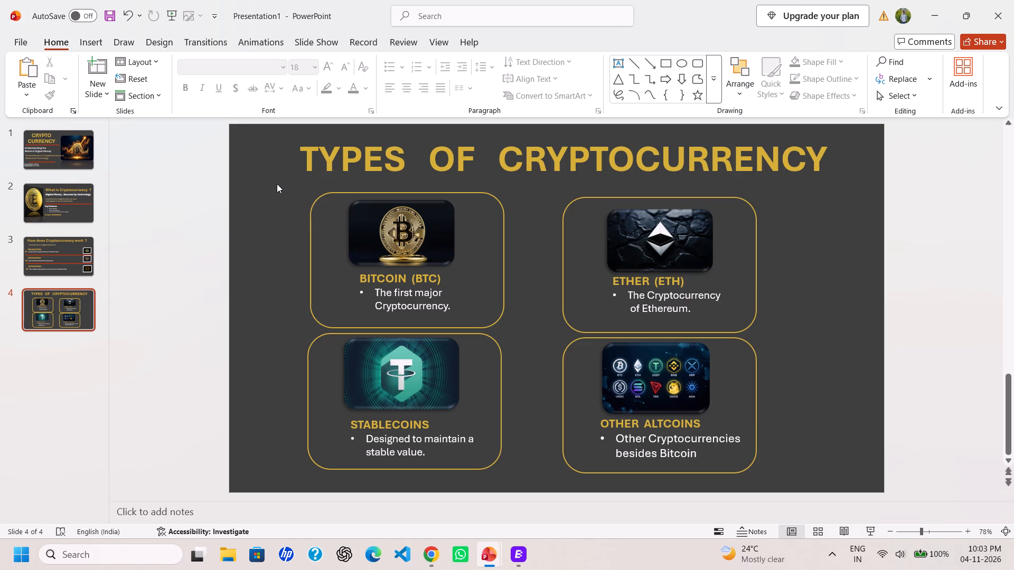
Nudge all four frames with their pictures and text together to the right to centre them under the slide title.
left_click_drag(277, 184, 811, 473)
key("ctrl+Right")
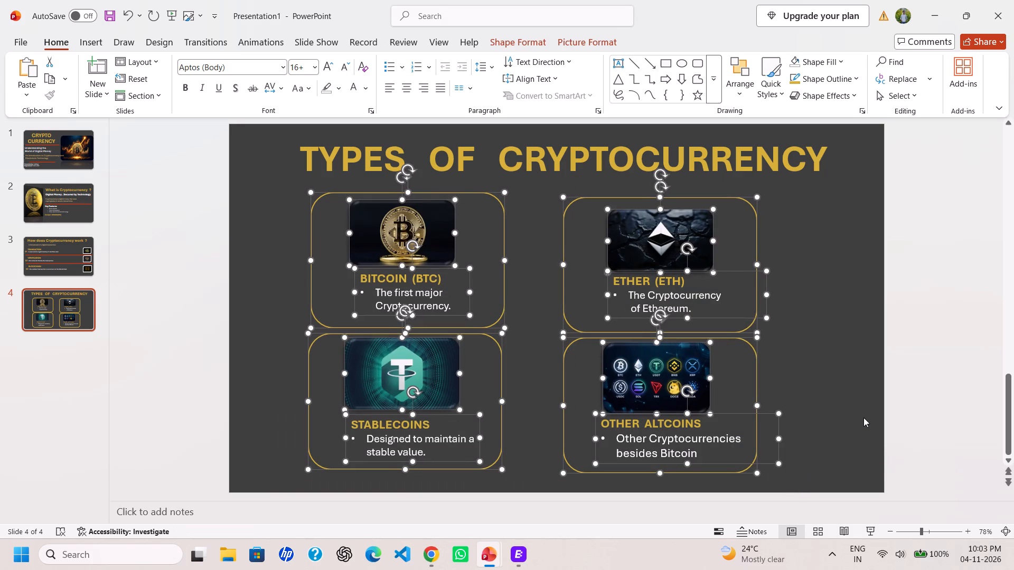
key("ctrl+Right")
key("ctrl+Right")
key("ctrl+Right")
key("ctrl+Right")
key("ctrl+Right")
key("ctrl+Right")
key("ctrl+Right")
key("ctrl+Right")
key("ctrl+Right")
key("ctrl+Right")
key("ctrl+Right")
key("ctrl+Right")
key("ctrl+Right")
key("ctrl+Right")
key("ctrl+Right")
key("ctrl+Right")
key("ctrl+Right")
key("ctrl+Right")
key("ctrl+Right")
key("ctrl+Right")
key("ctrl+Right")
key("ctrl+Right")
key("ctrl+Right")
key("ctrl+Right")
key("ctrl+Right")
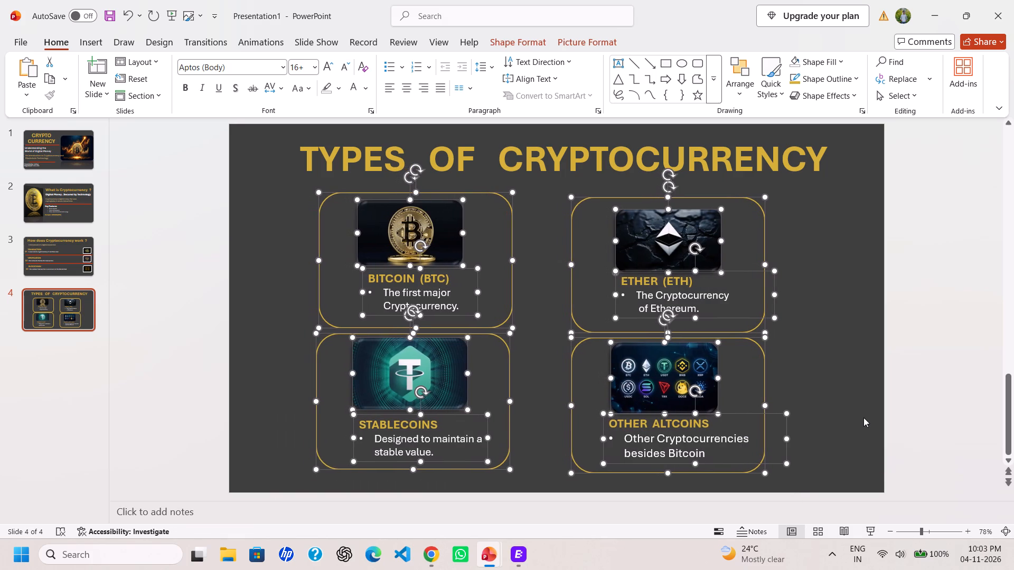
key("ctrl+Left")
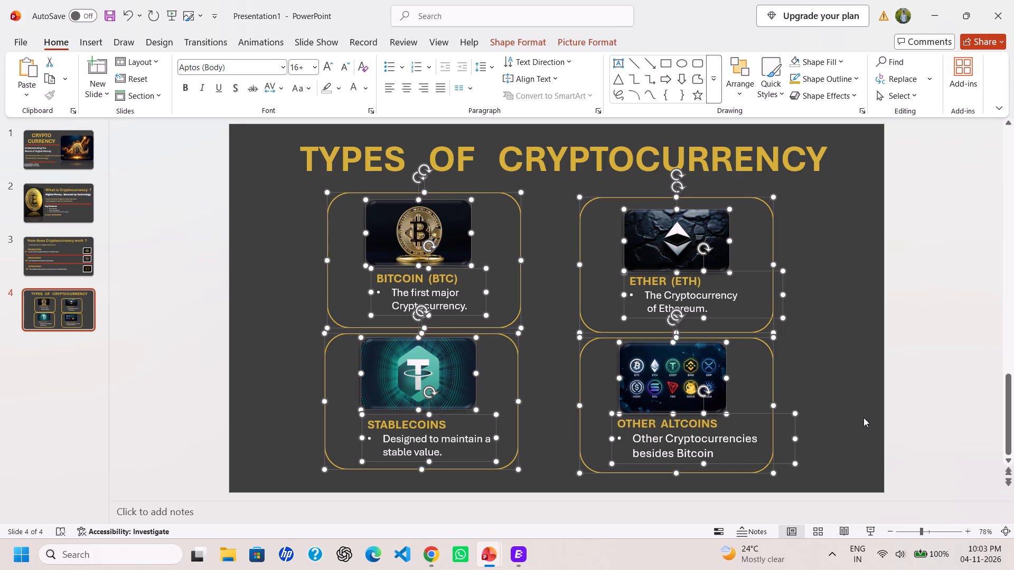
key("ctrl+Left")
key("ctrl+Left")
key("ctrl+Left")
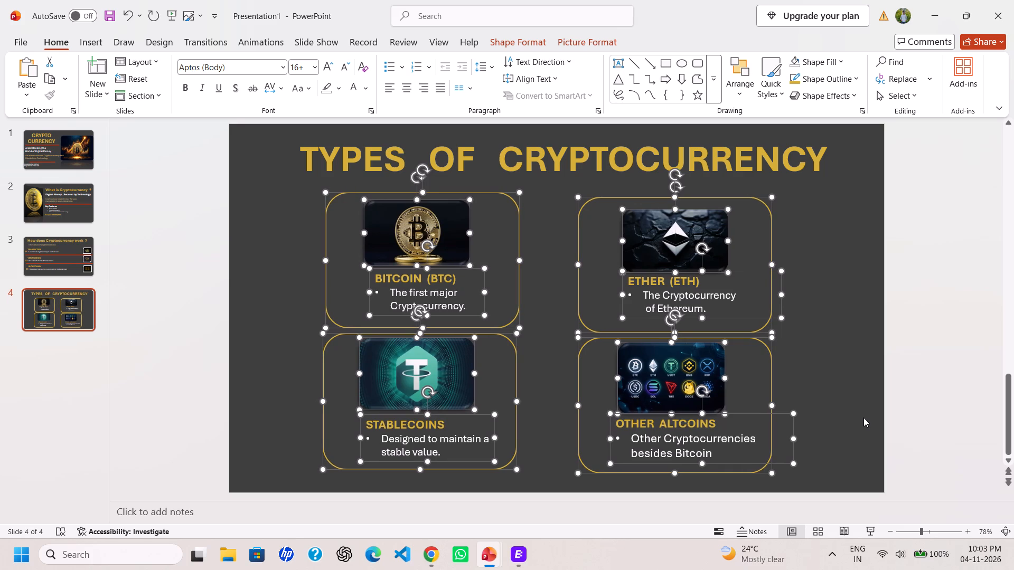
key("ctrl+Right")
key("ctrl+Right")
key("ctrl+Right")
key("ctrl+Right")
key("ctrl+Right")
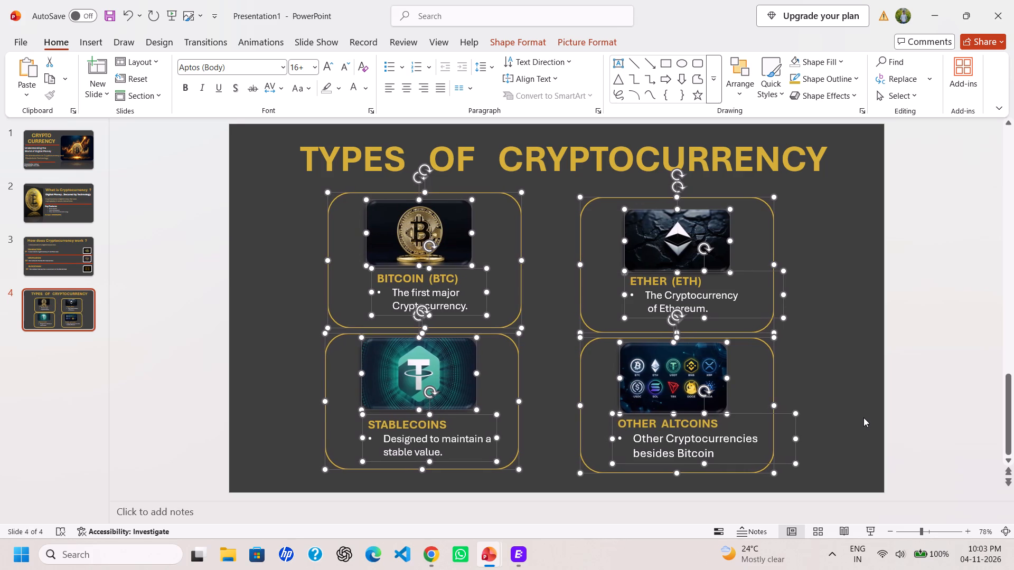
key("ctrl+Right")
key("ctrl+Right")
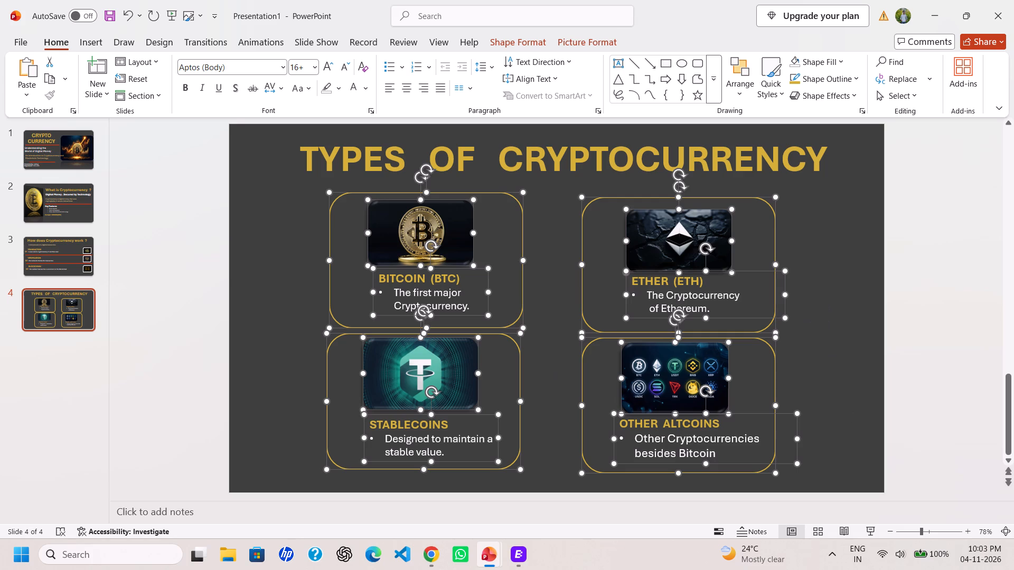
left_click(265, 325)
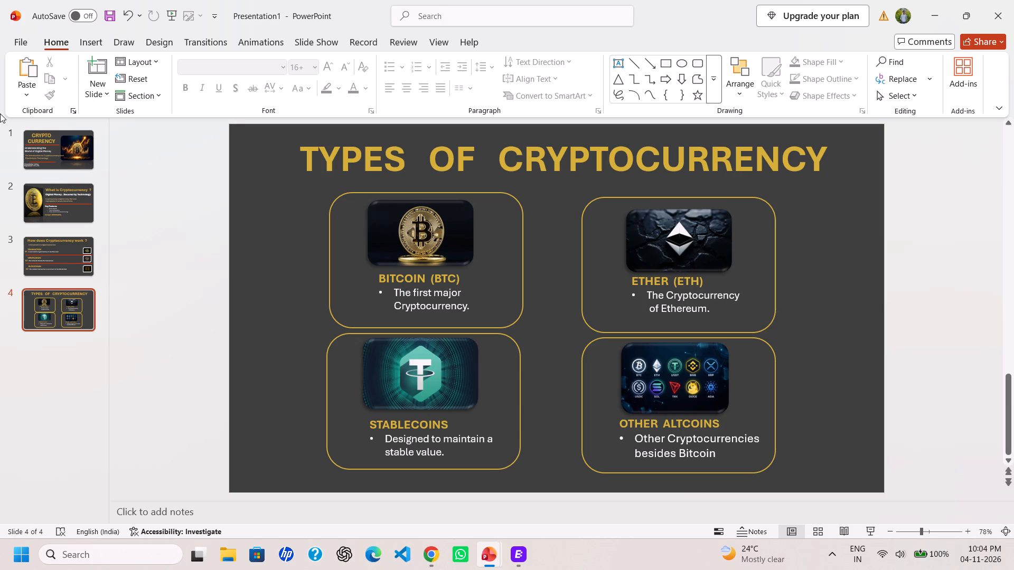
Review the design of slides 1 to 3 for comparison and return to slide 4.
left_click(63, 166)
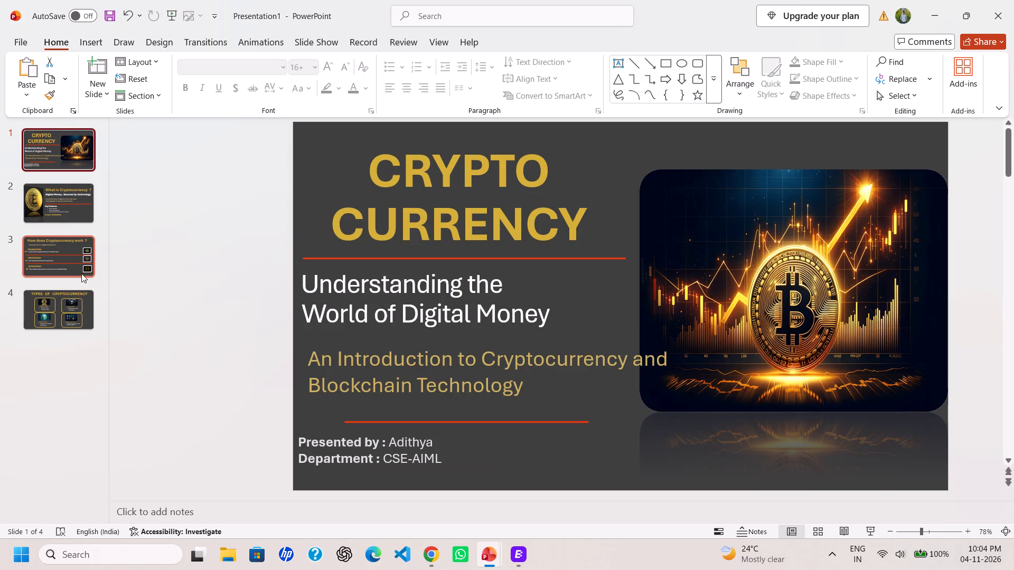
left_click(59, 213)
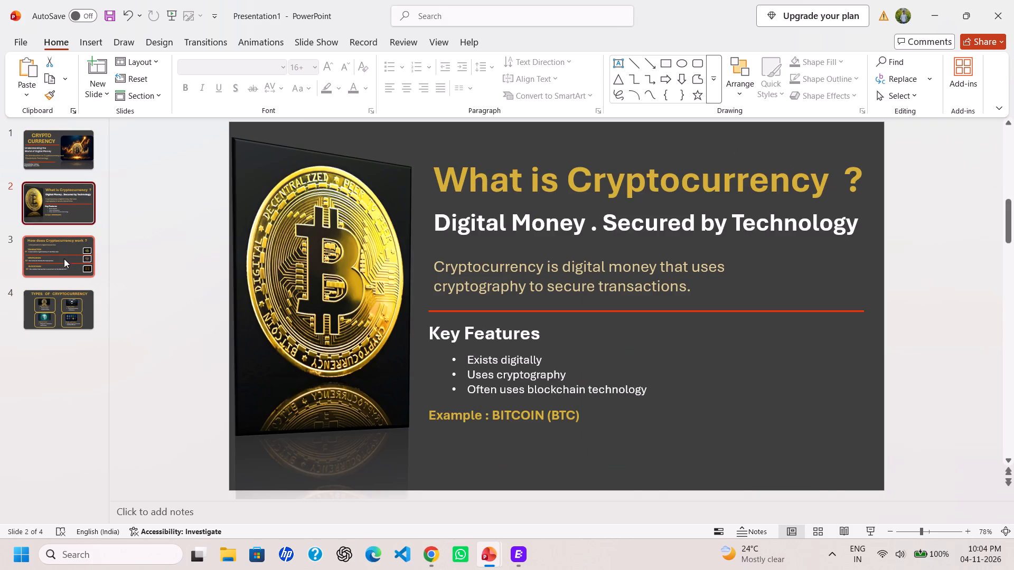
left_click(64, 263)
left_click(40, 147)
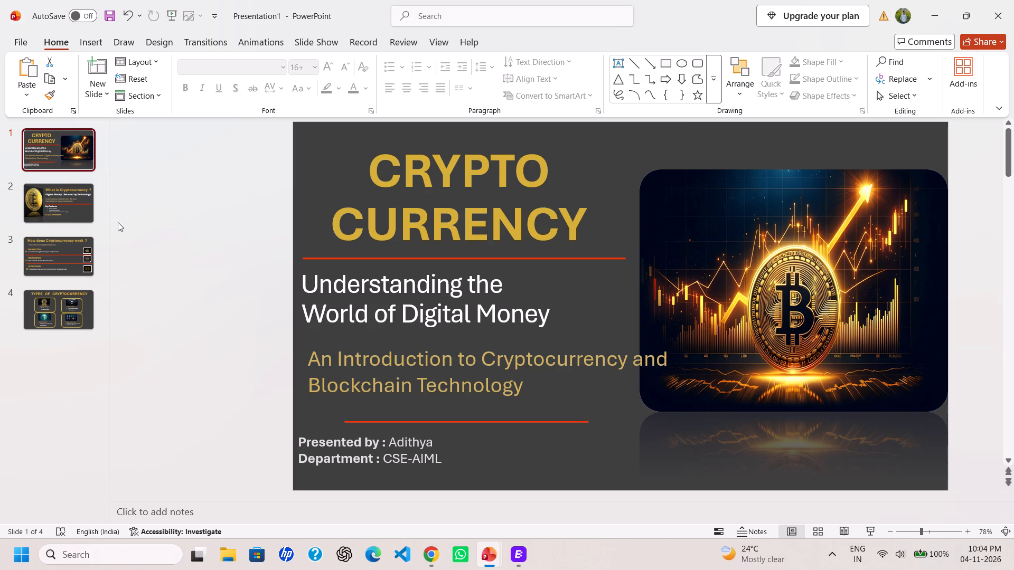
left_click(48, 194)
left_click(67, 245)
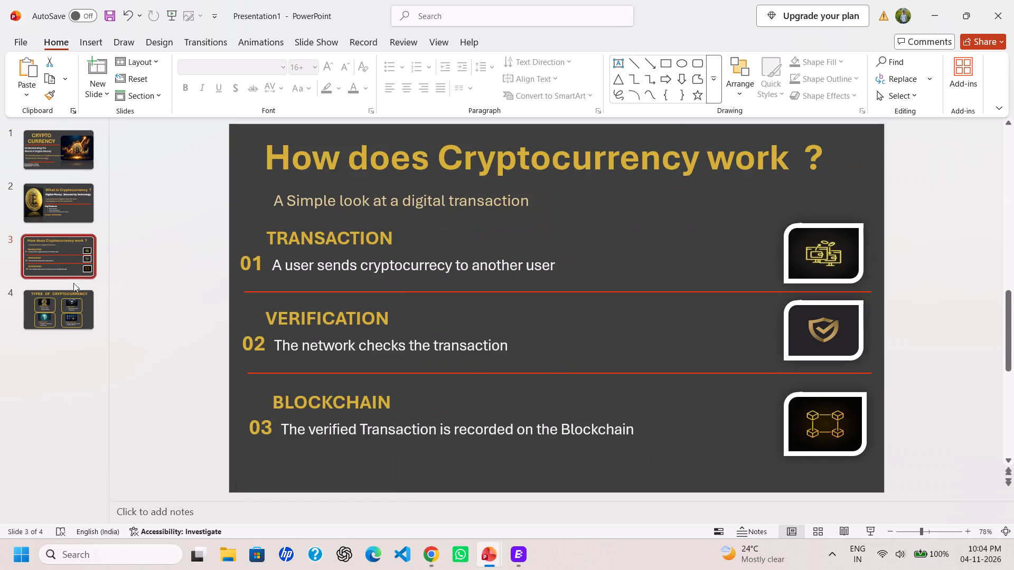
left_click(77, 308)
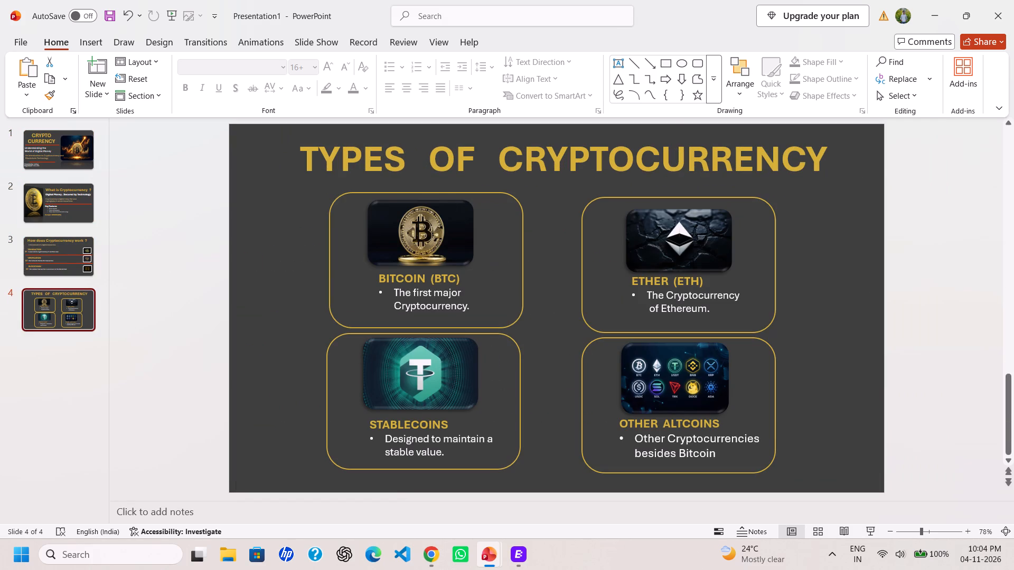
Draw a horizontal divider line about 30.23 cm long between the slide 4 title and the frames.
left_click(633, 60)
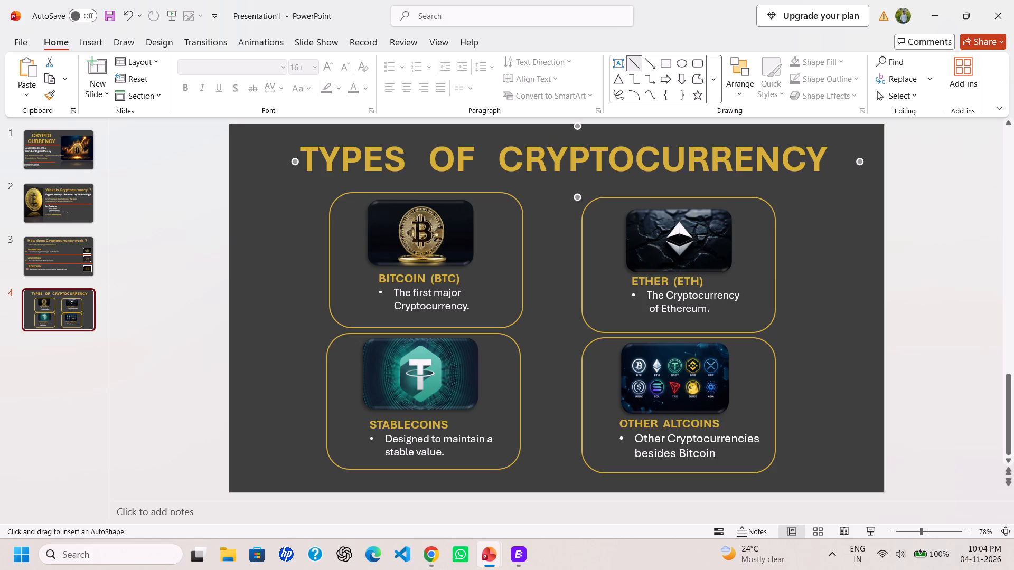
left_click_drag(279, 186, 917, 175)
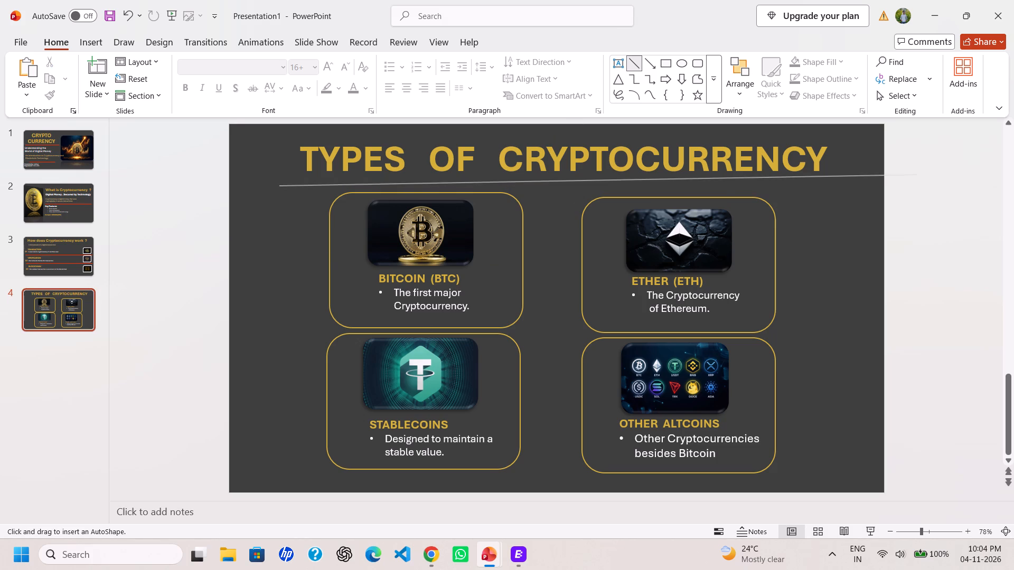
left_click_drag(917, 175, 859, 186)
left_click(850, 188)
left_click_drag(840, 188, 833, 187)
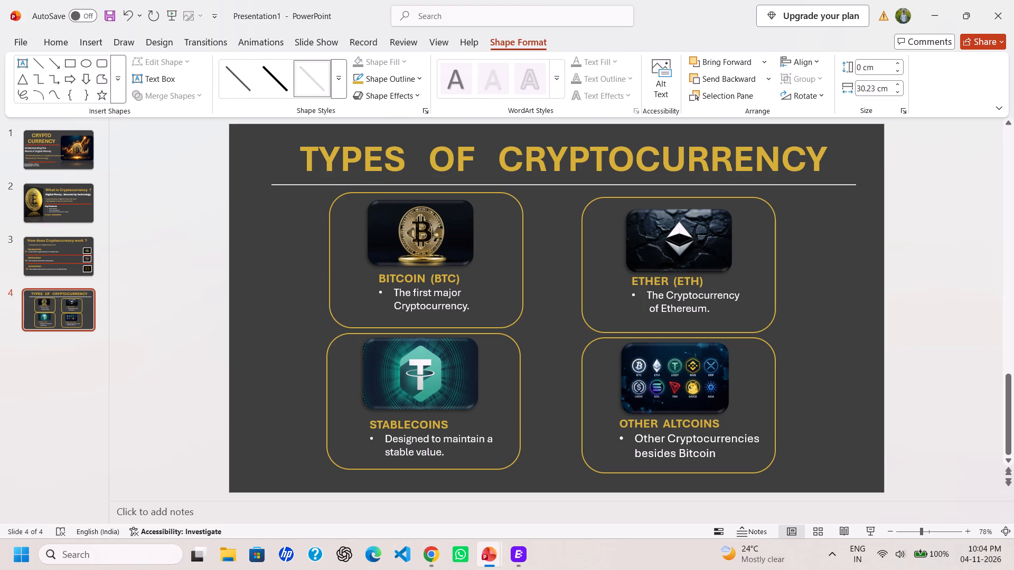
left_click_drag(833, 187, 826, 186)
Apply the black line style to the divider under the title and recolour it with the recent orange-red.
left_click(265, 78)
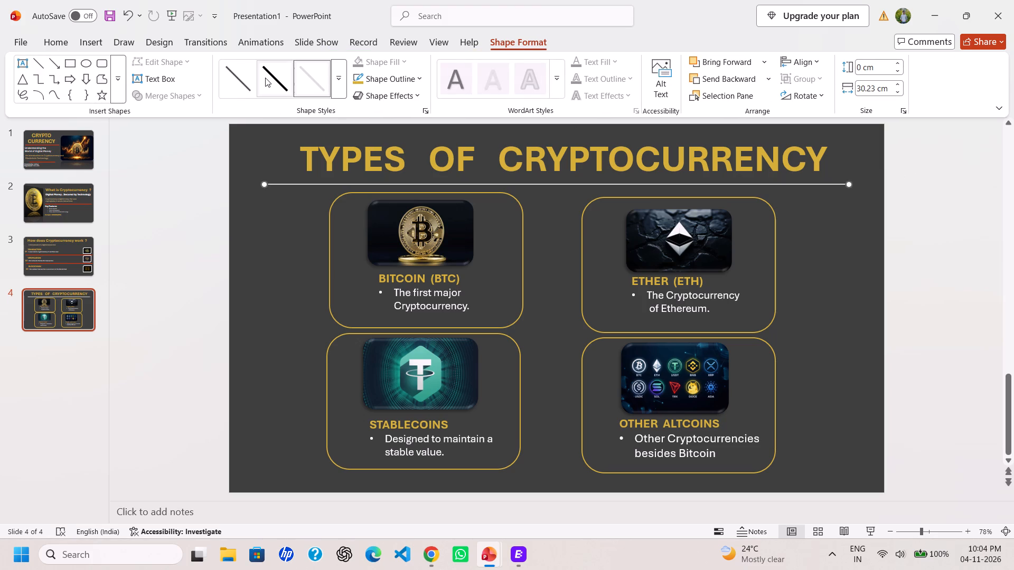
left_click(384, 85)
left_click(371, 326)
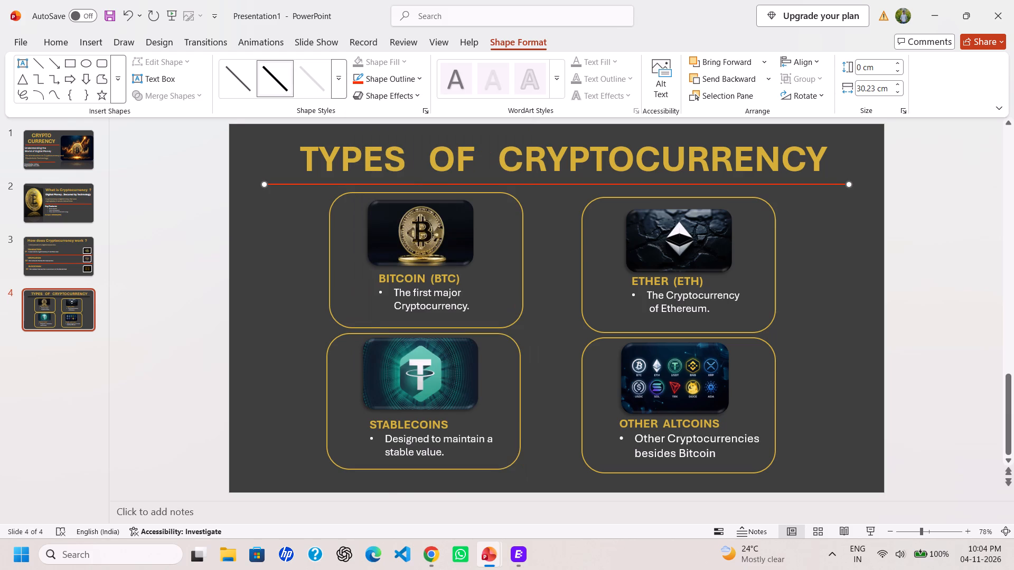
Apply the thickest dark grey theme line style to the title divider and set its outline to the recent orange-red.
left_click(343, 81)
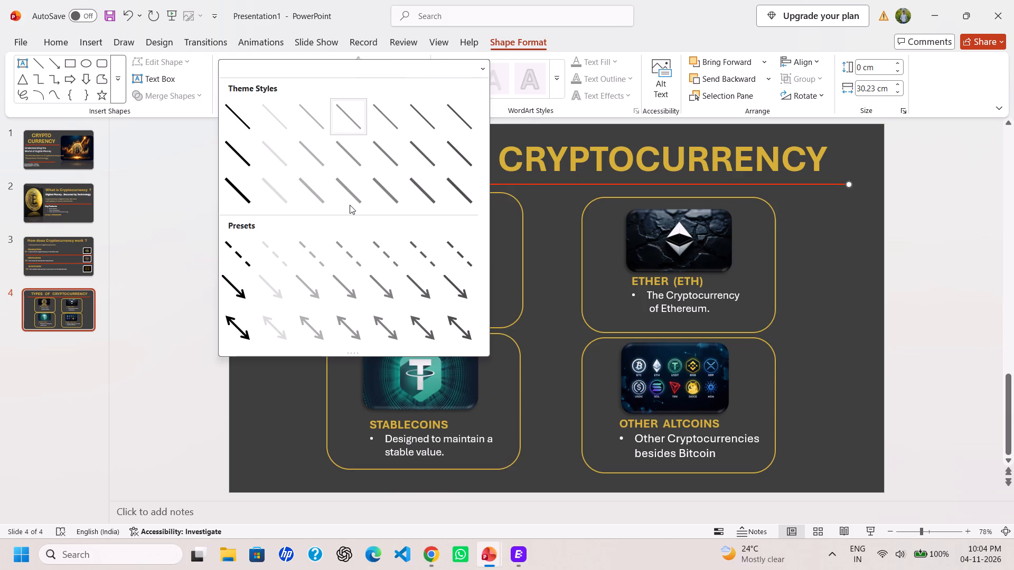
left_click(457, 197)
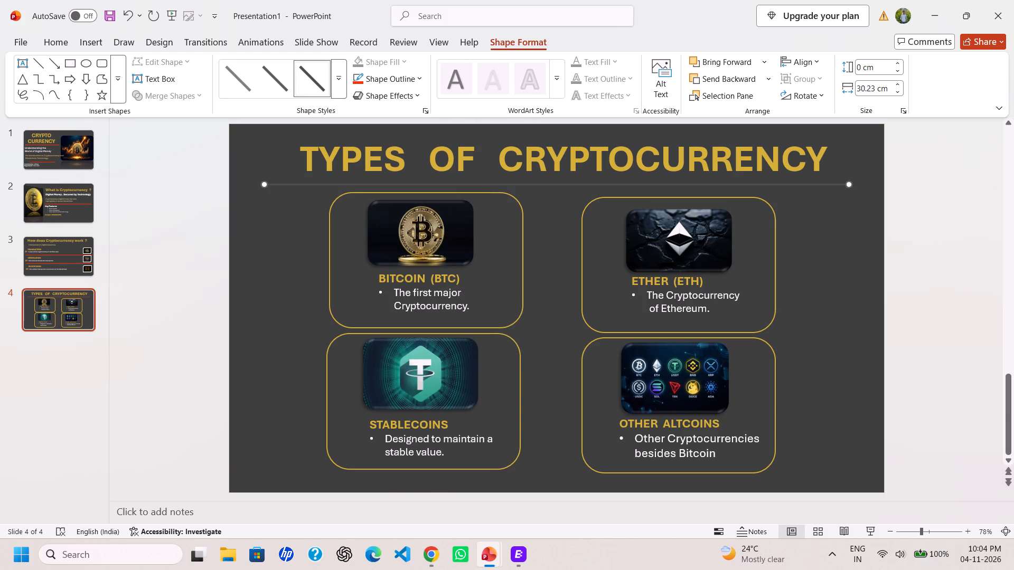
left_click(421, 82)
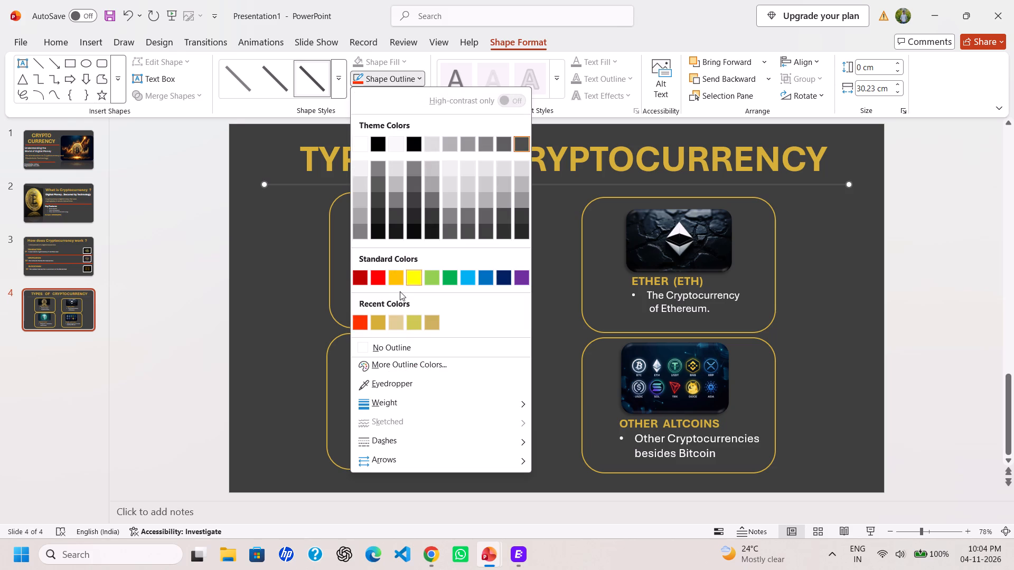
left_click(360, 320)
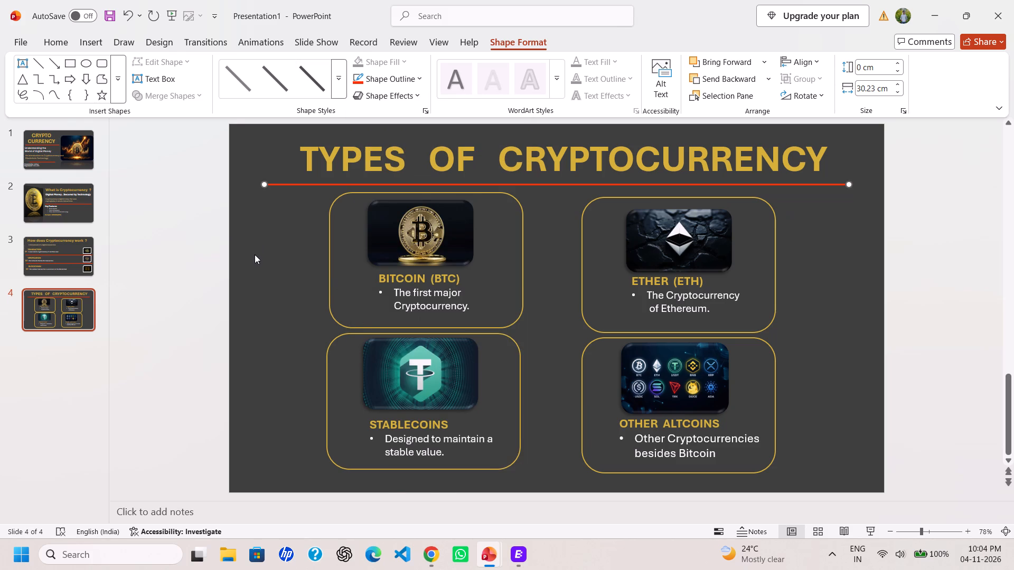
left_click(255, 254)
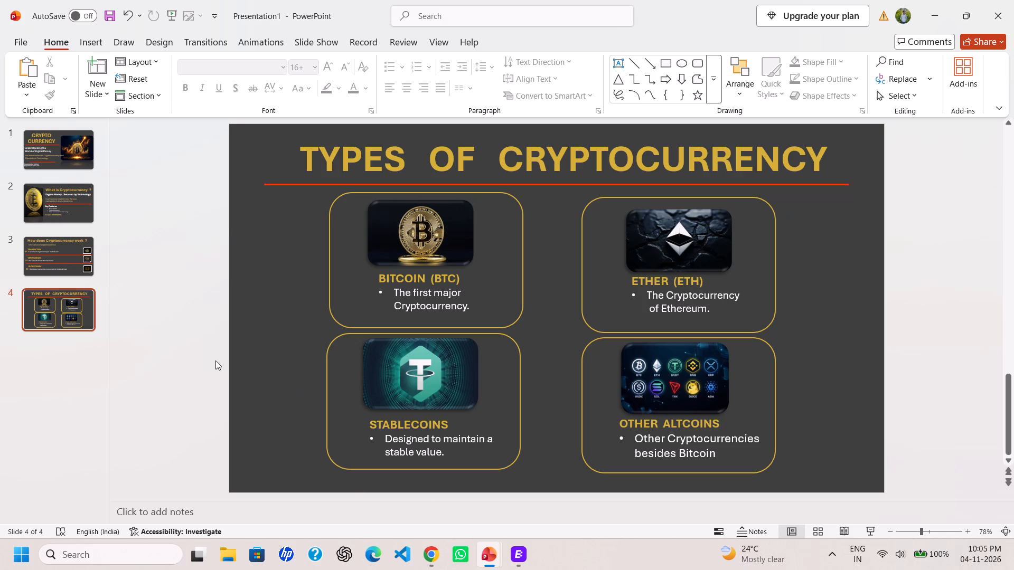
Lower slide 4's pictures, captions and frames slightly as one selection, leaving out the Bitcoin frame and the Other Altcoins text.
left_click(279, 194)
left_click_drag(281, 193, 792, 463)
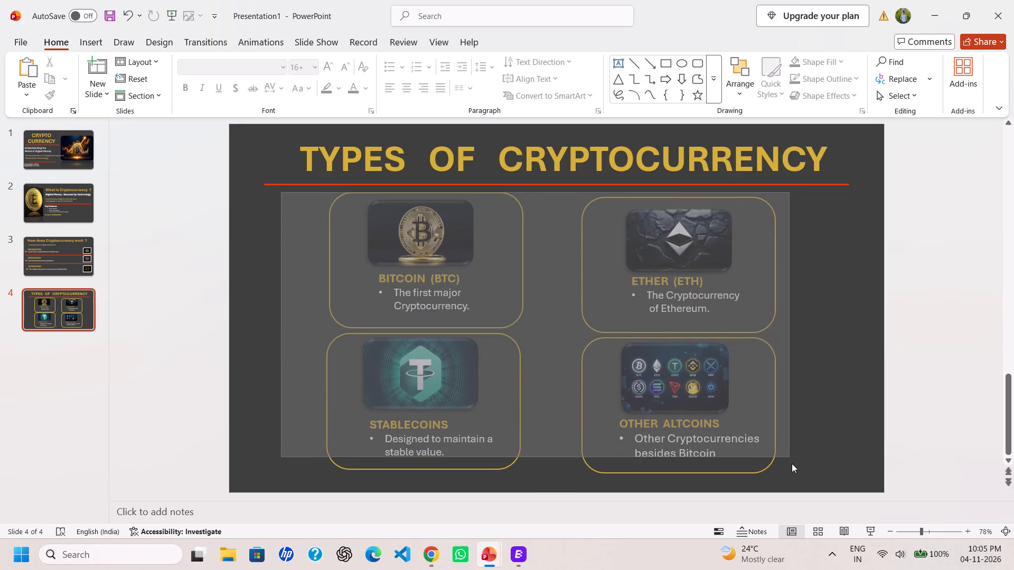
left_click_drag(792, 463, 793, 492)
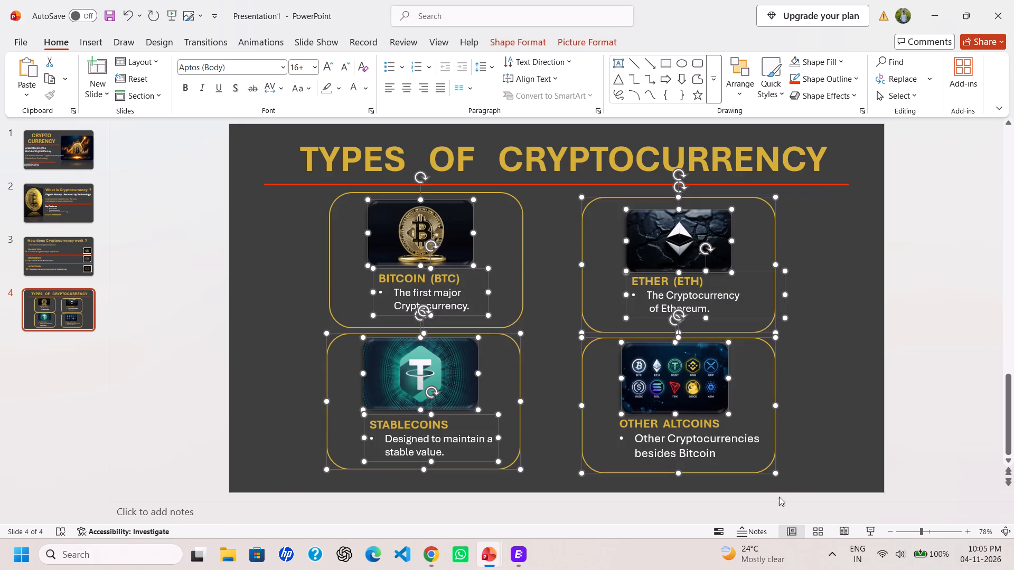
key("ctrl+Down")
key("ctrl+Down")
key("ctrl+Down")
key("ctrl+Down")
key("ctrl+Down")
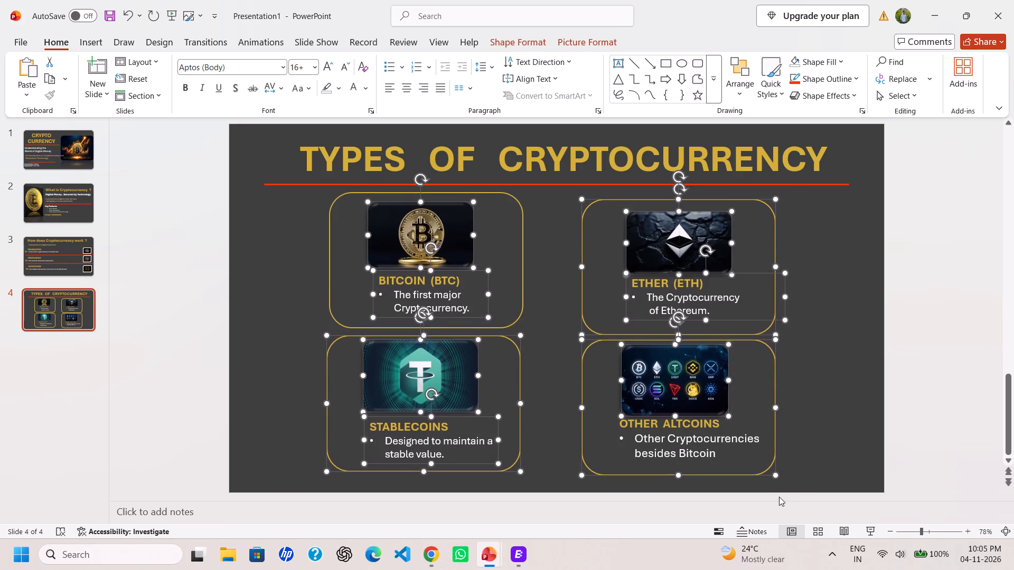
key("ctrl+Down")
key("ctrl+Down")
key("ctrl+Down")
key("ctrl+Down")
key("ctrl+Down")
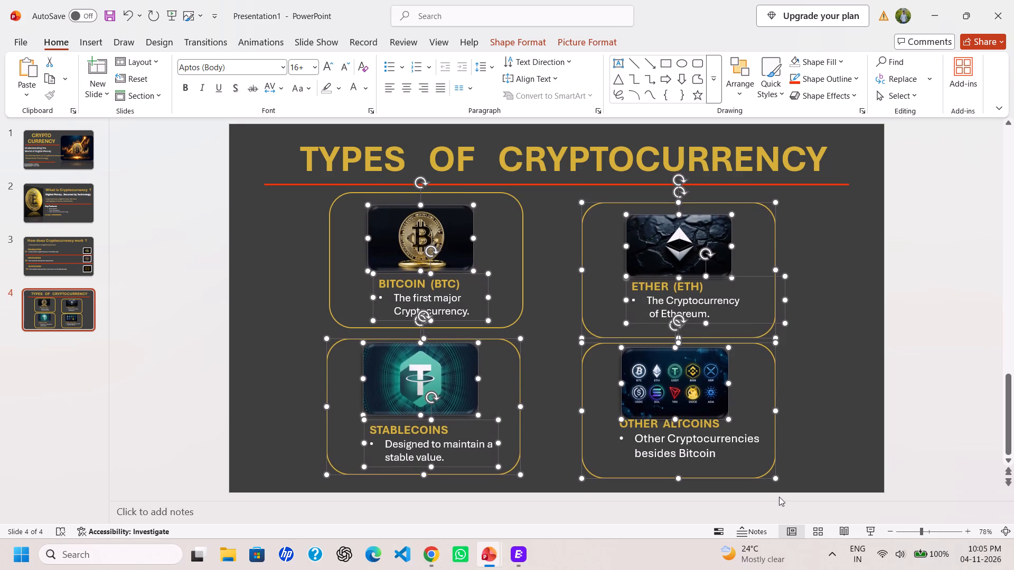
key("ctrl+Up")
key("ctrl+Up")
key("ctrl+Up")
key("ctrl+Up")
key("ctrl+Up")
key("ctrl+Up")
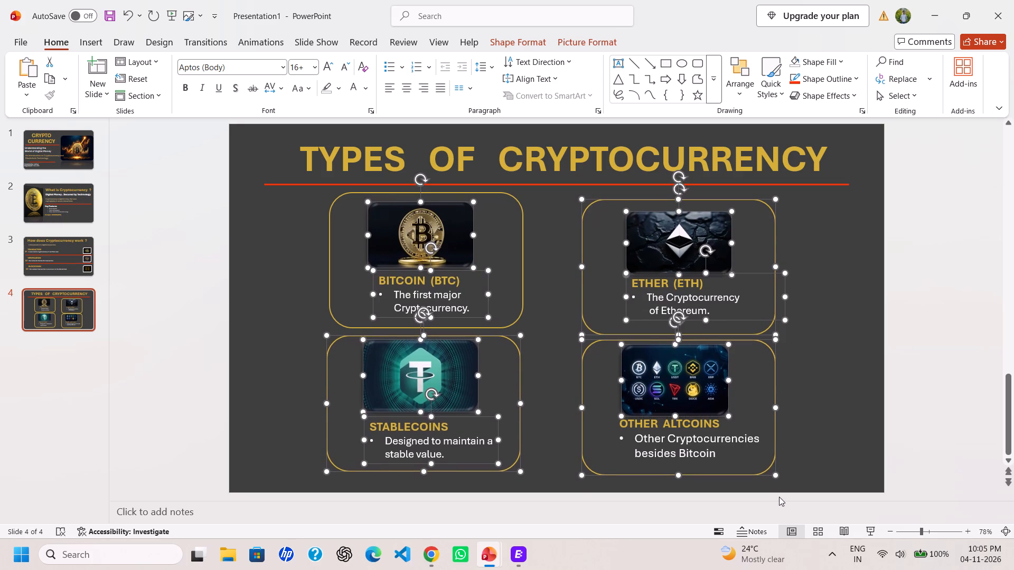
key("ctrl+Up")
key("ctrl+Down")
key("ctrl+Down")
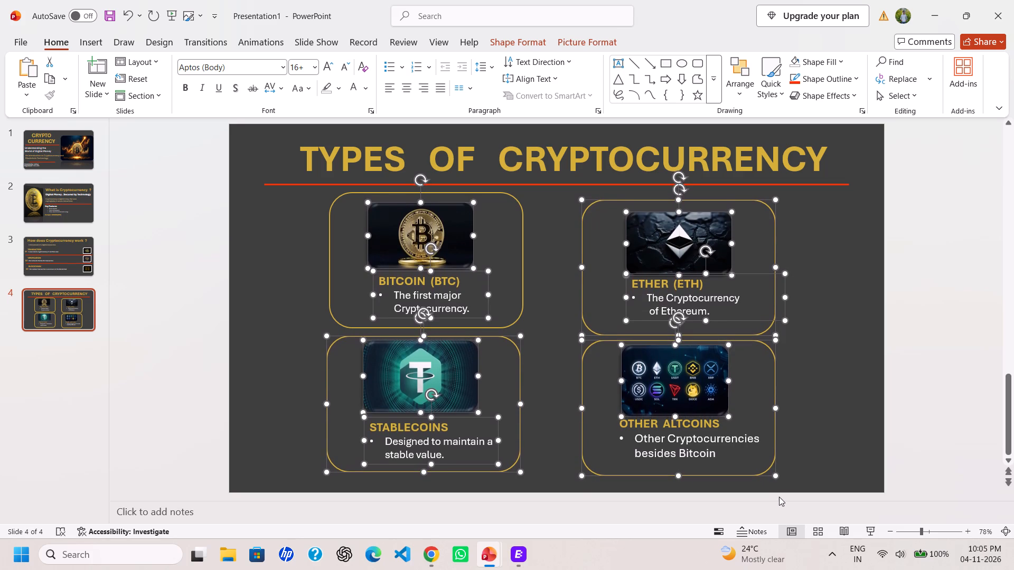
key("ctrl+Down")
key("ctrl+Down")
key("ctrl+Down")
key("ctrl+Down")
key("ctrl+Up")
key("ctrl+Up")
key("ctrl+Up")
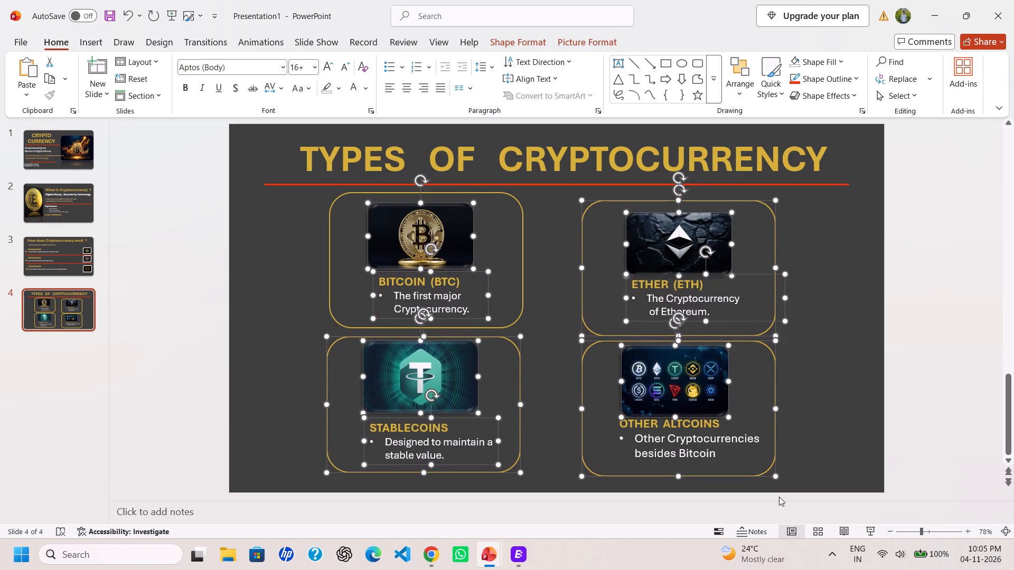
key("ctrl+Up")
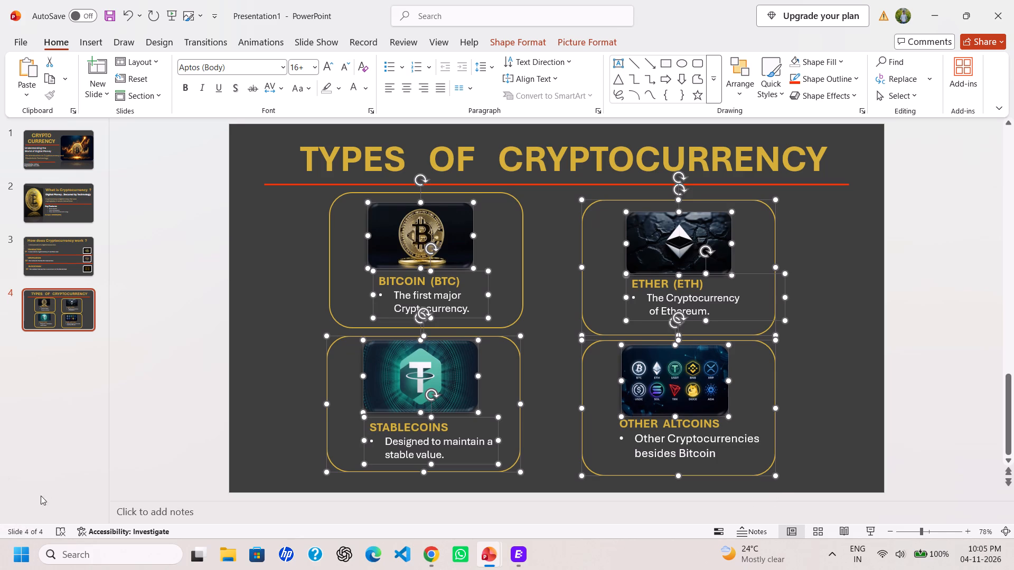
left_click(283, 214)
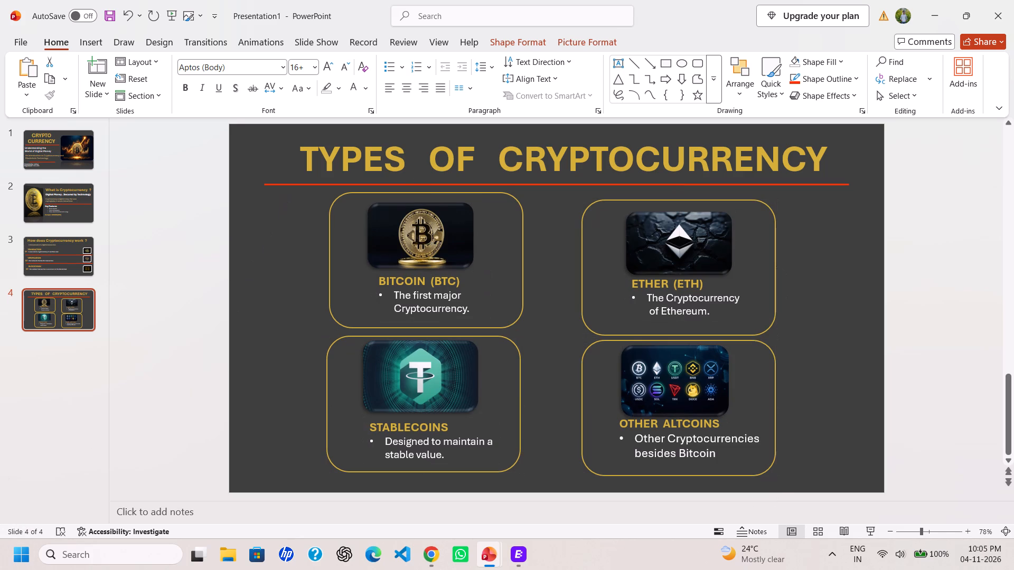
Lower all four frames with their pictures and captions, except the Other Altcoins text, for more space below the title divider.
left_click_drag(321, 190, 380, 220)
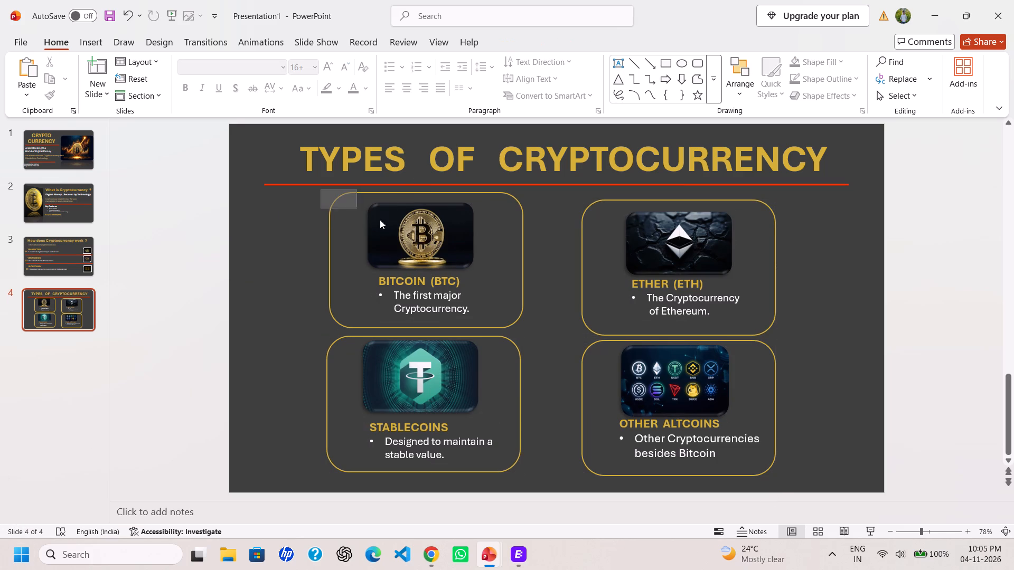
left_click_drag(380, 220, 788, 479)
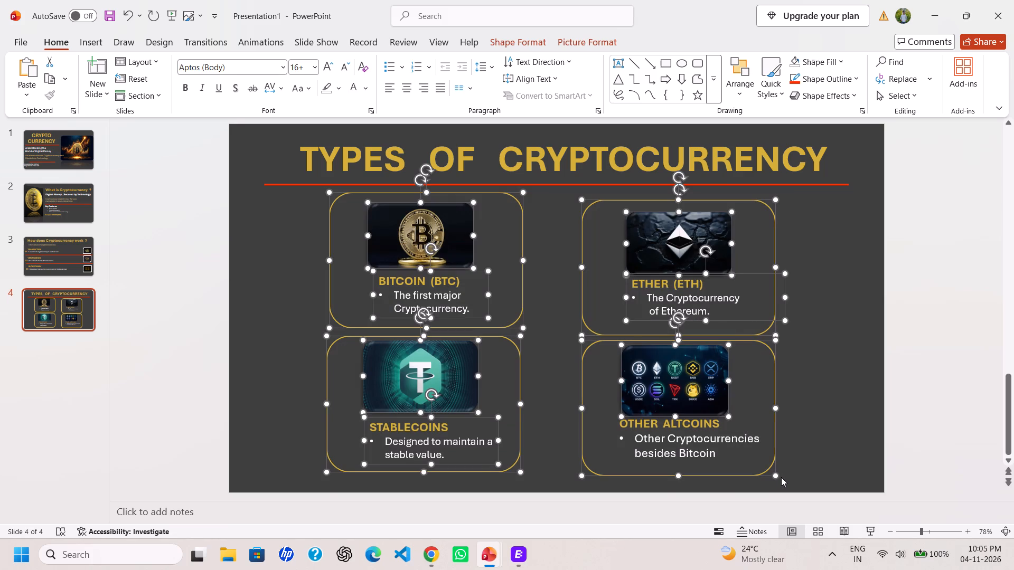
key("ctrl+Down")
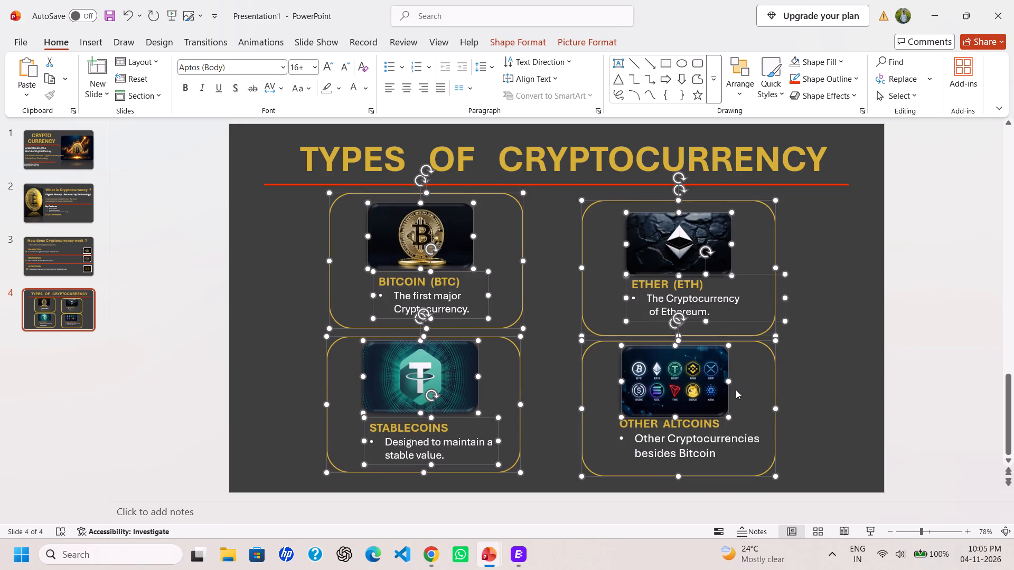
key("ctrl+Down")
key("ctrl+Down")
key("ctrl+Down")
key("ctrl+Down")
key("ctrl+Down")
key("ctrl+Down")
key("ctrl+Down")
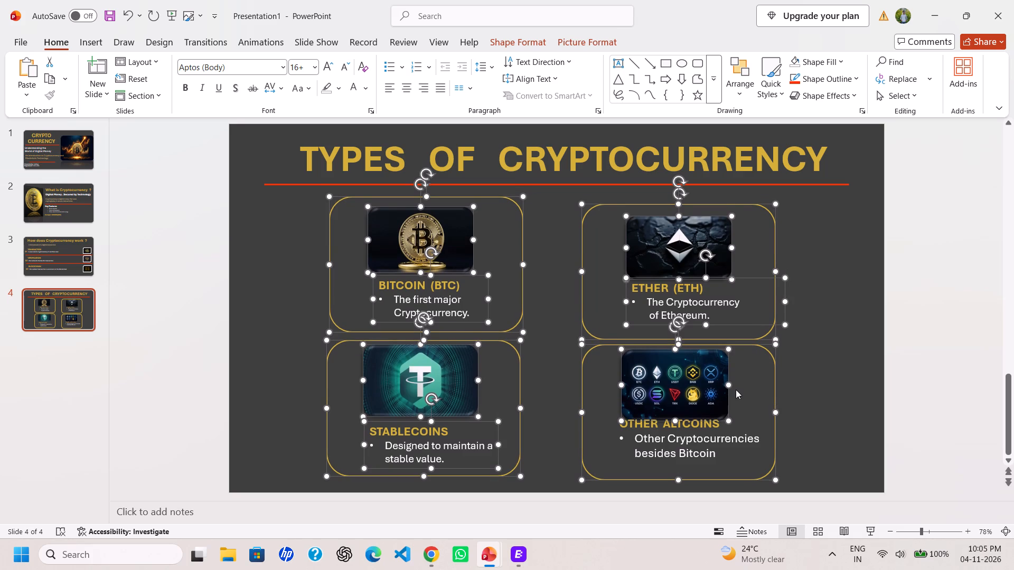
key("ctrl+Down")
key("ctrl+Down")
key("ctrl+Down")
key("ctrl+Down")
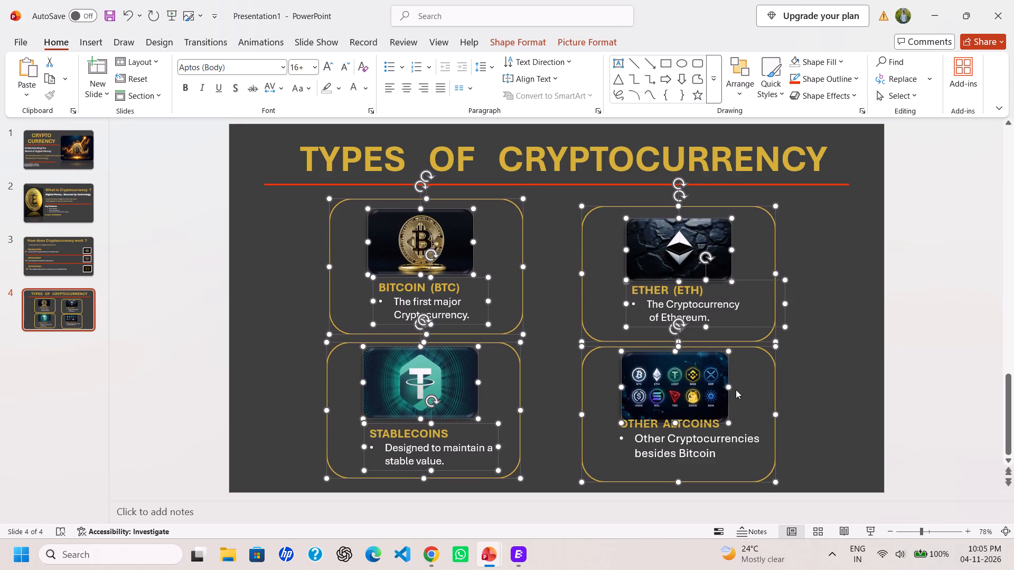
left_click(278, 332)
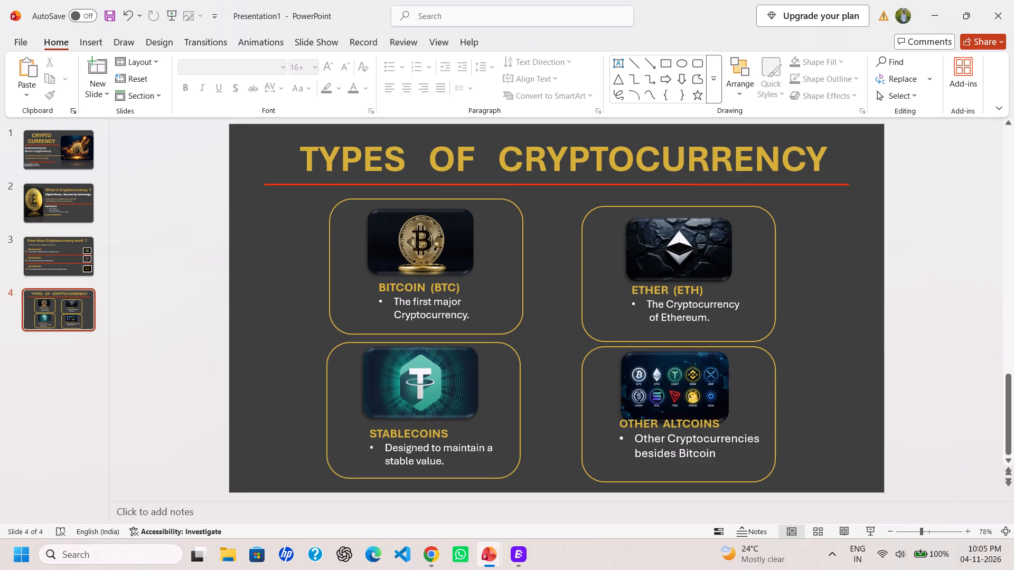
Move the orange-red title divider slightly down, away from the slide 4 title.
left_click(434, 182)
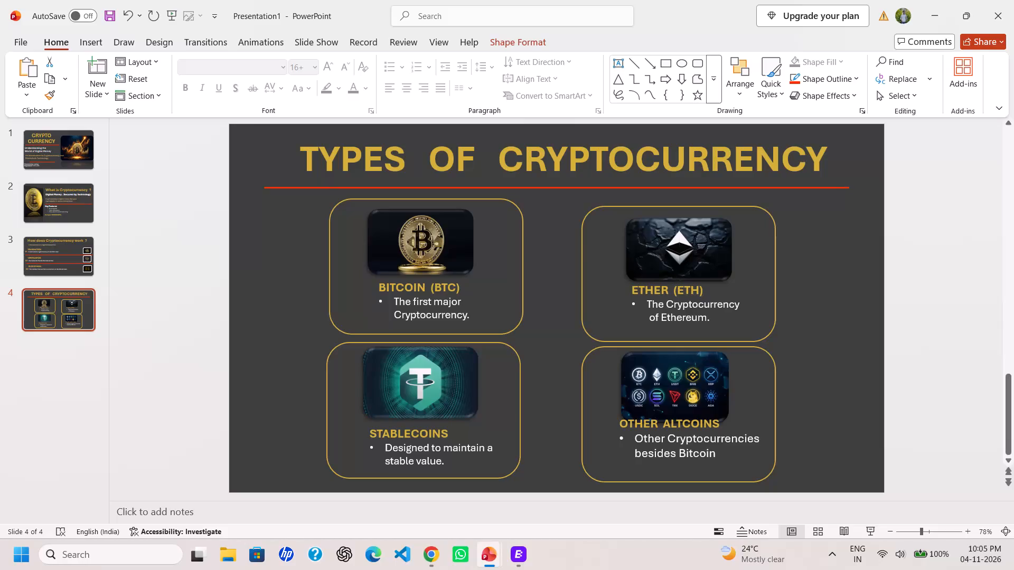
left_click(290, 314)
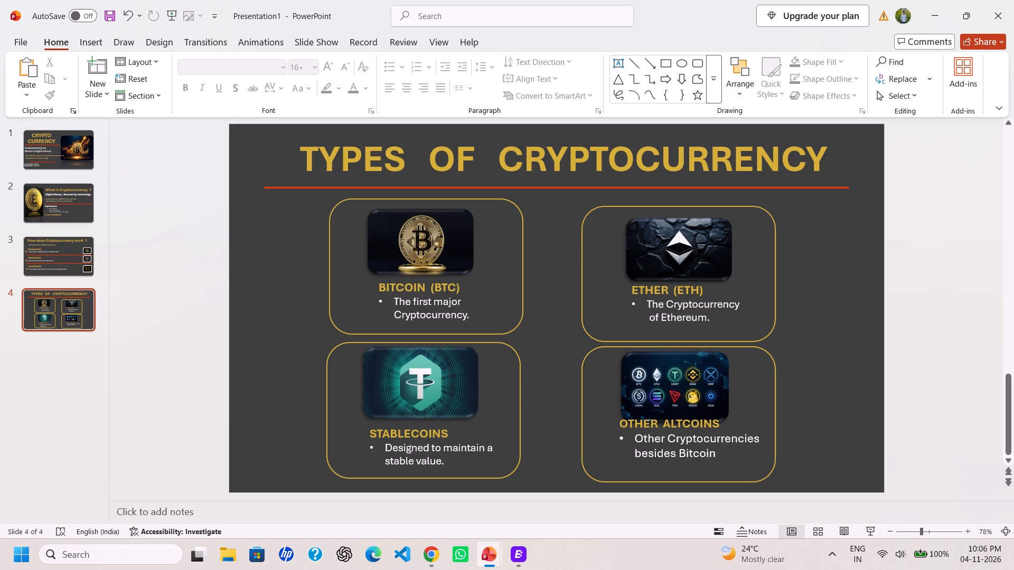
Raise the Ether picture and its caption together slightly within their frame.
left_click_drag(787, 337, 626, 248)
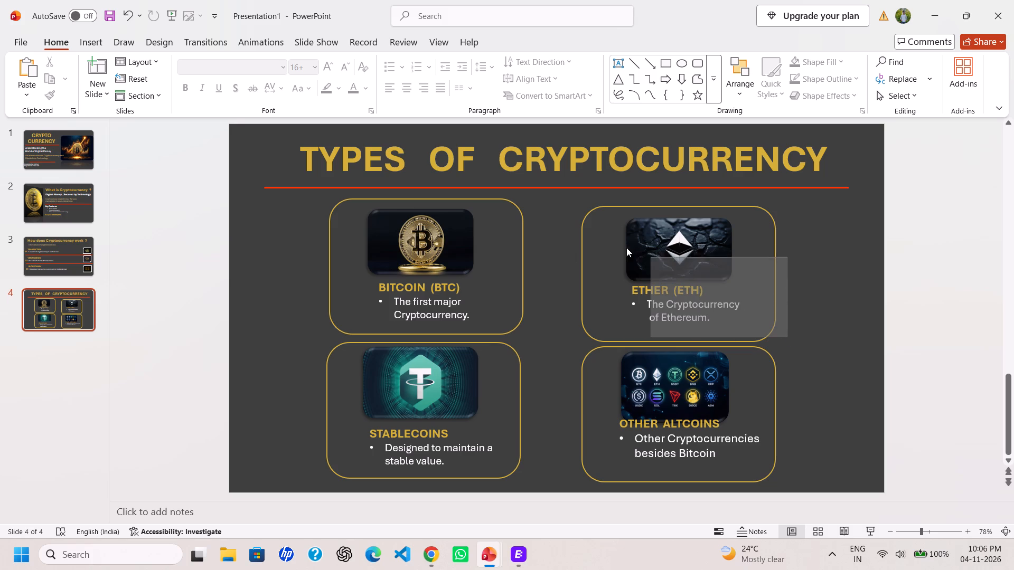
left_click_drag(626, 248, 561, 200)
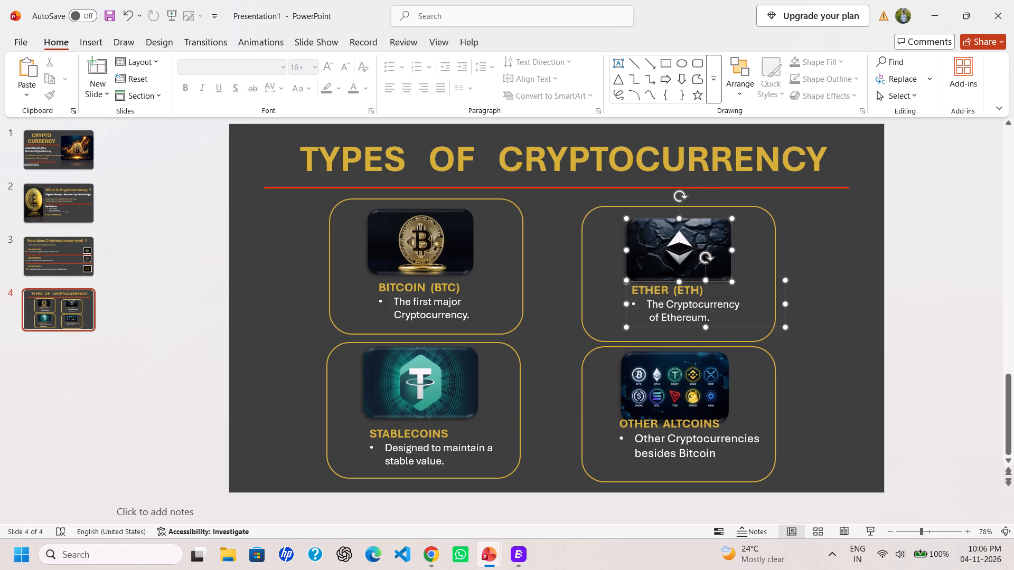
key("ctrl+Up")
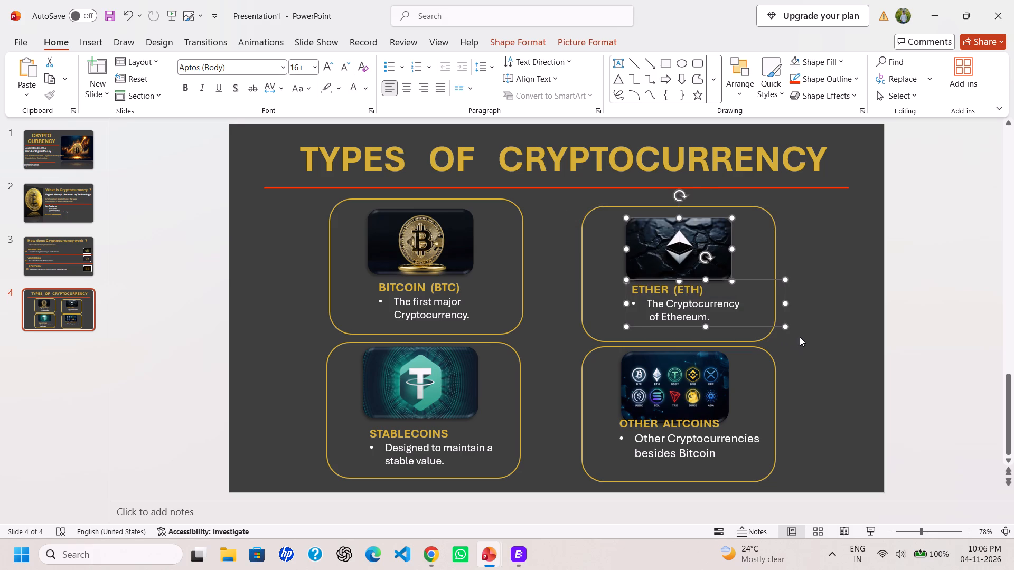
key("ctrl+Up")
key("ctrl+Up")
key("ctrl+Up")
key("Up")
key("Up")
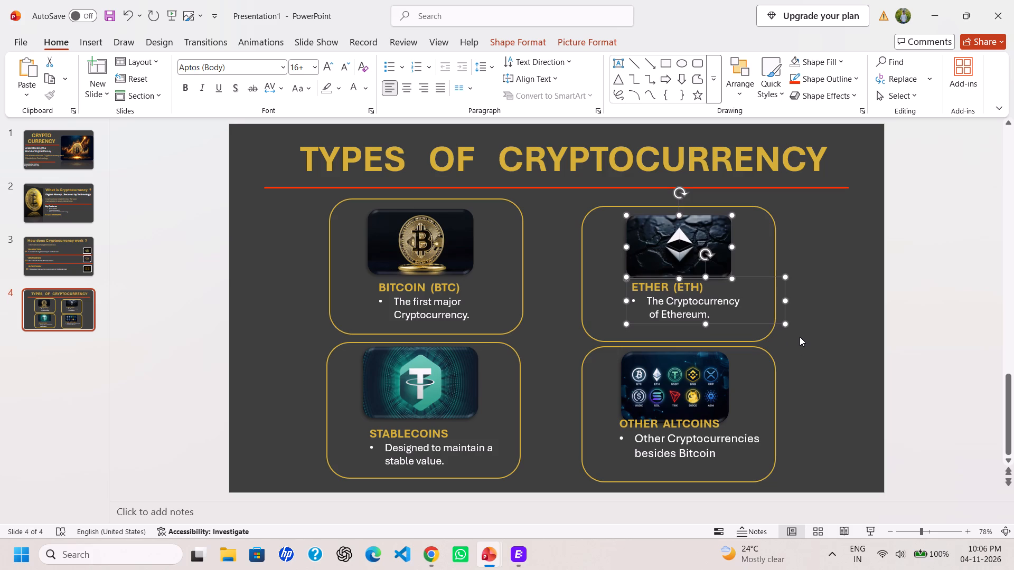
Raise the Ether frame on its own so its top edge sits just below the level of the Bitcoin frame's top.
left_click(580, 233)
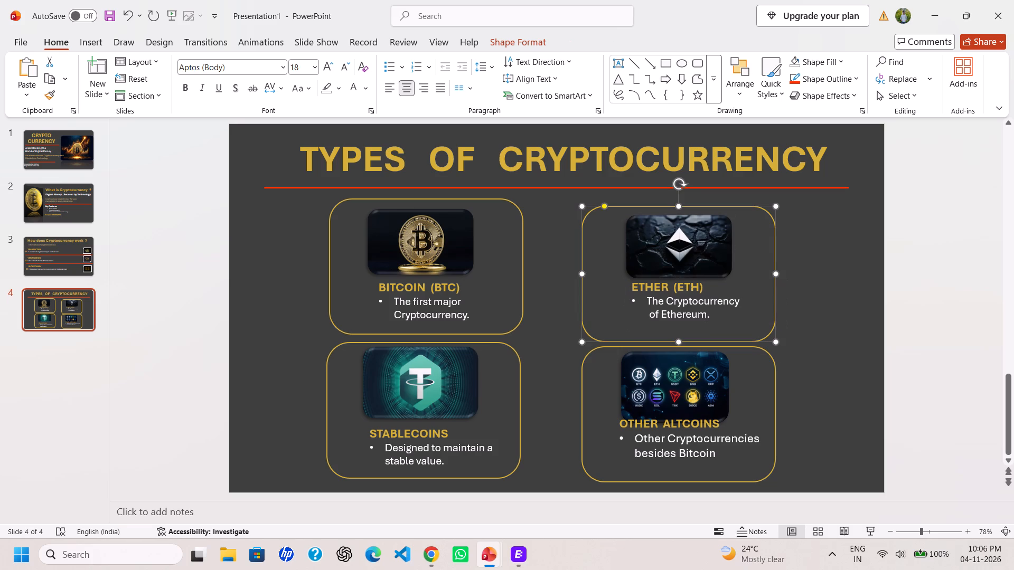
key("Up")
key("Up")
key("Up")
key("Up")
key("Up")
key("Up")
key("Up")
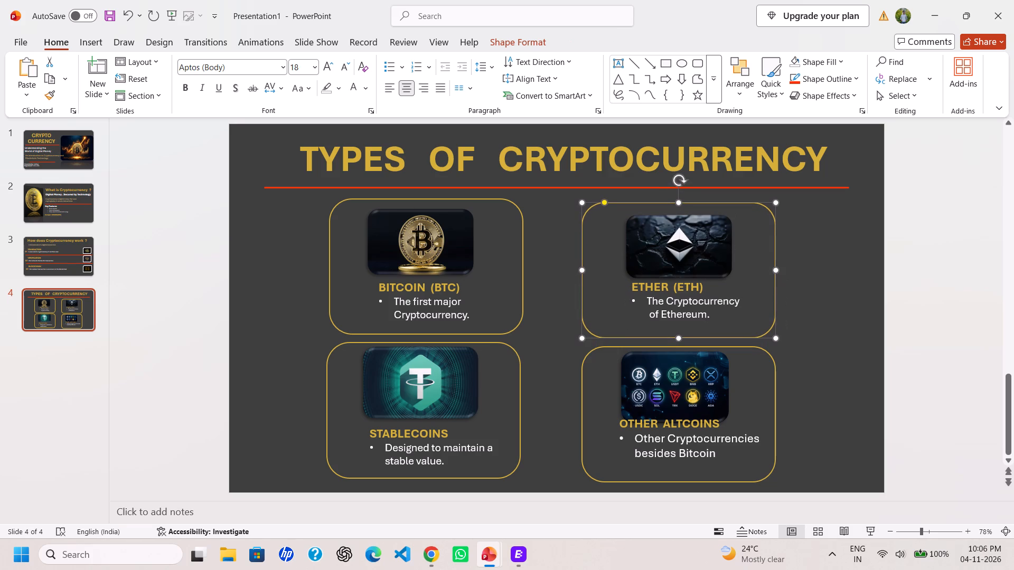
key("Up")
key("Up")
key("Up")
key("Up")
key("Up")
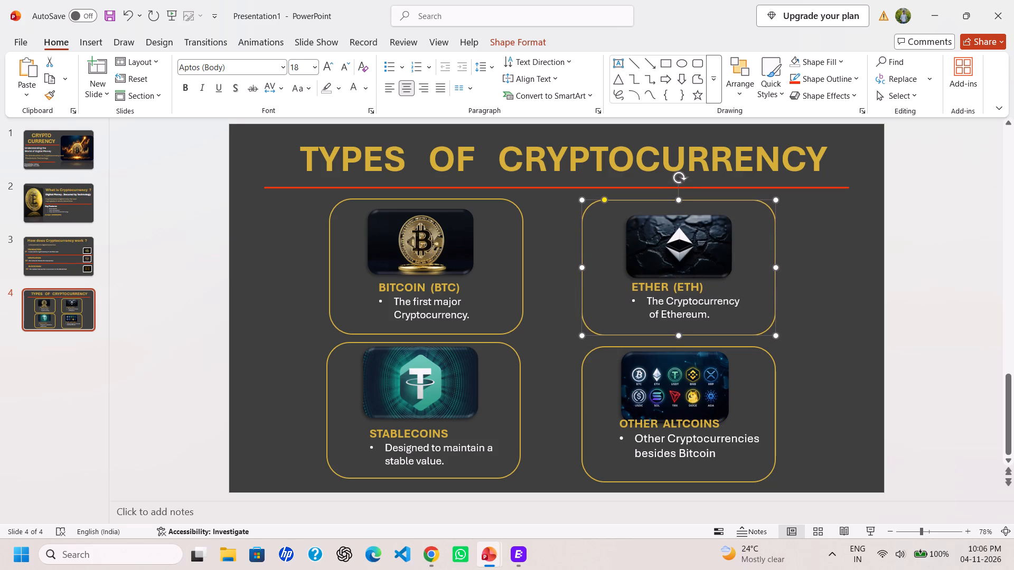
key("Up")
key("Up")
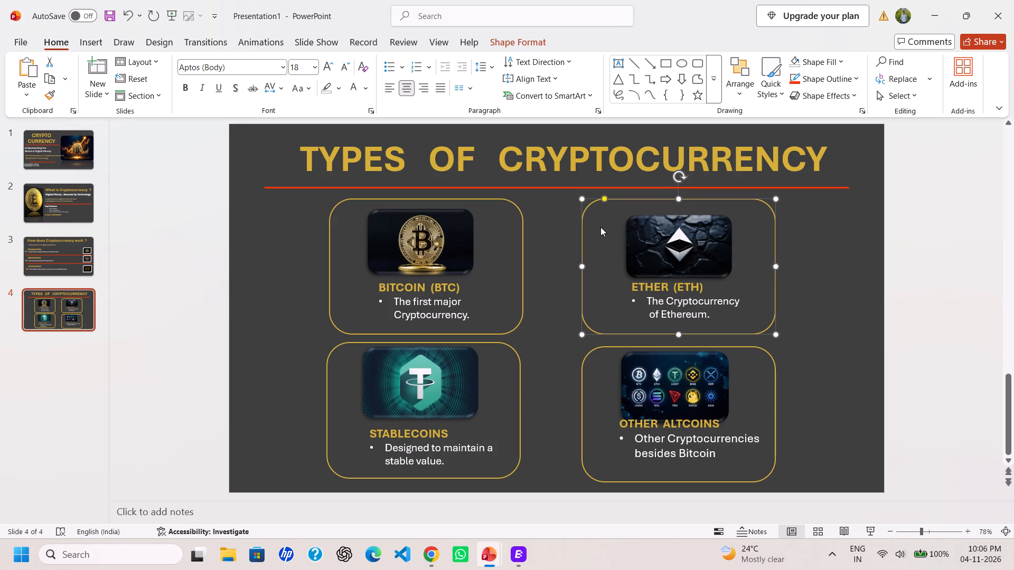
key("Down")
key("Down")
key("Down")
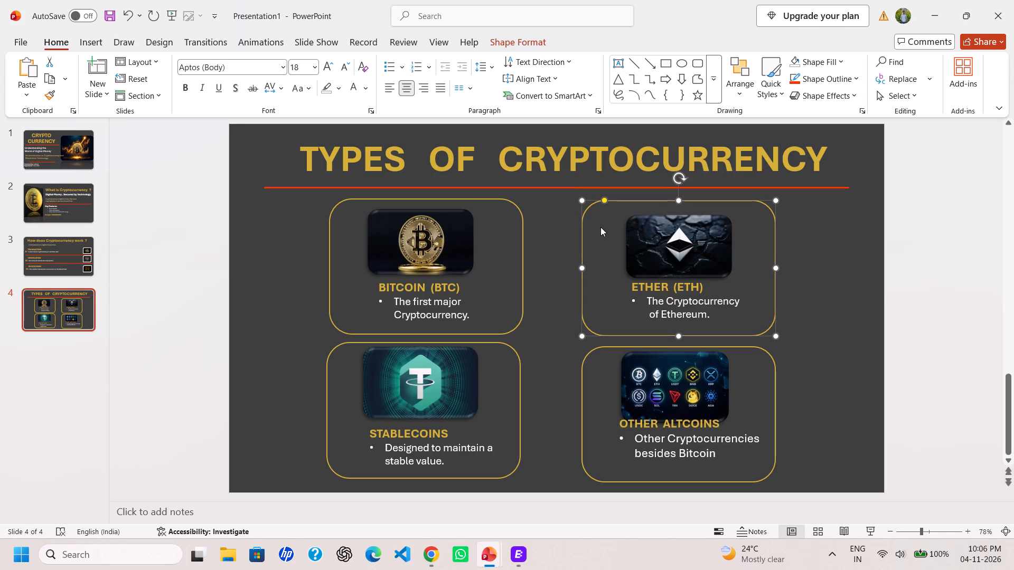
key("Down")
key("Down")
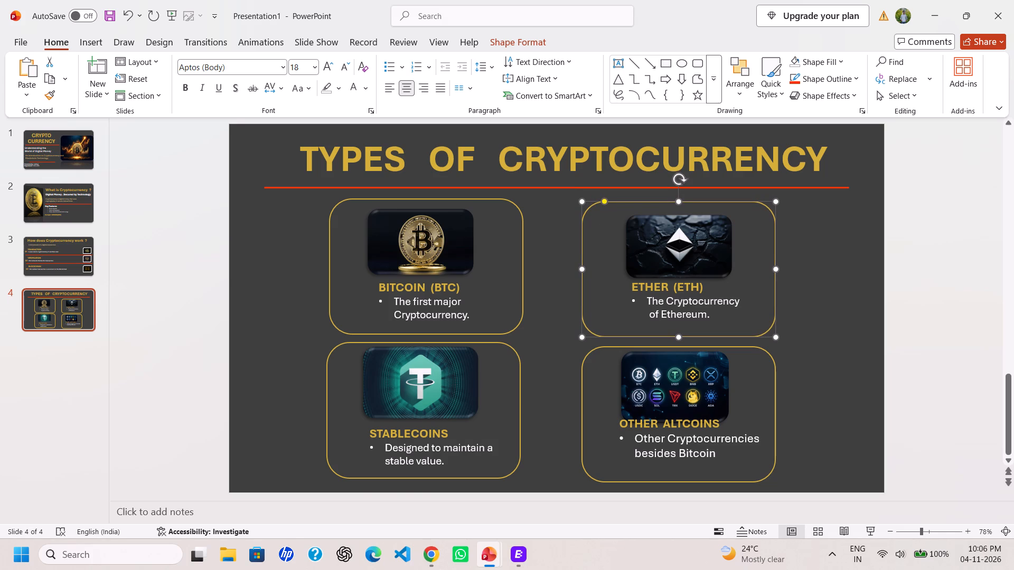
Lower the Stablecoins frame slightly to widen its gap from the Bitcoin frame above.
left_click(482, 459)
left_click(483, 480)
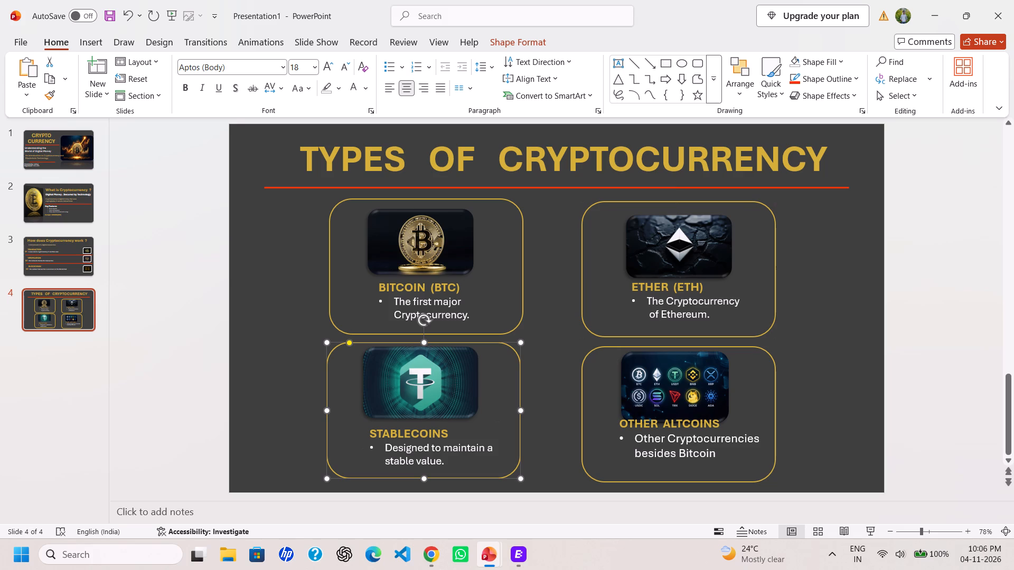
key("ctrl+Down")
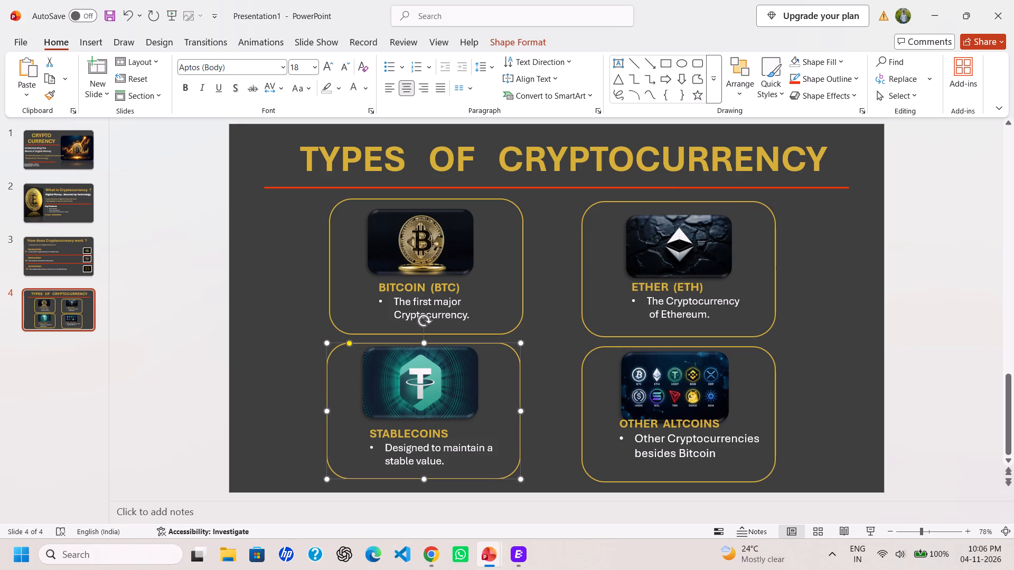
key("ctrl+Down")
key("ctrl+Down")
key("ctrl+Down")
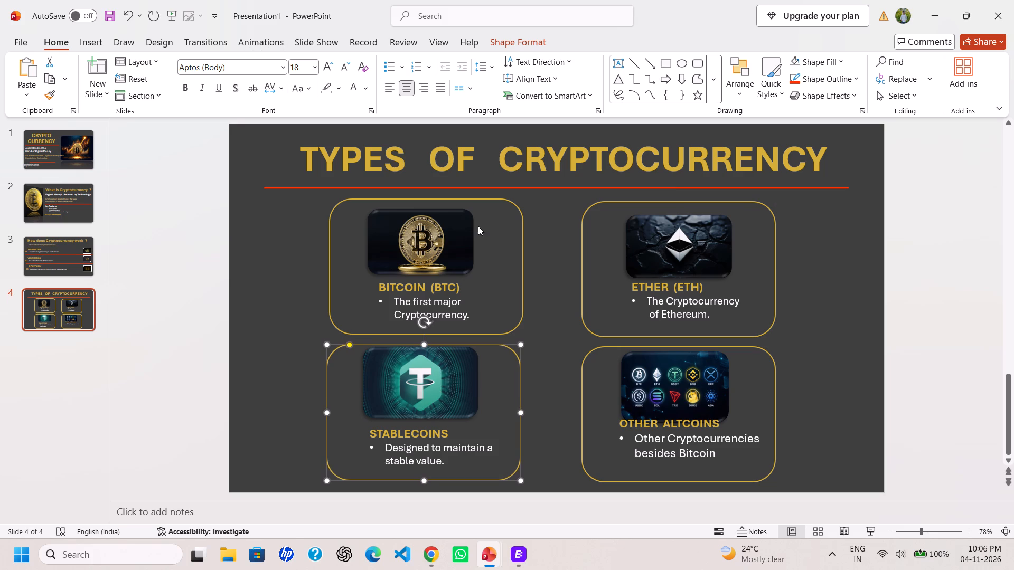
left_click(552, 368)
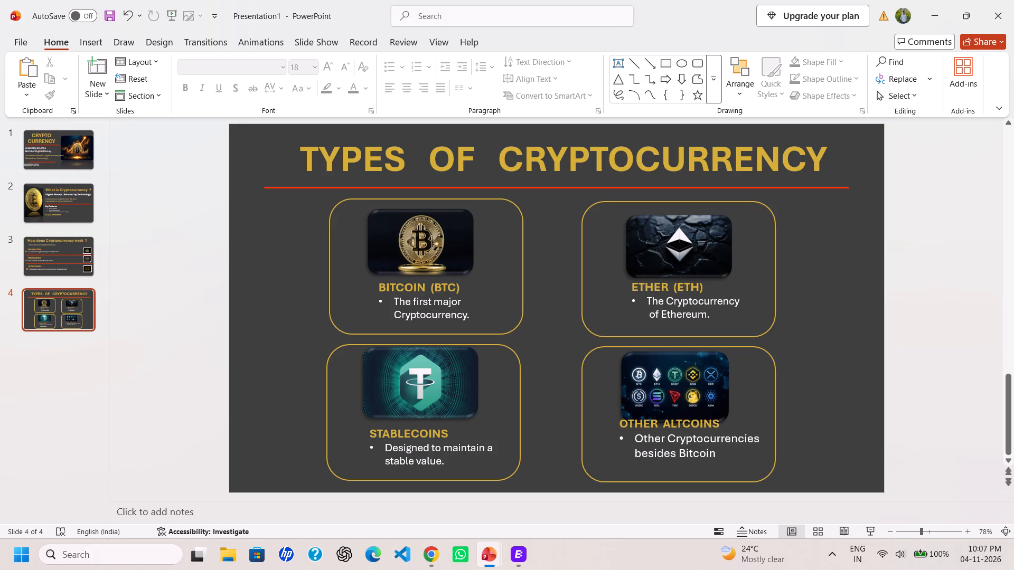
Set all four rounded content frames on slide 4 to 10 cm wide and 7 cm high together.
left_click(338, 324, "ctrl")
left_click(327, 376, "ctrl")
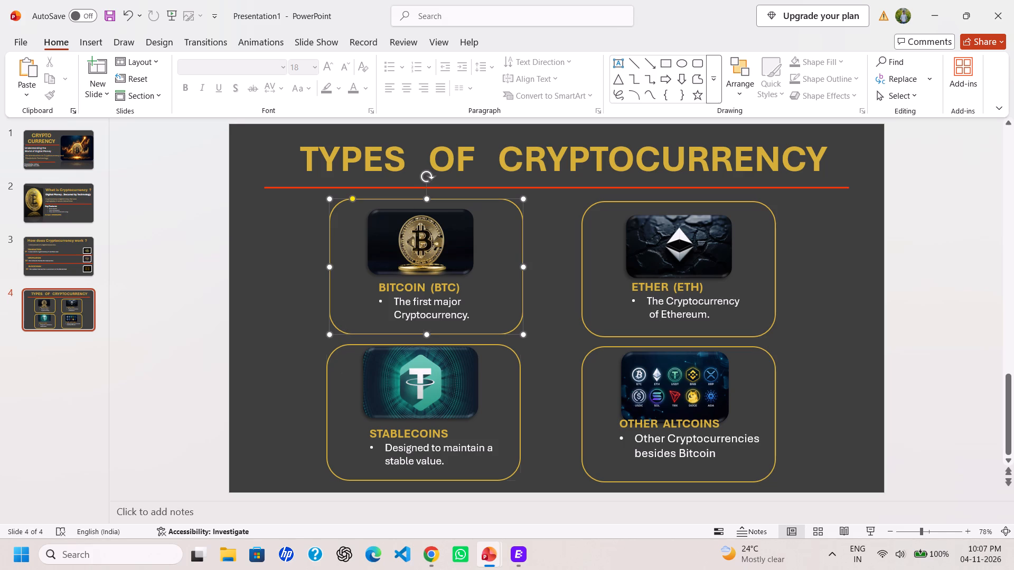
left_click(591, 326, "ctrl")
left_click(584, 368, "ctrl")
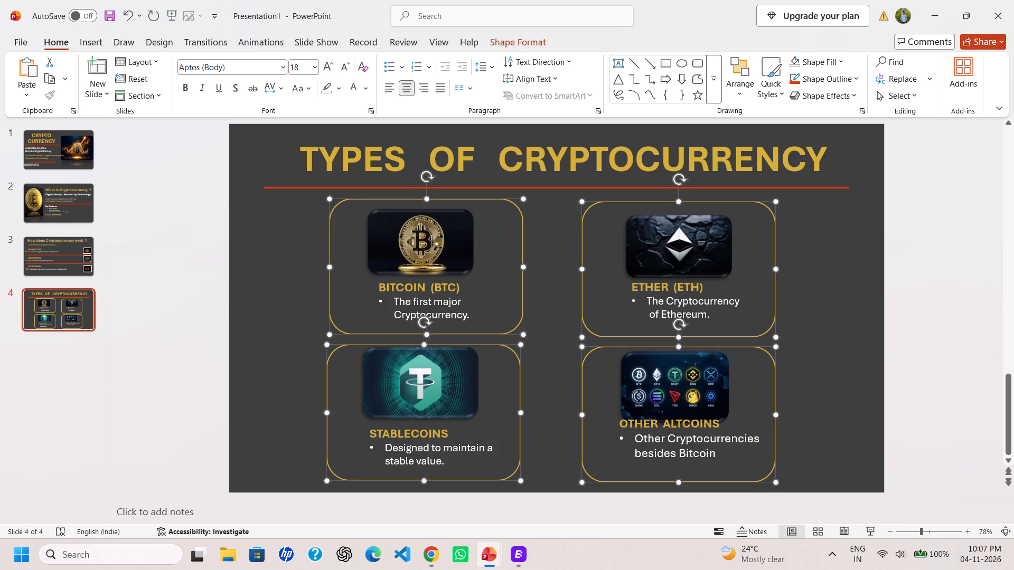
left_click(520, 48)
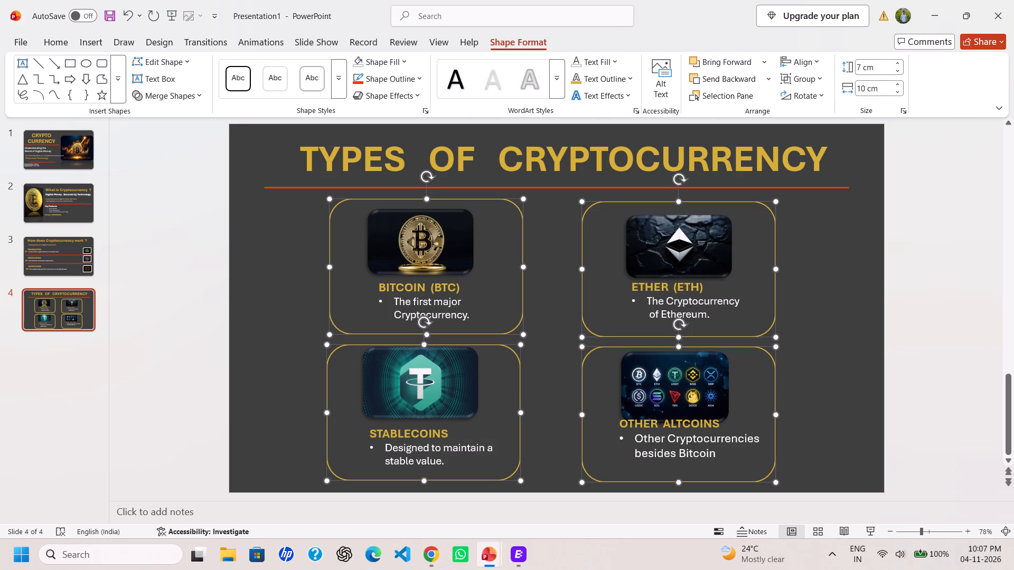
left_click(880, 88)
type("10")
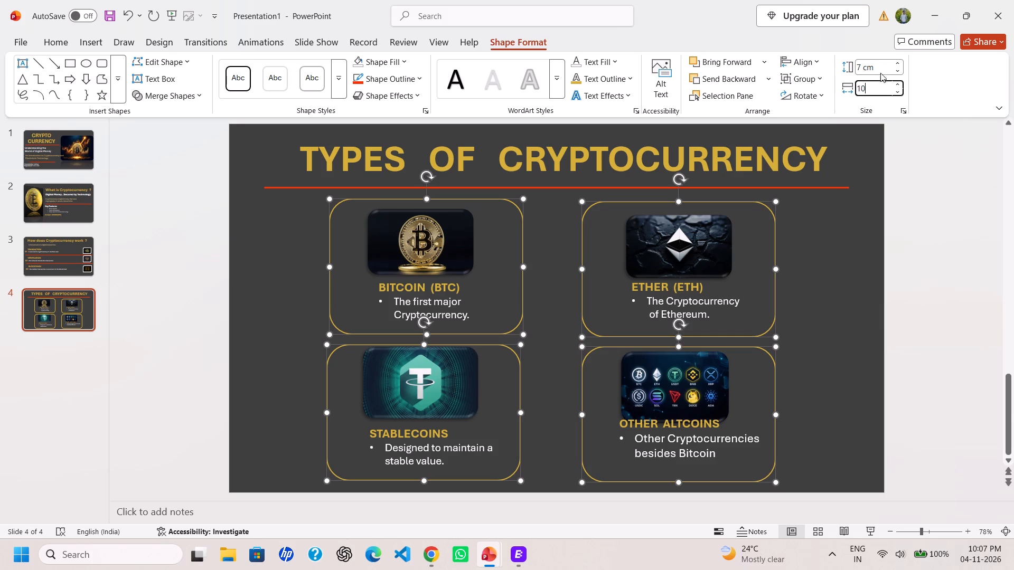
left_click(876, 65)
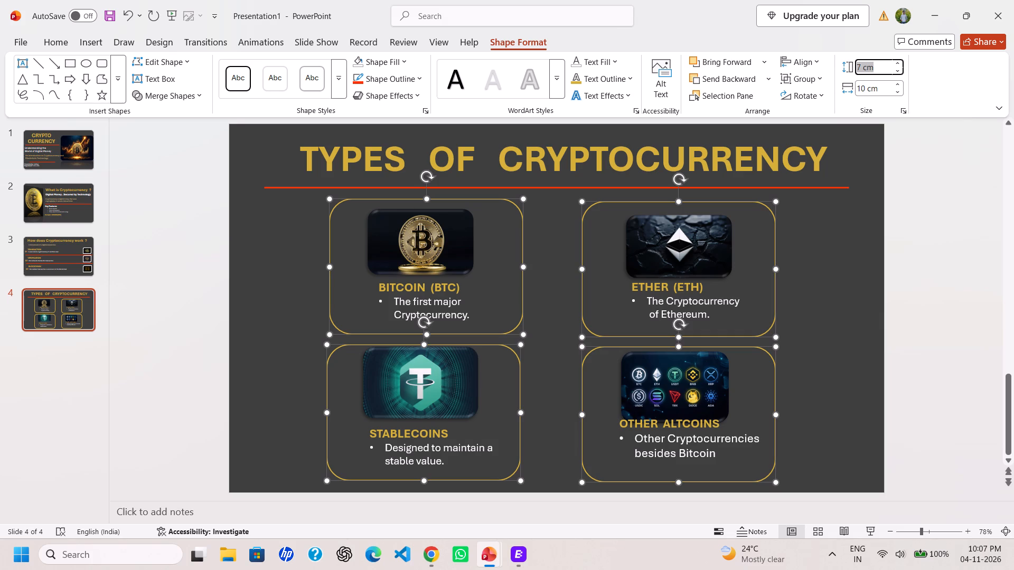
key("7")
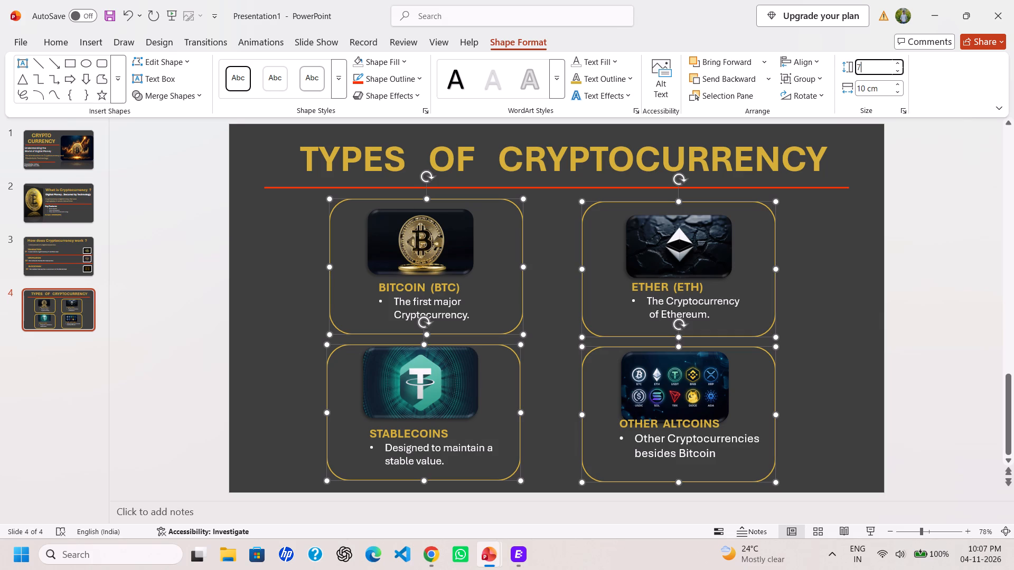
left_click(876, 65)
left_click(923, 77)
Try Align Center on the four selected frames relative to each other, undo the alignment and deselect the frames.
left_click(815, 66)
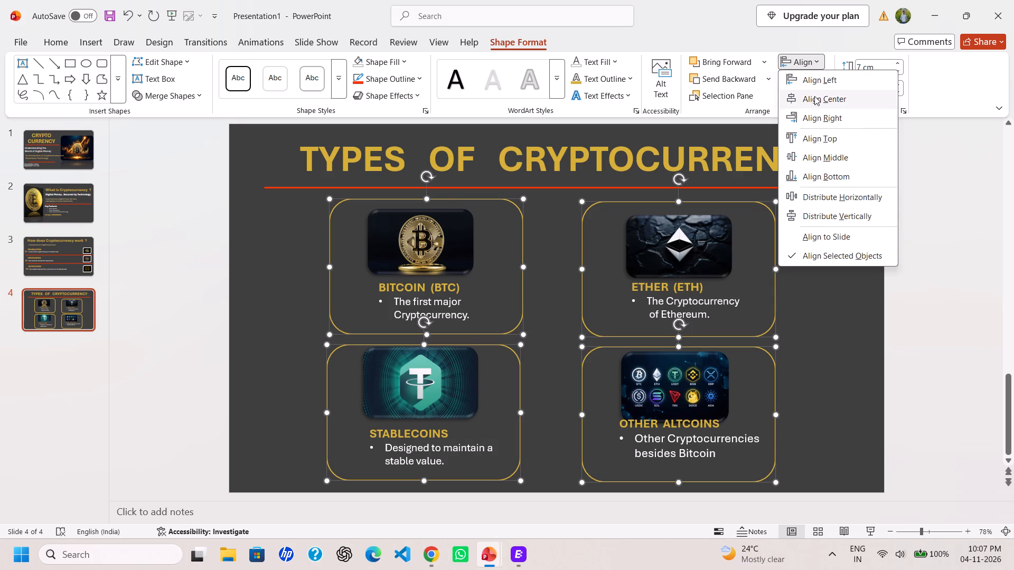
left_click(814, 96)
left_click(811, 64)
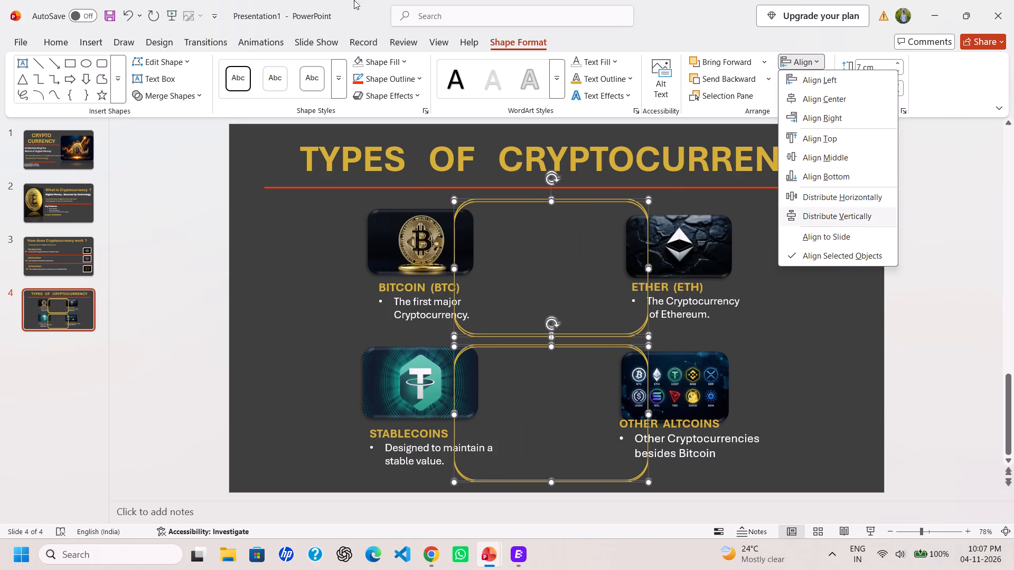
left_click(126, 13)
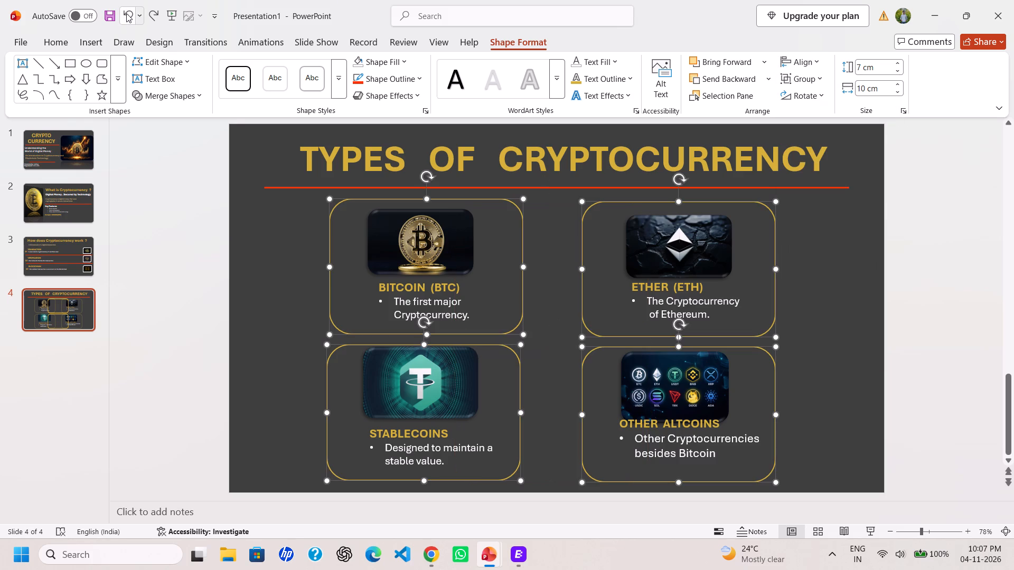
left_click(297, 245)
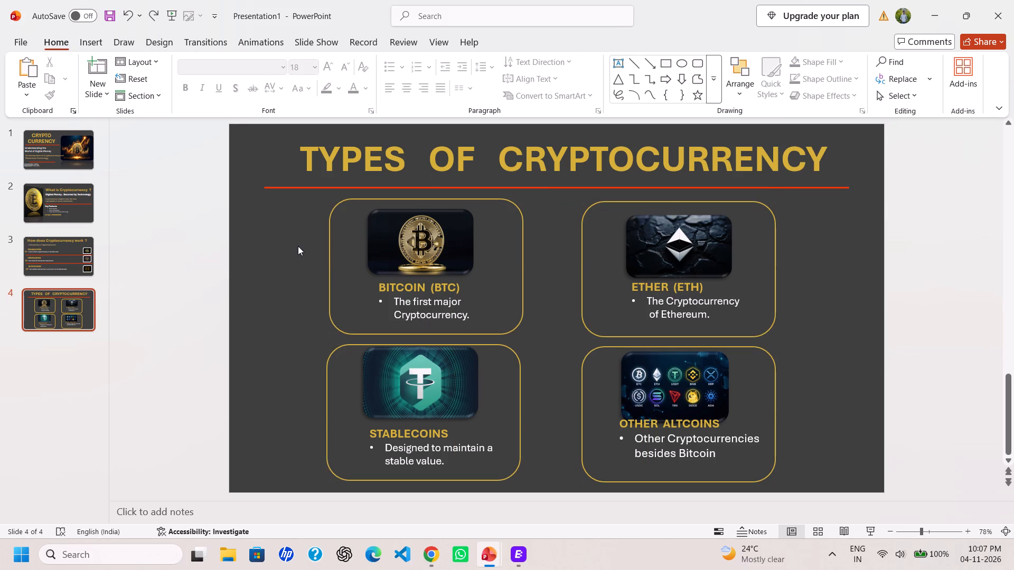
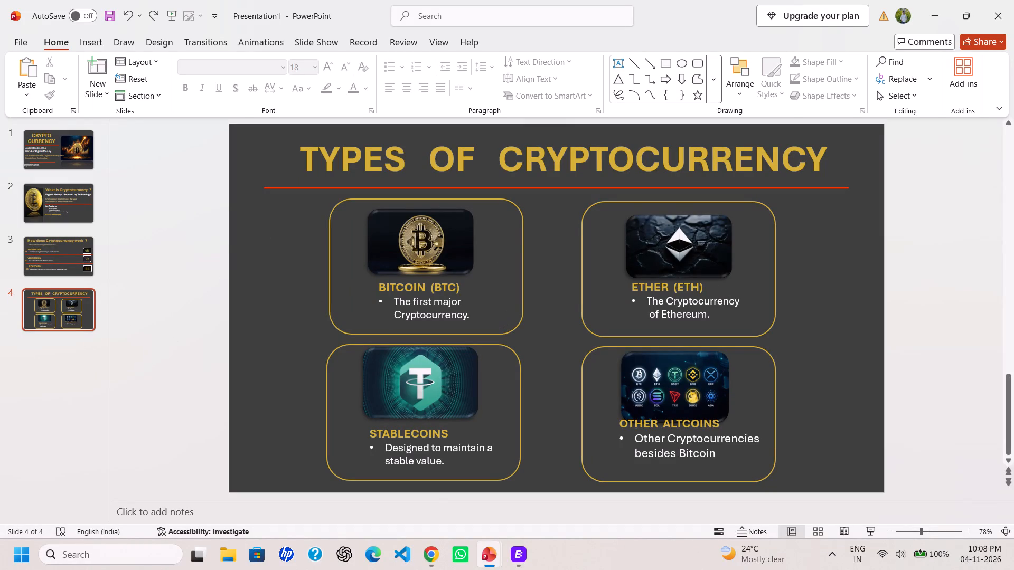
Nudge the Bitcoin card's rounded frame slightly down to line up with the Ether card's frame.
left_click(433, 330)
key("Down")
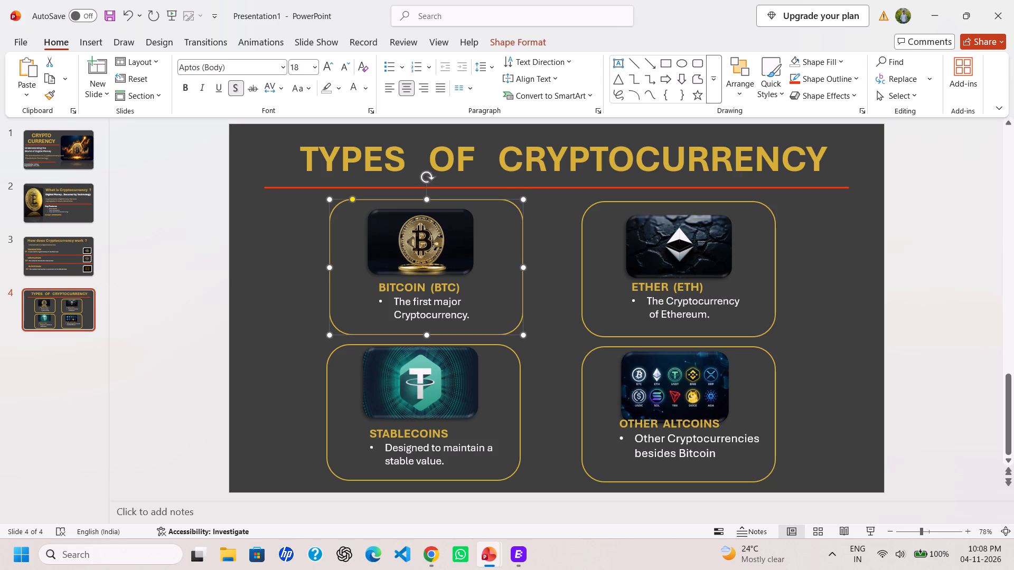
key("Down")
key("Down")
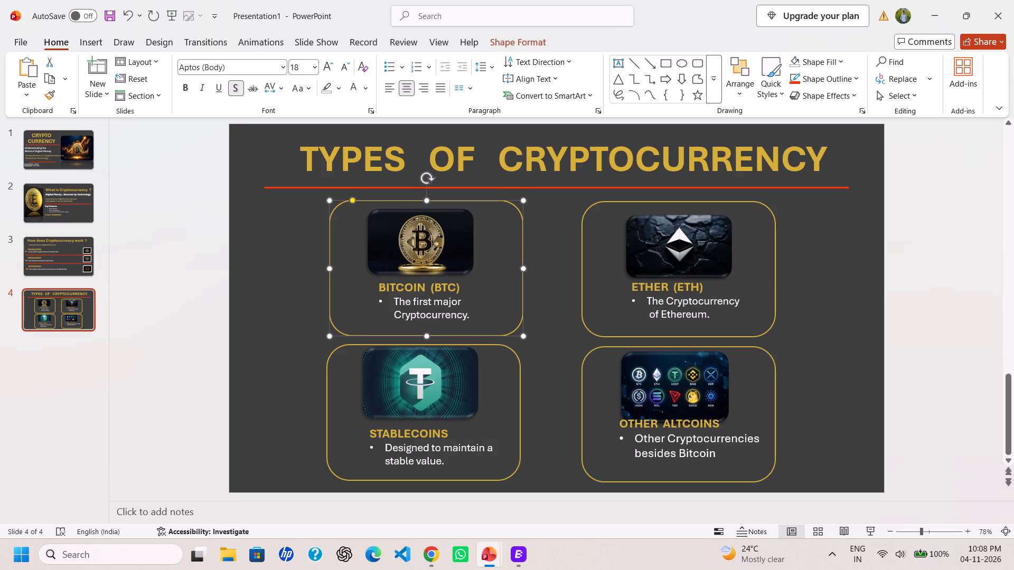
left_click(560, 382)
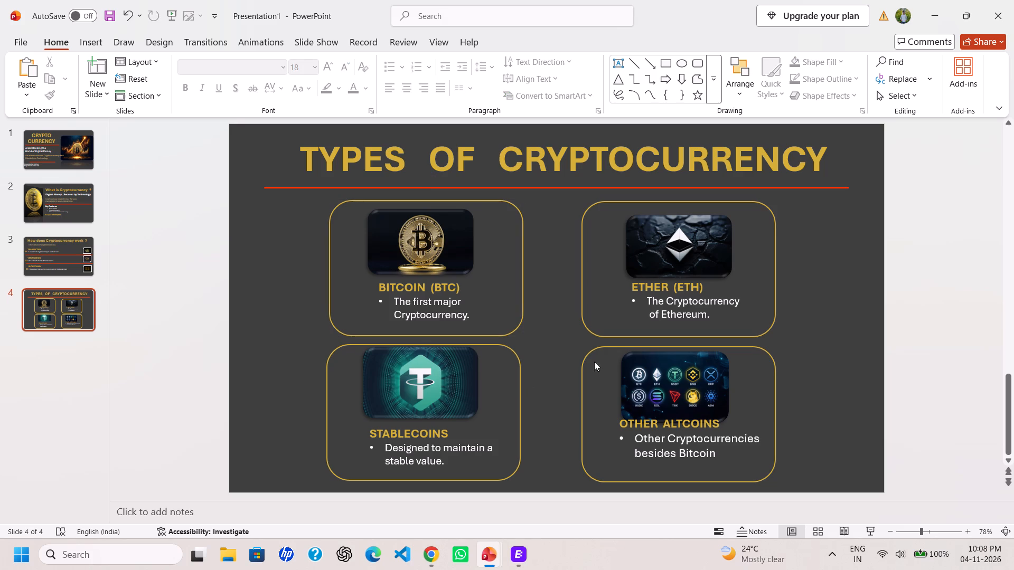
Nudge the Stablecoins card's rounded frame slightly down to line up with the Other Altcoins frame.
left_click(436, 348)
left_click(502, 347)
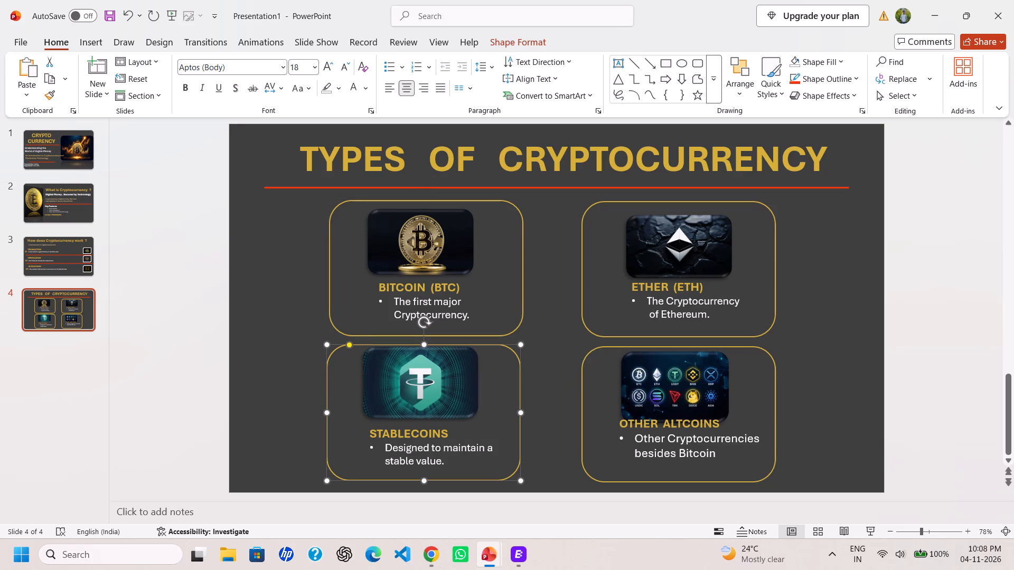
key("Down")
key("Down")
key("Down")
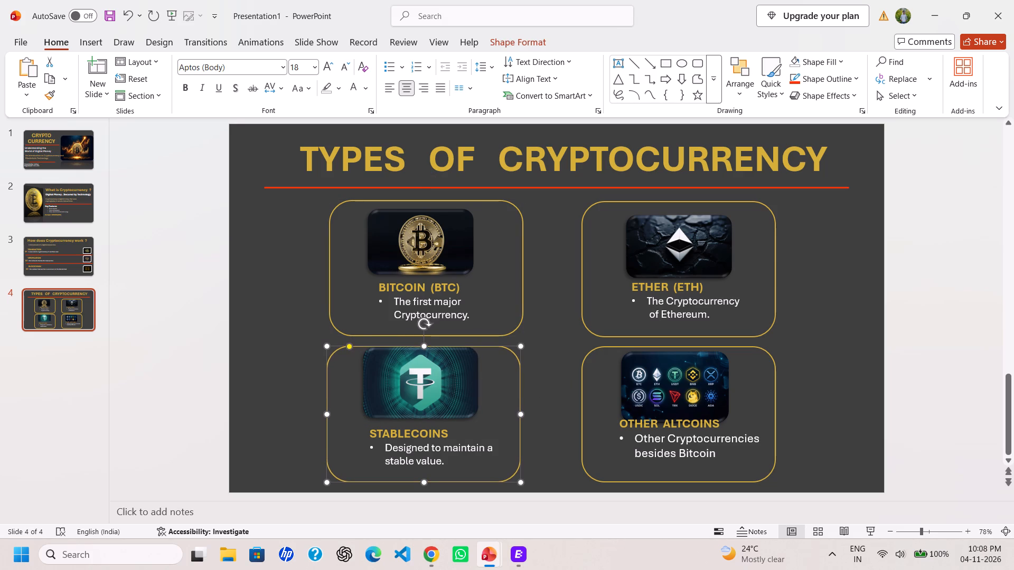
Nudge the Tether picture down so it sits inside the top edge of the Stablecoins frame.
left_click(447, 398)
key("Down")
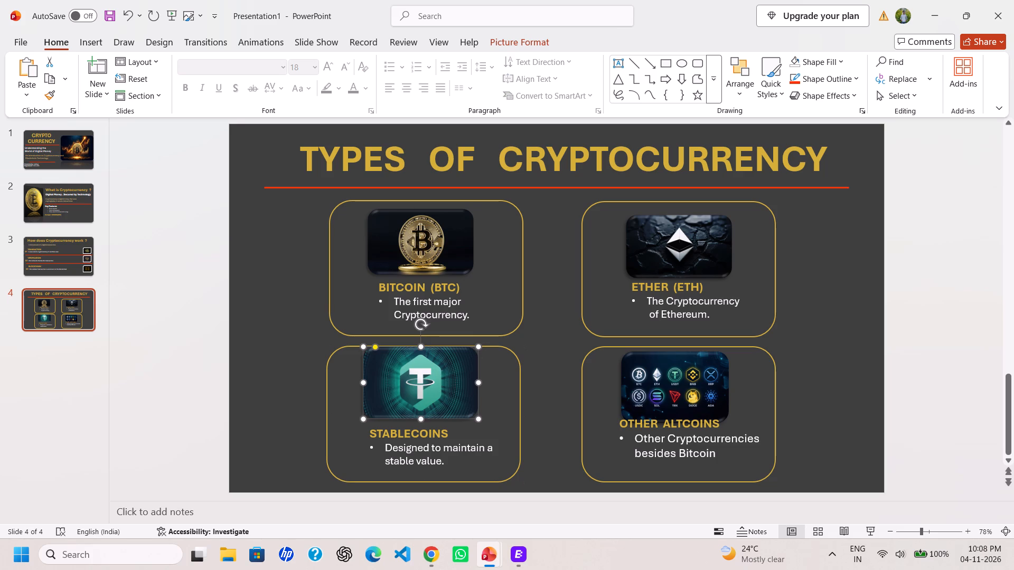
key("Down")
key("Down")
key("Down")
key("Down")
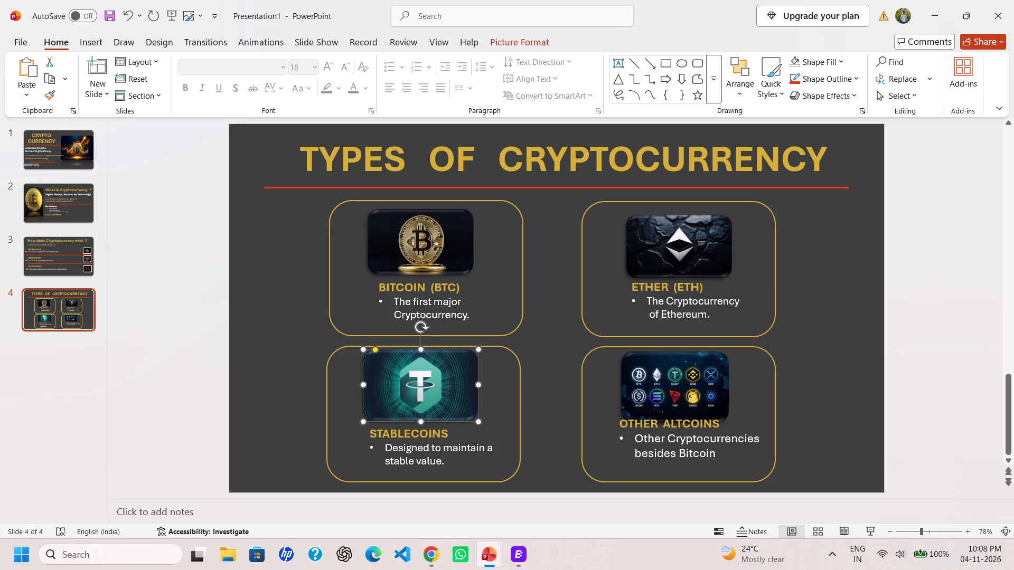
key("Down")
key("Down")
key("Down")
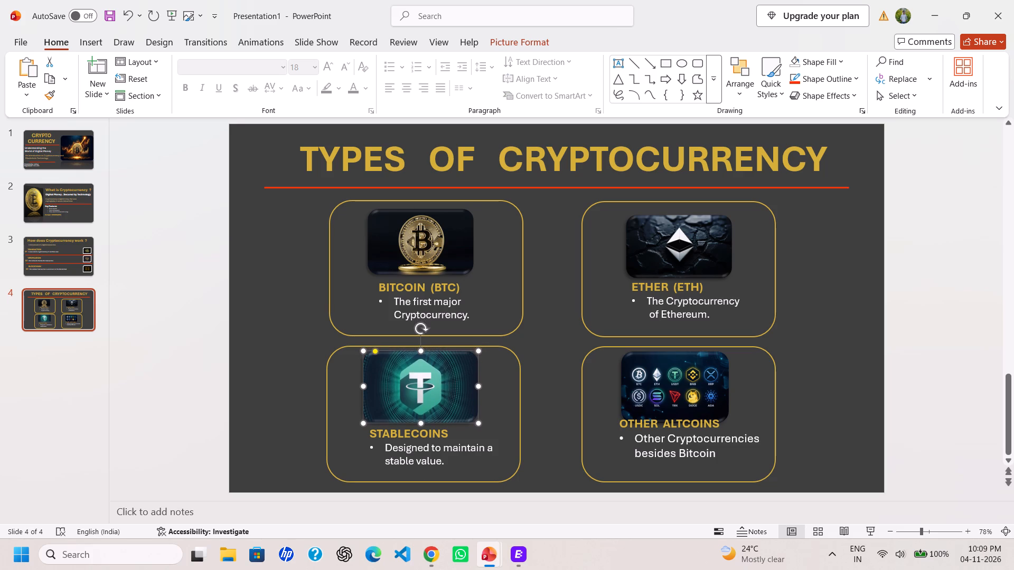
Move the Stablecoins text box slightly down within its card, away from the Tether picture.
left_click(398, 453)
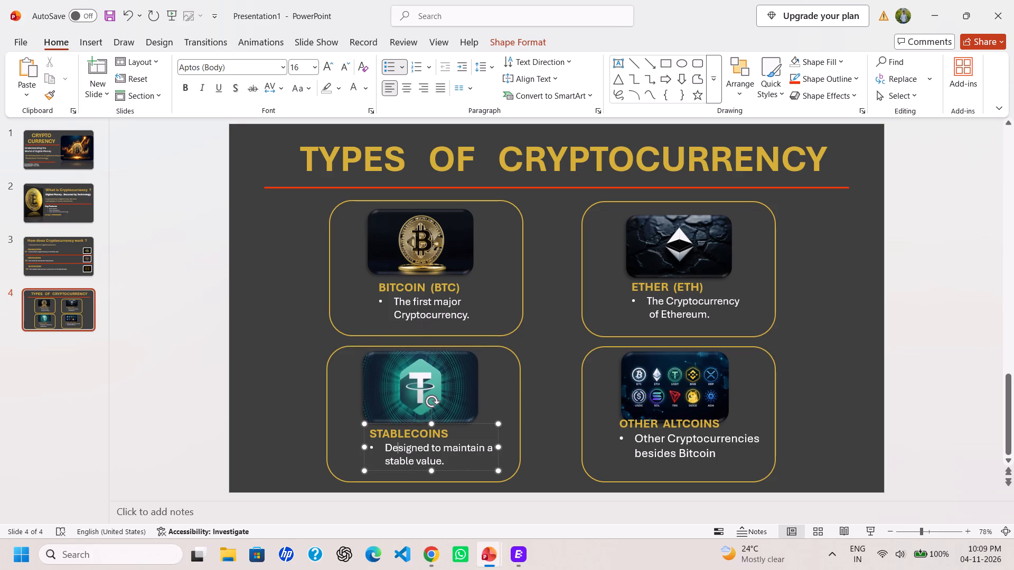
key("Down")
key("Down")
key("Down")
key("Down")
left_click_drag(426, 471, 426, 475)
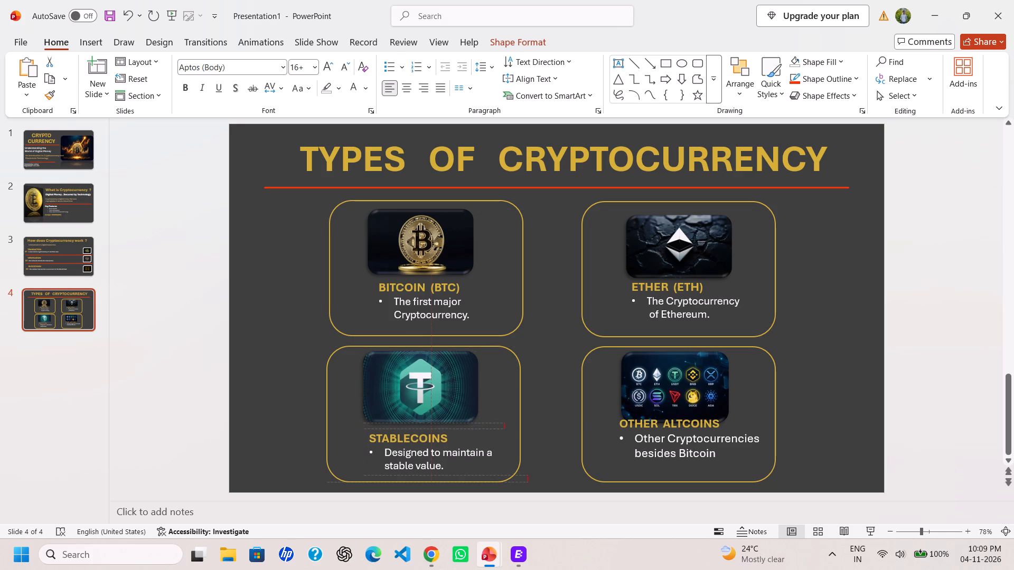
left_click_drag(426, 475, 425, 476)
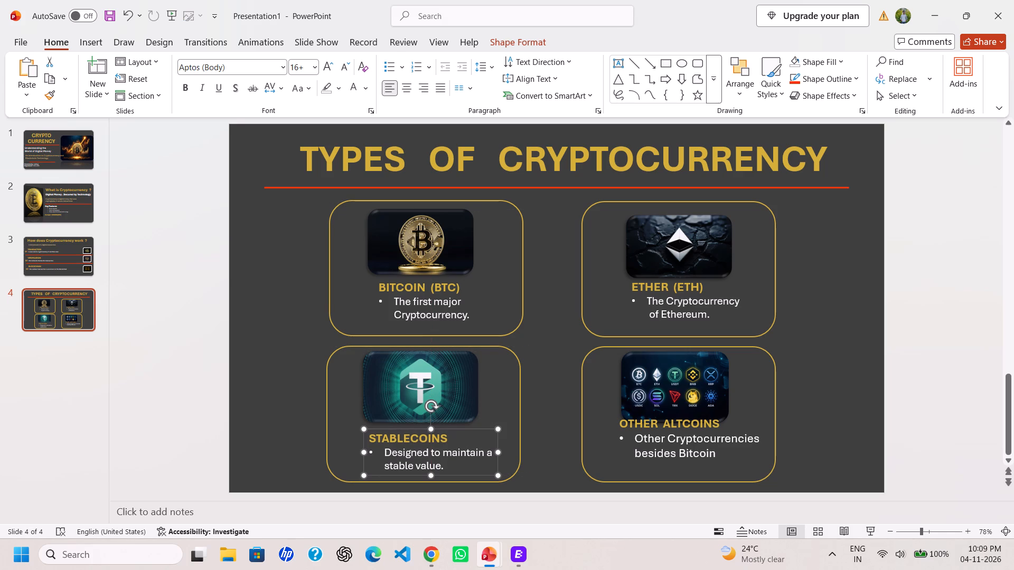
Move the Tether picture further down so it sits just above the Stablecoins heading.
double_click(418, 402)
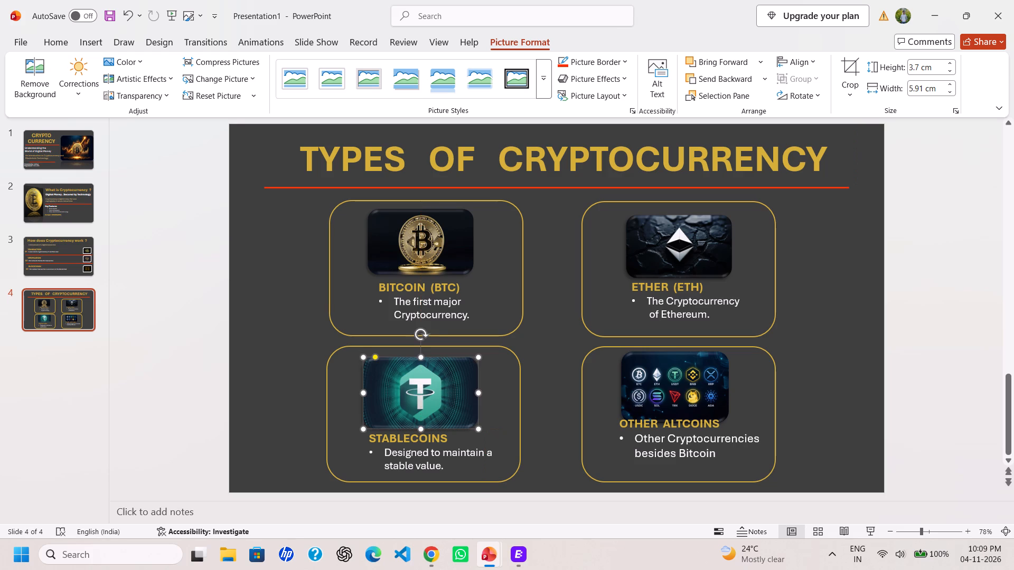
left_click(551, 407)
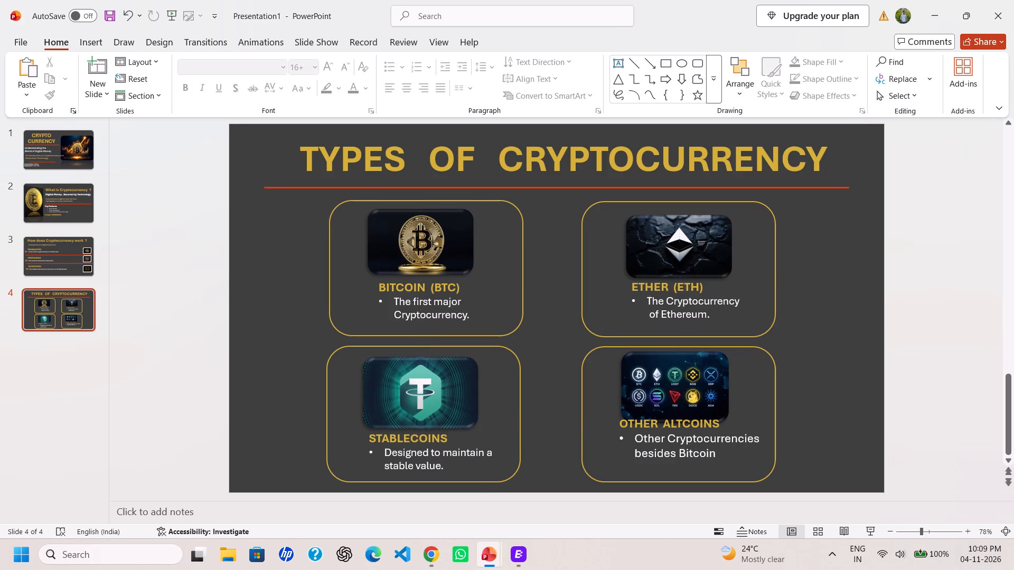
Move the Other Altcoins text box down so its heading sits below the coin-icons picture.
left_click(698, 395)
left_click(689, 446)
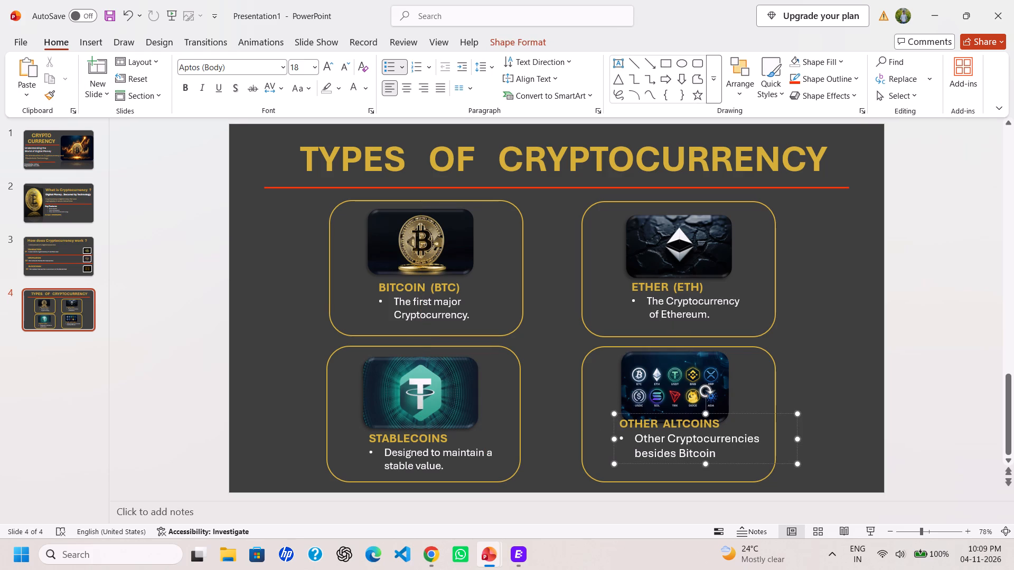
left_click_drag(700, 462, 700, 468)
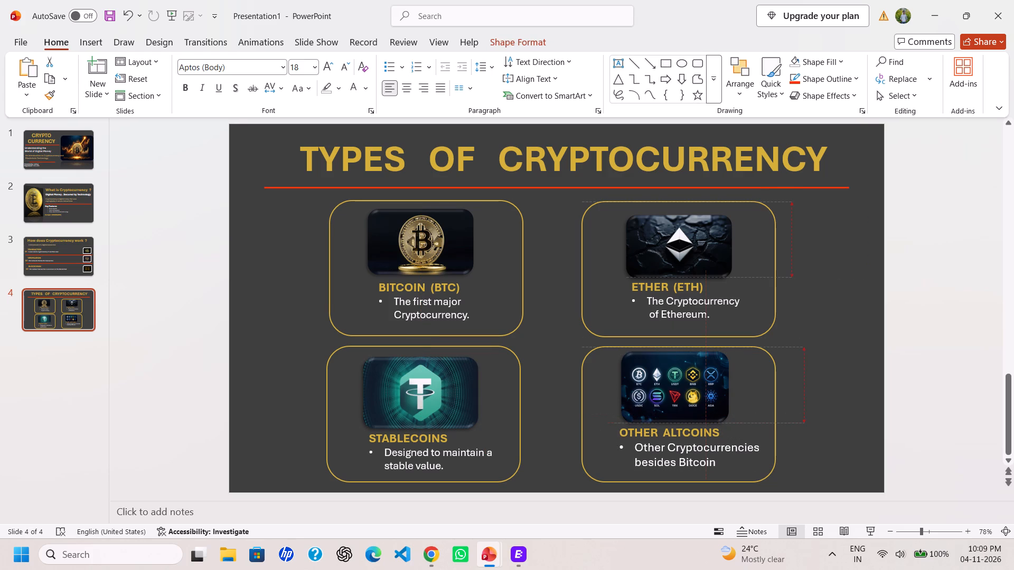
left_click_drag(700, 468, 698, 467)
Shift the coin-icons picture slightly right and down to align it with the Ether picture above.
left_click(664, 392)
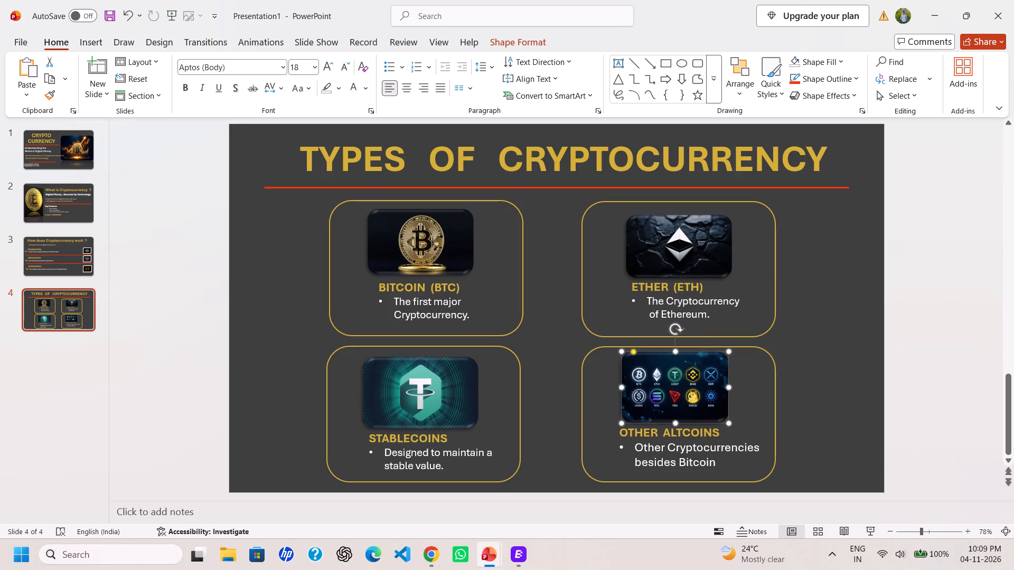
left_click(664, 394)
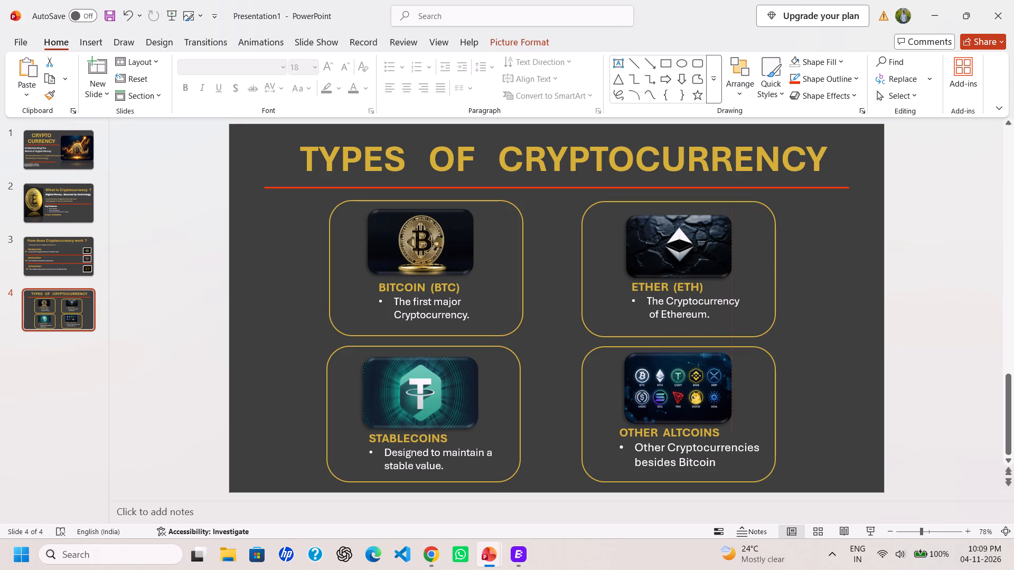
left_click(562, 368)
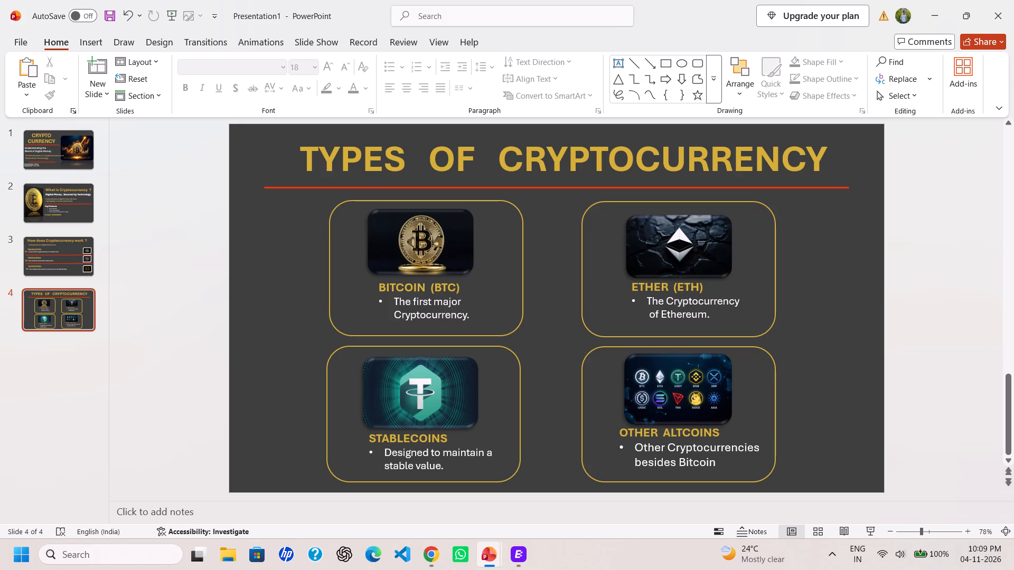
Nudge the Stablecoins card's frame slightly right to align it with the Bitcoin card's frame above.
left_click(519, 414)
key("Right")
key("Right")
key("Right")
key("Right")
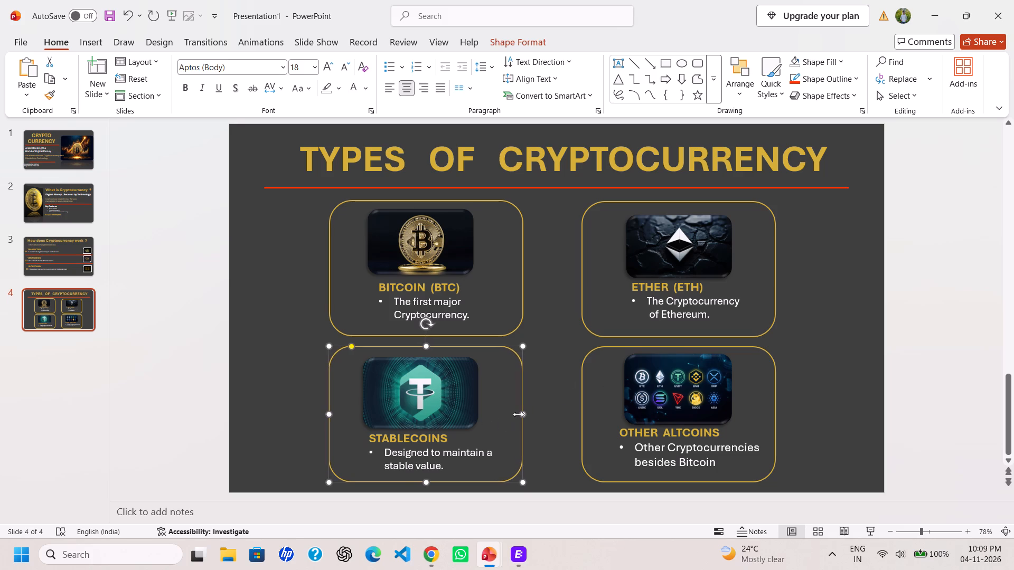
left_click(916, 437)
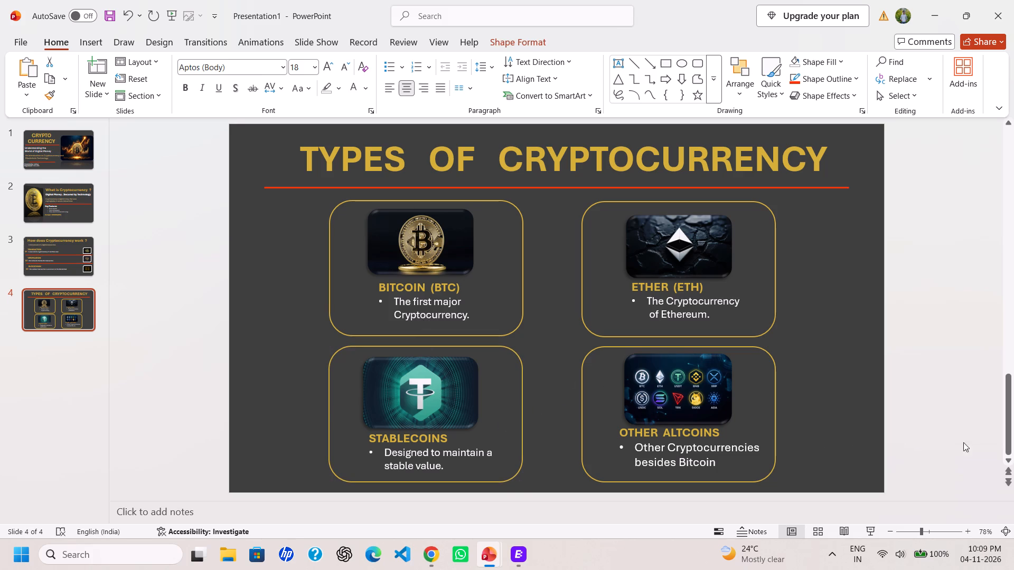
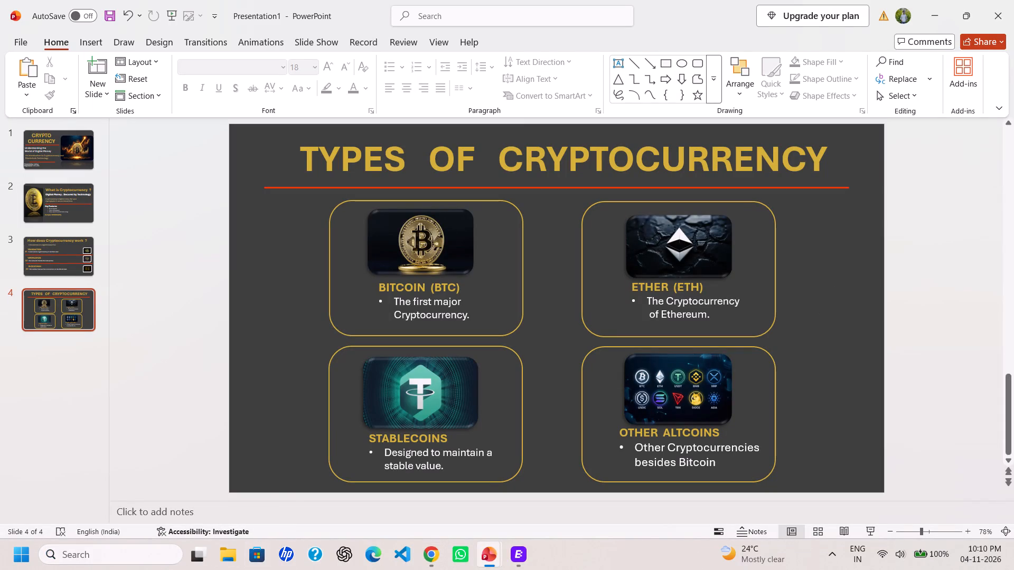
Add a new title-and-content slide after the Types of Cryptocurrency slide.
left_click(97, 70)
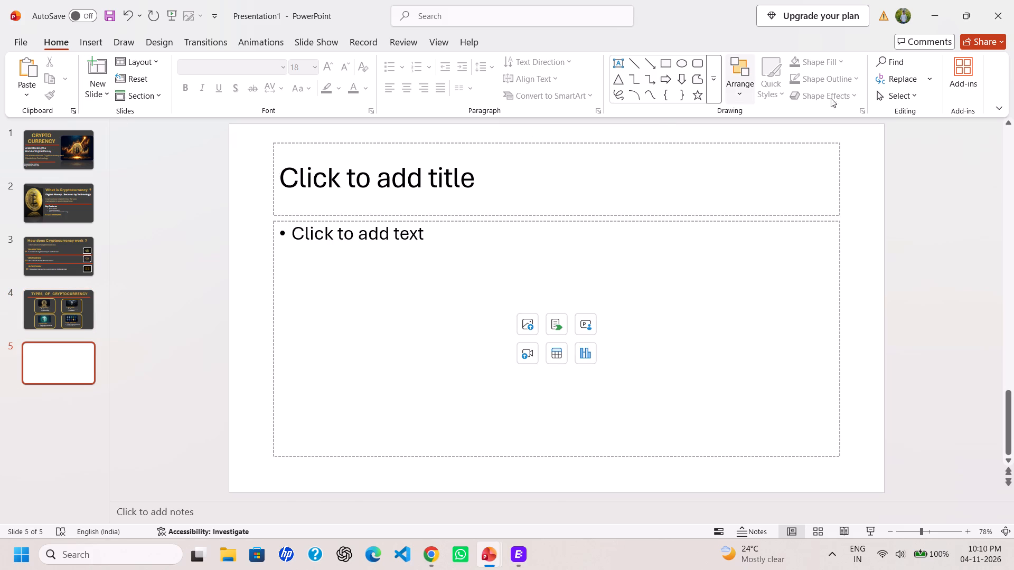
Give the new slide 5 a solid dark grey theme-colour background matching the other slides.
left_click(152, 42)
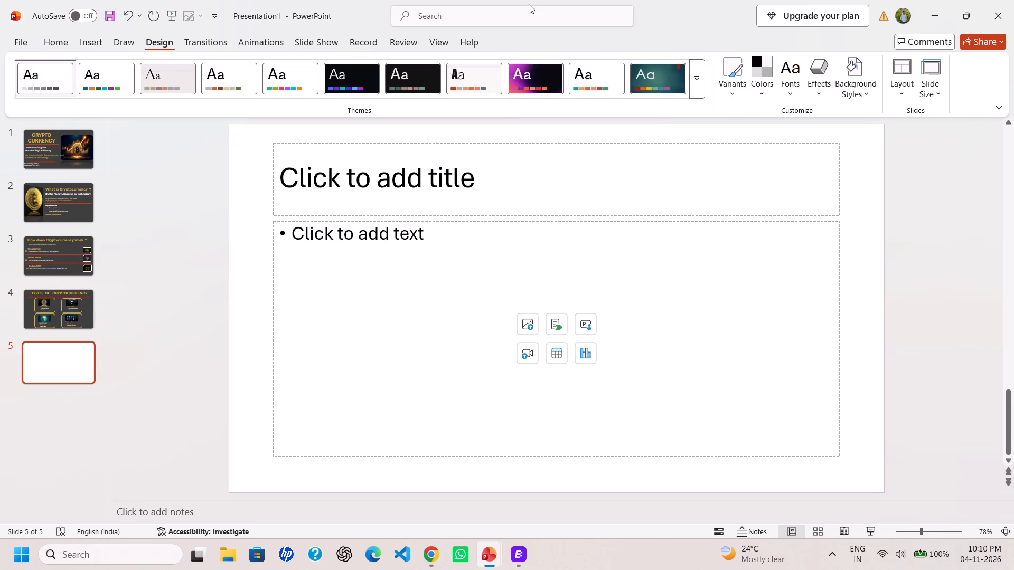
left_click(863, 82)
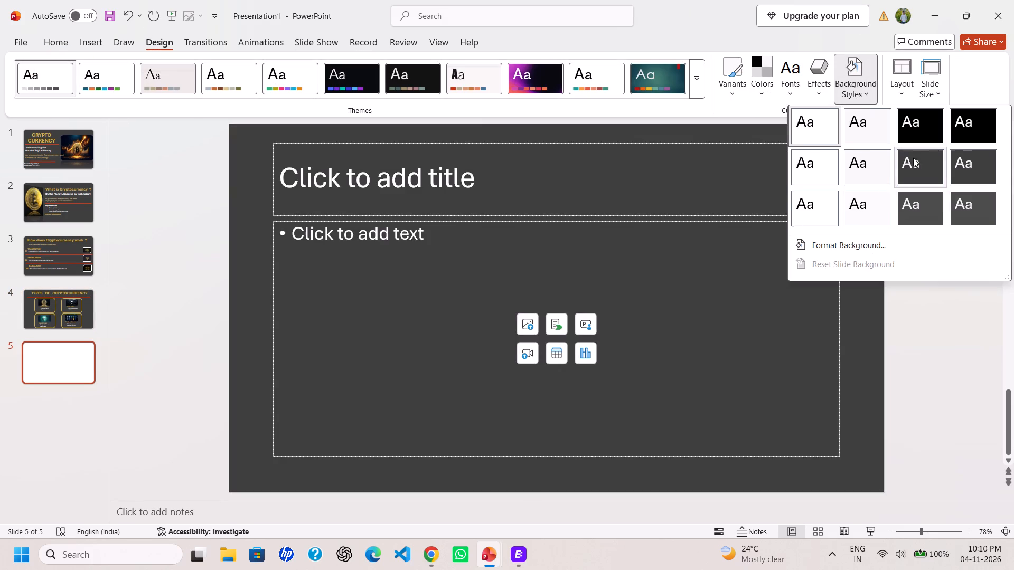
left_click(874, 244)
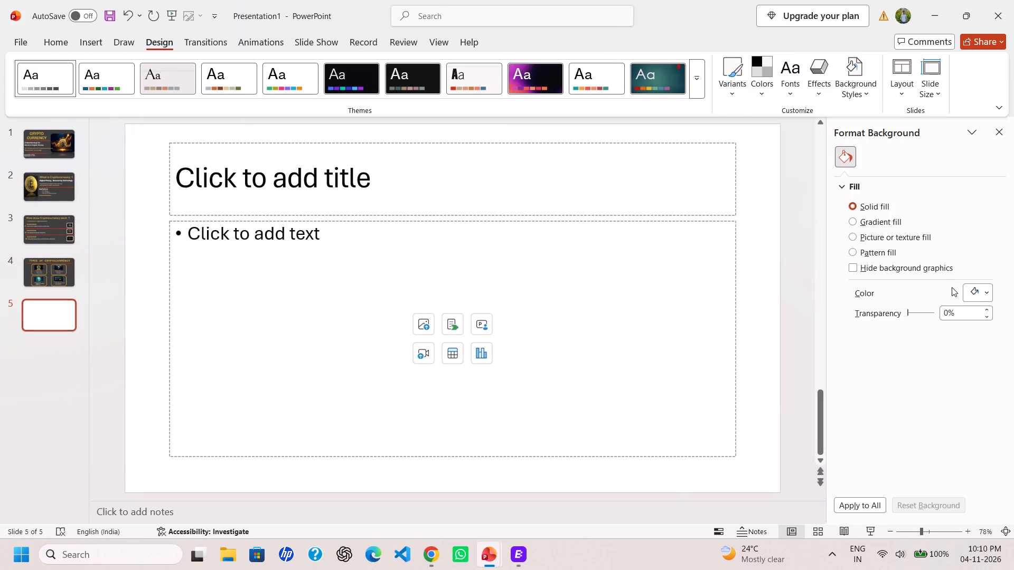
left_click(978, 289)
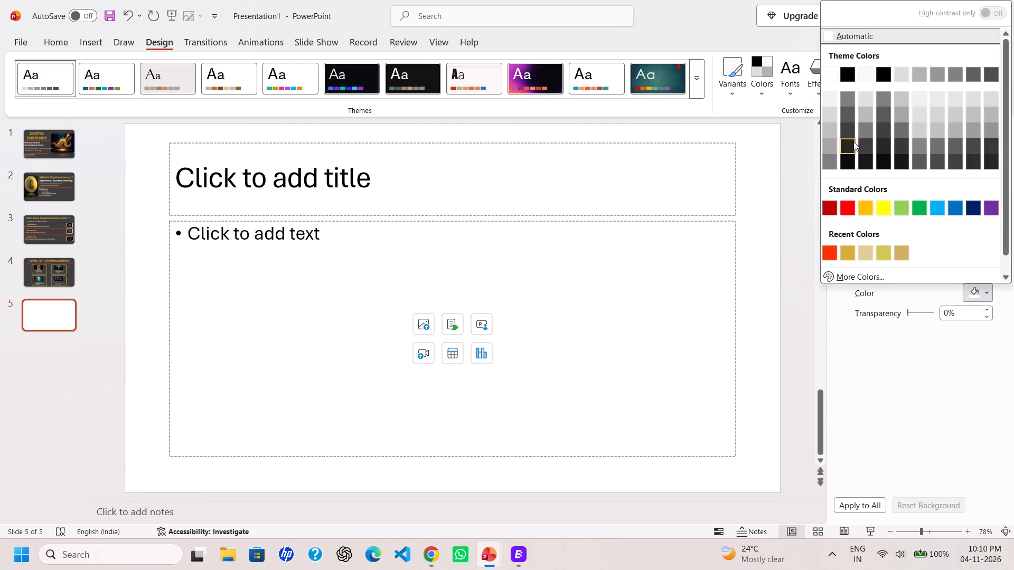
left_click(867, 146)
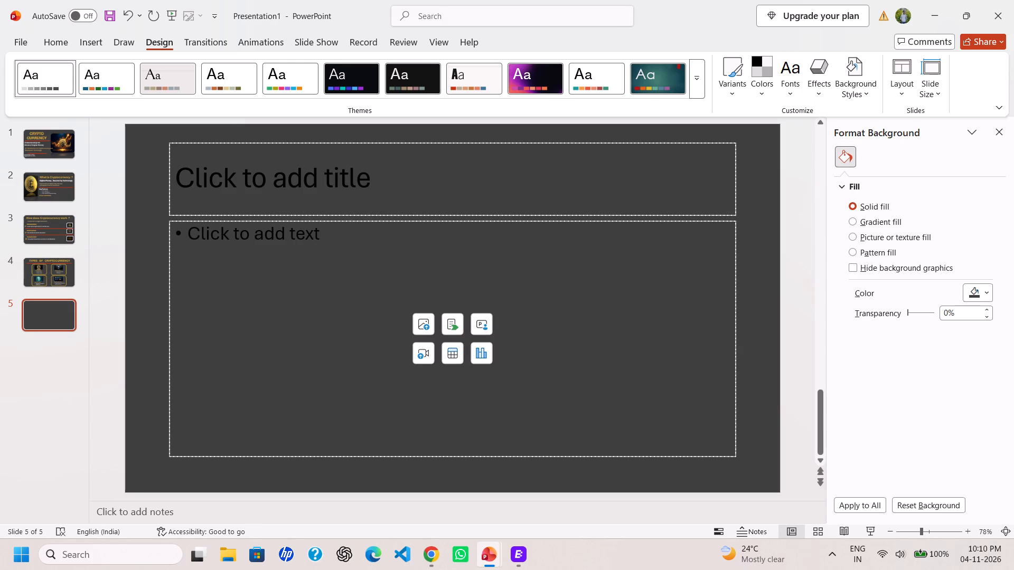
Look through slides 1 to 4 to check their backgrounds and design against the new slide 5.
left_click(48, 136)
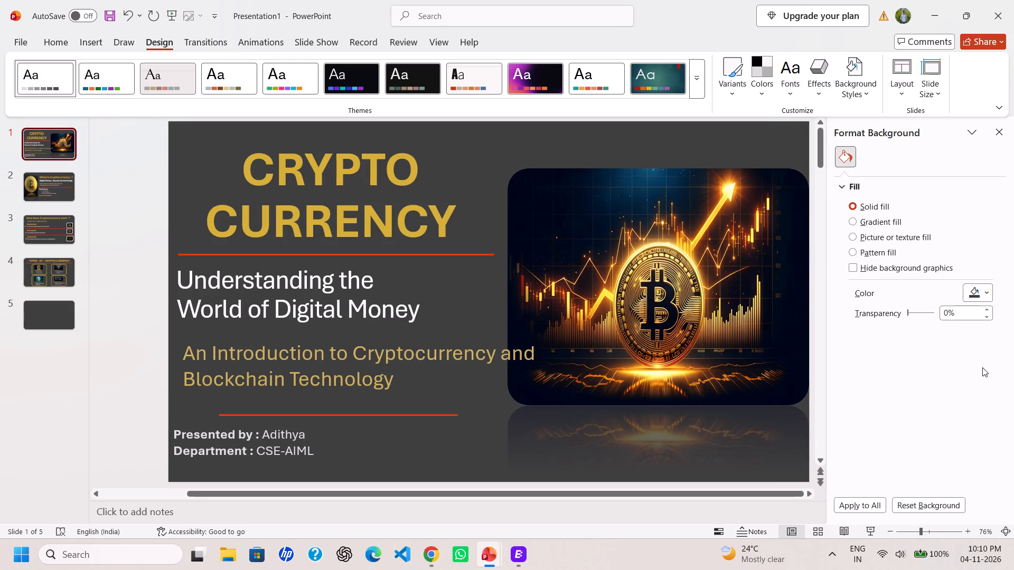
key("Right")
key("Right")
key("Right")
key("Down")
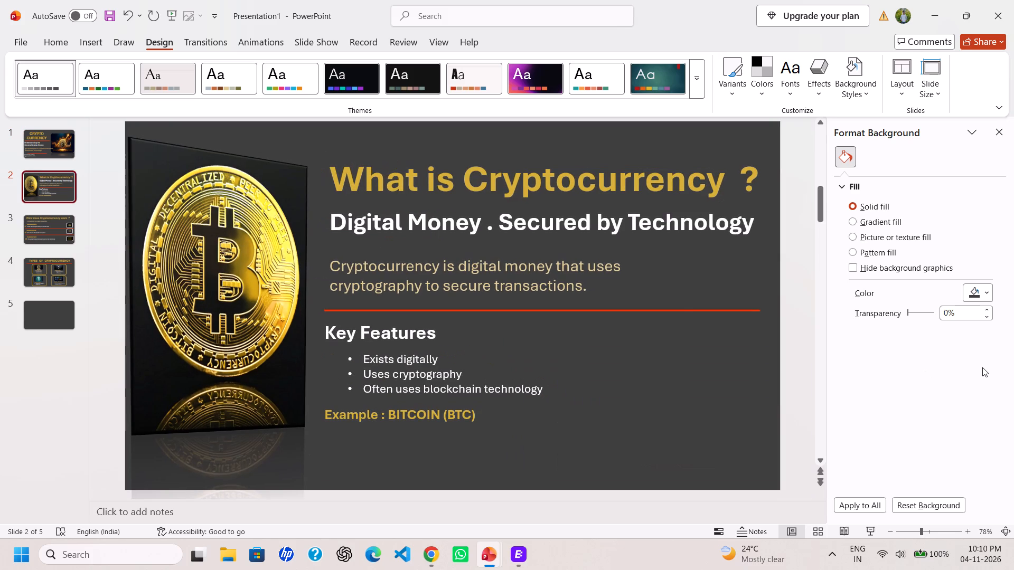
key("Down")
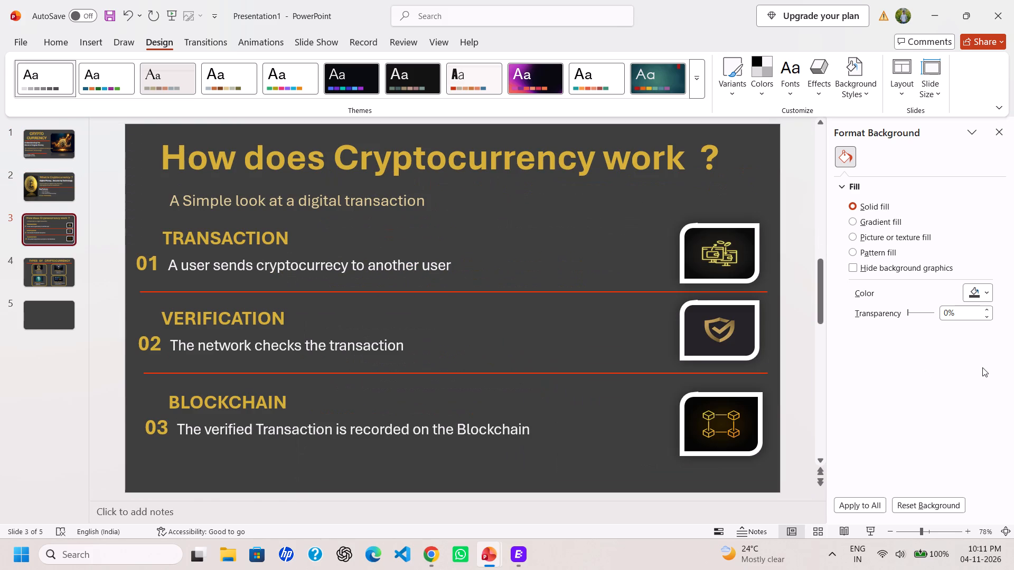
key("Down")
key("Down")
key("Up")
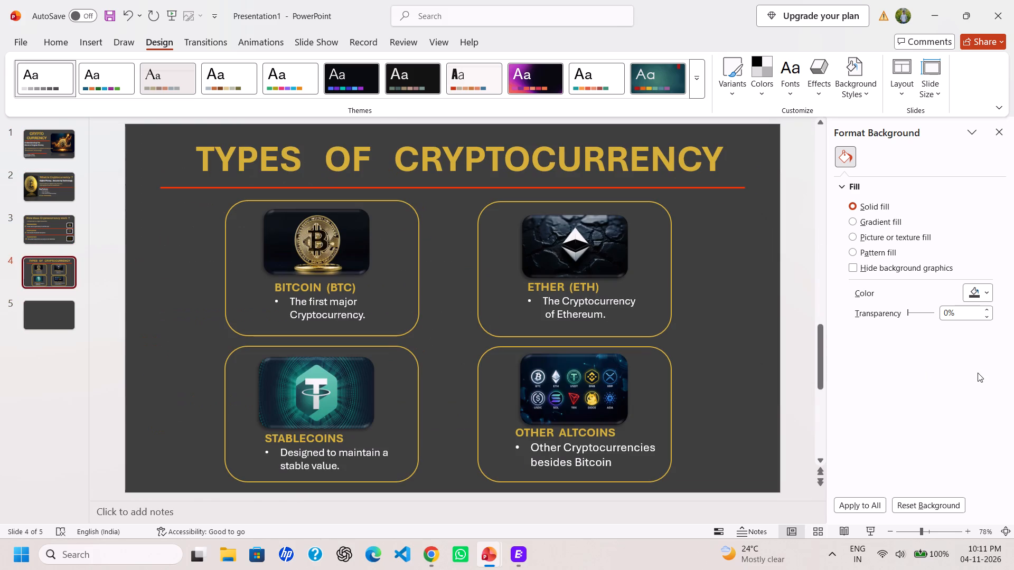
key("Up")
key("Up")
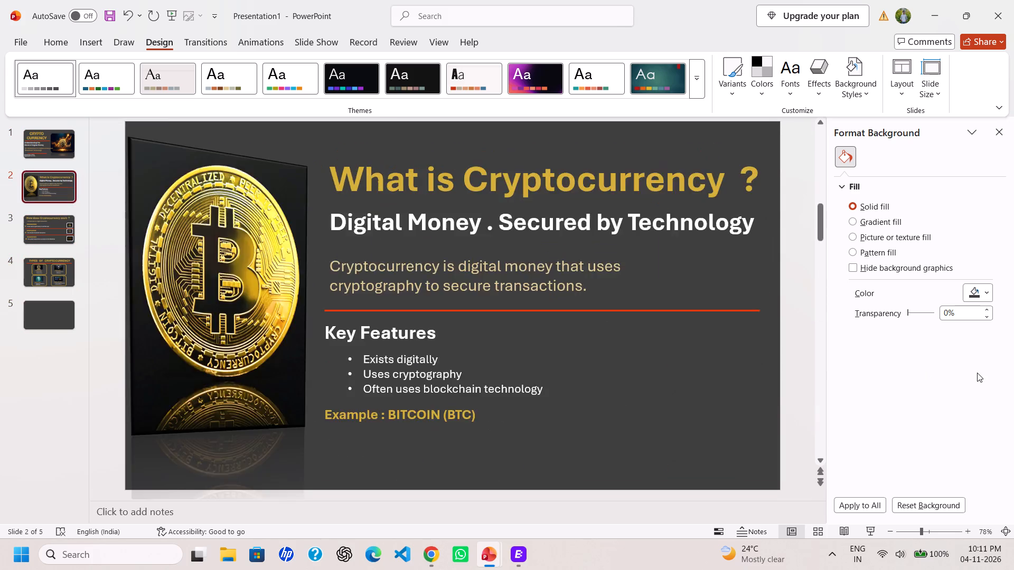
key("Up")
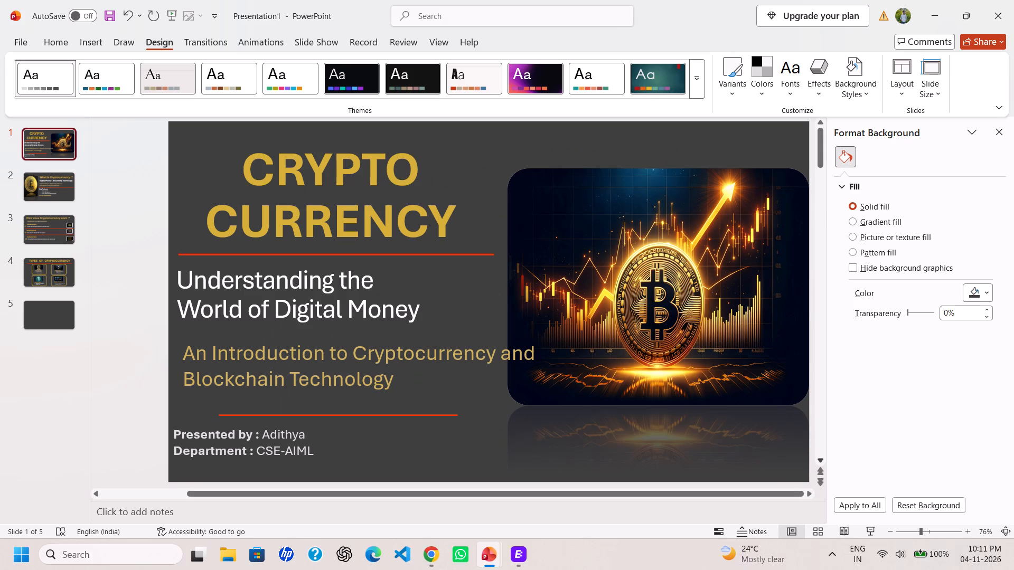
left_click(49, 281)
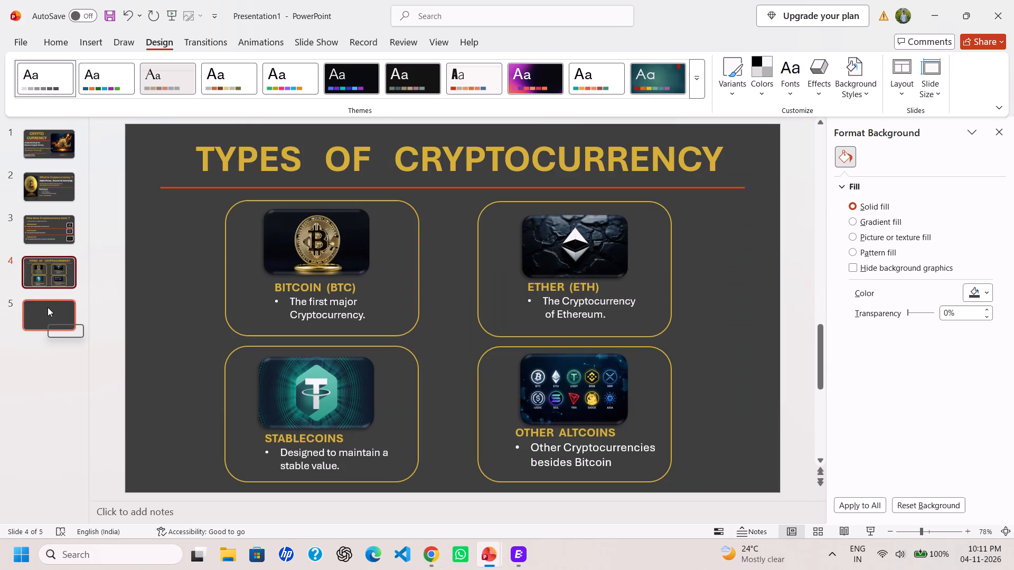
left_click(48, 310)
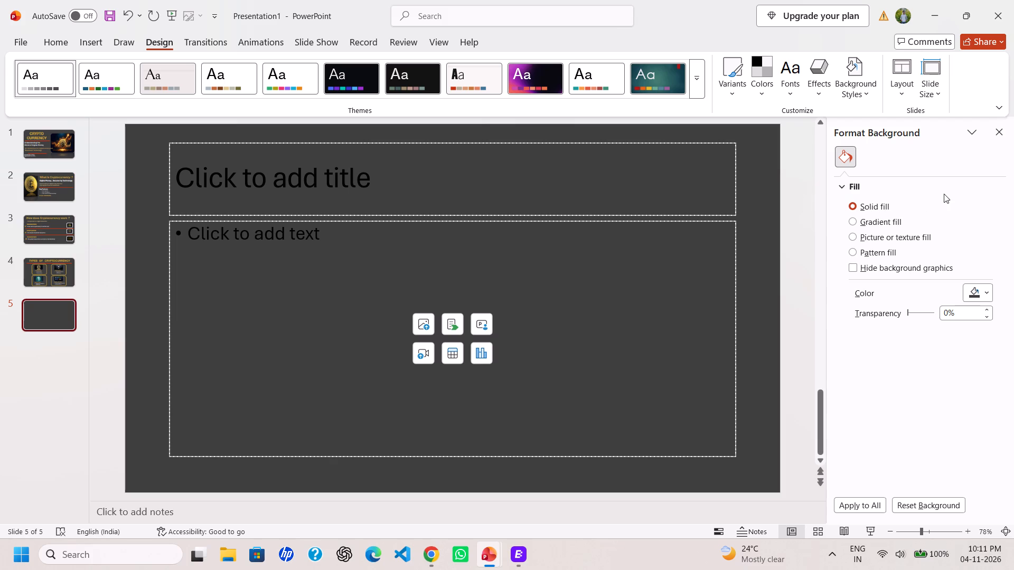
Close the background formatting settings and start editing the title placeholder on slide 5.
left_click(998, 134)
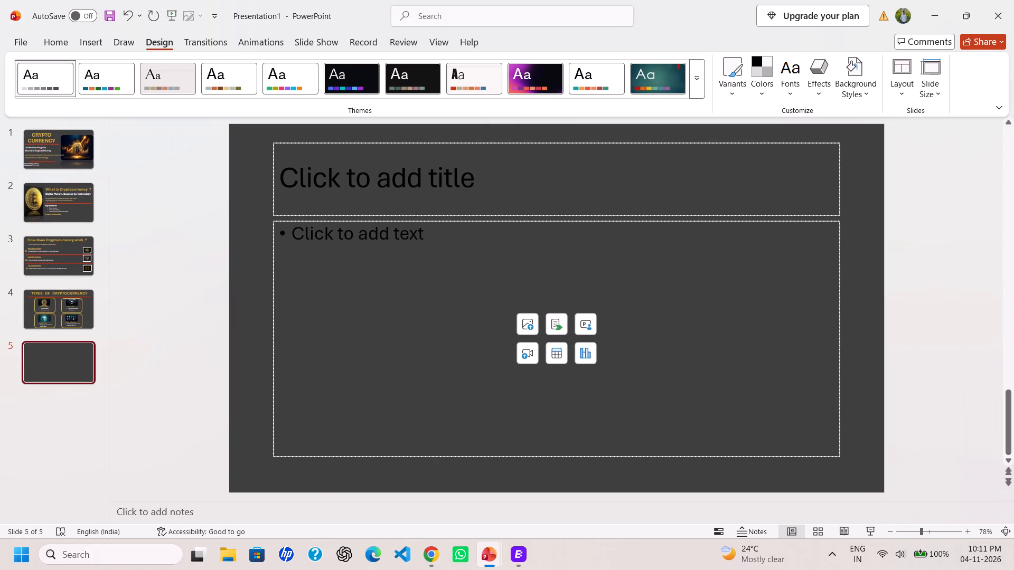
left_click(381, 176)
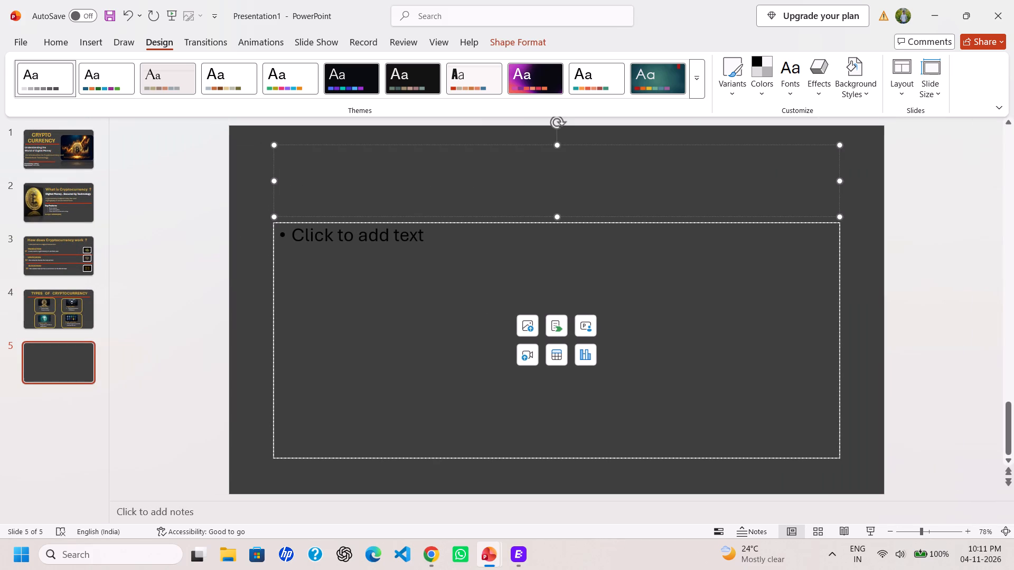
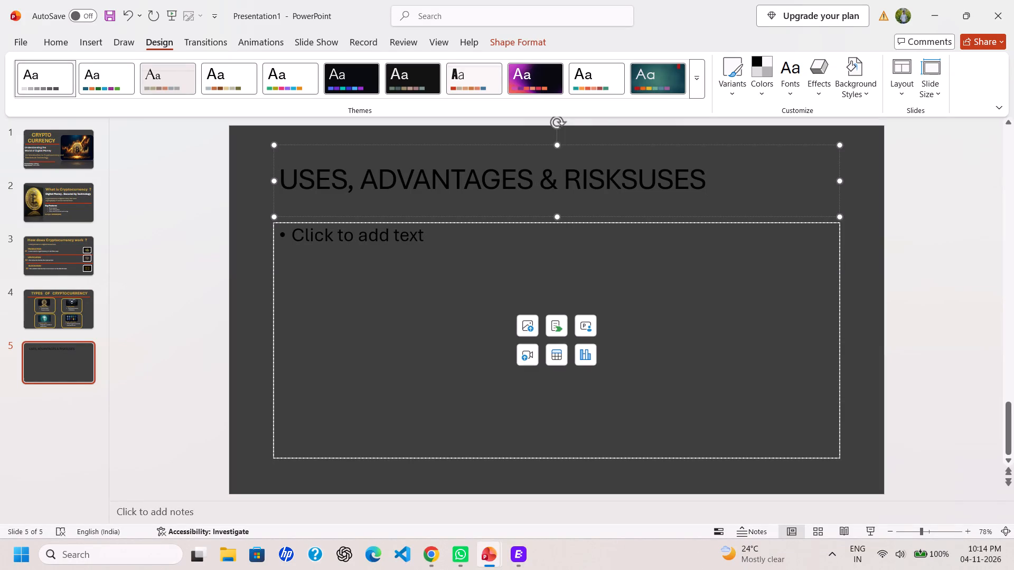
Remove the repeated word USES from the end of slide 5's title, leaving "USES, ADVANTAGES & RISKS".
key("BackSpace")
key("BackSpace")
key("BackSpace")
key("BackSpace")
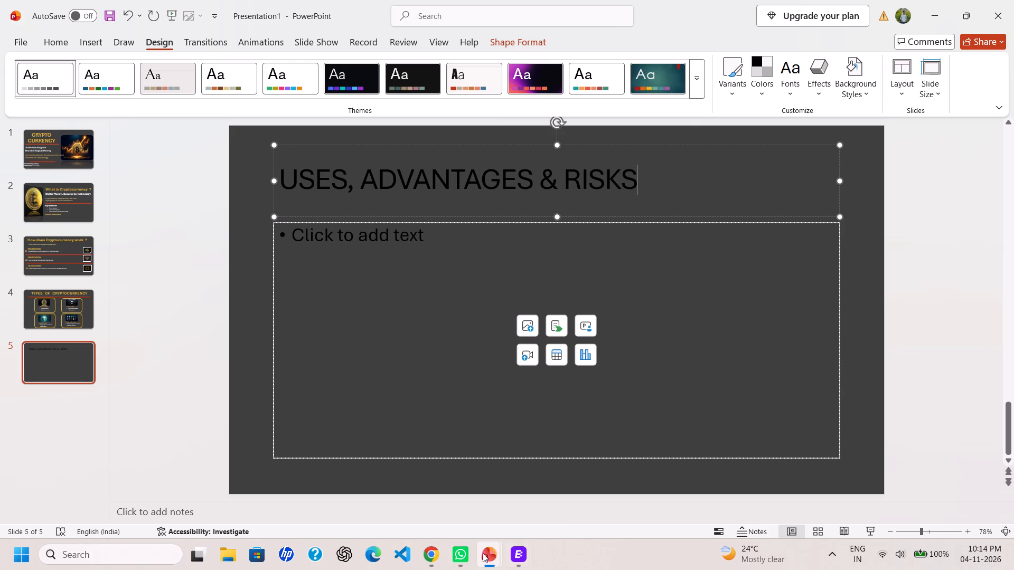
Switch to the Chrome browser window.
left_click(444, 569)
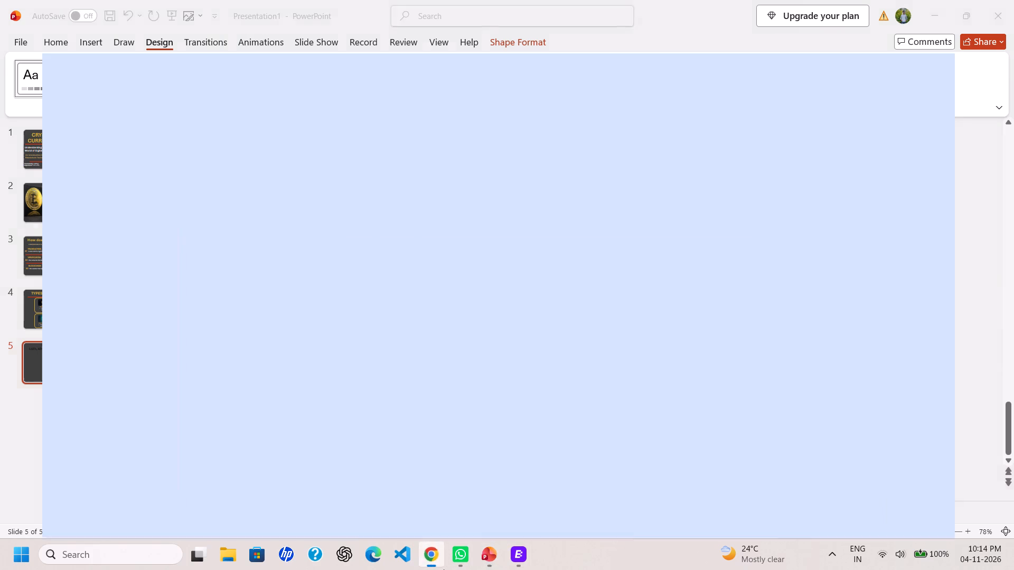
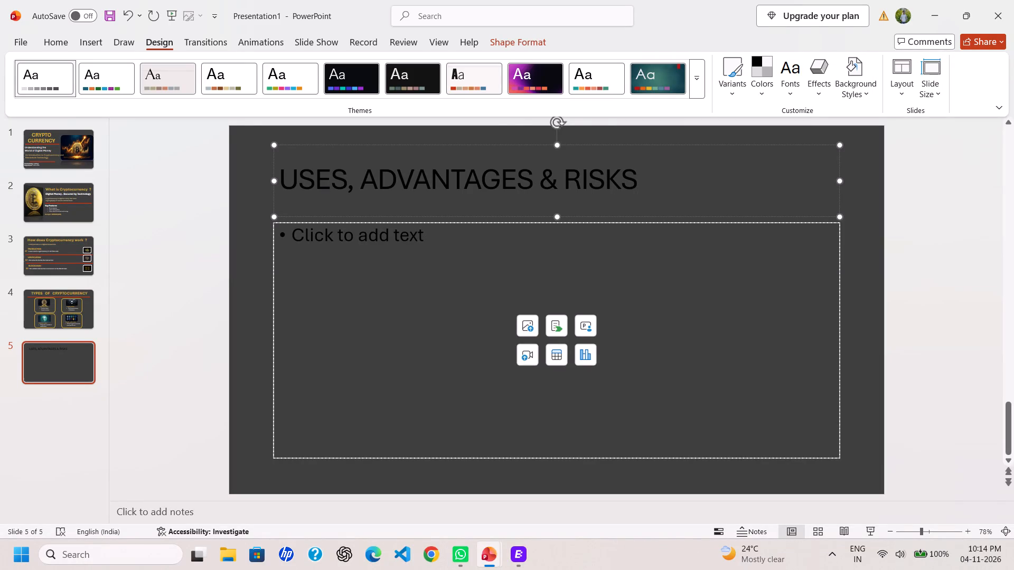
Format slide 5's title in the Aptos body font, bold, with the recently used gold text colour.
left_click_drag(642, 177, 624, 177)
left_click_drag(624, 177, 293, 177)
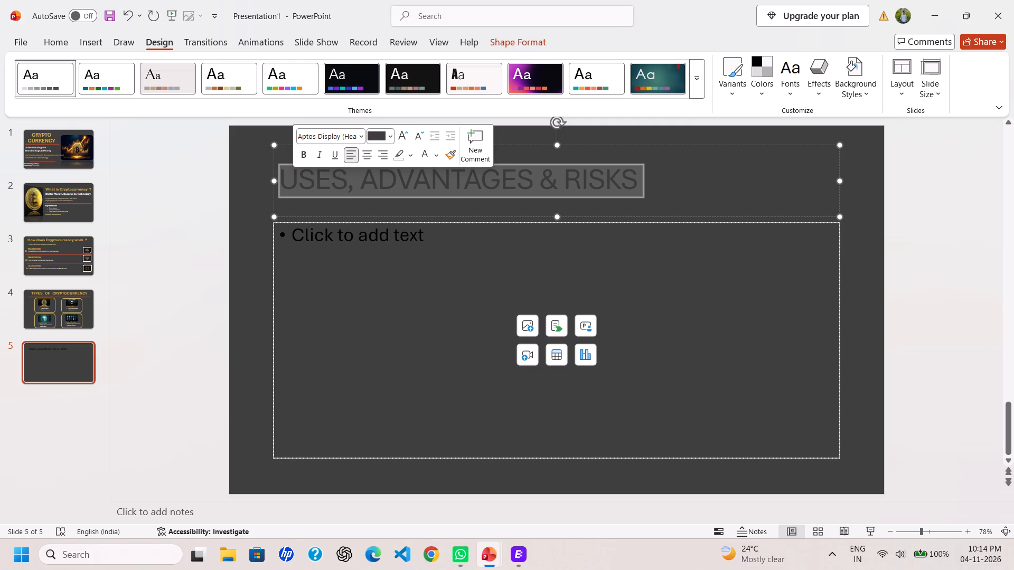
left_click(363, 132)
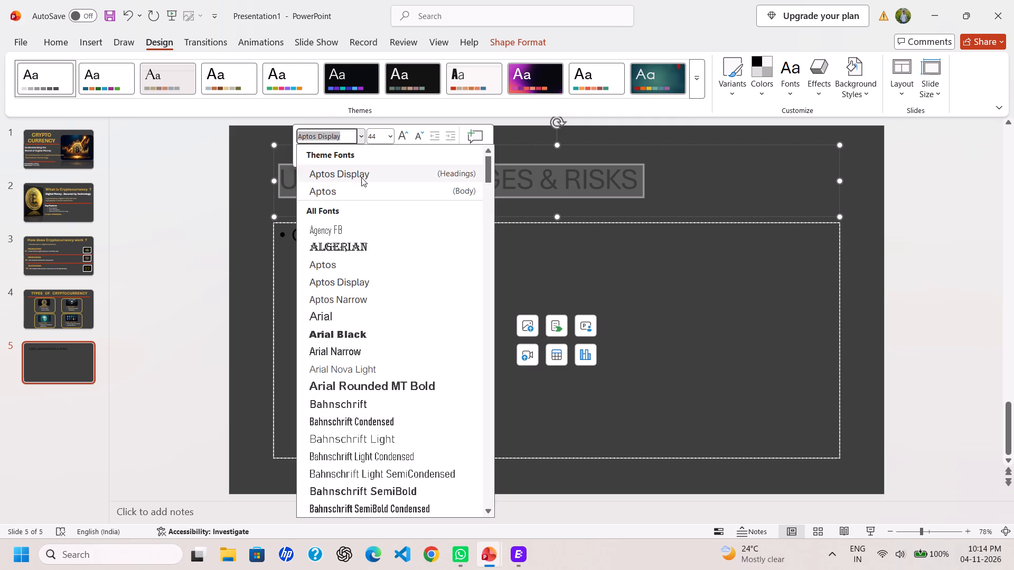
left_click(358, 194)
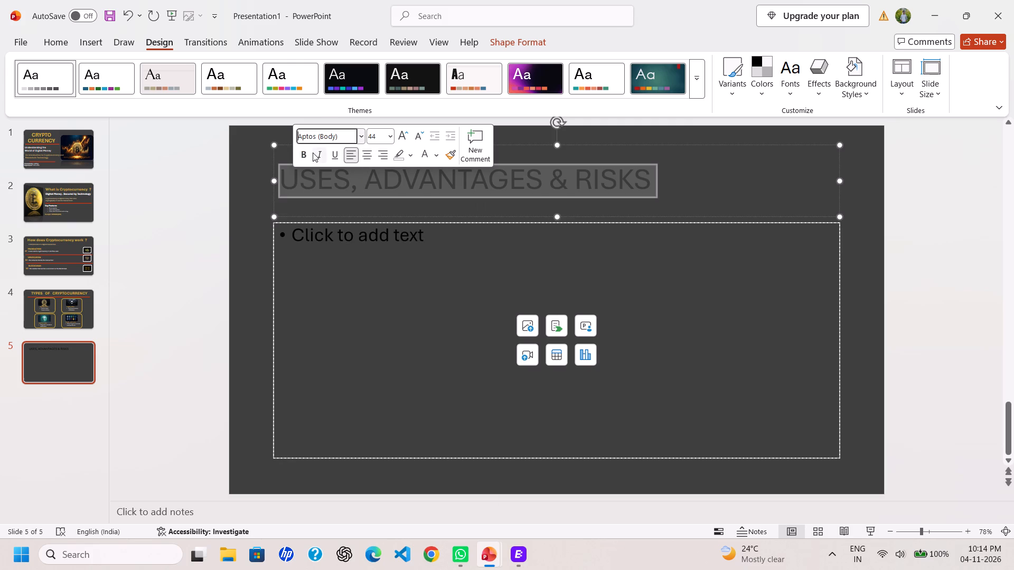
left_click(308, 153)
left_click(429, 160)
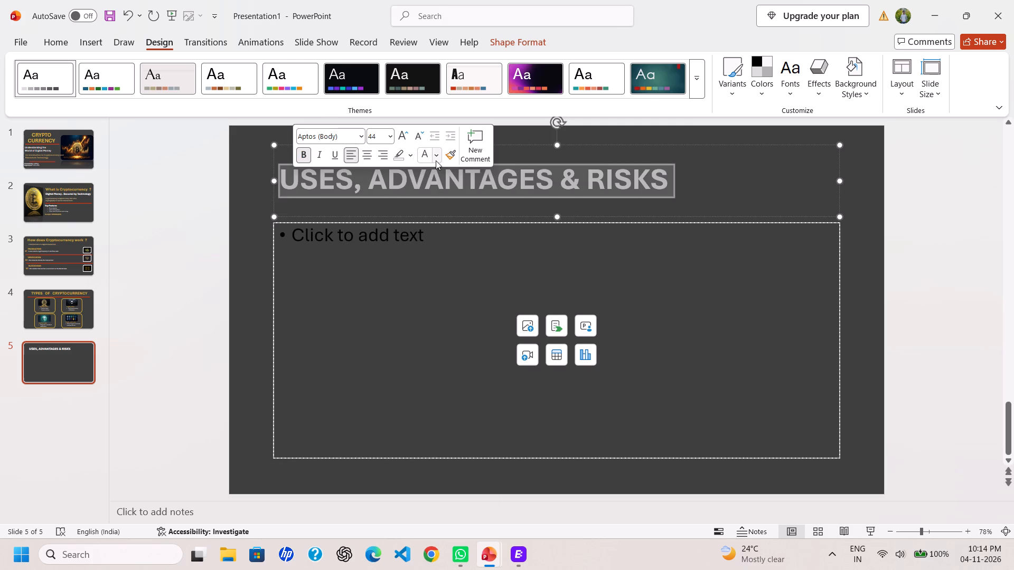
left_click(436, 160)
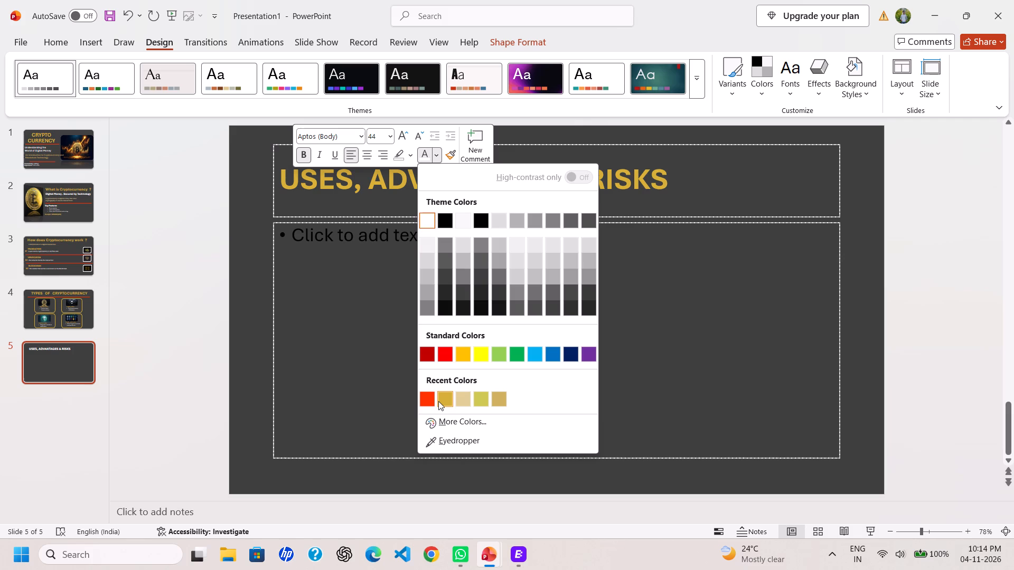
left_click(448, 401)
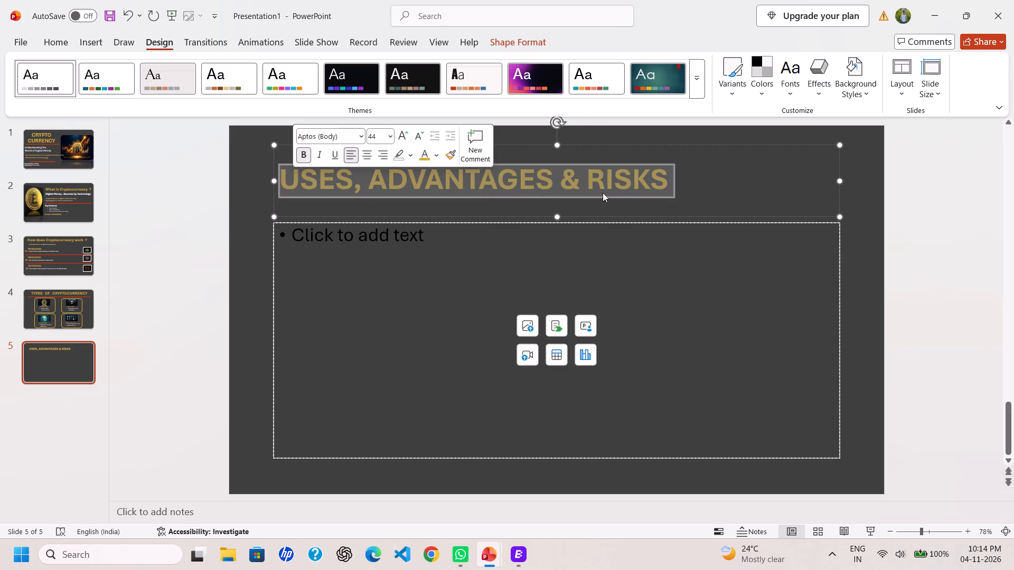
left_click(678, 195)
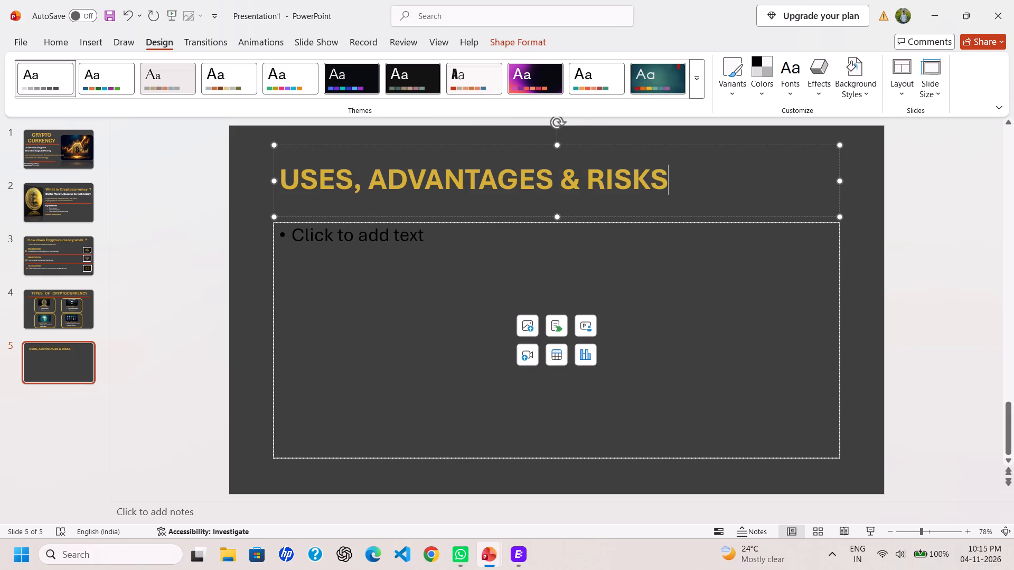
Adjust the title's spacing to one space on each side of the comma and two spaces on each side of the ampersand.
left_click(364, 188)
key("space")
left_click(558, 187)
key("space")
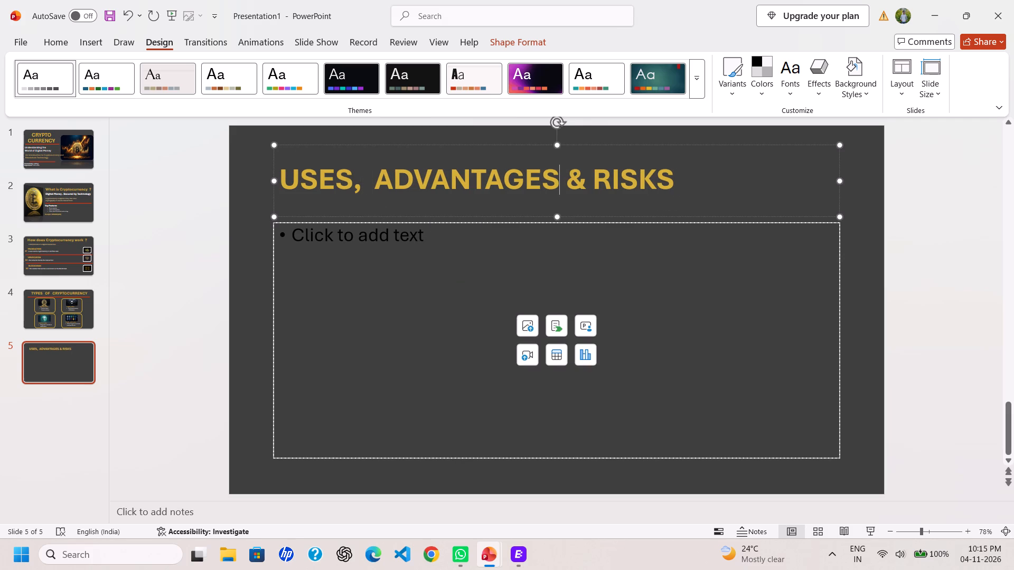
left_click(595, 186)
key("space")
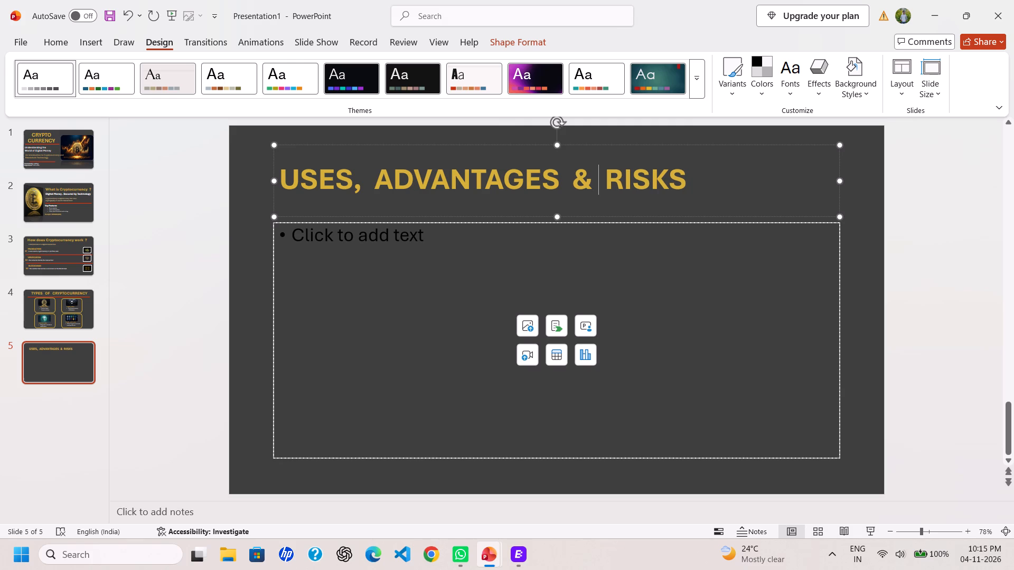
left_click(357, 183)
key("space")
left_click(382, 179)
key("BackSpace")
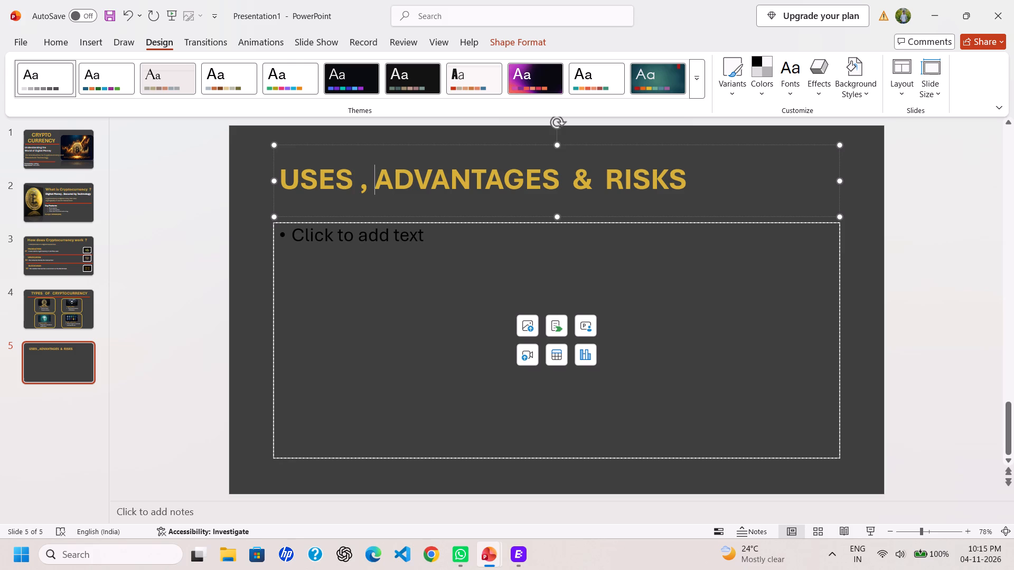
Move the title box up to the slide's top edge and rightward so its text sits roughly centred.
left_click(540, 239)
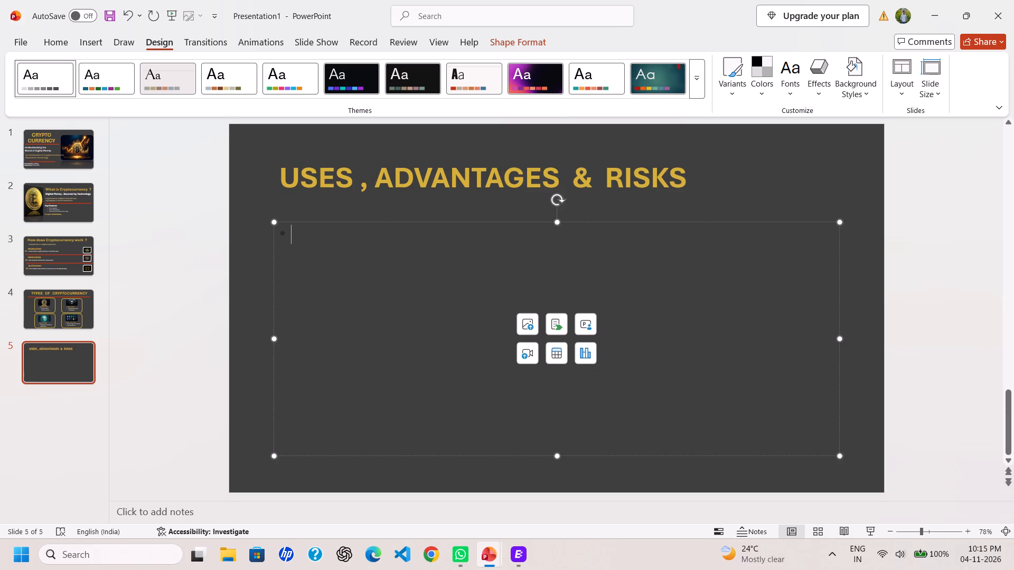
left_click(517, 171)
left_click_drag(551, 216, 562, 214)
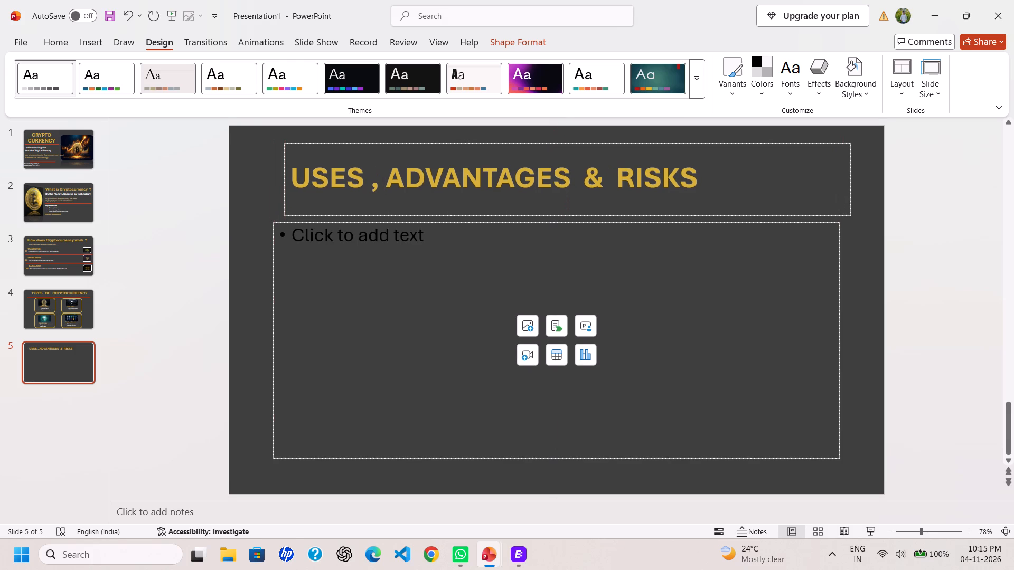
left_click_drag(562, 214, 616, 210)
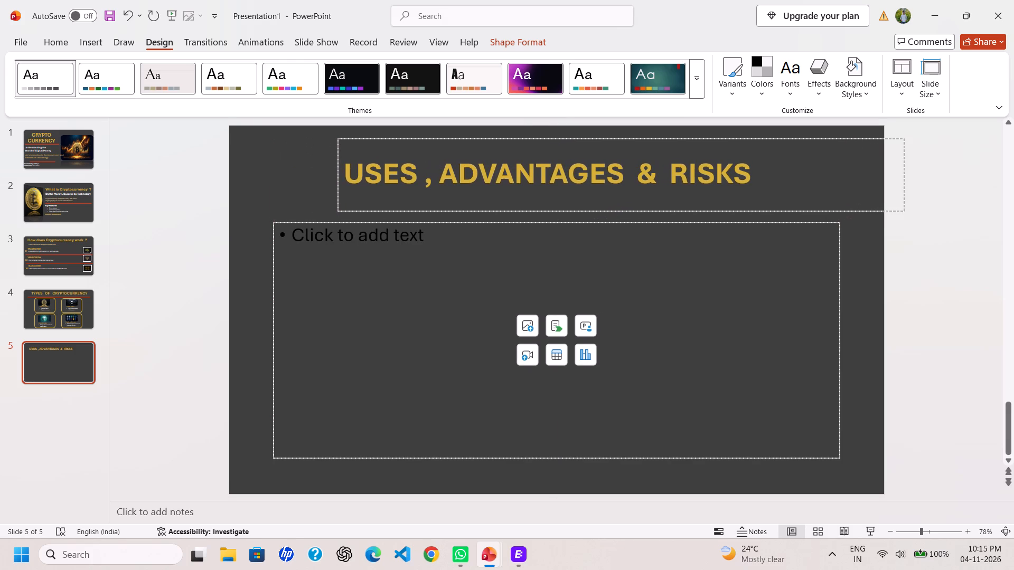
left_click_drag(616, 210, 618, 194)
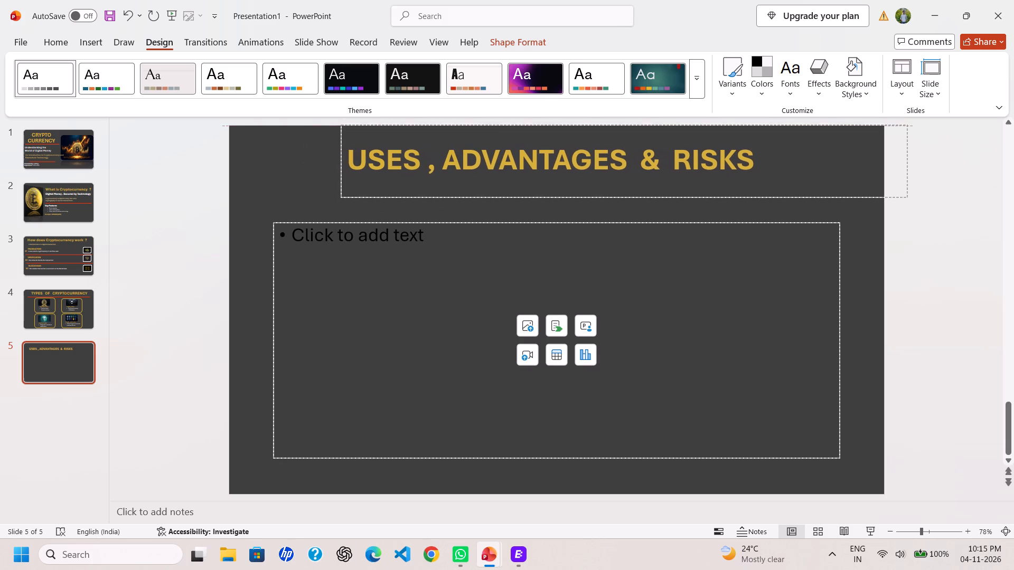
left_click_drag(618, 194, 613, 196)
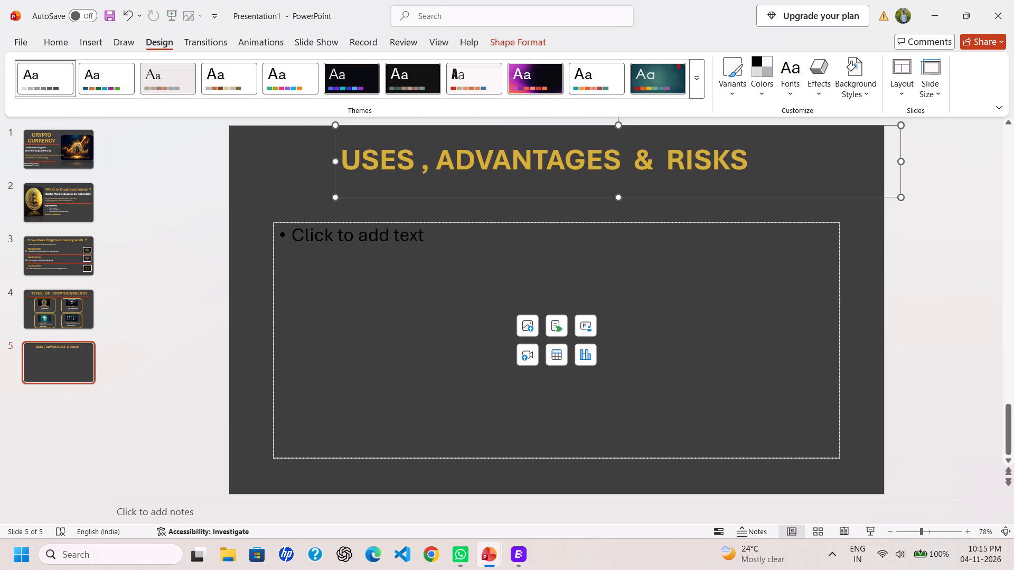
left_click(574, 255)
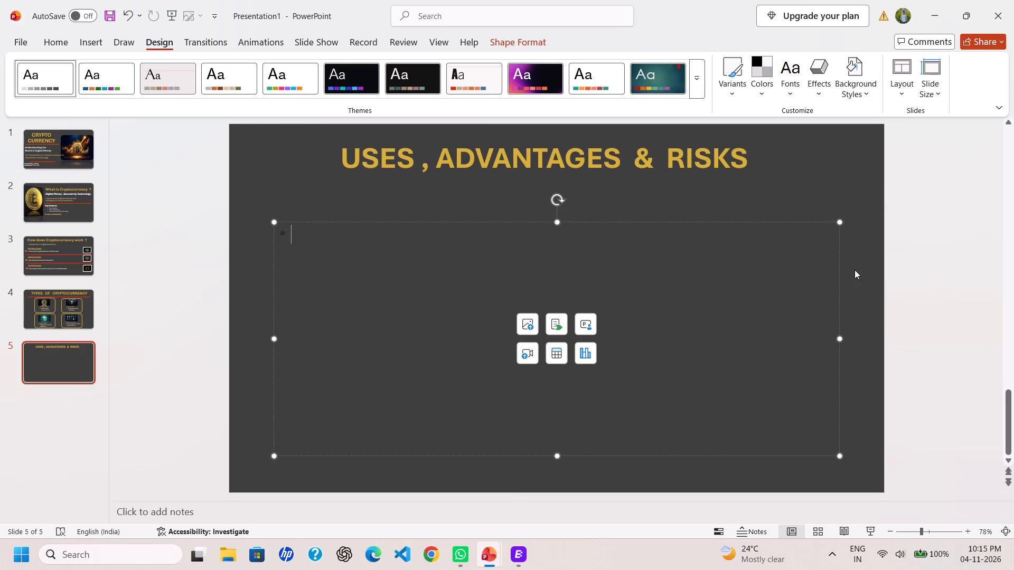
Delete the empty content placeholder below the title on slide 5.
key("Delete")
left_click(833, 223)
key("Delete")
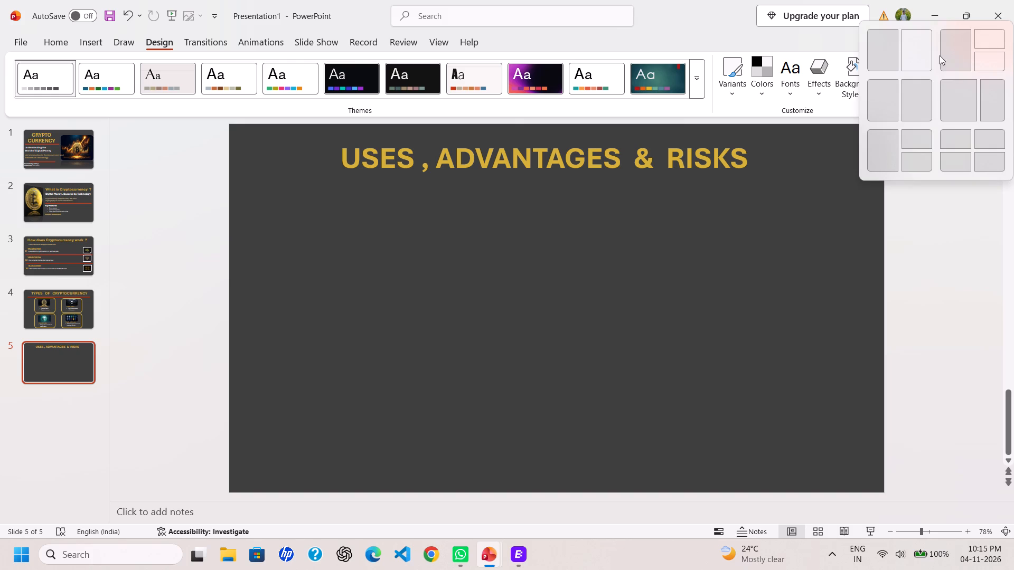
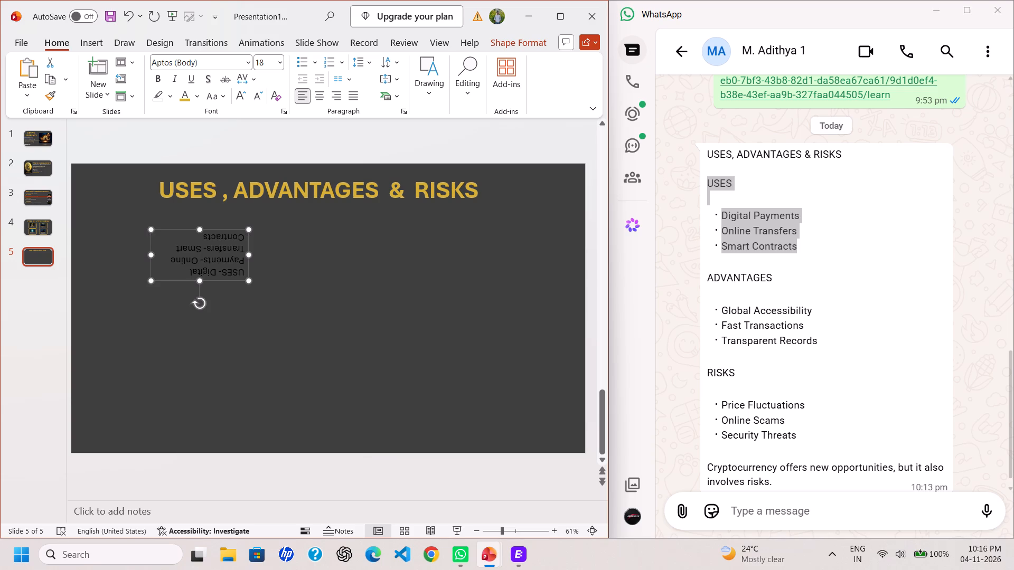
Rotate the upside-down USES text box half a turn so its text reads upright.
left_click(202, 299)
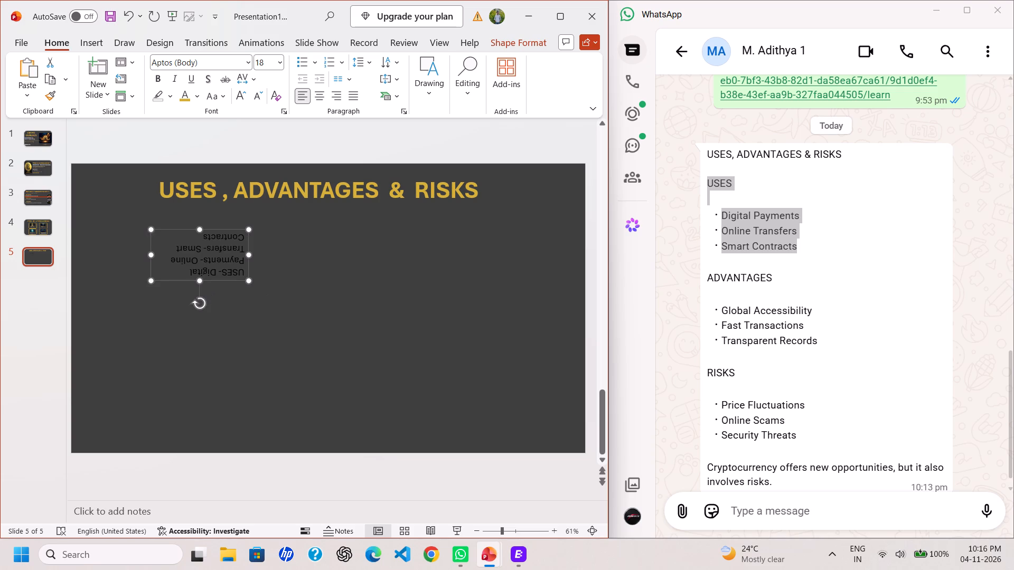
left_click(196, 302)
double_click(199, 305)
left_click_drag(198, 303, 218, 300)
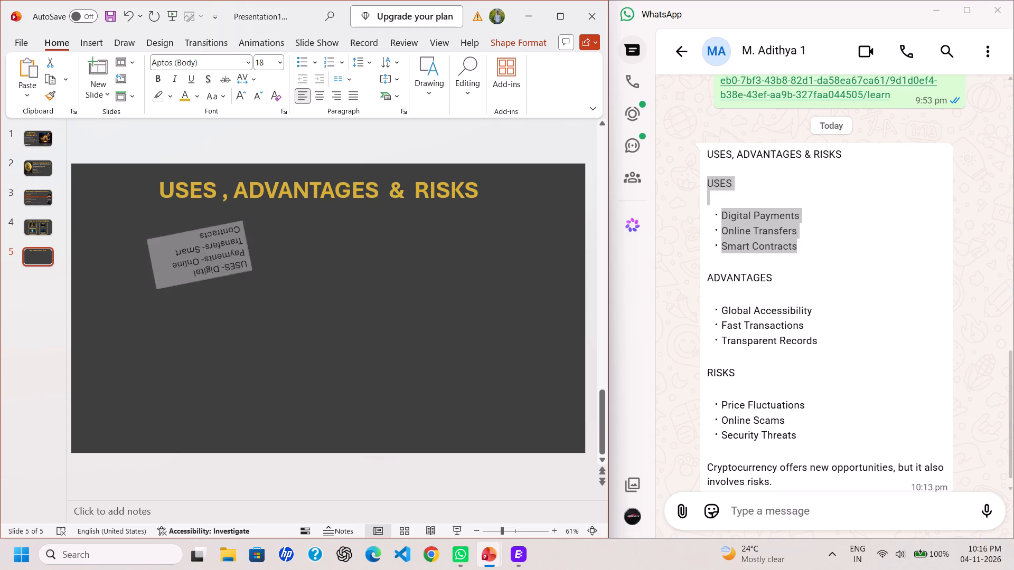
left_click_drag(218, 300, 203, 186)
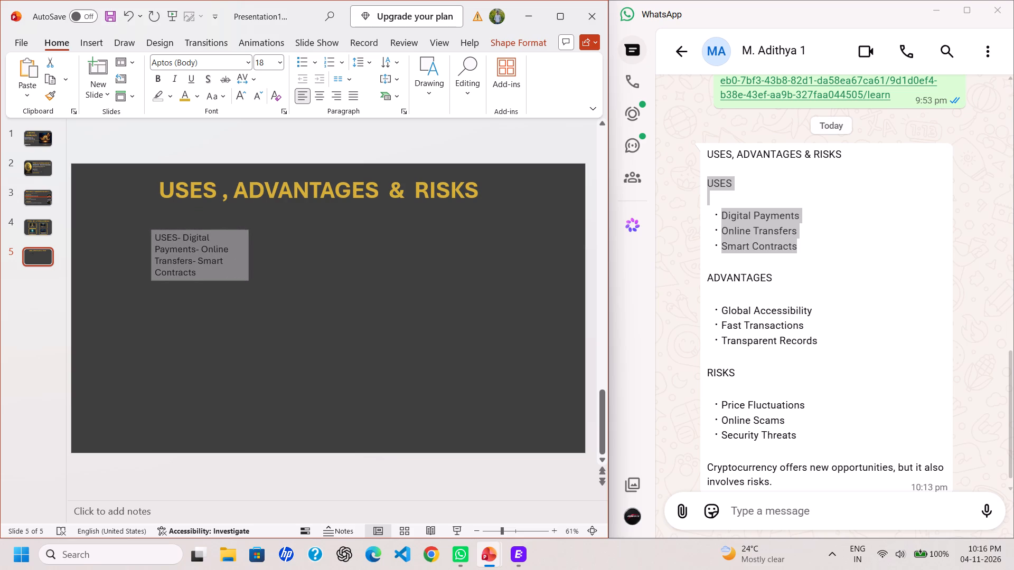
left_click_drag(203, 186, 204, 189)
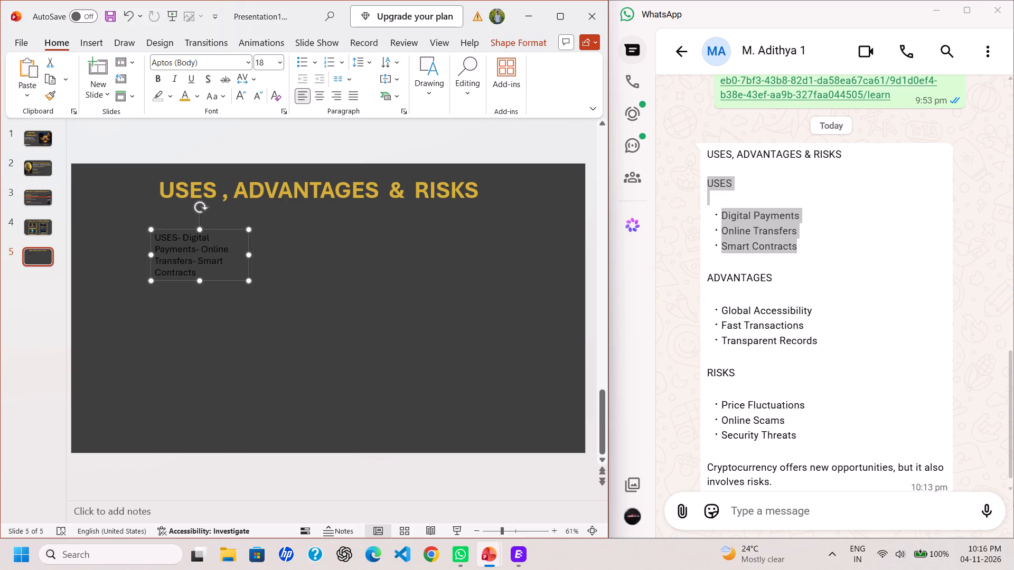
Select all the text in the USES box and open its font size choices.
left_click_drag(210, 272, 149, 240)
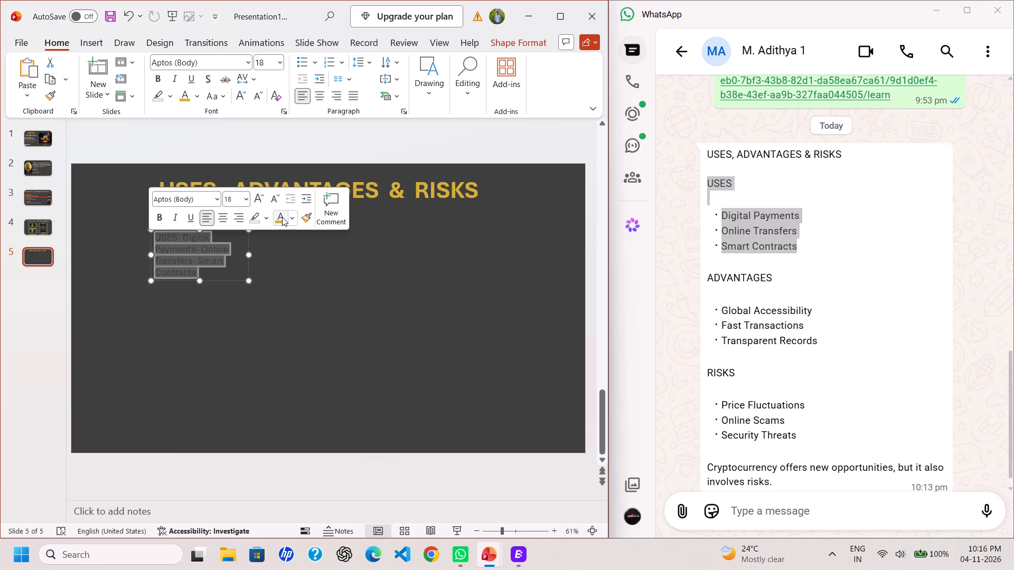
left_click(244, 202)
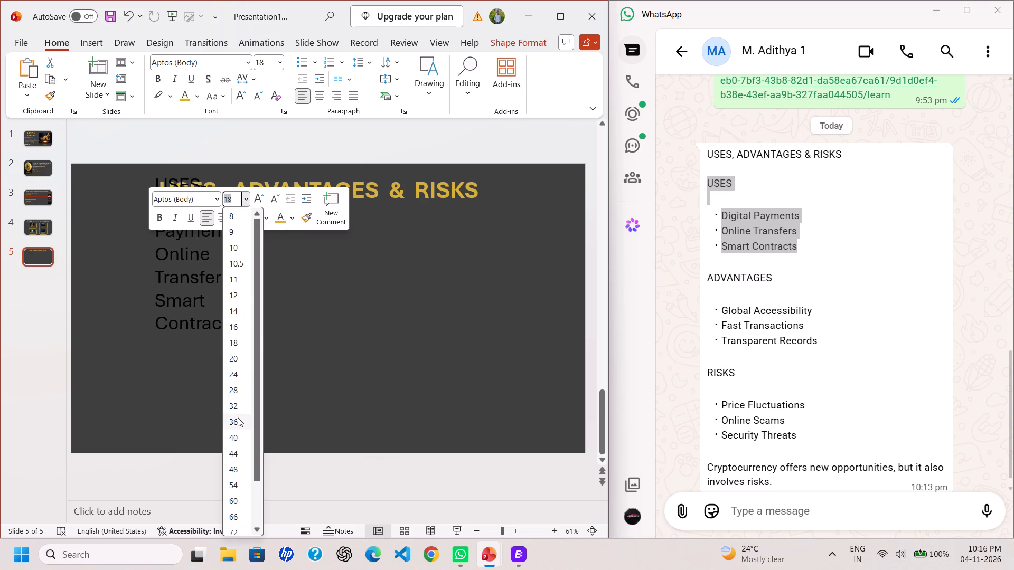
Set the pasted USES text on slide 5 to 24 pt in white.
left_click(242, 377)
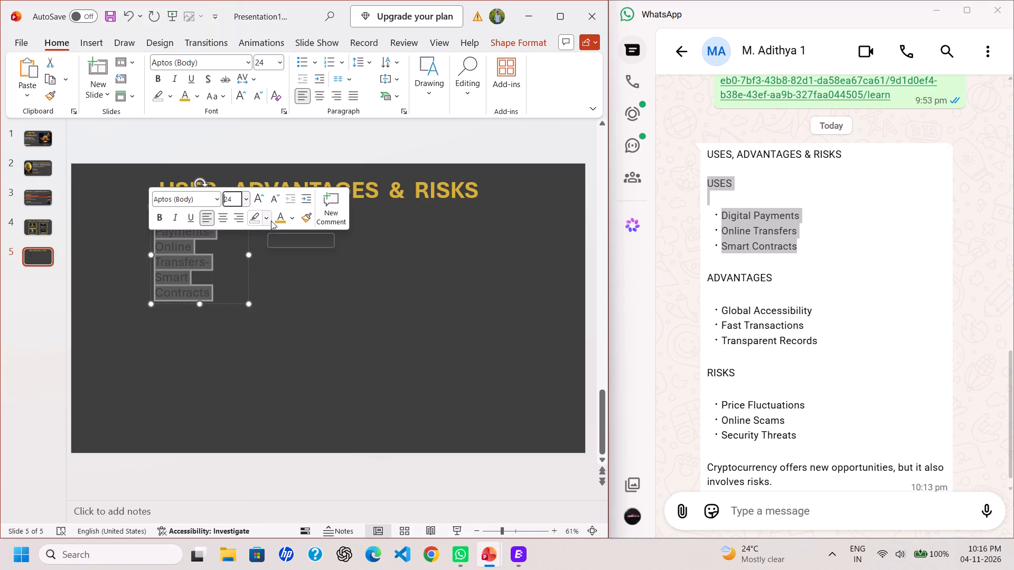
left_click(292, 219)
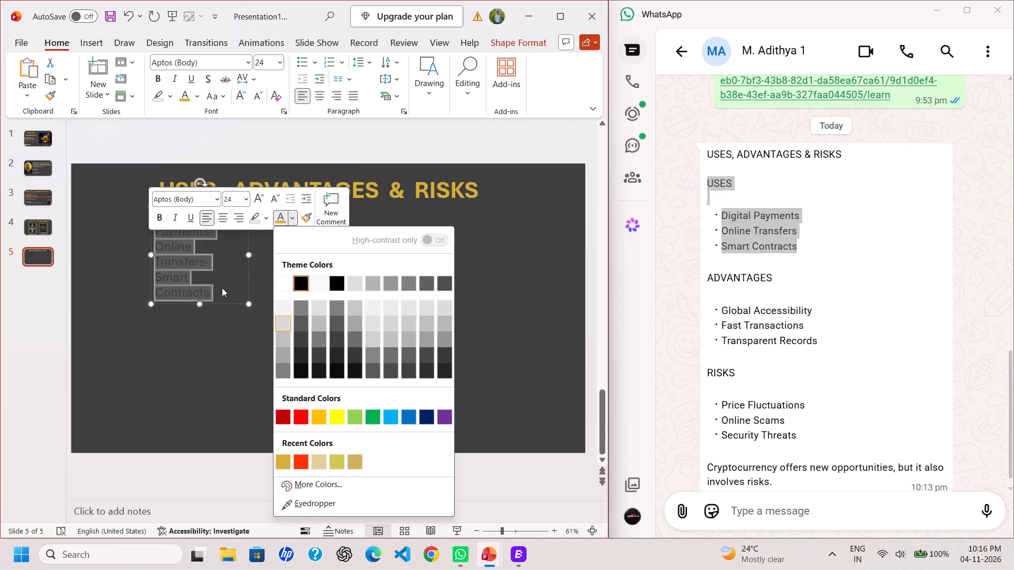
left_click(287, 286)
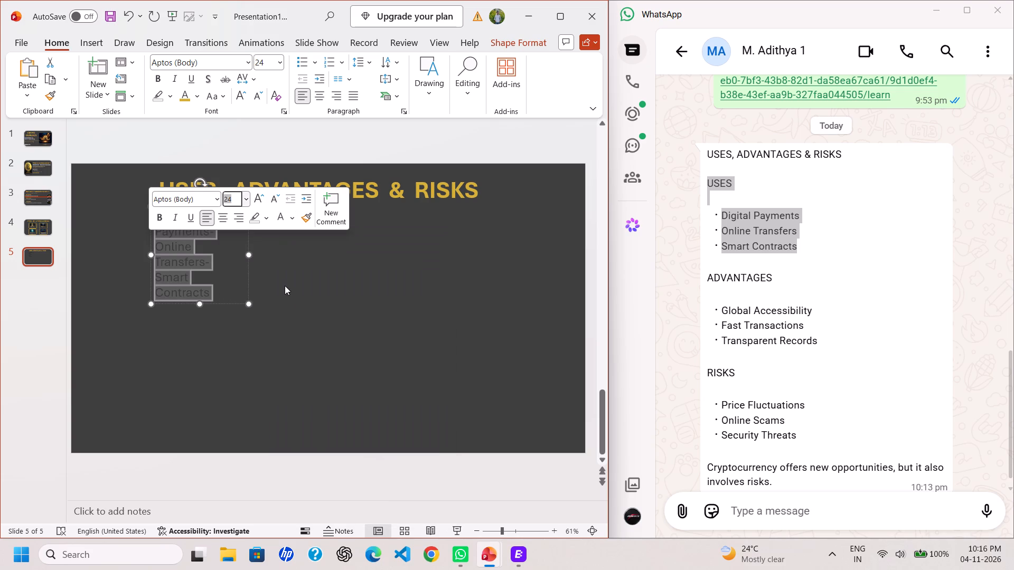
left_click(249, 274)
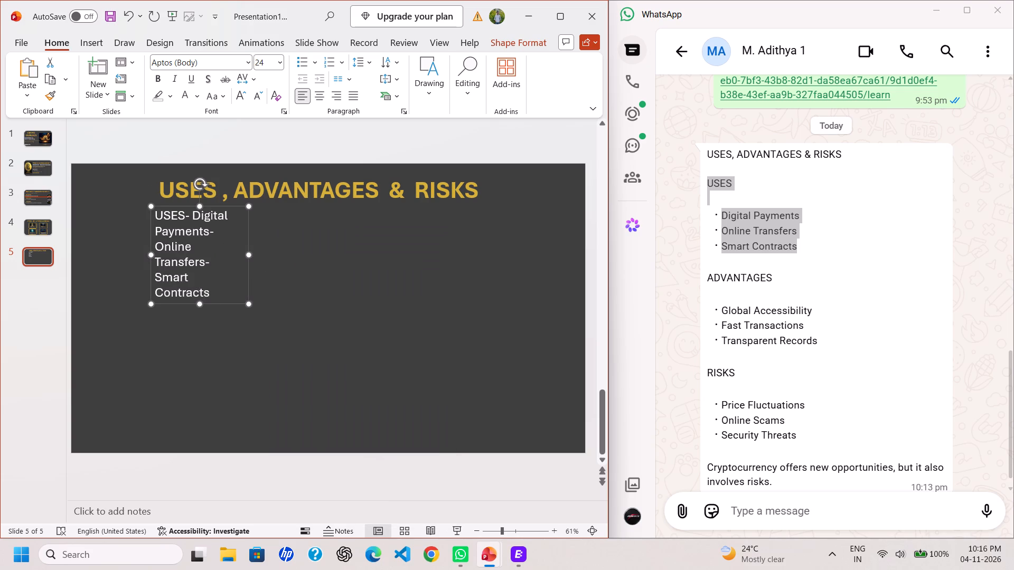
Remove the dash after USES and put the word on its own line above Digital Payments.
left_click(193, 215)
key("BackSpace")
key("BackSpace")
key("Return")
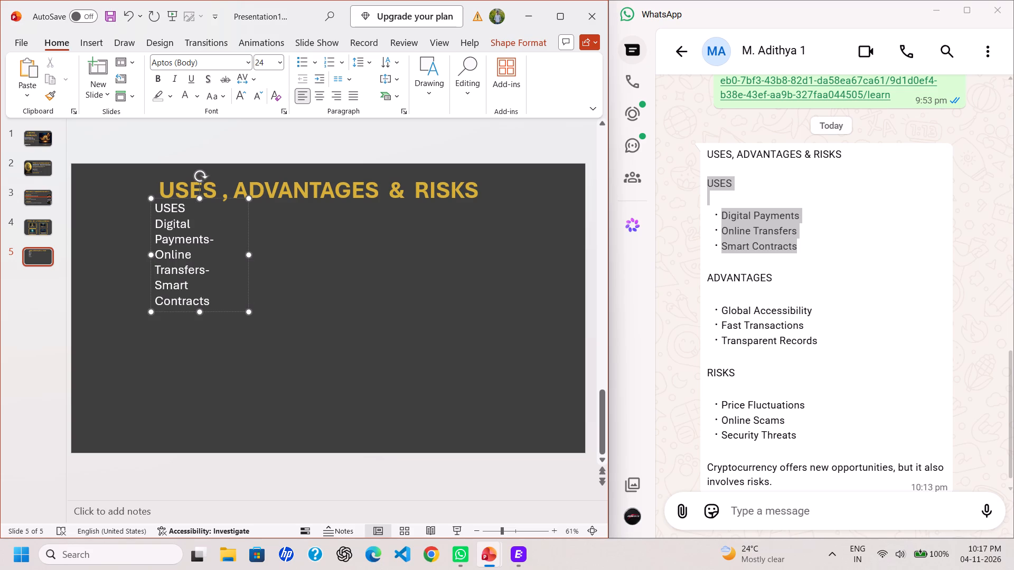
Format the USES heading at 28 pt, bold, in the recently used gold text colour.
left_click_drag(192, 206, 167, 208)
left_click_drag(167, 208, 149, 210)
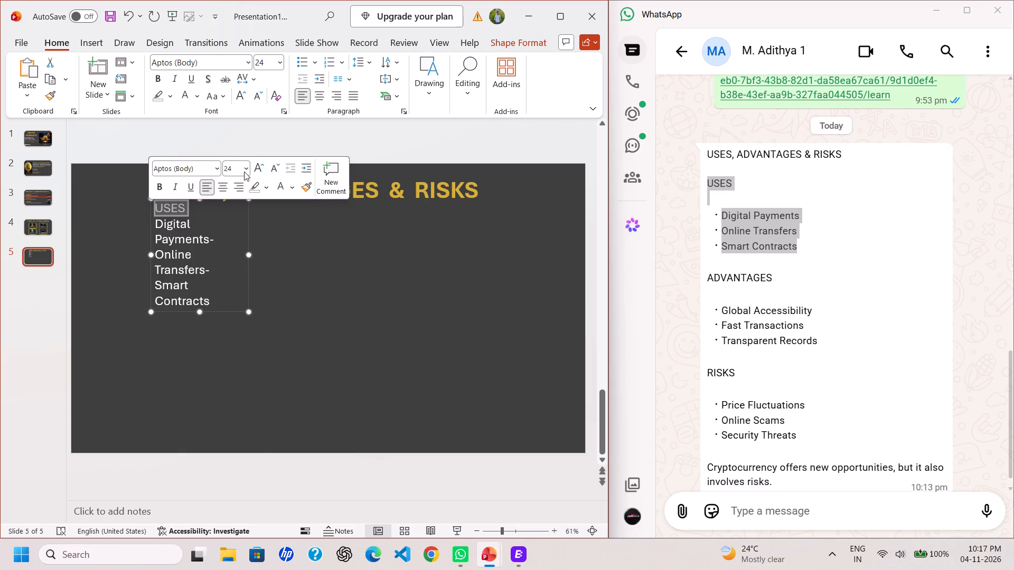
left_click(244, 172)
left_click(234, 359)
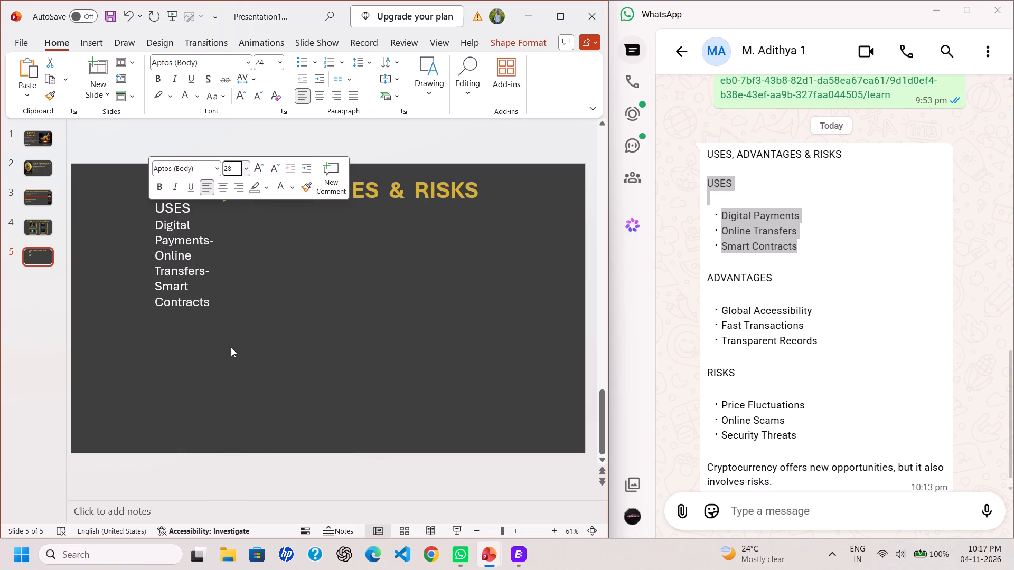
left_click(162, 189)
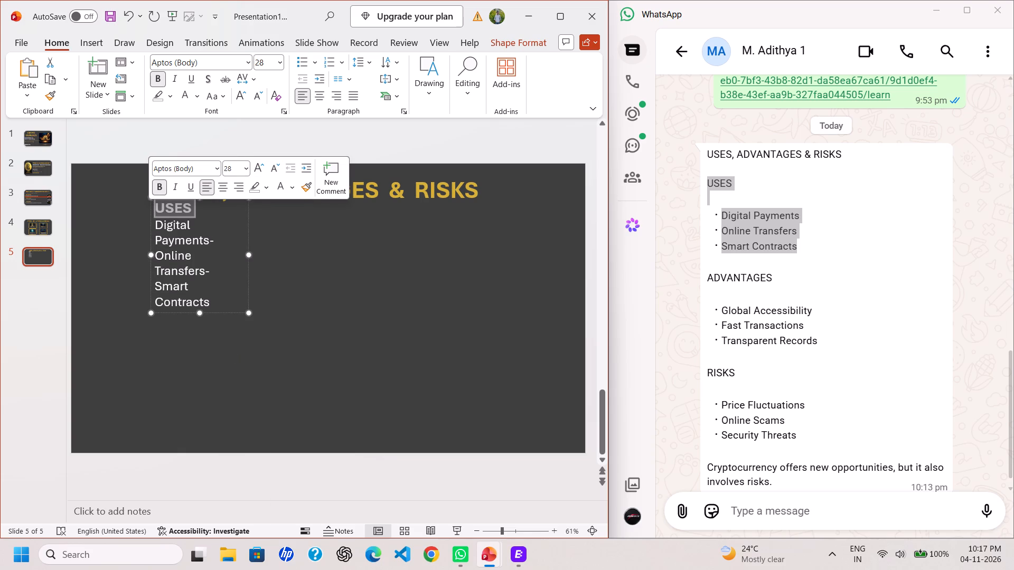
left_click(291, 190)
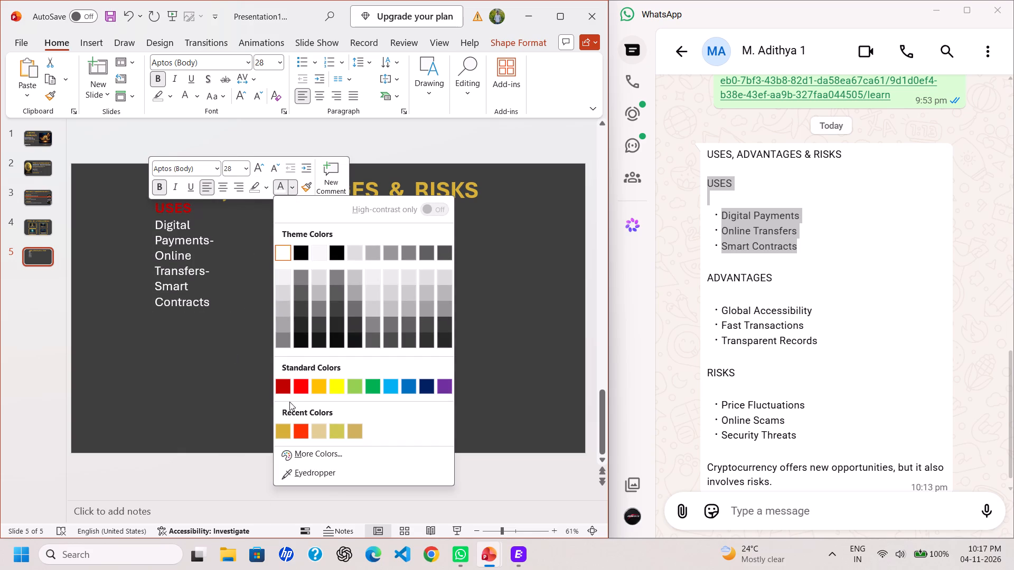
left_click(287, 426)
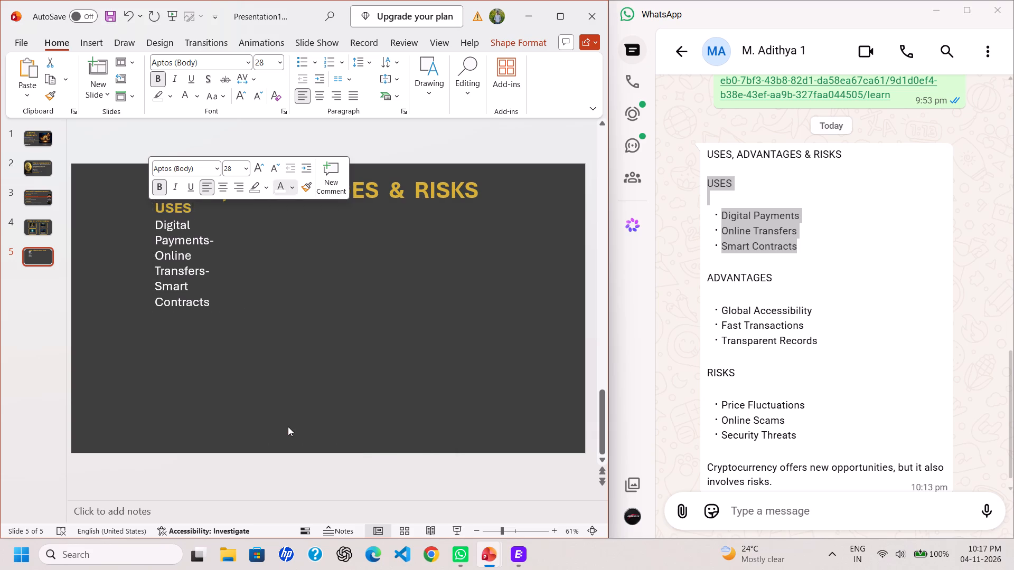
left_click(230, 309)
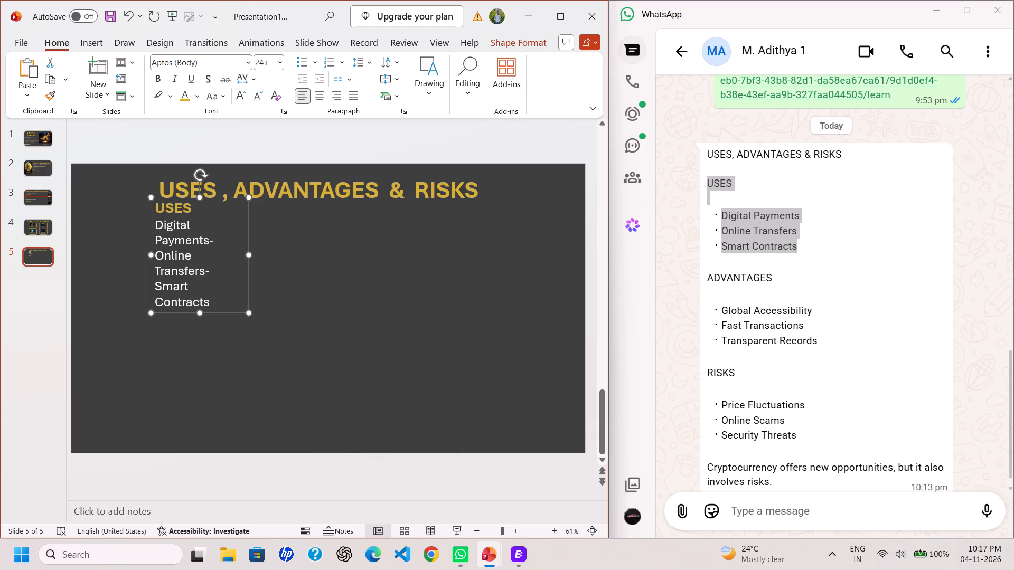
Delete the dashes after Payments and Transfers, and start Smart Contracts on a new line.
left_click(217, 241)
left_click(193, 246)
key("Right")
key("Right")
key("Right")
key("Right")
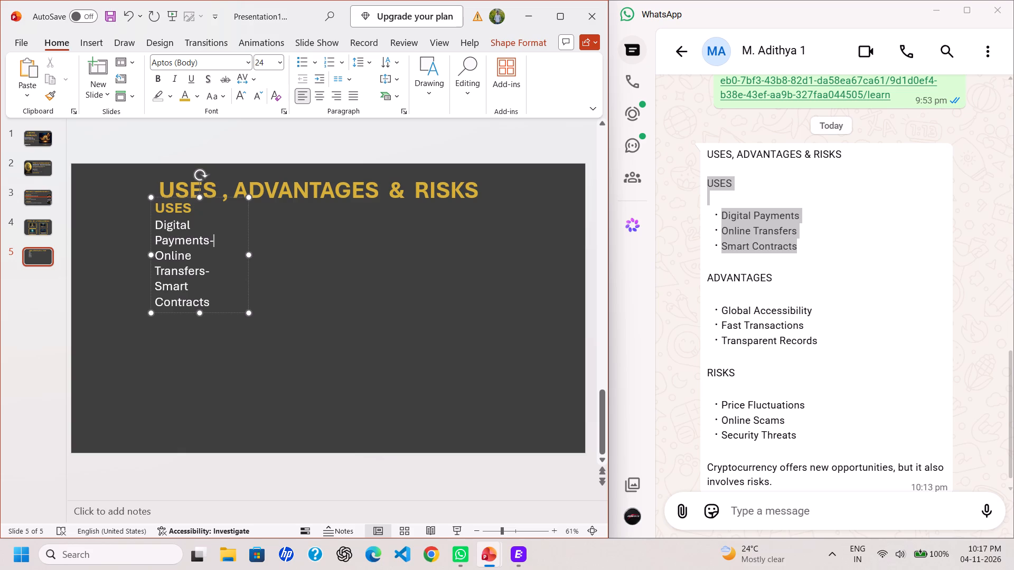
key("BackSpace")
key("Down")
key("Down")
key("BackSpace")
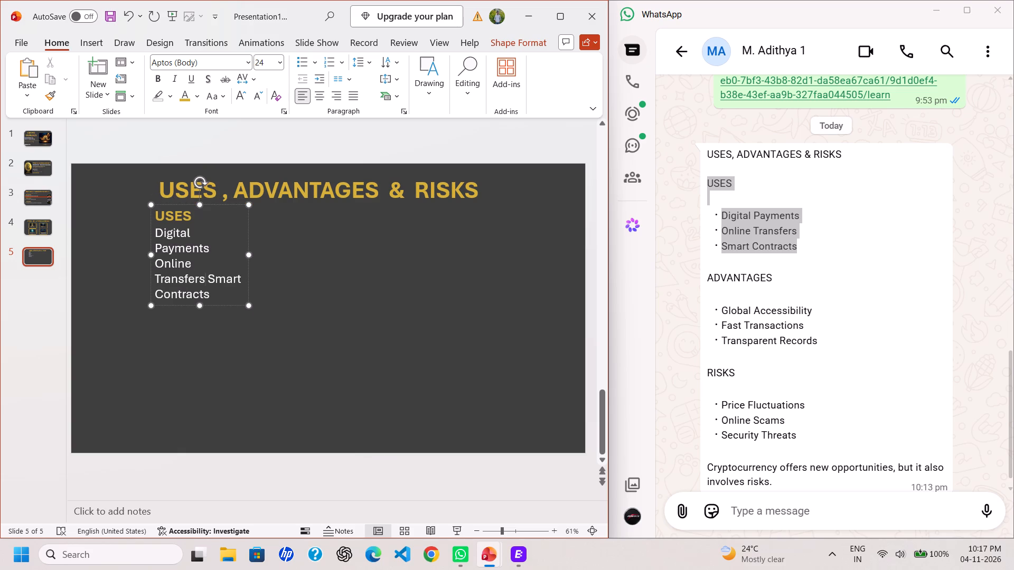
key("Return")
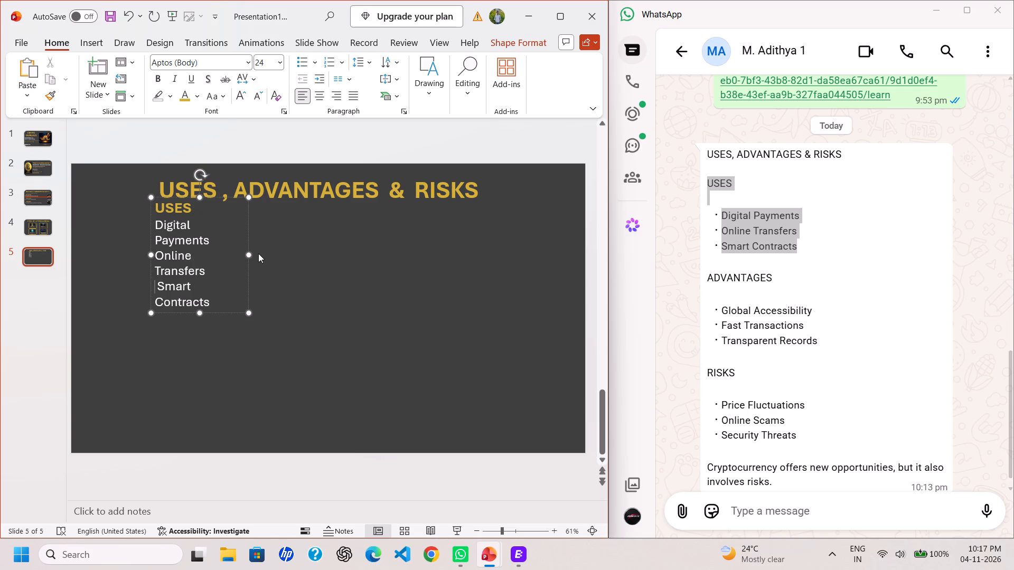
Widen the USES text box so Smart Contracts fits on one line, and move it near the slide's left edge below the title.
left_click_drag(250, 254, 308, 258)
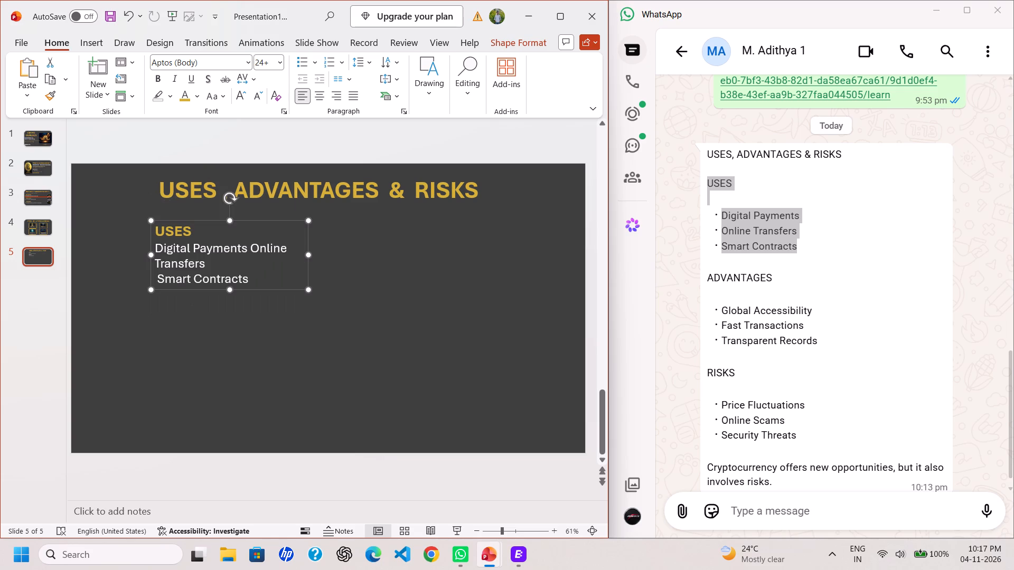
left_click_drag(157, 289, 98, 296)
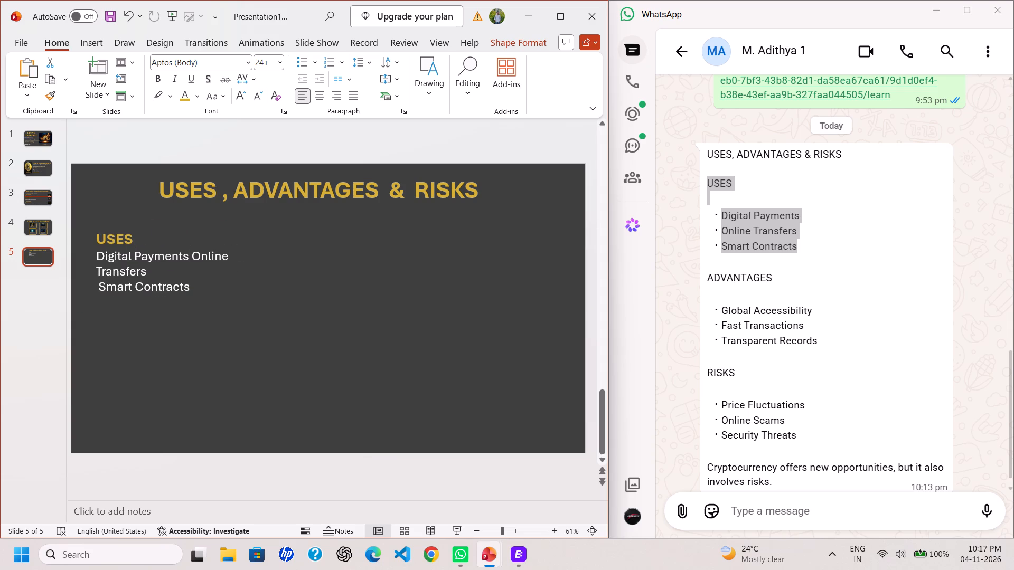
left_click_drag(98, 296, 98, 293)
Add a blank line beneath the USES heading and put Online Transfers on its own line.
left_click(139, 245)
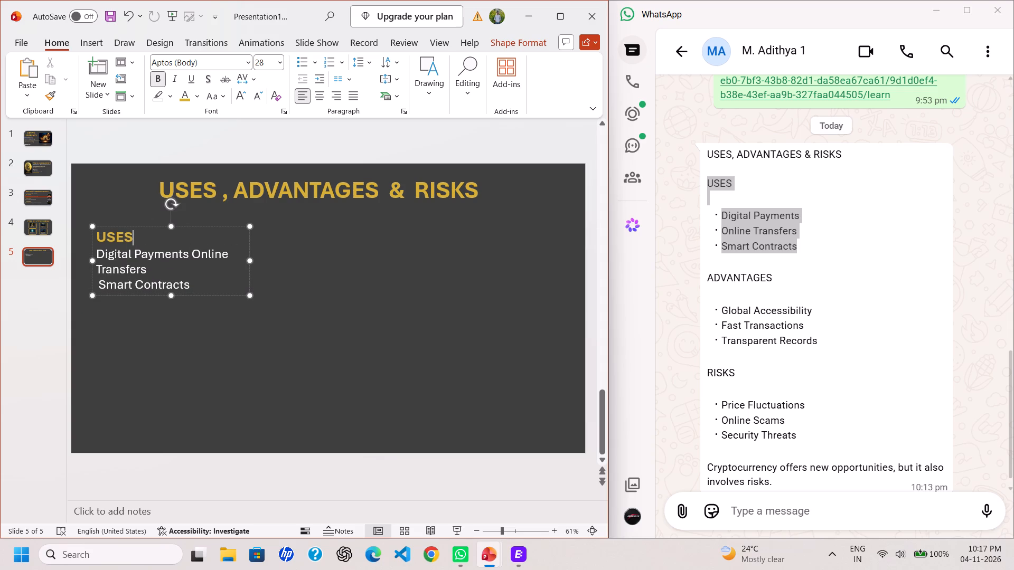
key("Return")
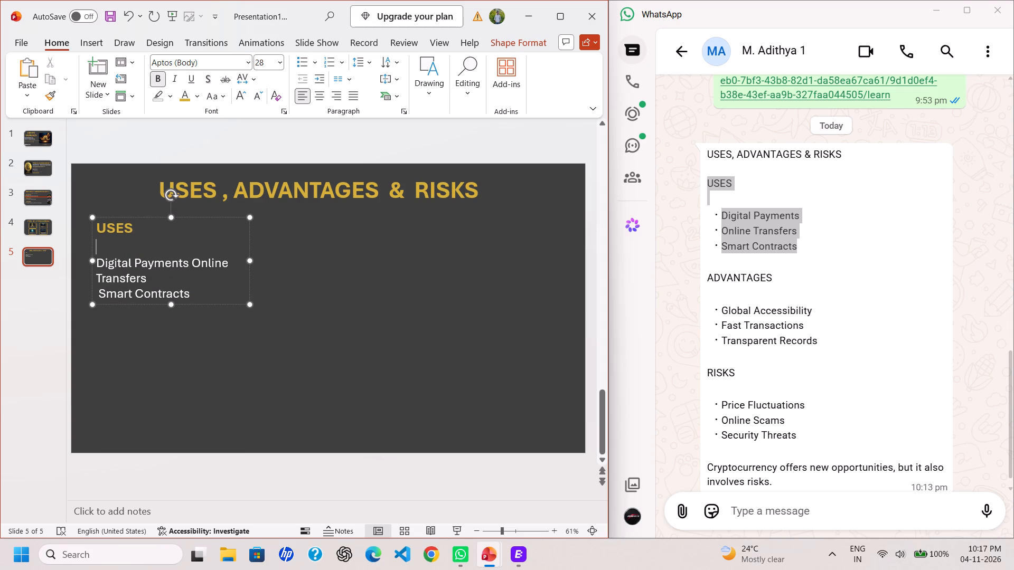
left_click(187, 267)
key("Return")
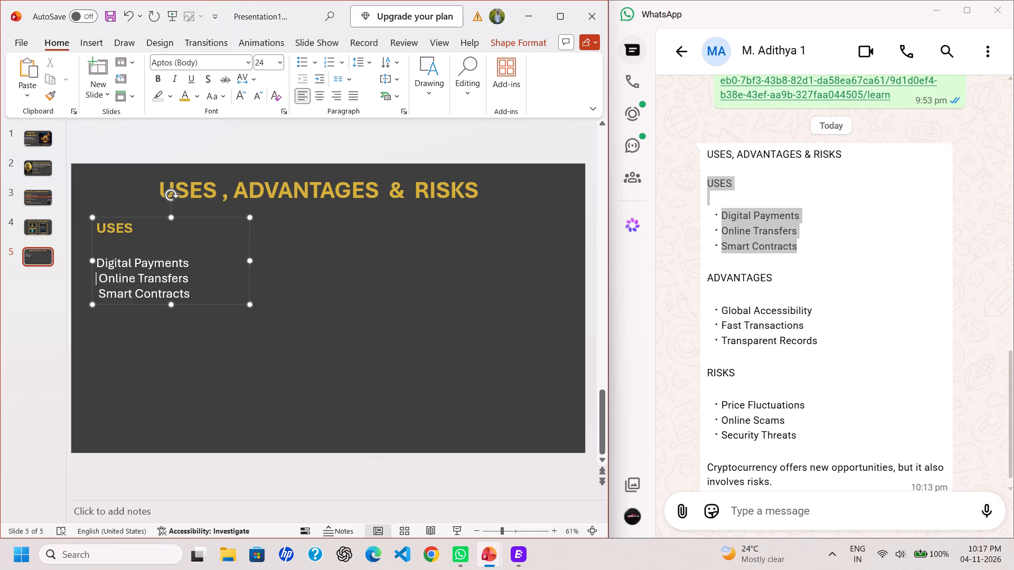
Apply round bullets to the Digital Payments, Online Transfers and Smart Contracts lines.
left_click(190, 294)
left_click_drag(189, 294, 113, 252)
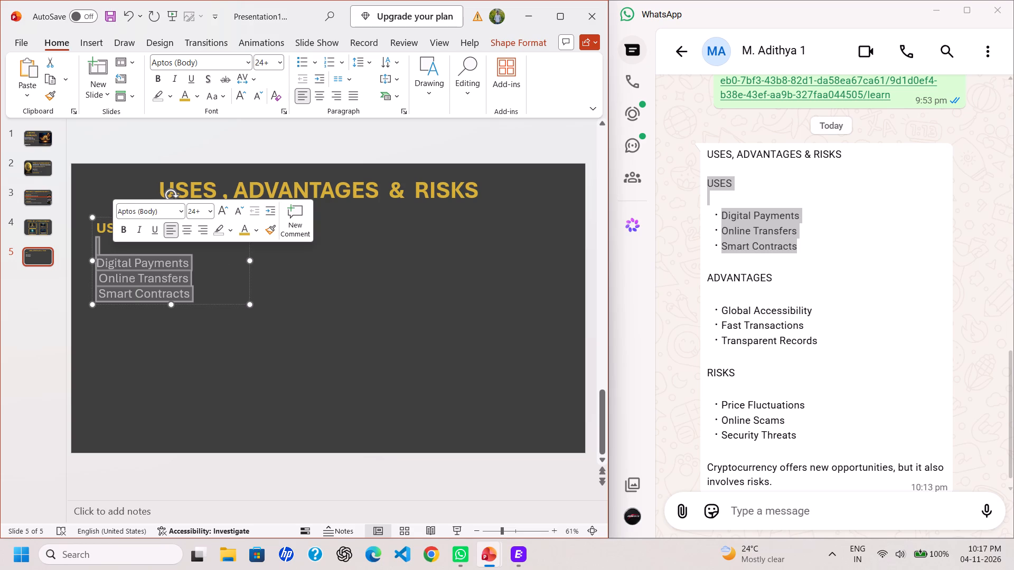
left_click(305, 58)
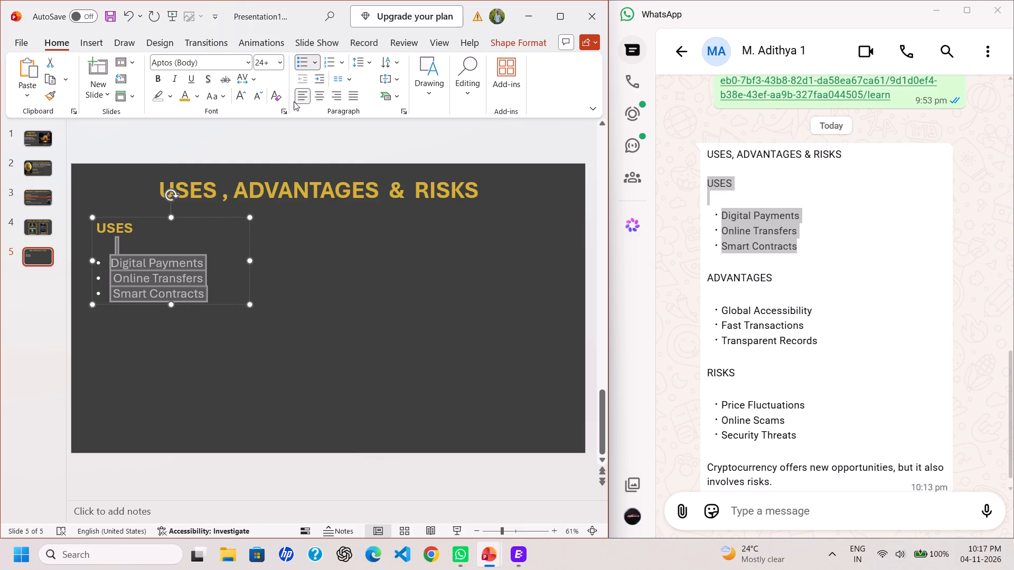
left_click(226, 253)
Insert an empty line after Digital Payments and another after Online Transfers to space out the bullets.
left_click(203, 263)
key("Return")
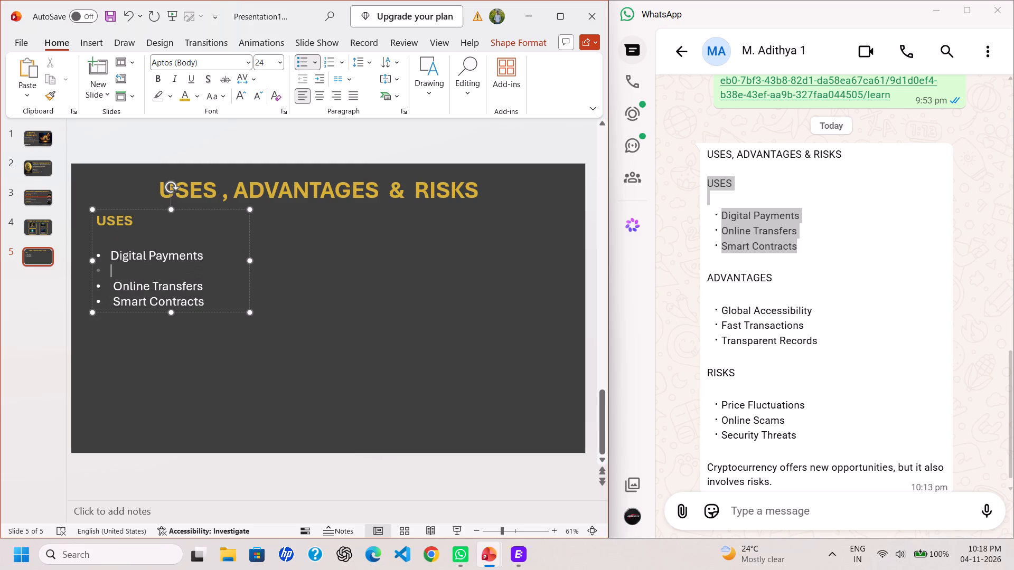
key("Down")
key("Right")
key("Right")
key("Right")
key("Right")
key("Right")
key("Right")
key("Right")
key("Right")
key("Right")
key("Right")
key("Right")
key("Right")
key("Right")
key("Right")
key("Right")
key("Right")
key("Right")
key("Return")
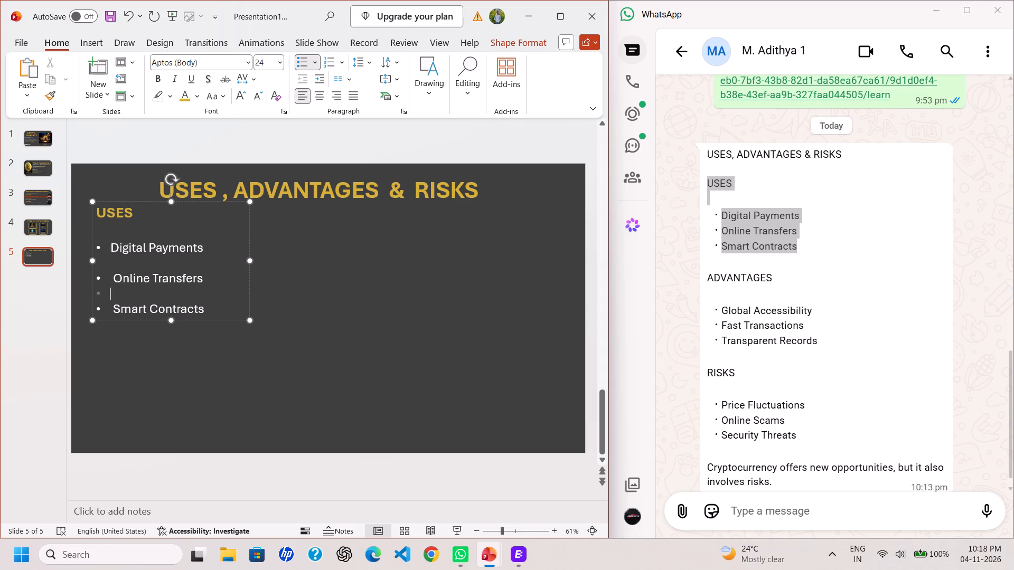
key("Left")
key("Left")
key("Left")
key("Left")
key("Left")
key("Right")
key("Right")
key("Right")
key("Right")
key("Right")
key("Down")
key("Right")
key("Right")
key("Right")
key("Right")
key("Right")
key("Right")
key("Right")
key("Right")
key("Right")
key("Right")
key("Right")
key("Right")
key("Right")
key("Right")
Move the USES text box down to leave a clear gap beneath the slide title, keeping it near the slide's left edge.
left_click(113, 220)
left_click(112, 320)
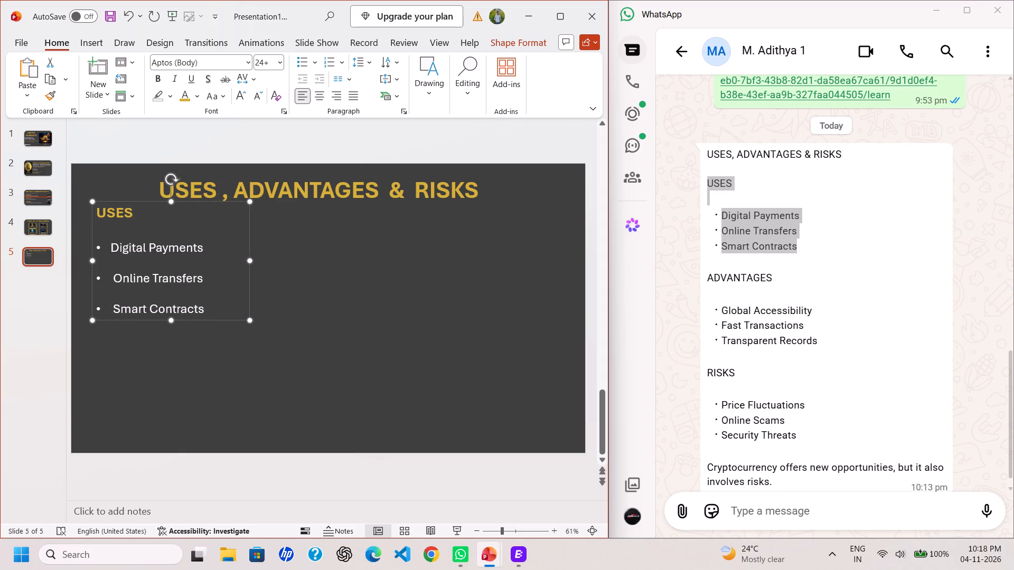
left_click_drag(106, 317, 106, 338)
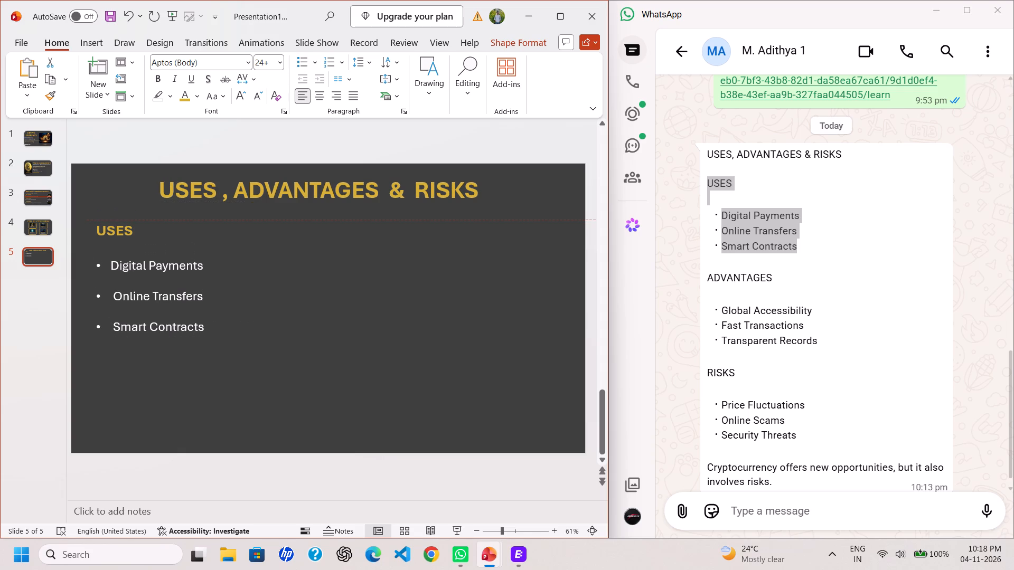
left_click_drag(106, 338, 104, 369)
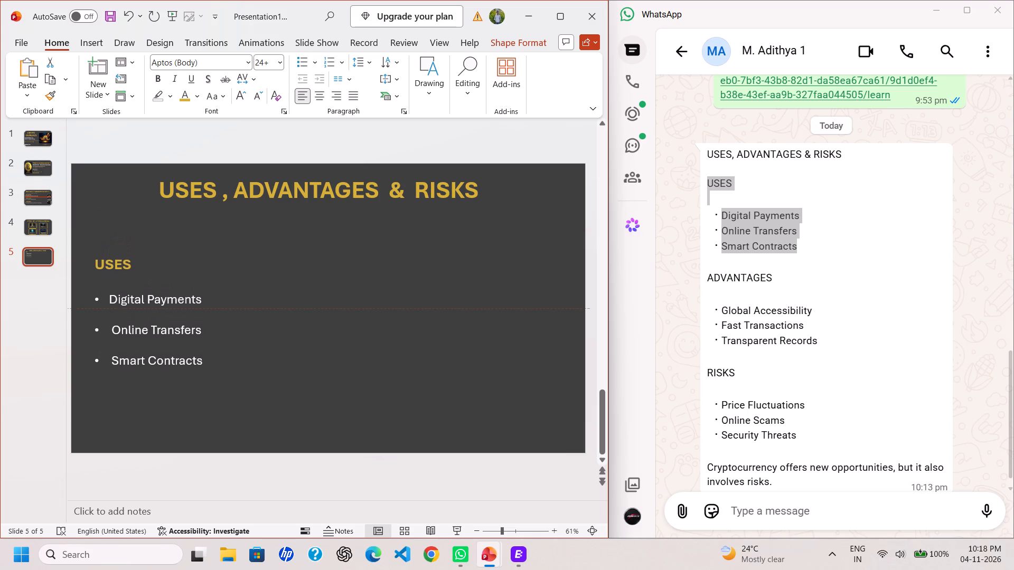
left_click_drag(104, 369, 104, 376)
Set the USES, ADVANTAGES & RISKS title to font size 54 and compare it with the titles on slides 3 and 2.
left_click(176, 187)
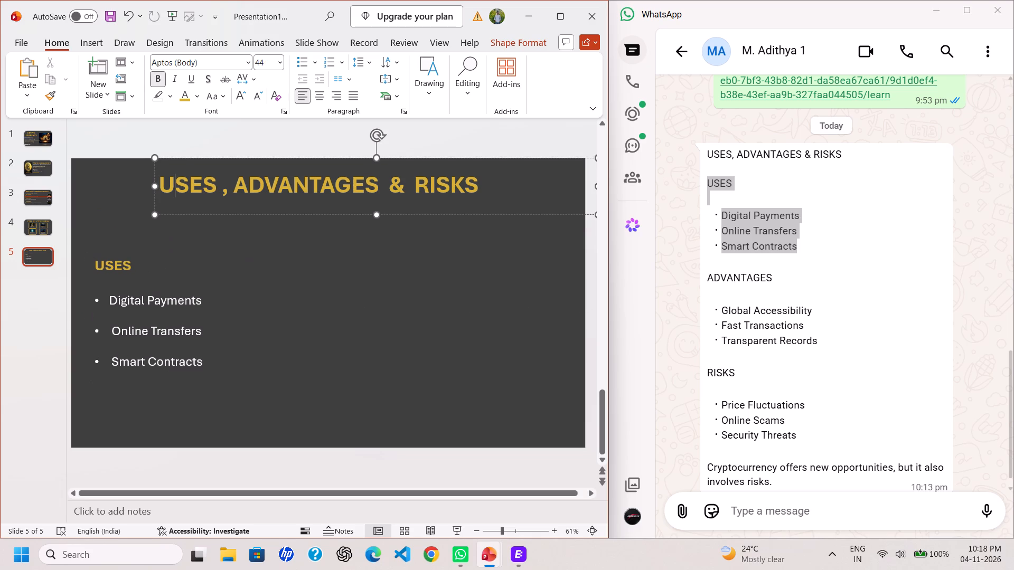
left_click_drag(160, 183, 459, 216)
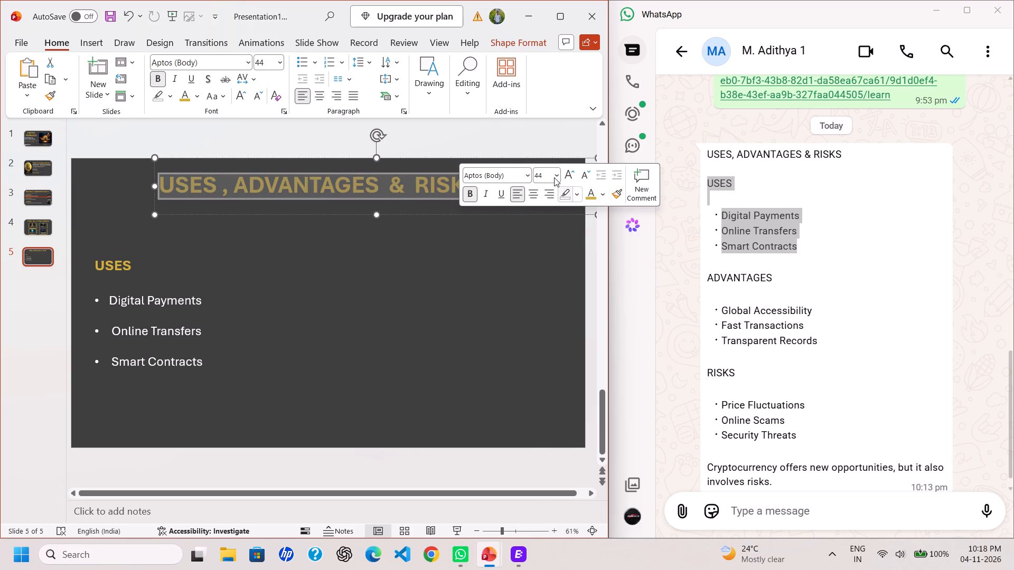
left_click(555, 177)
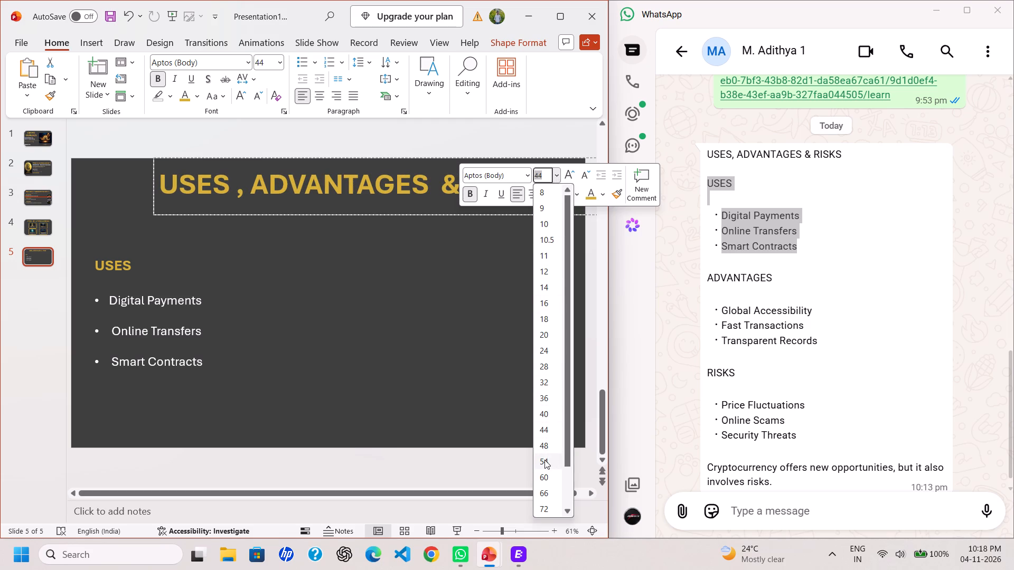
left_click(544, 460)
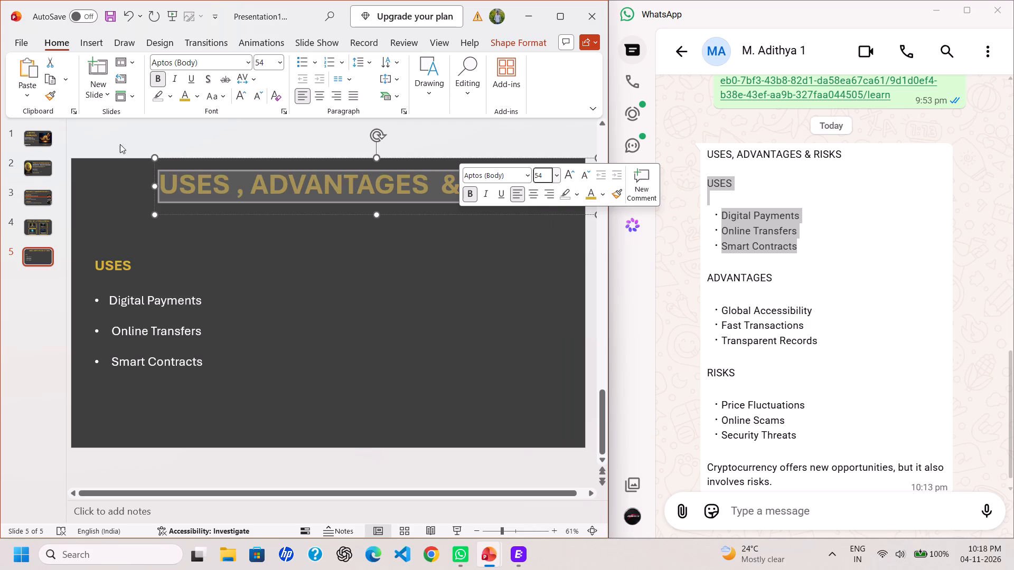
left_click(36, 216)
left_click(36, 200)
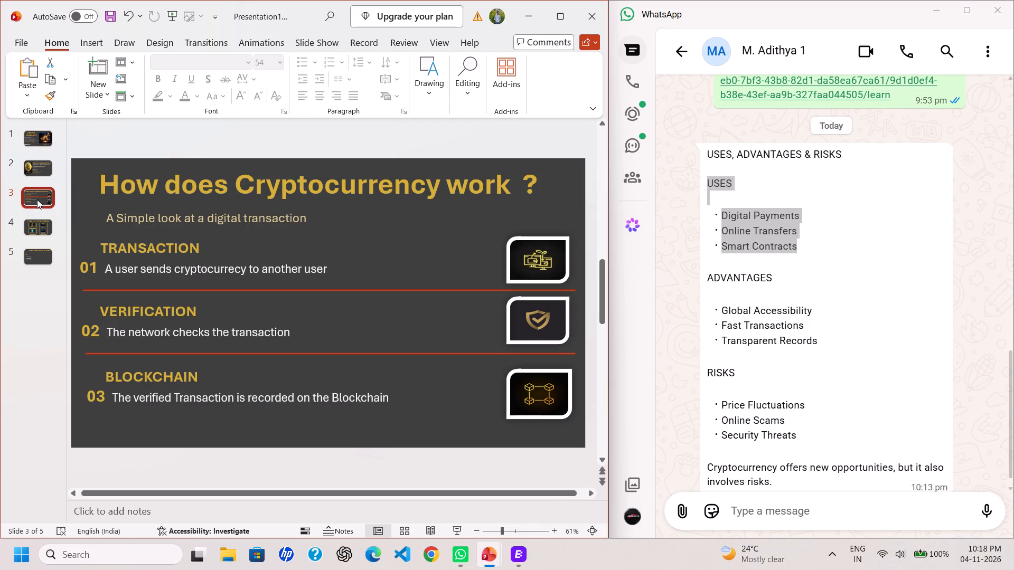
left_click(39, 193)
left_click(40, 174)
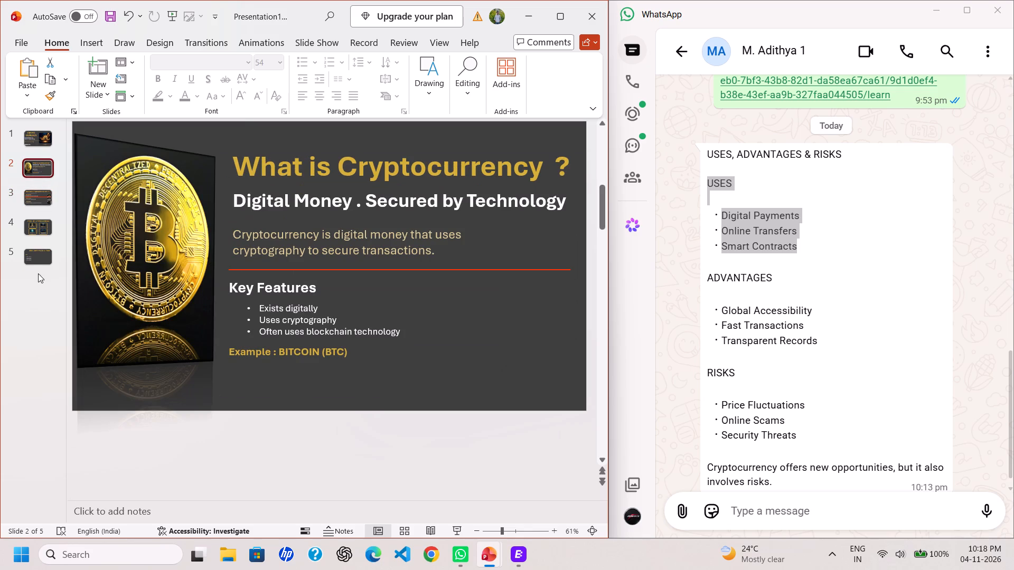
left_click(38, 255)
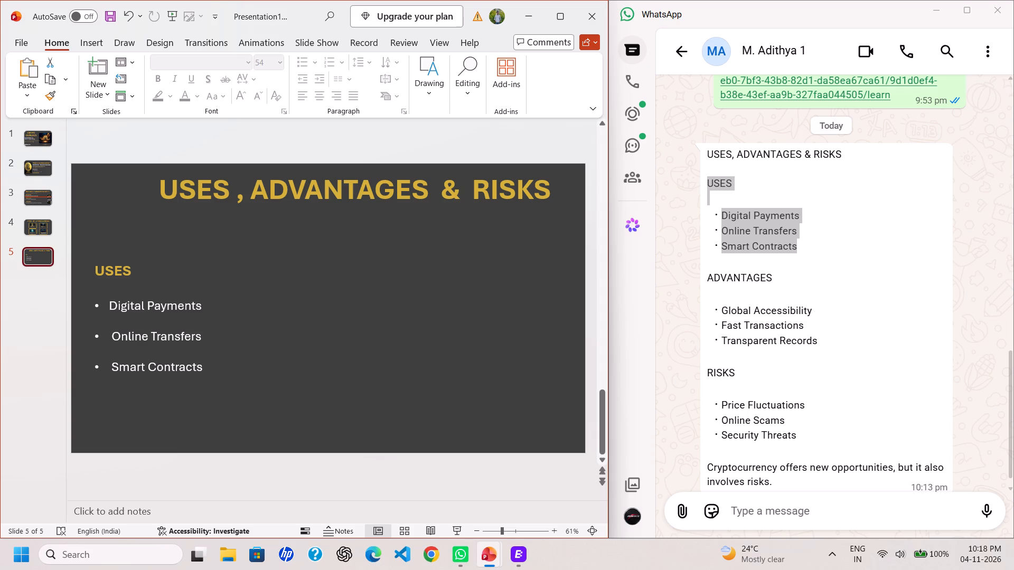
Move the USES text box slightly up and to the right, closer to the slide title.
left_click(117, 328)
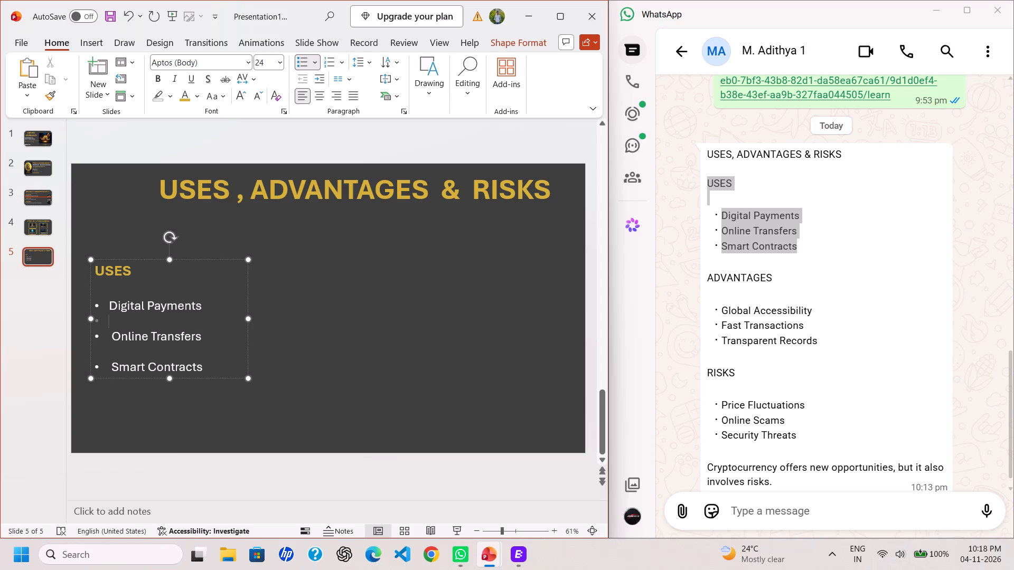
left_click_drag(238, 267, 252, 250)
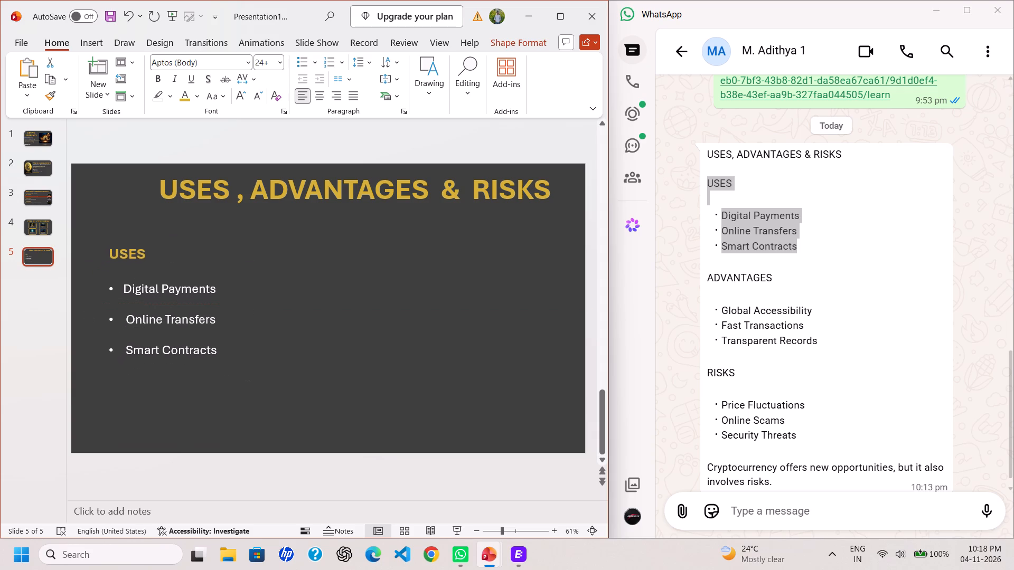
left_click_drag(252, 250, 253, 250)
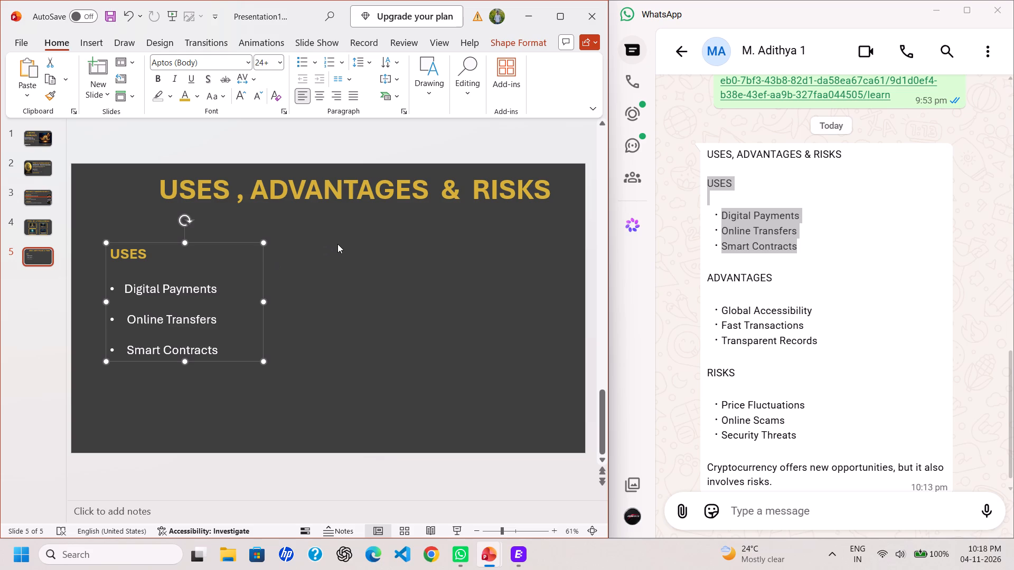
left_click(342, 264)
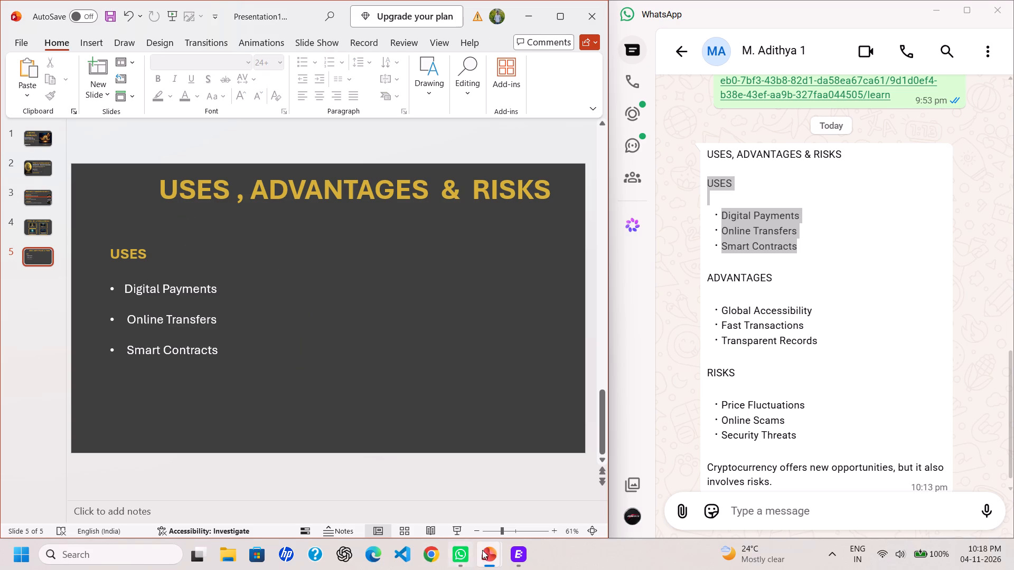
Review the remaining ADVANTAGES and RISKS text in the WhatsApp message.
scroll(747, 363, "down", 1)
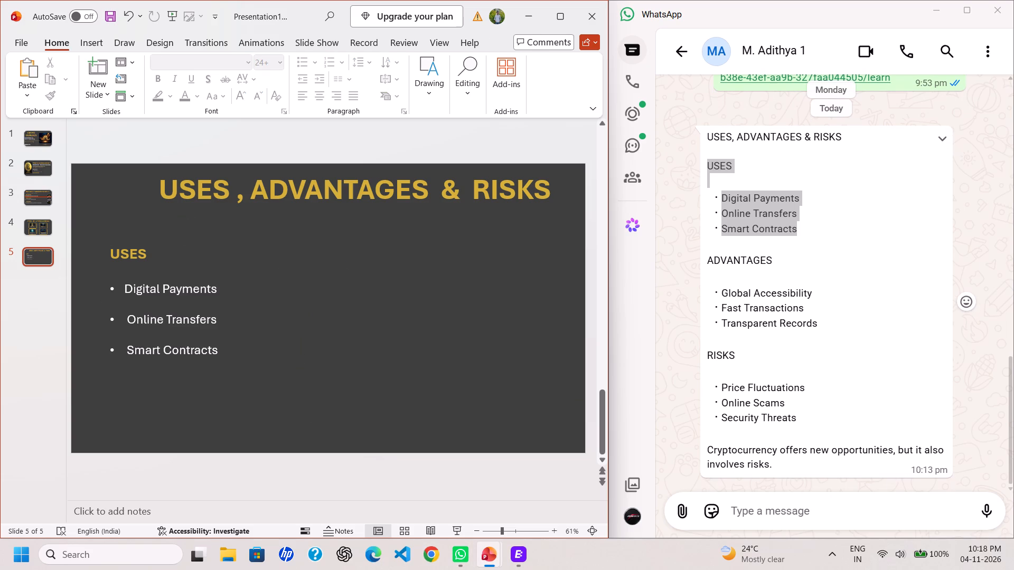
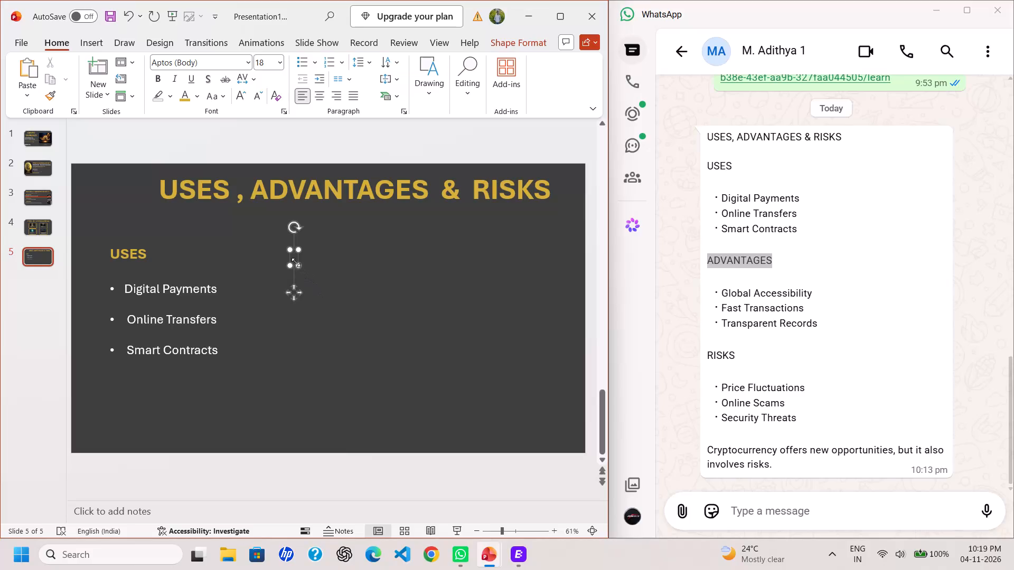
Widen the empty text box beside the USES column and paste the copied ADVANTAGES heading into it.
left_click_drag(296, 262, 296, 262)
left_click_drag(296, 262, 382, 275)
right_click(325, 263)
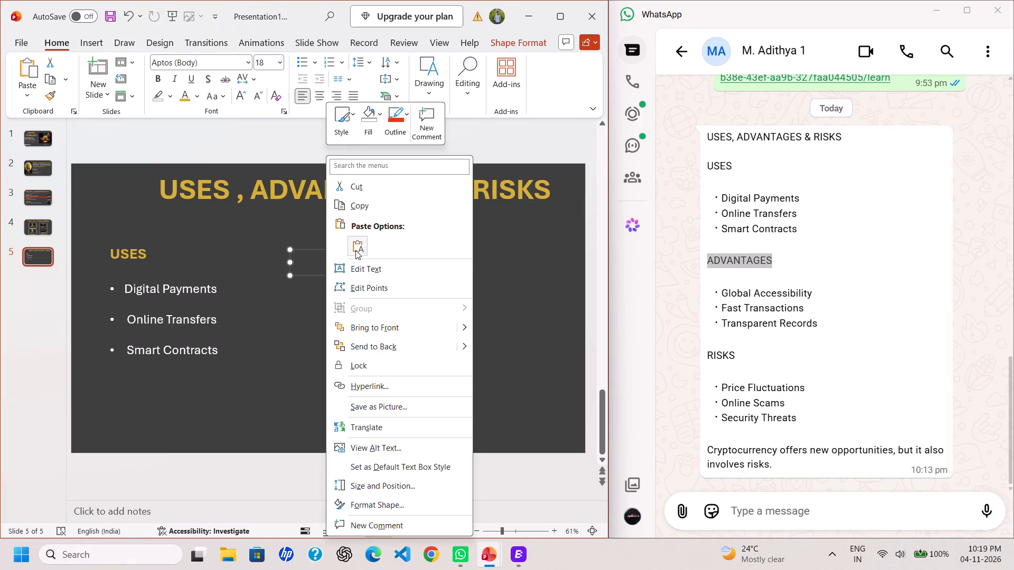
left_click(355, 245)
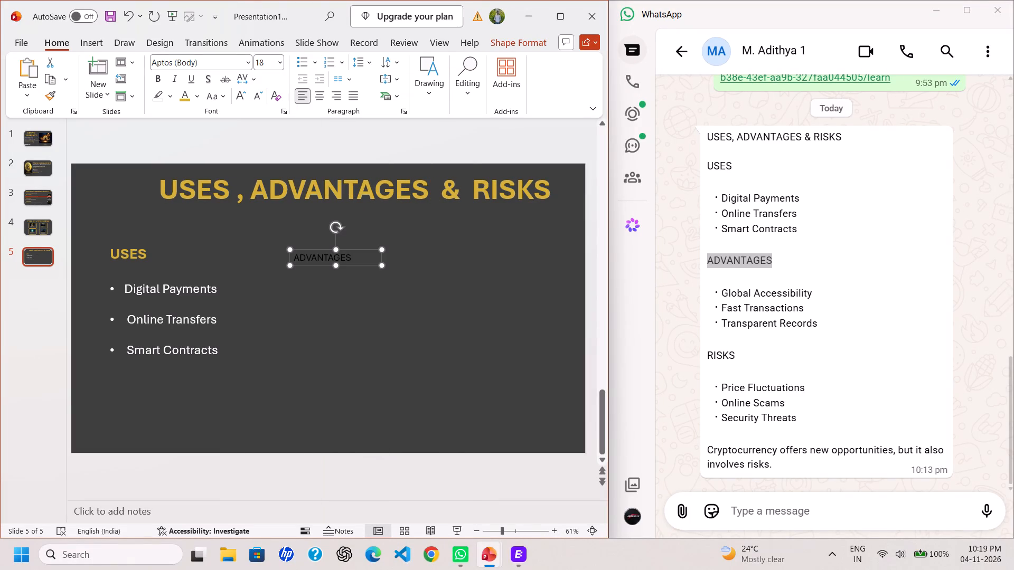
Format the ADVANTAGES heading in the Aptos (Body) font with the gold text colour used for USES.
left_click_drag(351, 259, 306, 258)
left_click(374, 217)
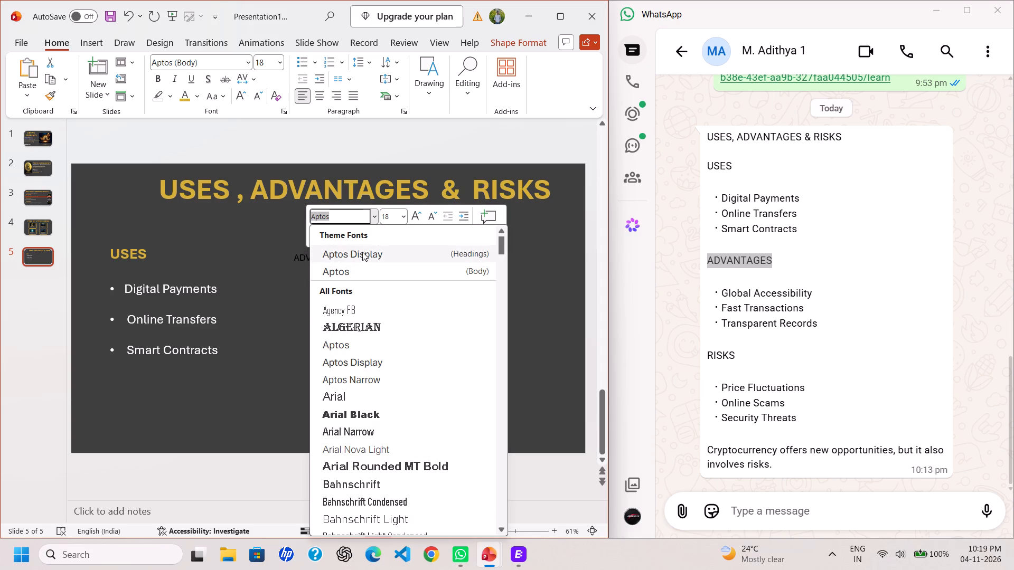
left_click(364, 270)
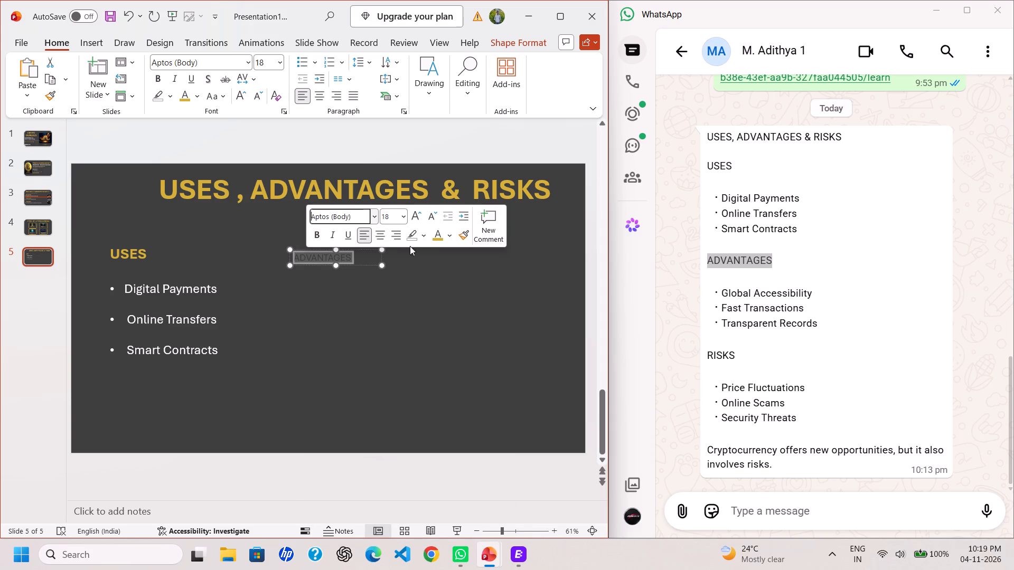
left_click(441, 236)
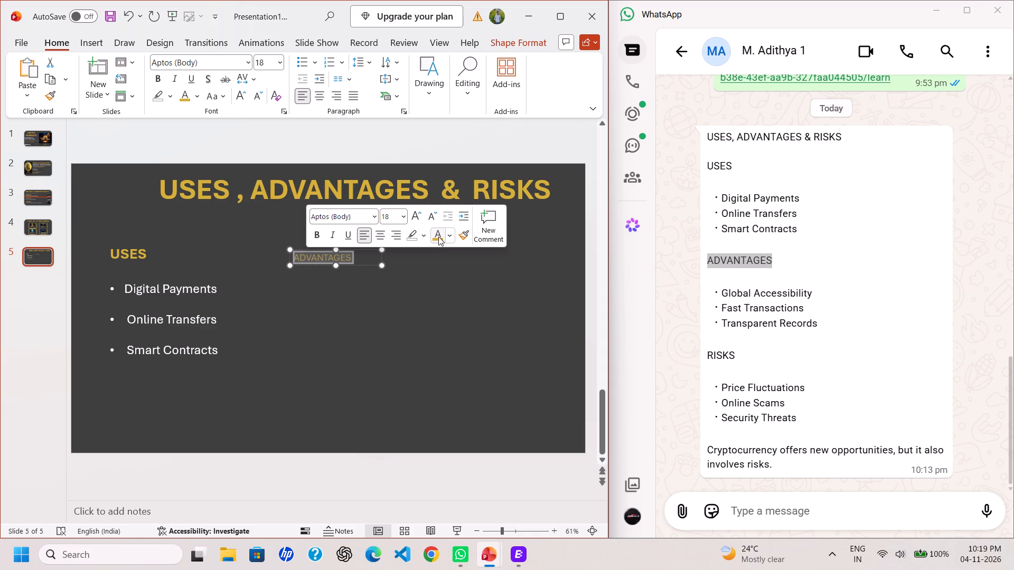
Format the ADVANTAGES heading on slide 5 in gold, bold, at font size 28.
left_click(438, 235)
left_click(407, 216)
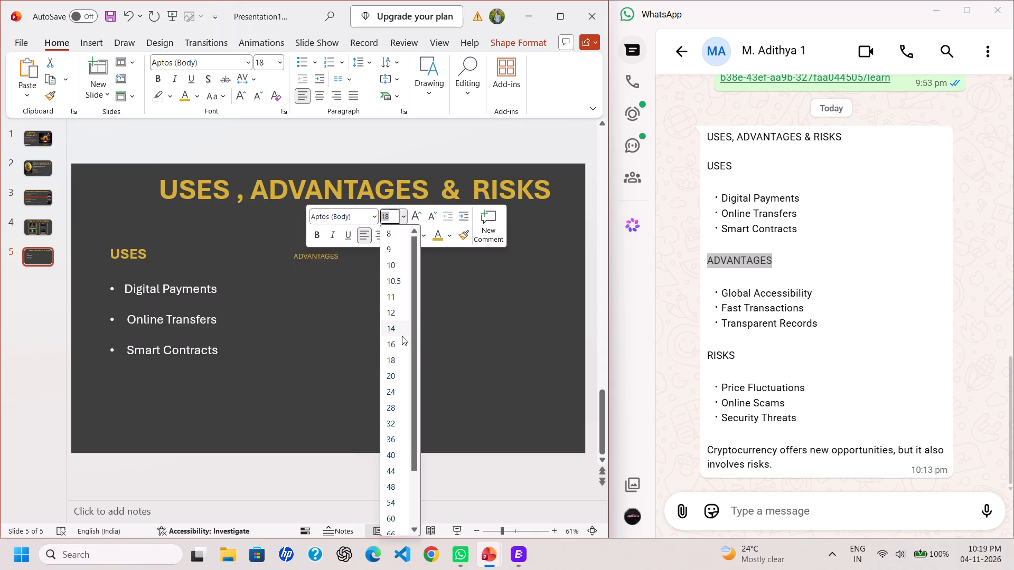
left_click(397, 403)
left_click(321, 229)
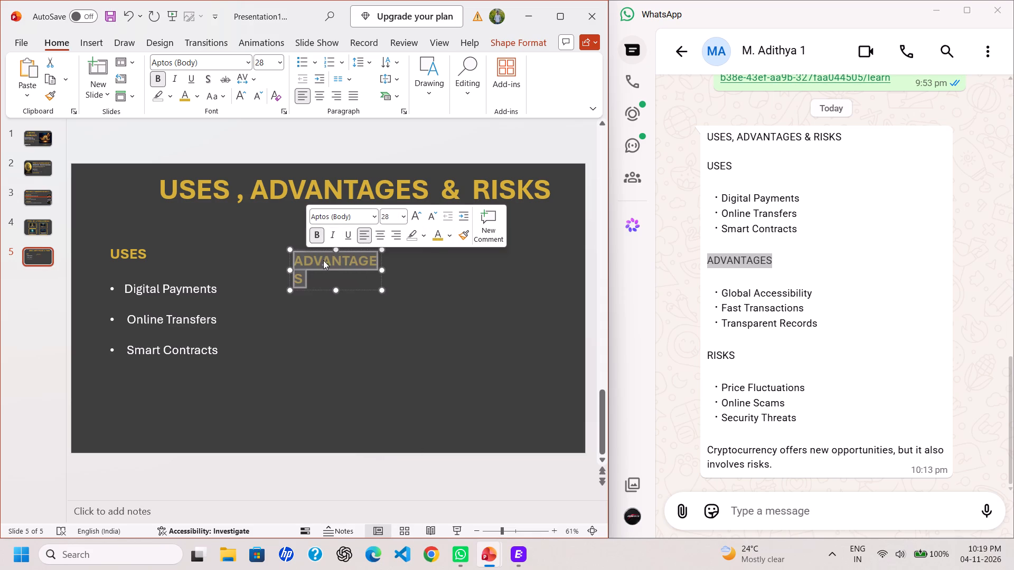
Widen the ADVANTAGES text box until the heading fits on one line, and check its formatting against the USES heading.
left_click_drag(377, 269, 382, 269)
left_click_drag(382, 269, 405, 270)
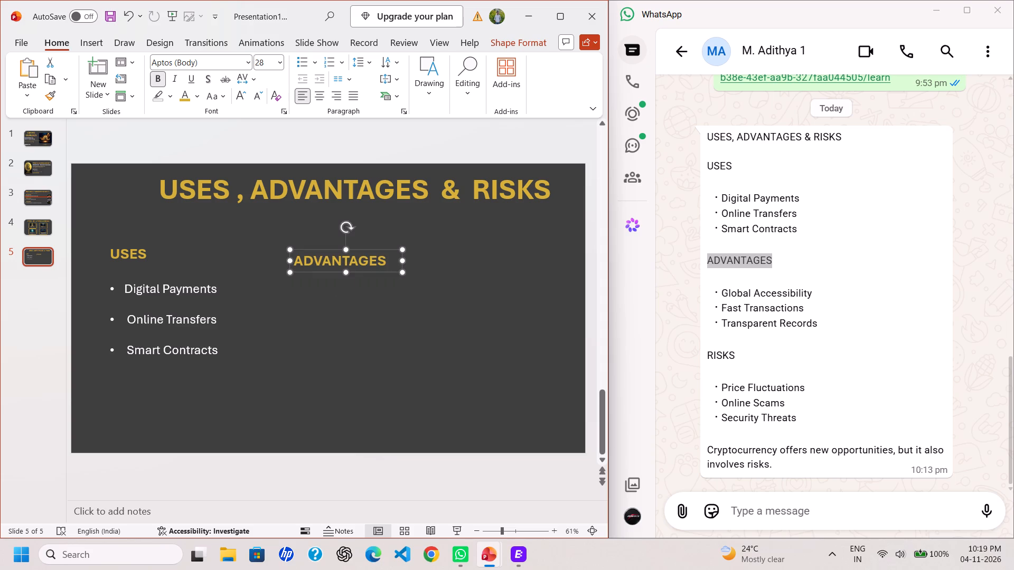
left_click_drag(368, 256, 356, 245)
left_click(373, 279)
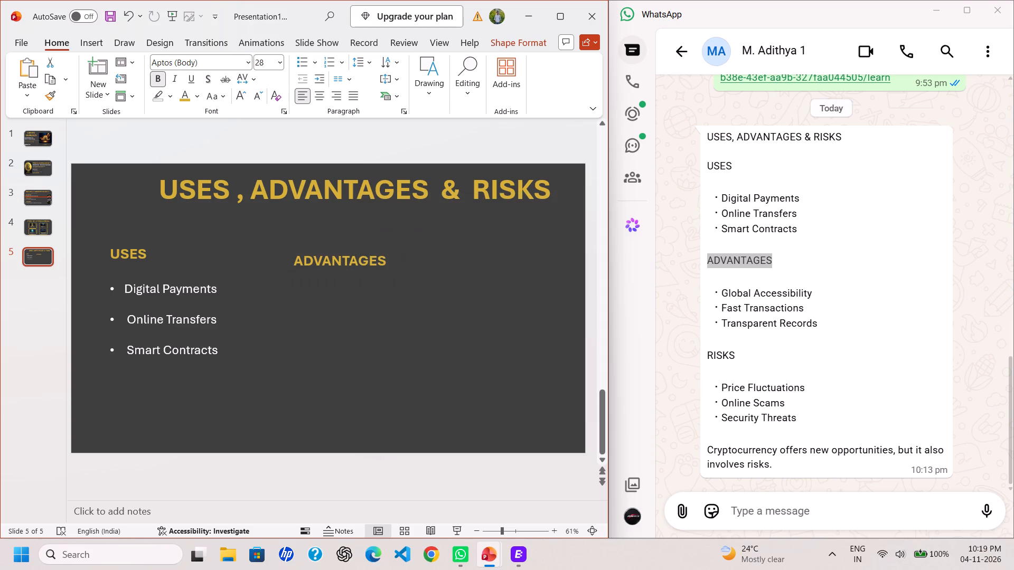
left_click_drag(150, 254, 116, 254)
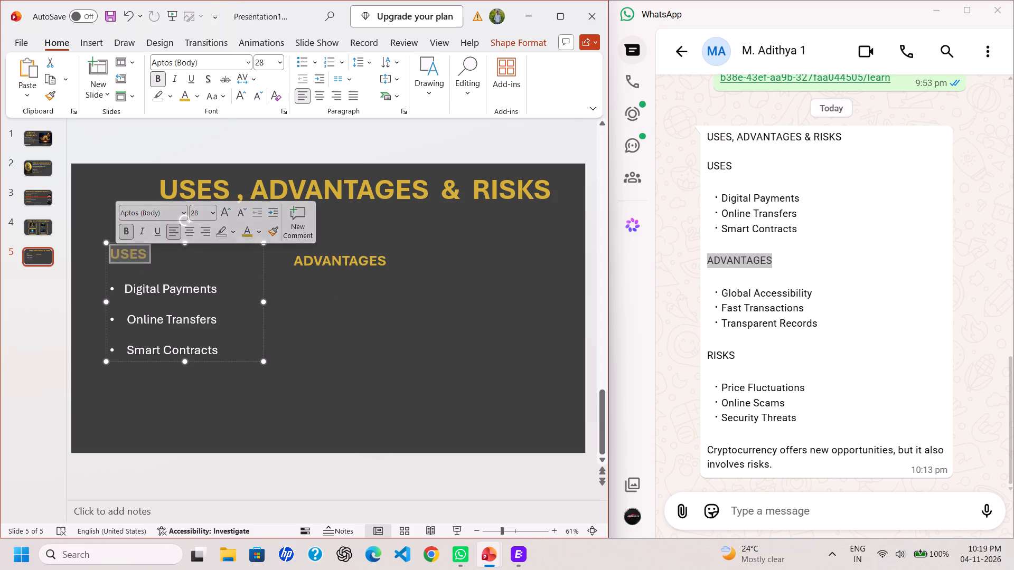
left_click(374, 287)
Start a new line beneath the ADVANTAGES heading in its text box.
left_click(352, 263)
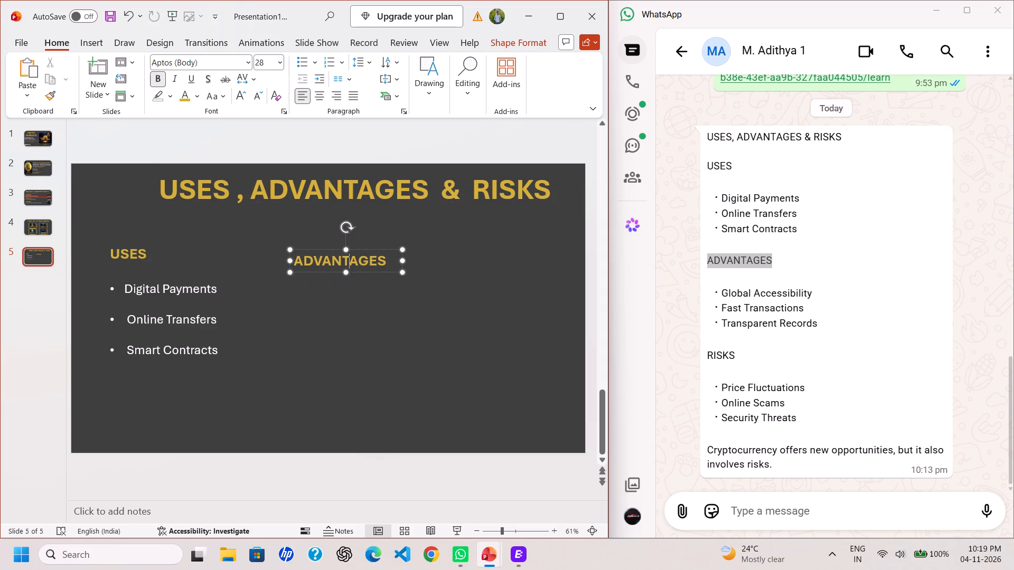
left_click(390, 264)
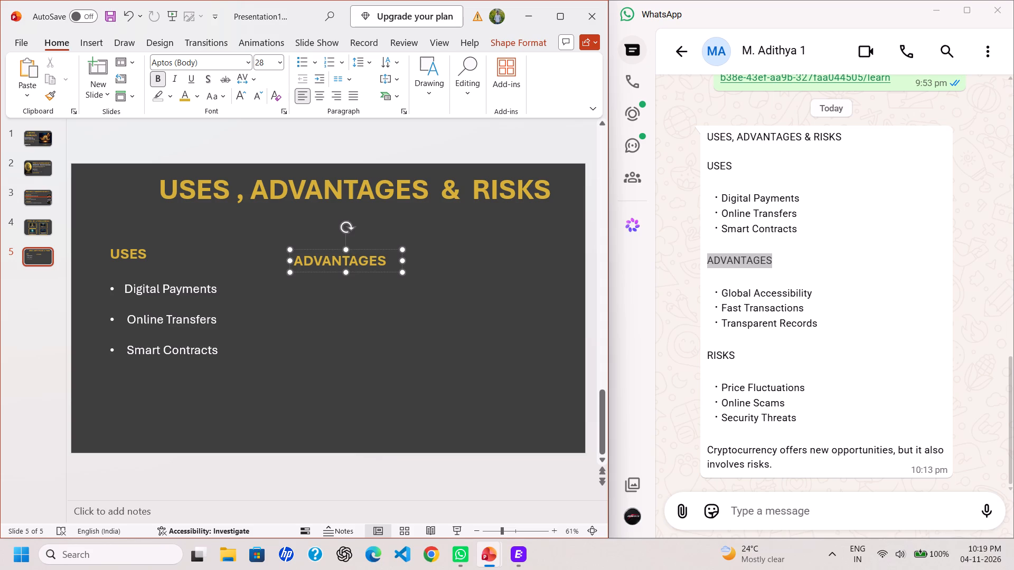
left_click(386, 261)
key("Return")
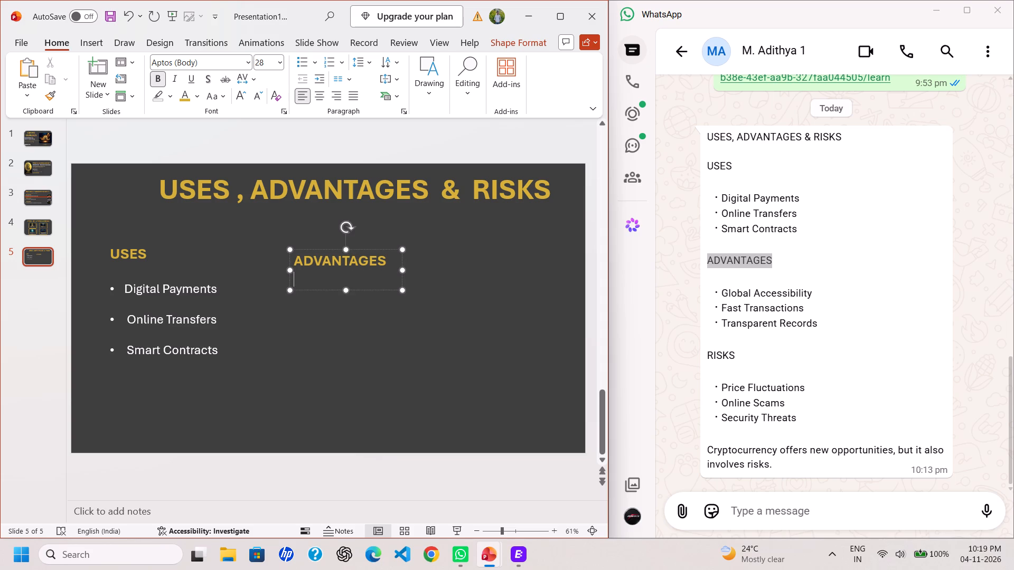
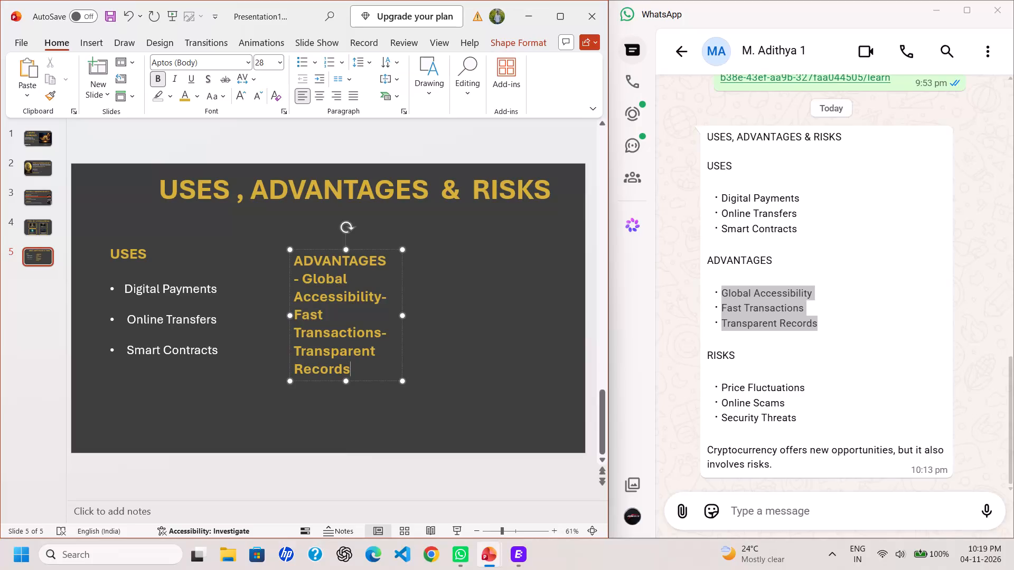
Delete the hyphens before Global Accessibility, Fast Transactions and Transparent Records in the ADVANTAGES text box.
left_click(303, 284)
key("BackSpace")
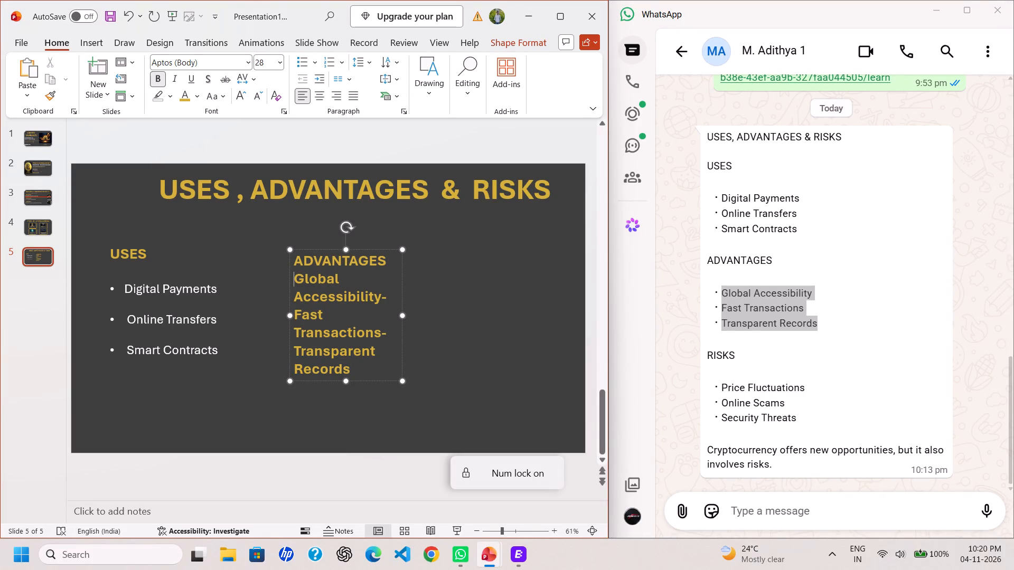
left_click(388, 297)
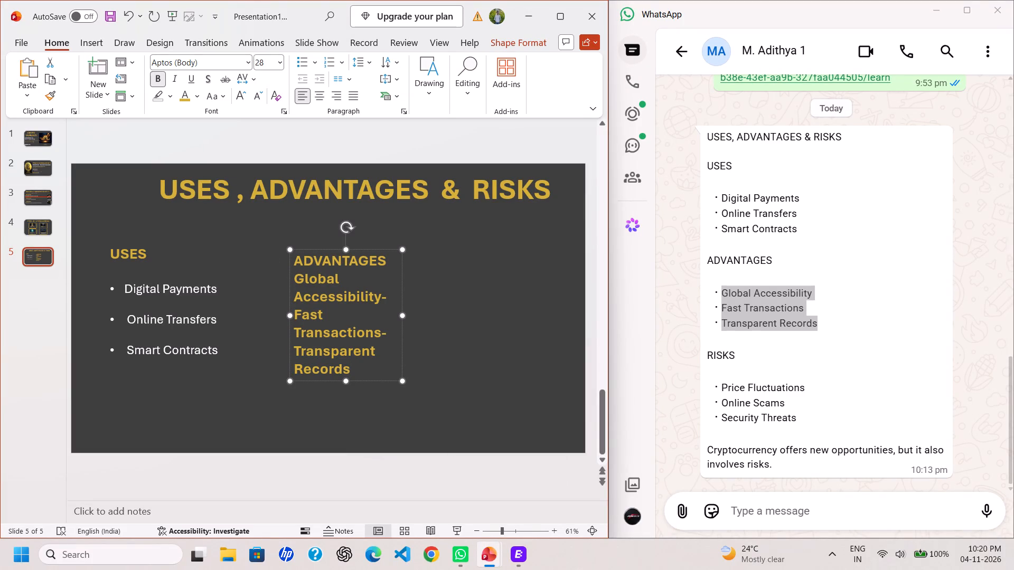
left_click(380, 300)
left_click(383, 298)
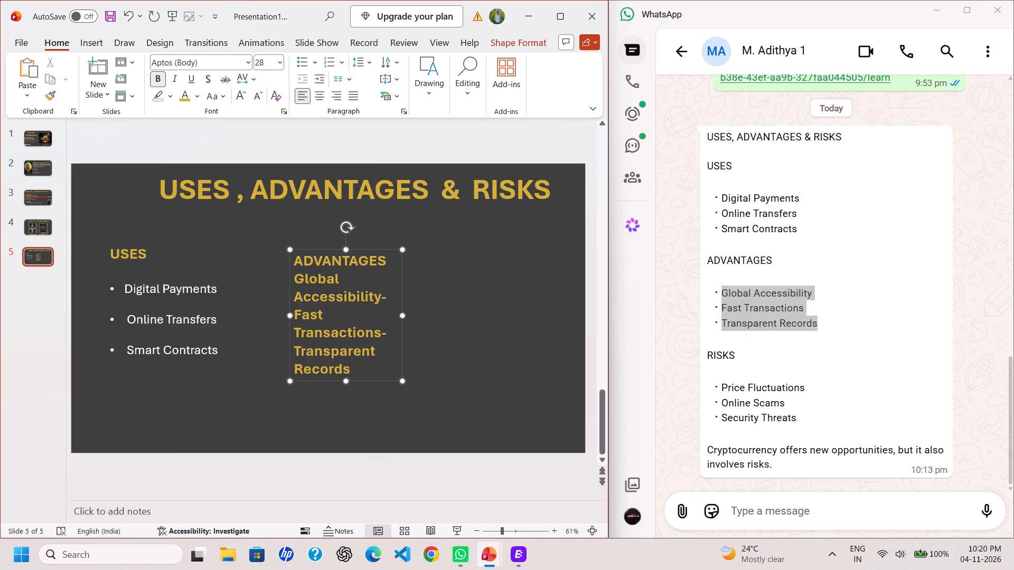
key("0")
key("Right")
key("Right")
key("Left")
key("BackSpace")
key("BackSpace")
key("Down")
key("Down")
key("Down")
key("Up")
key("BackSpace")
key("s")
key("Right")
key("BackSpace")
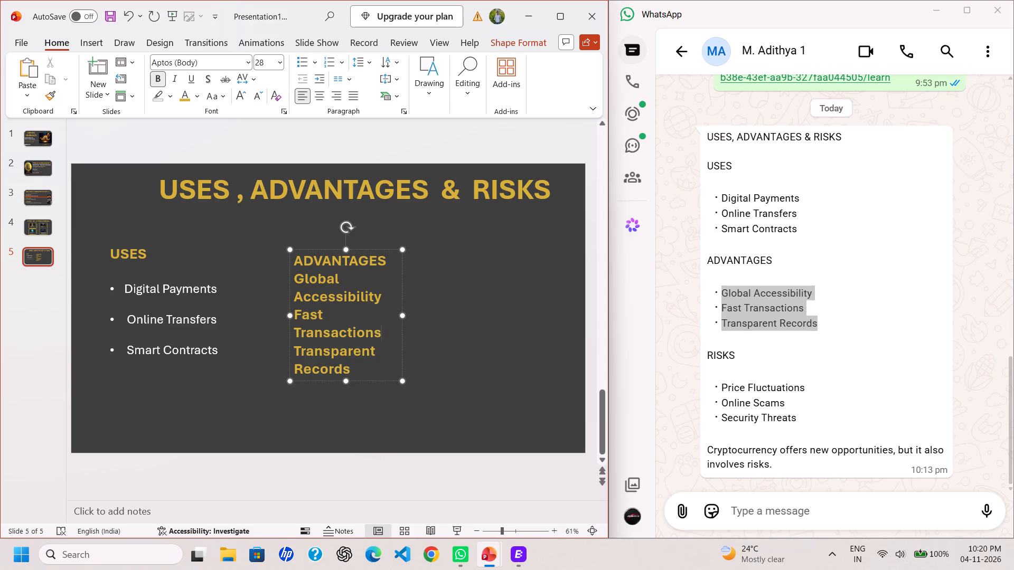
Format the three advantages beneath the ADVANTAGES heading as non-bold white text at font size 18.
left_click_drag(353, 370, 295, 284)
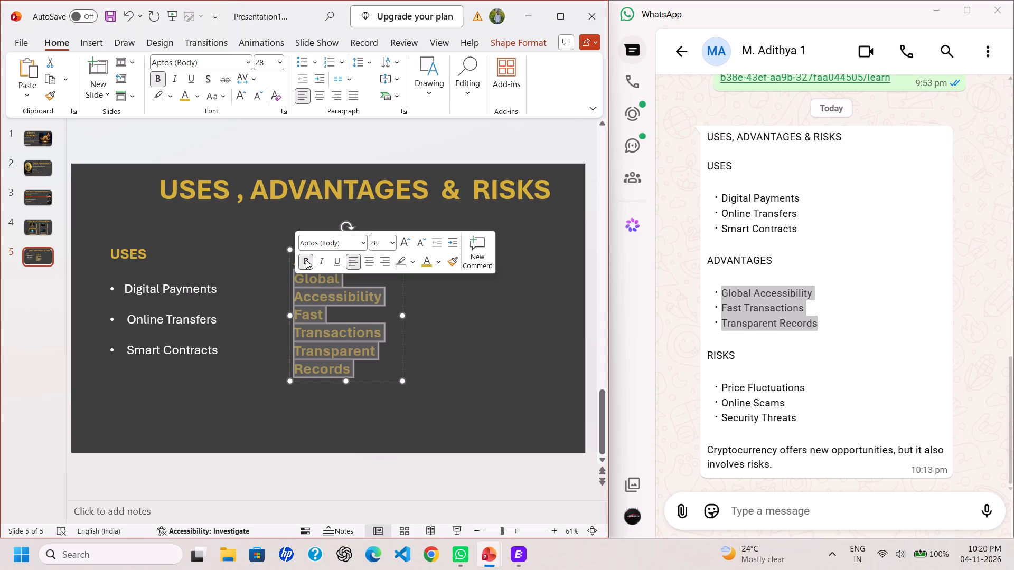
left_click(306, 260)
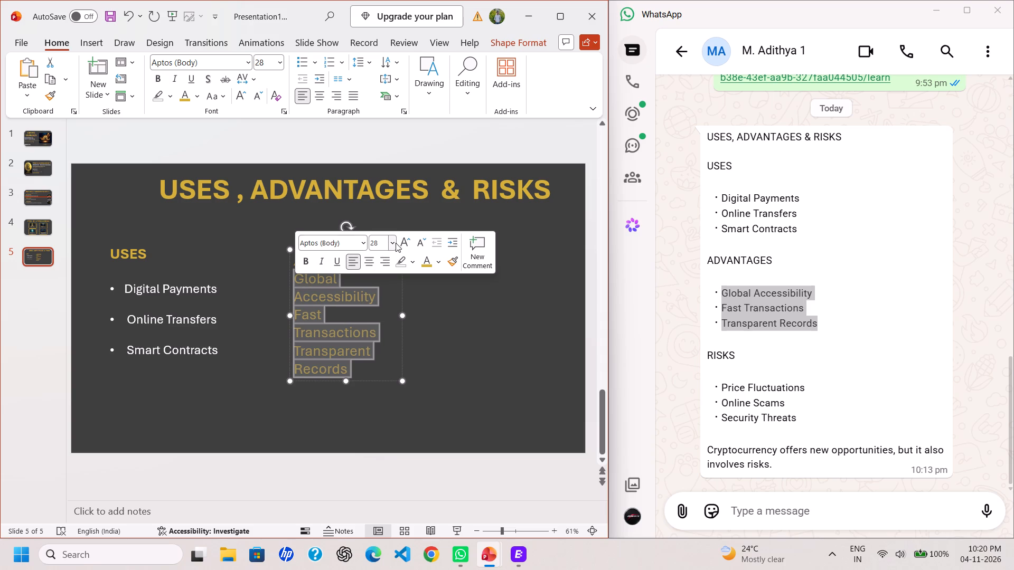
left_click(395, 242)
left_click(391, 394)
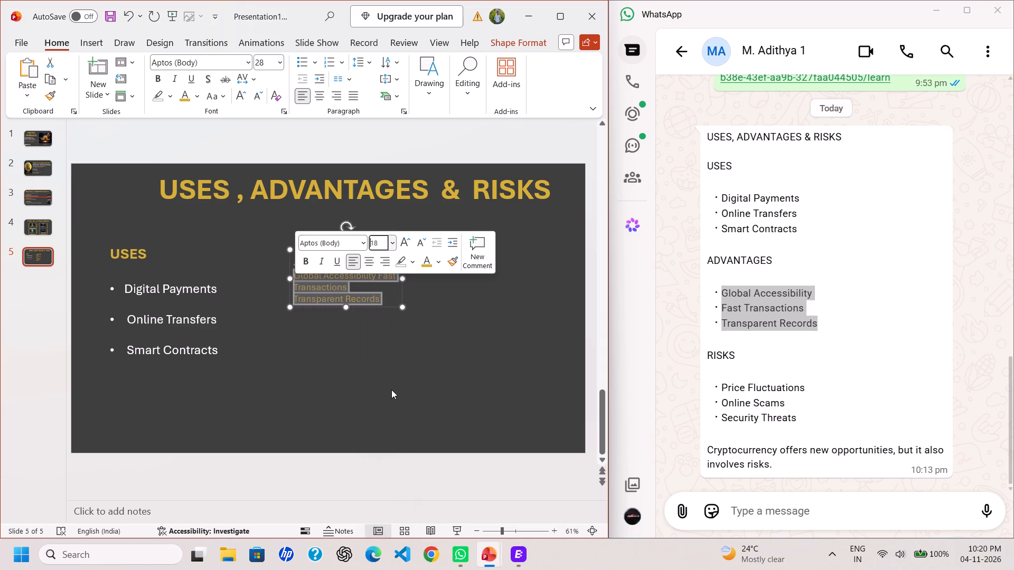
left_click(439, 261)
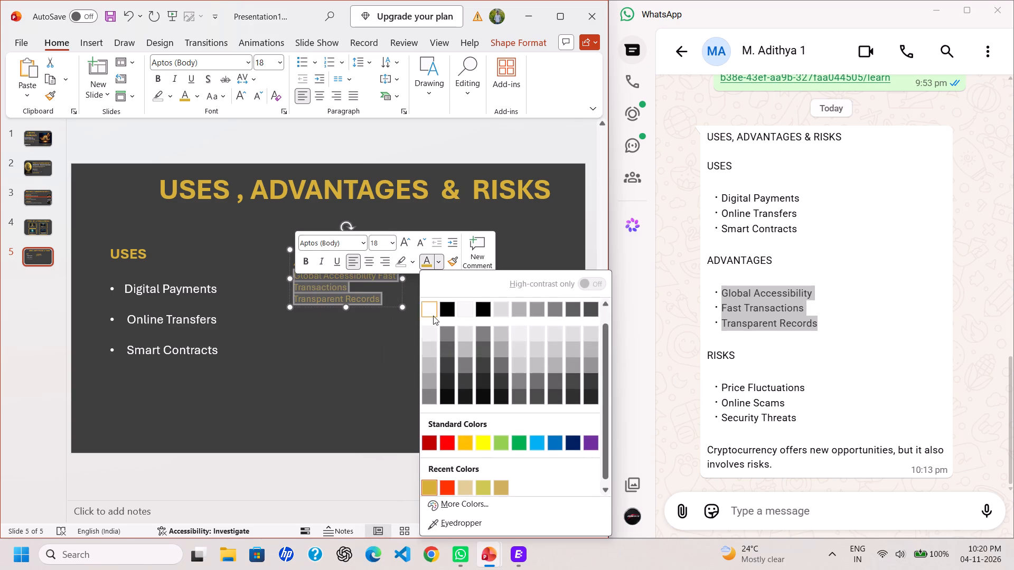
left_click(428, 308)
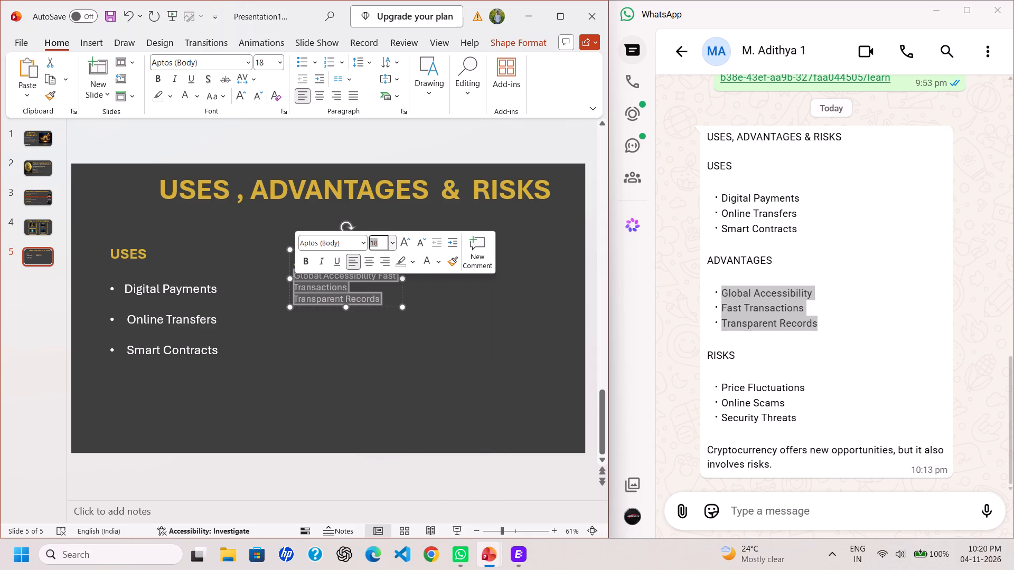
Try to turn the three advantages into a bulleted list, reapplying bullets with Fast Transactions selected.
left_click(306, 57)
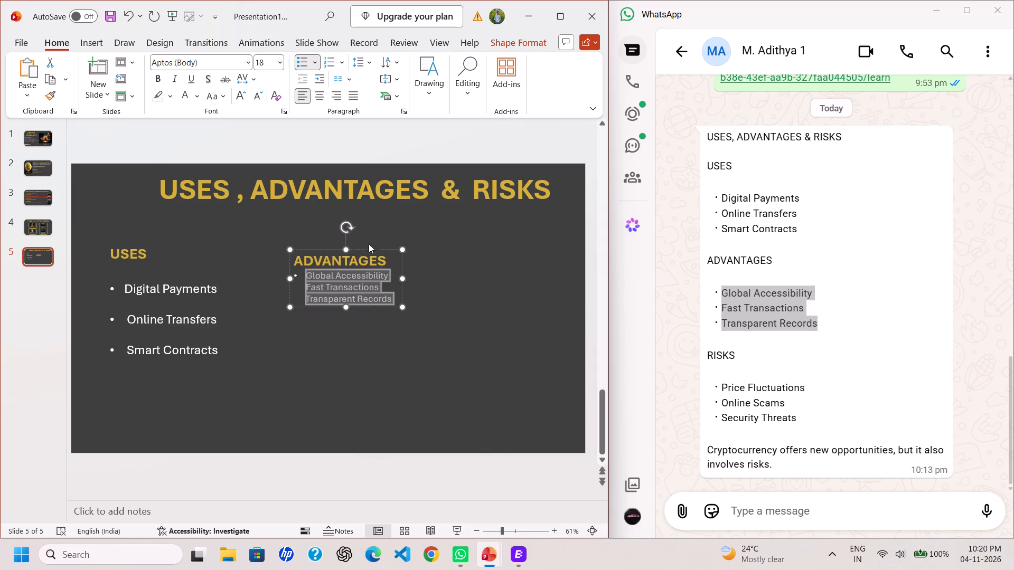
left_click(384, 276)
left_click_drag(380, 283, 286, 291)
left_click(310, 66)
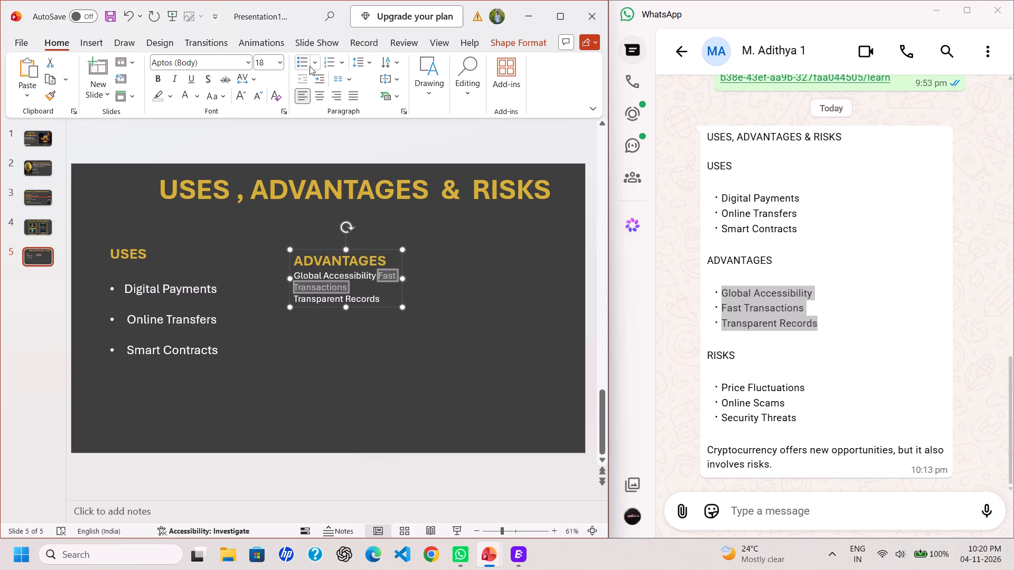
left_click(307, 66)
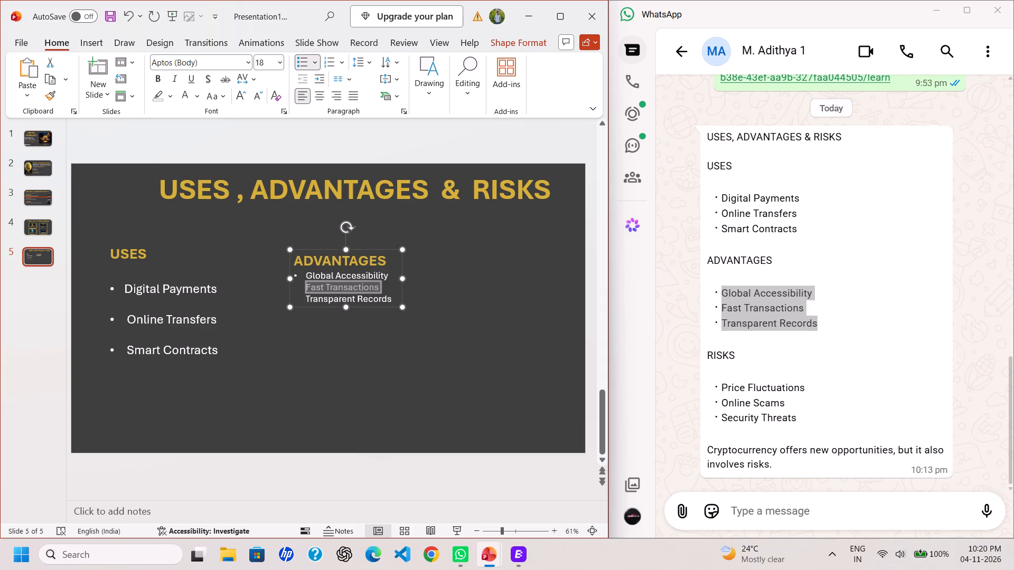
Move the ADVANTAGES text box closer to the USES list.
left_click(363, 292)
left_click_drag(392, 299, 348, 288)
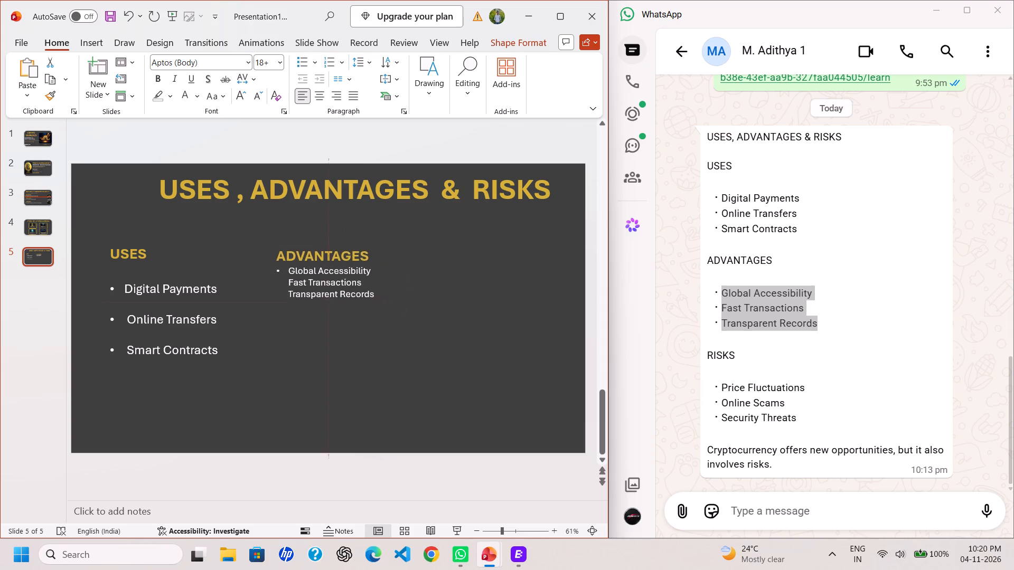
left_click_drag(348, 288, 371, 305)
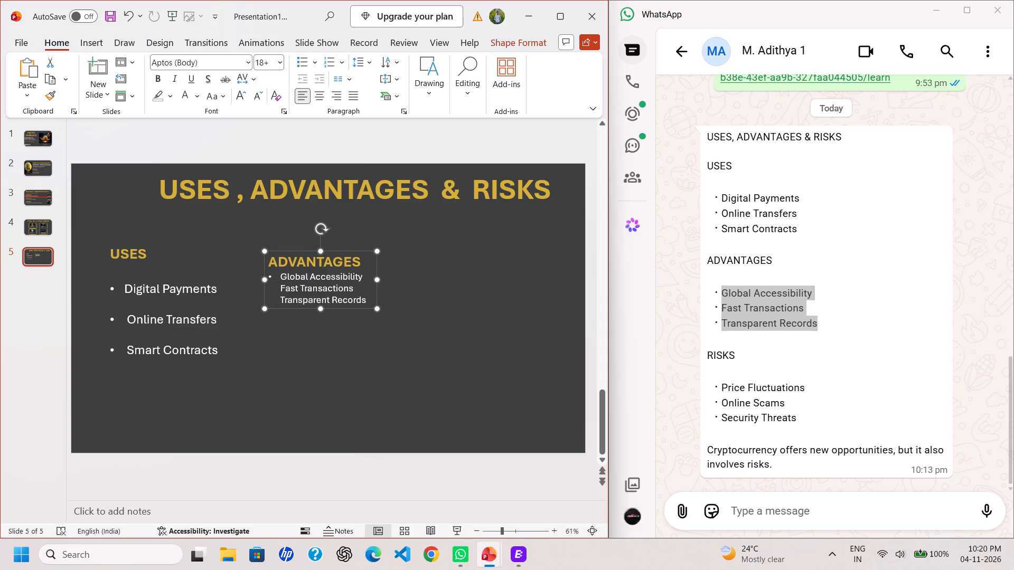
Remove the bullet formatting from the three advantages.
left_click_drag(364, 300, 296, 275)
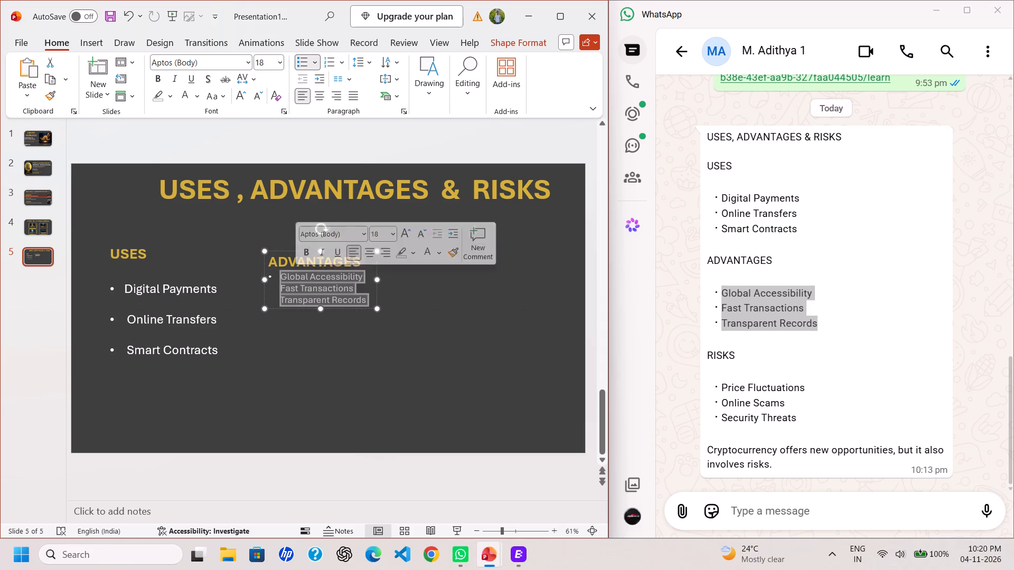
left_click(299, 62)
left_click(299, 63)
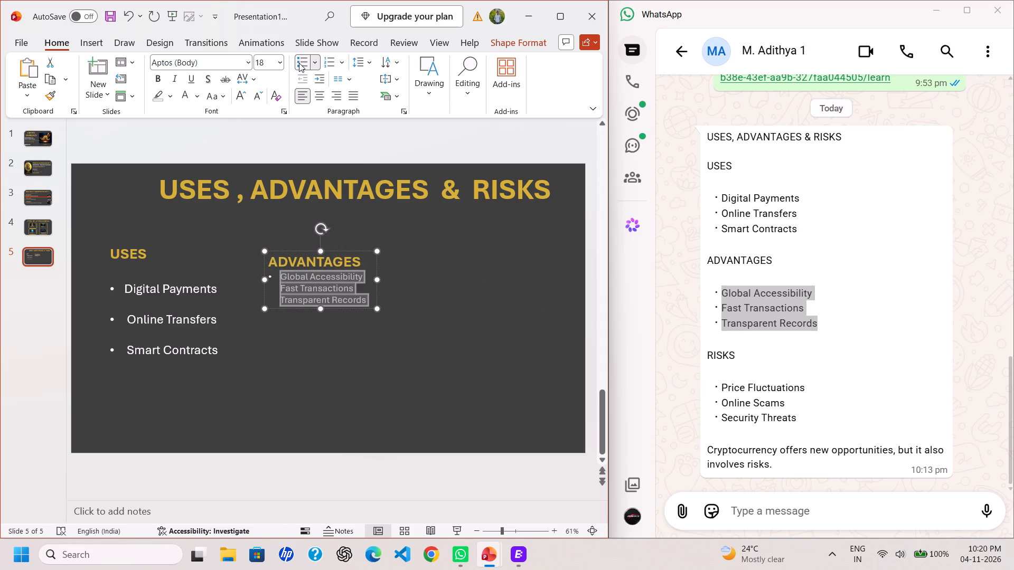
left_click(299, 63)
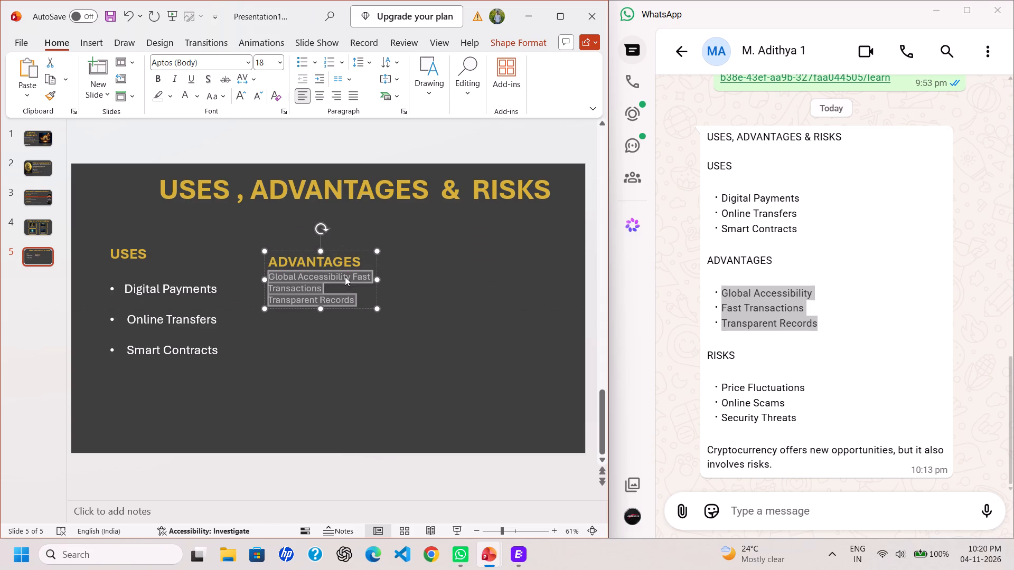
Insert paragraph breaks in the advantages text after "Fast" and before "Transparent Records".
left_click(345, 277)
left_click(359, 275)
left_click(367, 275)
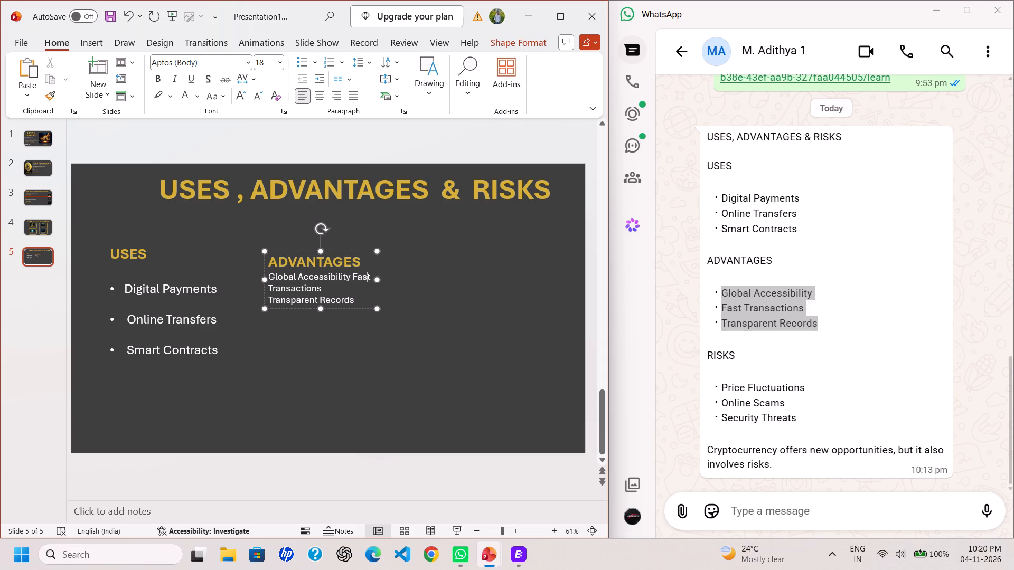
left_click(369, 275)
left_click(371, 275)
key("Return")
key("Down")
key("Left")
key("Return")
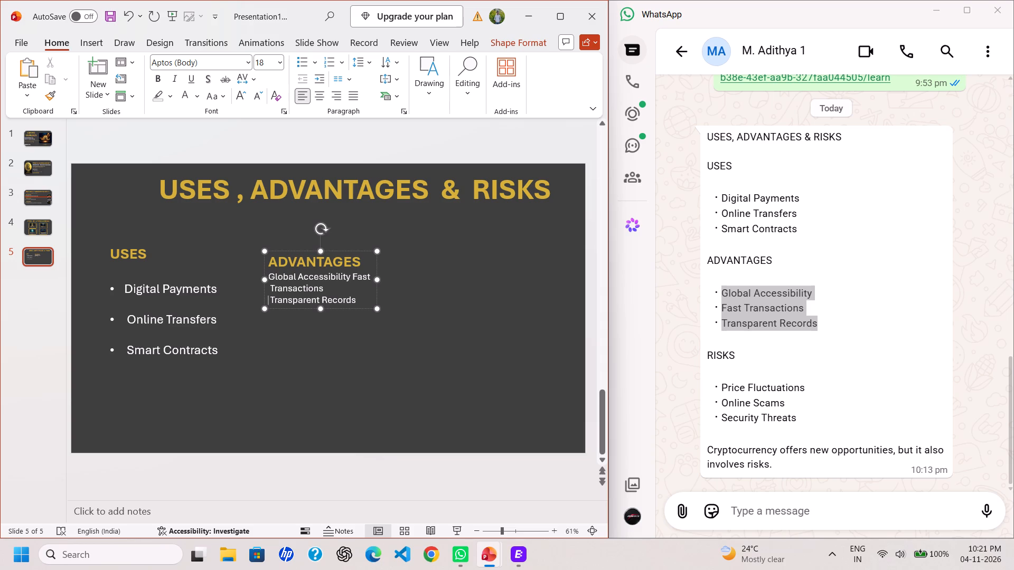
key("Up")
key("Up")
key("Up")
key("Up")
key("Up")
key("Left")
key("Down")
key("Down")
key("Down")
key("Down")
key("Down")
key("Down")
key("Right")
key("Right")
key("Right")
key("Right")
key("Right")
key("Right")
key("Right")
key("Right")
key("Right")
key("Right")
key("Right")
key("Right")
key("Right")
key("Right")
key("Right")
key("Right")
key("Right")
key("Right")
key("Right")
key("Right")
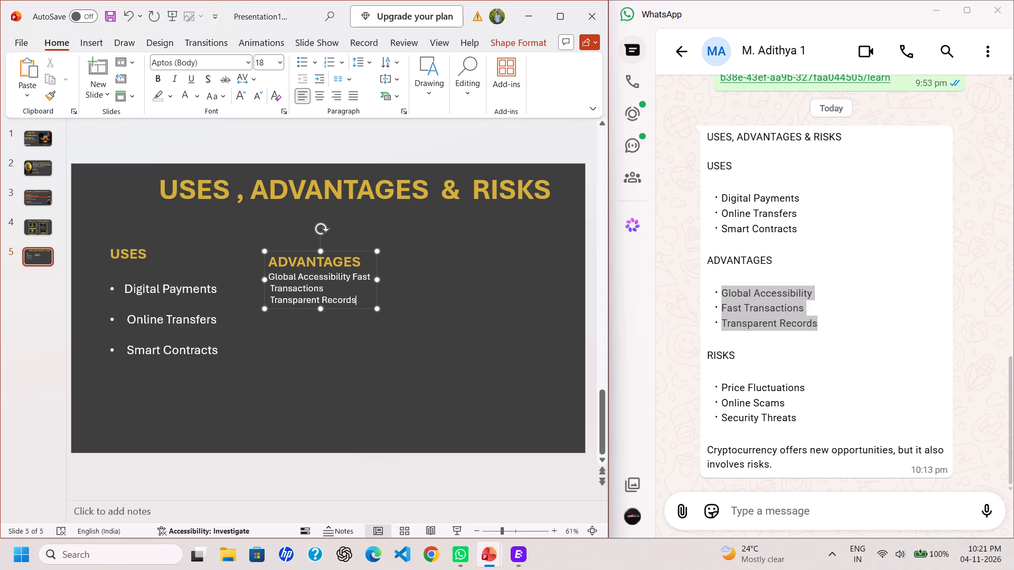
Put "Fast Transactions" together on its own line beneath "Global Accessibility", with spacing between its two words.
left_click(349, 280)
key("Return")
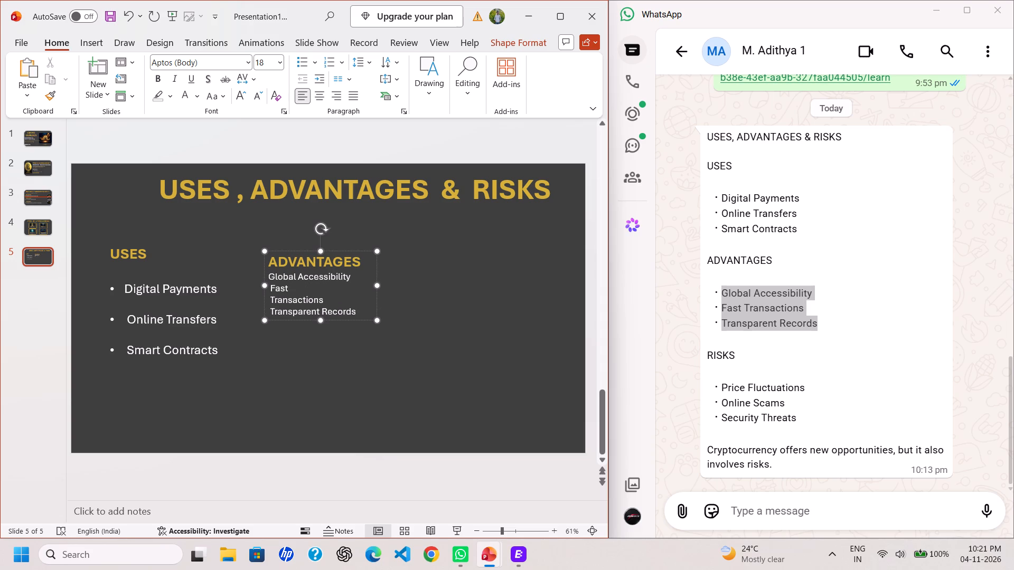
left_click(270, 298)
key("BackSpace")
key("BackSpace")
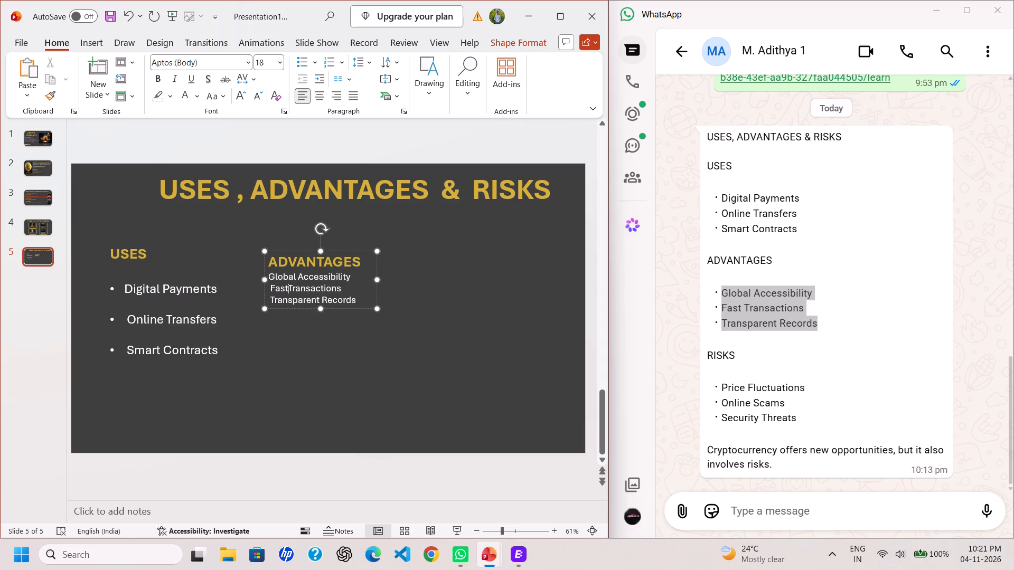
key("space")
key("space")
Remove the extra space between "Fast" and "Transactions" in the second advantage.
key("BackSpace")
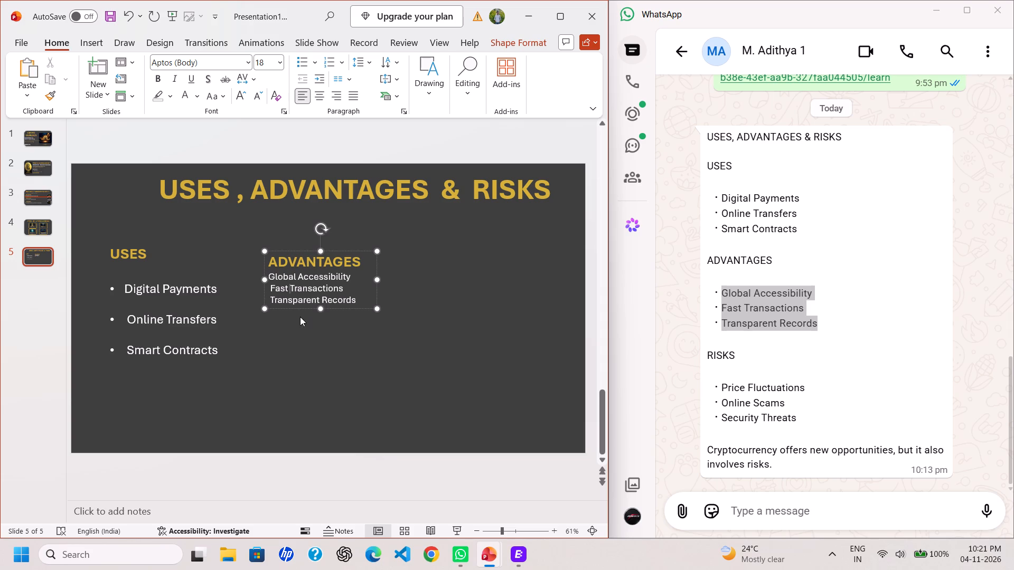
Apply bullets to the three advantages beneath the ADVANTAGES heading.
left_click_drag(359, 299, 261, 268)
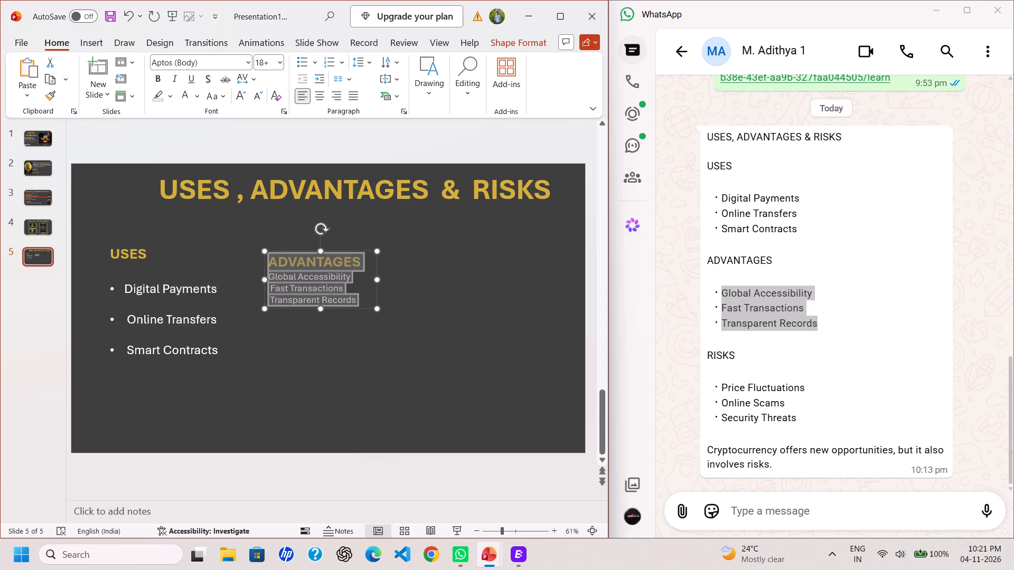
left_click_drag(261, 268, 267, 281)
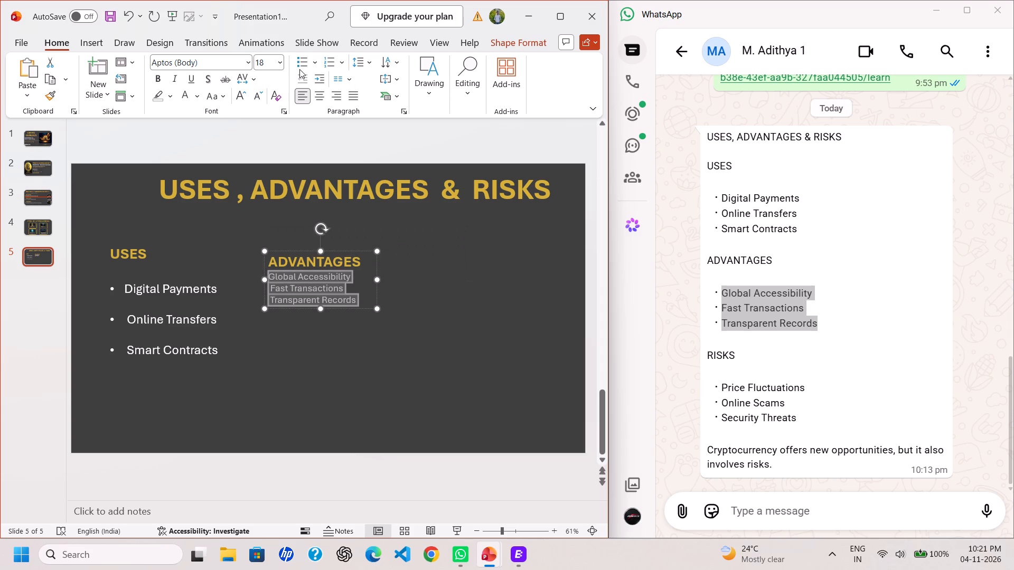
left_click(298, 63)
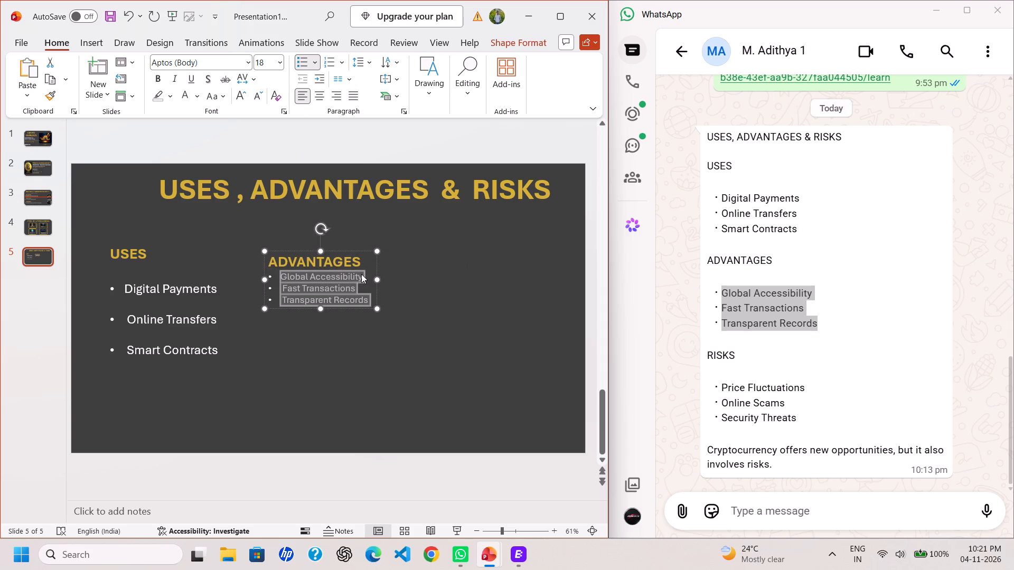
Insert a blank line after "Global Accessibility" and another after "Fast Transactions".
left_click(368, 273)
key("Return")
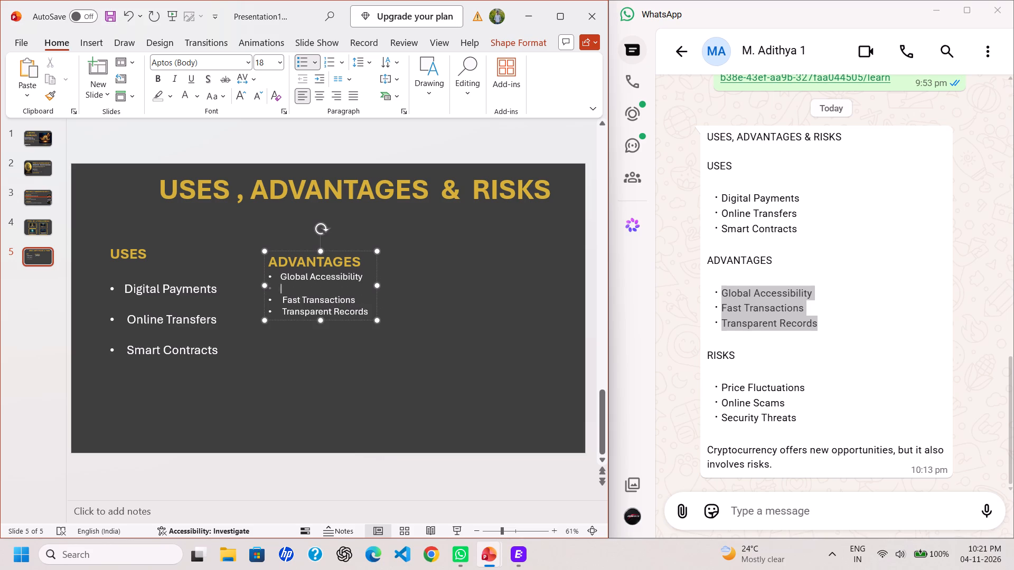
left_click(361, 305)
key("Return")
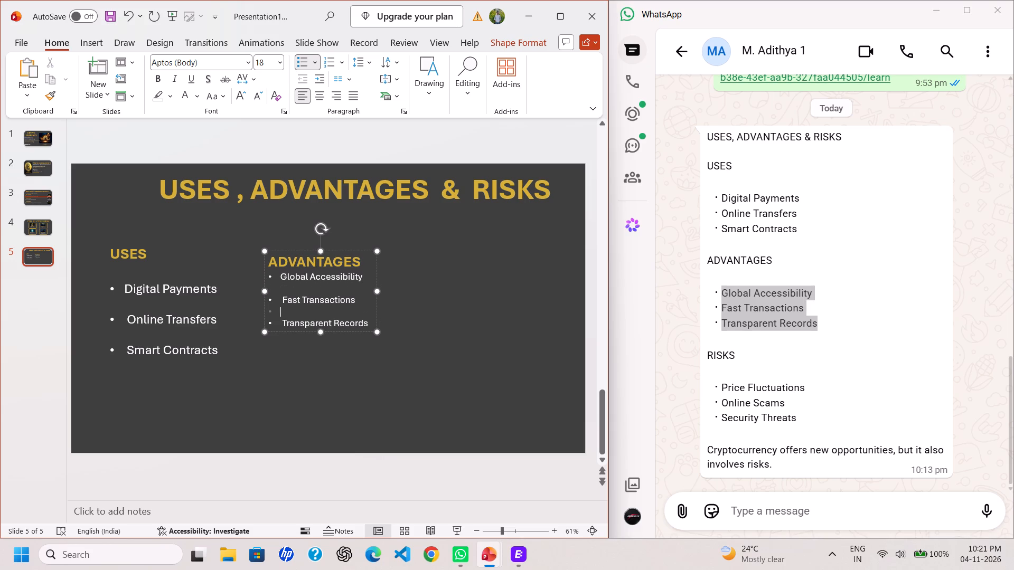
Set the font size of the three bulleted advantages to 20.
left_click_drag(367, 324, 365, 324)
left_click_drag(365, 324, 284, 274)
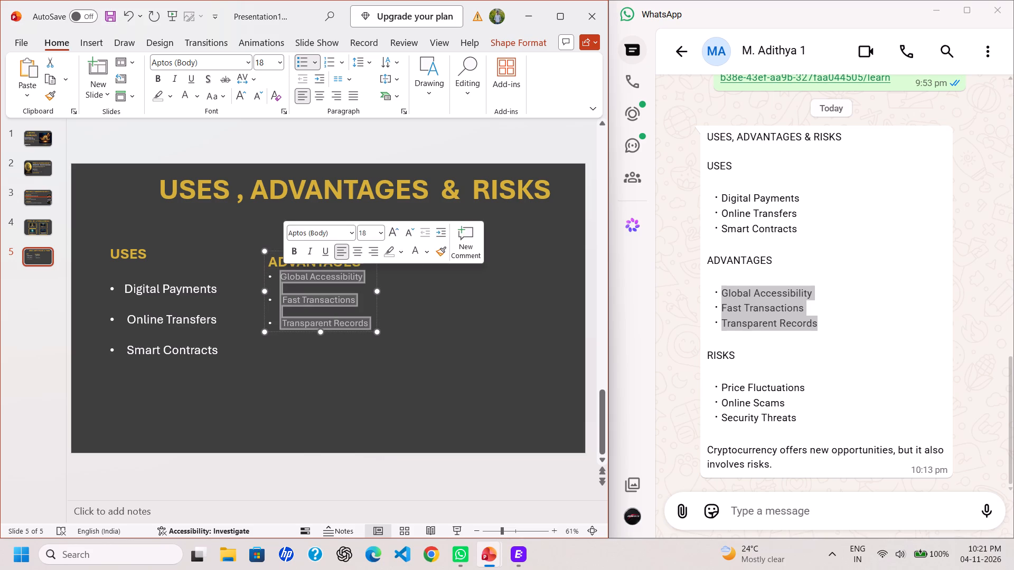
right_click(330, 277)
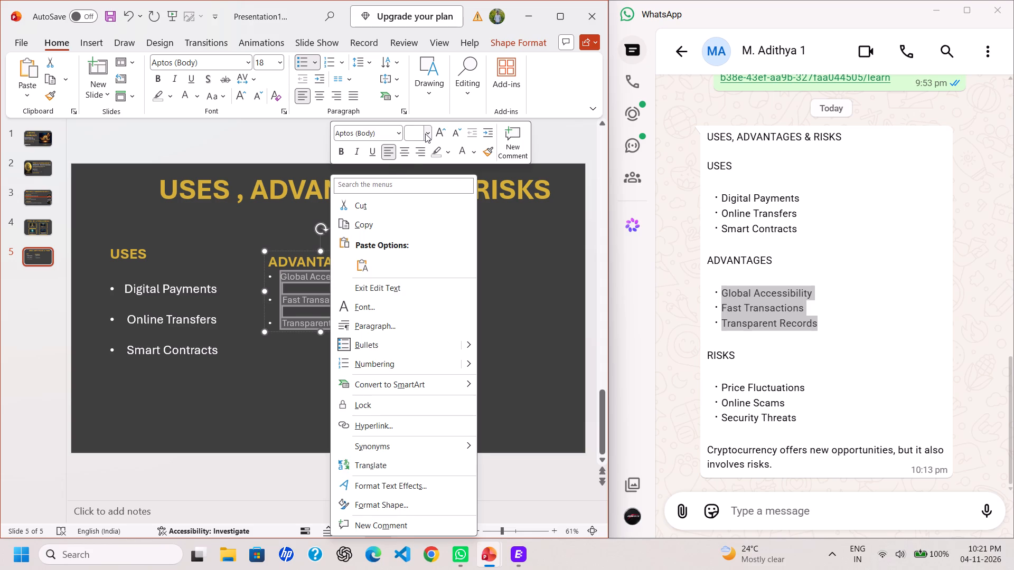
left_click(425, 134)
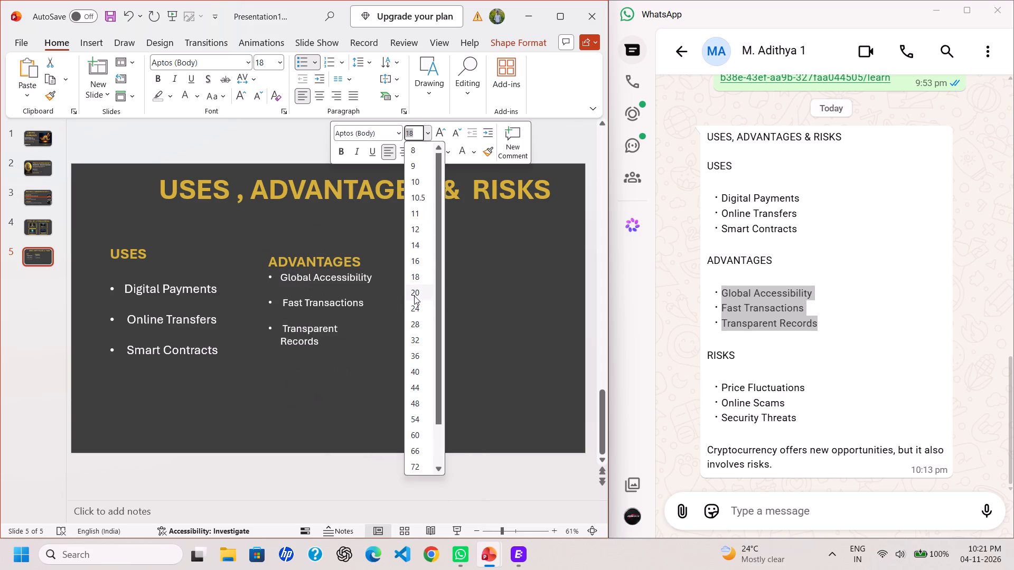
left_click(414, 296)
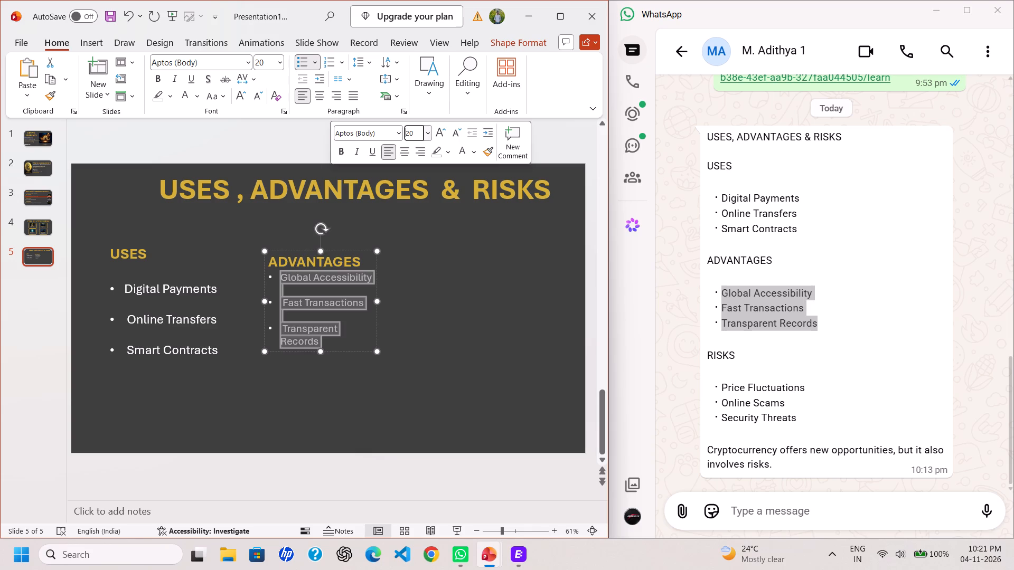
Check the font size of the USES list and set the three advantages to the matching size of 24.
left_click(193, 309)
left_click_drag(201, 322, 191, 324)
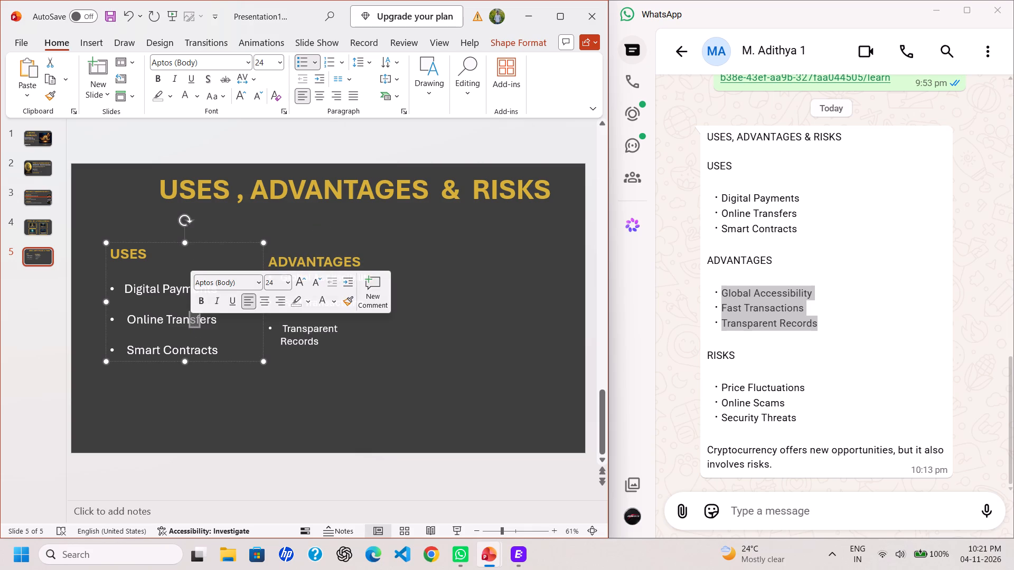
left_click(284, 333)
left_click_drag(286, 333, 305, 333)
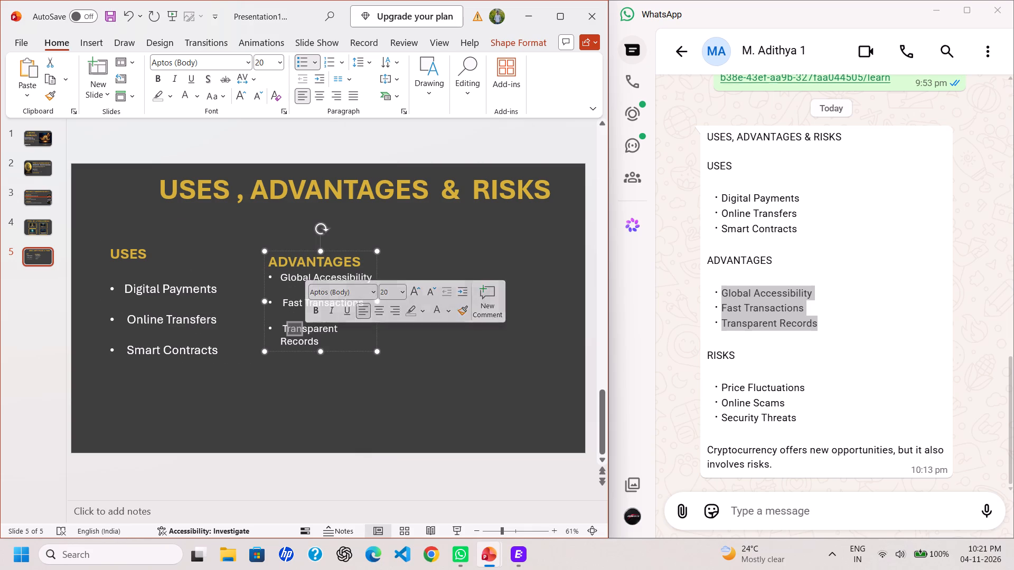
left_click(326, 349)
left_click_drag(322, 344, 274, 278)
left_click(367, 234)
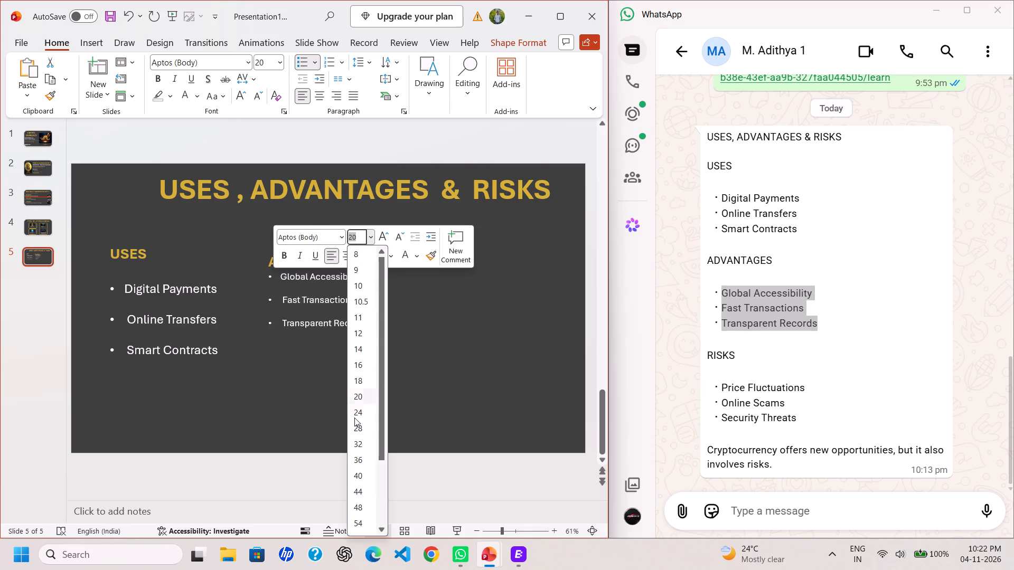
left_click(360, 416)
left_click(452, 366)
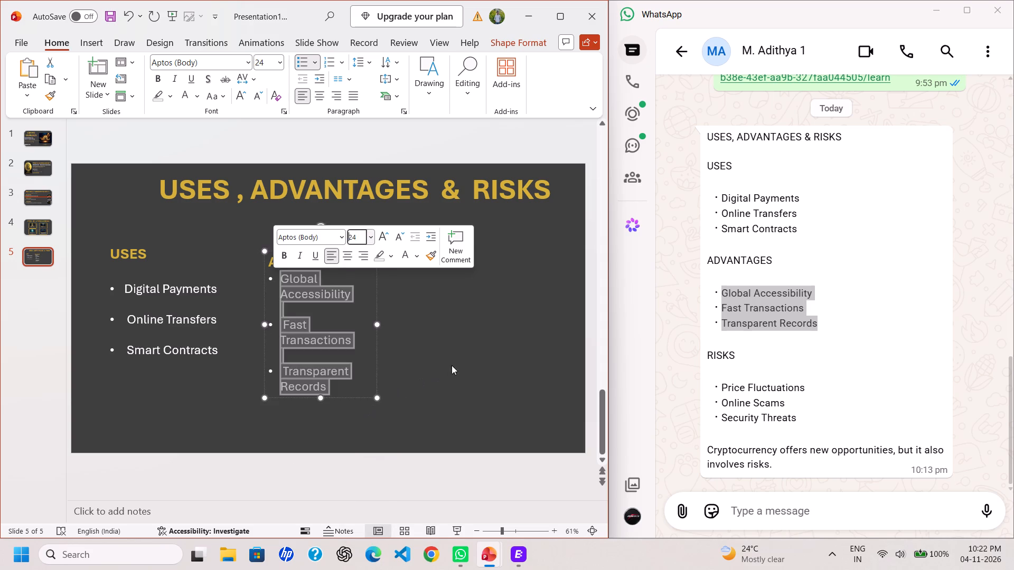
Widen the ADVANTAGES text box so that each advantage fits on a single line.
left_click(337, 344)
left_click_drag(371, 326, 386, 326)
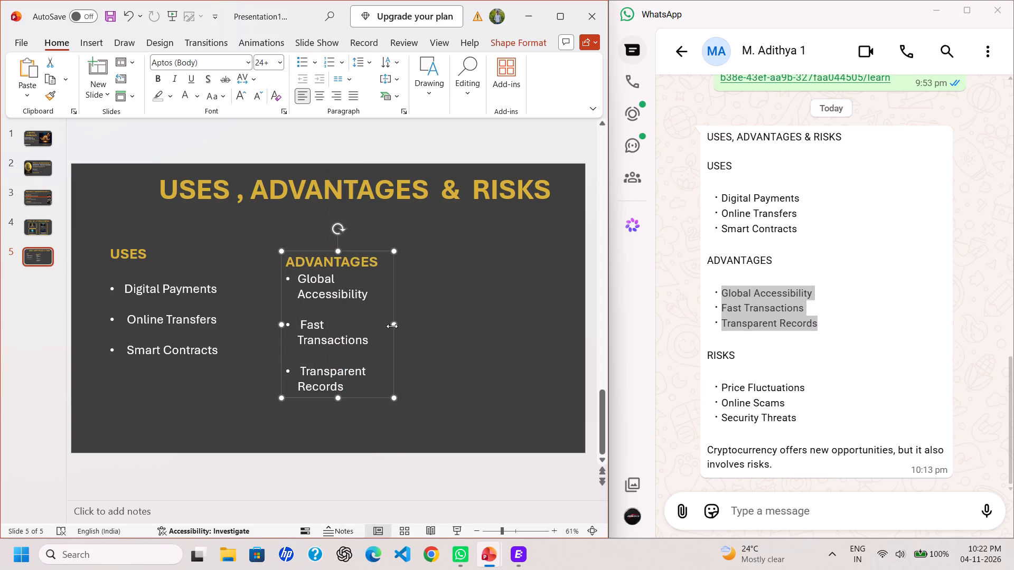
left_click_drag(392, 326, 439, 326)
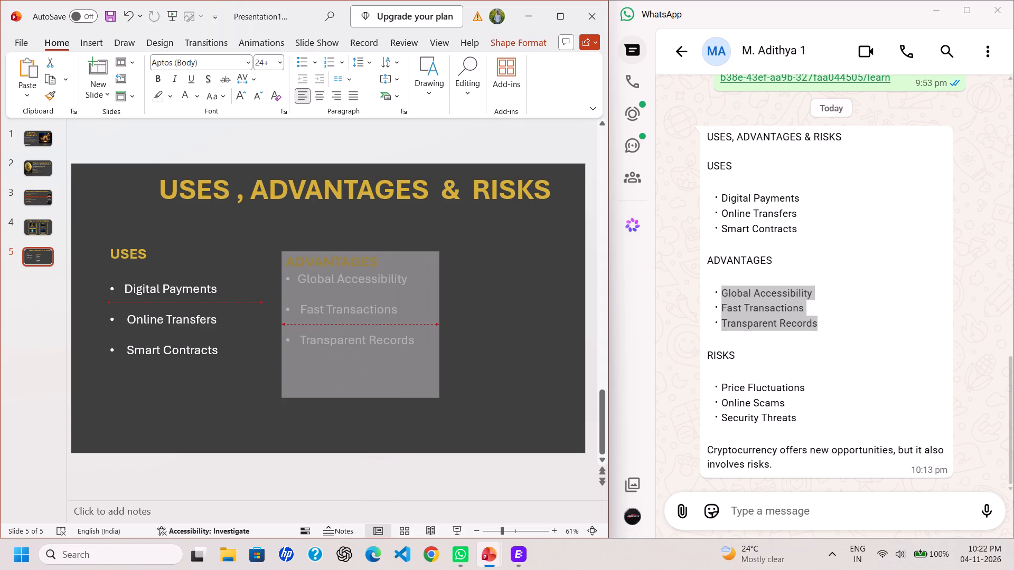
left_click_drag(439, 326, 443, 326)
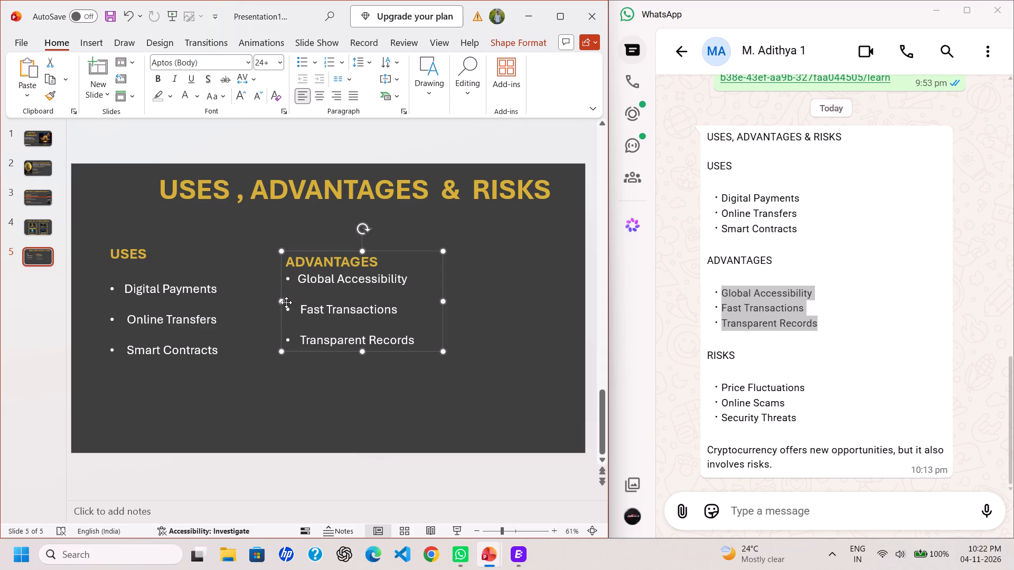
Move the ADVANTAGES text box directly beside the USES list, with both headings at the same height.
left_click_drag(353, 353, 332, 350)
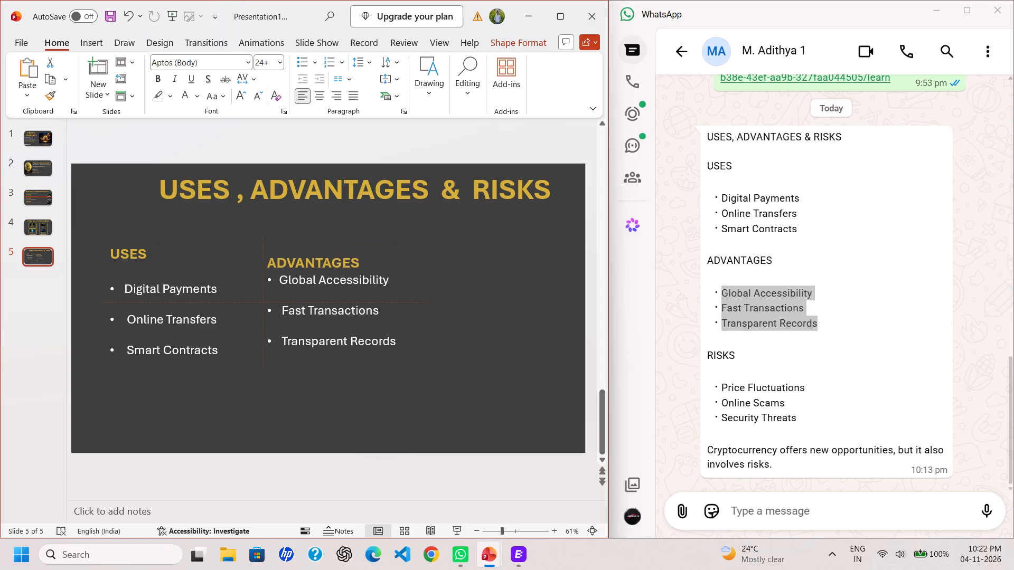
left_click_drag(332, 350, 336, 345)
Add a line break after the ADVANTAGES heading to line up its bullets with the USES bullets.
left_click(362, 258)
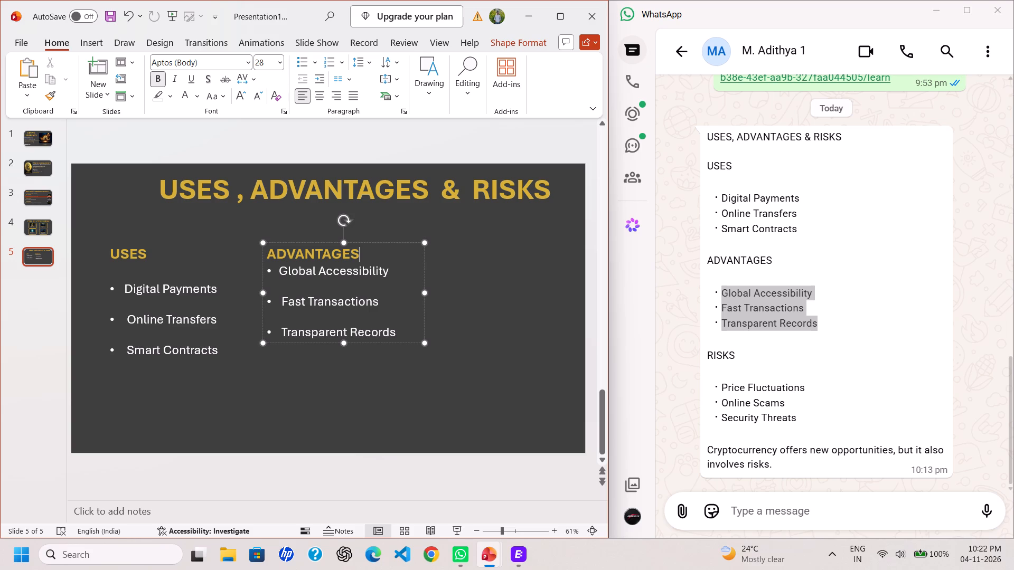
key("shift+Return")
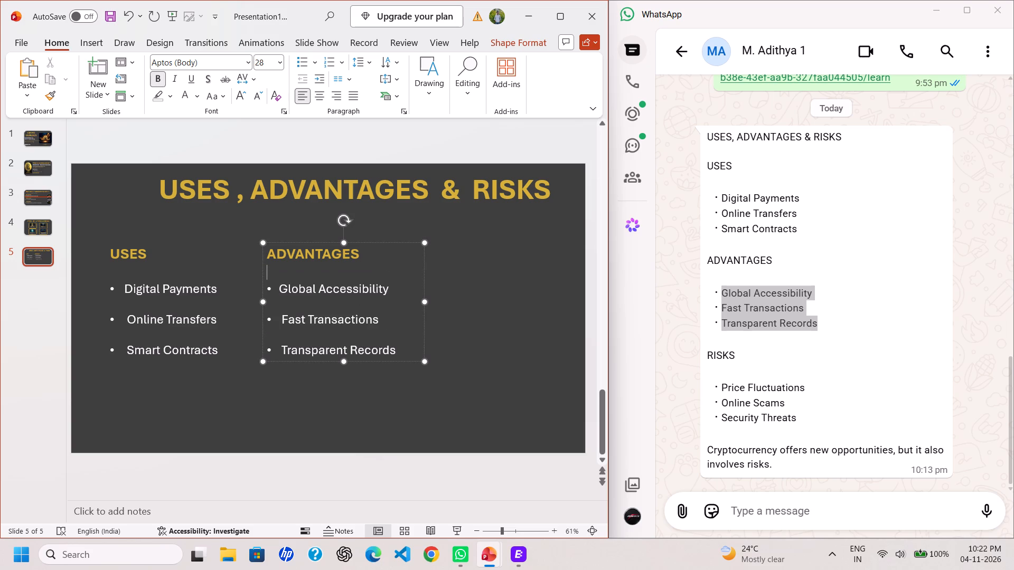
left_click(479, 280)
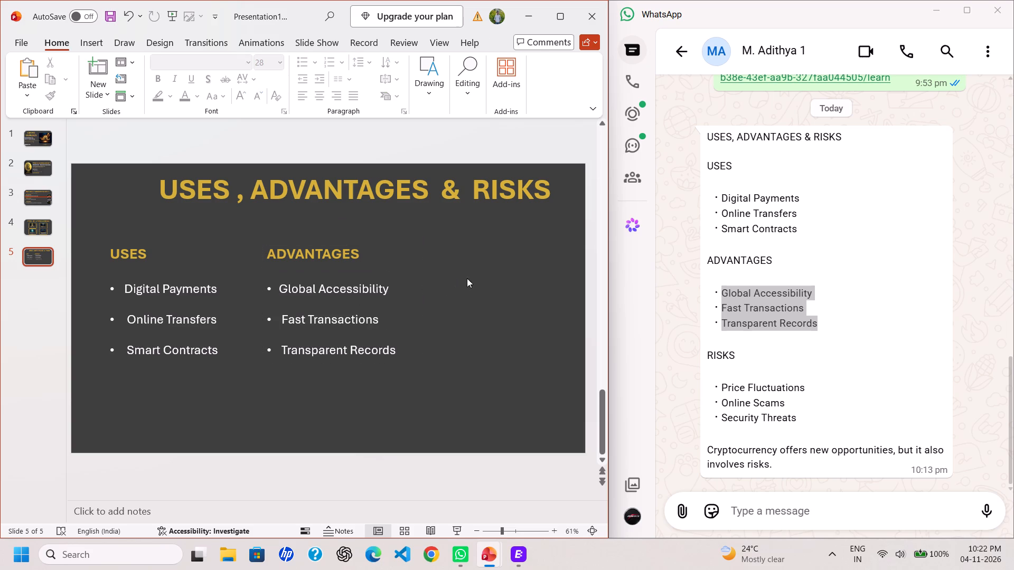
Draw an empty text box in the free space beside the ADVANTAGES list for the third column.
left_click_drag(436, 251, 440, 263)
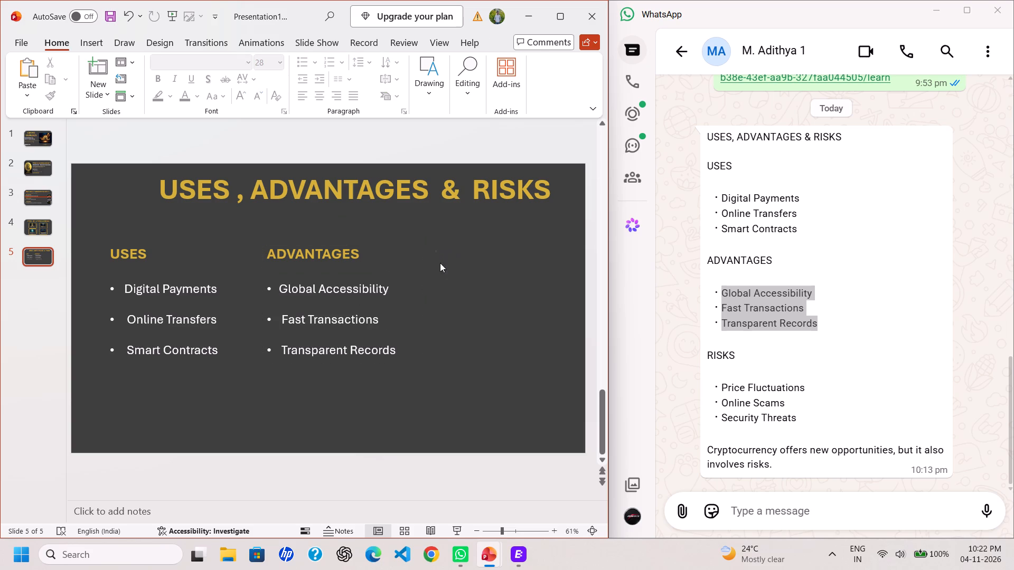
left_click_drag(440, 263, 498, 299)
triple_click(444, 251)
left_click_drag(454, 263, 521, 293)
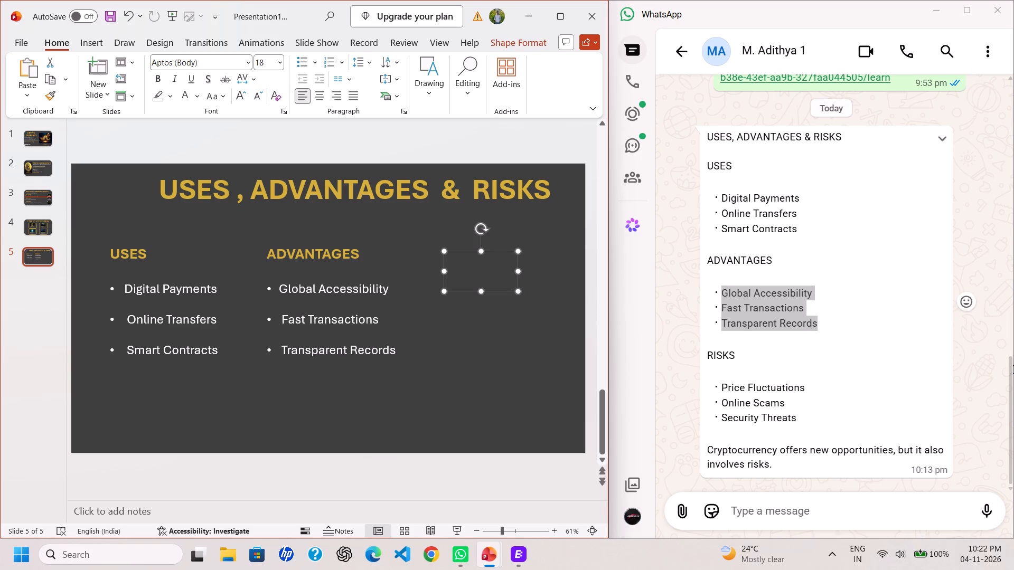
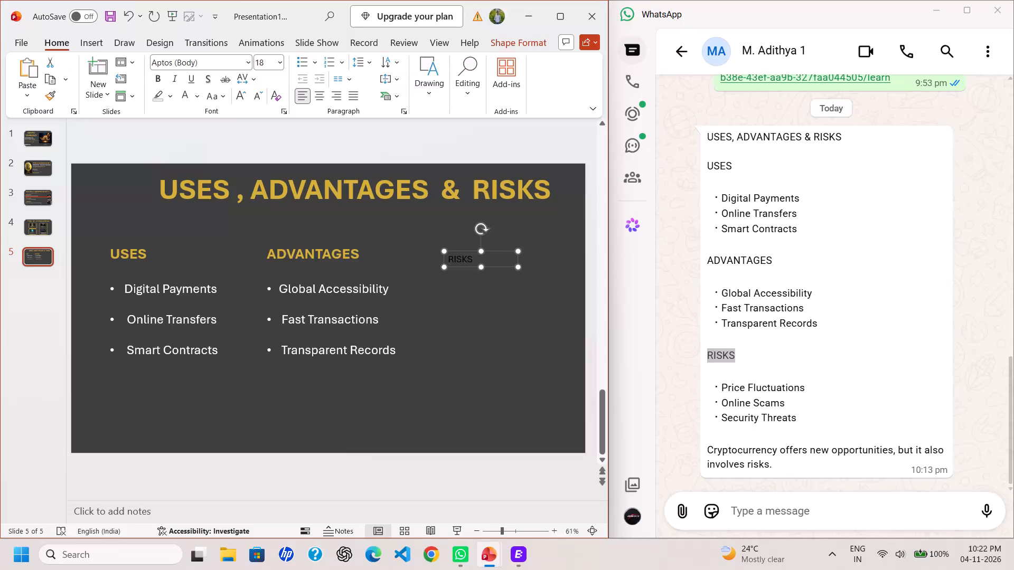
Make the RISKS heading in the third column bold and set its font size to 28.
left_click_drag(470, 259, 430, 259)
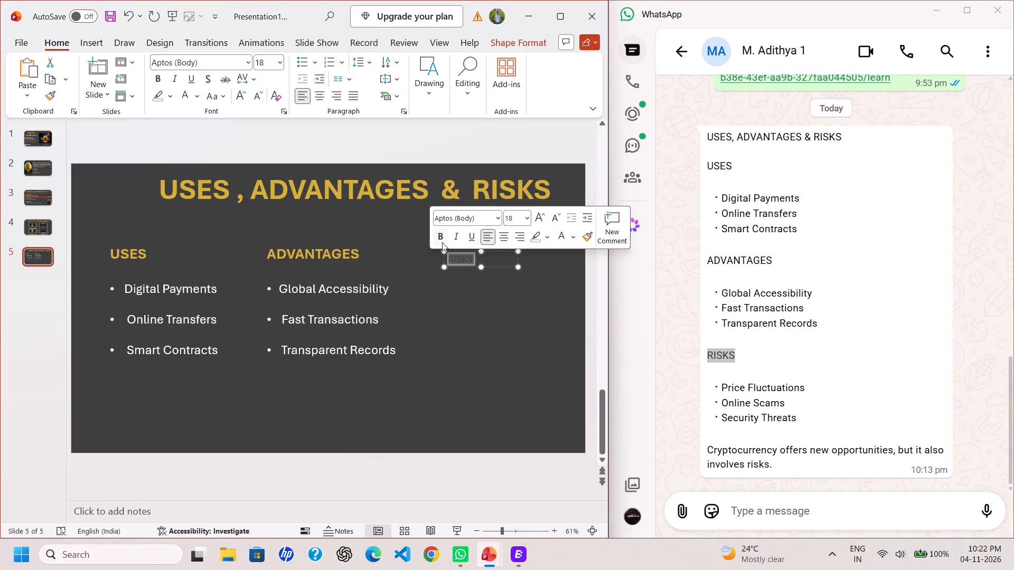
left_click(442, 242)
left_click(525, 220)
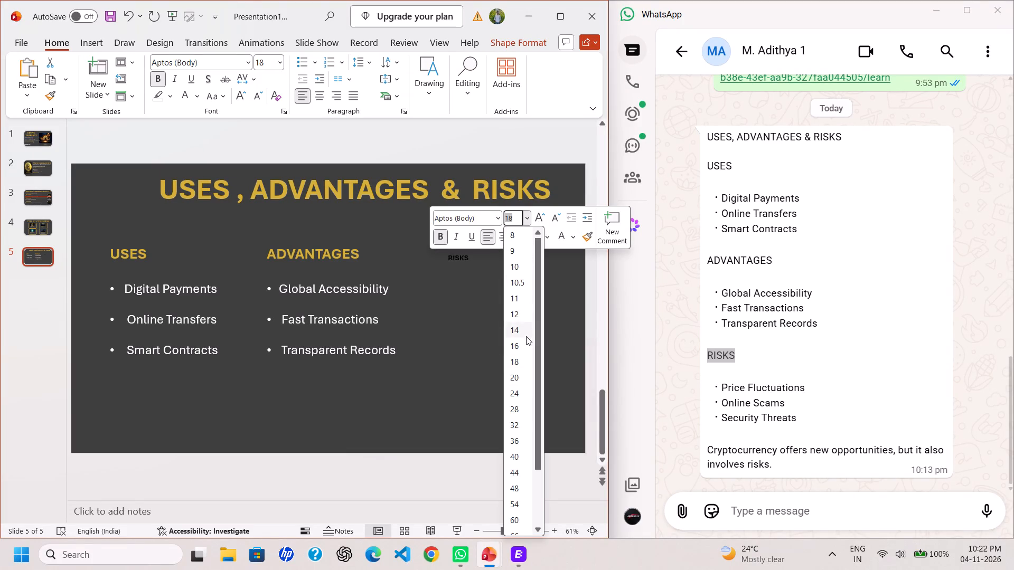
left_click(518, 407)
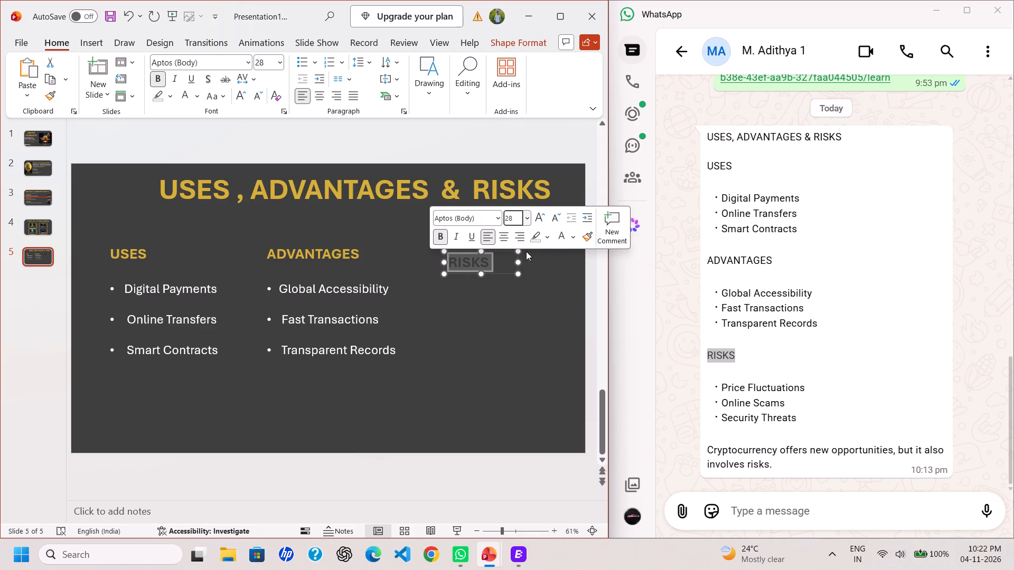
Colour the RISKS heading in the same gold used for the USES and ADVANTAGES headings.
left_click(570, 237)
left_click(567, 481)
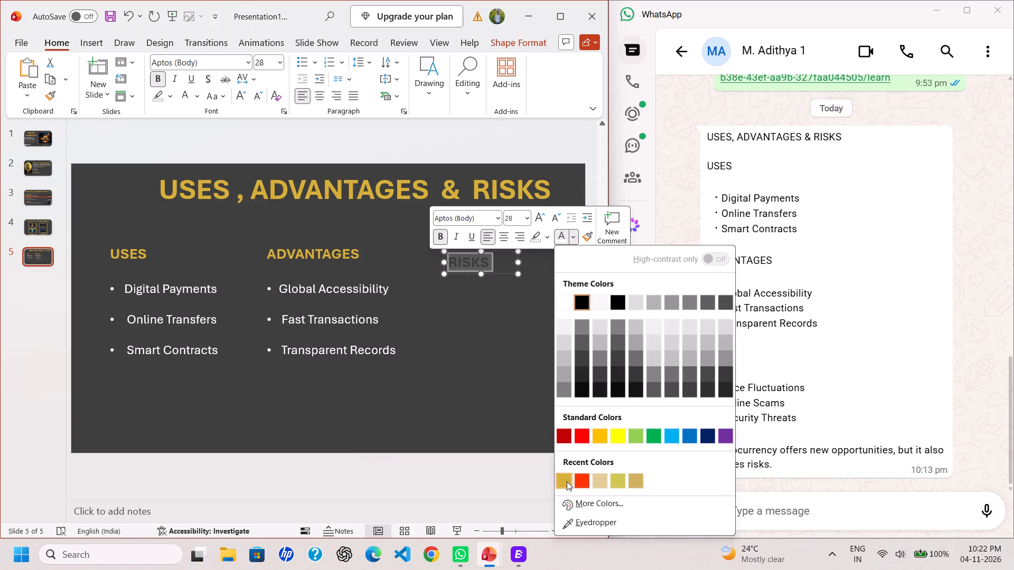
Add an empty line below the RISKS heading in the third column's text box.
left_click(503, 264)
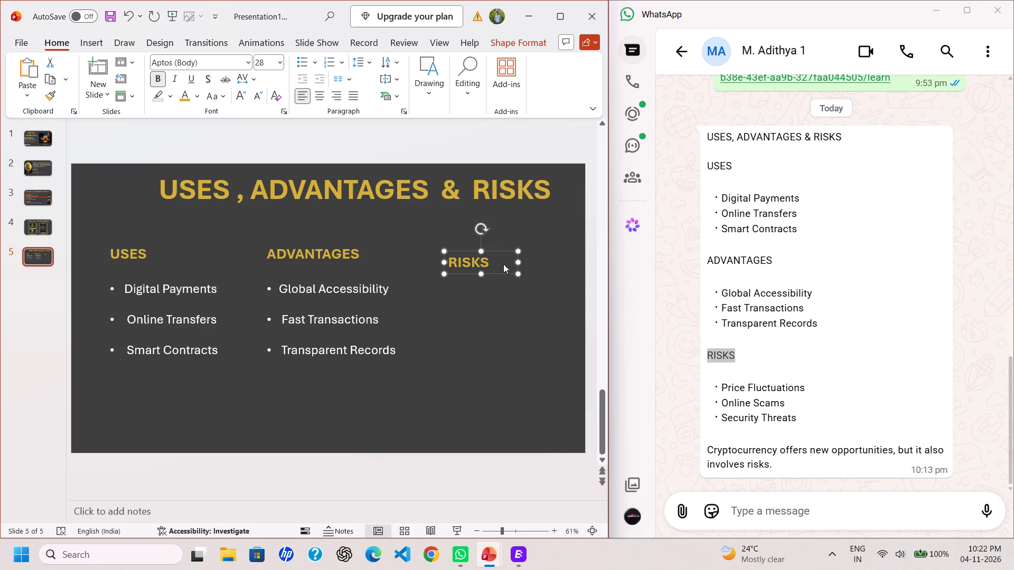
left_click(503, 264)
left_click(493, 264)
left_click(485, 262)
key("Return")
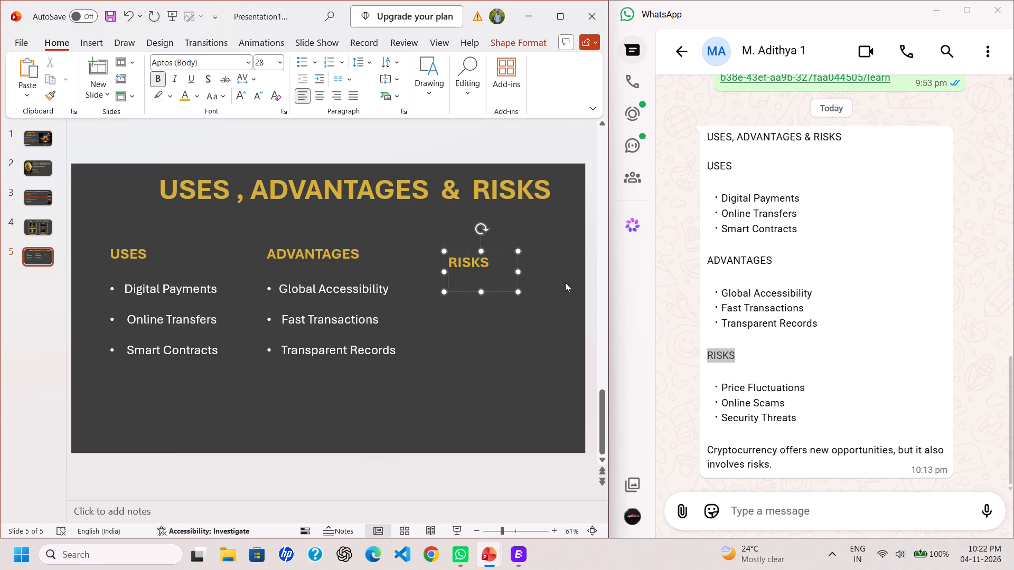
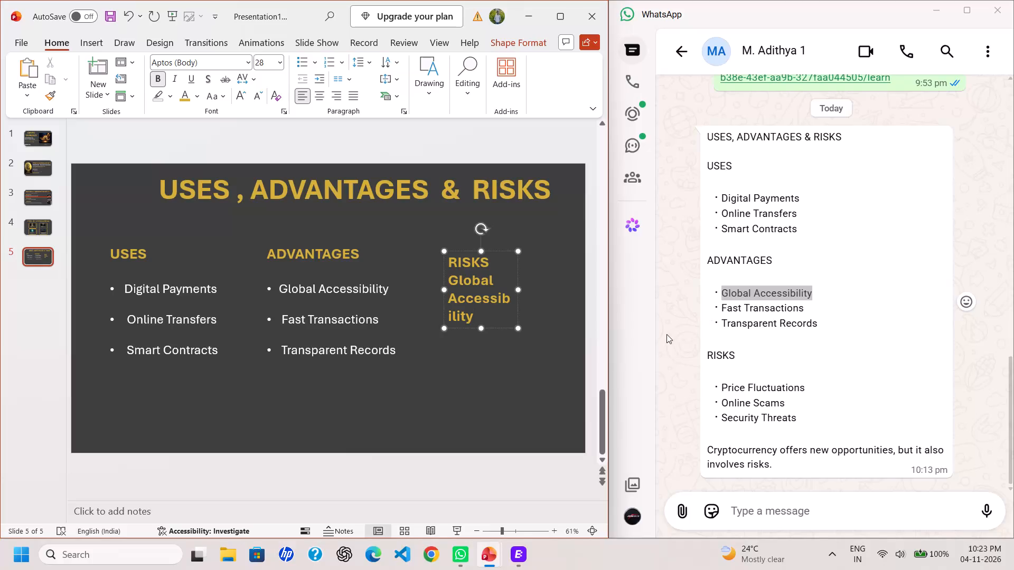
Start a new line below the Global Accessibility text in the RISKS text box.
key("Return")
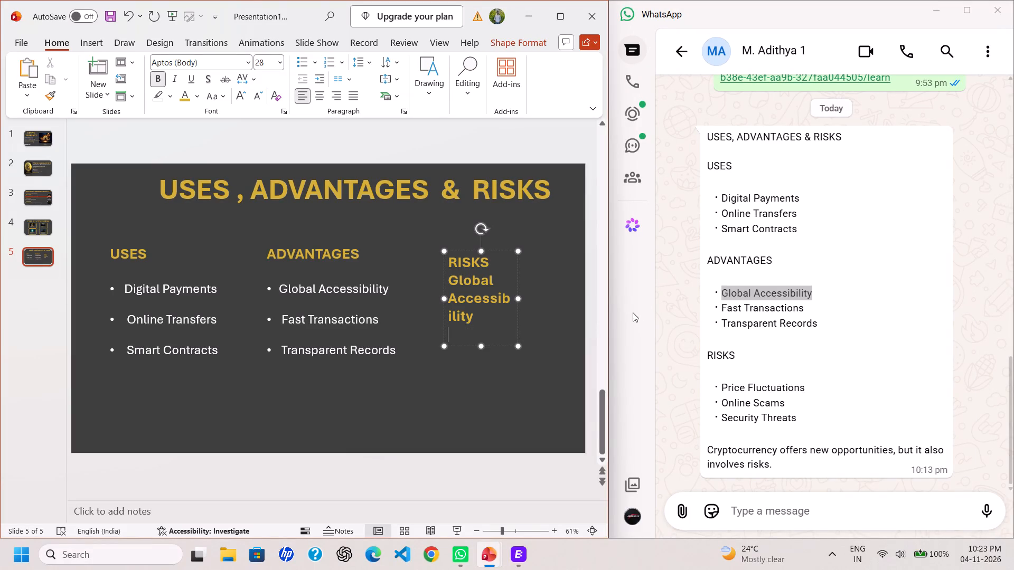
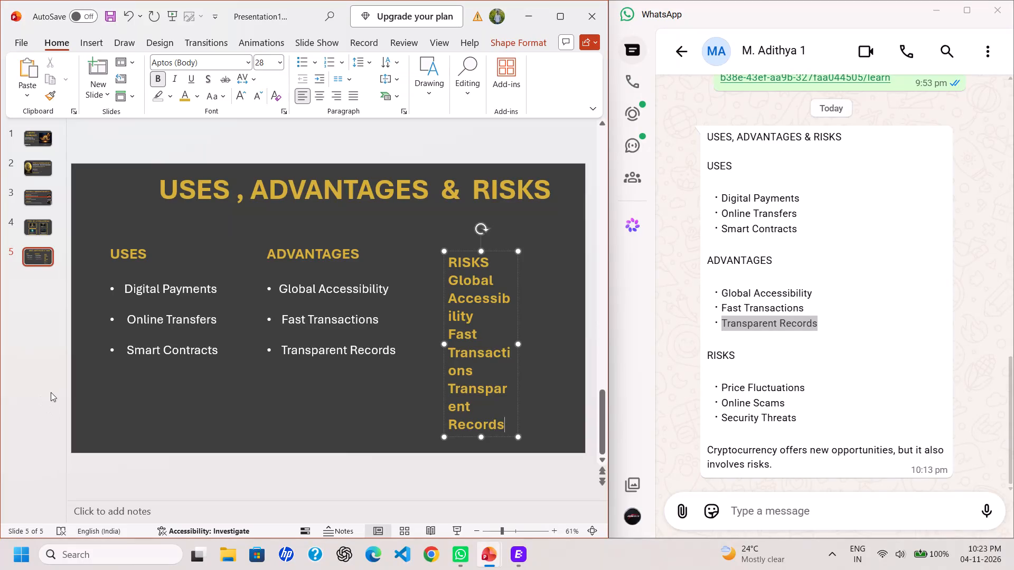
Widen the RISKS text box so it extends almost to the right edge of the slide.
left_click(513, 344)
left_click_drag(514, 344, 567, 342)
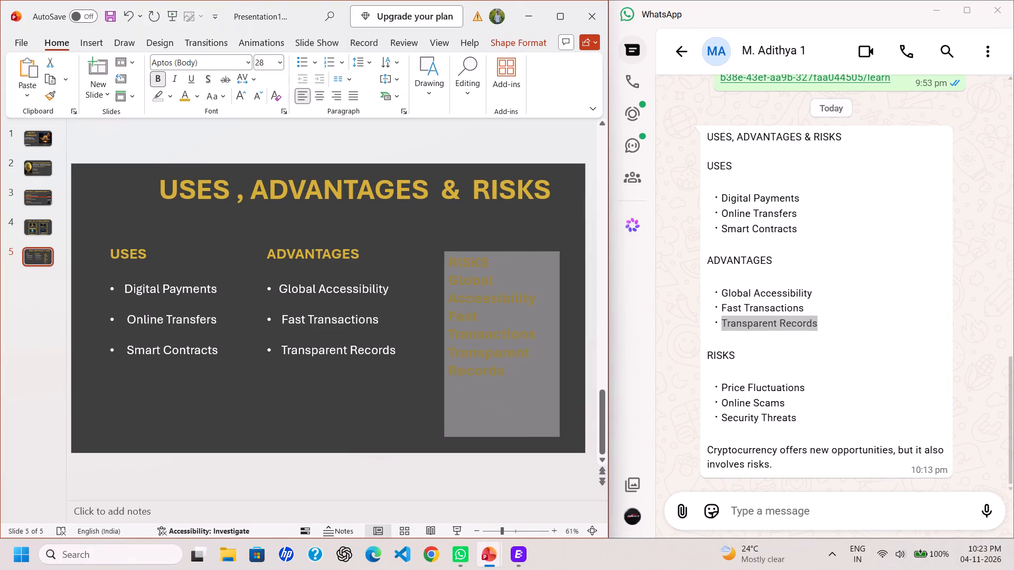
left_click_drag(567, 342, 587, 341)
Make the three entries under the RISKS heading white and non-bold, and open the font size choices for them.
left_click_drag(506, 355, 441, 282)
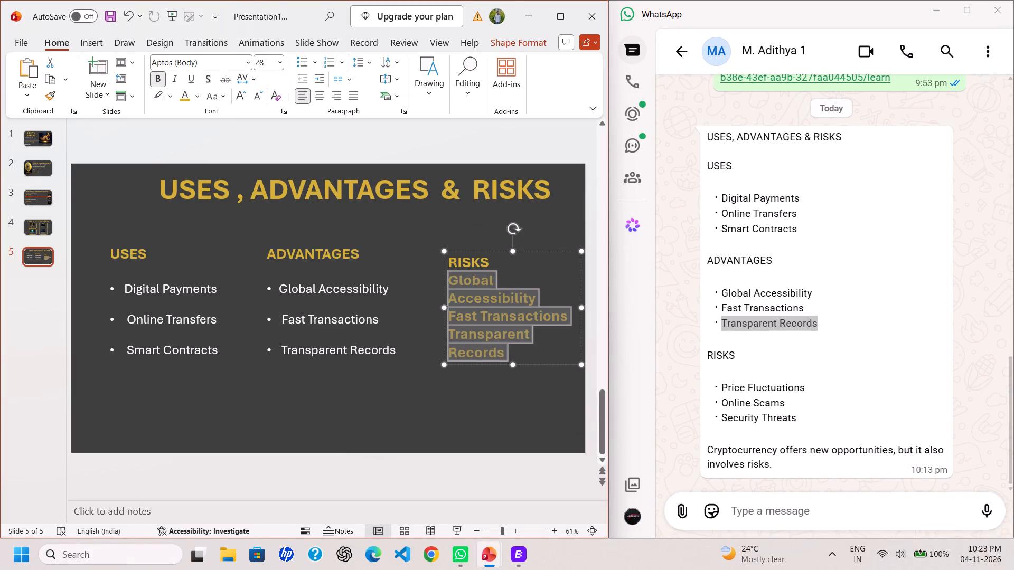
left_click_drag(441, 282, 440, 279)
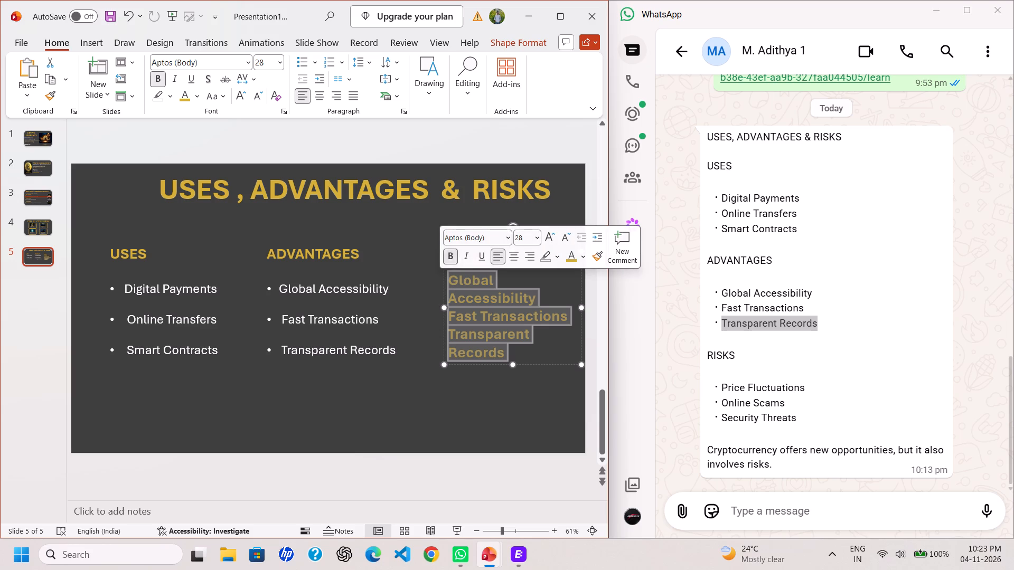
left_click(583, 261)
left_click(569, 310)
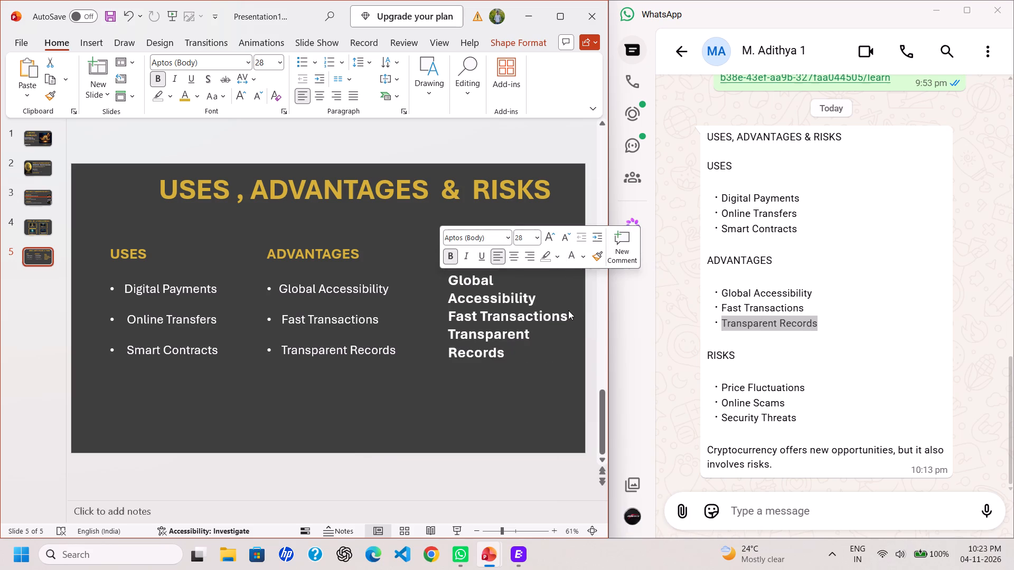
left_click(455, 254)
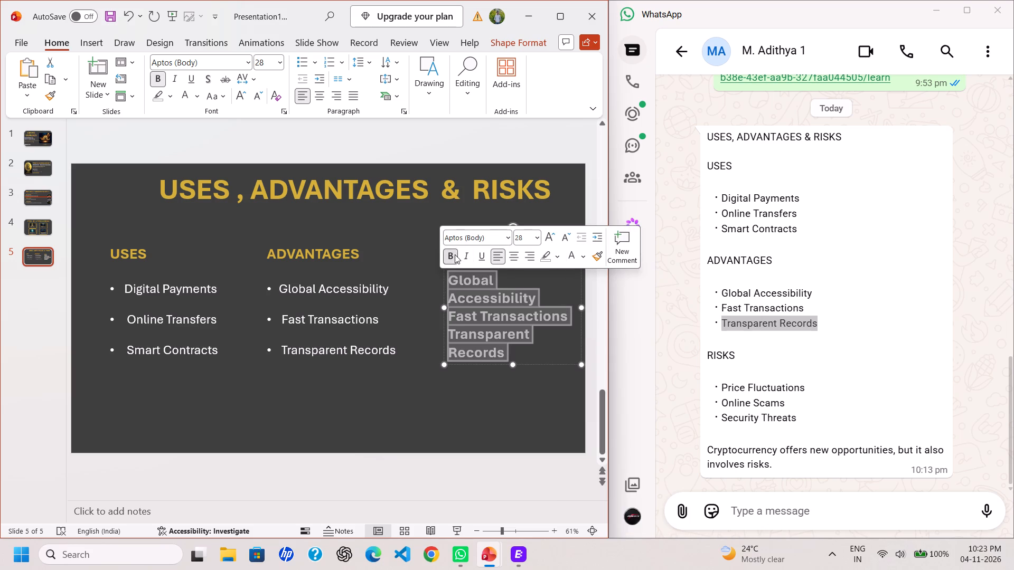
left_click(539, 240)
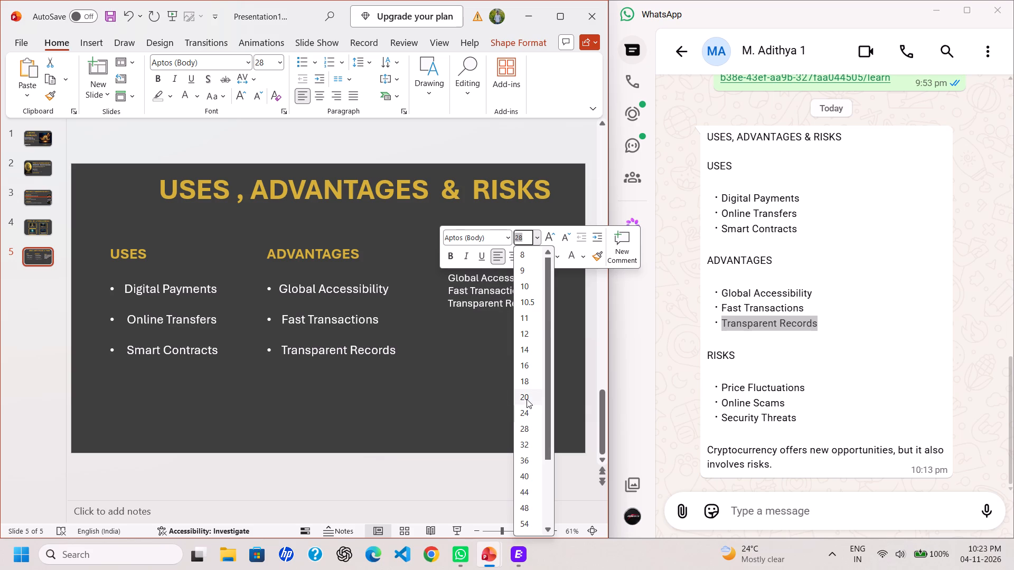
Set the three lines below the RISKS heading to font size 24, matching the list under ADVANTAGES.
left_click_drag(527, 399, 512, 397)
left_click_drag(364, 350, 341, 350)
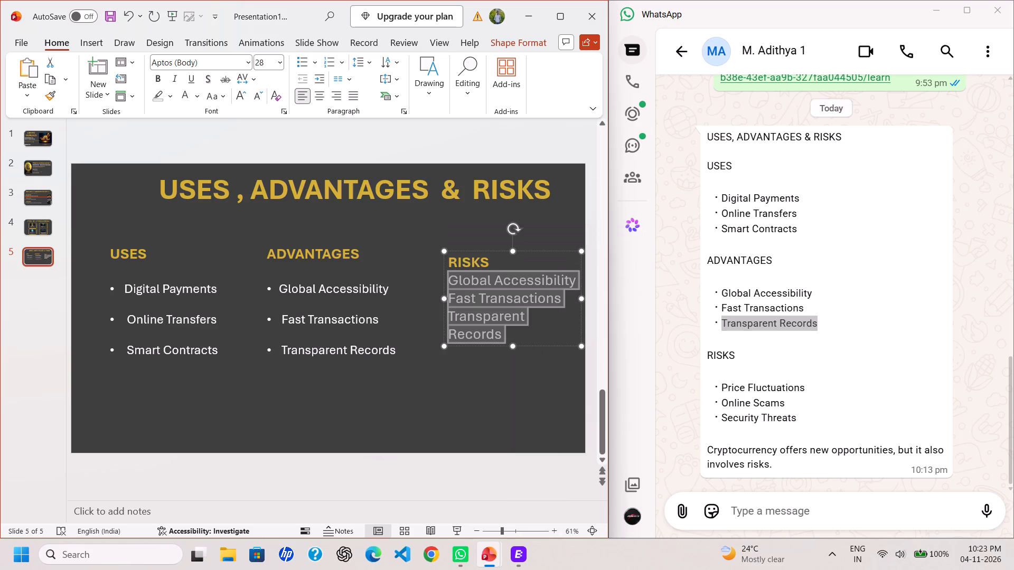
left_click_drag(341, 350, 339, 350)
left_click(338, 350)
left_click_drag(338, 350, 353, 350)
left_click(353, 350)
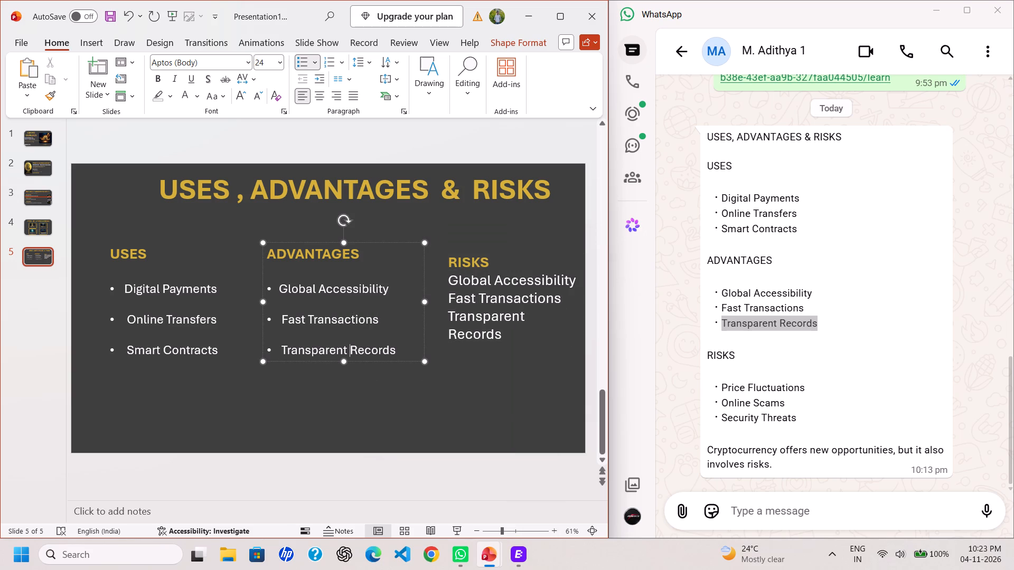
left_click_drag(353, 350, 328, 352)
left_click(407, 367)
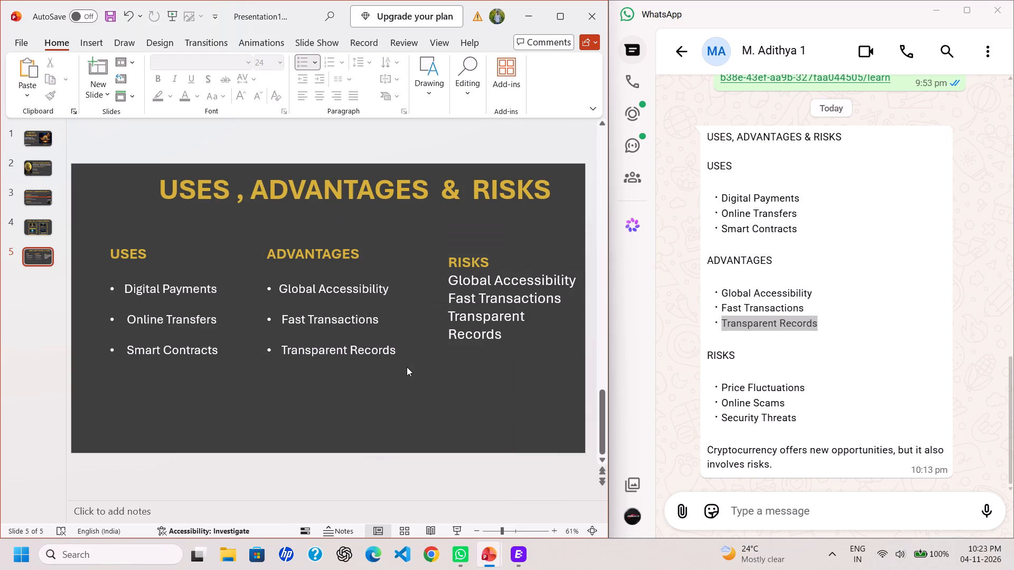
left_click_drag(509, 336, 434, 287)
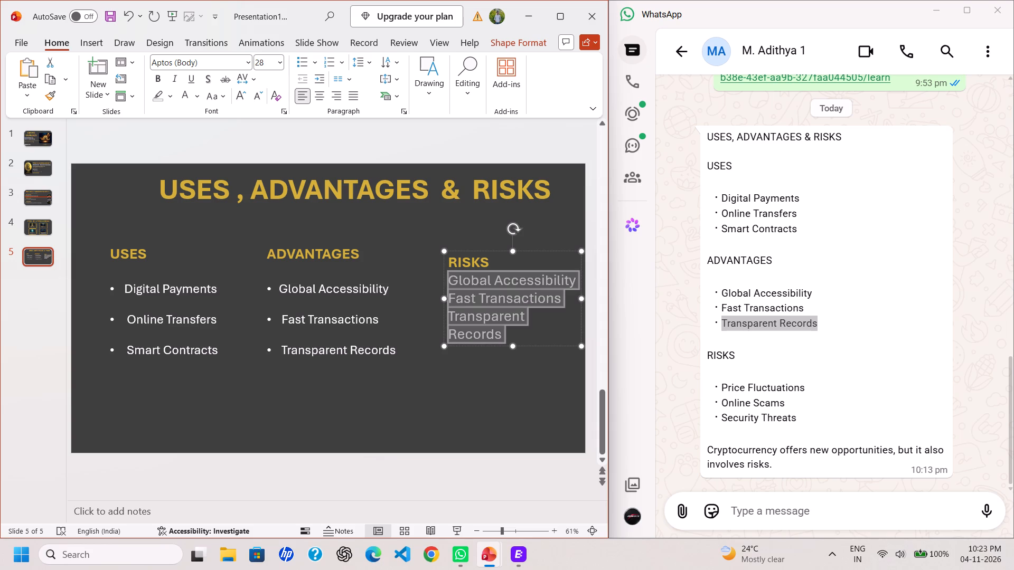
left_click_drag(434, 287, 434, 284)
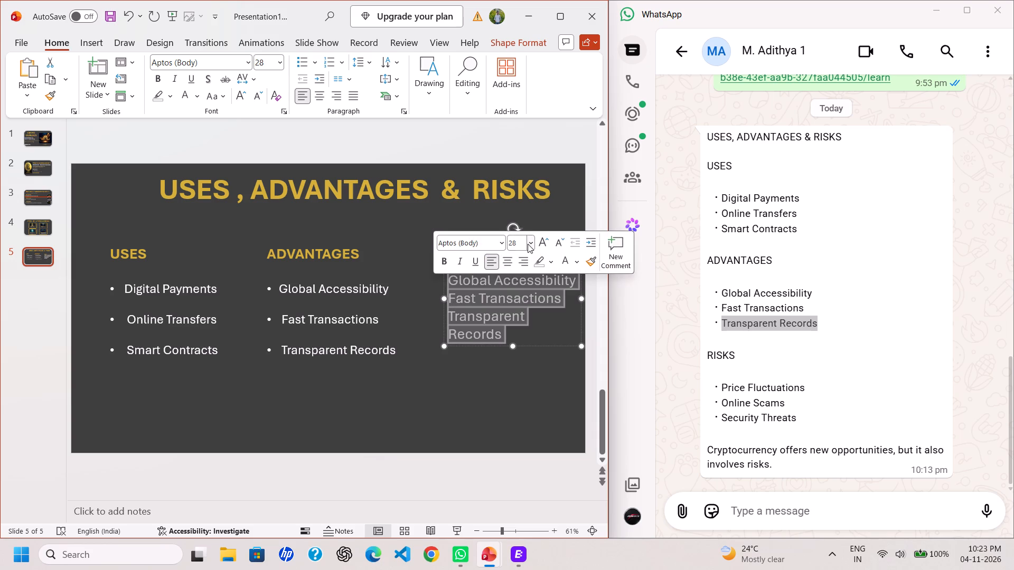
left_click(529, 243)
left_click(522, 417)
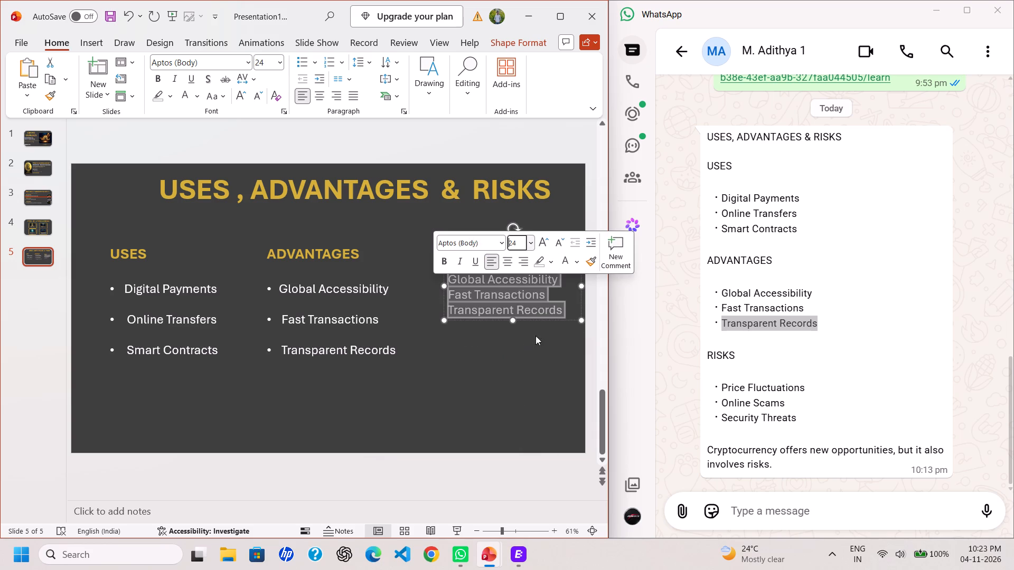
left_click(528, 284)
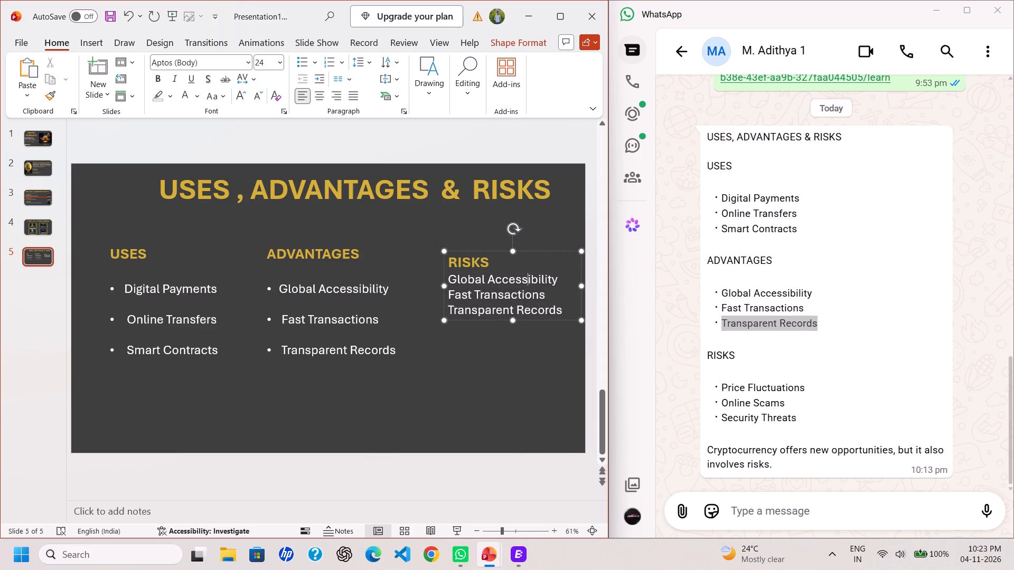
Apply round bullets to the three lines below the RISKS heading.
left_click_drag(559, 311, 422, 276)
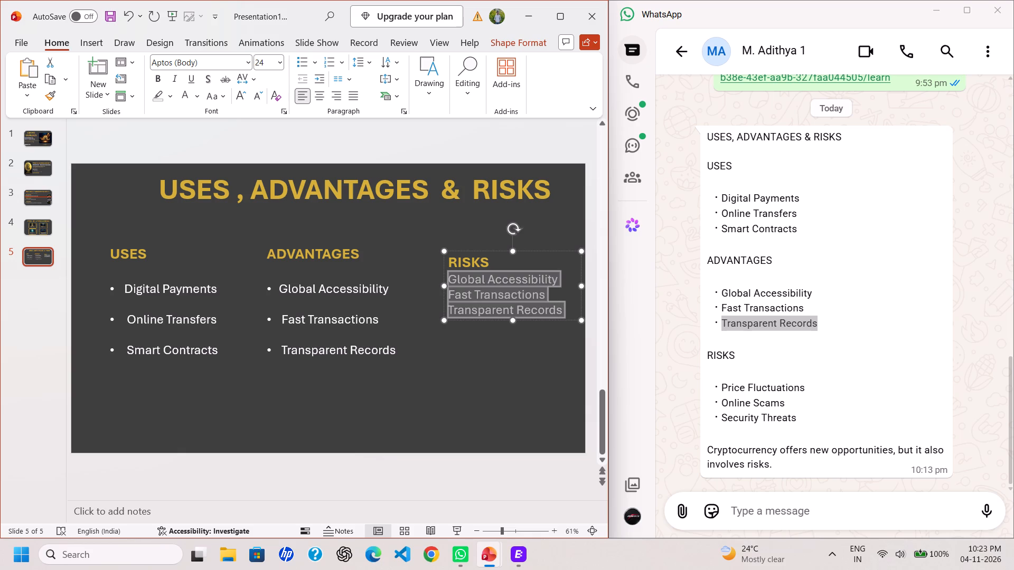
left_click_drag(422, 276, 421, 276)
left_click(299, 58)
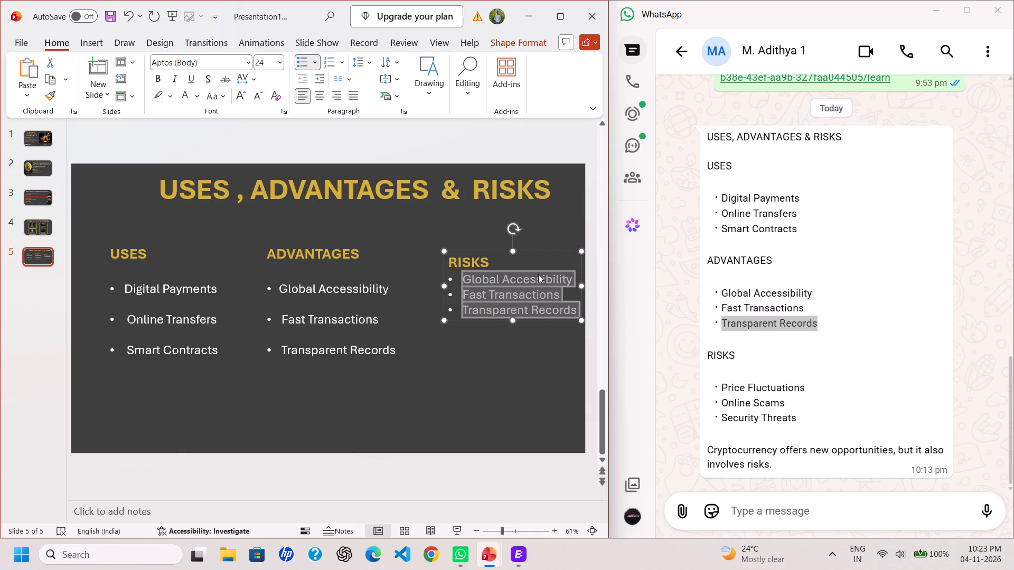
Insert blank lines between the three bullets in the RISKS column and one below its heading.
left_click(571, 280)
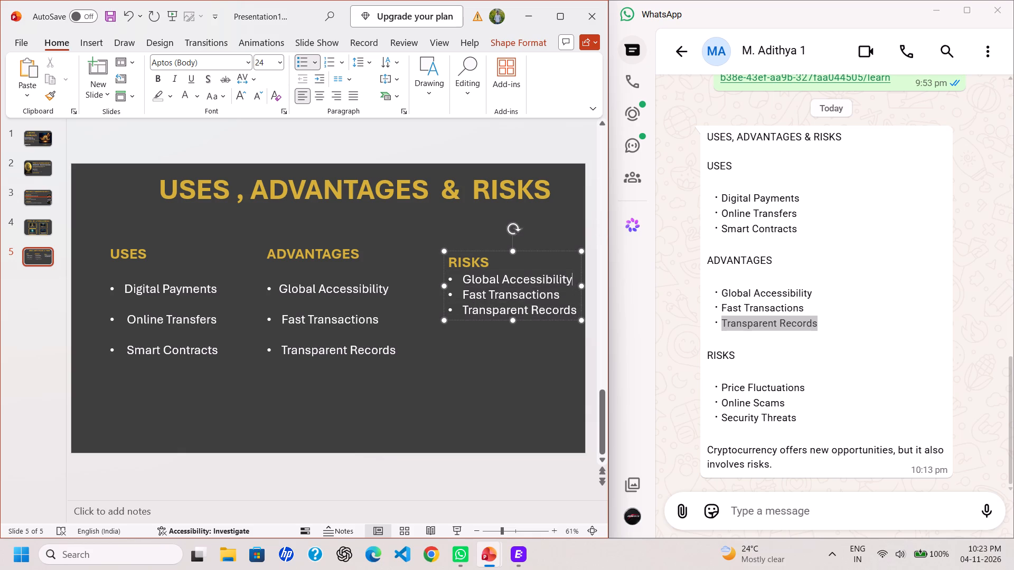
key("Return")
left_click(565, 307)
key("Return")
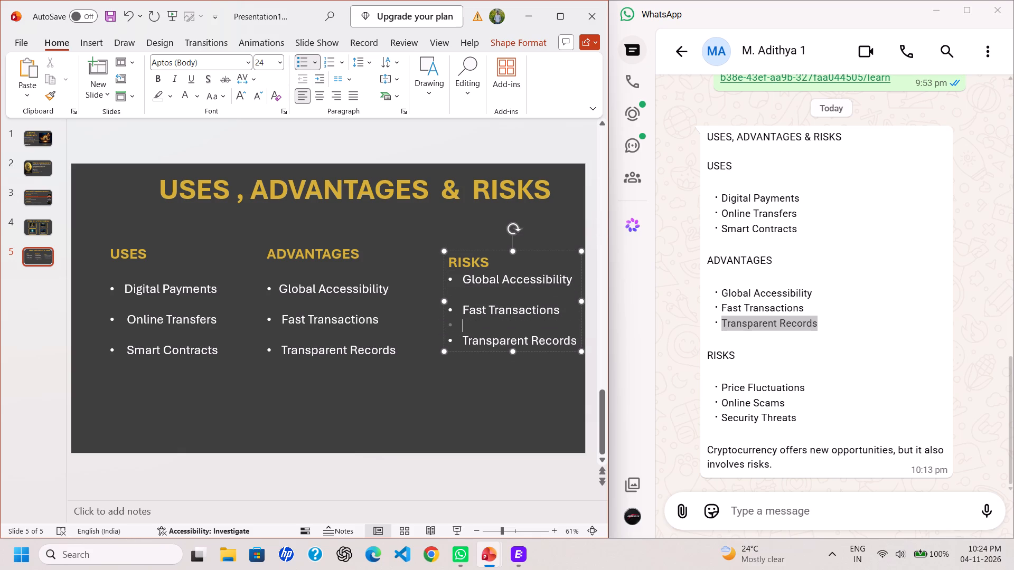
left_click(487, 260)
key("Return")
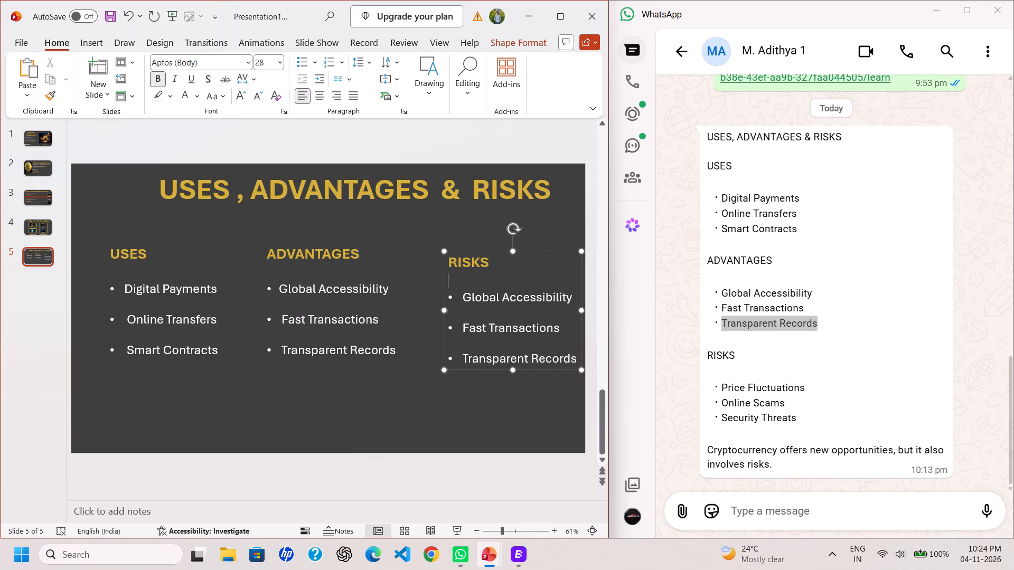
Widen the RISKS text box slightly and move it closer to ADVANTAGES, level with the other two columns.
left_click_drag(447, 369, 436, 354)
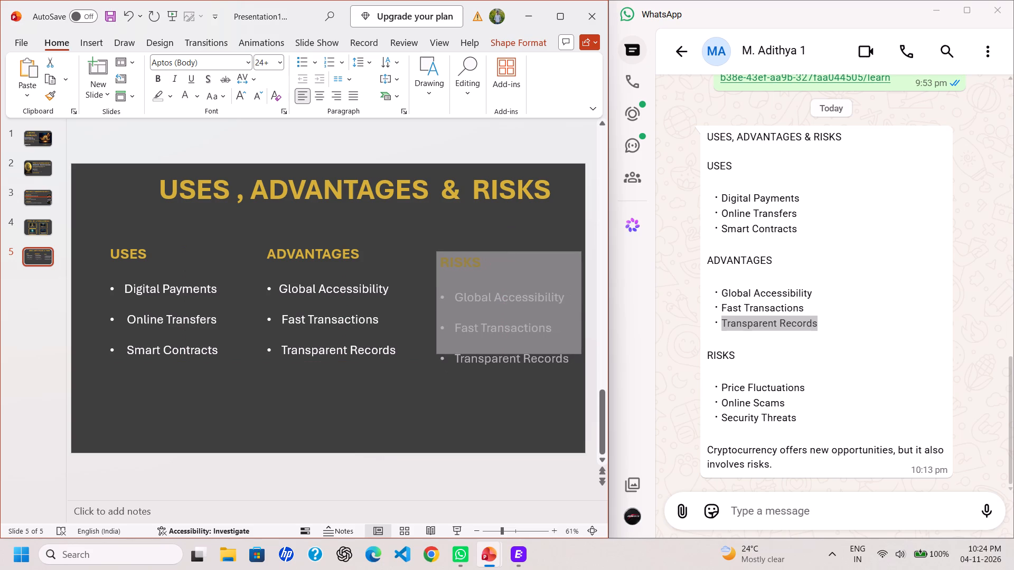
left_click_drag(436, 354, 436, 373)
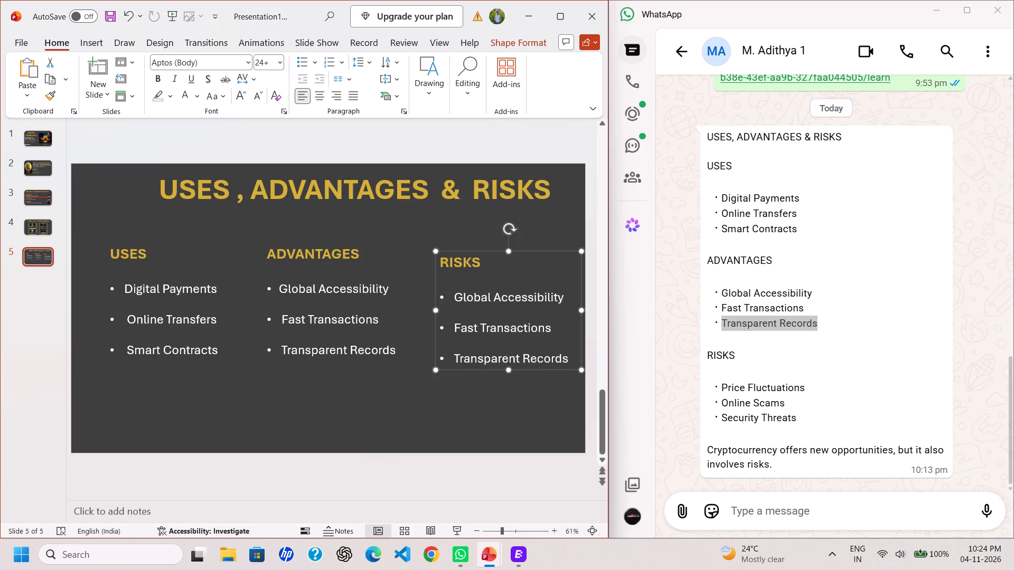
left_click_drag(476, 371, 466, 366)
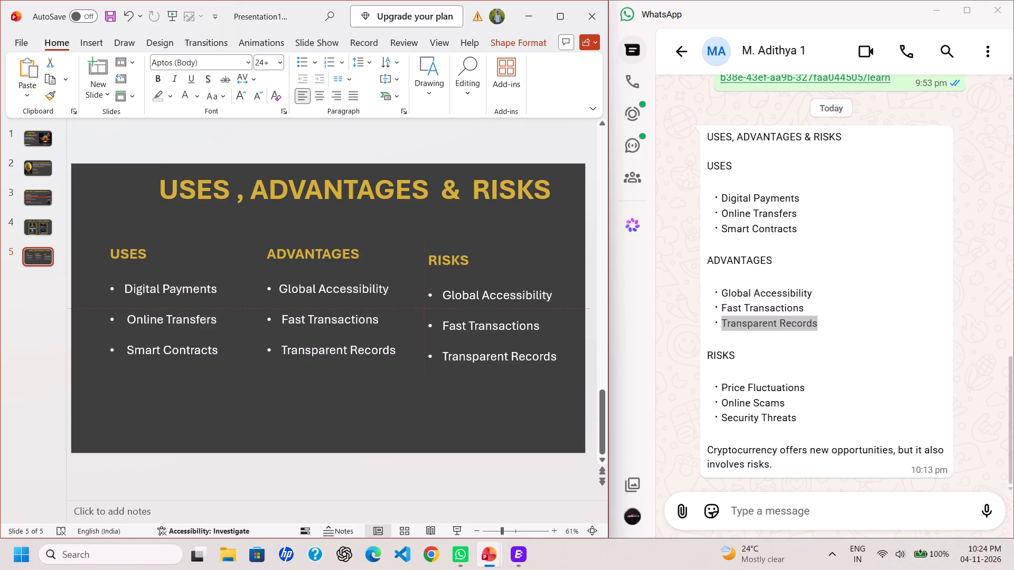
left_click_drag(466, 366, 466, 362)
left_click(195, 252)
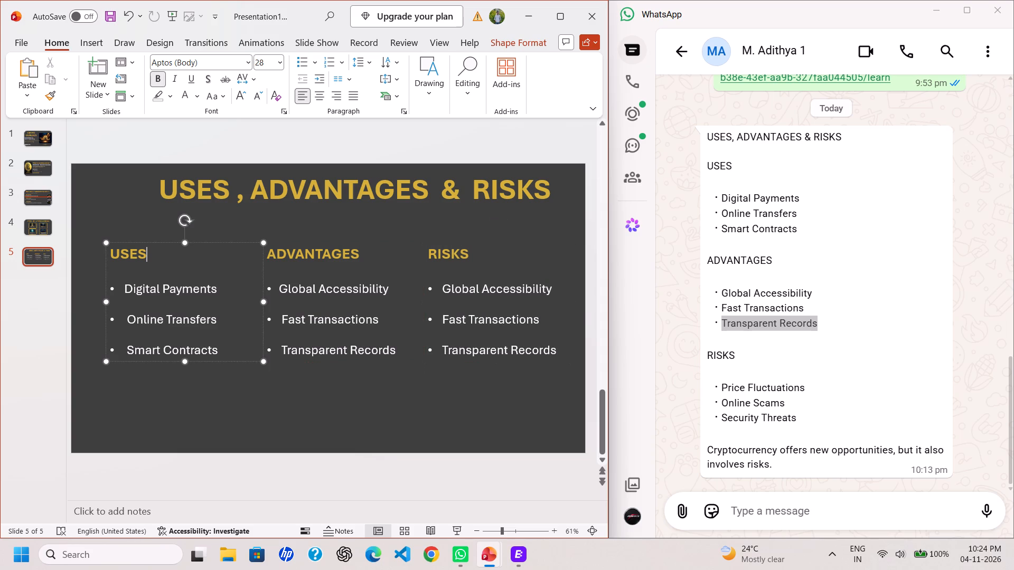
left_click(242, 233)
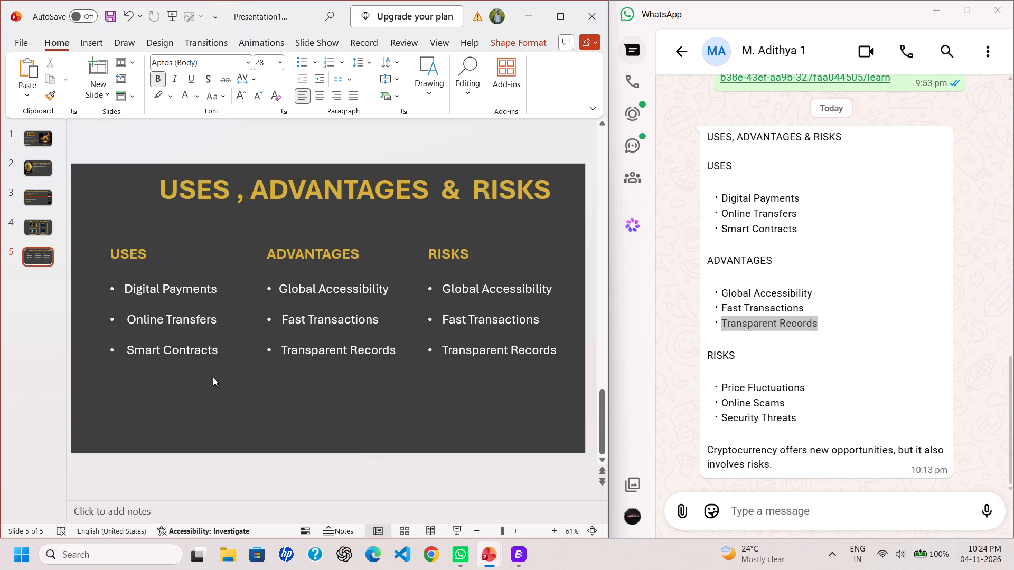
Insert a new text box in the empty area below the USES list on slide 5.
left_click(178, 196)
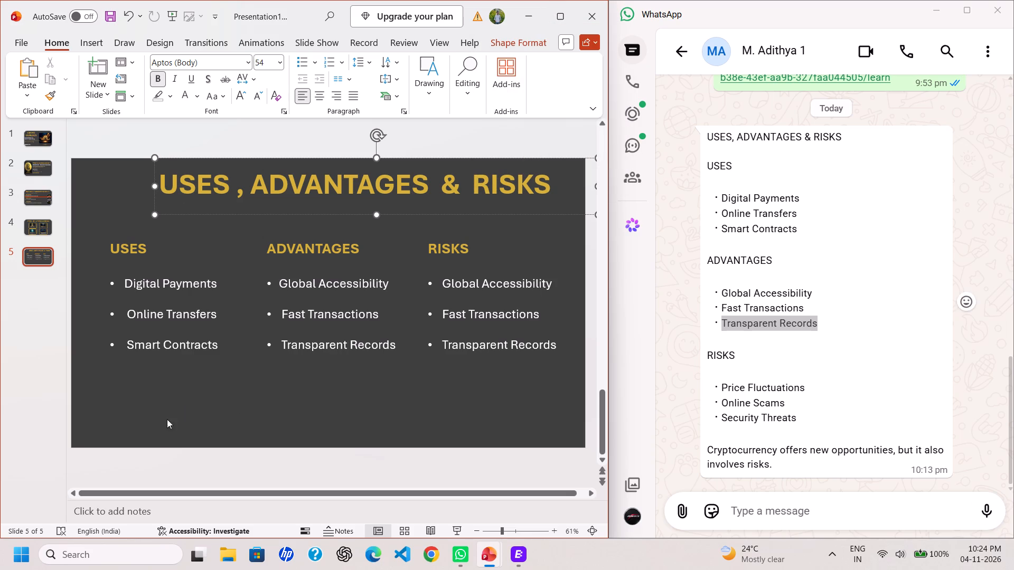
left_click(155, 410)
left_click(155, 410)
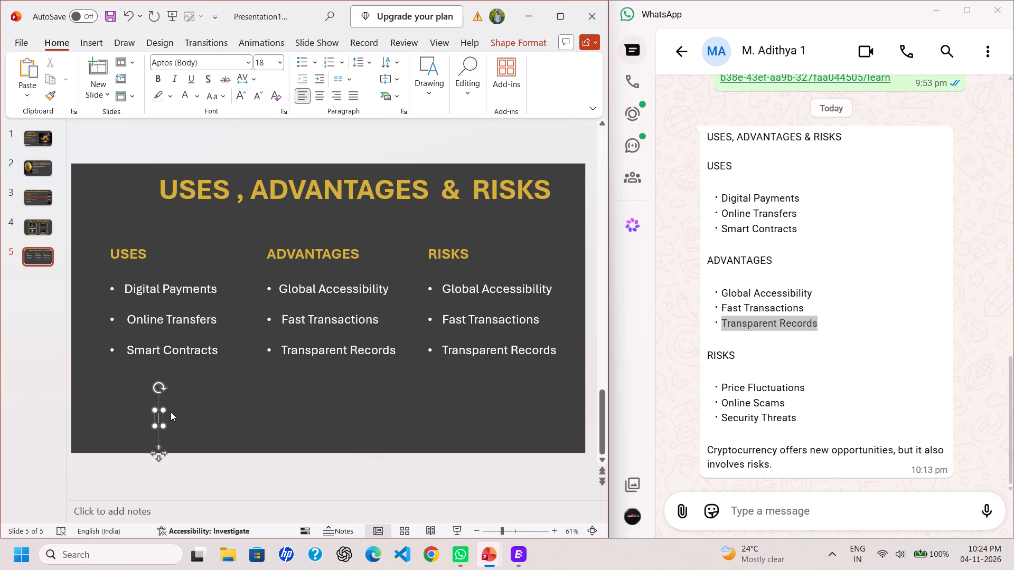
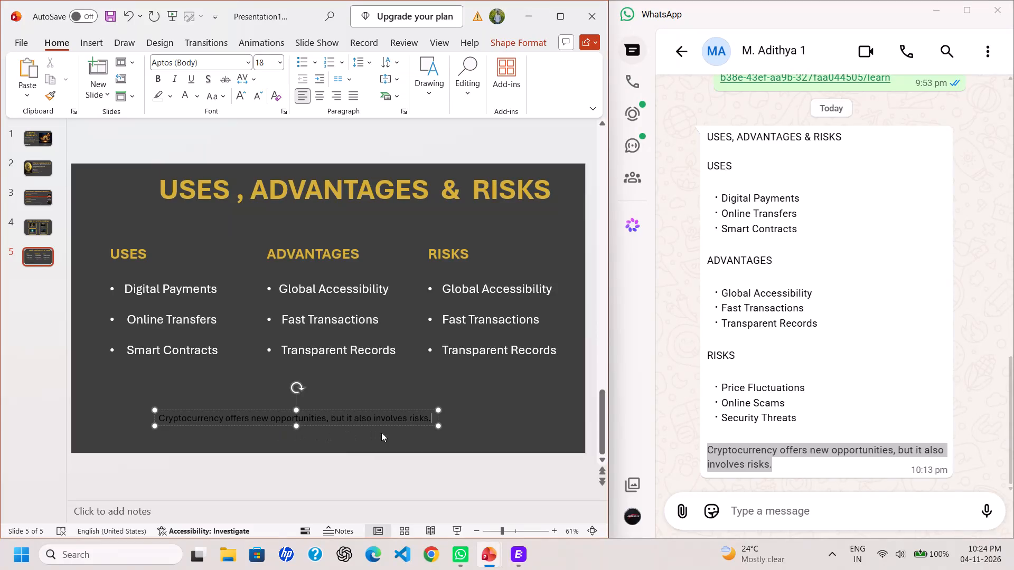
Format the closing sentence "Cryptocurrency offers new opportunities, but it also involves risks." below the columns as bold, font size 28.
key("ctrl+a")
right_click(427, 417)
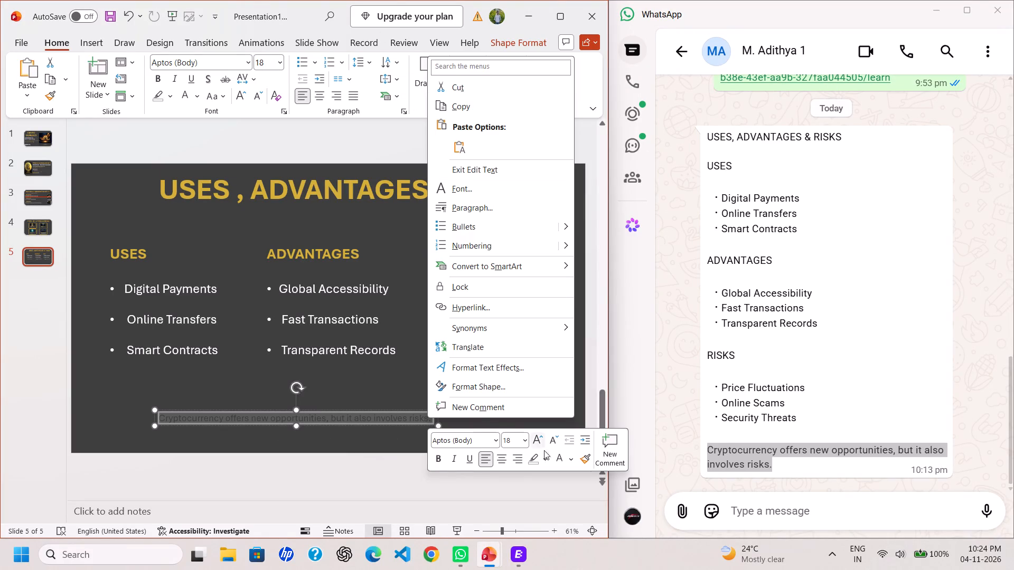
left_click(527, 442)
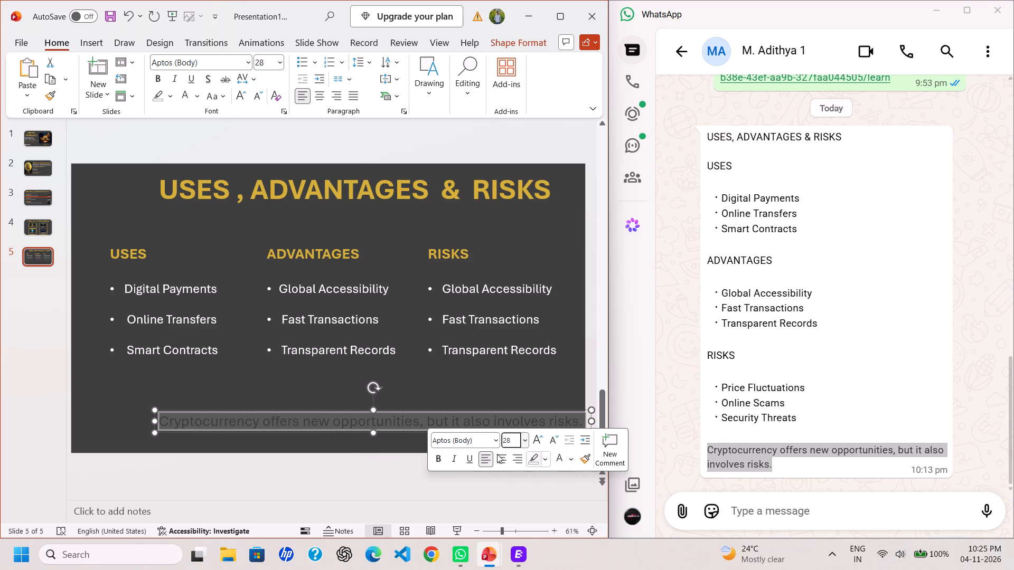
left_click(439, 461)
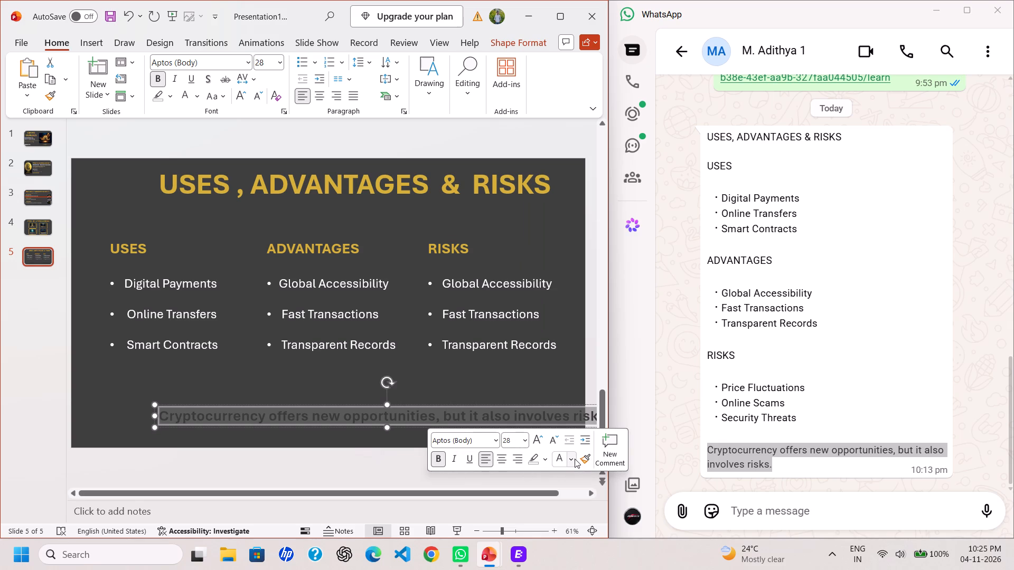
Recolour the closing sentence "Cryptocurrency offers new opportunities, but it also involves risks." with the pale tan recent colour.
left_click(572, 459)
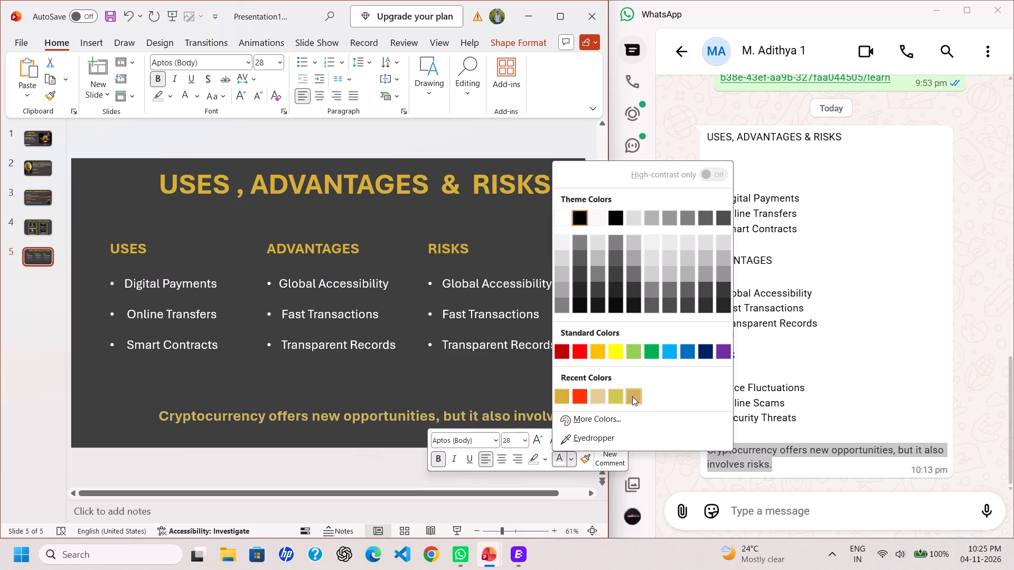
left_click(596, 394)
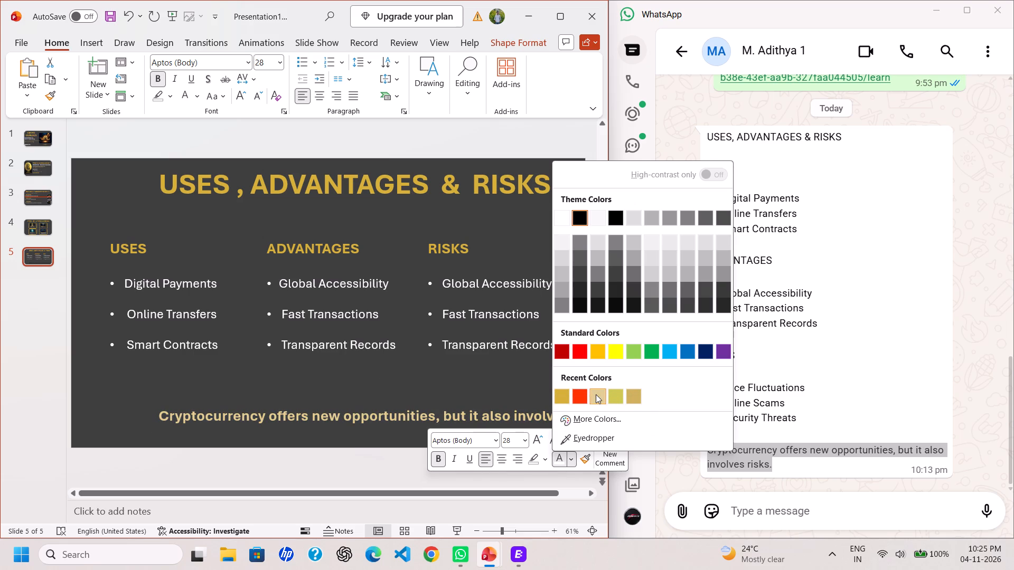
Move the closing sentence's text box so it fits within the slide, centred below the three columns.
left_click_drag(517, 415, 477, 418)
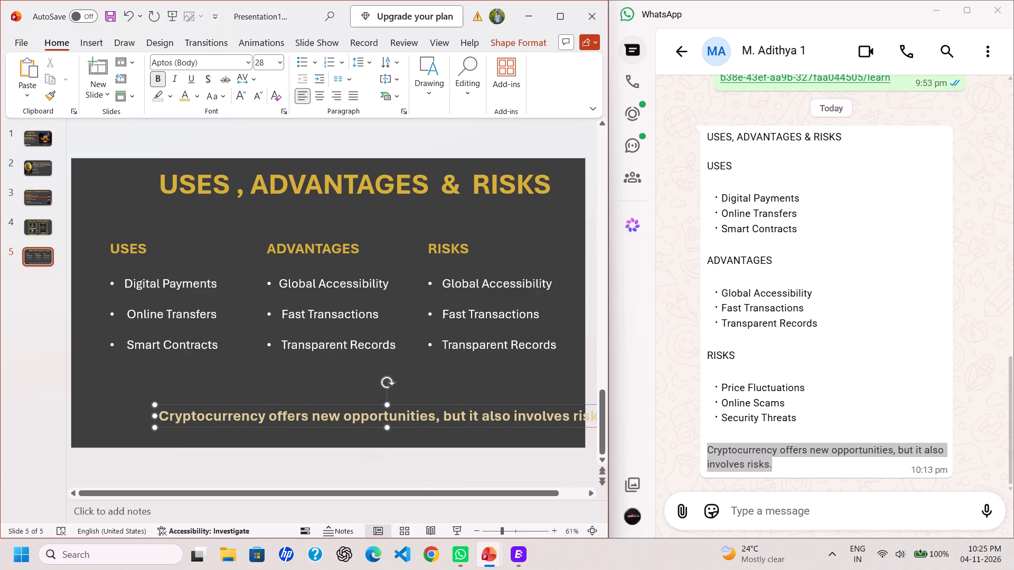
left_click_drag(205, 425, 156, 424)
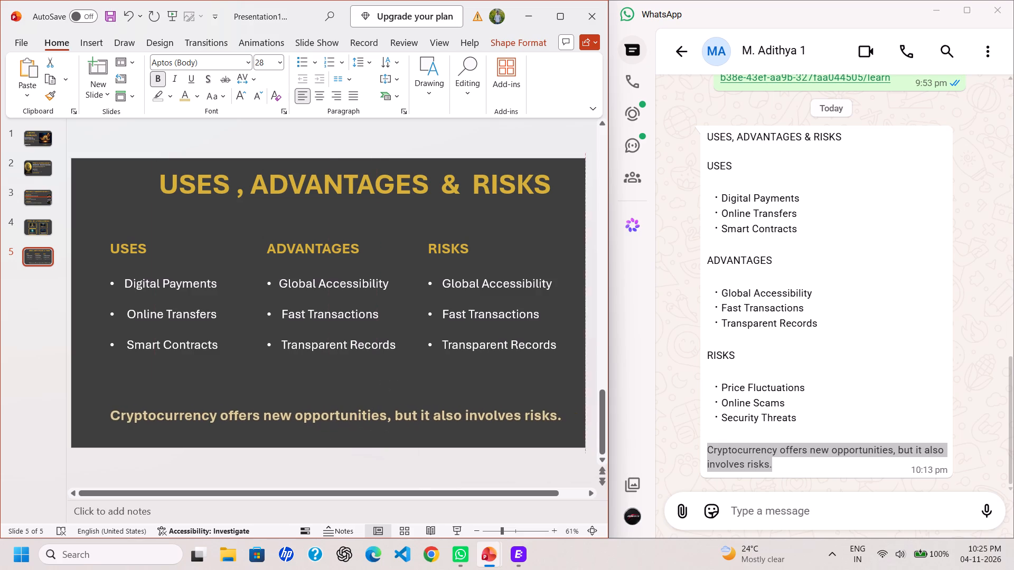
left_click_drag(156, 424, 153, 428)
left_click(147, 394)
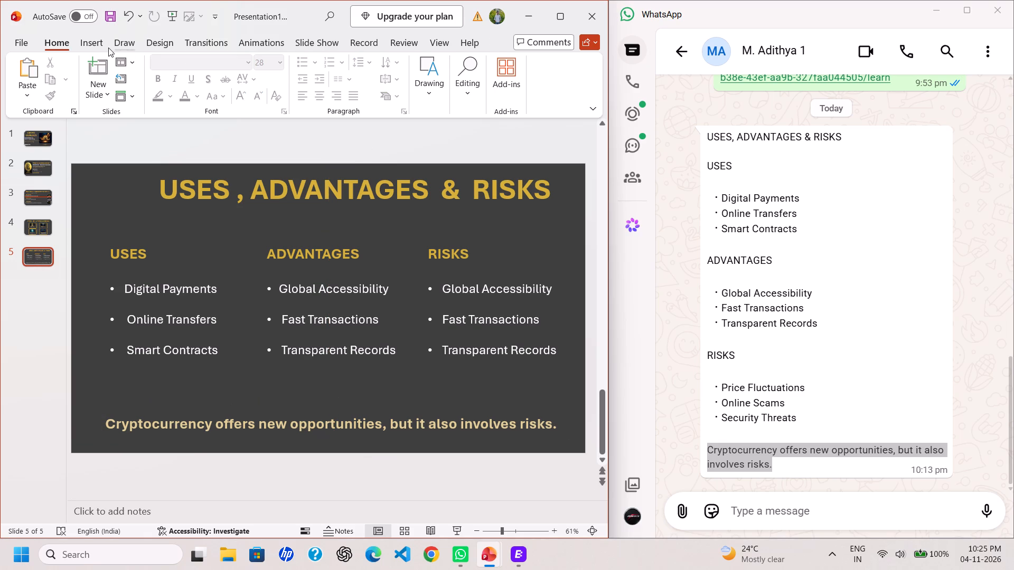
Draw a level straight line about 31 cm long between the three columns and the closing sentence.
left_click(129, 47)
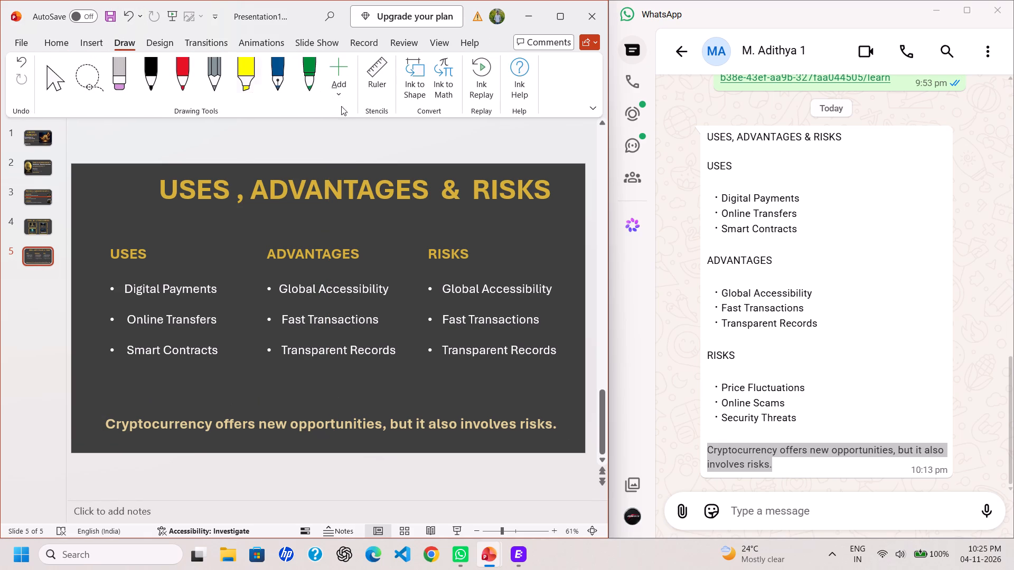
left_click(52, 51)
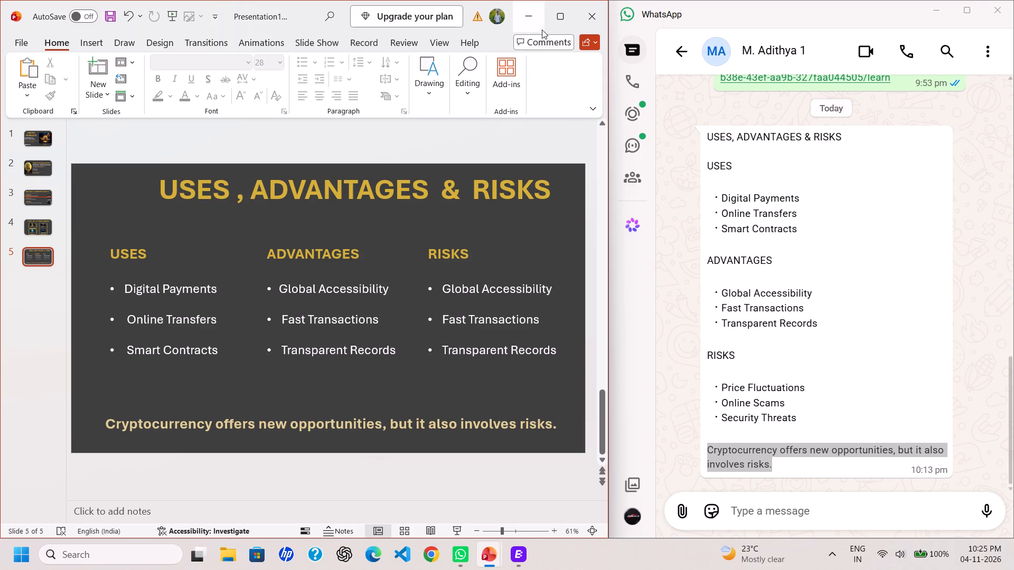
left_click(555, 22)
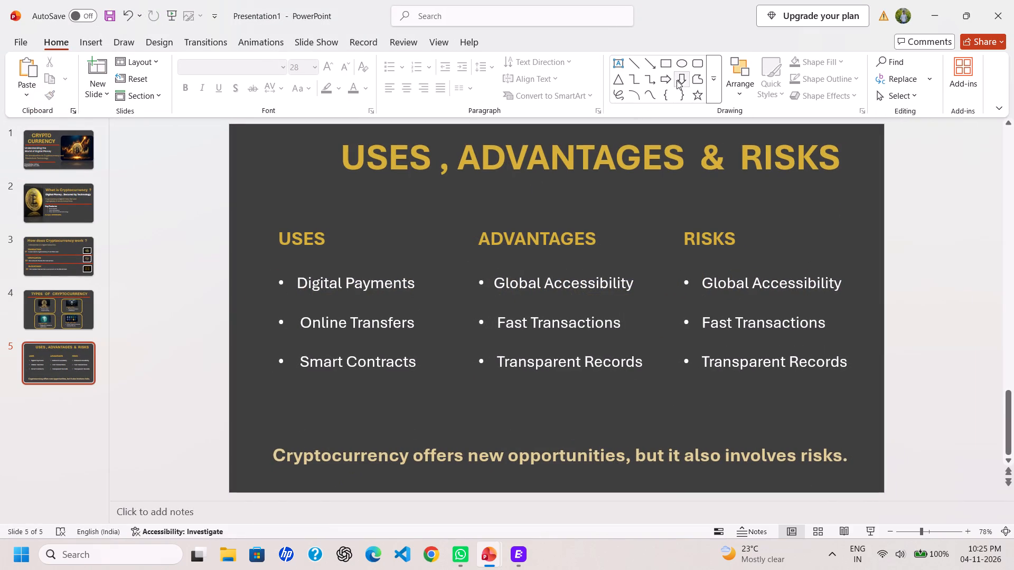
left_click(632, 62)
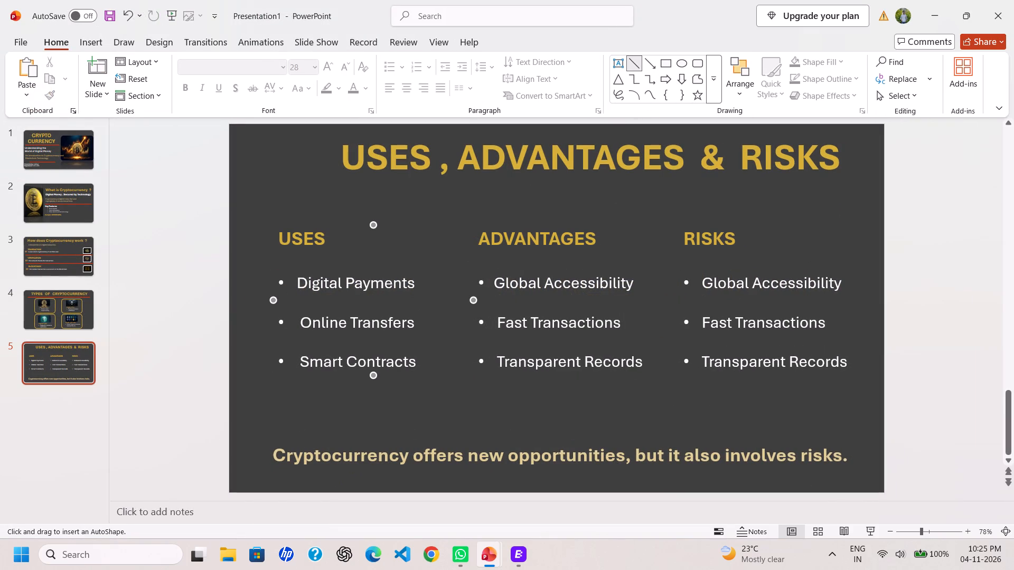
left_click_drag(263, 419, 509, 417)
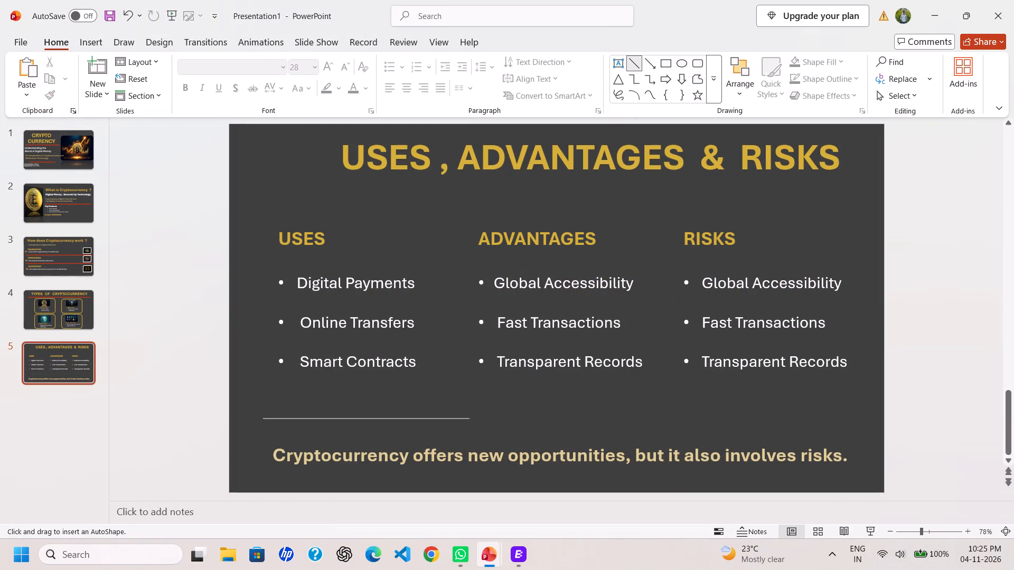
left_click_drag(509, 417, 857, 422)
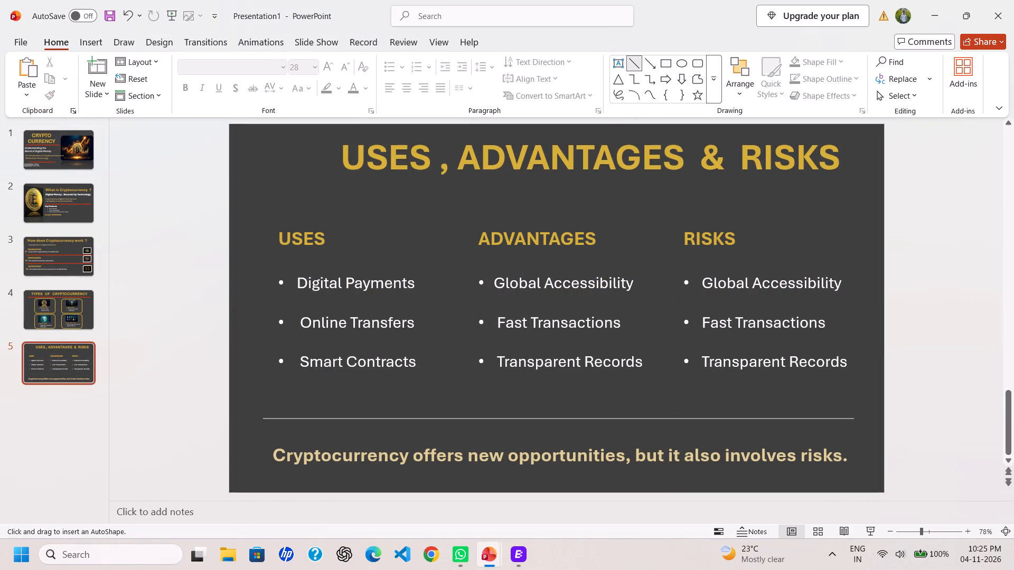
left_click_drag(857, 422, 864, 422)
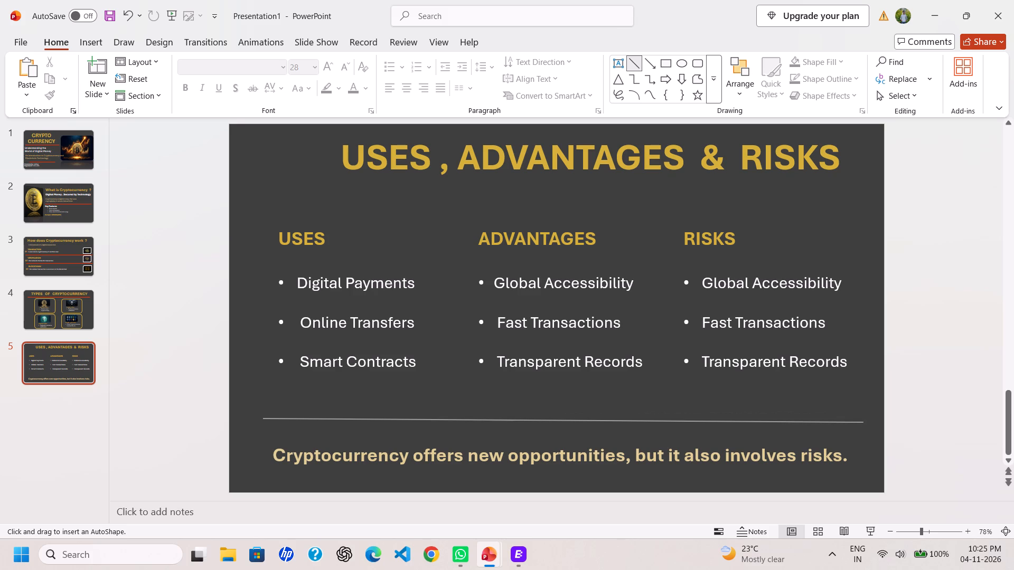
left_click_drag(864, 422, 862, 422)
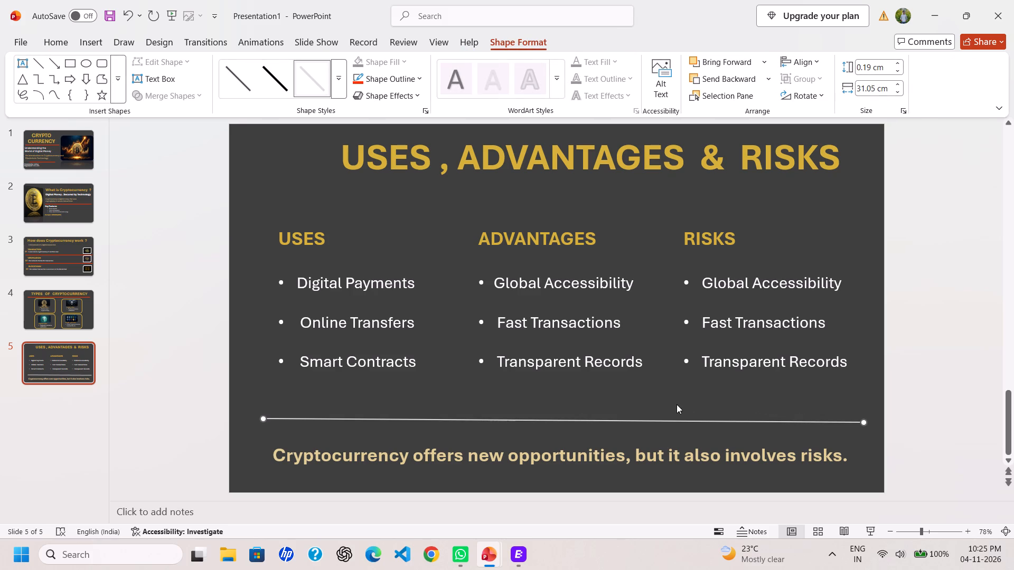
left_click(863, 419)
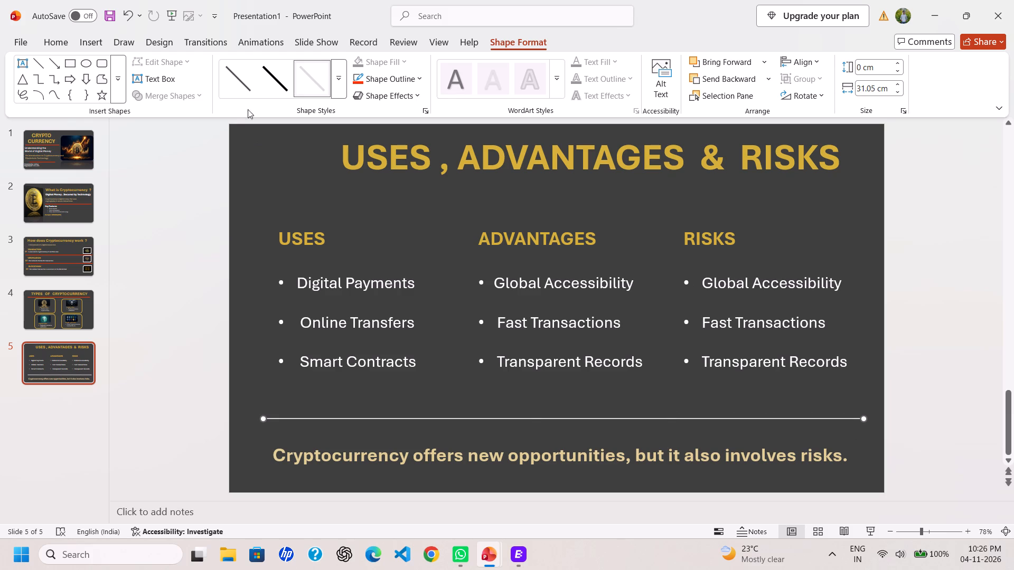
Give the separator line the thick dark grey theme style and recolour its outline with the recent orange-red.
left_click(388, 80)
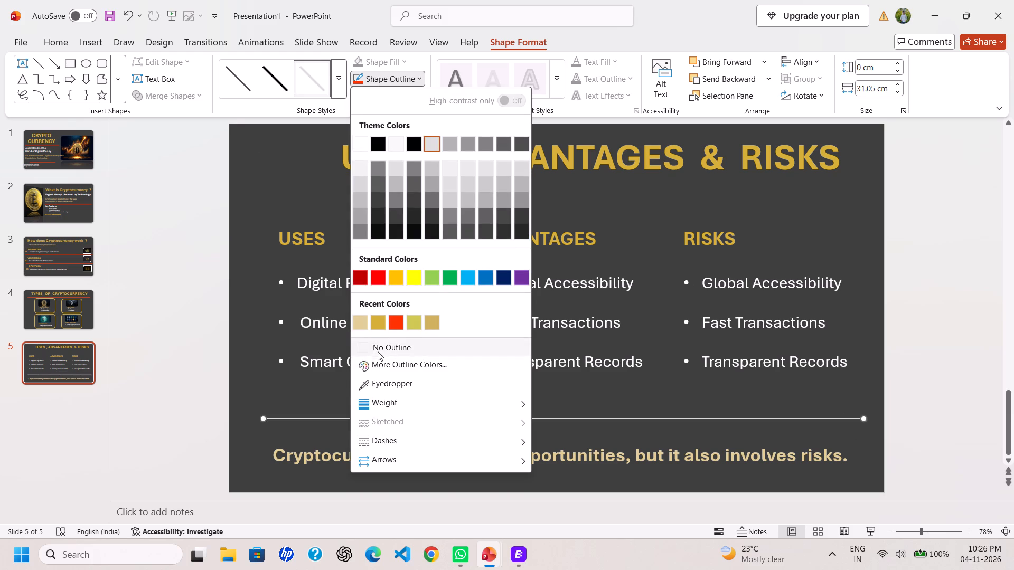
left_click(398, 329)
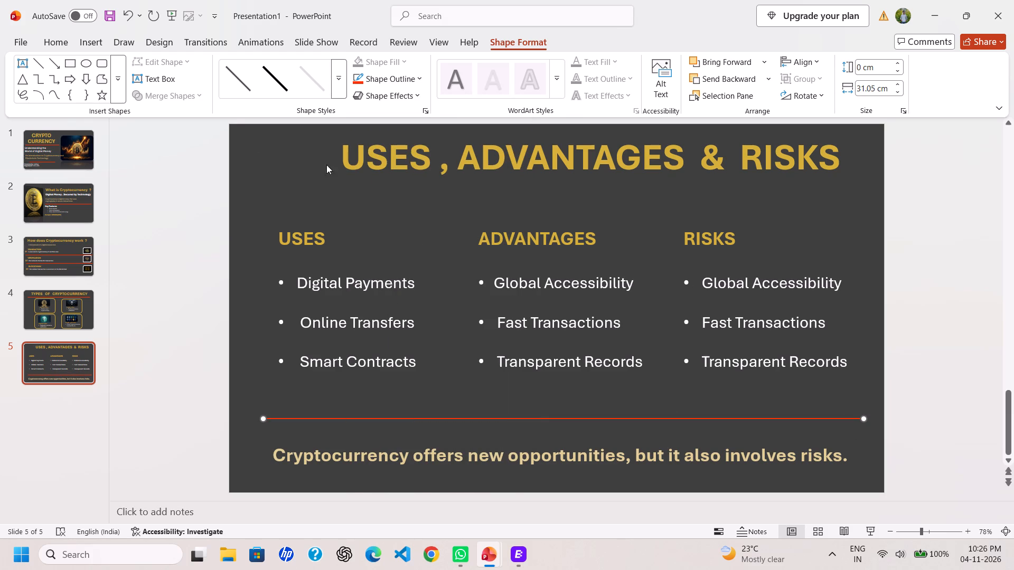
left_click(384, 75)
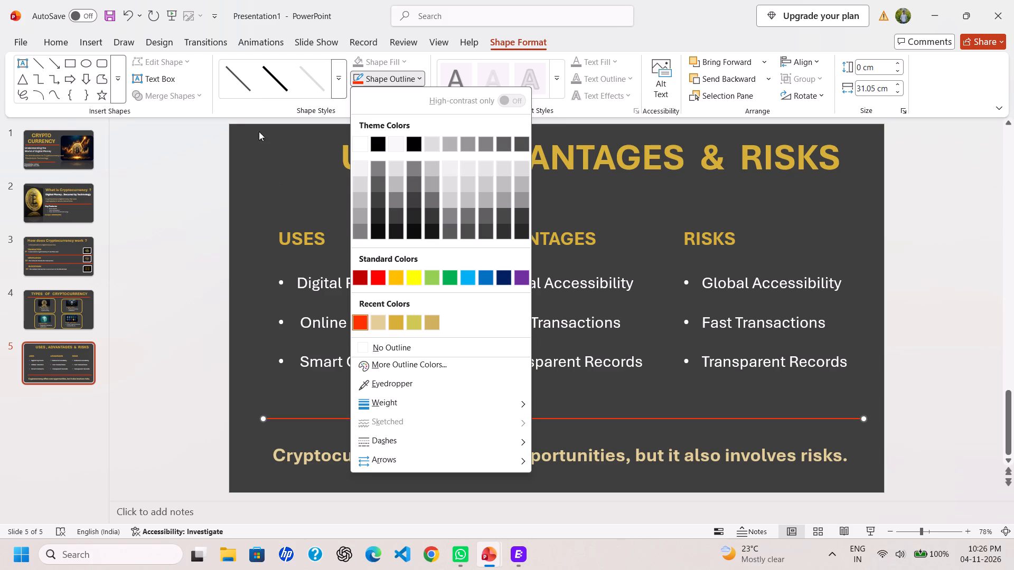
left_click(340, 83)
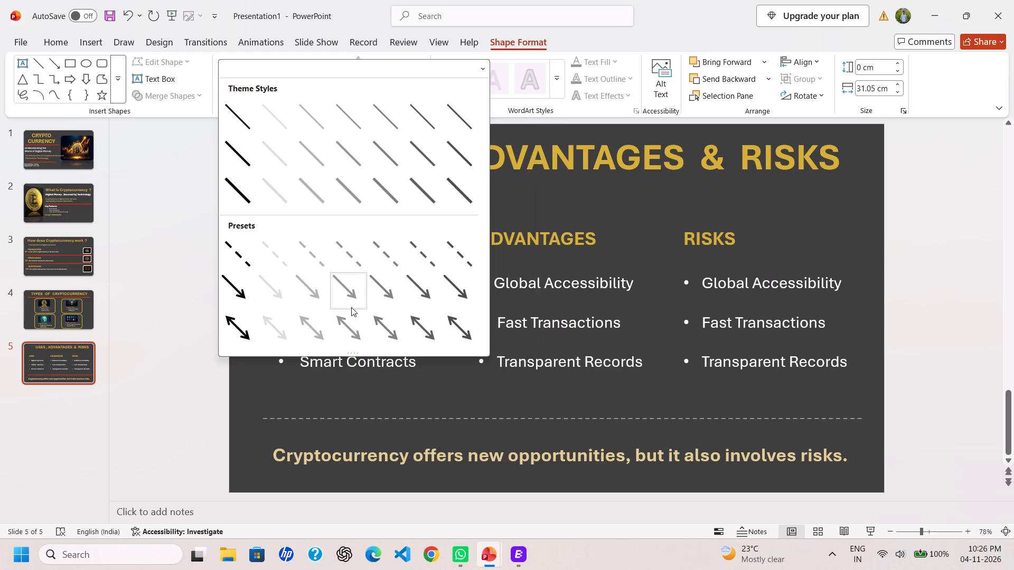
left_click(466, 198)
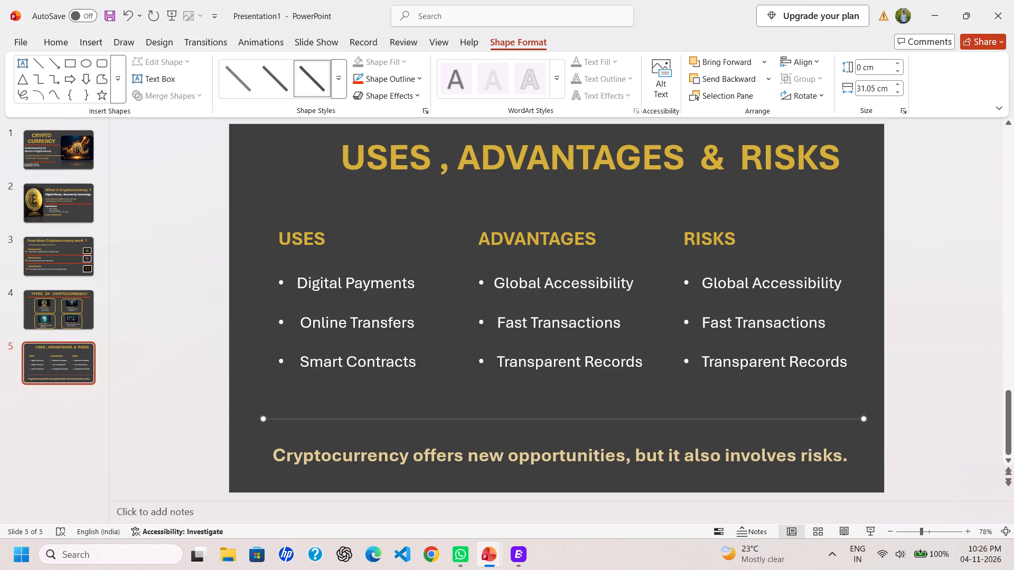
left_click(413, 80)
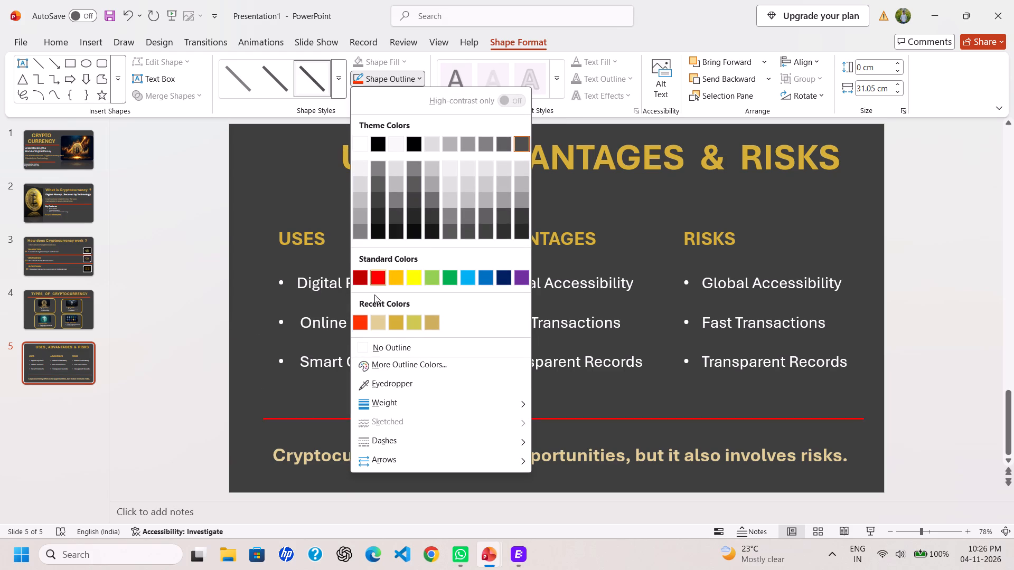
left_click(361, 321)
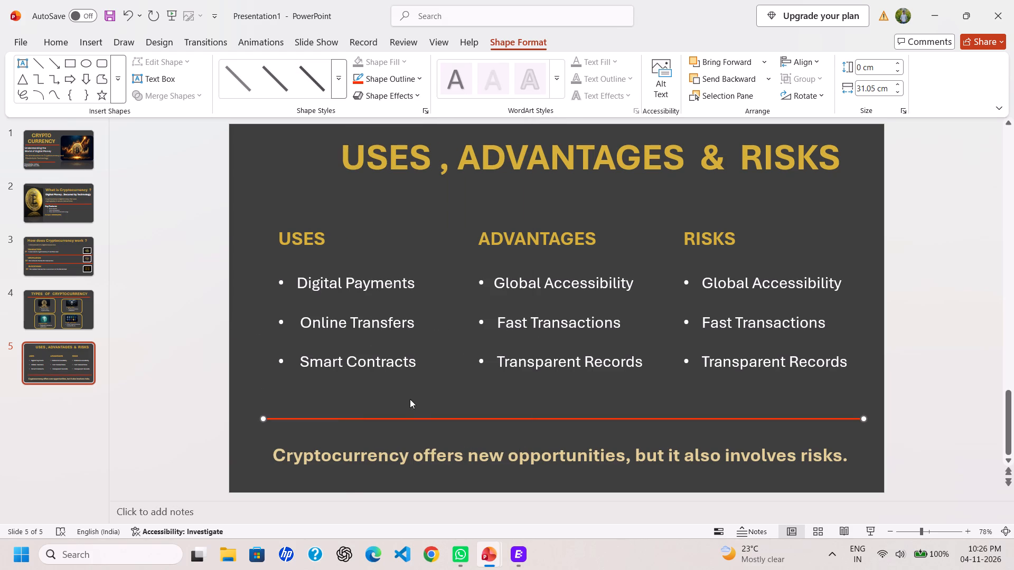
Move the slide title box left and slightly down so the title sits more centrally above the columns.
left_click(634, 149)
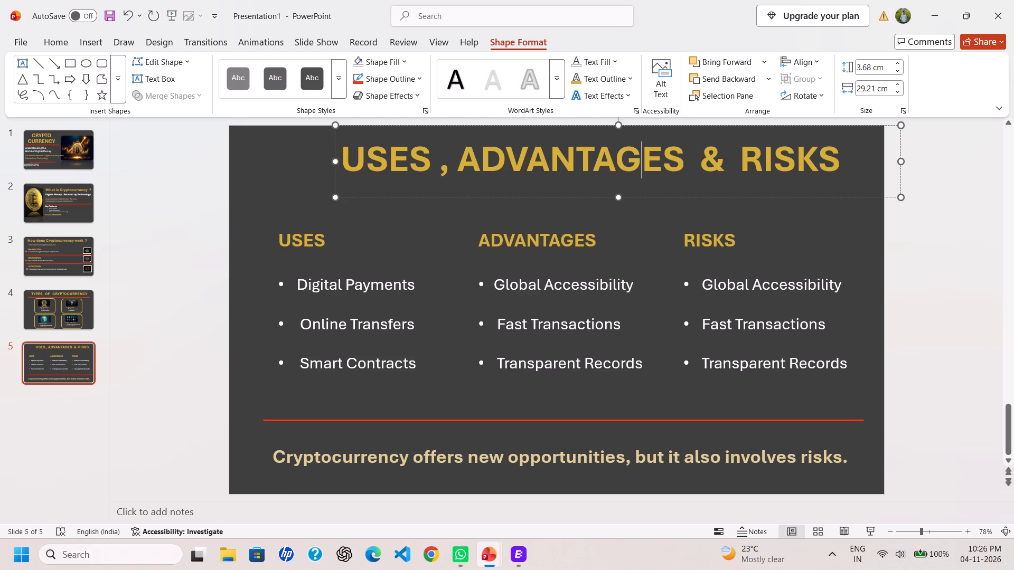
left_click_drag(609, 197, 570, 201)
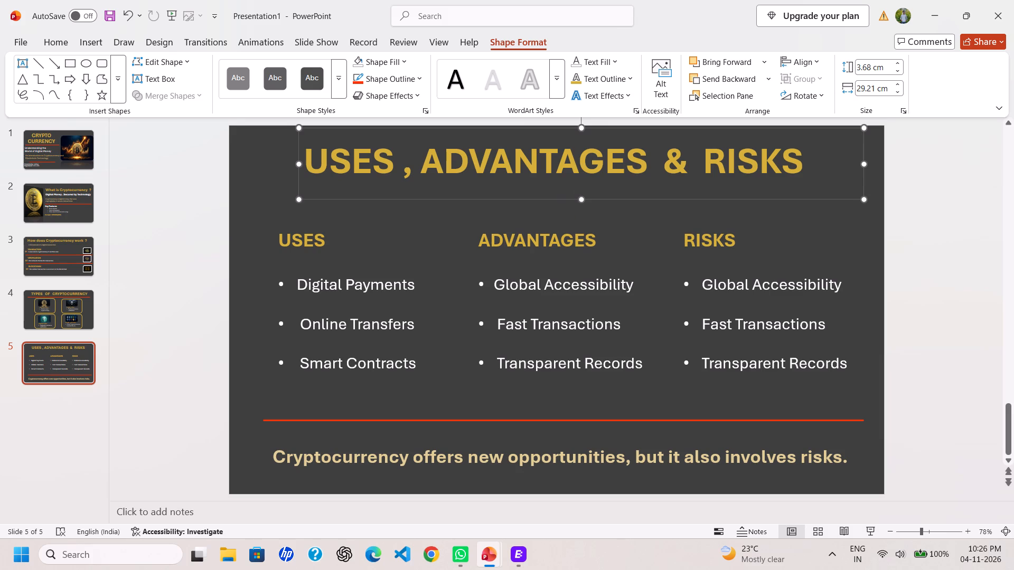
left_click_drag(574, 195, 564, 198)
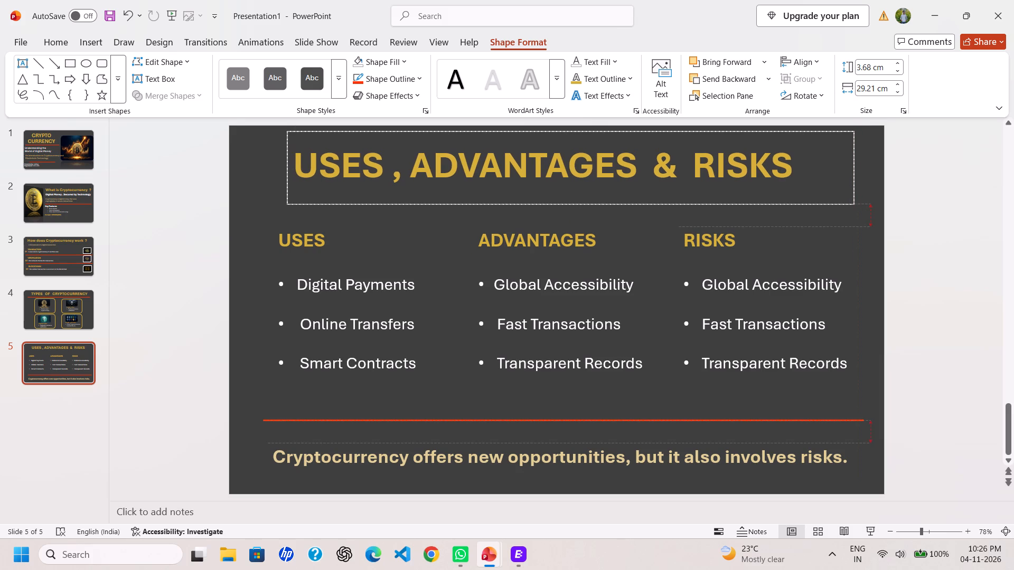
left_click_drag(564, 198, 561, 198)
Reposition the USES text box slightly closer to ADVANTAGES, aligned with the title's left edge and level with the other columns.
left_click(427, 226)
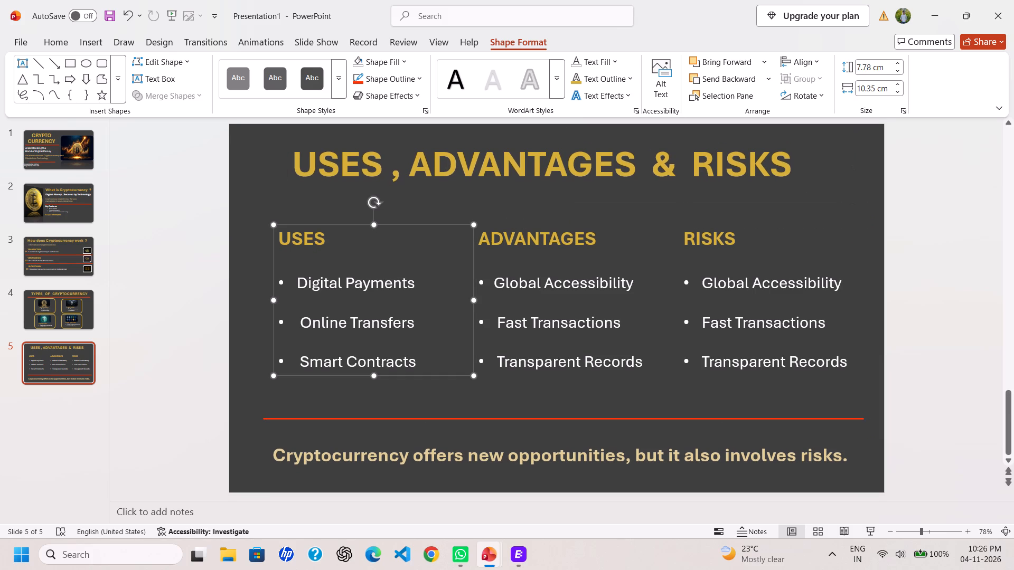
left_click_drag(384, 226, 384, 226)
left_click_drag(384, 226, 379, 221)
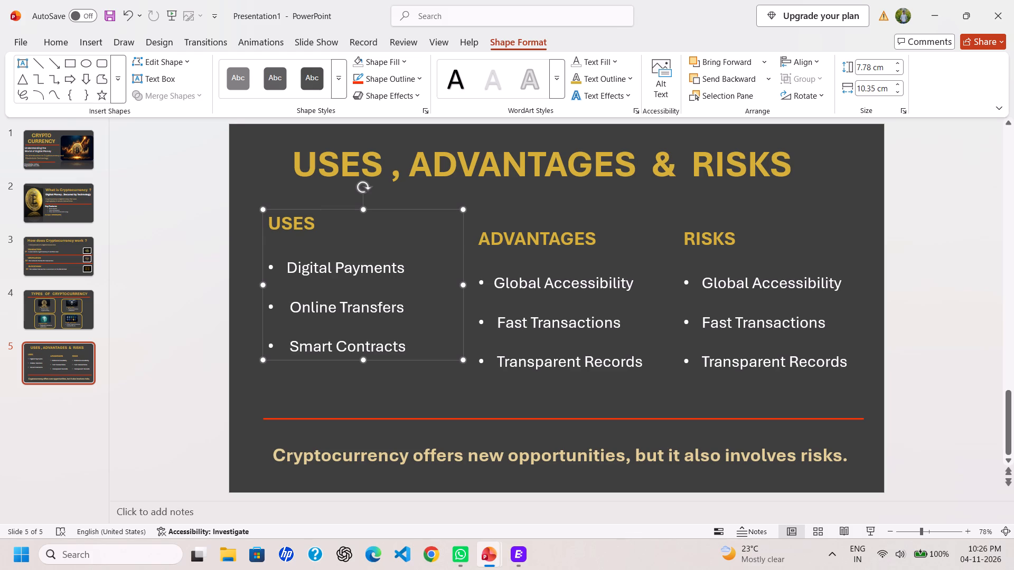
left_click_drag(409, 351, 408, 363)
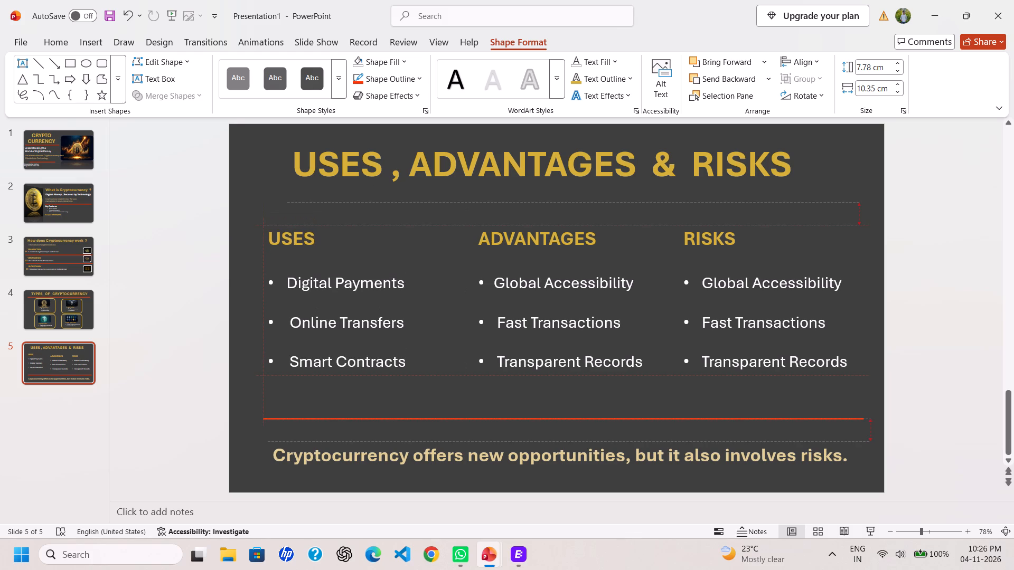
left_click_drag(454, 377, 458, 393)
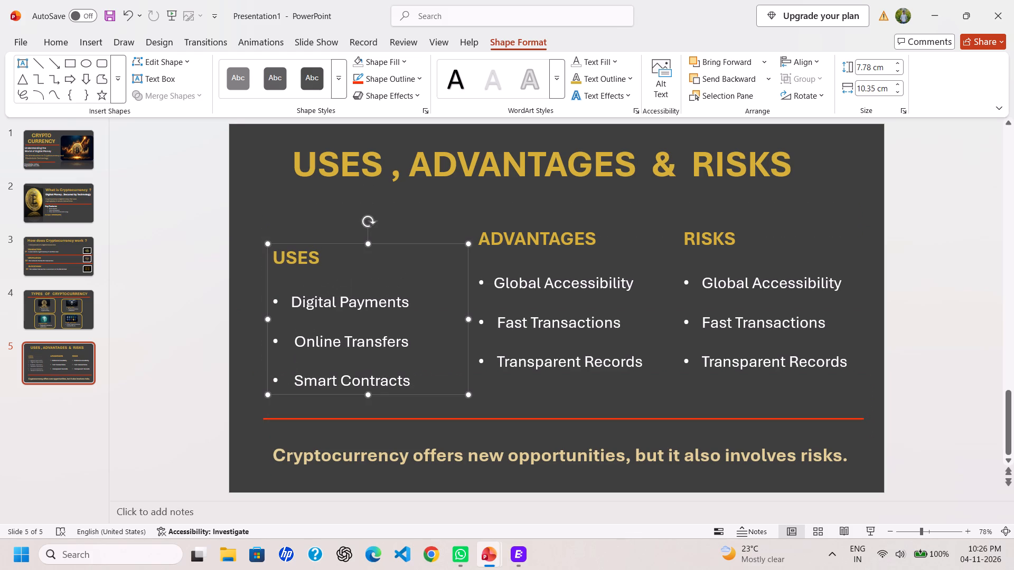
left_click_drag(407, 251, 406, 242)
left_click(449, 397)
left_click_drag(461, 391, 451, 378)
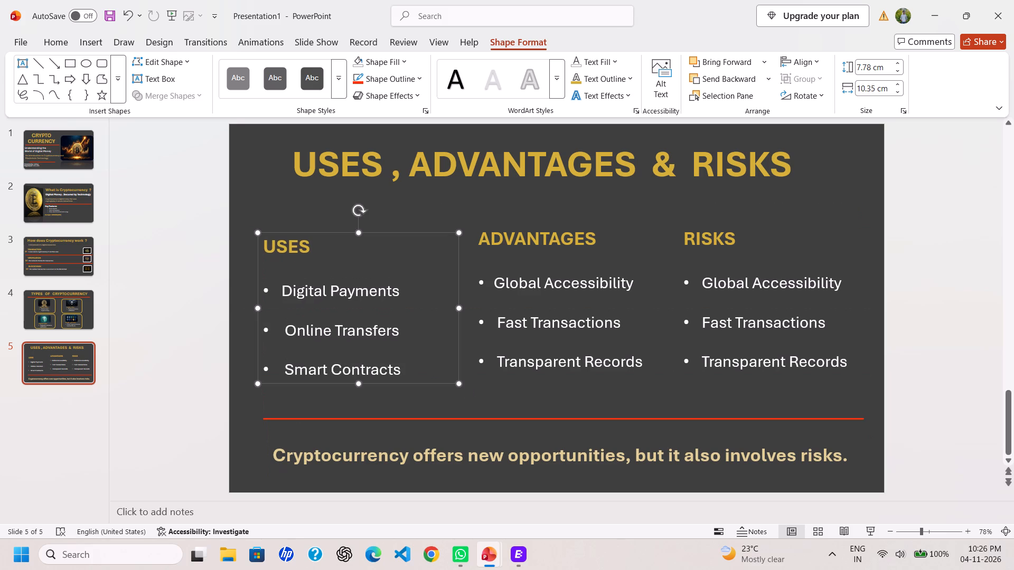
left_click(406, 367)
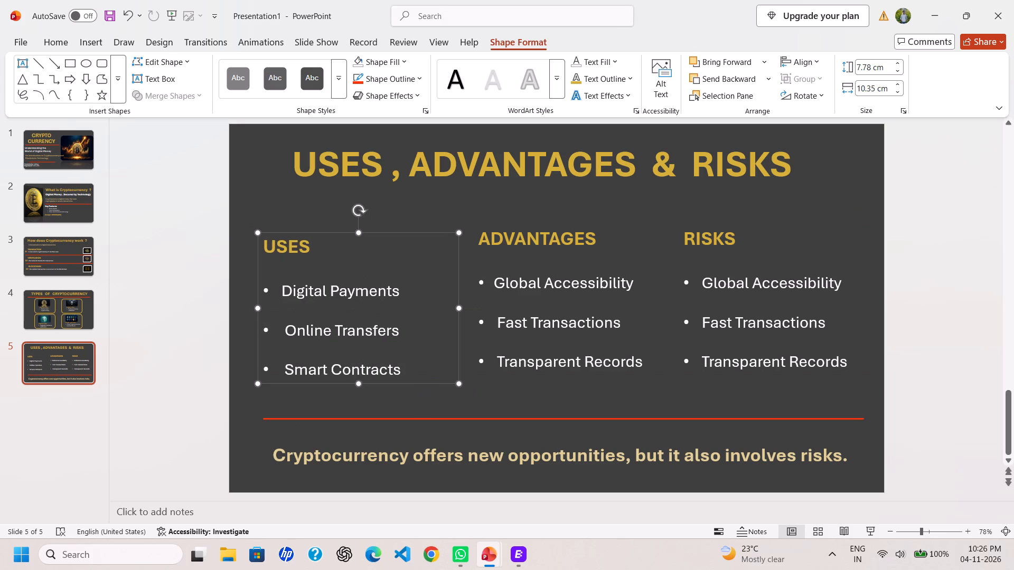
left_click(397, 367)
left_click_drag(401, 370, 317, 305)
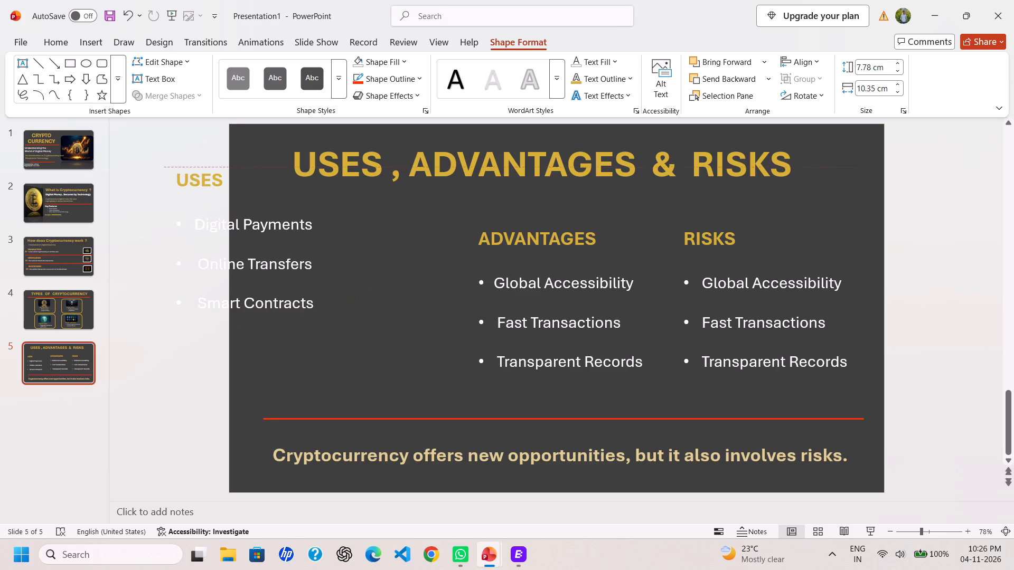
left_click_drag(317, 305, 430, 366)
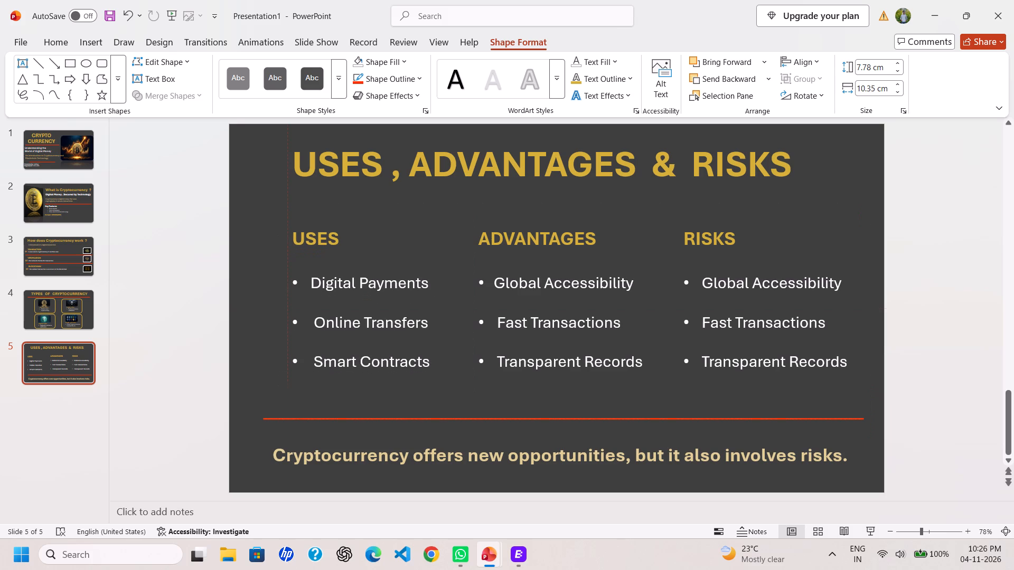
left_click_drag(430, 366, 429, 363)
left_click(341, 245)
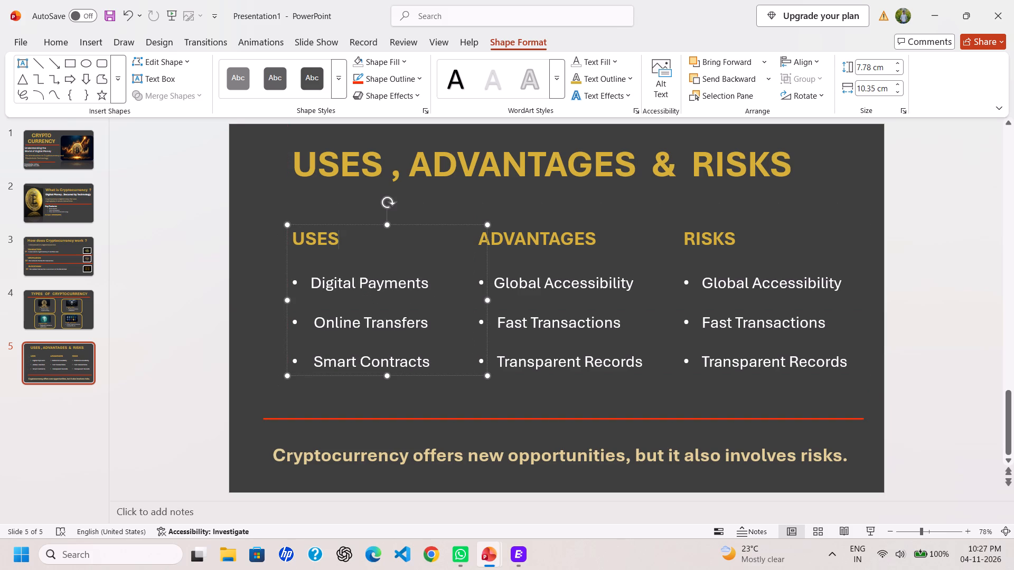
left_click(557, 404)
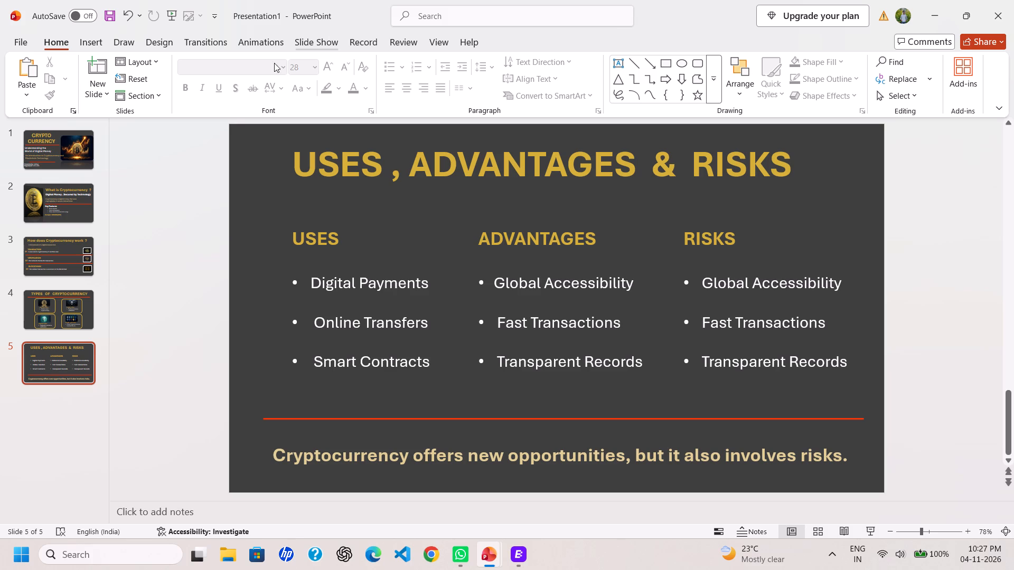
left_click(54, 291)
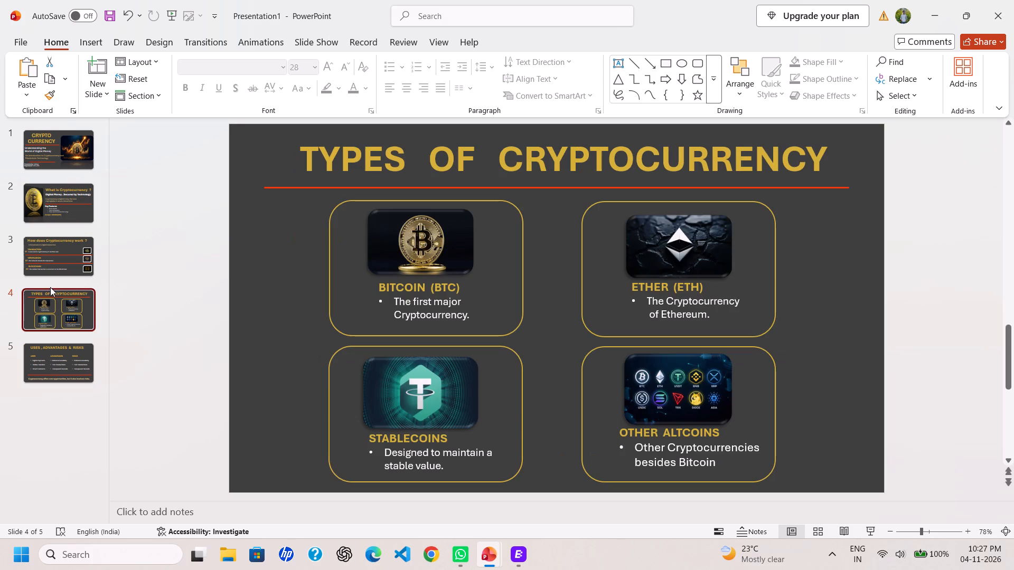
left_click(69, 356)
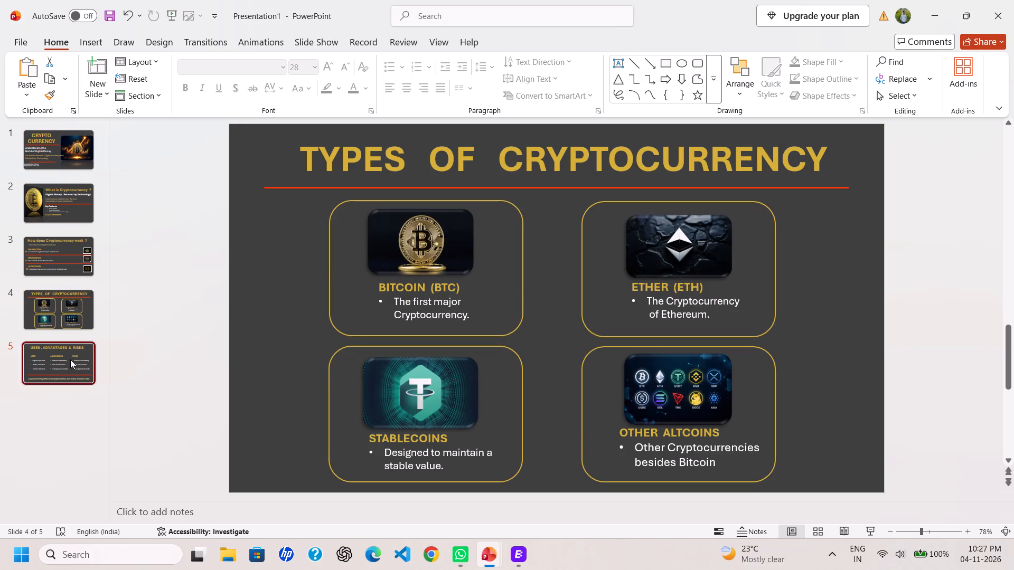
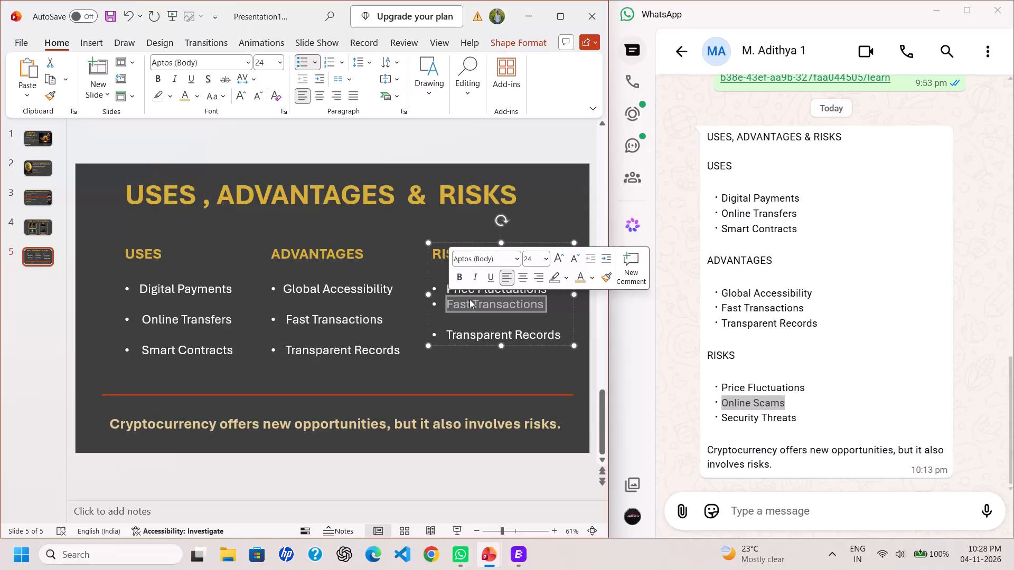
Replace the selected "Fast Transactions" bullet in the RISKS column with the copied text "Online Scams".
right_click(470, 299)
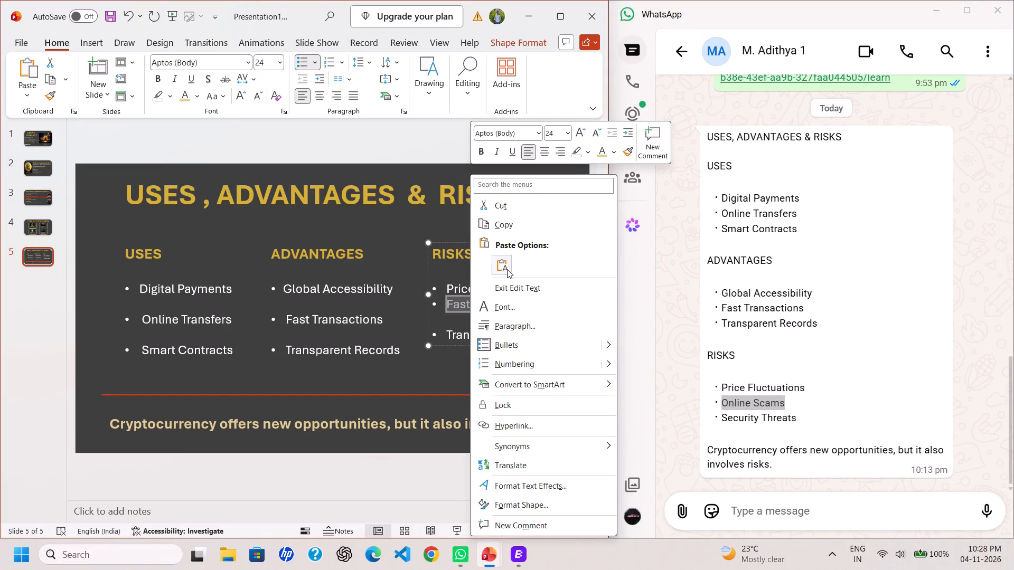
left_click(503, 267)
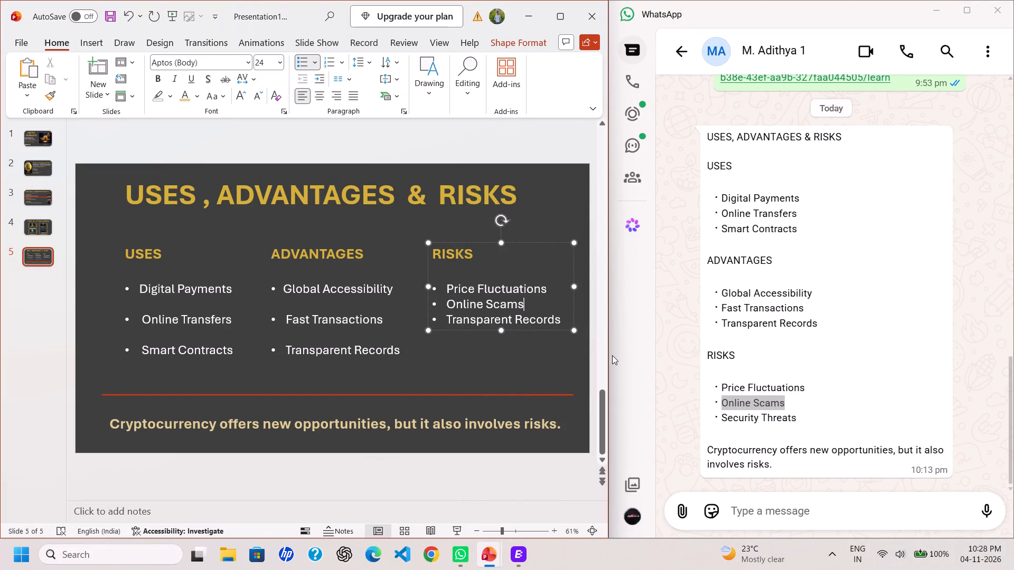
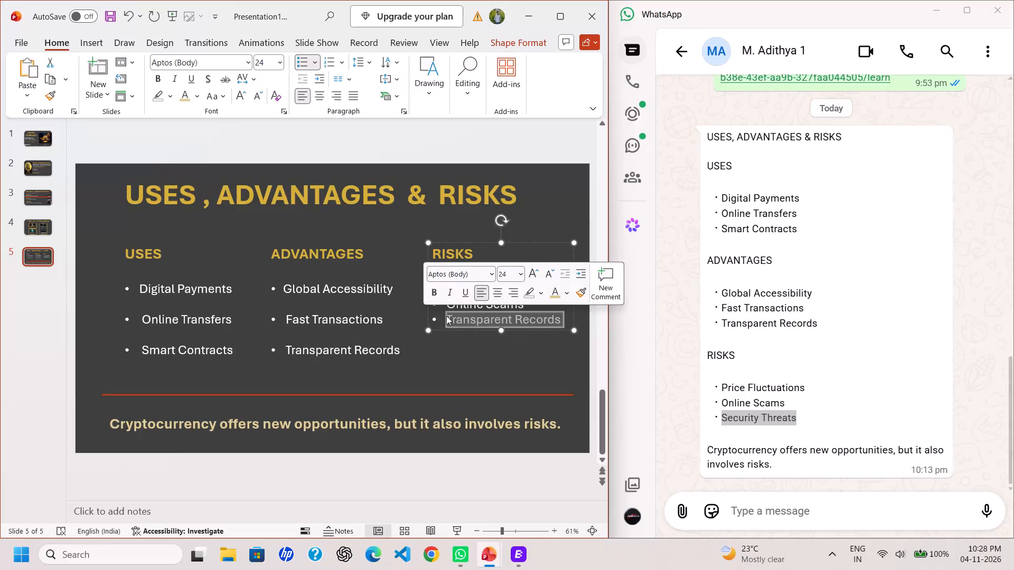
Replace the third RISKS bullet with the copied text "Security Threats", without the leading dash.
right_click(521, 316)
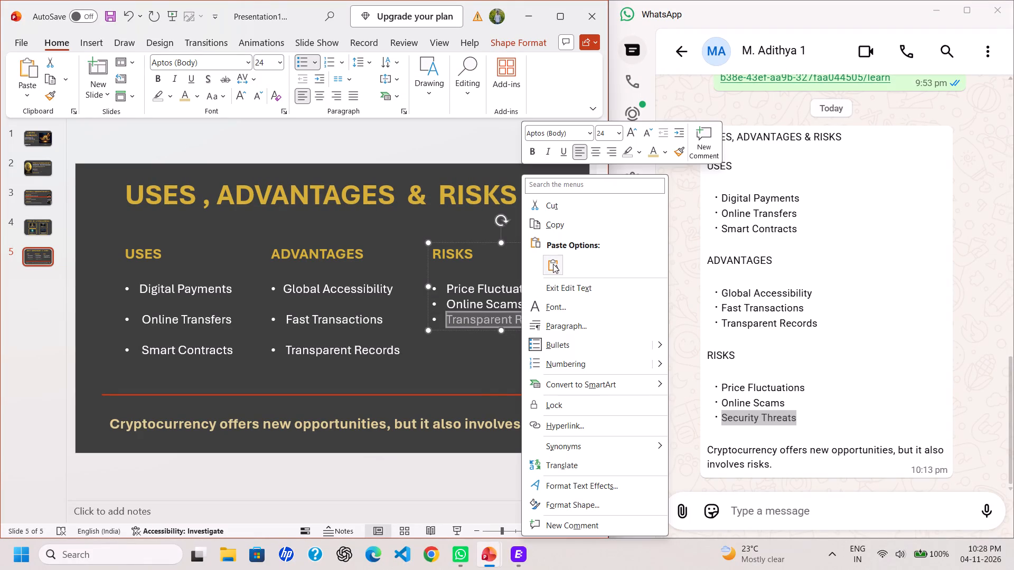
left_click(553, 264)
left_click(548, 288)
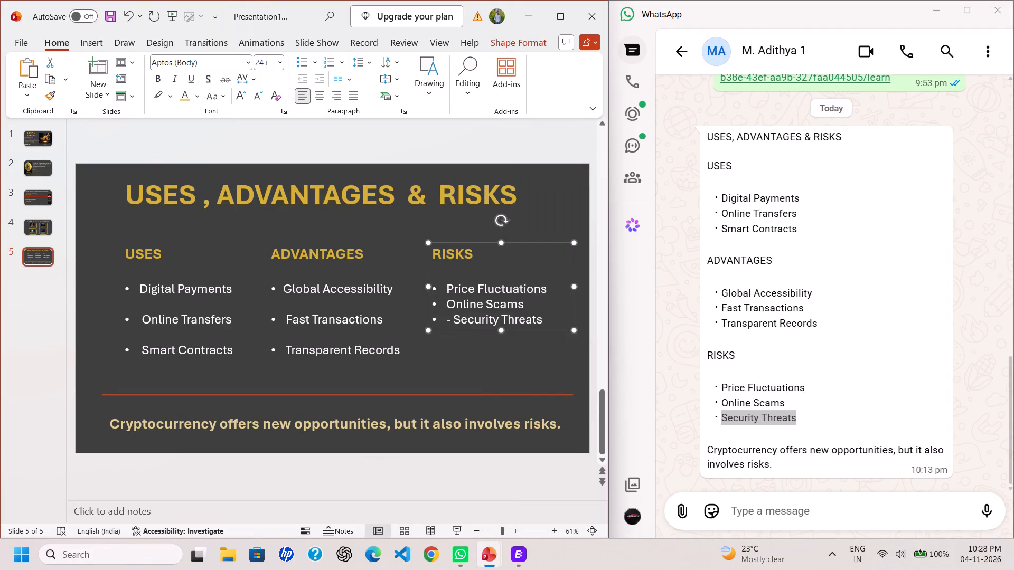
left_click(454, 319)
key("BackSpace")
key("BackSpace")
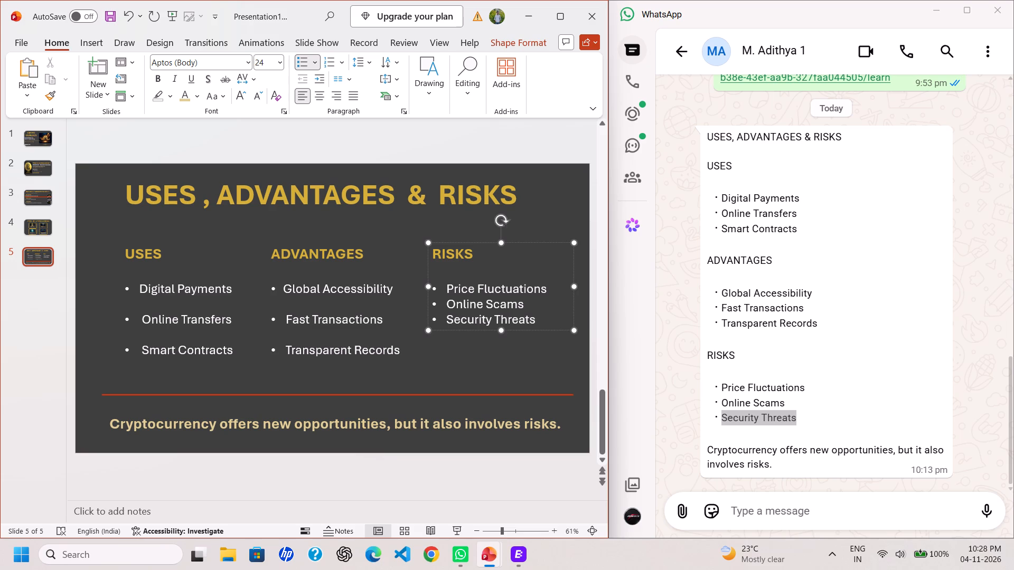
Space out the three RISKS bullets with an empty line between each, matching the USES and ADVANTAGES columns.
left_click(544, 287)
key("Return")
left_click(529, 318)
key("Return")
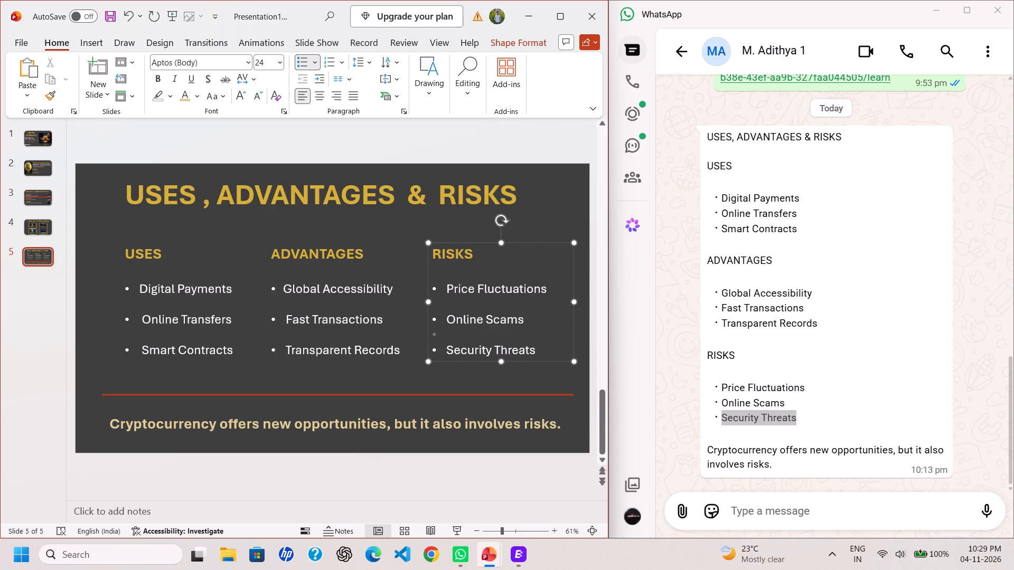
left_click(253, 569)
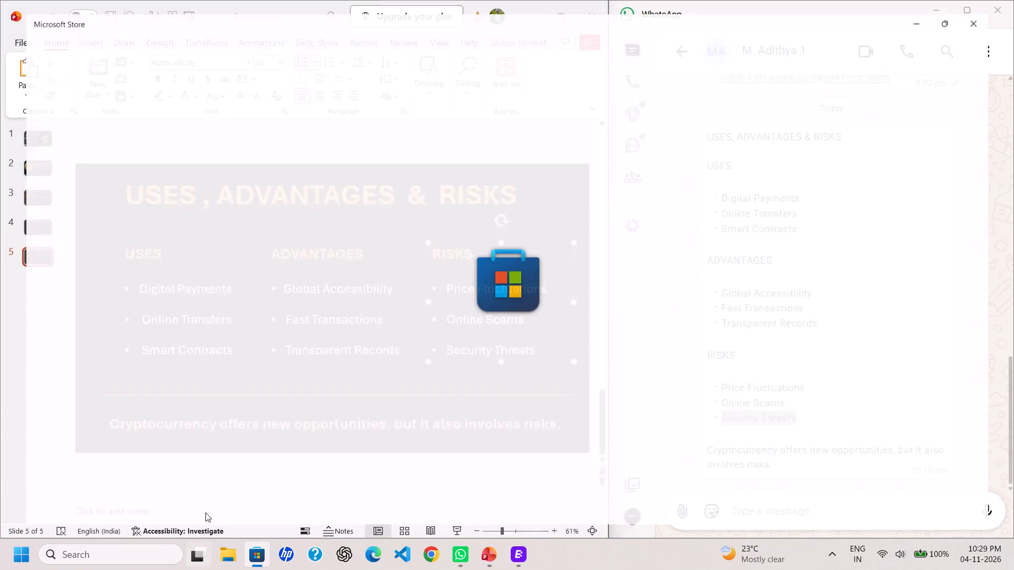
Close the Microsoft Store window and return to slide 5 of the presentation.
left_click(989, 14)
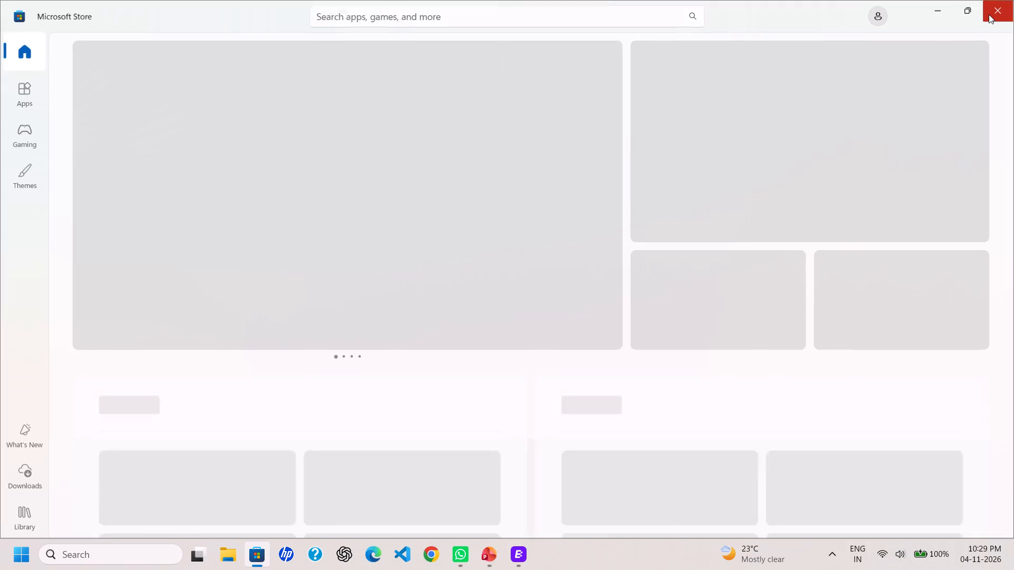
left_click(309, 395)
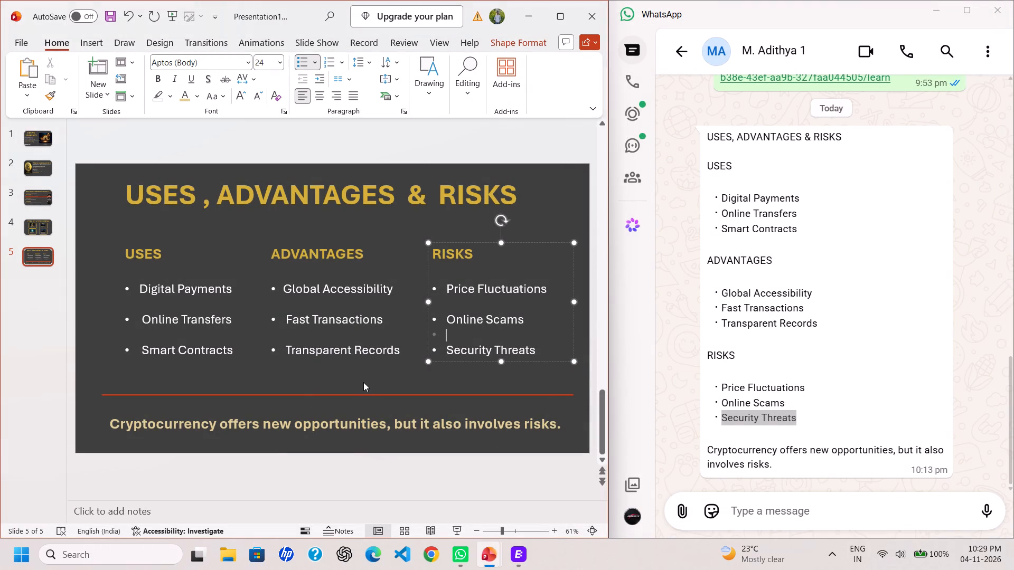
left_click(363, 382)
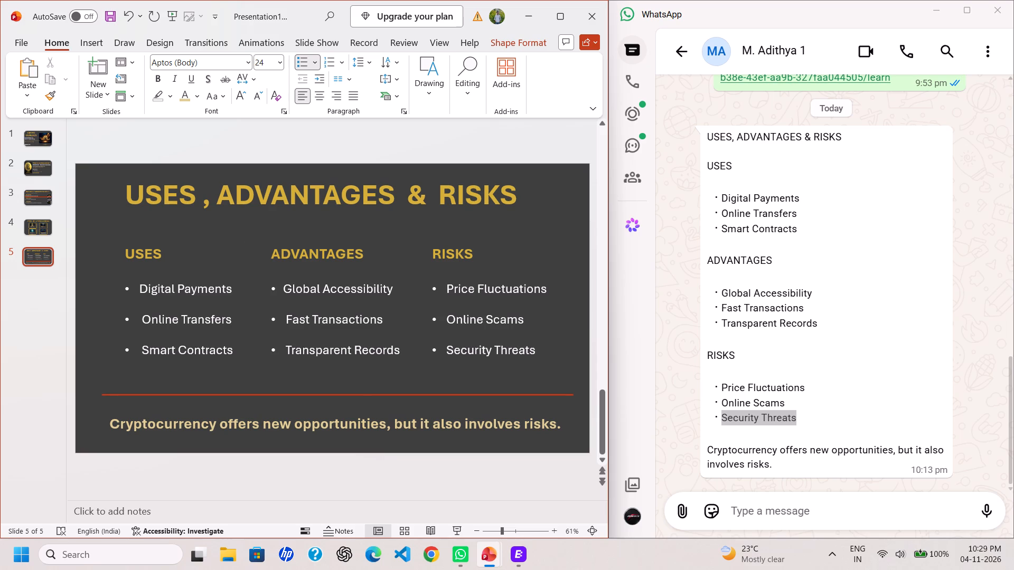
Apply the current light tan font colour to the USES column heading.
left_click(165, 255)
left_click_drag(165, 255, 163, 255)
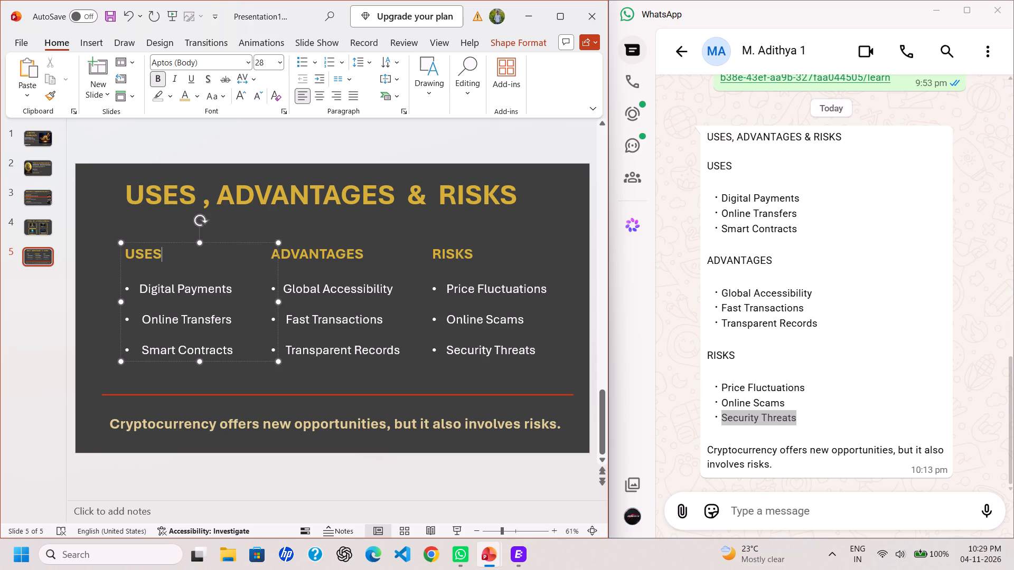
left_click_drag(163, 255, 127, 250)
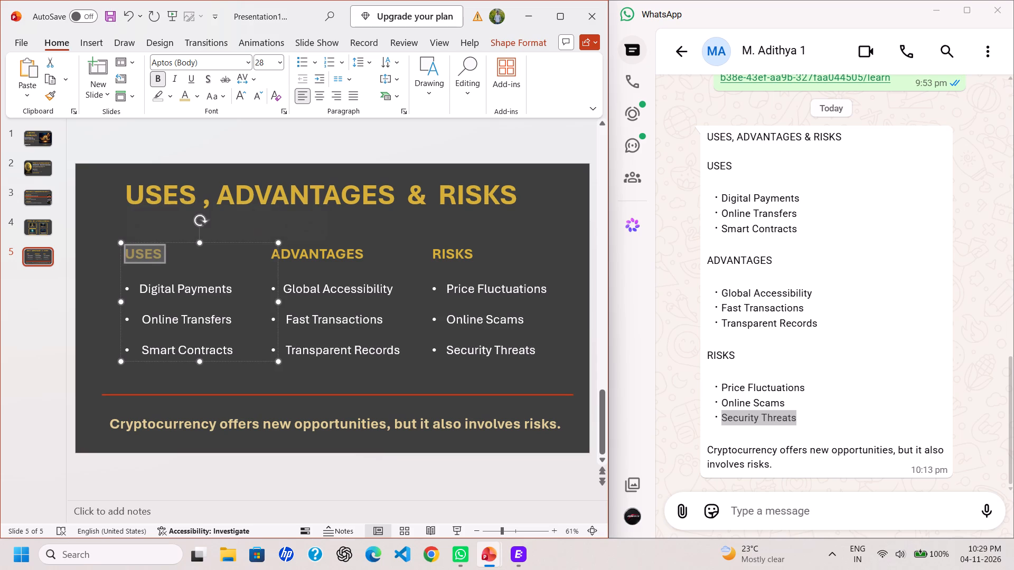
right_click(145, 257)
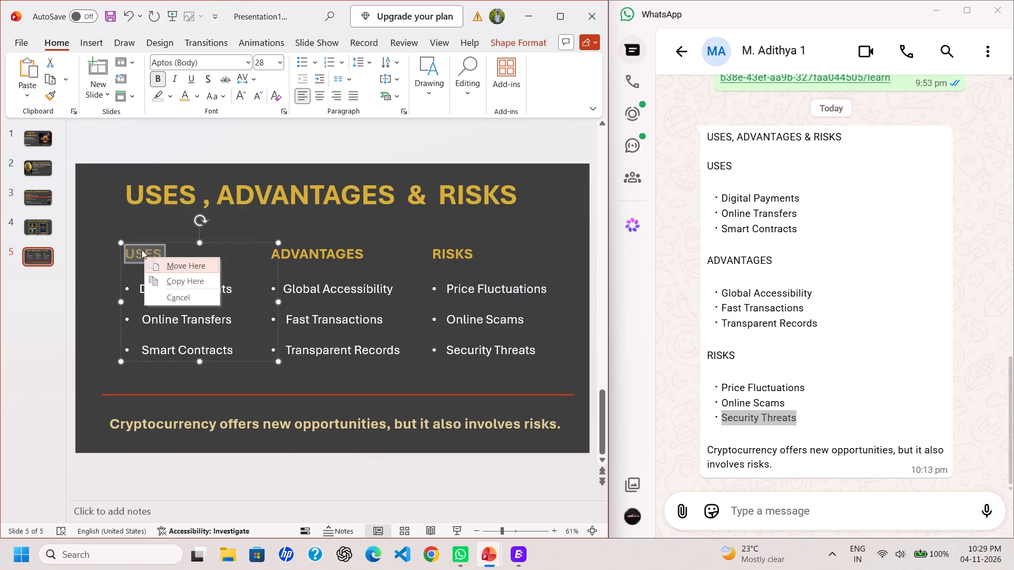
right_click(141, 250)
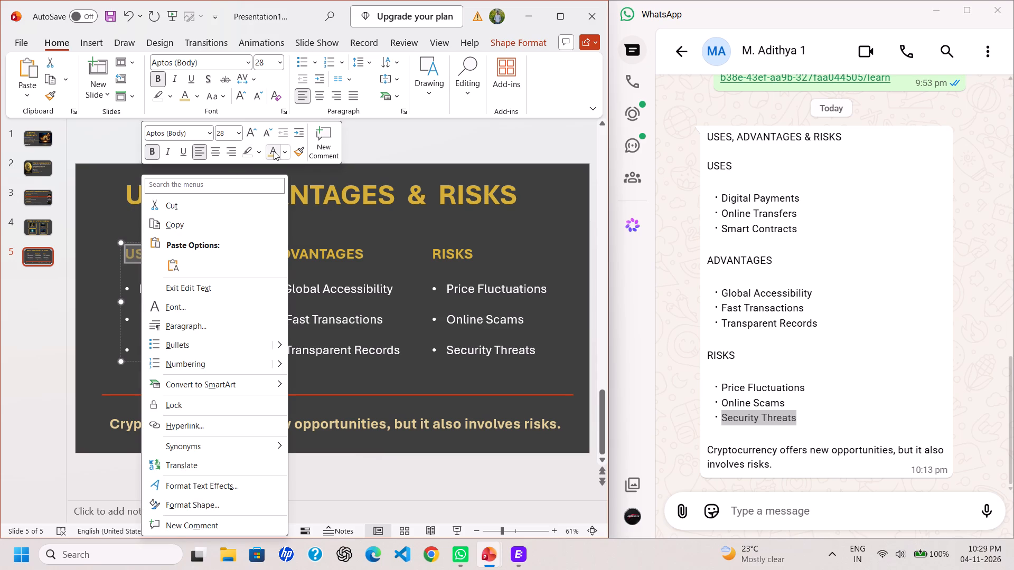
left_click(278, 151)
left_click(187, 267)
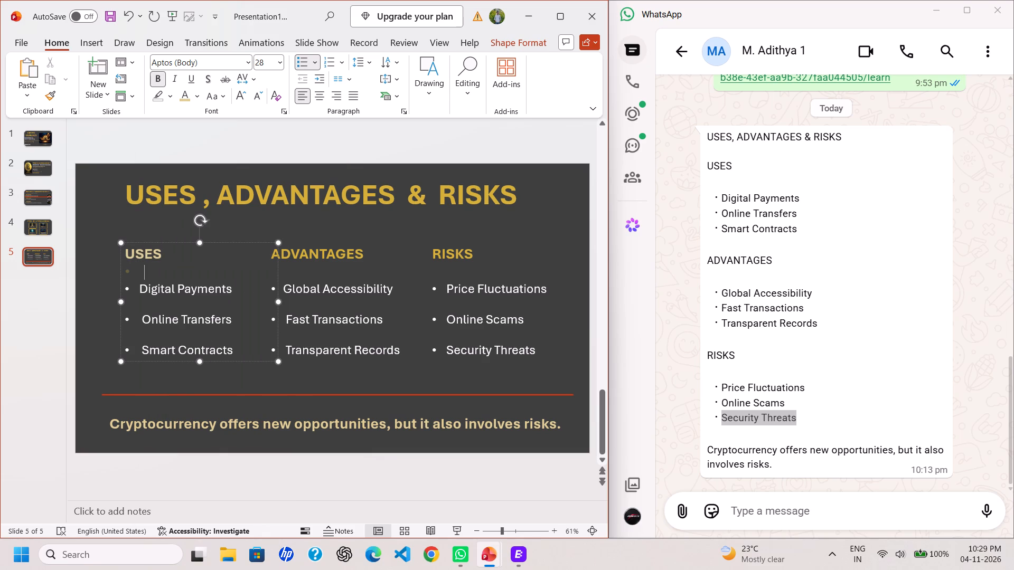
Recolour the USES heading with the recent gold so it matches the ADVANTAGES and RISKS headings.
left_click_drag(166, 252, 127, 254)
right_click(127, 254)
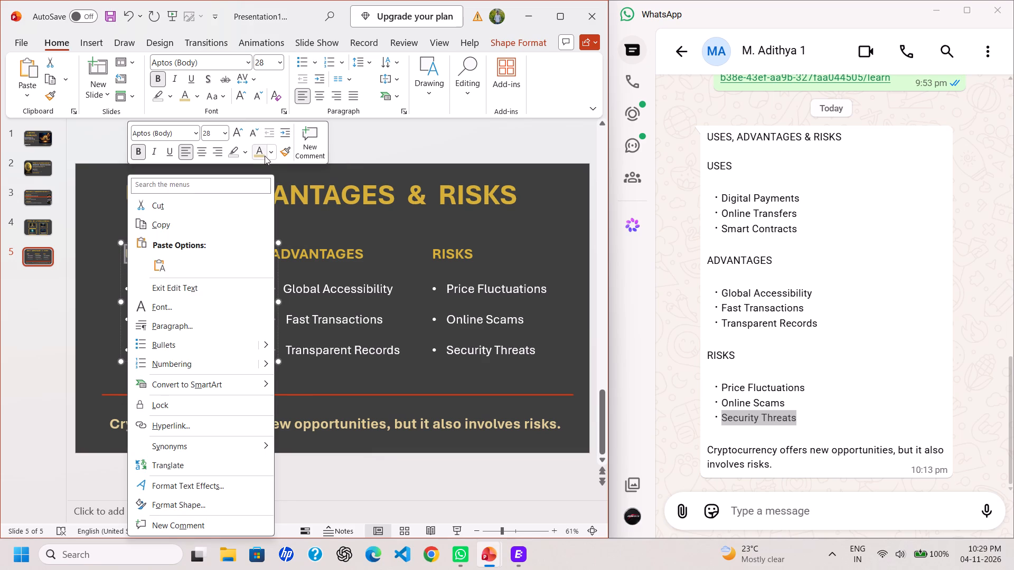
left_click(266, 154)
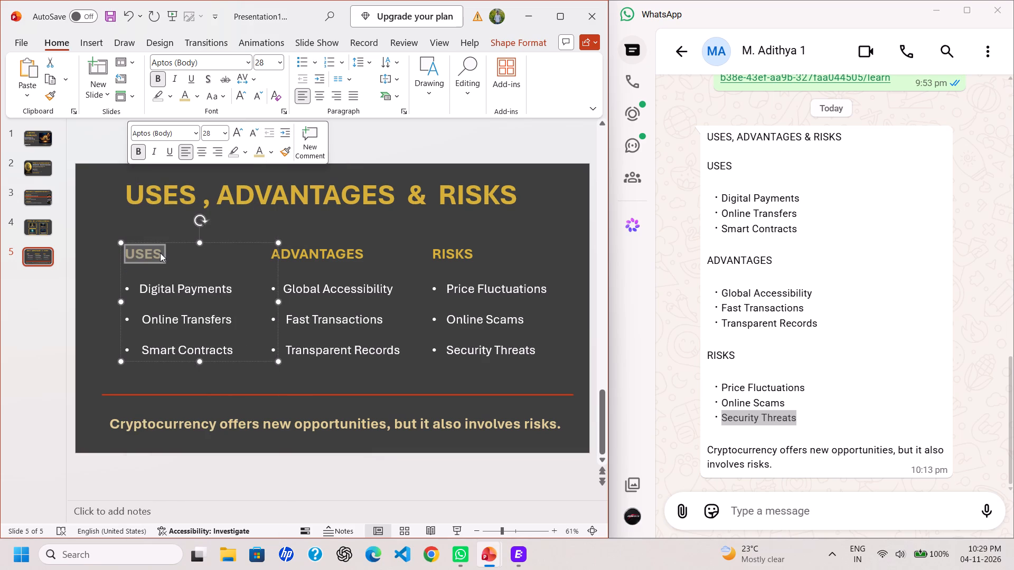
right_click(160, 253)
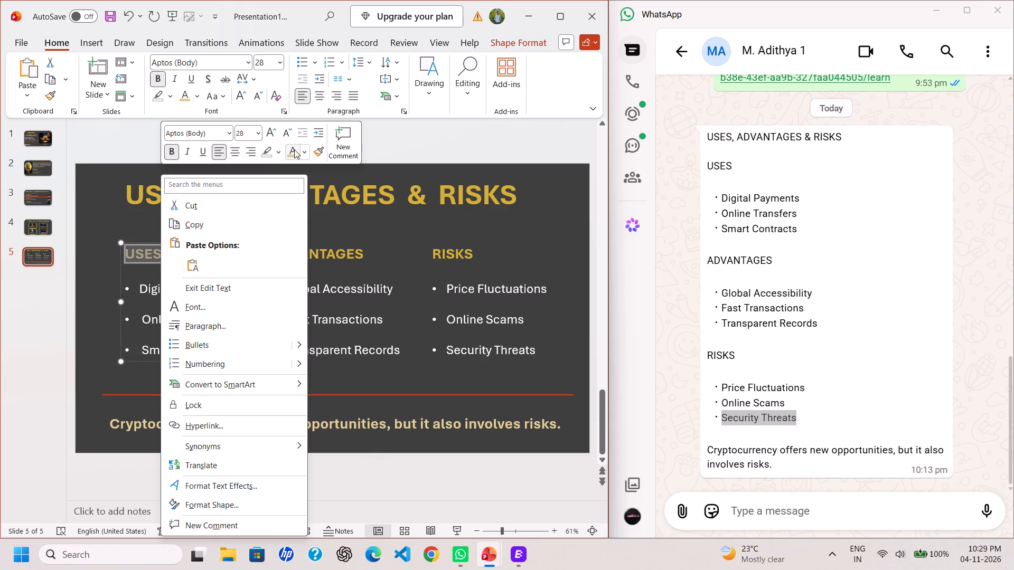
left_click(301, 152)
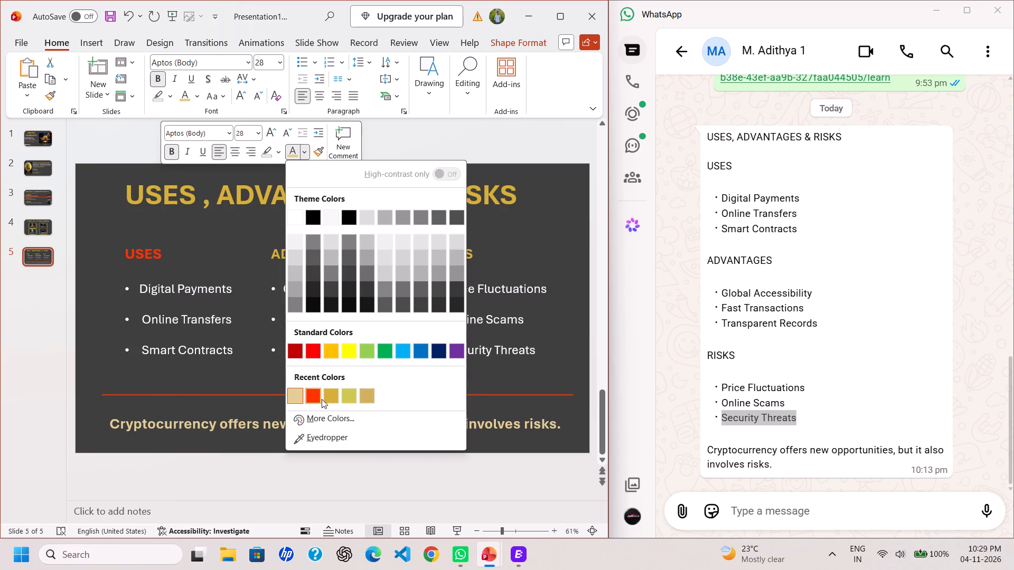
left_click(334, 395)
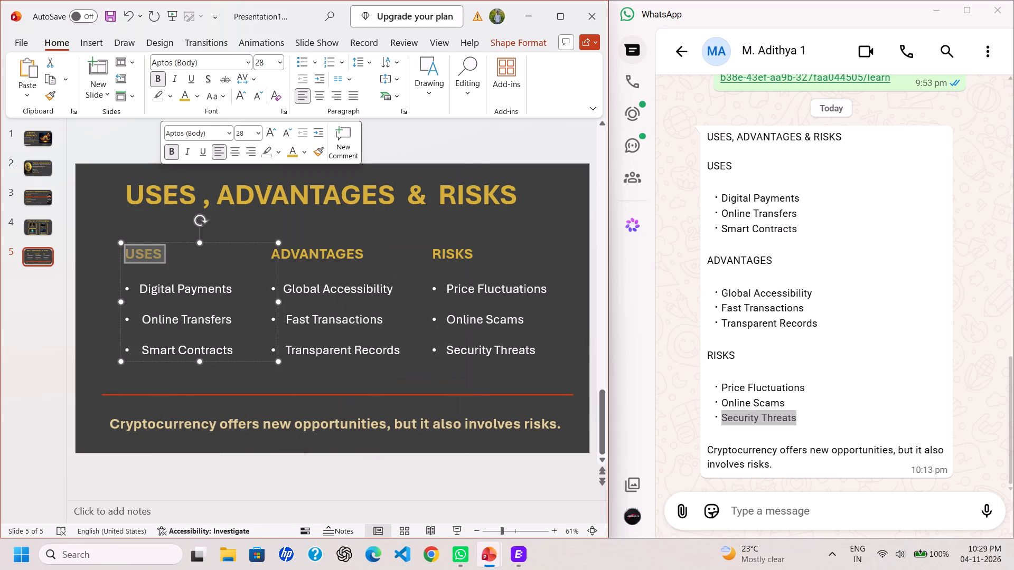
left_click(383, 270)
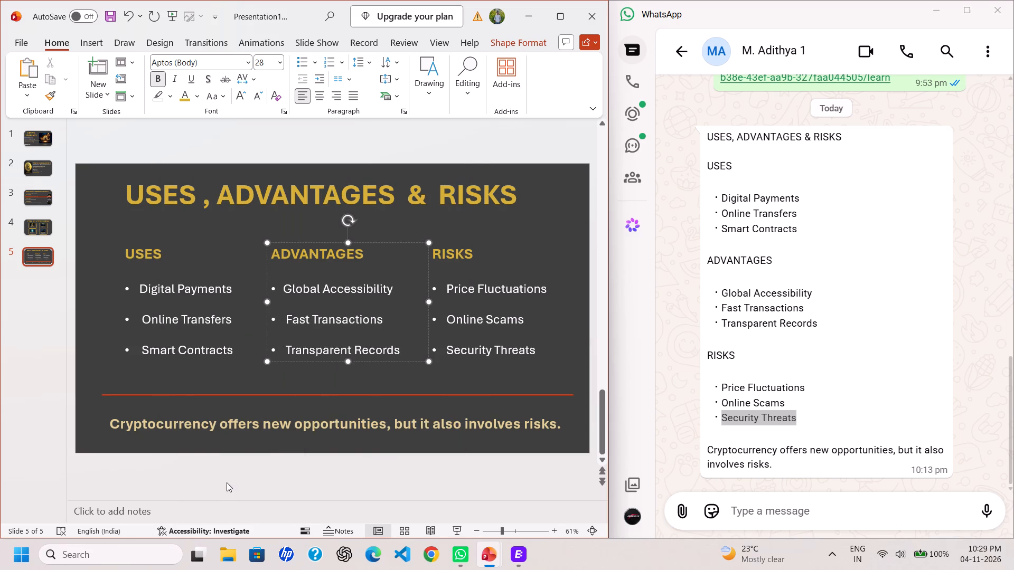
Maximise the presentation window and look through slides 1 to 5 in order to check their content and layout.
left_click(227, 482)
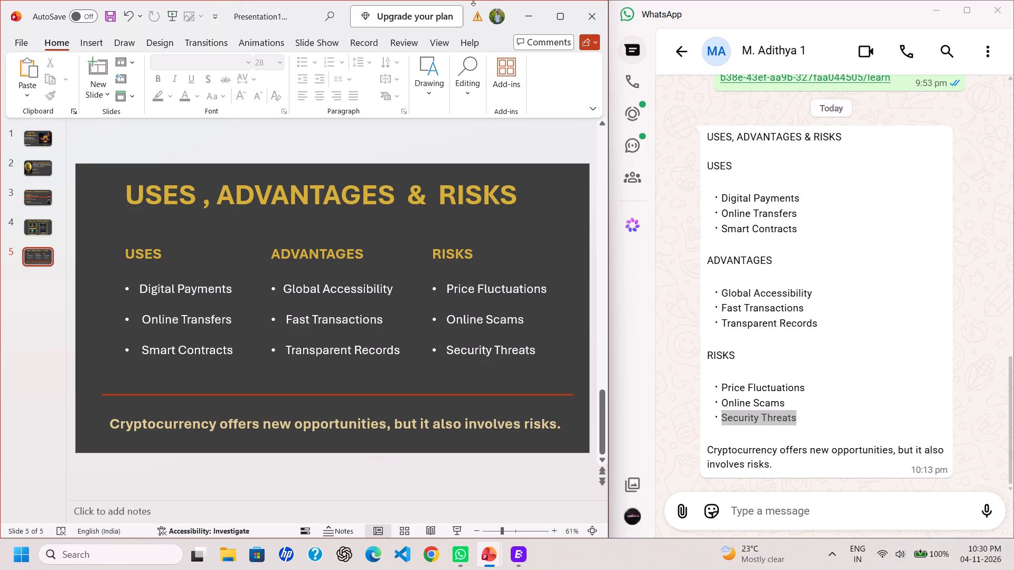
left_click(566, 16)
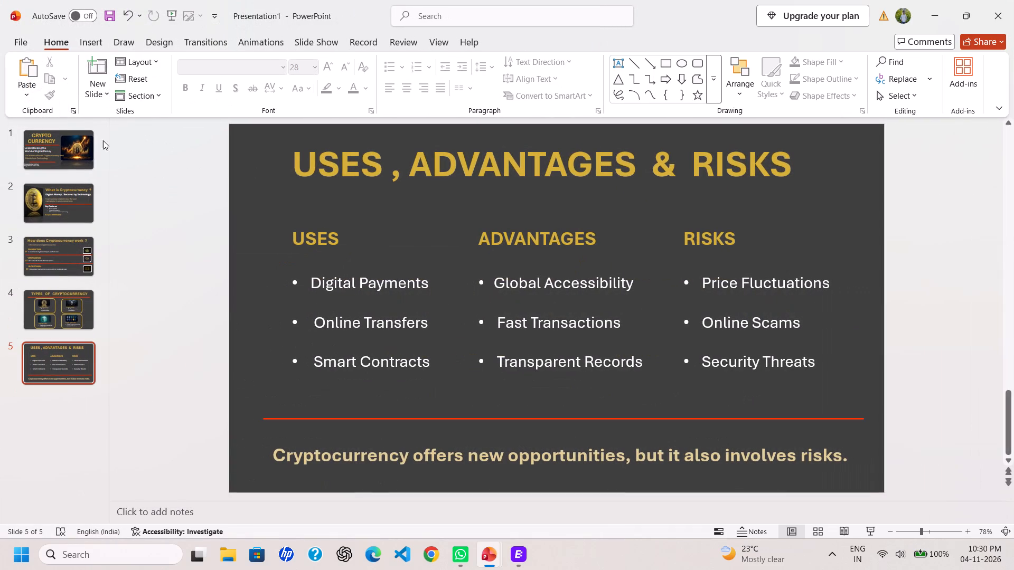
left_click(55, 135)
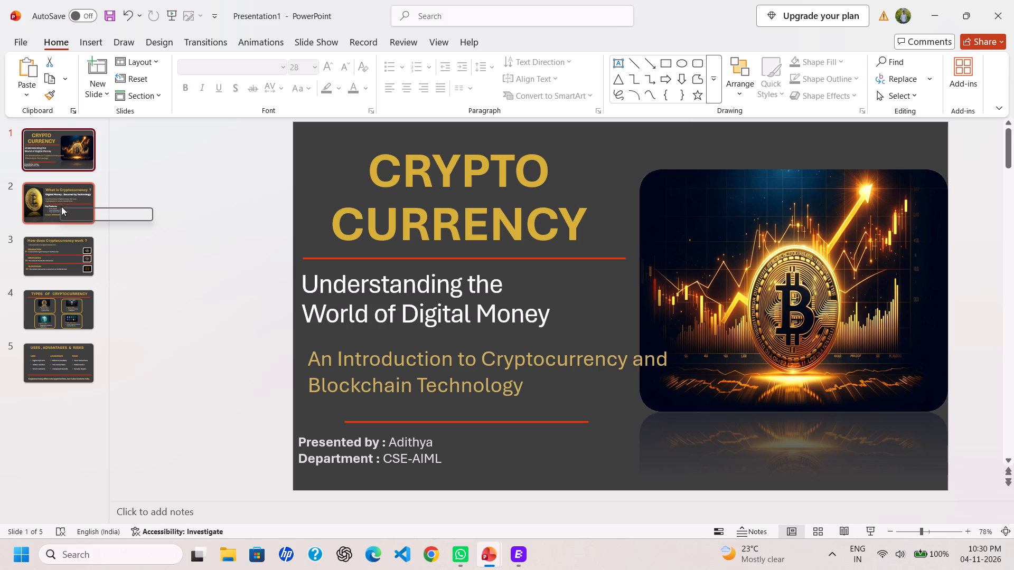
left_click(61, 211)
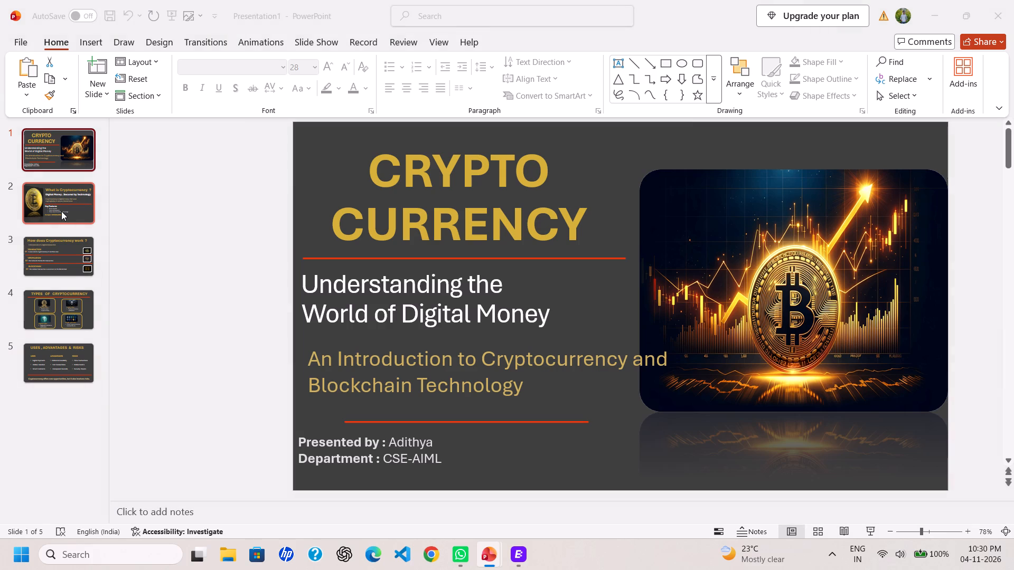
left_click(61, 211)
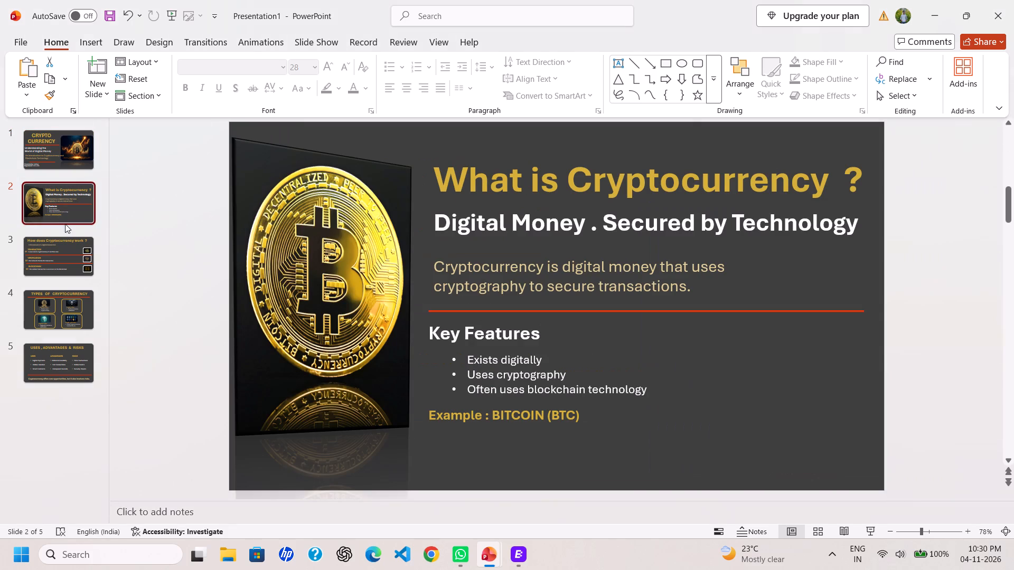
left_click(80, 255)
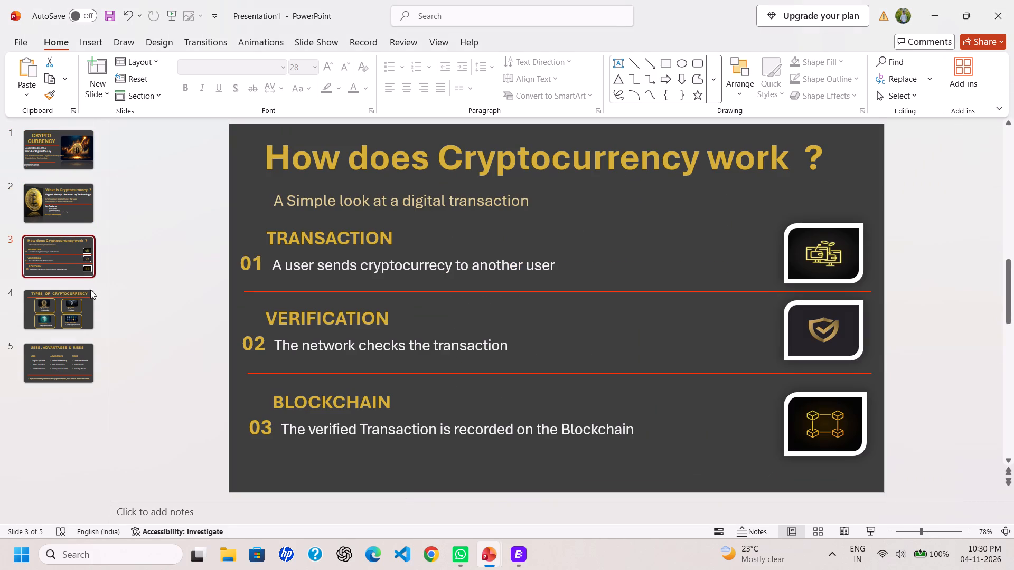
left_click(70, 328)
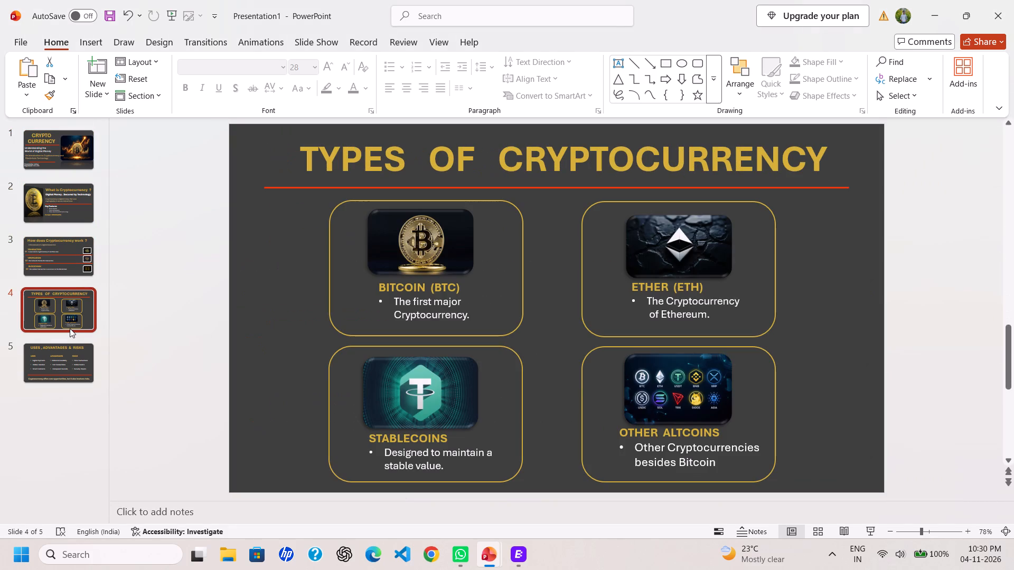
left_click(69, 358)
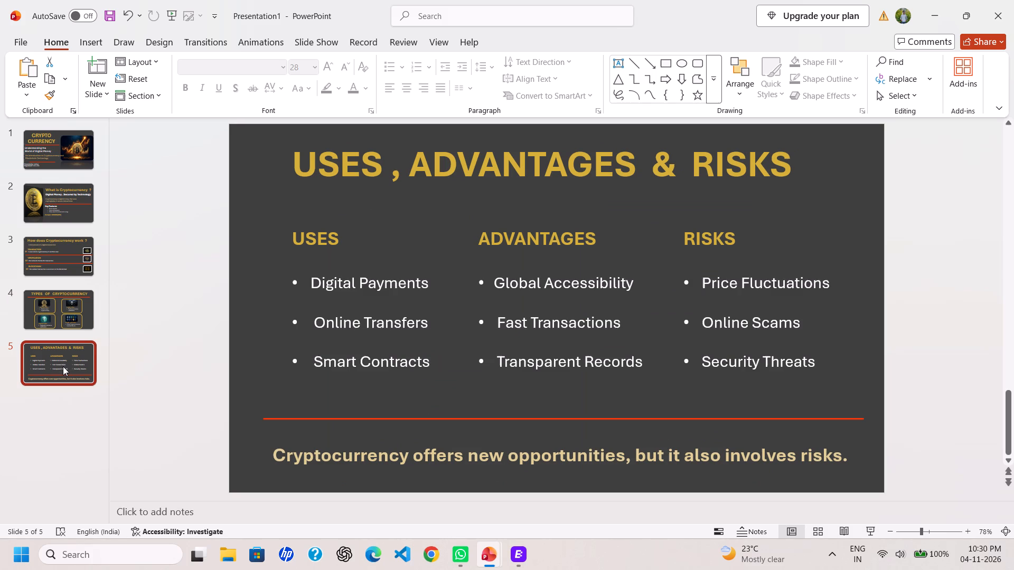
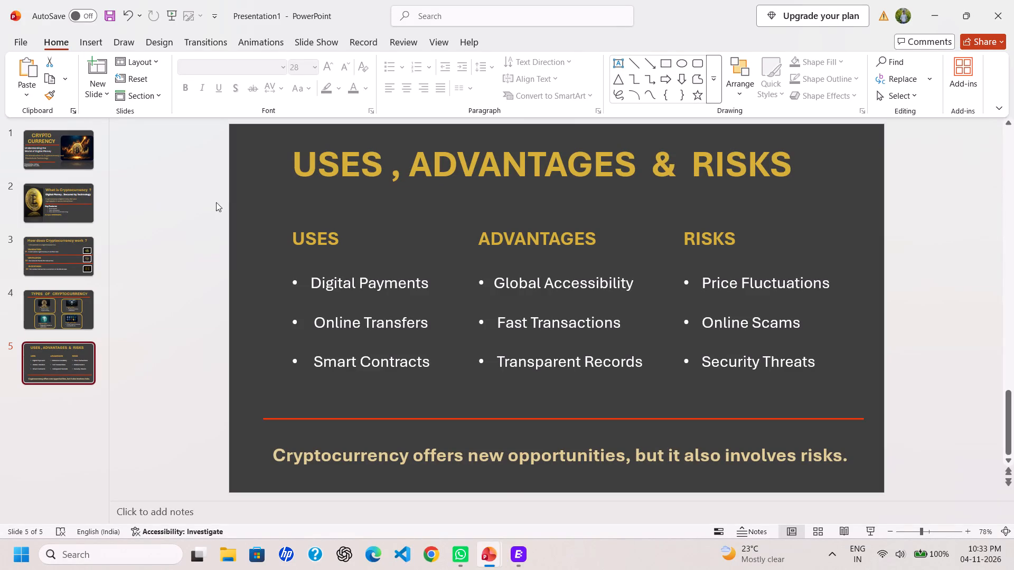
Switch to Blip, accept the three incoming images from the OPPO phone, and return to the presentation.
left_click(527, 552)
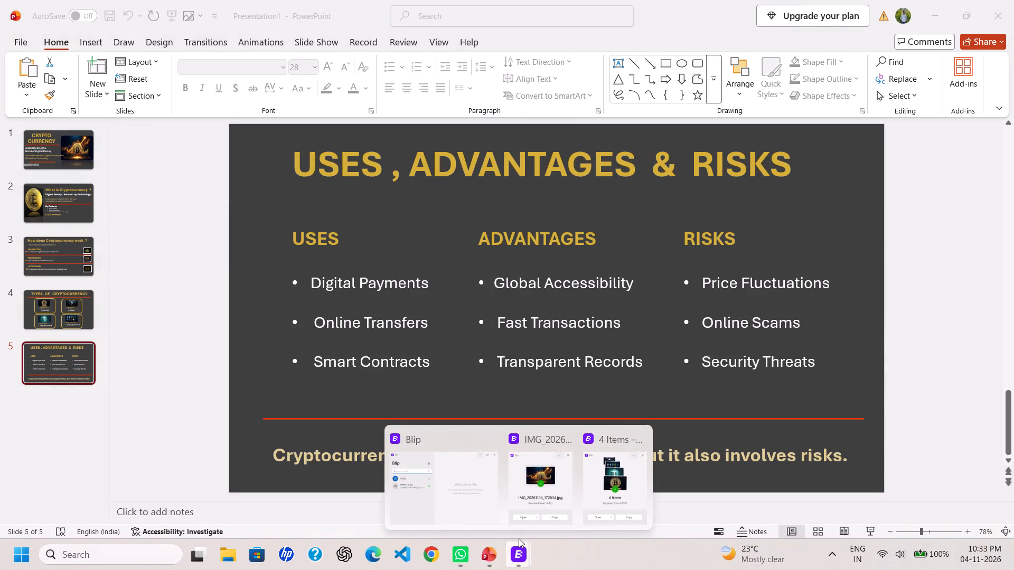
left_click(463, 495)
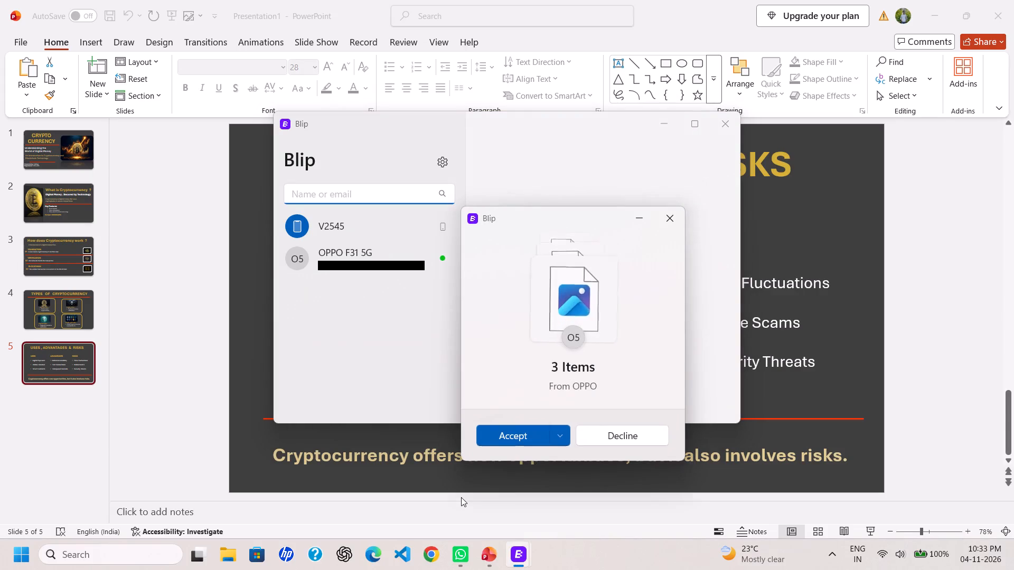
left_click(478, 443)
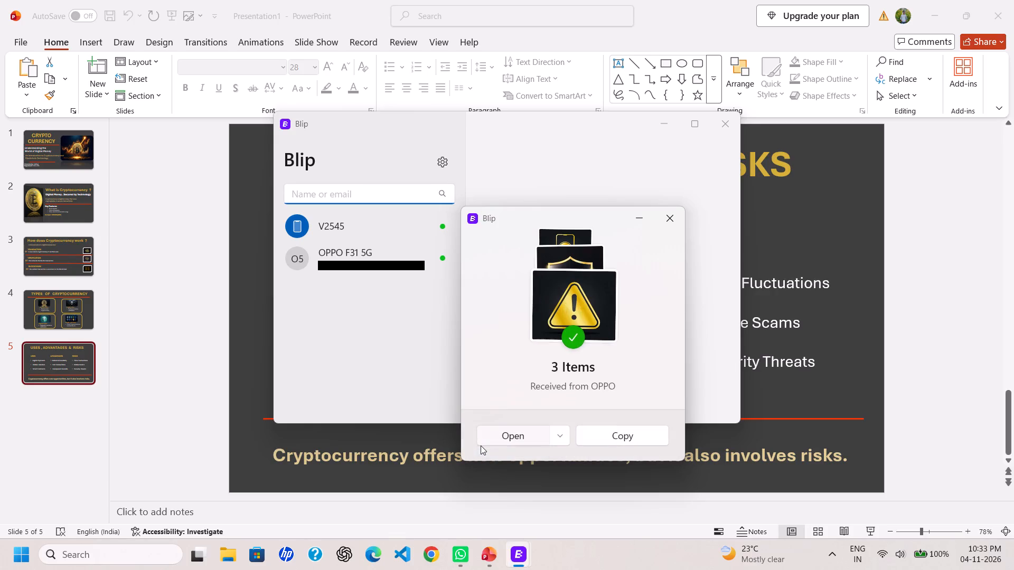
left_click(672, 228)
left_click(668, 135)
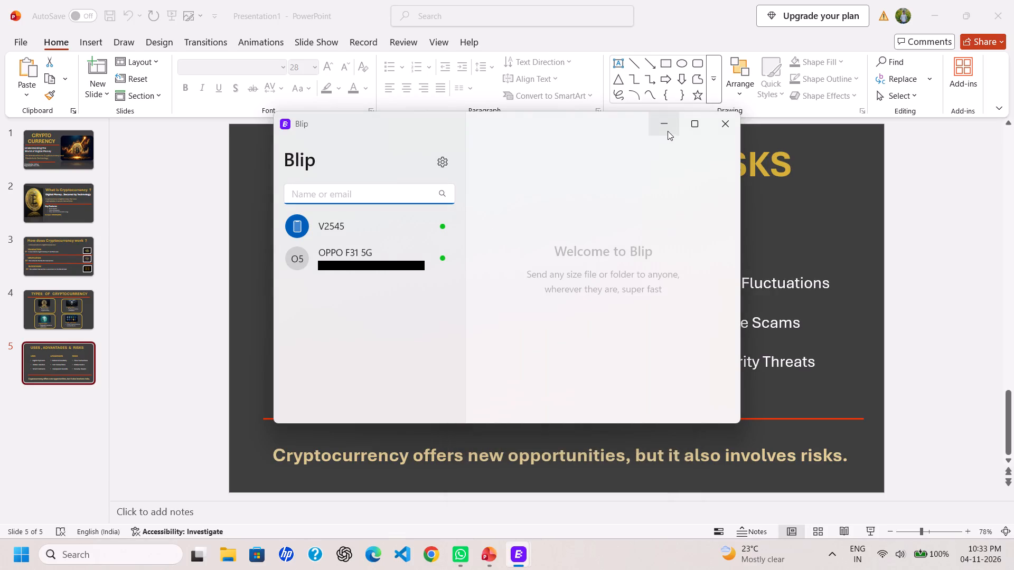
left_click(668, 131)
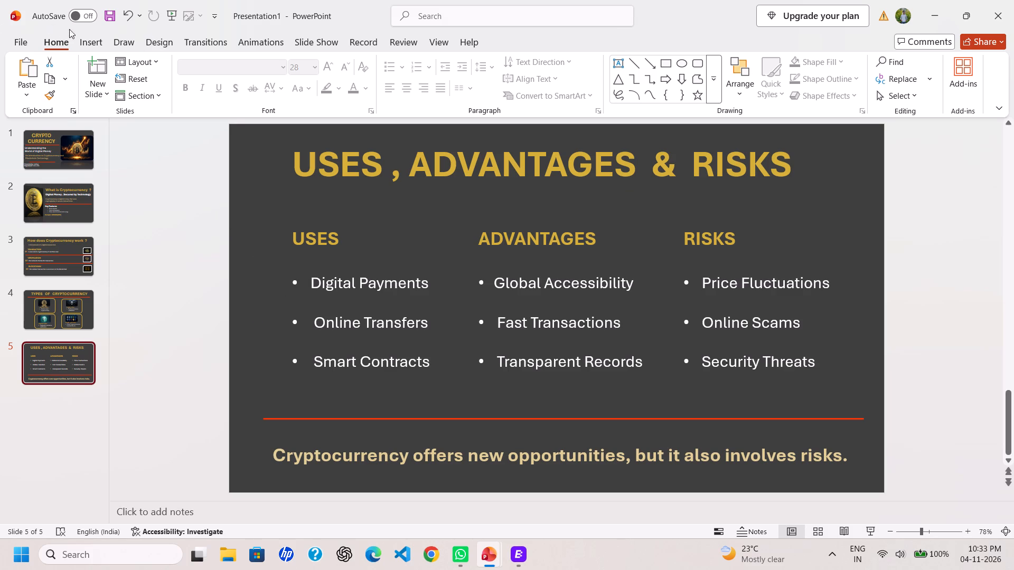
Insert picture 114531, the gold warning triangle, from the Downloads folder onto slide 5.
left_click(81, 40)
left_click(106, 90)
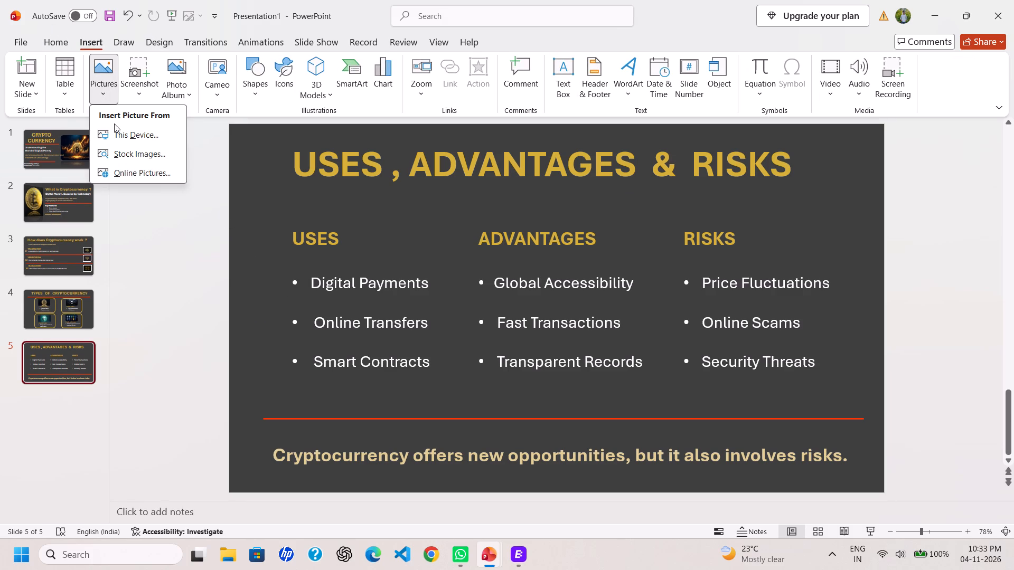
left_click(115, 130)
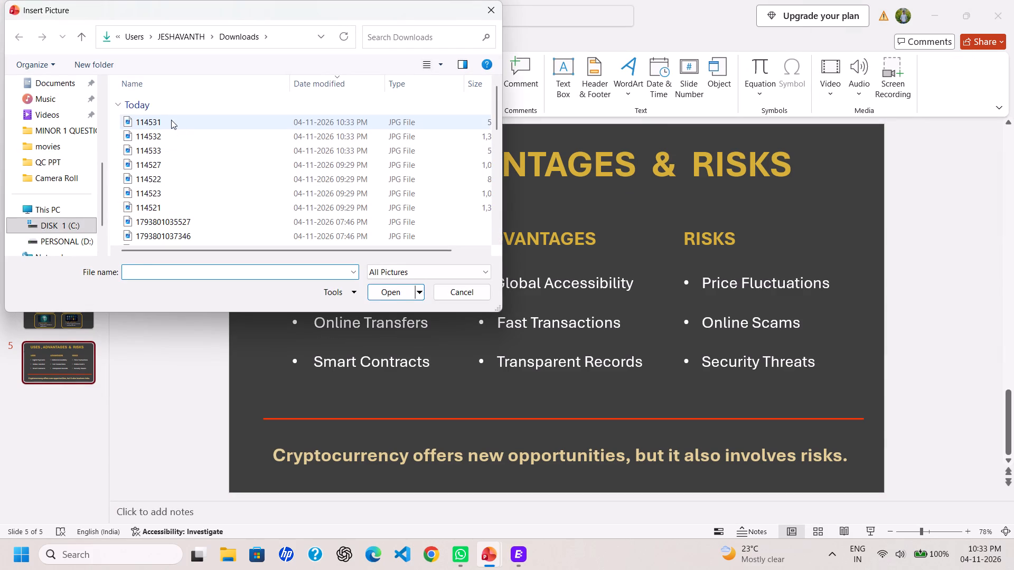
double_click(171, 119)
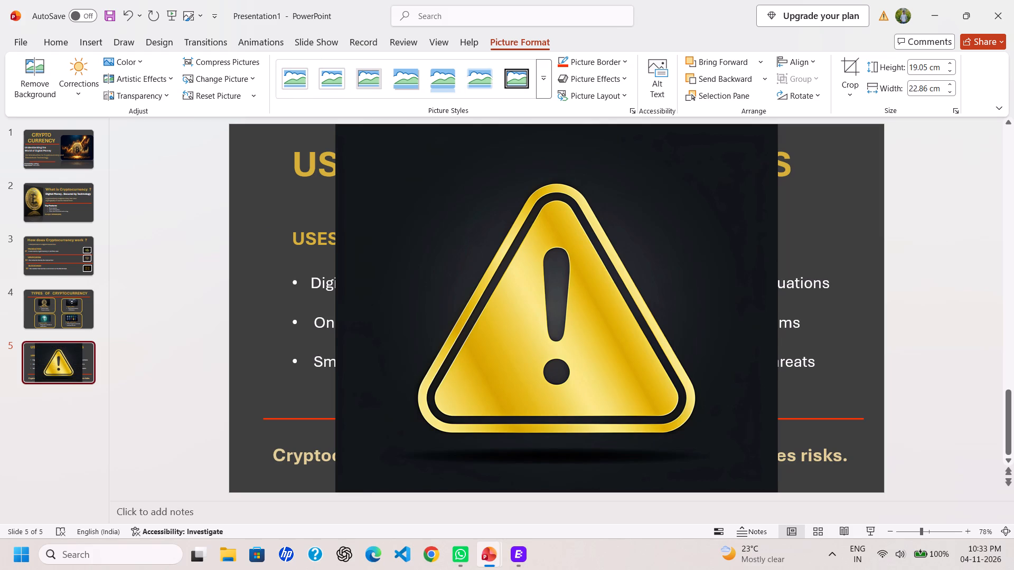
Shrink the warning triangle picture to about 1.36 × 1.63 cm and place it just before the RISKS heading.
left_click(341, 483)
left_click_drag(336, 493, 337, 493)
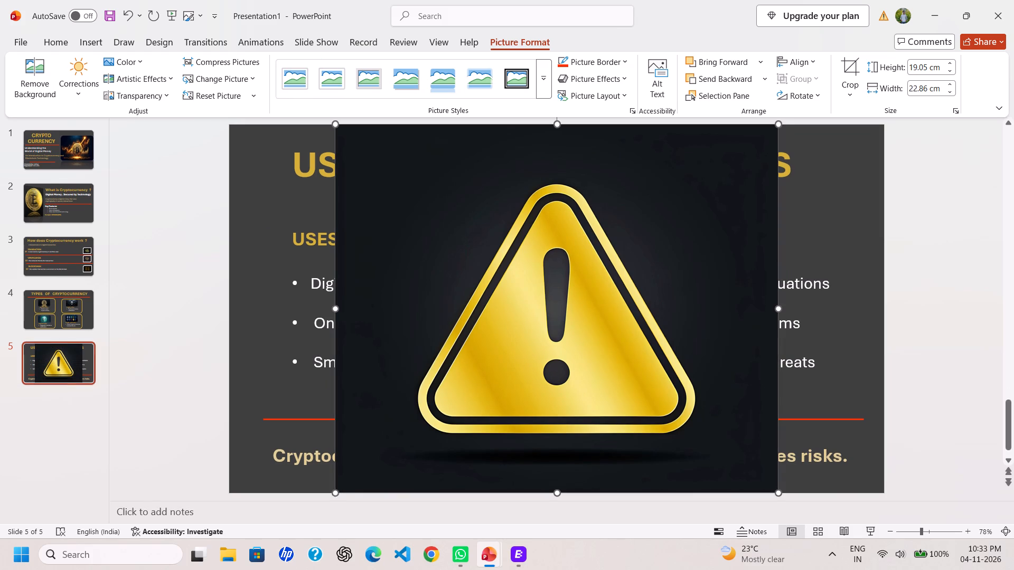
left_click_drag(337, 493, 719, 173)
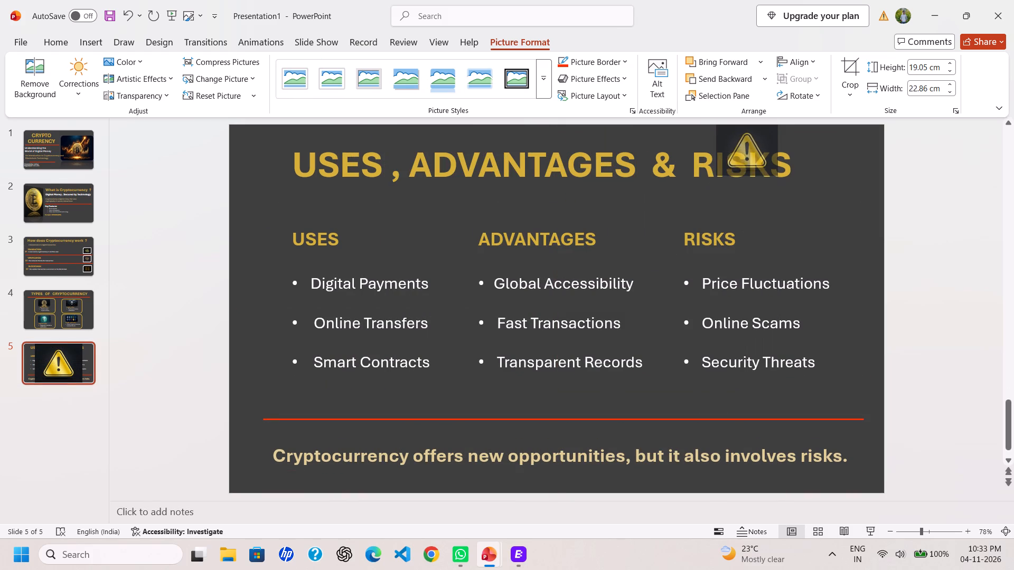
left_click_drag(719, 173, 733, 157)
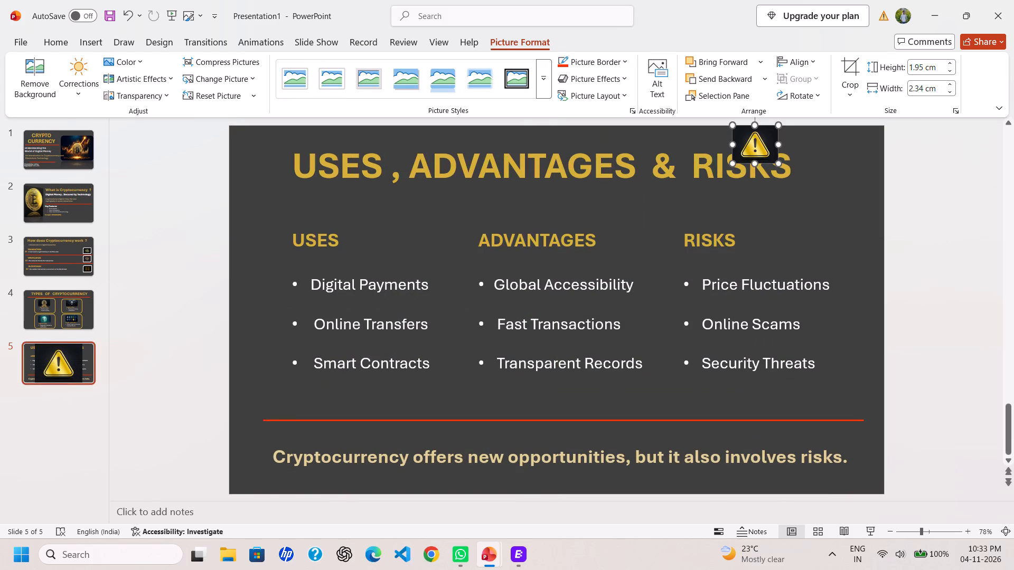
left_click_drag(755, 147, 663, 244)
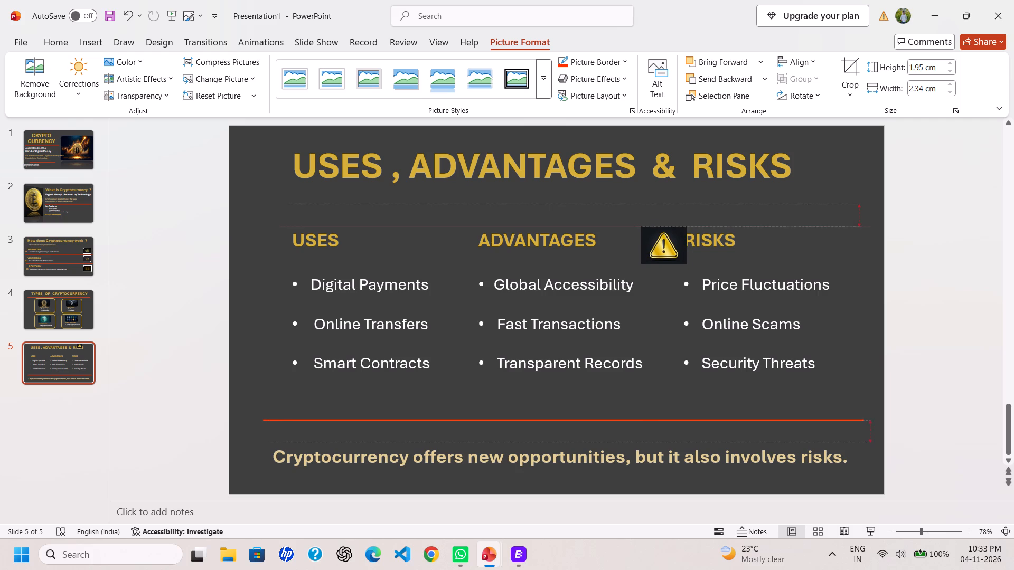
left_click_drag(663, 244, 656, 242)
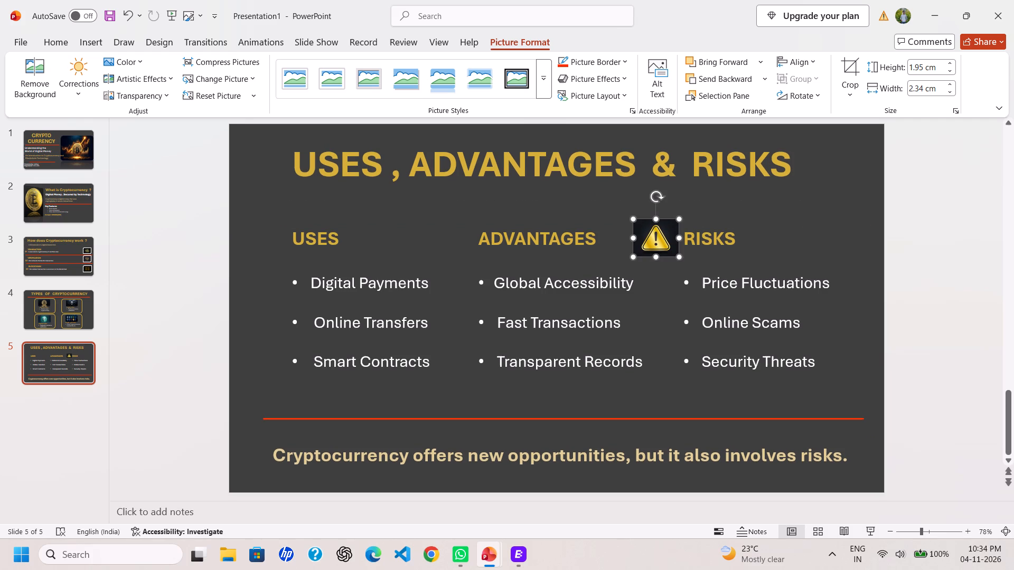
left_click_drag(634, 260, 657, 244)
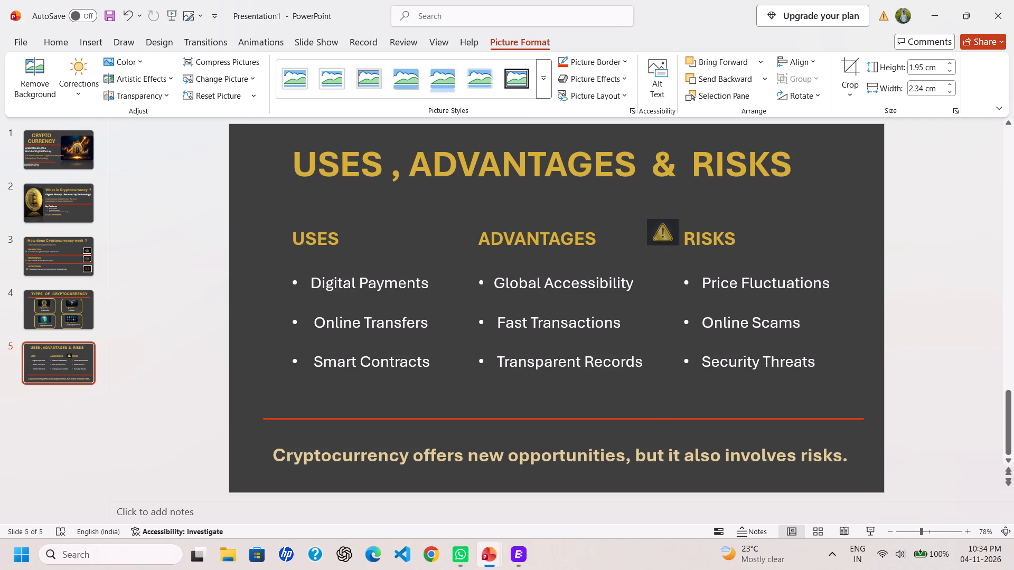
left_click_drag(657, 244, 659, 246)
left_click_drag(659, 246, 658, 246)
left_click_drag(665, 232, 665, 242)
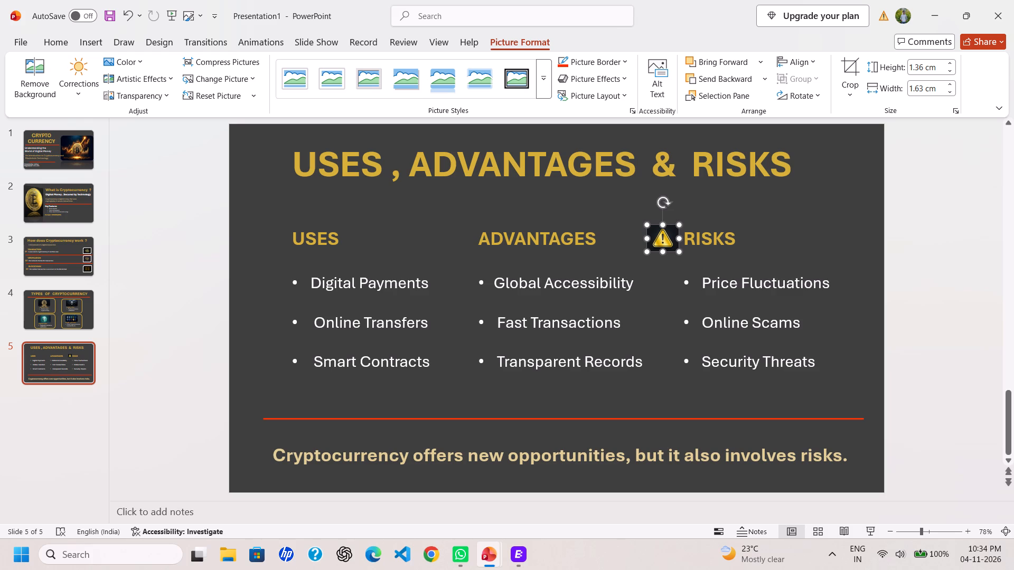
Indent the RISKS heading with ten leading spaces to make room for an icon.
left_click(693, 233)
left_click(684, 242)
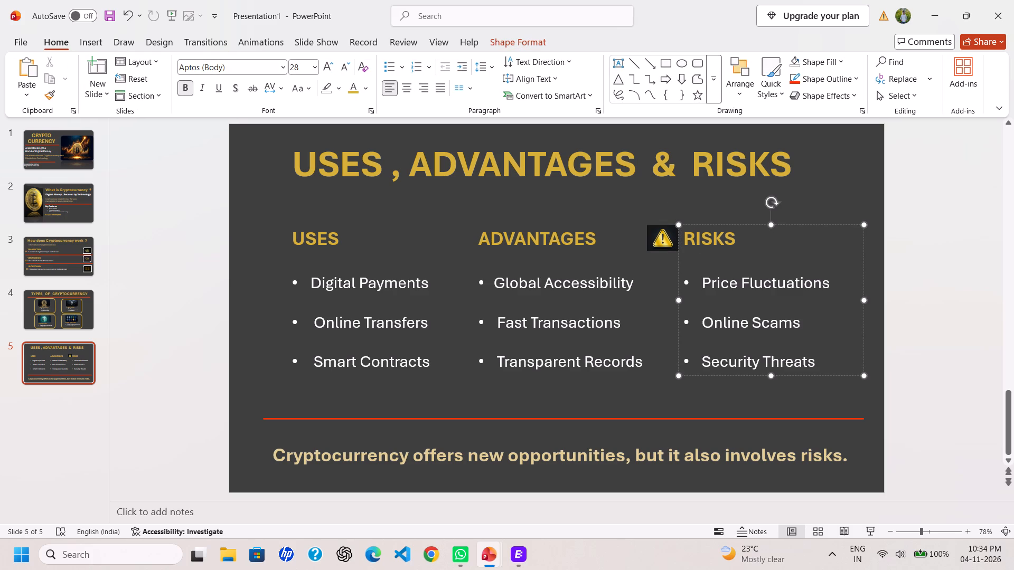
key("space")
key("space")
key("space")
key("space")
key("space")
key("space")
key("space")
key("space")
key("space")
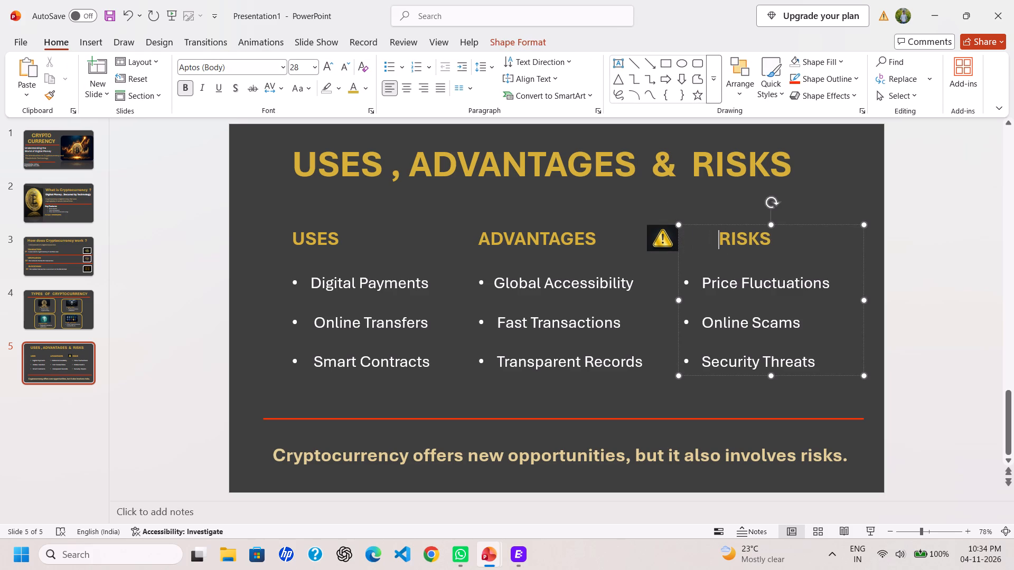
key("space")
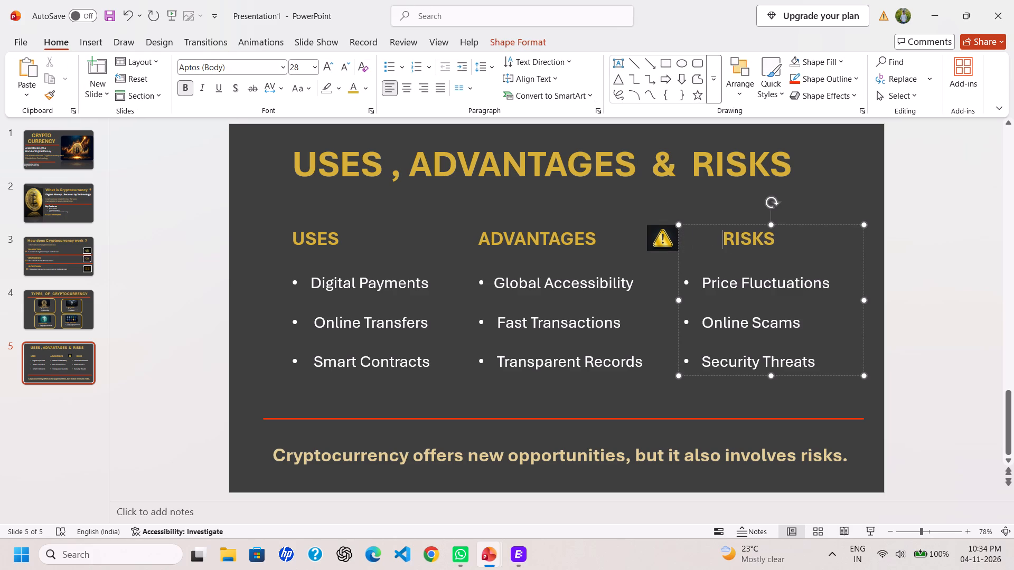
Move the warning icon into the gap before RISKS and add one more space between icon and heading.
left_click_drag(665, 239, 709, 239)
left_click(721, 241)
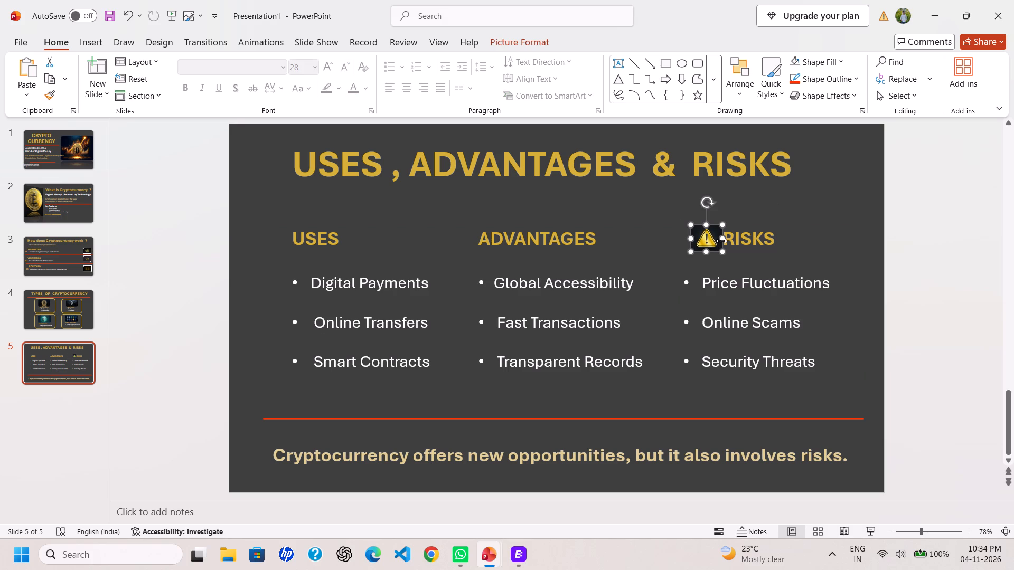
left_click(737, 240)
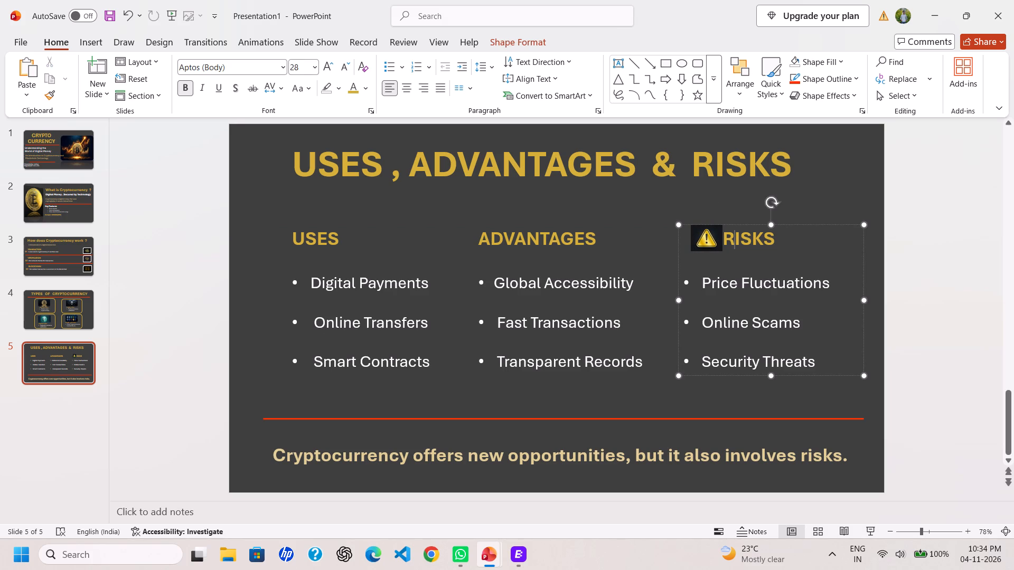
left_click(722, 240)
key("space")
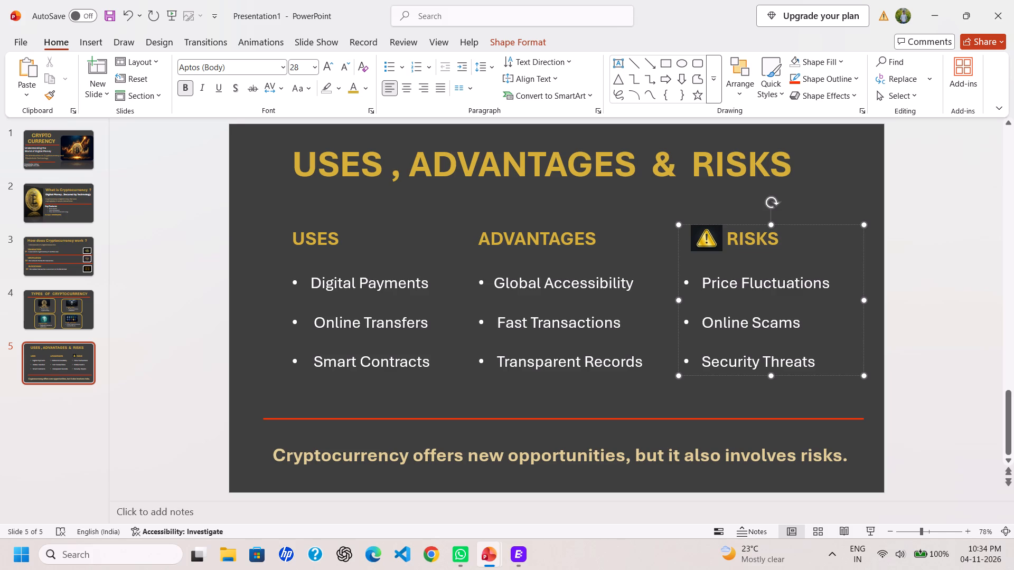
Apply the black bevelled oval picture style to the warning icon beside RISKS.
left_click(707, 250)
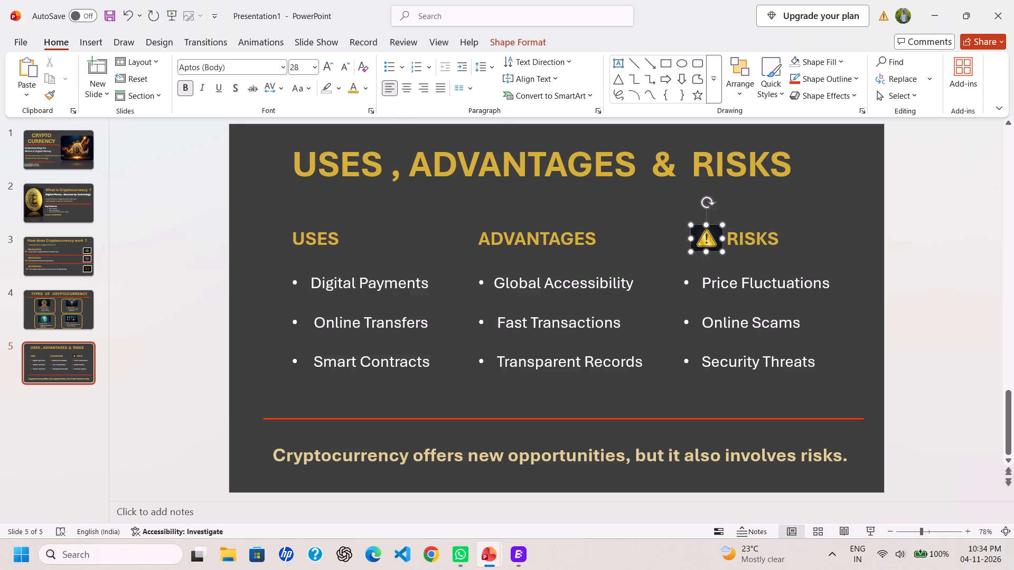
double_click(709, 236)
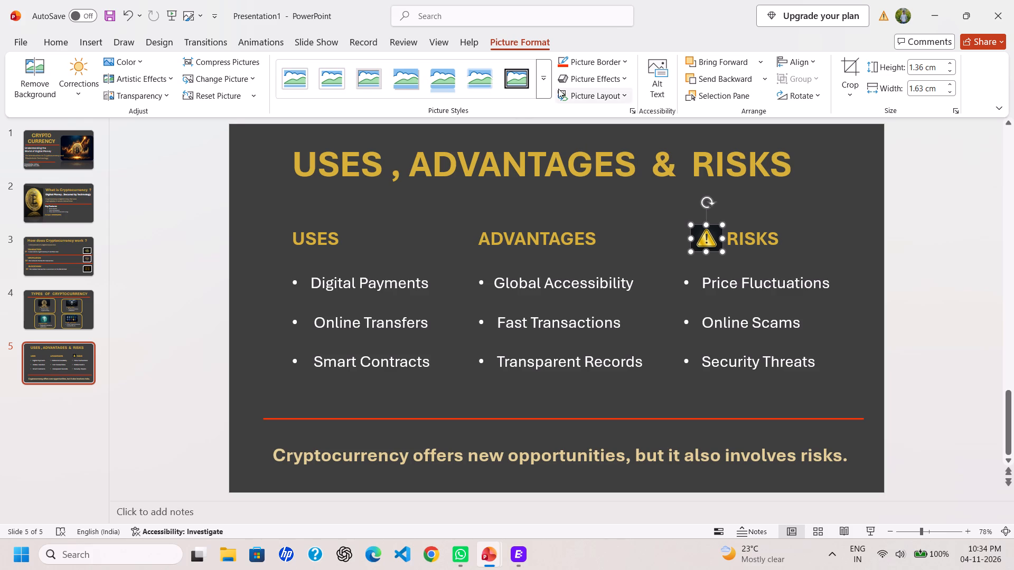
left_click(548, 79)
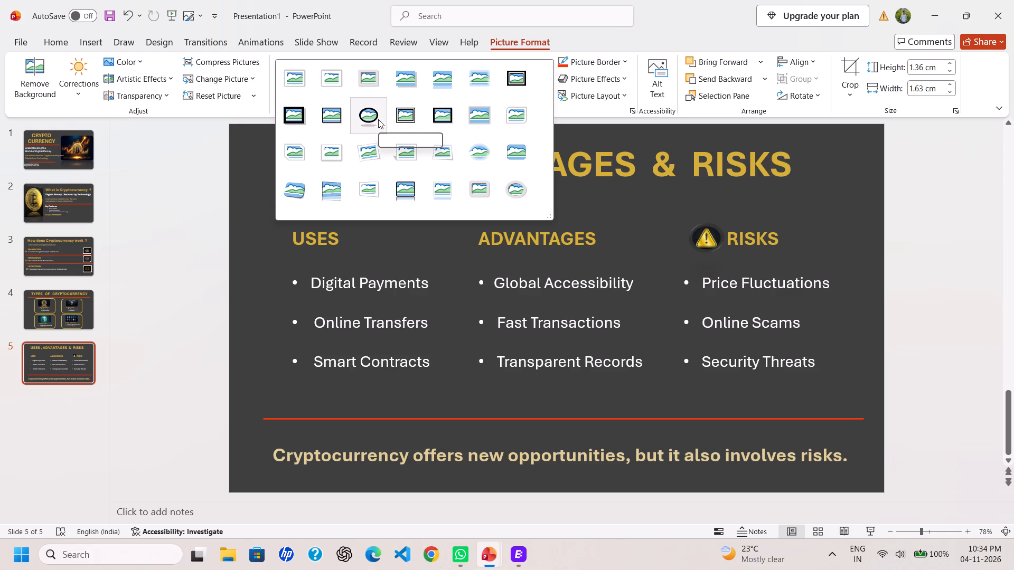
left_click(528, 201)
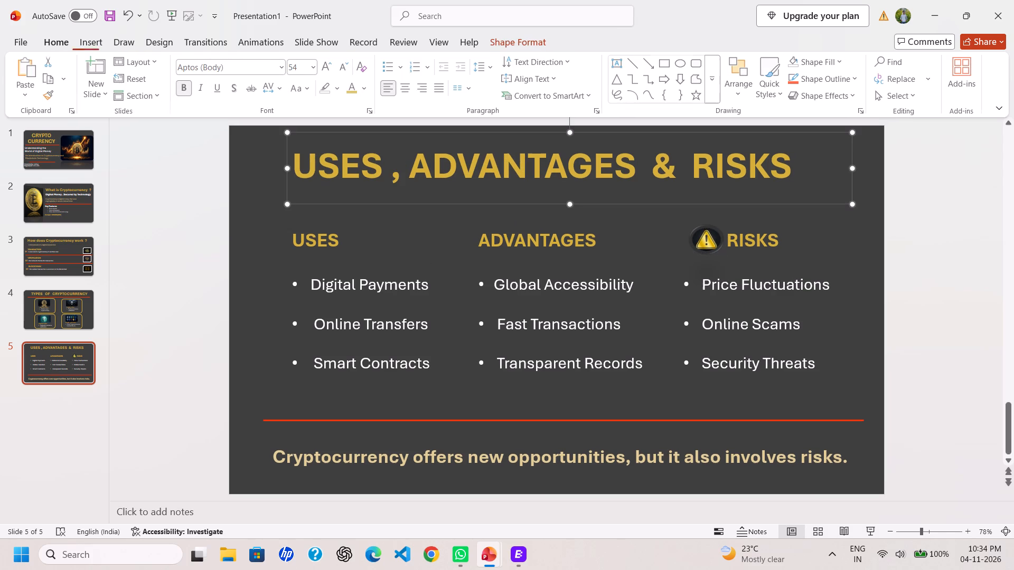
Indent the ADVANTAGES heading with nine leading spaces to make room for an icon.
left_click(481, 240)
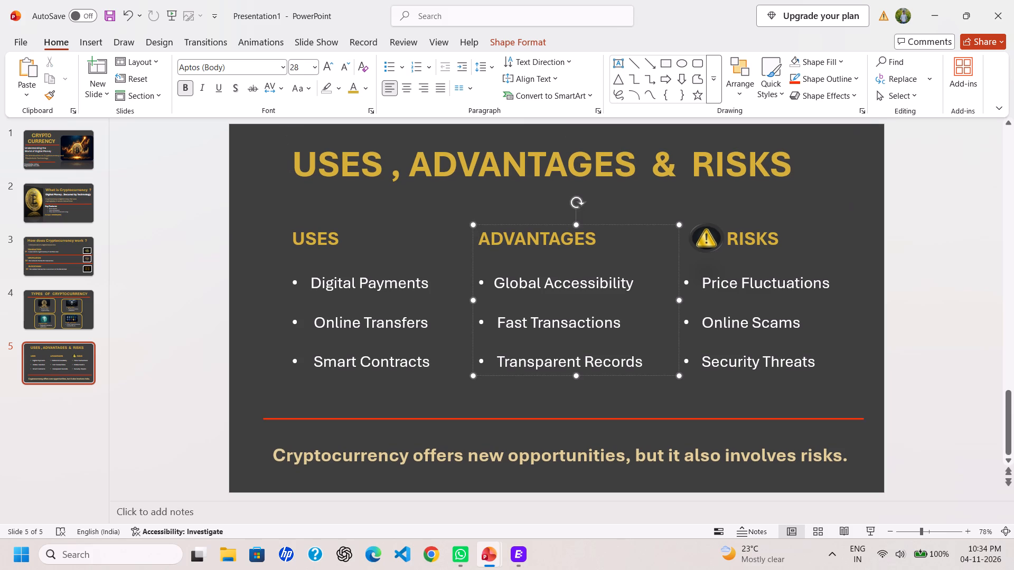
key("space")
key("space")
key("space")
key("space")
key("space")
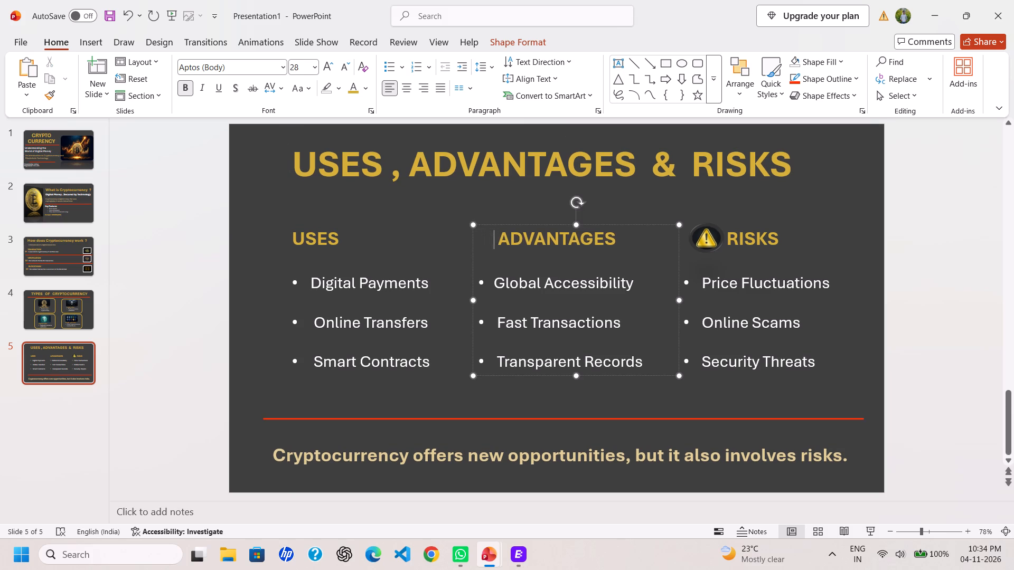
key("space")
key("space")
key("space")
key("space")
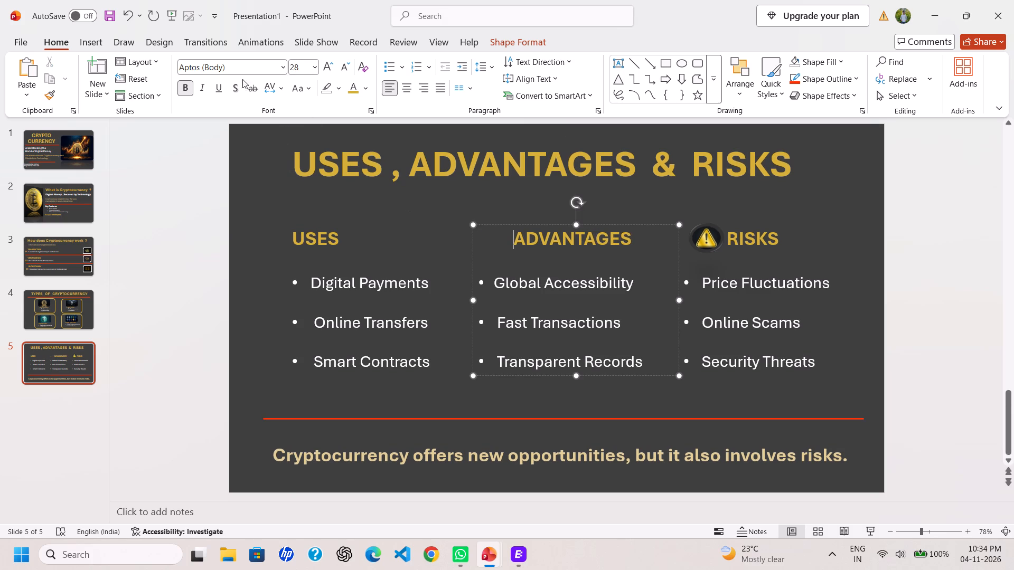
Insert picture 114532, the gold shield with a check mark, from the Downloads folder onto slide 5.
left_click(82, 44)
left_click(94, 72)
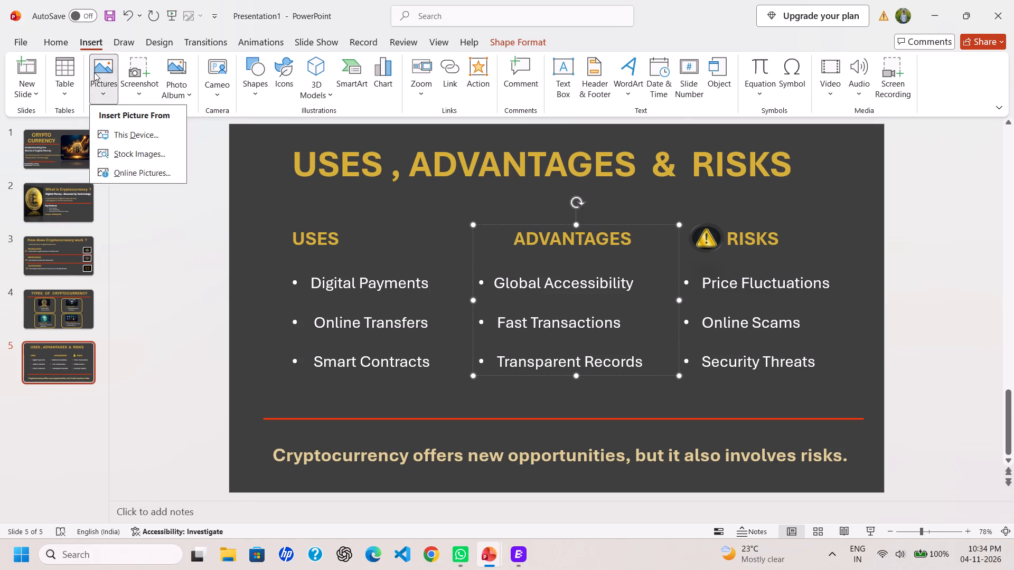
left_click(117, 137)
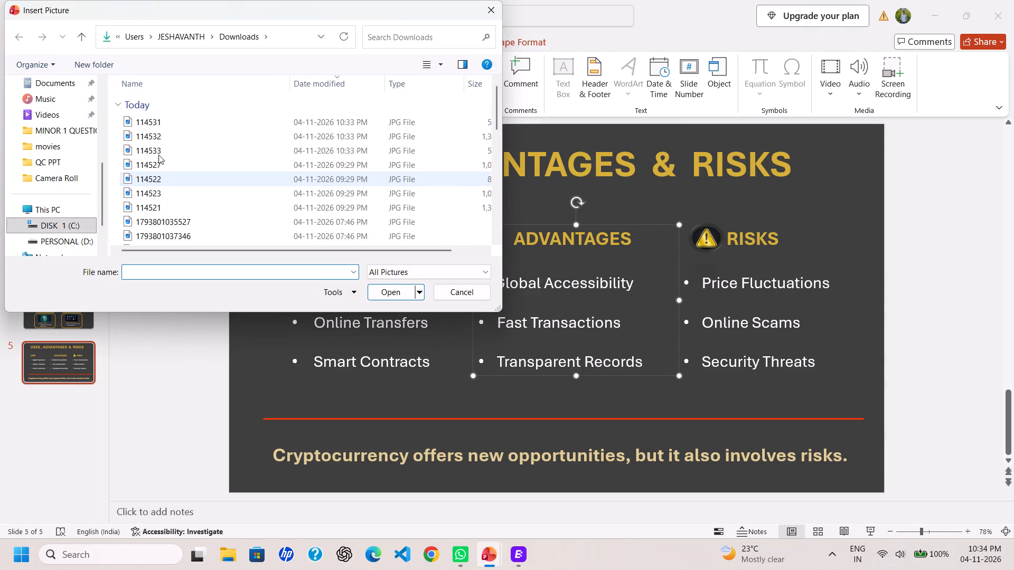
double_click(146, 134)
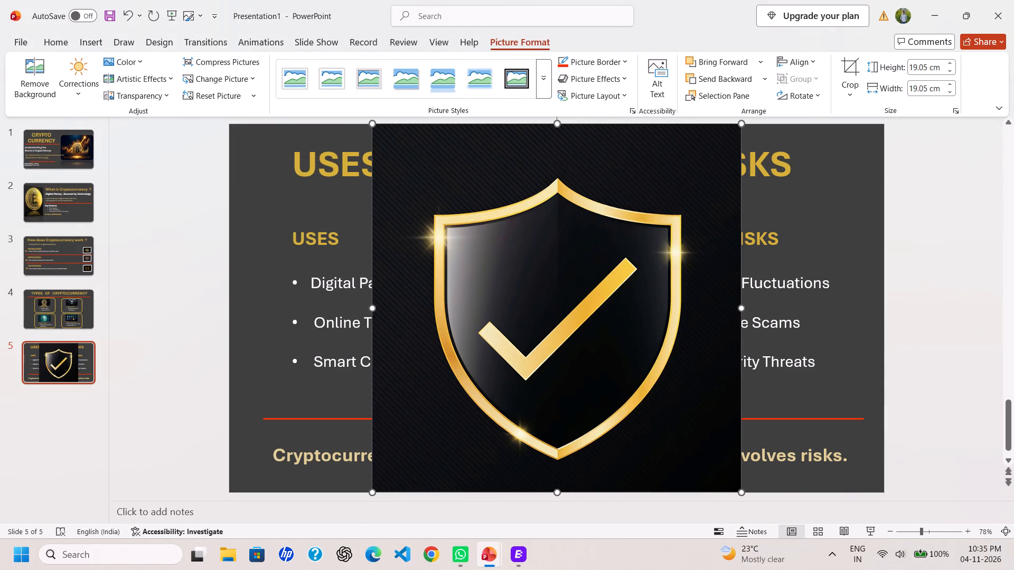
Shrink the gold shield picture to about 1.36 cm square and place it just before the ADVANTAGES heading.
left_click_drag(374, 490, 416, 463)
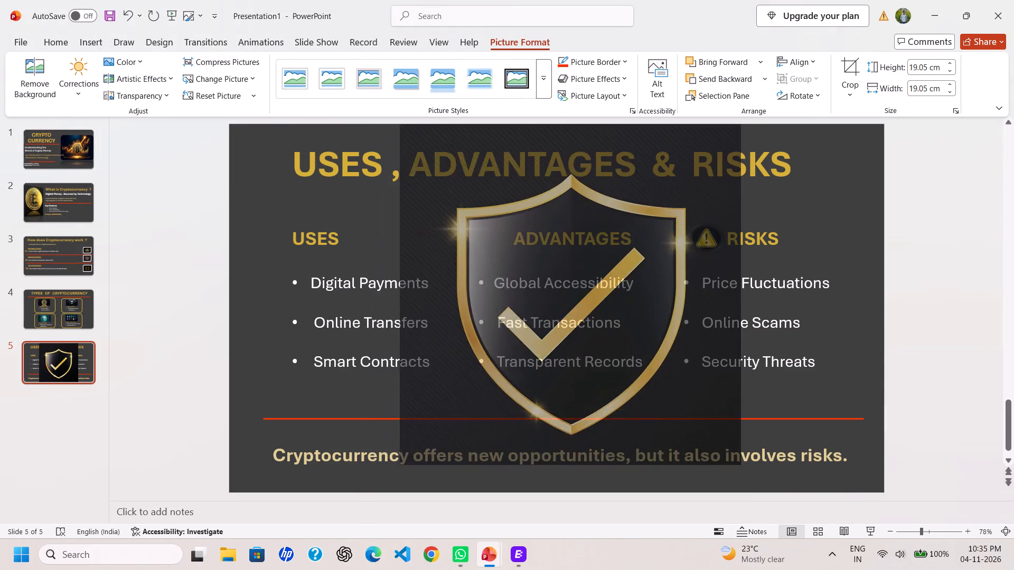
left_click_drag(416, 463, 712, 175)
left_click(719, 165)
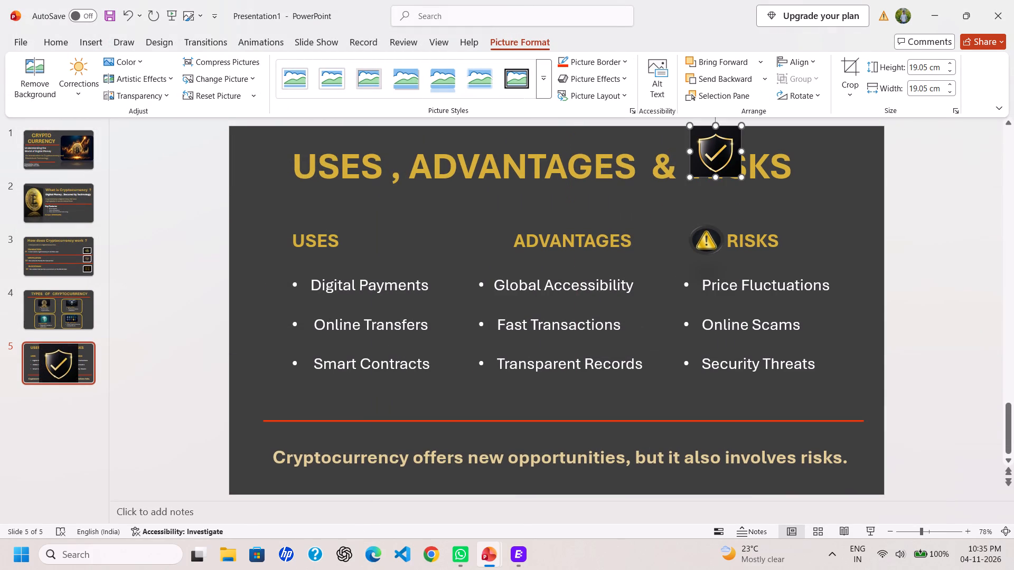
left_click_drag(717, 149, 481, 241)
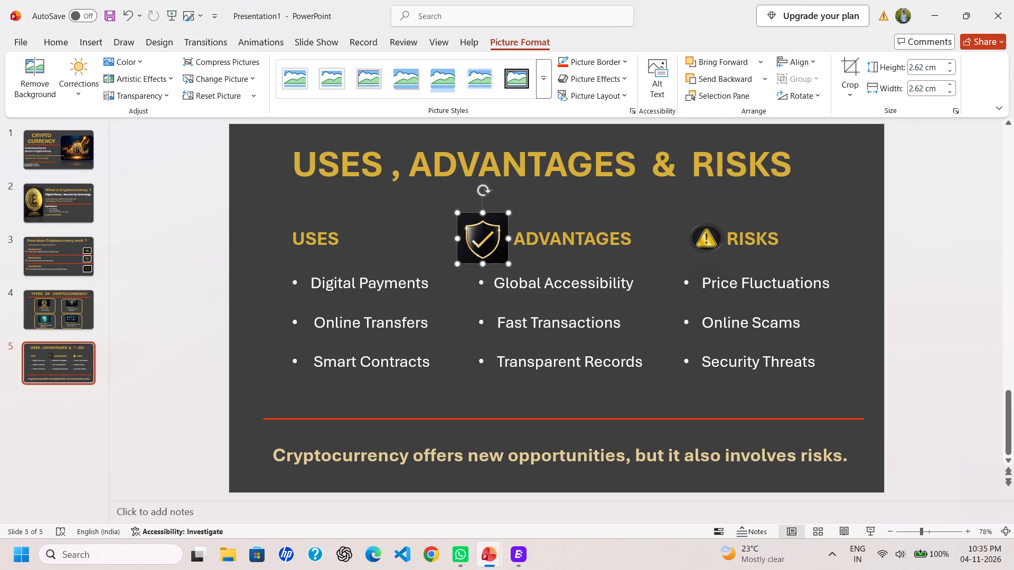
left_click_drag(458, 263, 495, 237)
left_click_drag(495, 224, 494, 239)
left_click(546, 271)
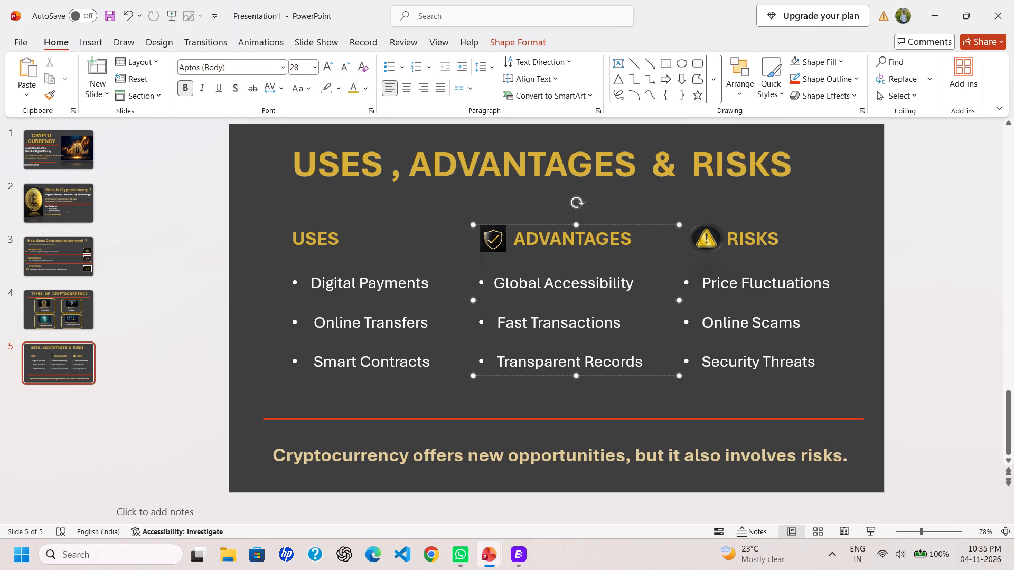
Apply the black bevelled oval picture style to the shield icon beside ADVANTAGES.
left_click(493, 240)
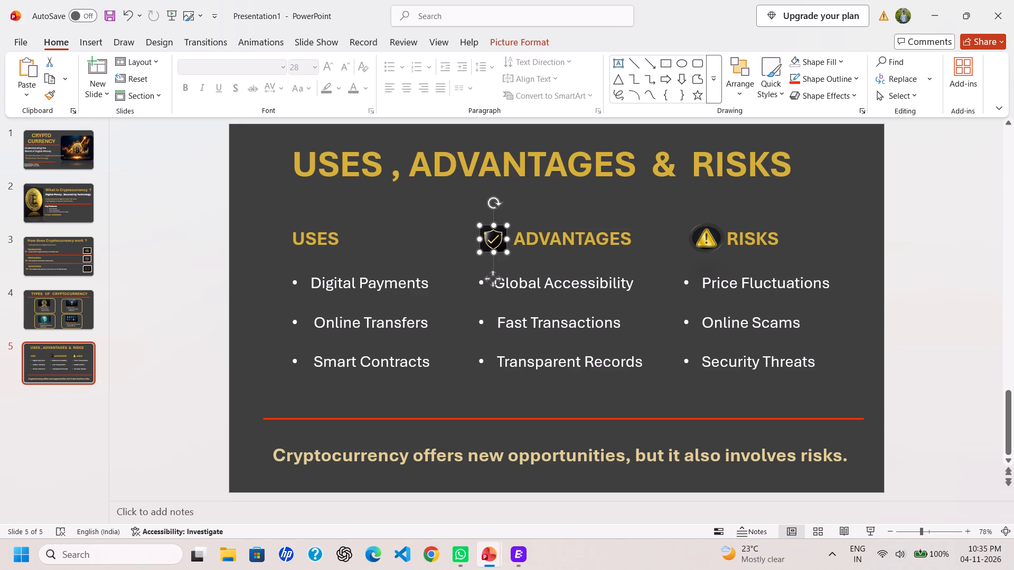
double_click(493, 240)
left_click(541, 74)
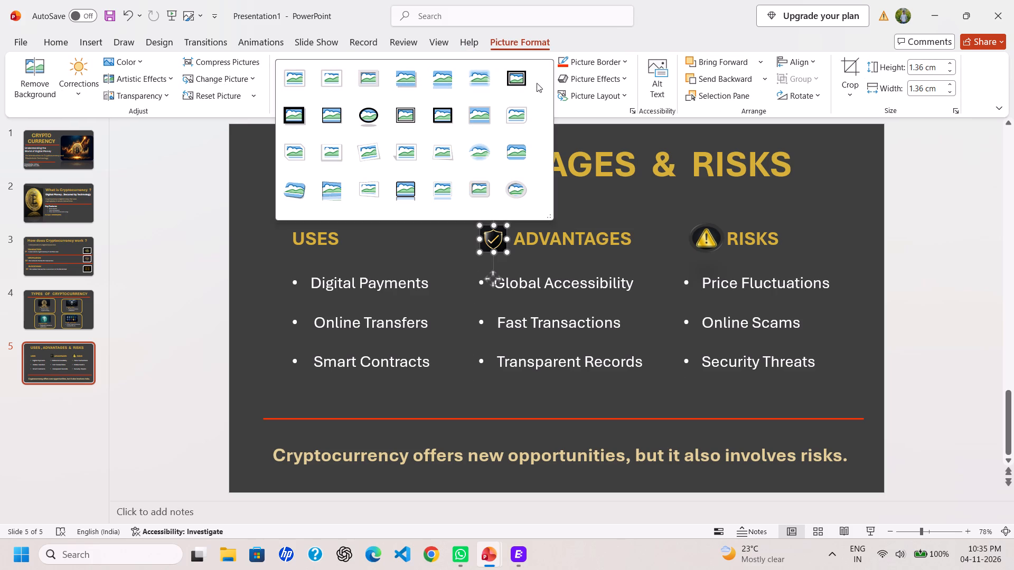
left_click(375, 118)
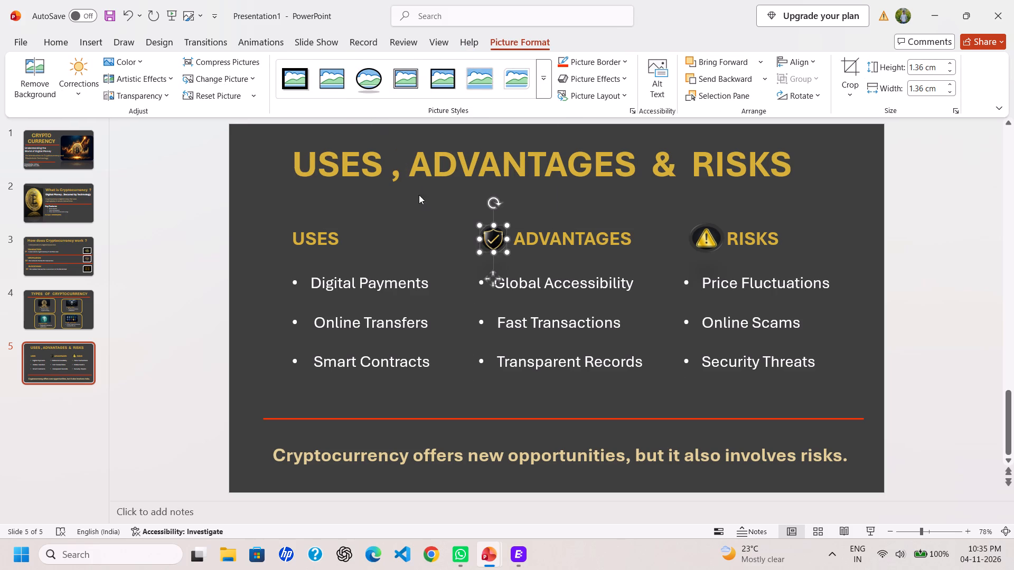
Indent the USES heading with five leading spaces to make room for an icon.
left_click(420, 231)
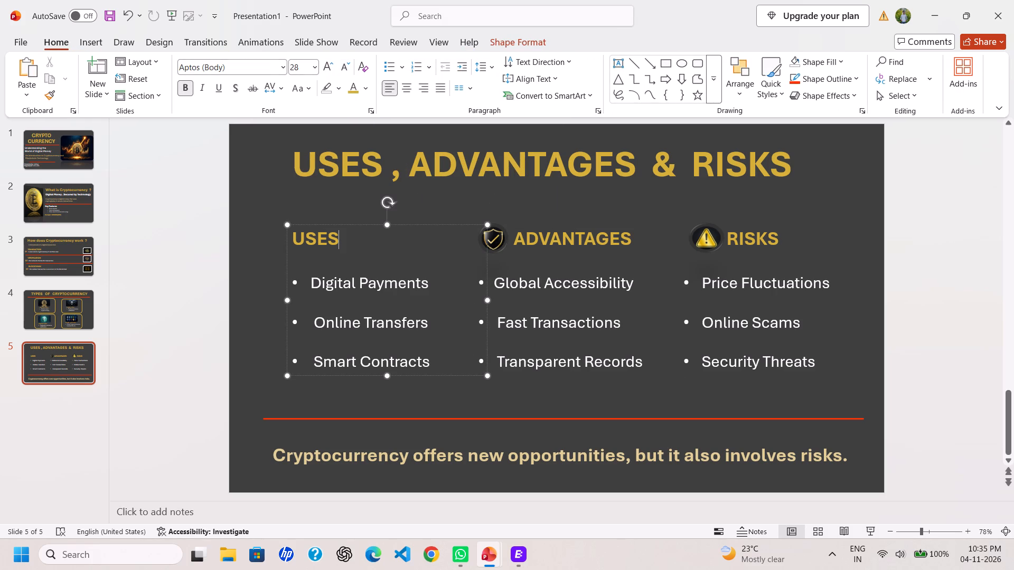
left_click(292, 237)
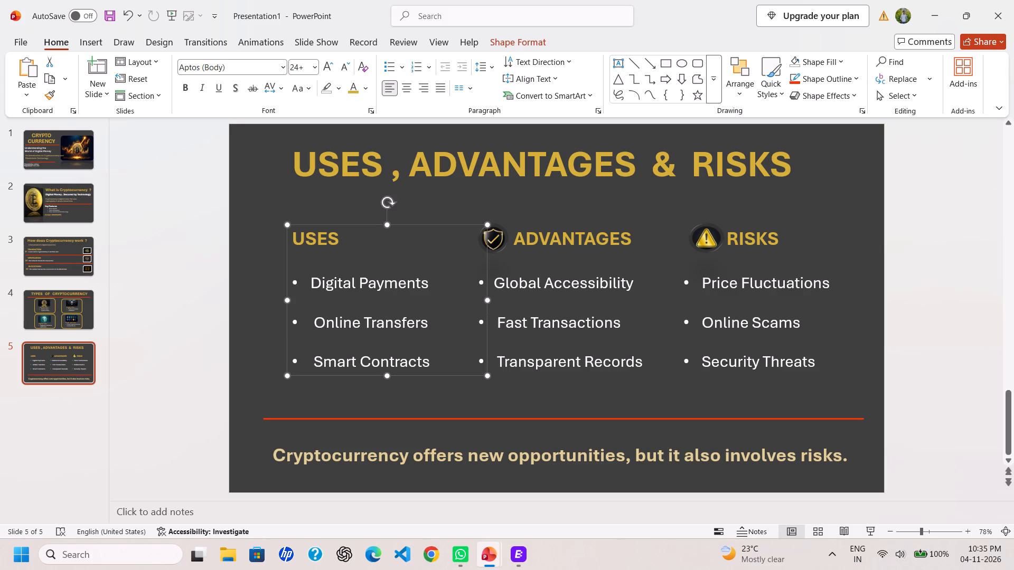
left_click(296, 236)
key("space")
key("space")
key("space")
key("space")
key("space")
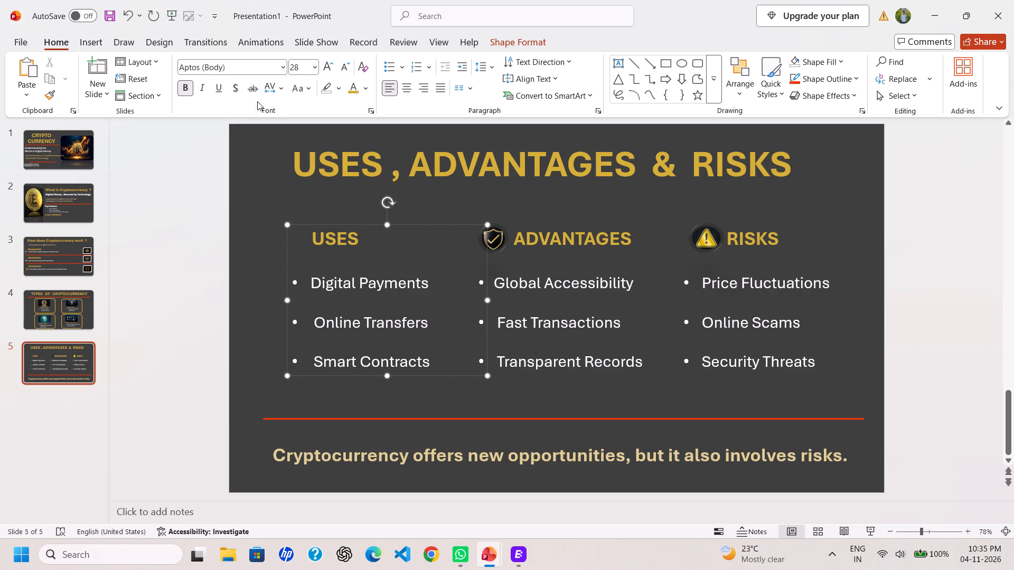
Insert picture 114533, the gold phone with a check mark and PAY label, from the Downloads folder onto slide 5.
left_click(99, 45)
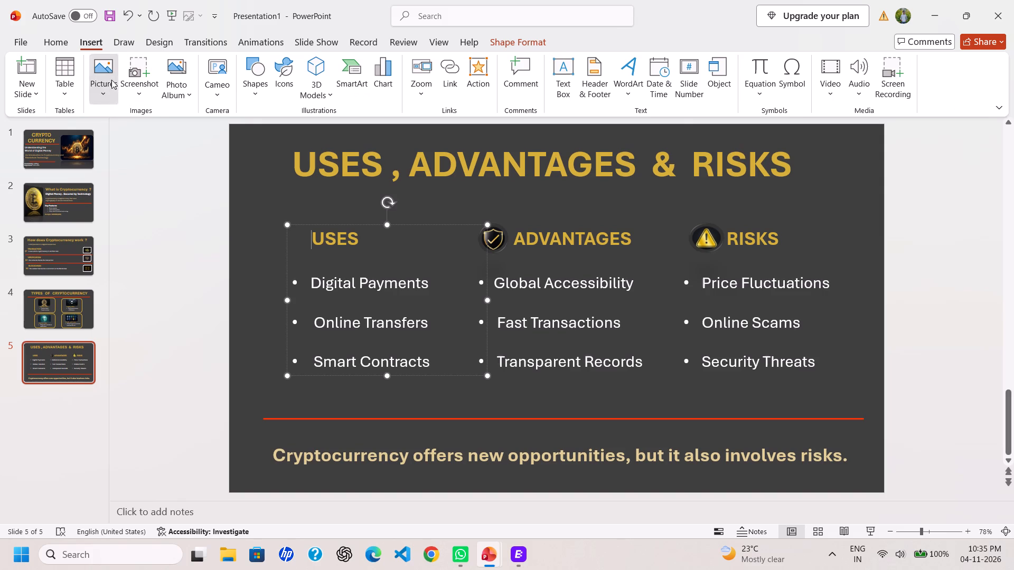
left_click(111, 80)
left_click(123, 130)
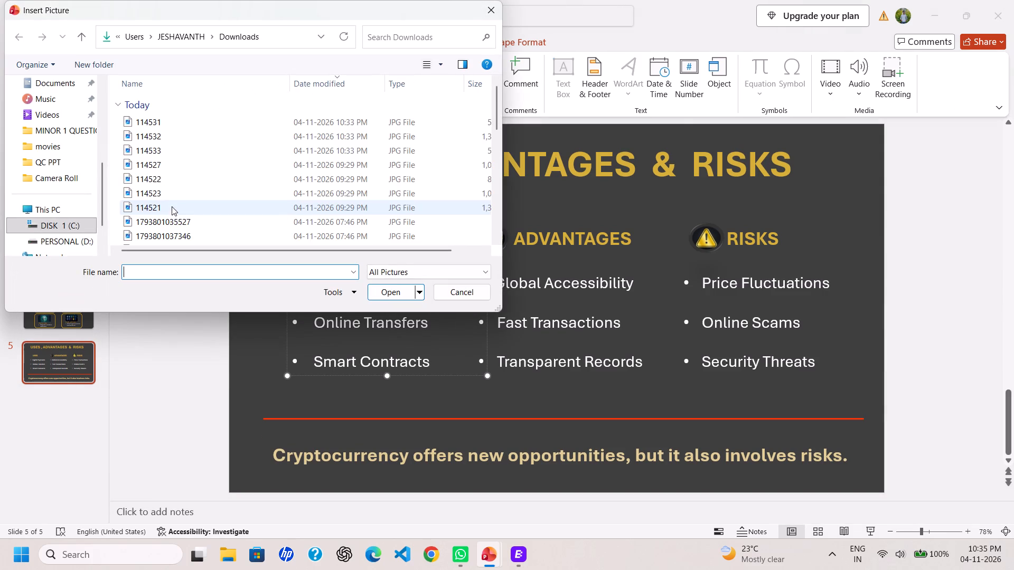
double_click(148, 151)
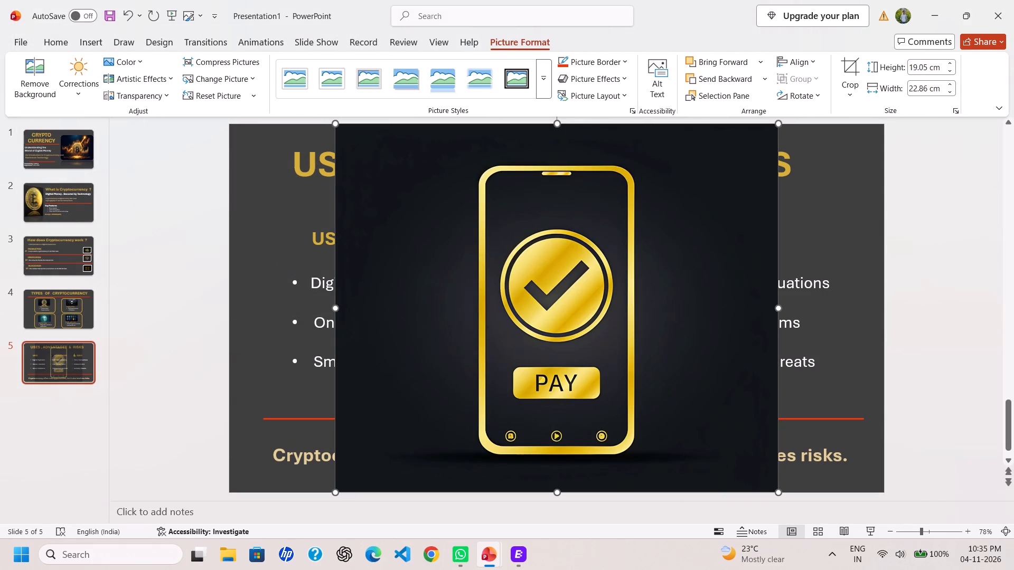
Shrink the gold phone picture to about 1.78 cm by 2.13 cm and move it just above the USES heading.
left_click_drag(338, 492, 376, 462)
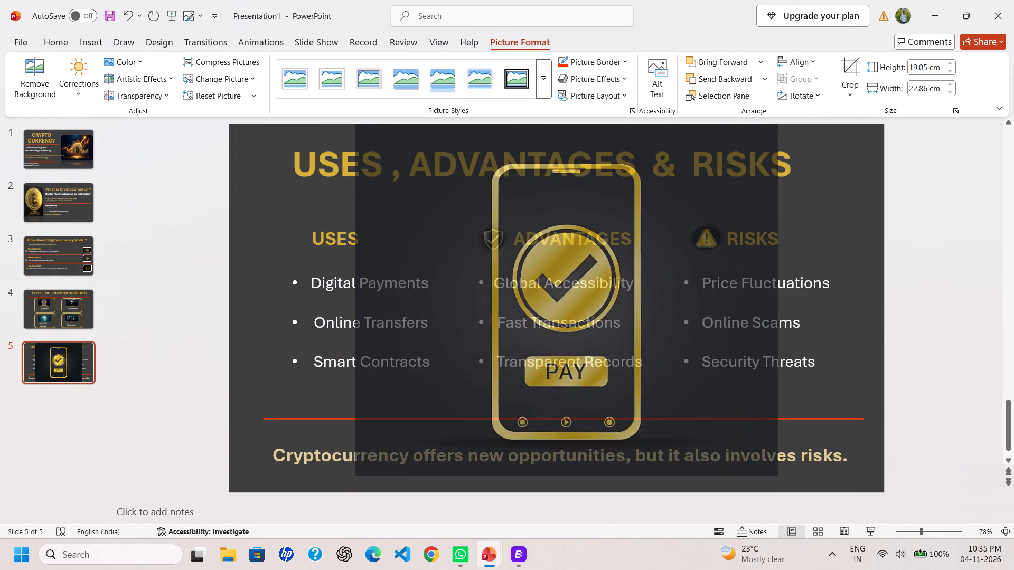
left_click_drag(376, 462, 736, 183)
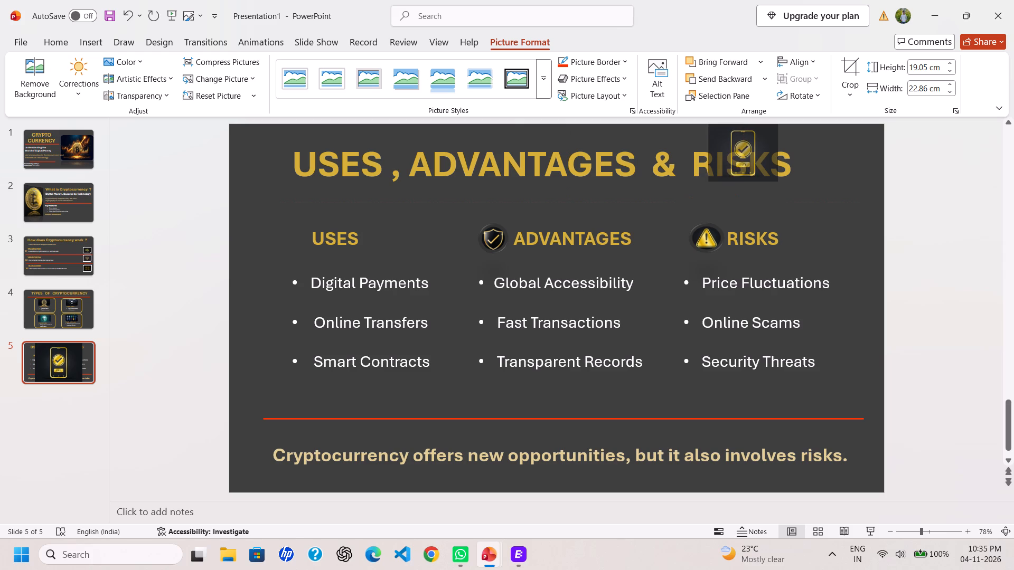
left_click_drag(736, 183, 756, 158)
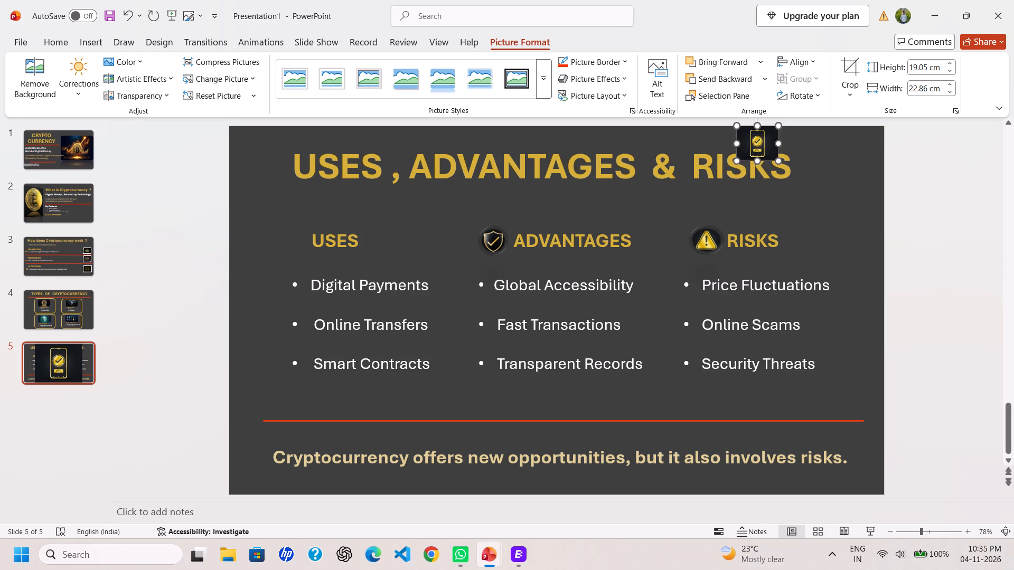
left_click_drag(759, 141, 308, 201)
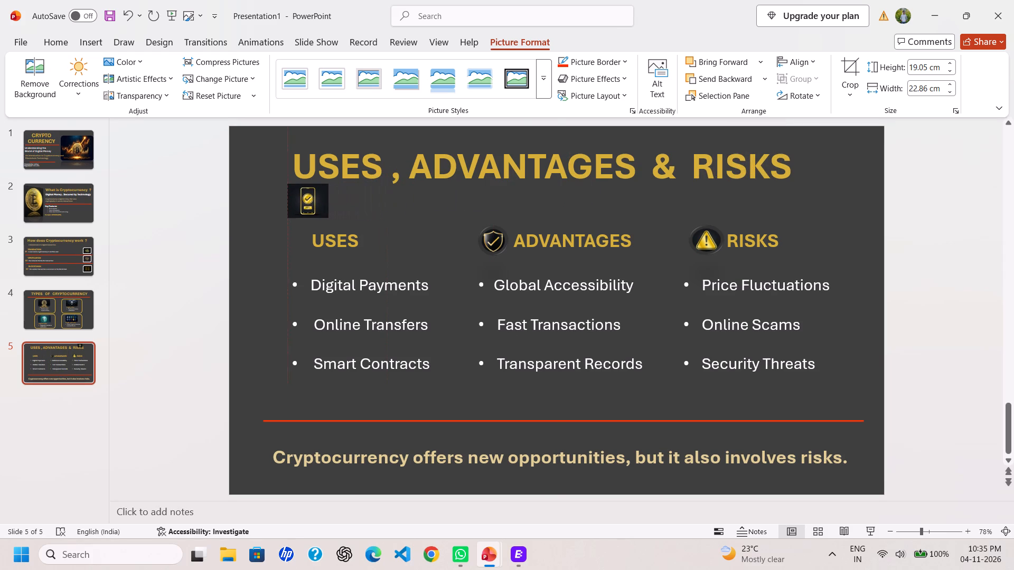
left_click_drag(308, 201, 301, 201)
Apply the black bevelled oval picture style to the phone icon above USES.
triple_click(295, 199)
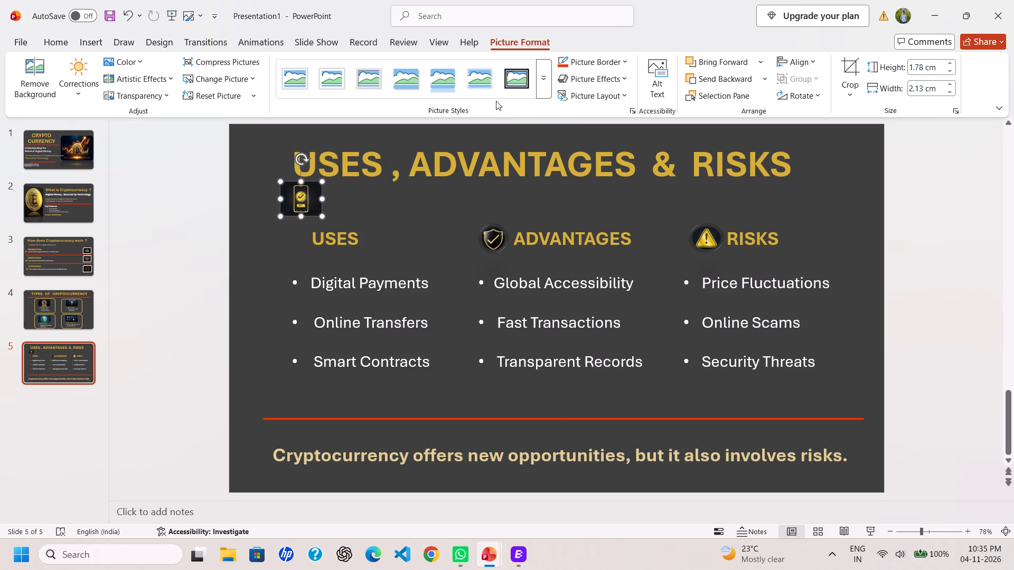
left_click(544, 84)
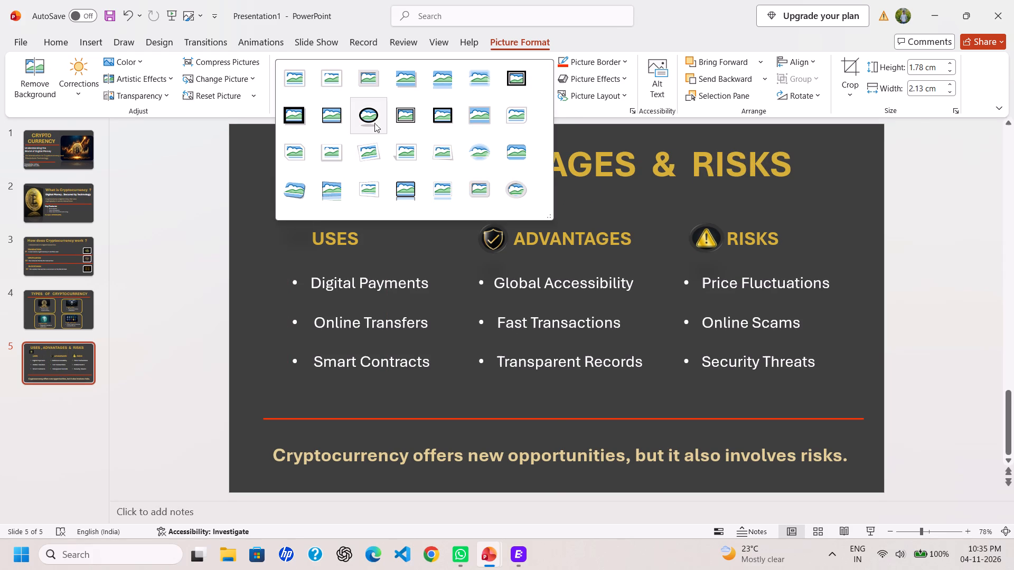
left_click(374, 122)
Reduce the phone icon to about 1.27 cm by 1.53 cm and place it directly before the USES heading.
left_click_drag(281, 217, 299, 208)
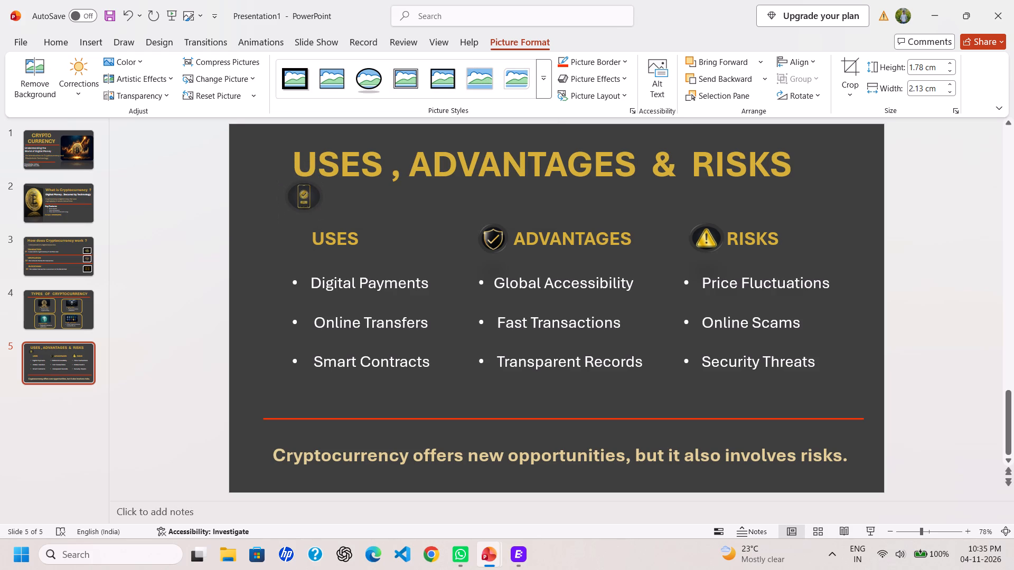
left_click_drag(299, 208, 305, 206)
left_click_drag(308, 196, 301, 227)
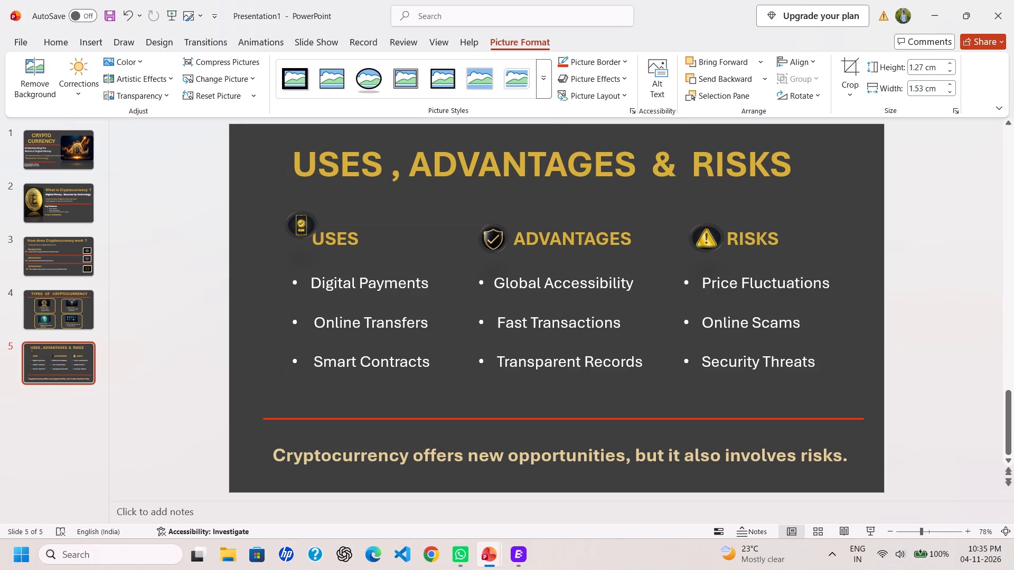
left_click_drag(301, 227, 294, 243)
left_click(469, 234)
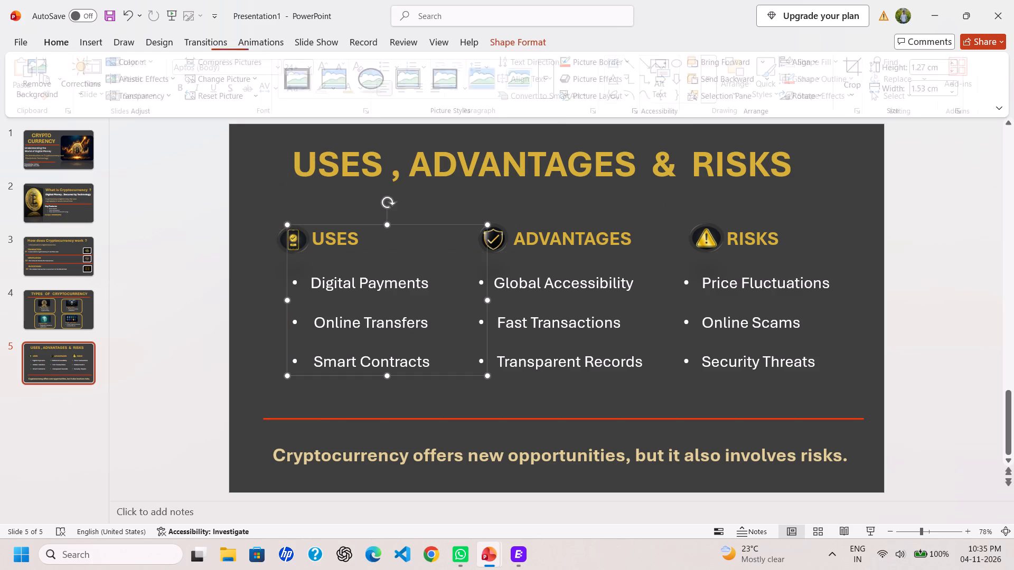
left_click(606, 172)
left_click(962, 303)
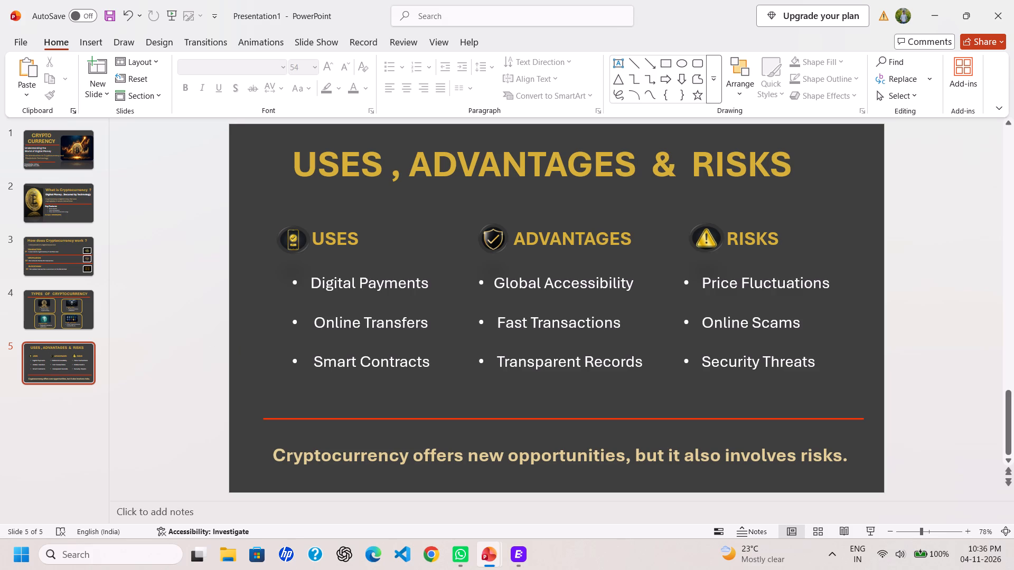
Enlarge the phone icon beside USES very slightly.
left_click(302, 241)
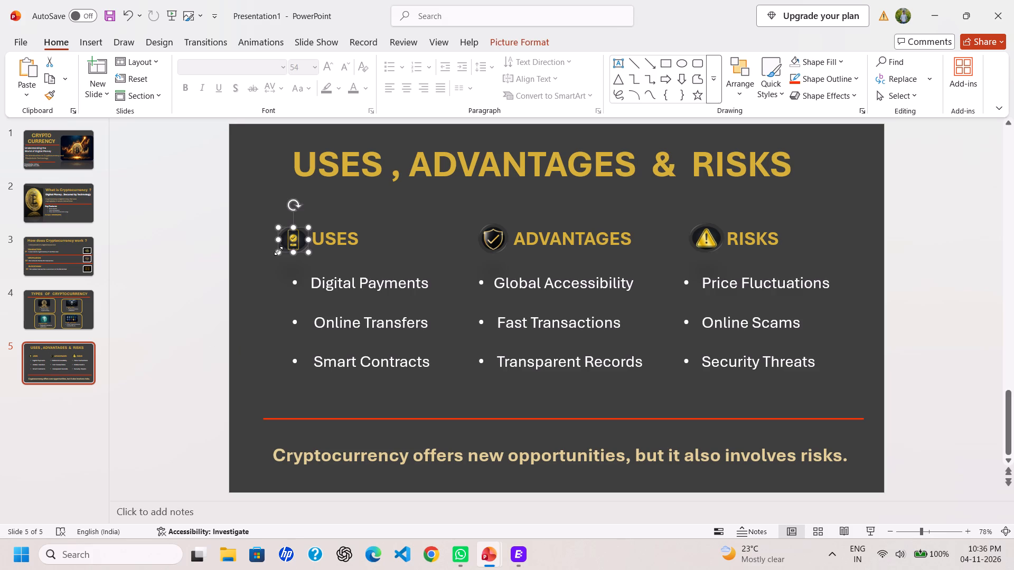
left_click(278, 251)
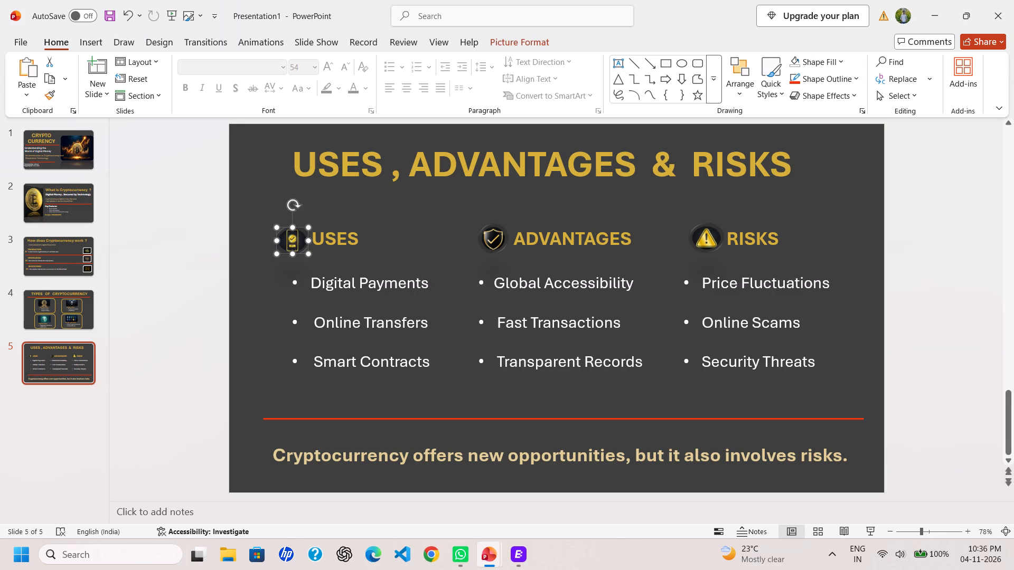
left_click(291, 244)
left_click(420, 248)
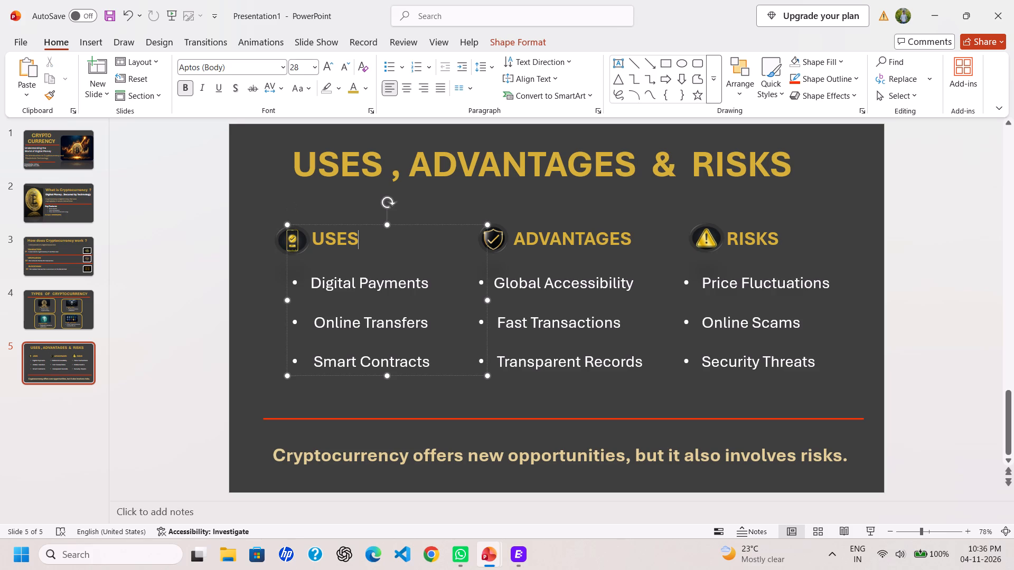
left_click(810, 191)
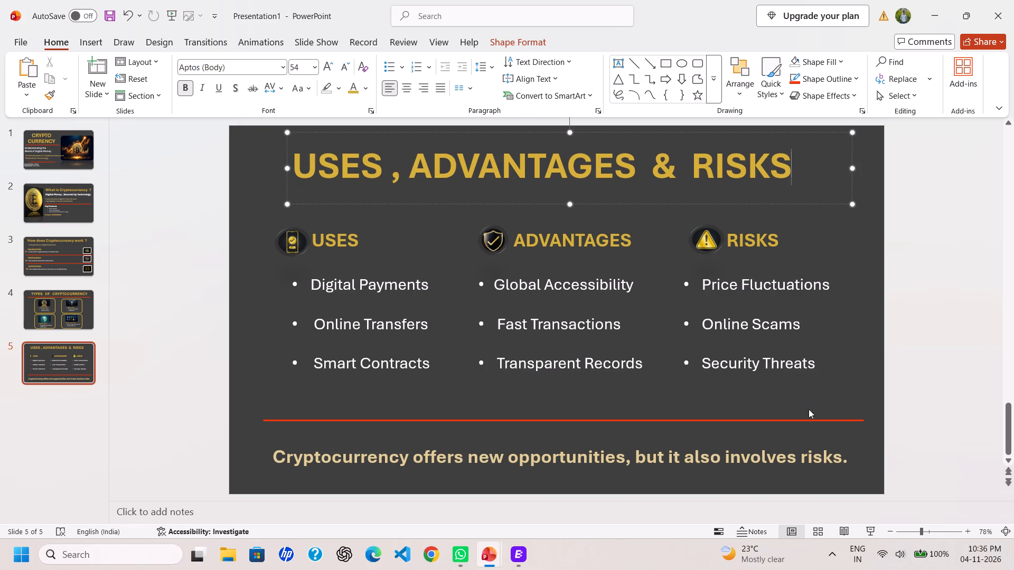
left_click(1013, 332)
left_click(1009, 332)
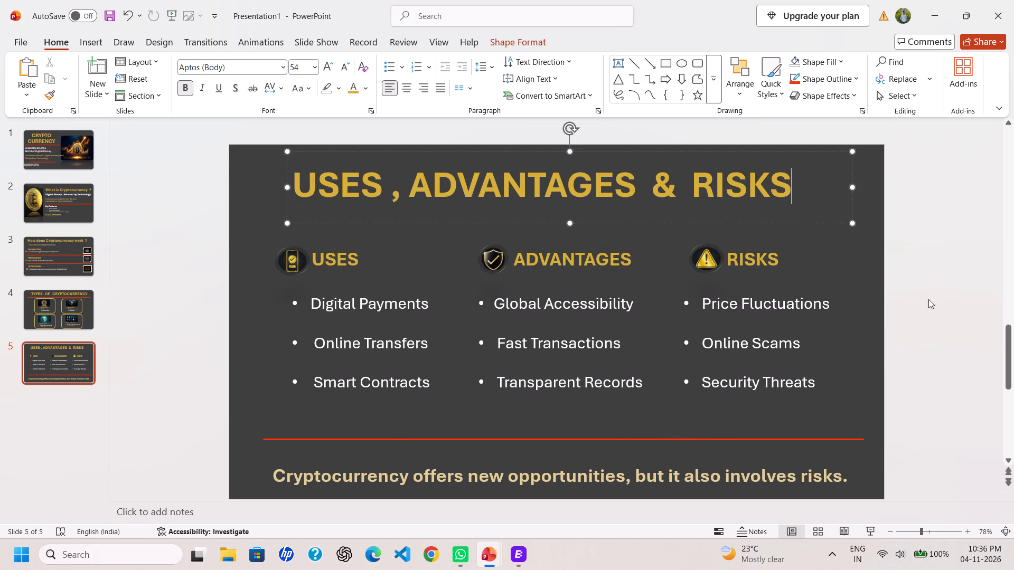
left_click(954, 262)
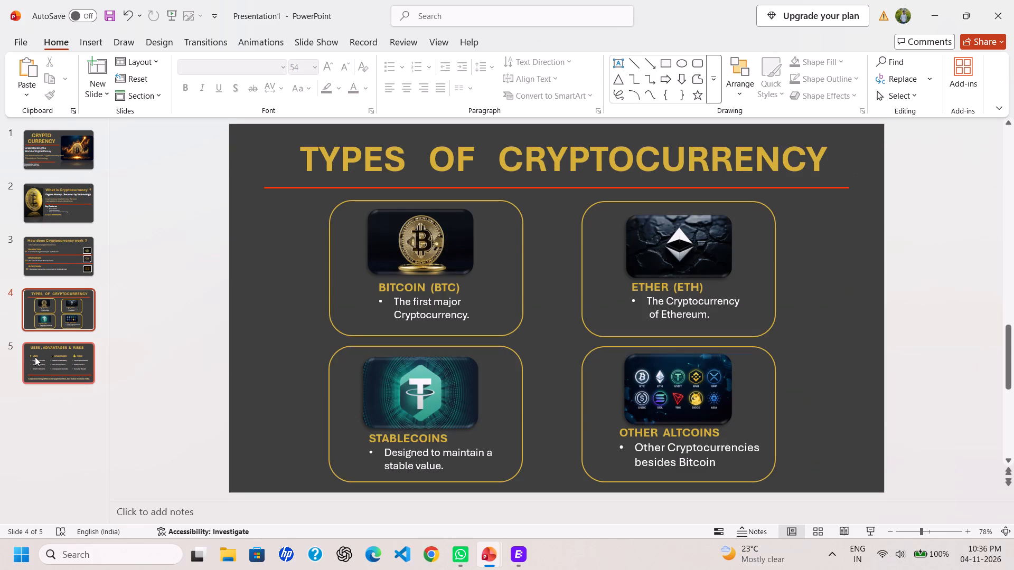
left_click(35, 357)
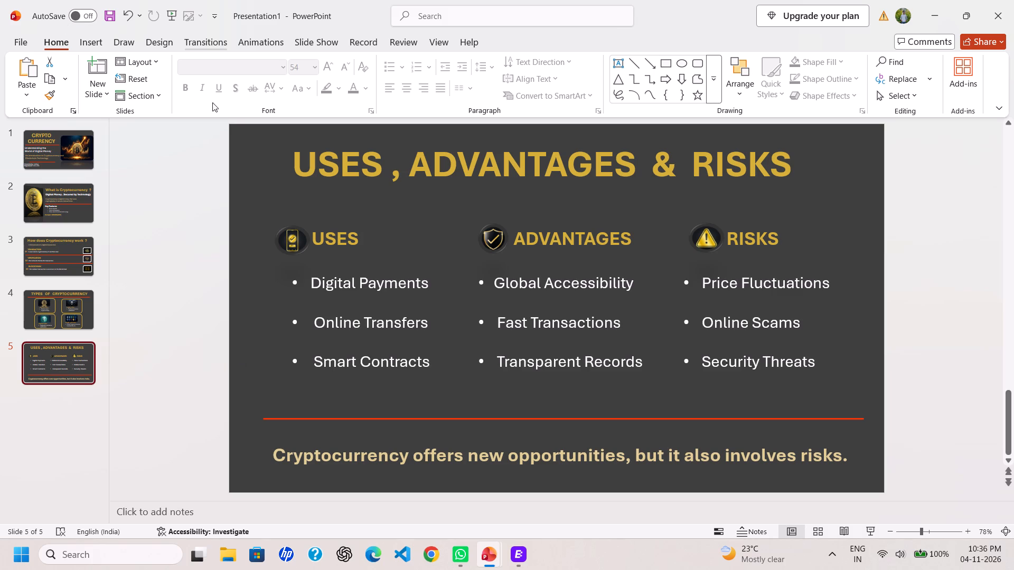
Add two more spaces before the USES heading and shift the phone icon closer to it, level with the shield icon.
left_click(307, 241)
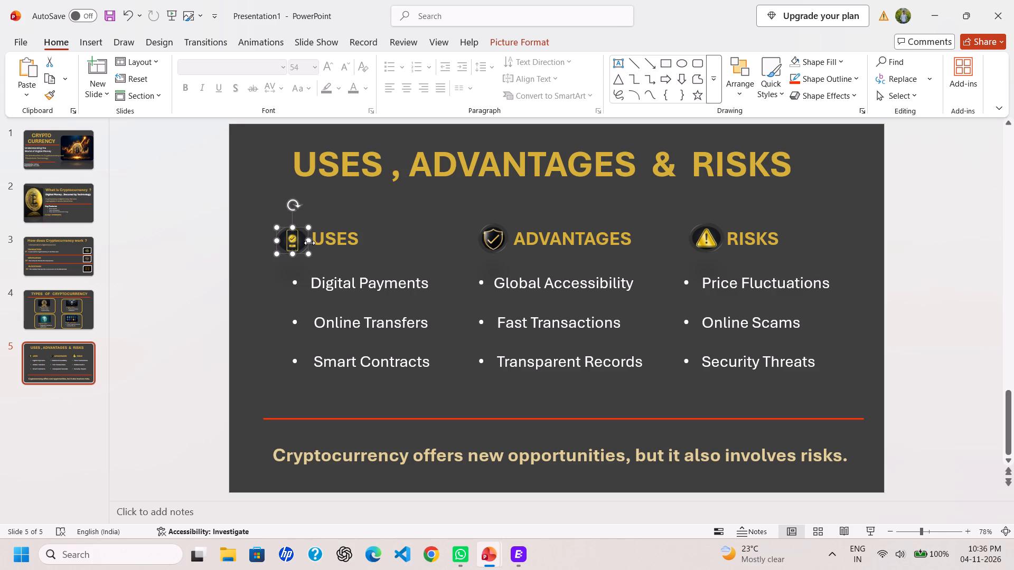
left_click(315, 245)
key("space")
key("space")
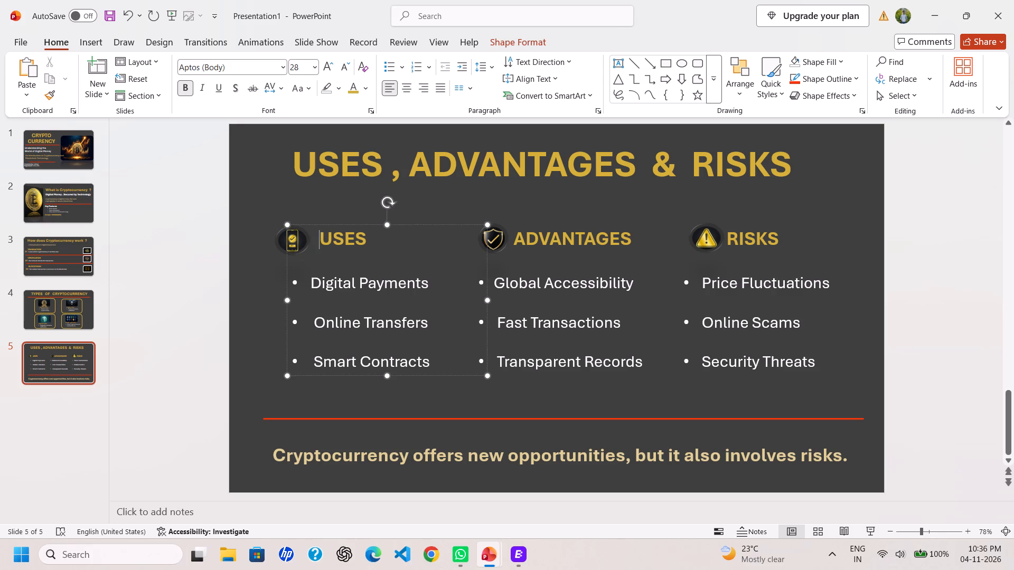
left_click_drag(294, 242, 305, 243)
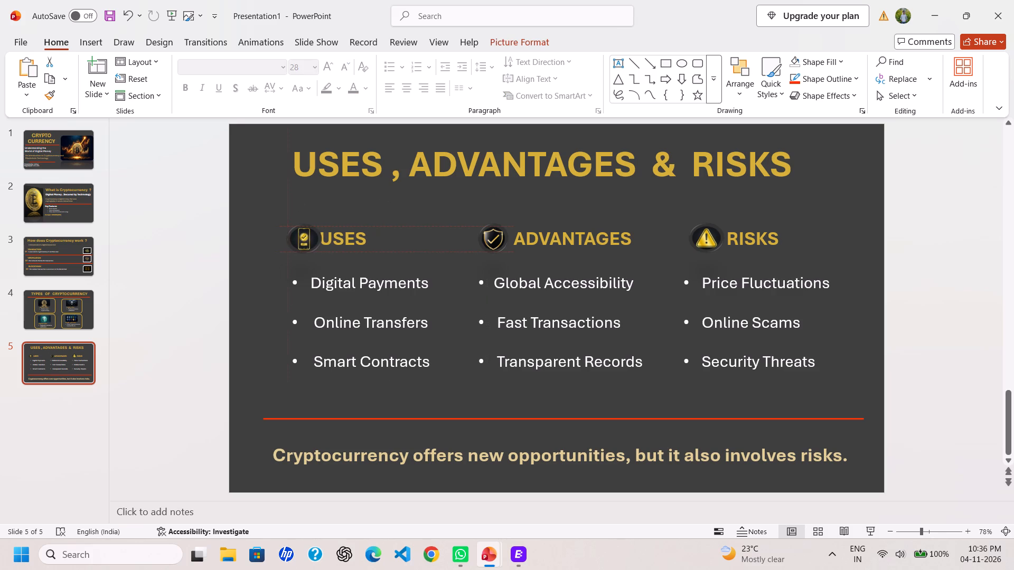
left_click_drag(305, 243, 306, 243)
left_click(306, 281)
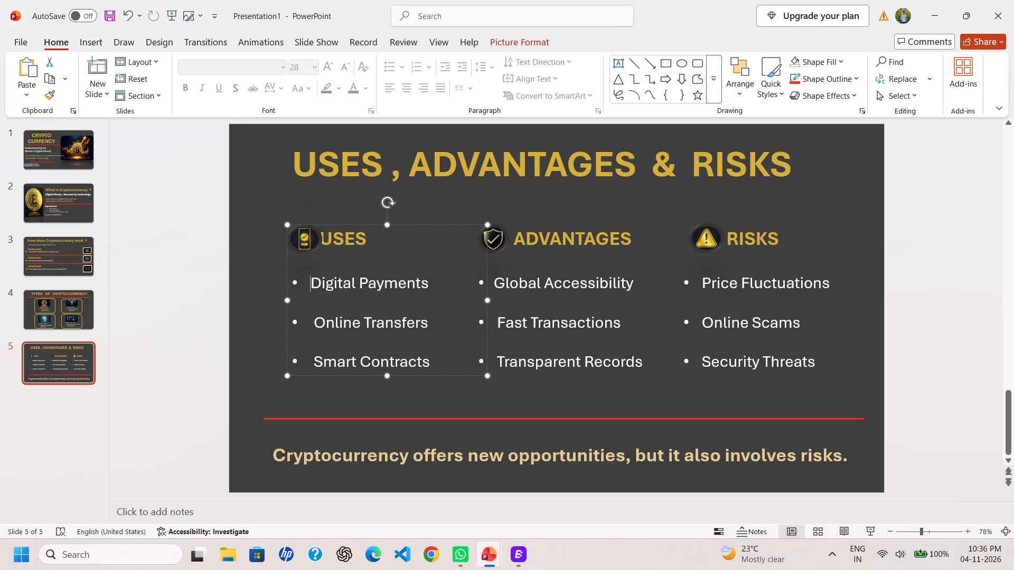
Add one space before the USES heading on slide 5 to widen the gap after the phone icon.
left_click(325, 235)
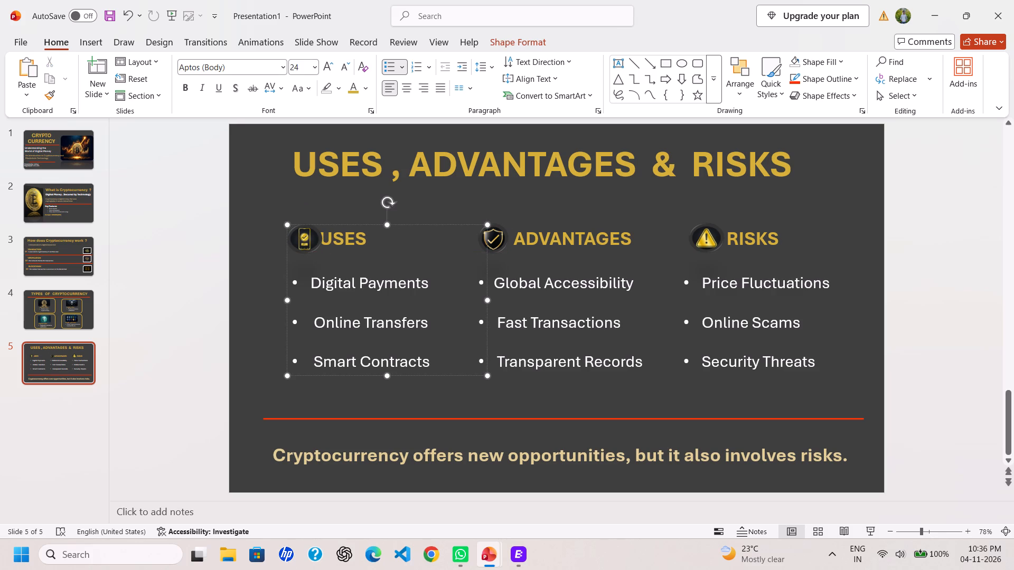
left_click(324, 235)
key("space")
key("space")
key("BackSpace")
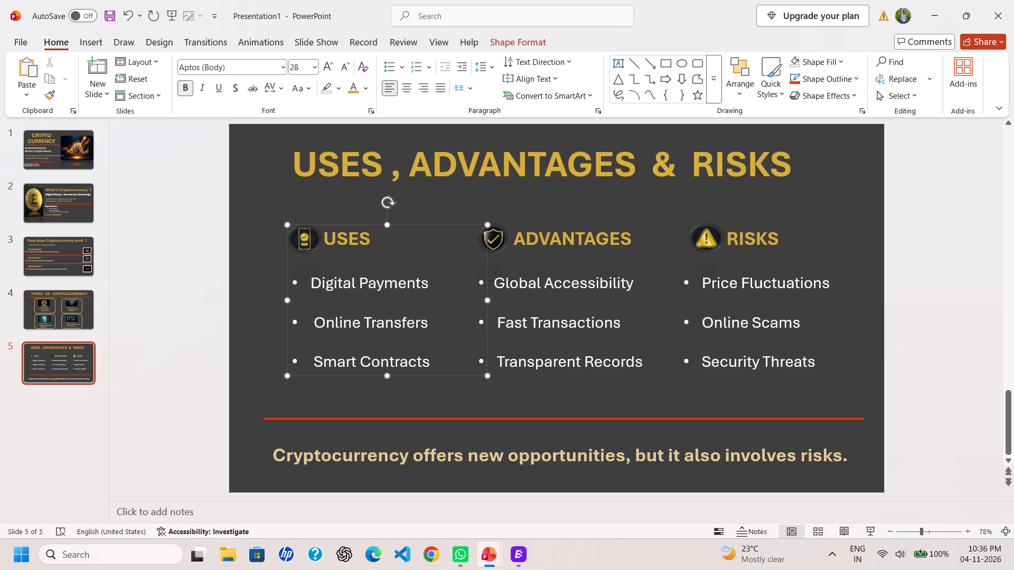
Remove one space before the RISKS heading and nudge the warning icon slightly away from the heading.
left_click(502, 251)
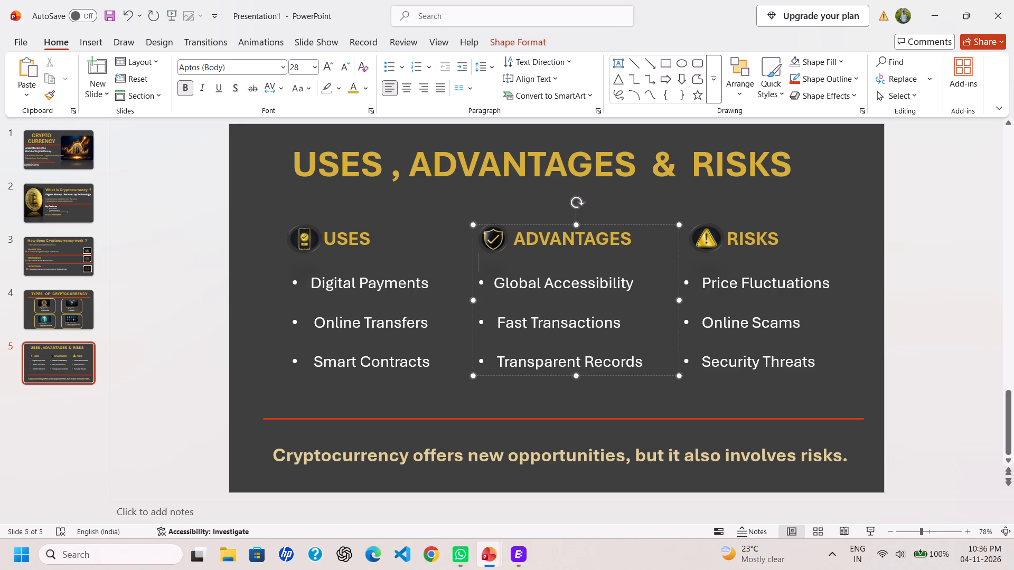
left_click(716, 241)
left_click(716, 268)
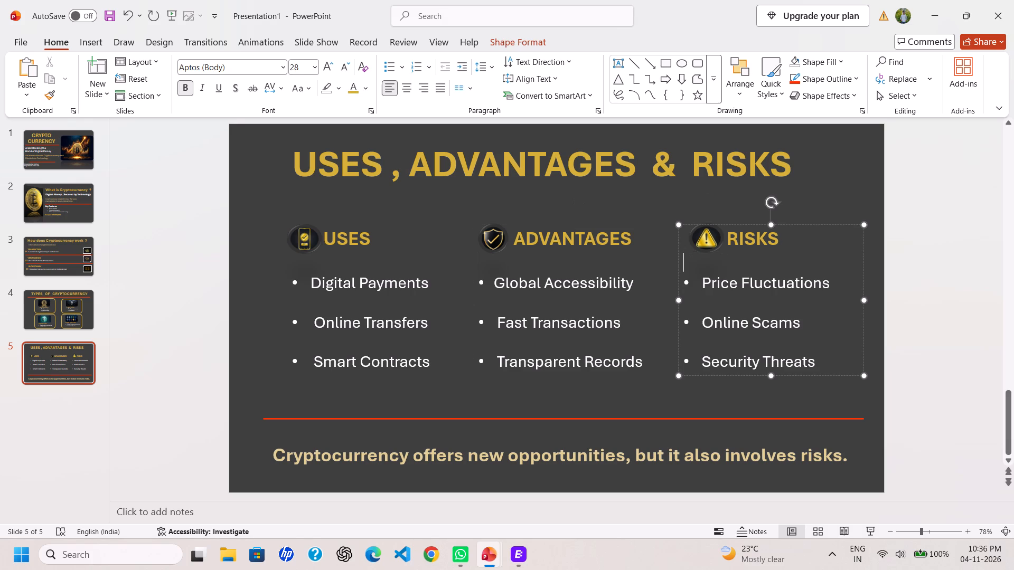
left_click(687, 239)
key("BackSpace")
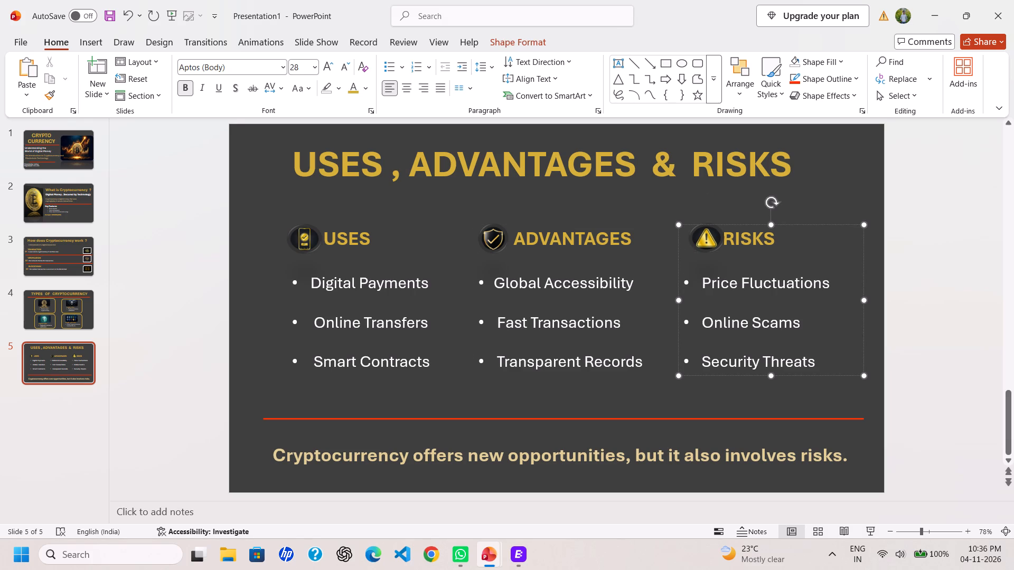
left_click_drag(709, 241, 705, 243)
left_click(801, 223)
left_click(913, 215)
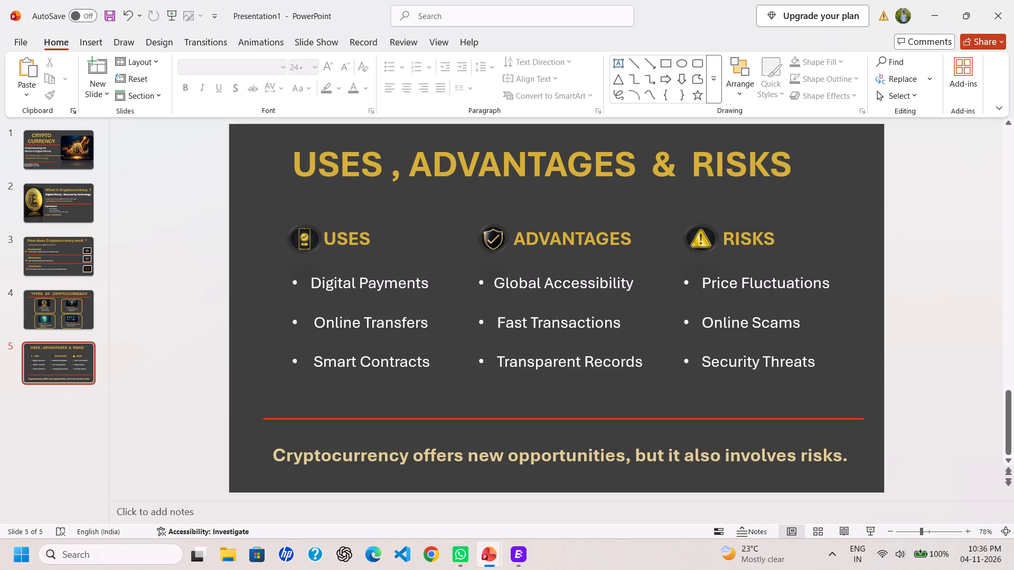
Nudge the phone icon very slightly away from the USES heading.
left_click(308, 245)
left_click(288, 253)
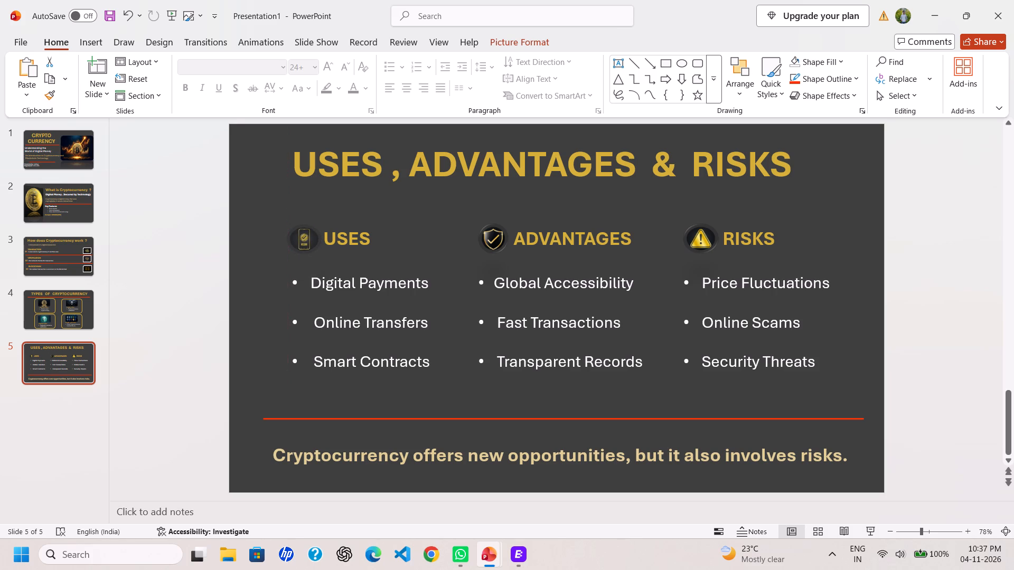
left_click(895, 200)
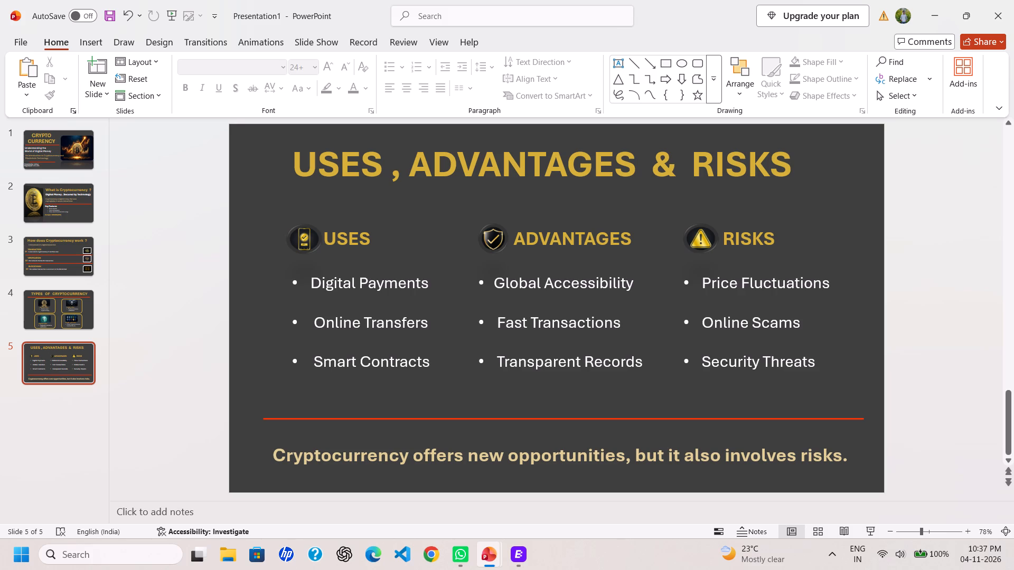
Review slides 1 to 4 to check their content and design.
scroll(326, 344, "down", 1)
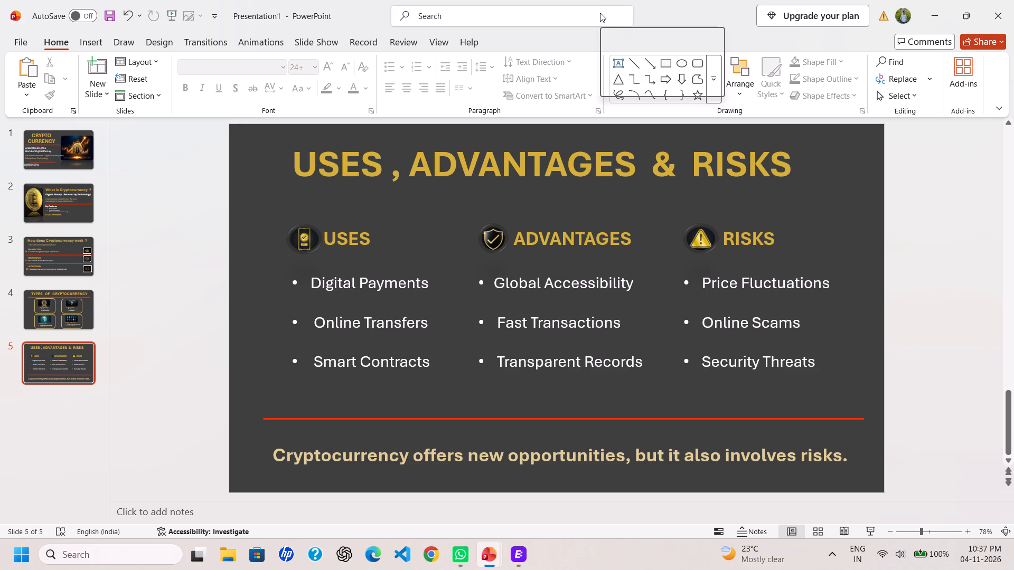
left_click(54, 138)
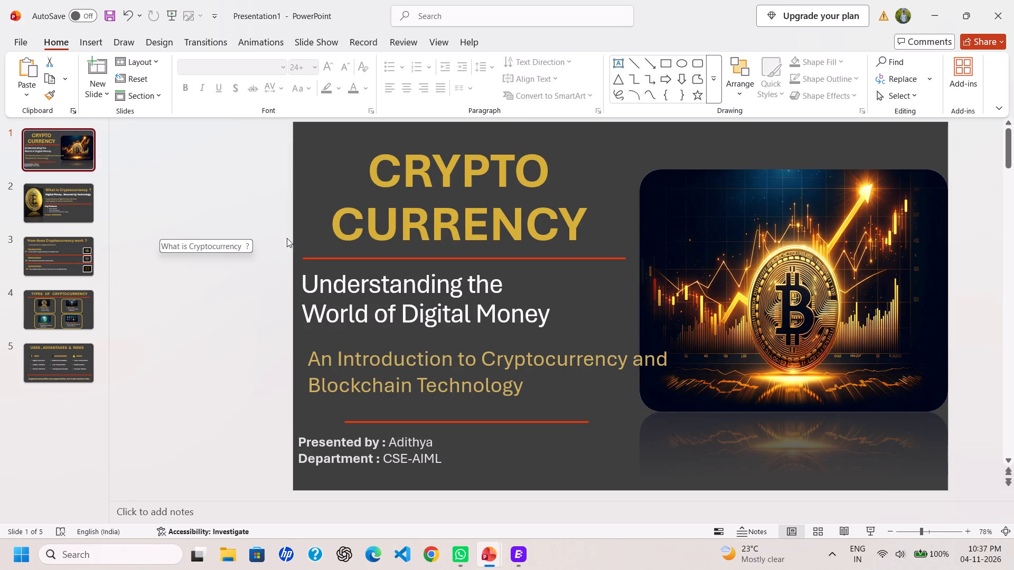
left_click(74, 202)
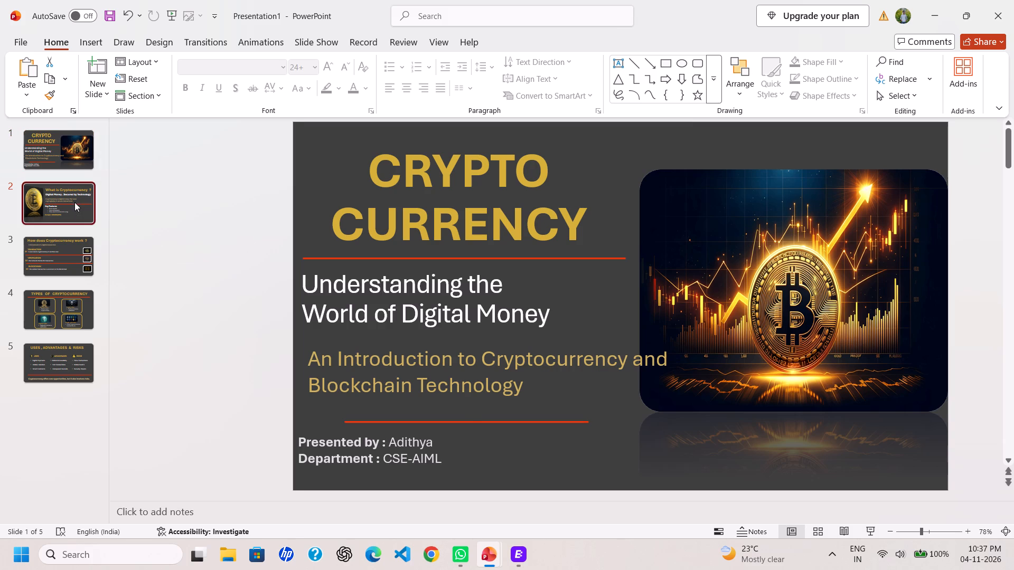
left_click(75, 245)
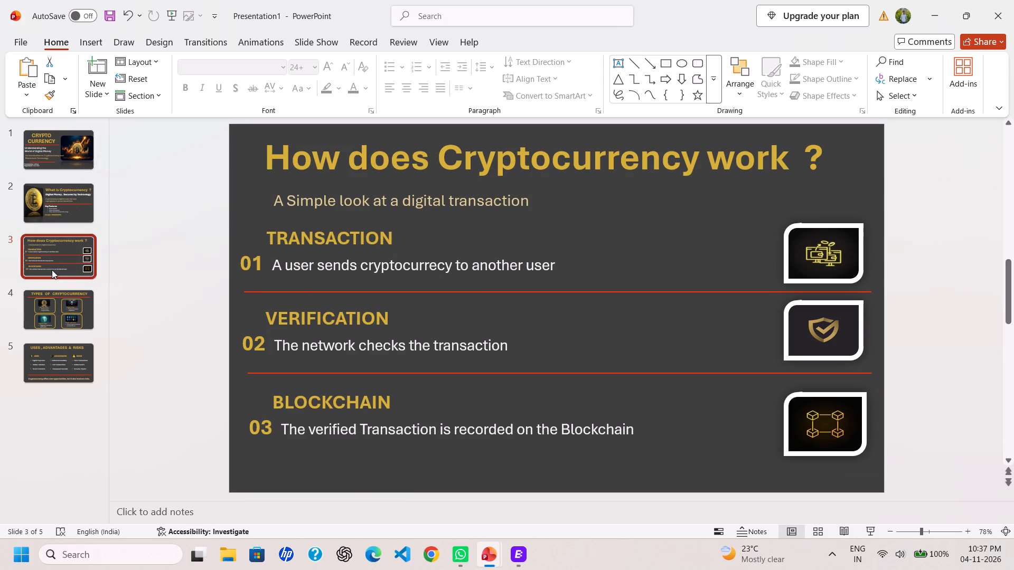
left_click(43, 321)
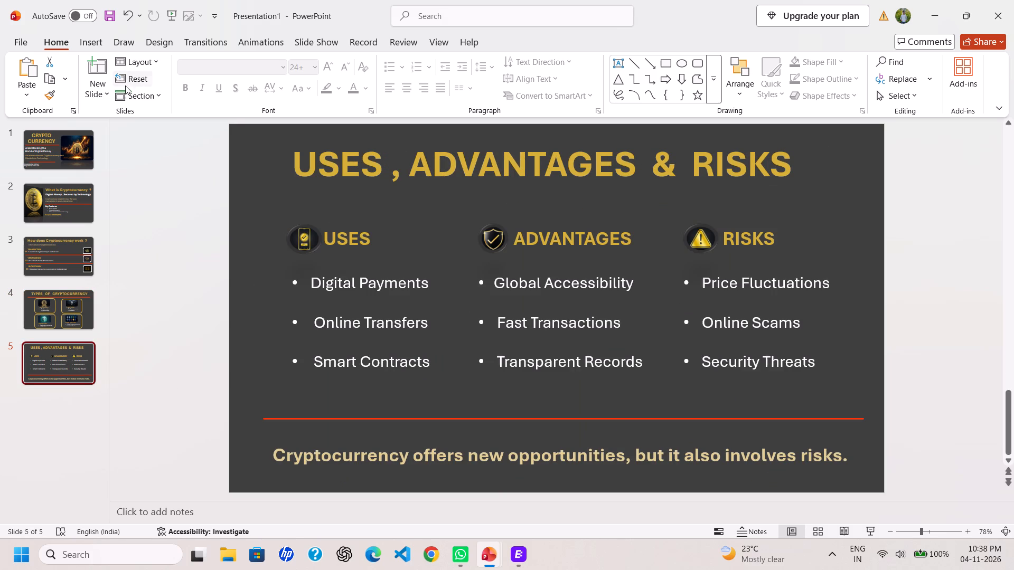
Add a new slide after slide 5 and delete its content placeholder, keeping only the title placeholder.
left_click(91, 70)
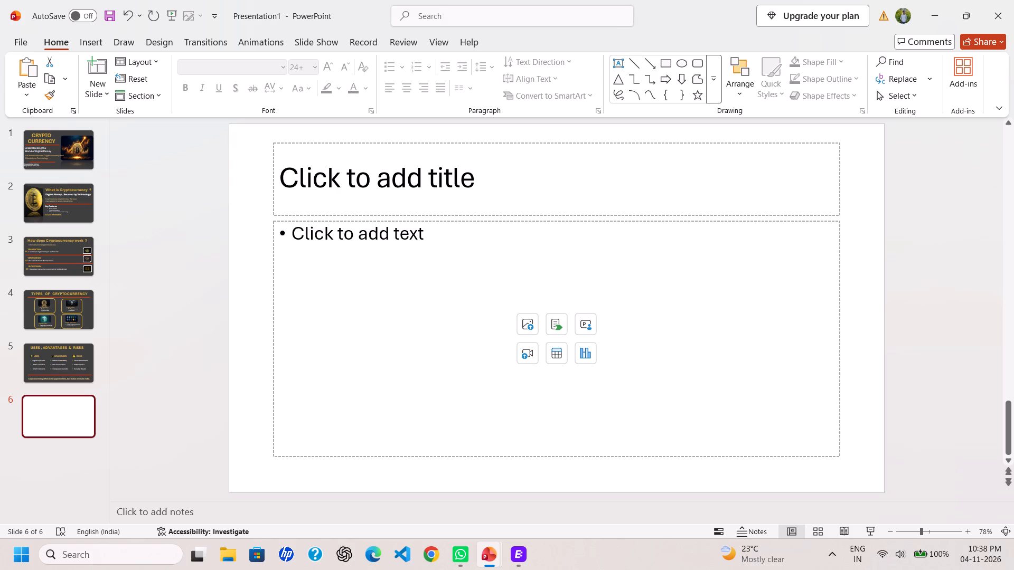
key("Delete")
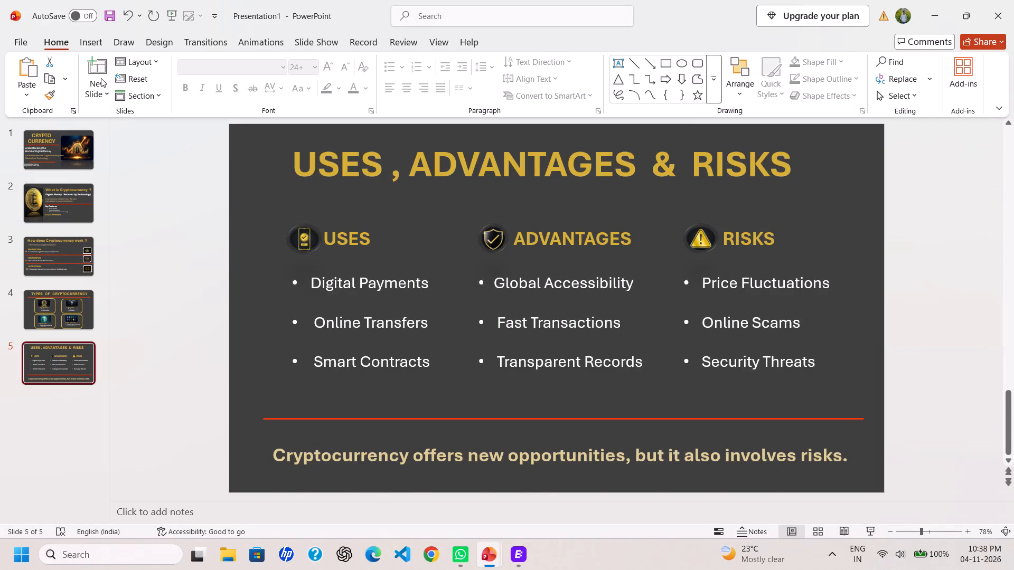
left_click(101, 78)
left_click(386, 272)
key("Delete")
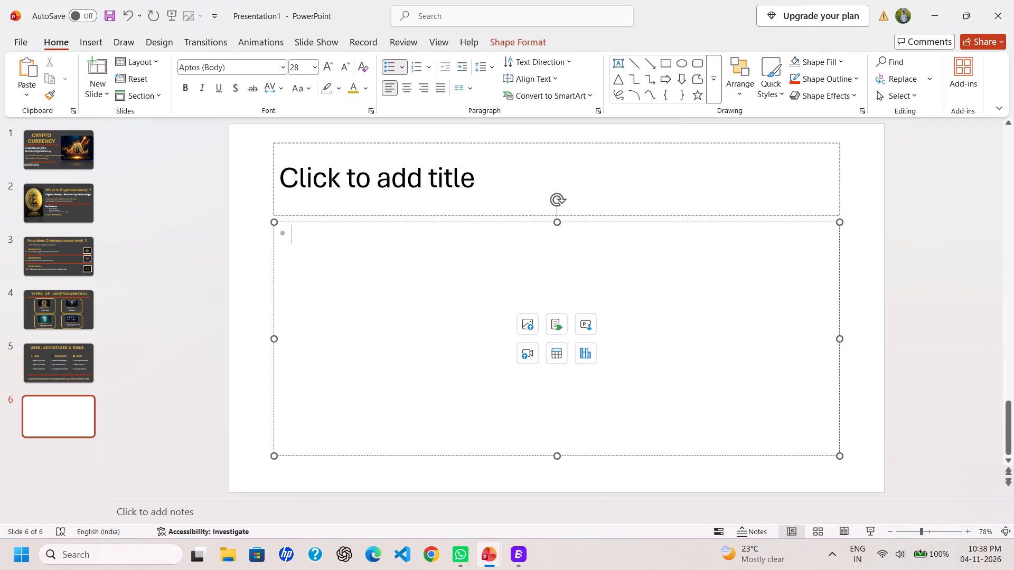
left_click(271, 221)
key("Delete")
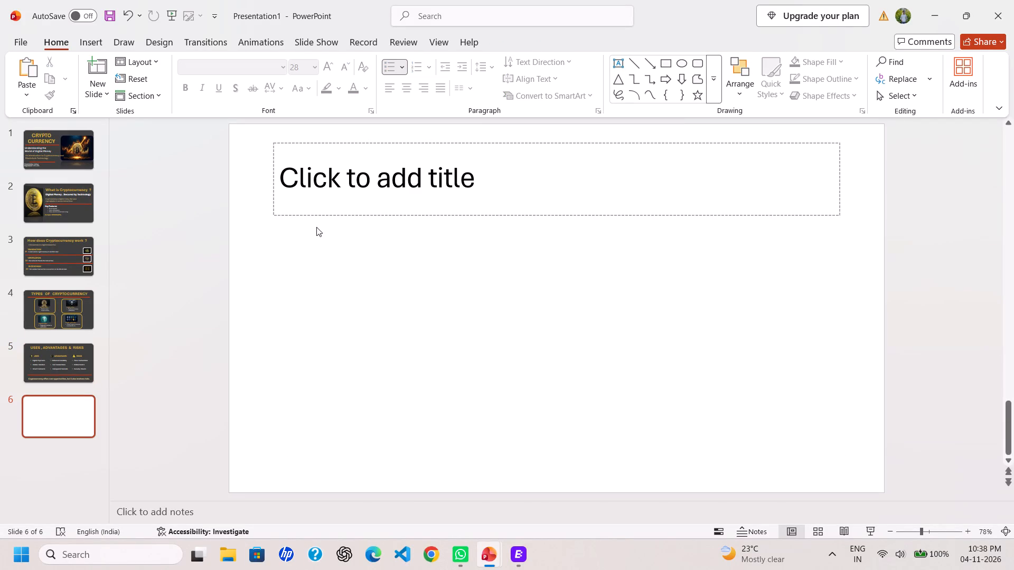
Open the title placeholder of slide 6 for text entry.
left_click(327, 179)
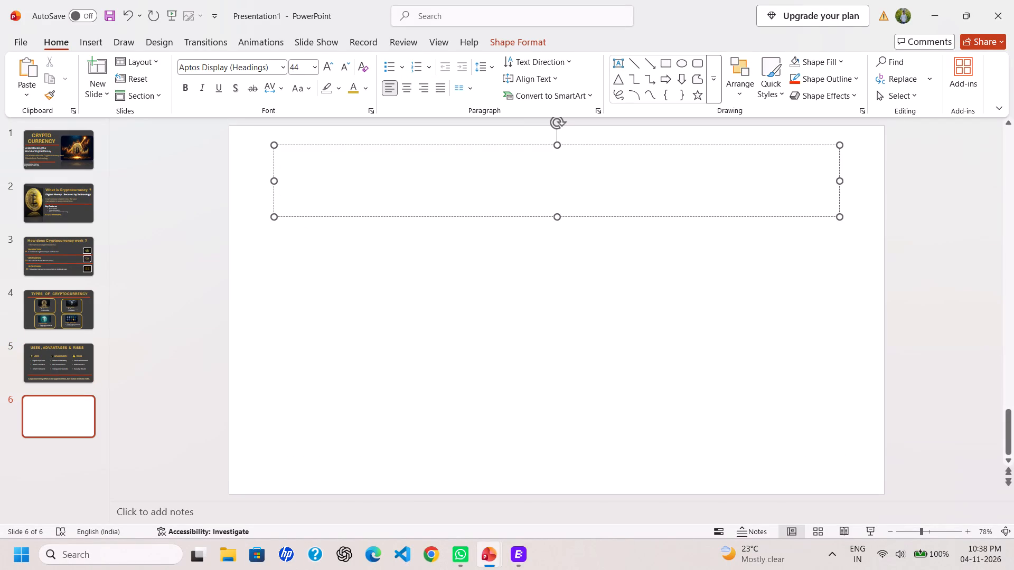
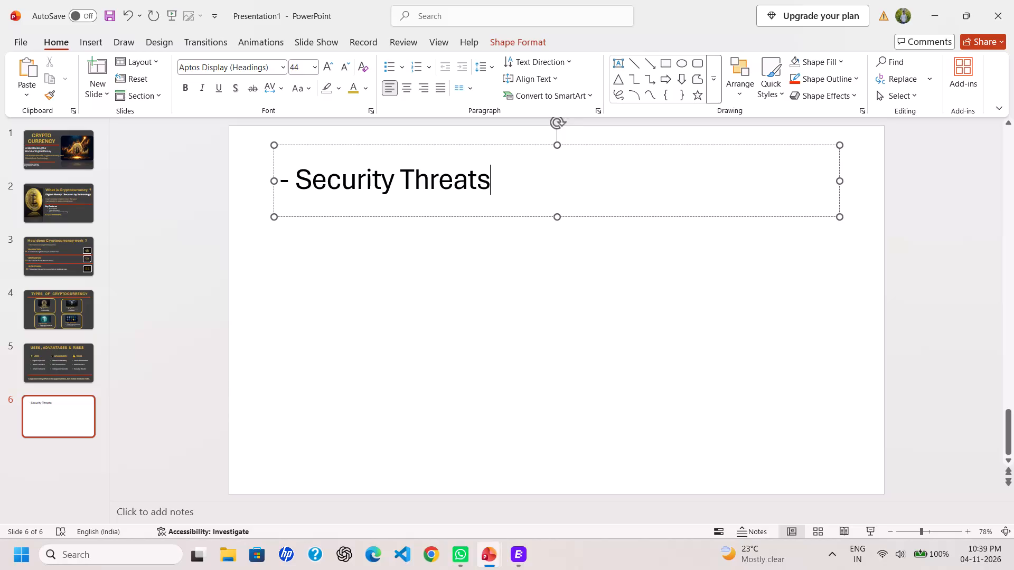
Clear the stray text "- Security Threats" from slide 6's title placeholder.
key("BackSpace")
key("BackSpace")
key("BackSpace")
key("BackSpace")
key("BackSpace")
key("BackSpace")
key("BackSpace")
key("BackSpace")
key("BackSpace")
key("BackSpace")
key("BackSpace")
key("BackSpace")
key("BackSpace")
key("BackSpace")
key("BackSpace")
key("BackSpace")
key("BackSpace")
key("BackSpace")
key("BackSpace")
key("BackSpace")
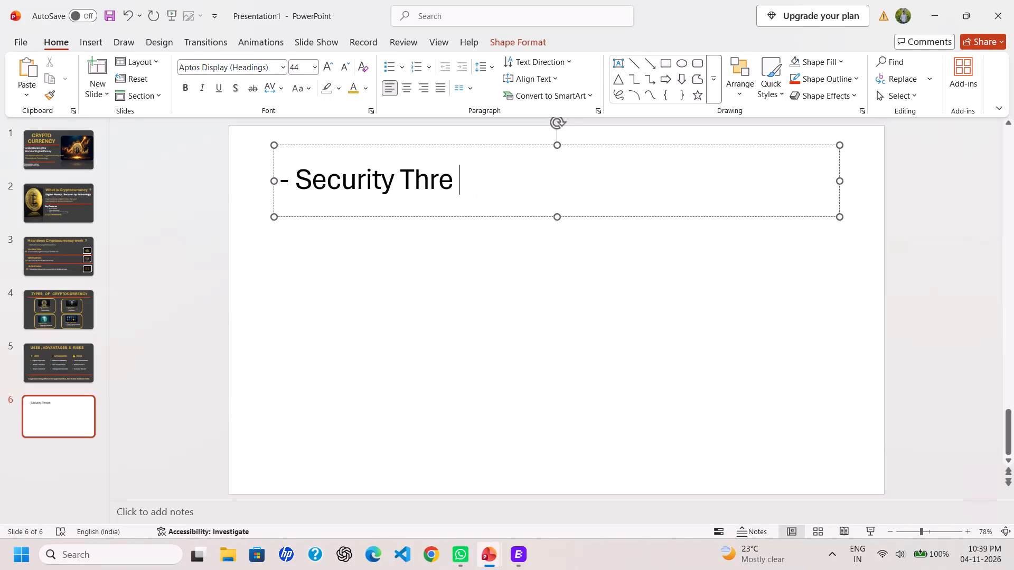
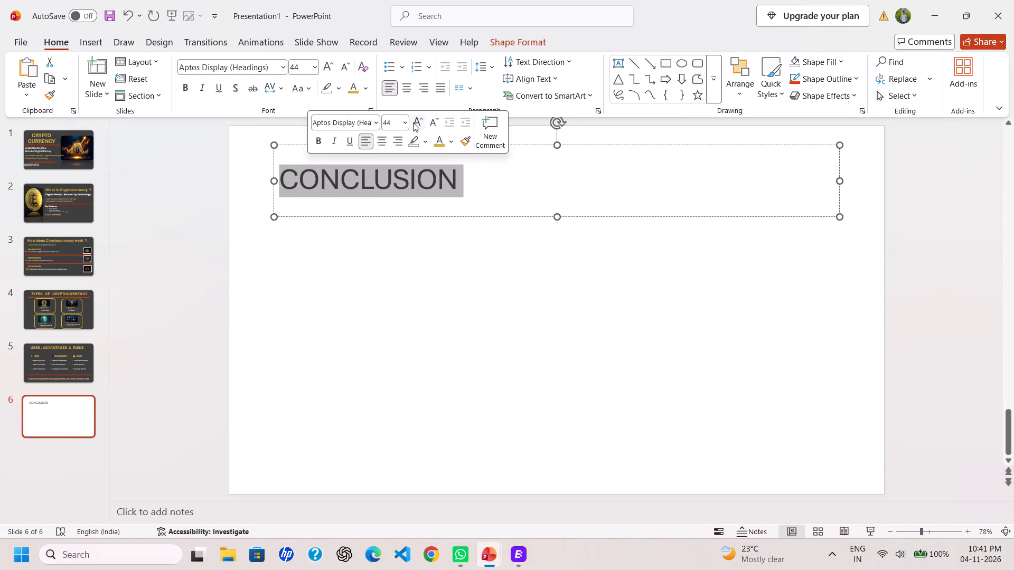
Open the font size choices for the selected CONCLUSION title text on slide 6.
left_click(408, 122)
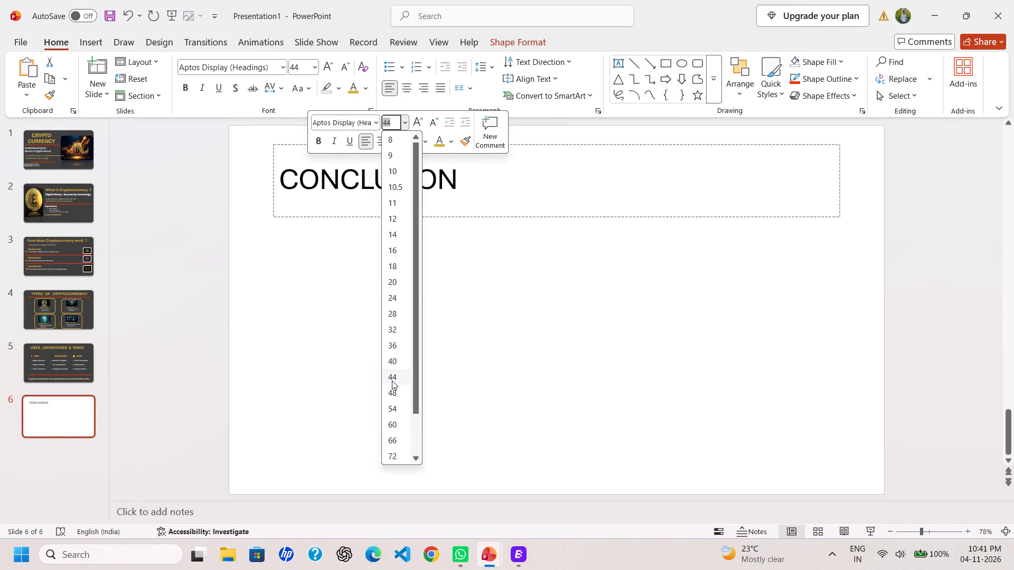
Format the CONCLUSION title on slide 6 as 48 pt bold in the Aptos (Body) font.
left_click(393, 388)
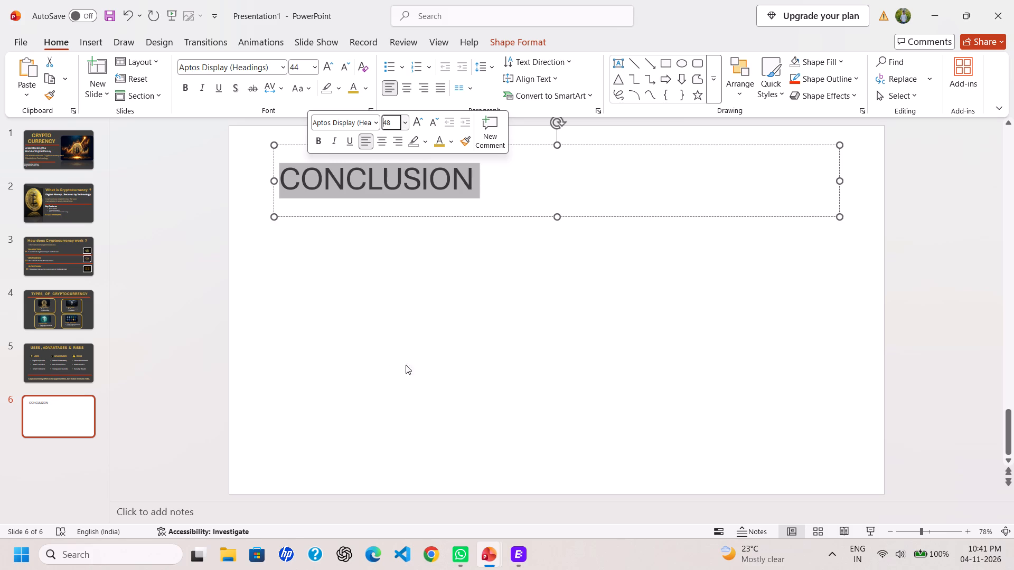
left_click(323, 139)
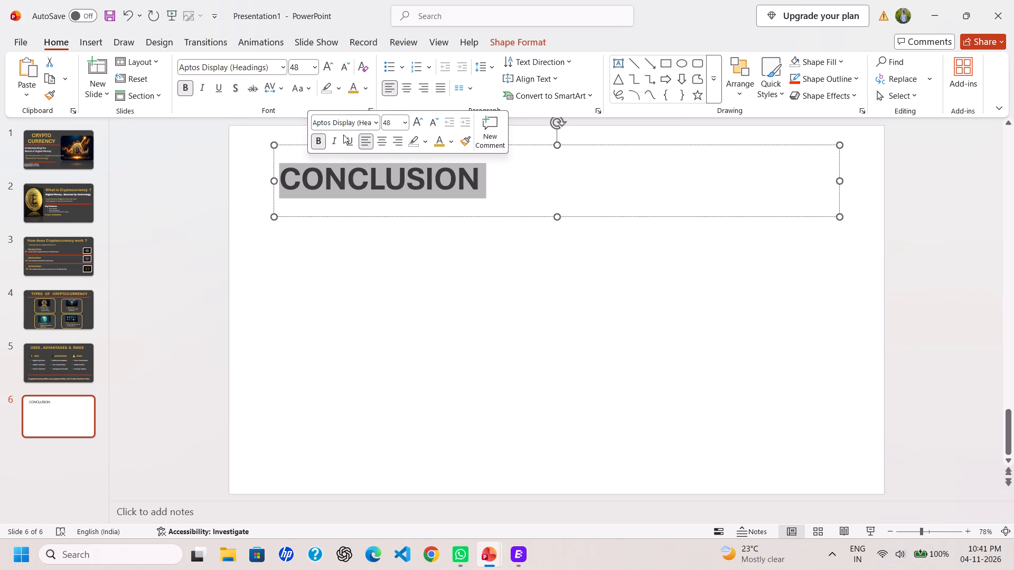
left_click(371, 123)
left_click(379, 123)
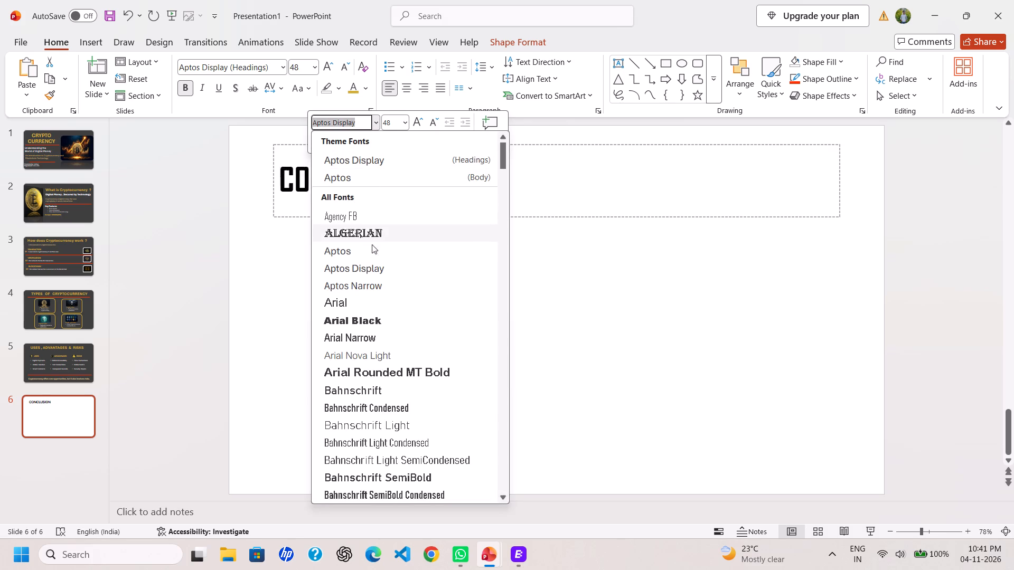
left_click(360, 180)
left_click(459, 292)
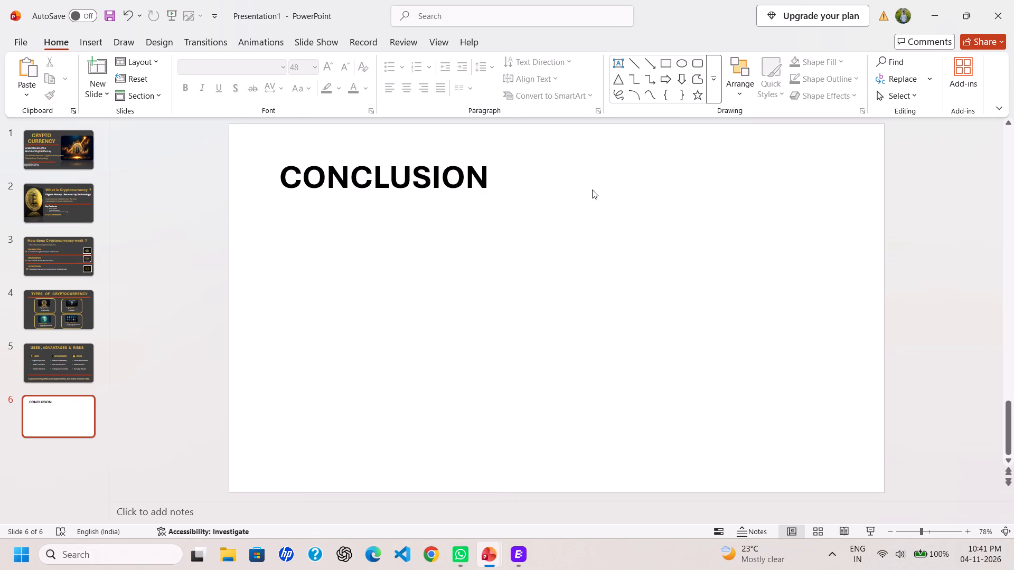
Give slide 6 a solid dark grey background fill matching the other slides, using the theme colours.
left_click(163, 35)
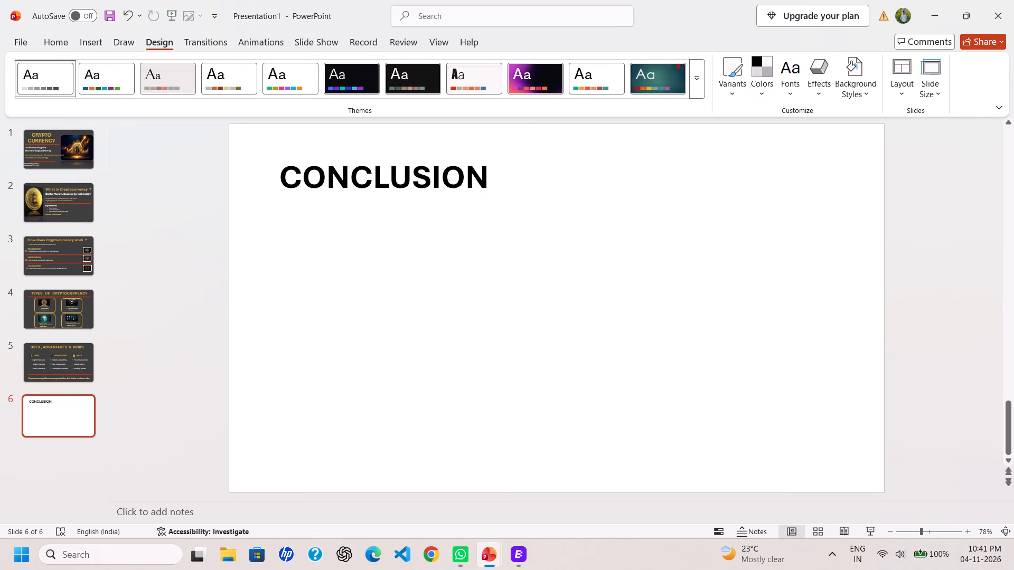
left_click(857, 100)
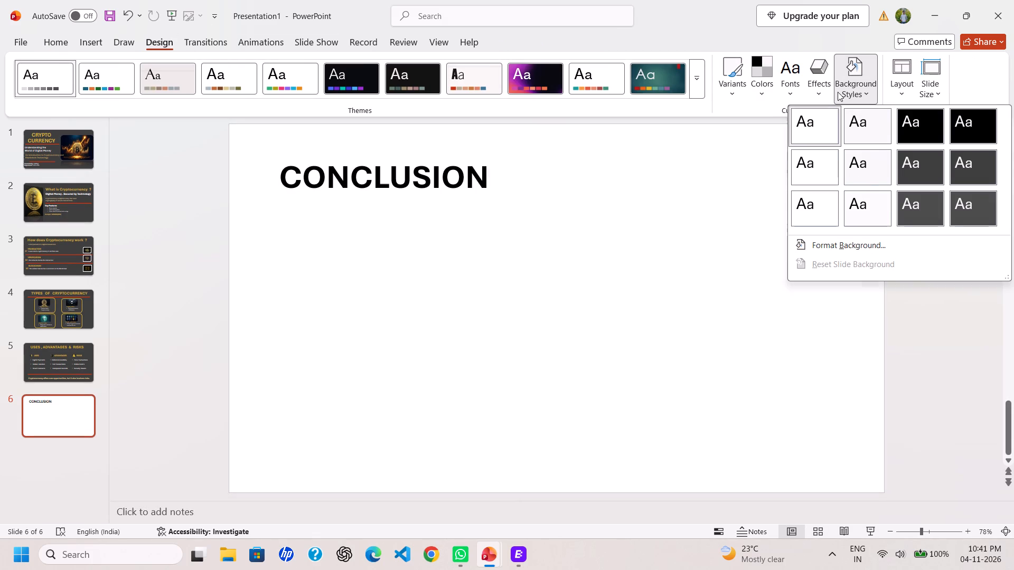
left_click(829, 241)
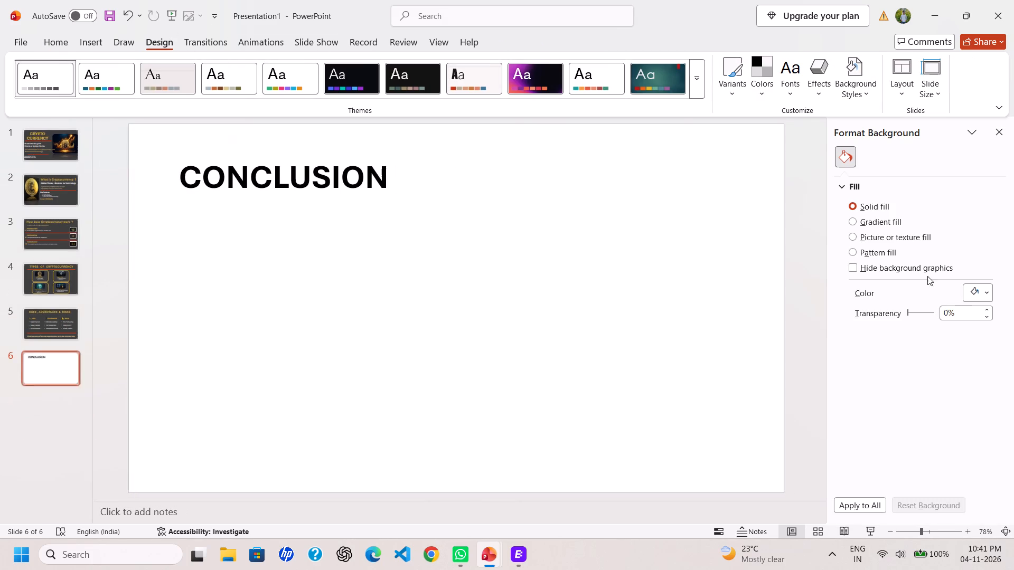
left_click(981, 300)
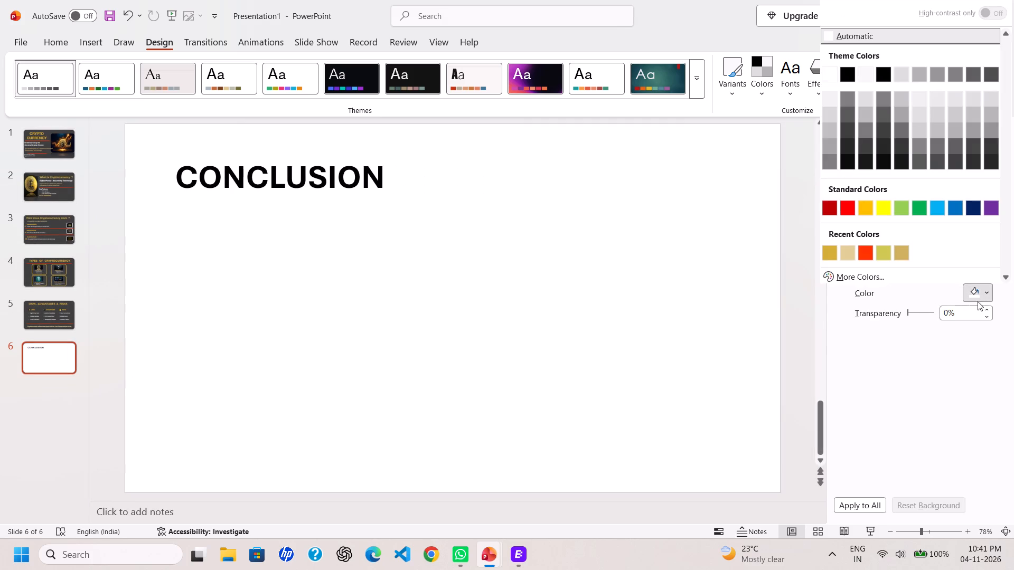
left_click(830, 249)
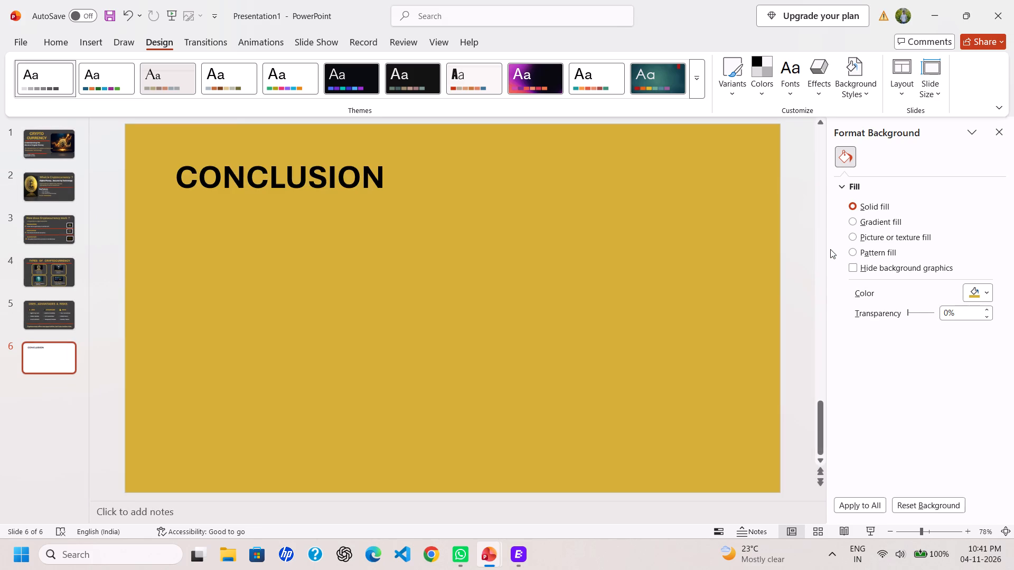
left_click(984, 291)
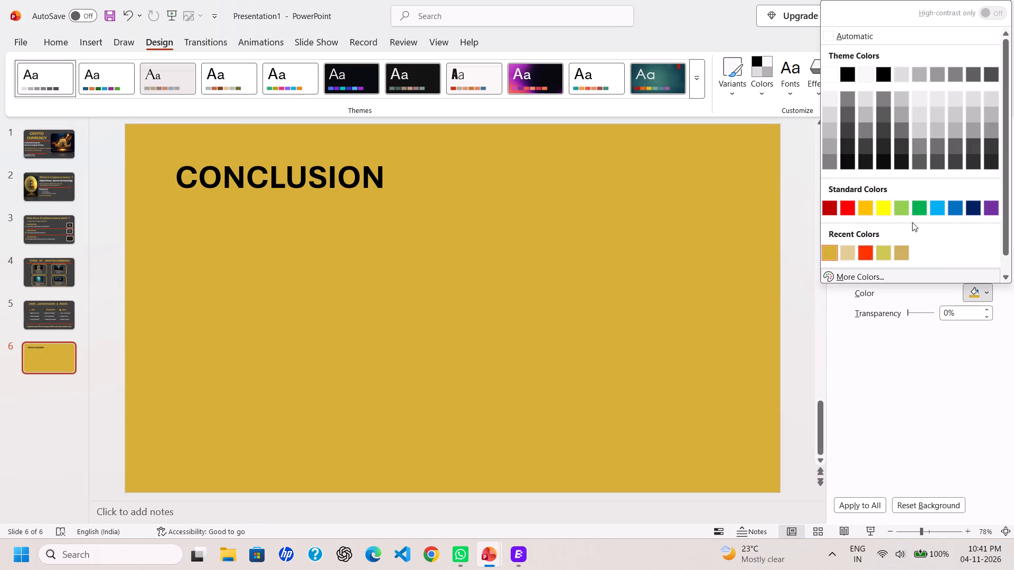
left_click(865, 136)
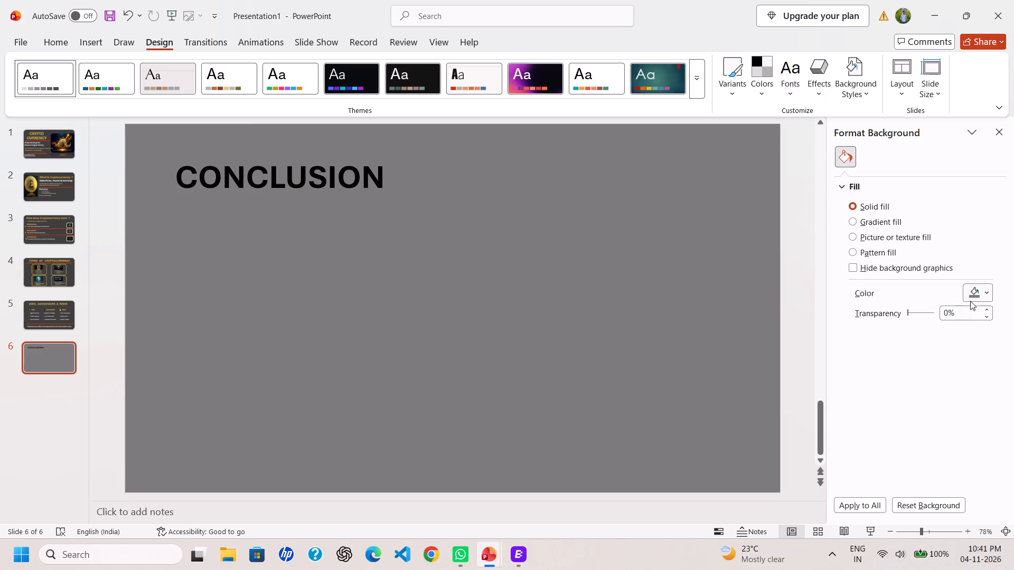
left_click(970, 292)
left_click(864, 150)
left_click(57, 309)
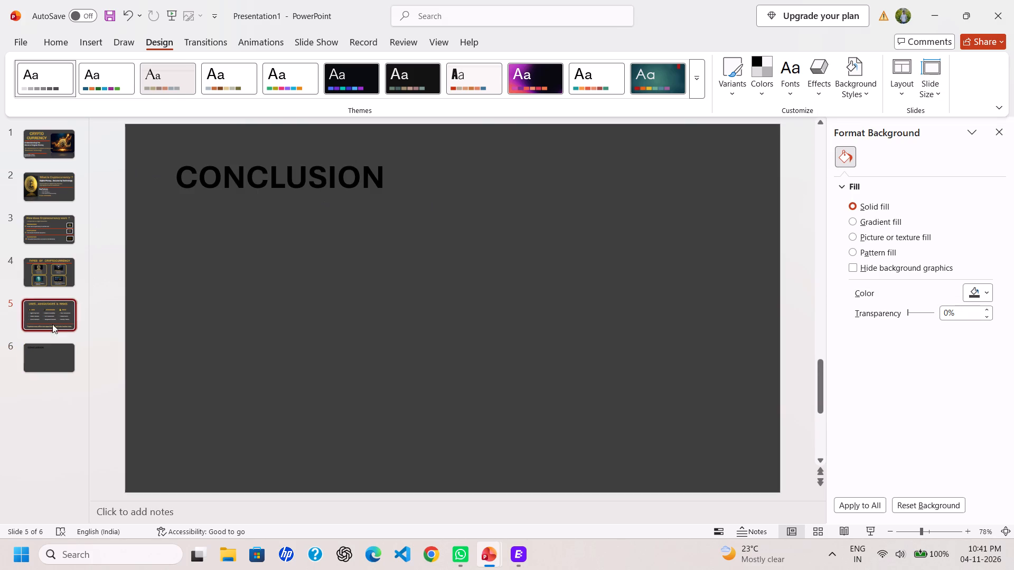
left_click(44, 358)
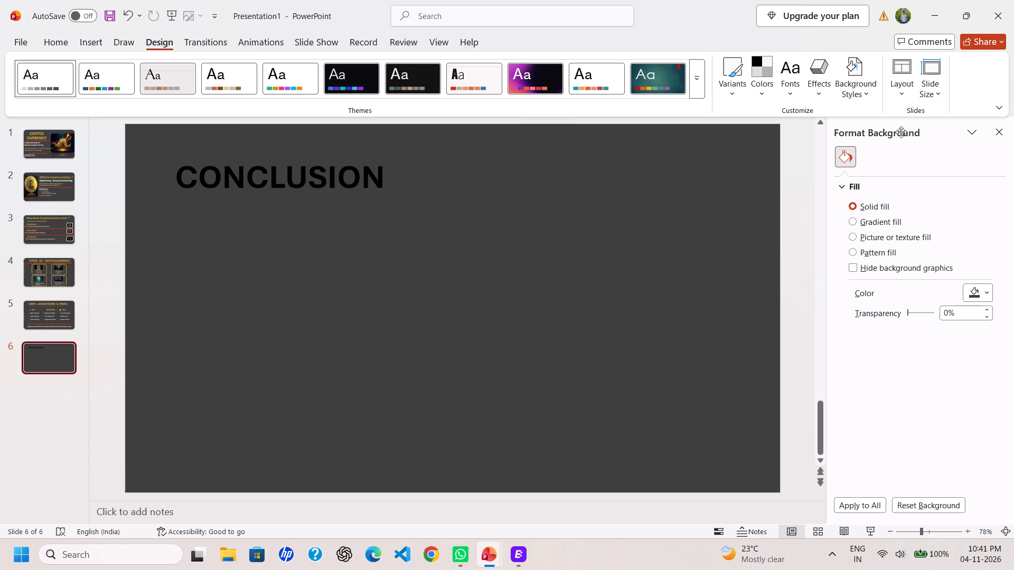
left_click(976, 287)
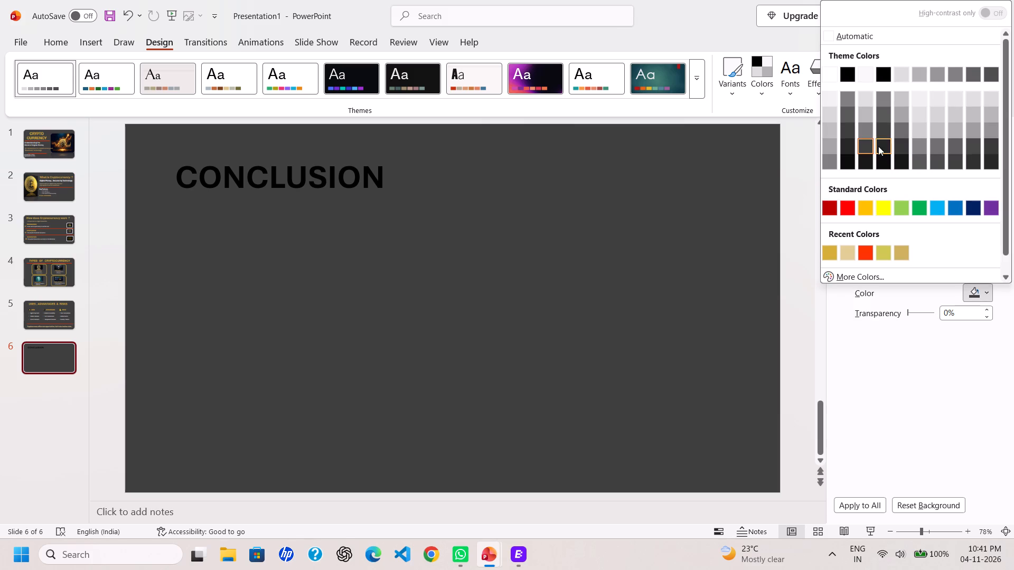
left_click(865, 144)
Recolour the CONCLUSION title text on slide 6 gold.
left_click(332, 184)
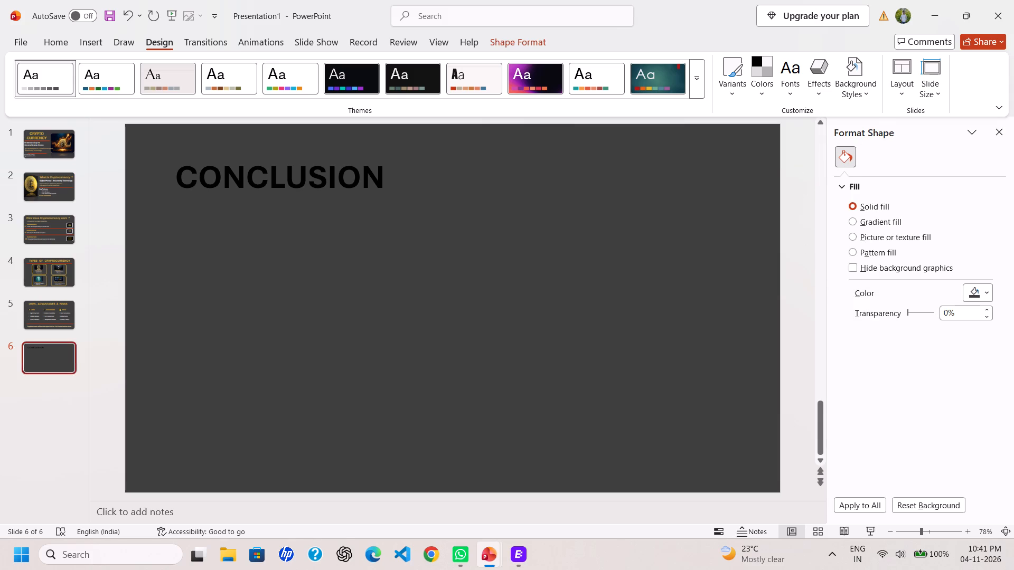
left_click_drag(395, 177, 230, 152)
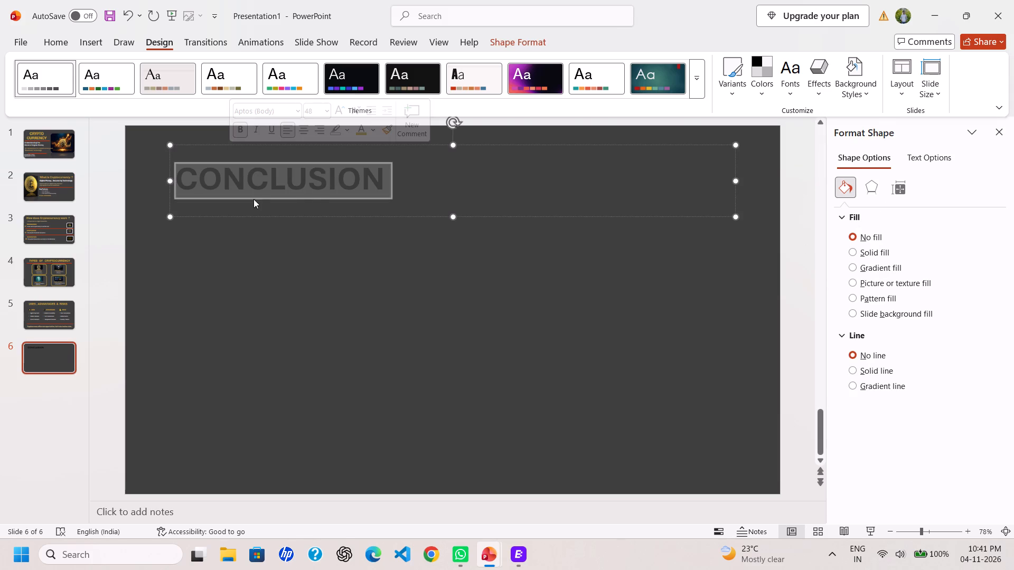
right_click(315, 185)
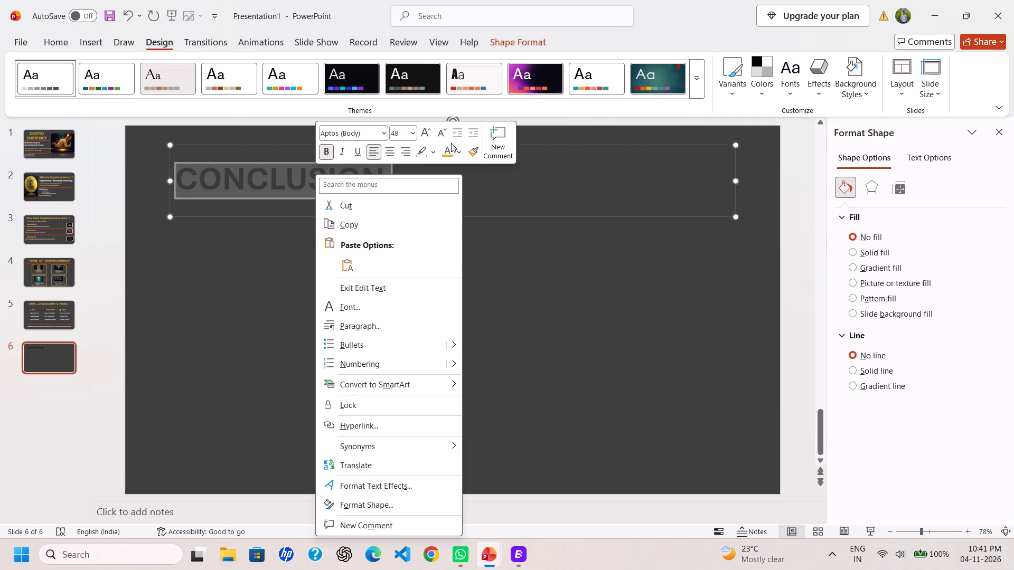
left_click(457, 149)
left_click(450, 149)
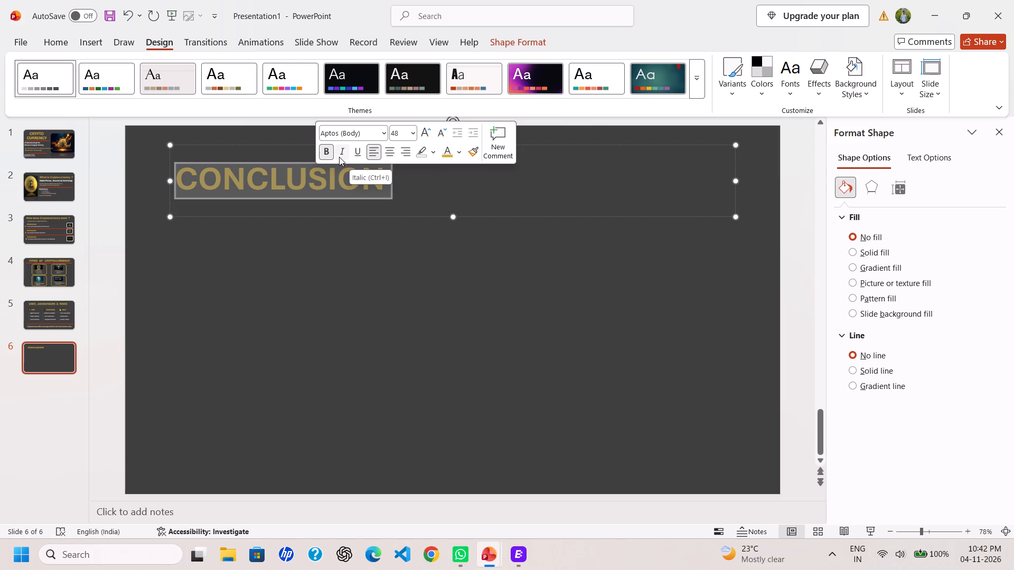
Move the CONCLUSION title placeholder up to the slide's top edge, with its text roughly centred horizontally.
left_click(340, 176)
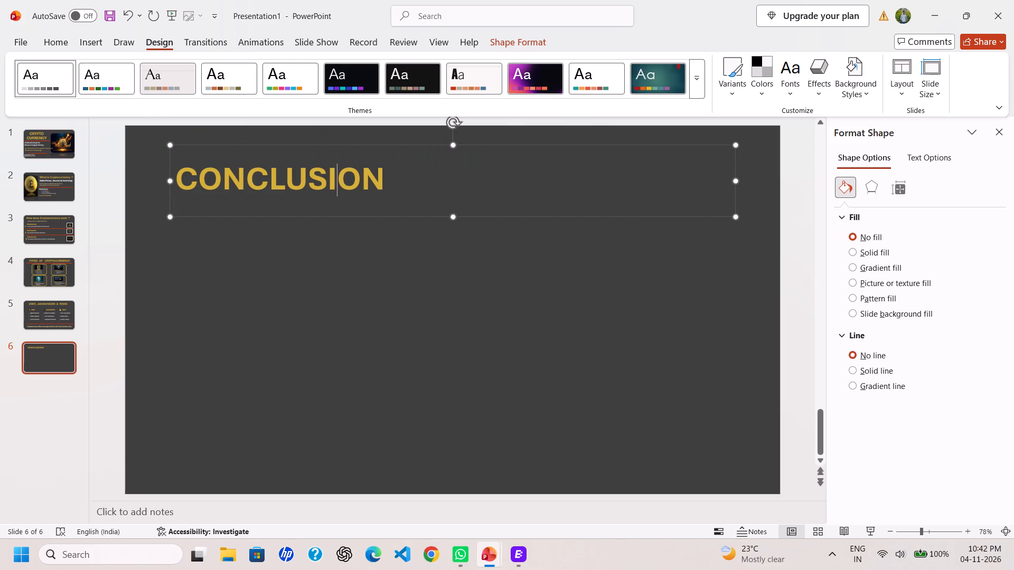
left_click_drag(171, 212, 203, 217)
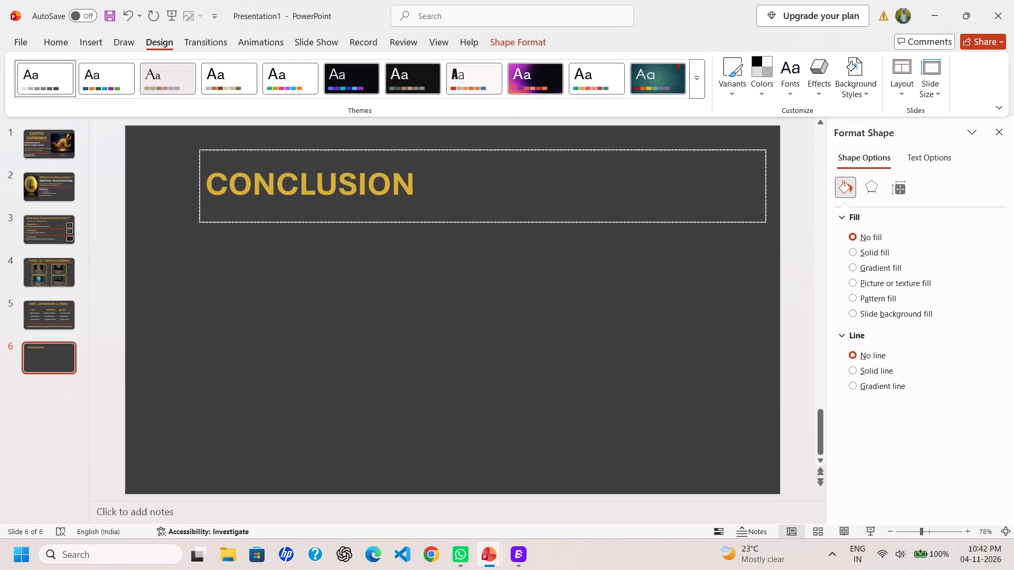
left_click_drag(203, 217, 309, 181)
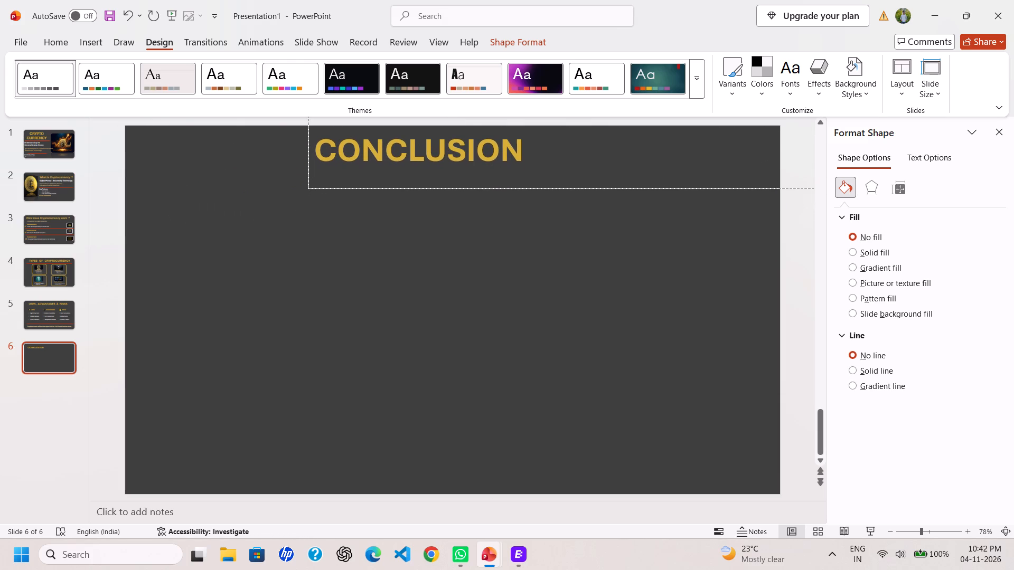
left_click_drag(309, 181, 309, 187)
Arrange PowerPoint side by side with the WhatsApp source text and close the formatting pane to enlarge the slide view.
scroll(400, 272, "down", 2)
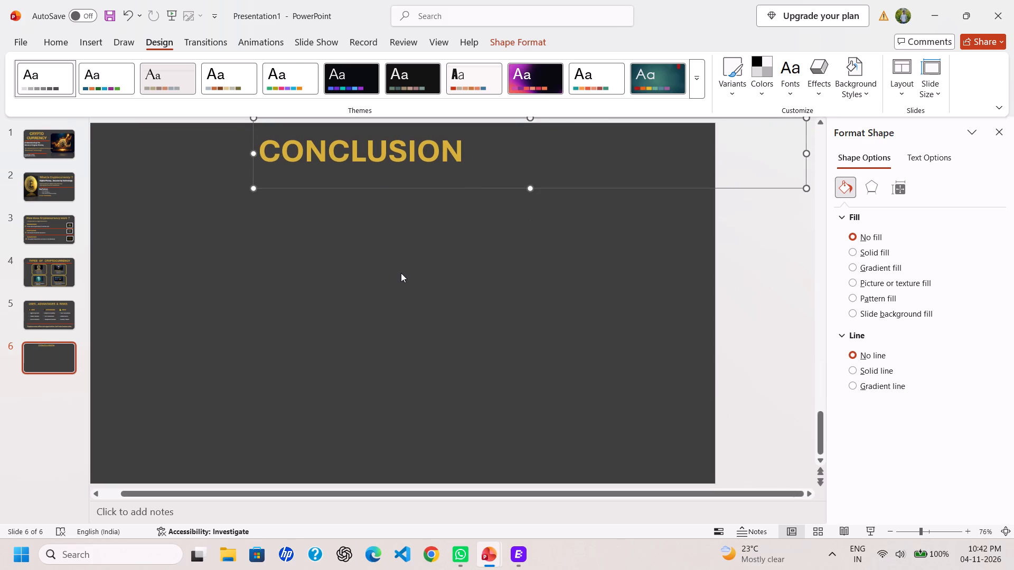
scroll(401, 273, "down", 1)
scroll(405, 273, "up", 2)
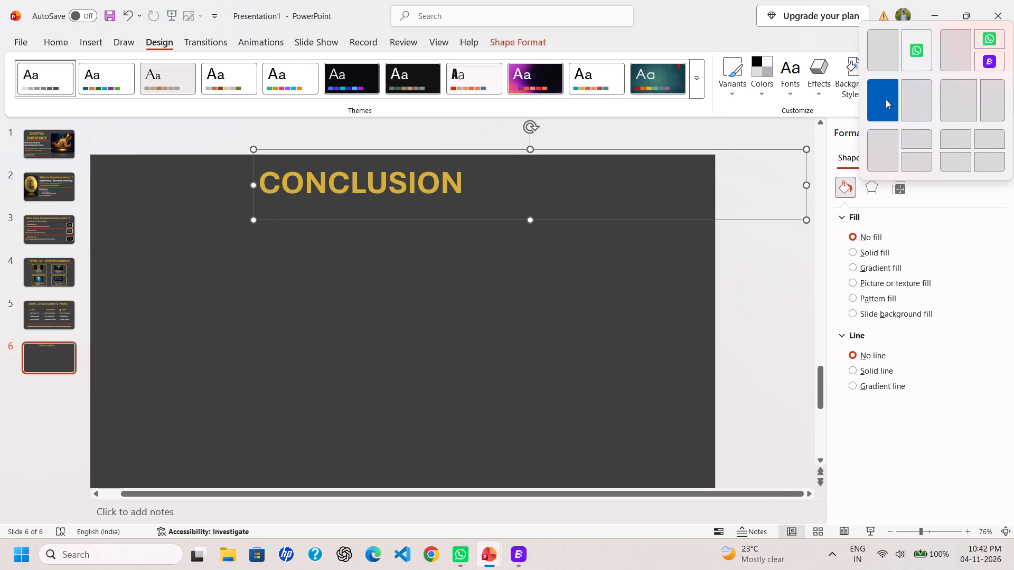
left_click(945, 102)
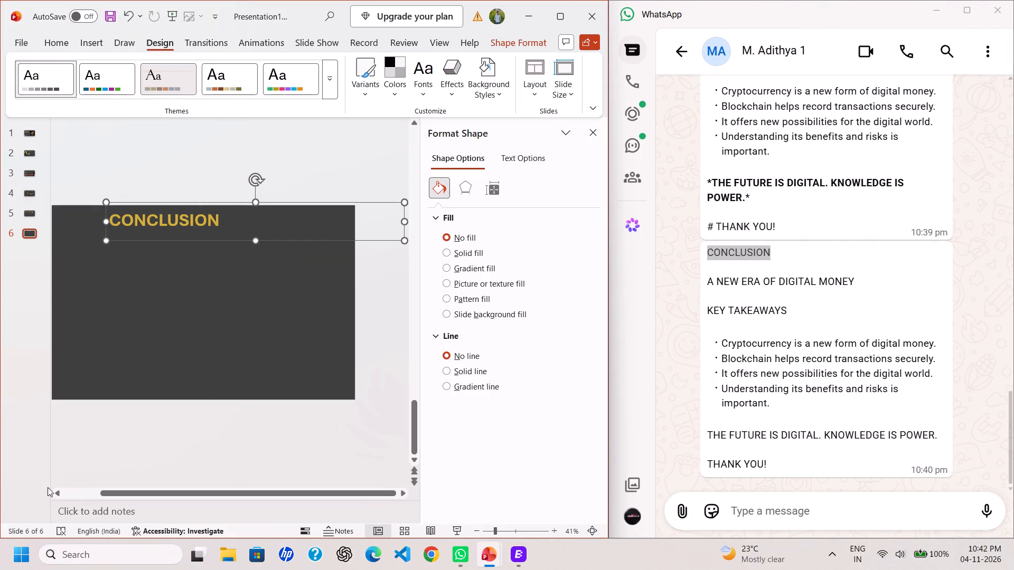
left_click(227, 402)
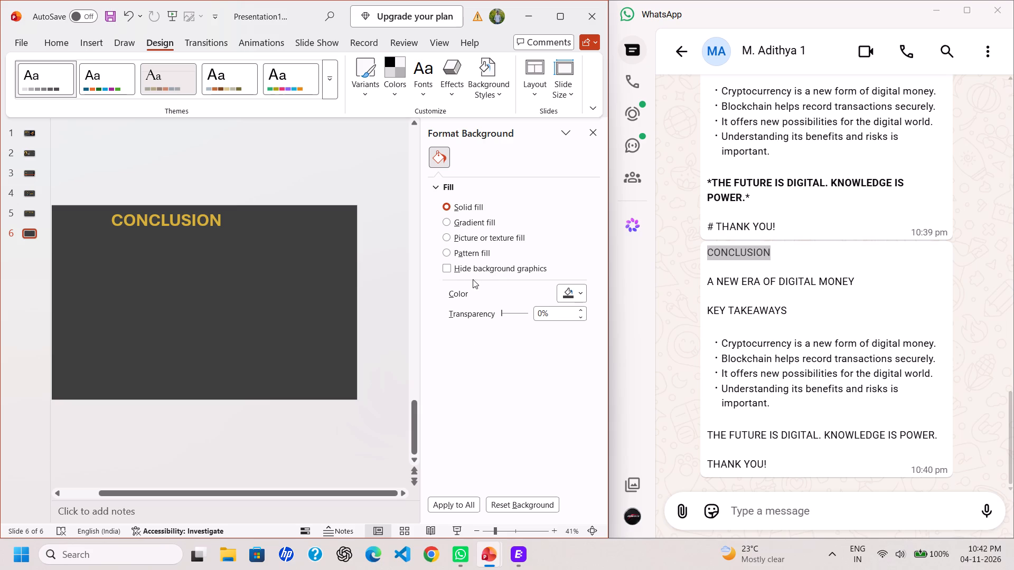
left_click(597, 132)
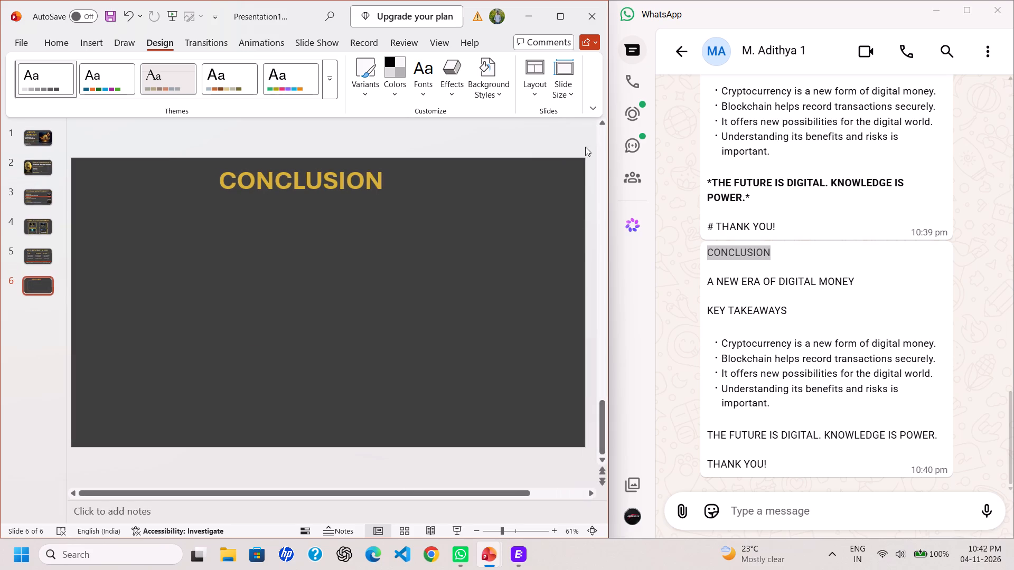
Add a new empty line below CONCLUSION in the title placeholder of slide 6.
left_click(392, 187)
left_click(383, 180)
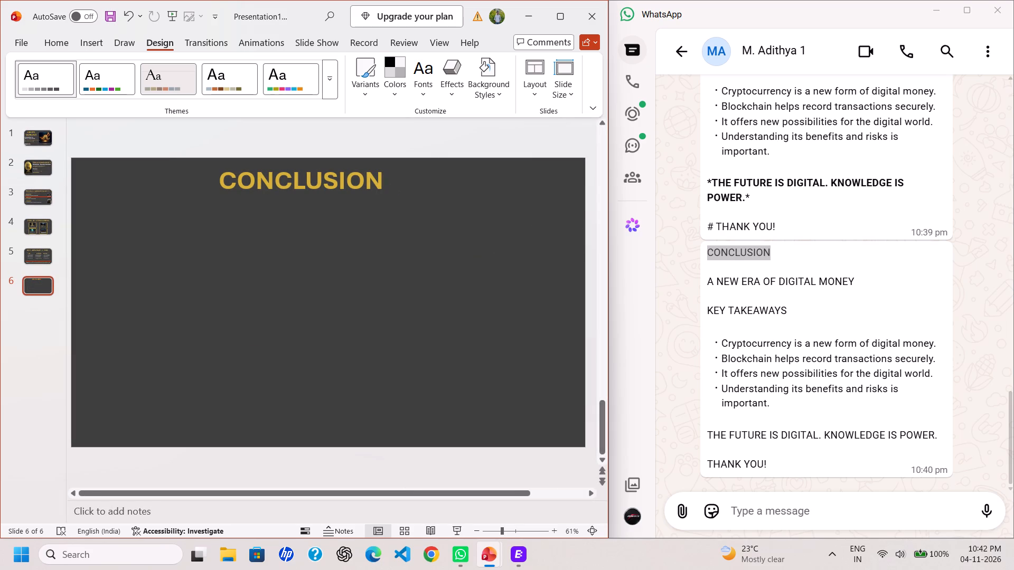
left_click(373, 177)
left_click(363, 268)
left_click(381, 174)
key("Return")
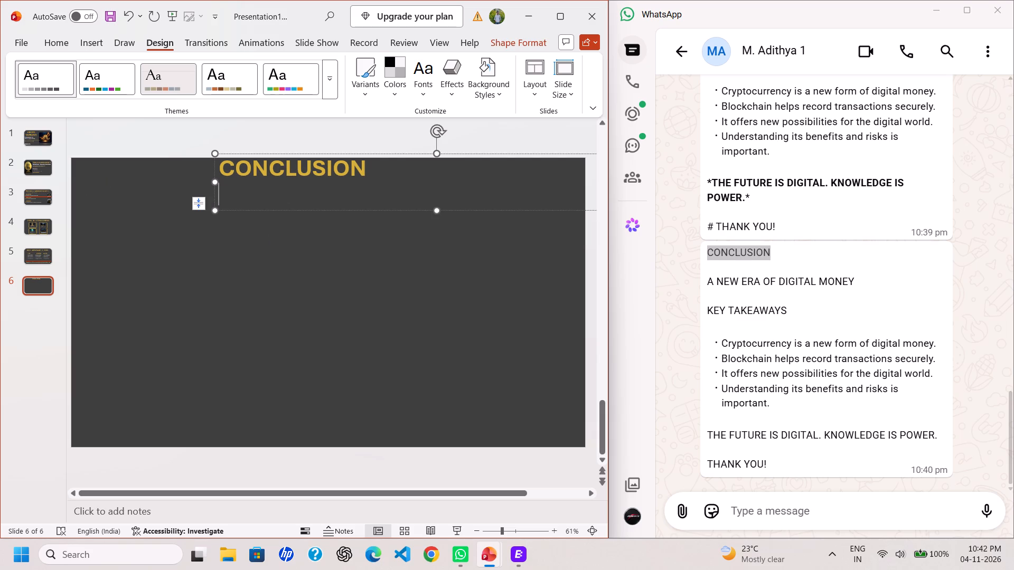
Move the title placeholder across so that it starts near the slide's left edge, keeping it at the top.
left_click_drag(213, 185, 170, 189)
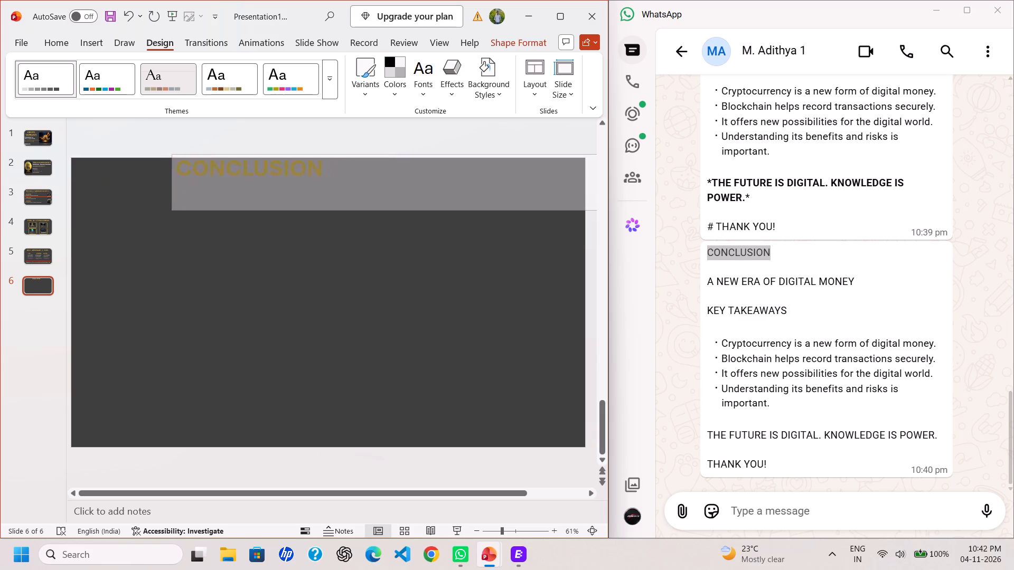
left_click_drag(170, 189, 96, 198)
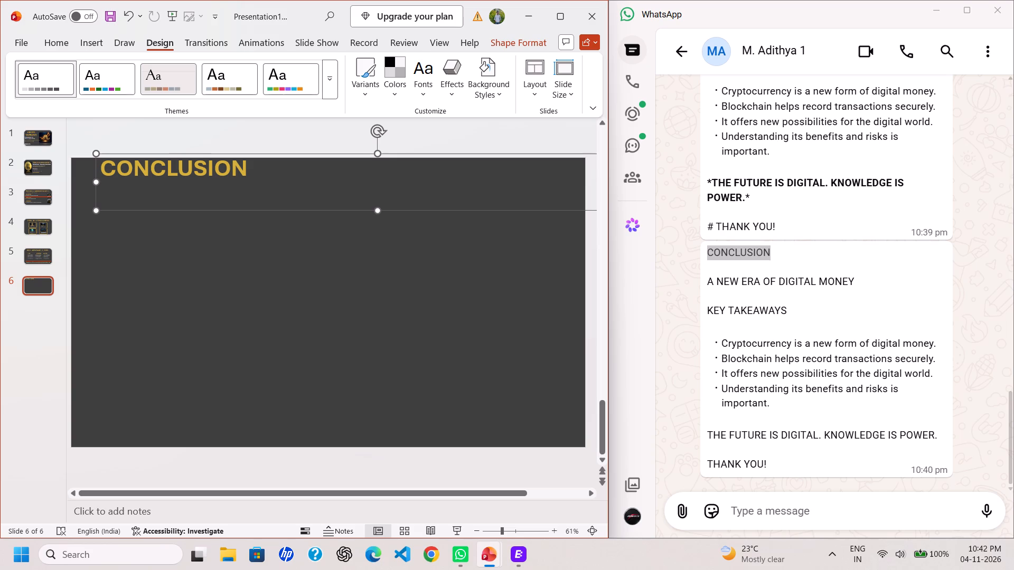
Insert leading spaces before CONCLUSION to shift the heading towards the centre of the slide.
left_click(101, 165)
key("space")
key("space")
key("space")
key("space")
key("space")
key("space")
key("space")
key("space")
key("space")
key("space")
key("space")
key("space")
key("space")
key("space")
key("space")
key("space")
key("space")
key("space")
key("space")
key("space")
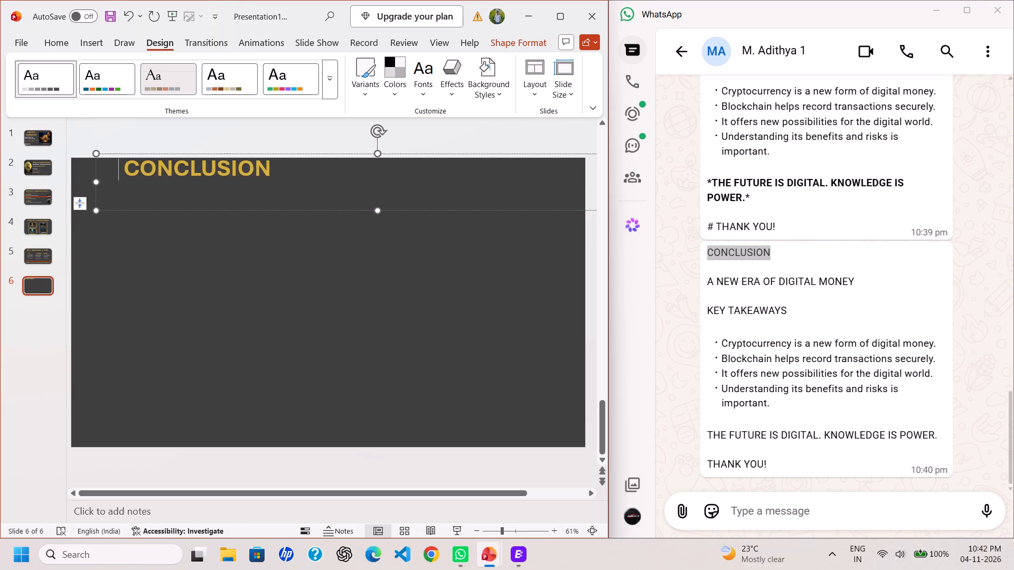
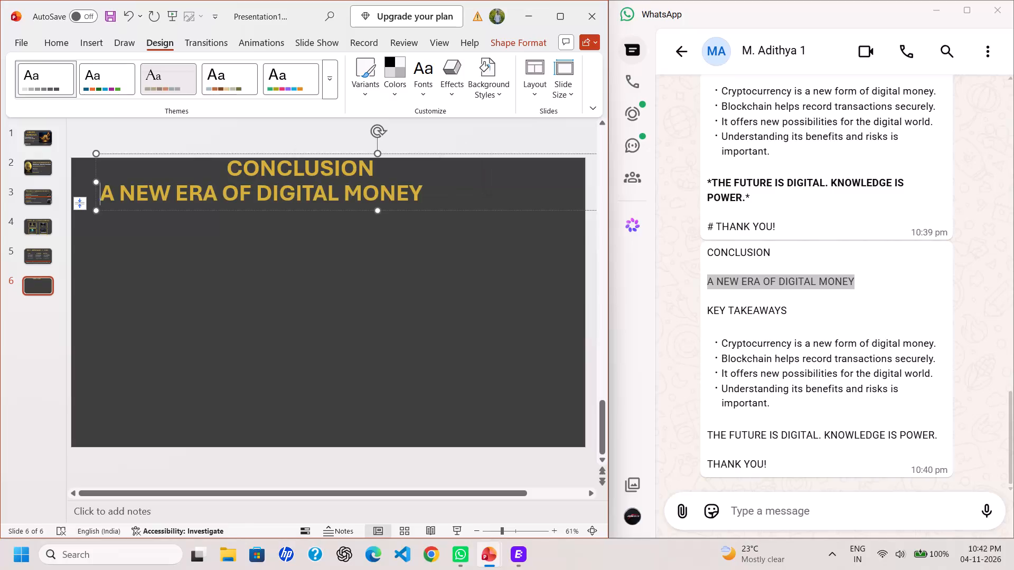
Indent the A NEW ERA OF DIGITAL MONEY line on slide 6 with leading spaces to centre it beneath CONCLUSION.
left_click(104, 191)
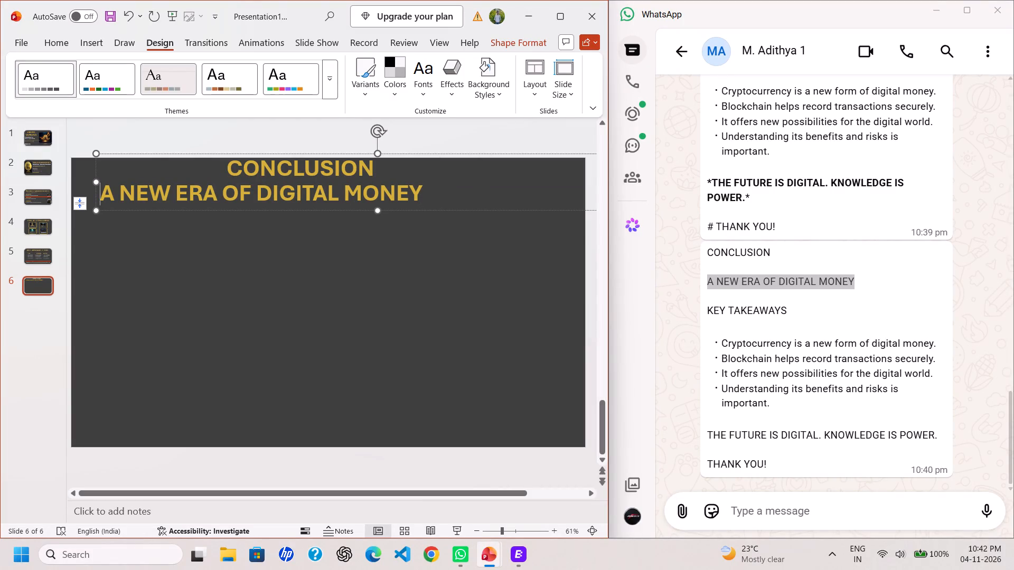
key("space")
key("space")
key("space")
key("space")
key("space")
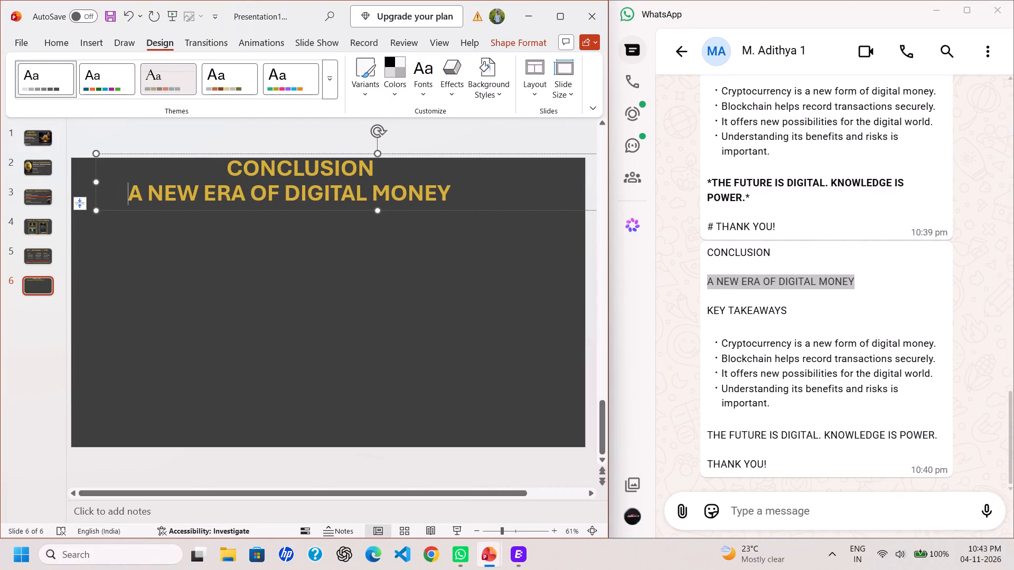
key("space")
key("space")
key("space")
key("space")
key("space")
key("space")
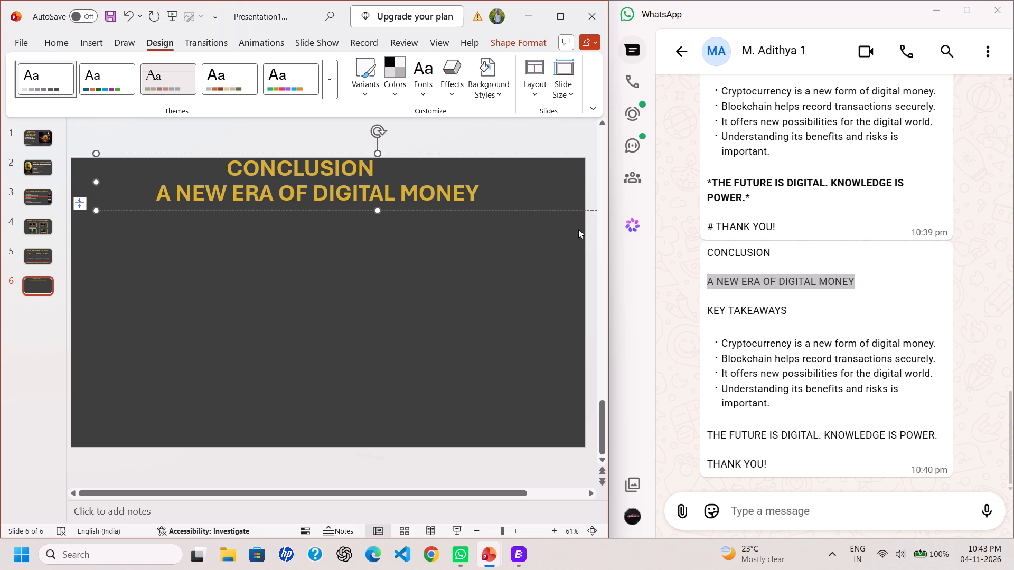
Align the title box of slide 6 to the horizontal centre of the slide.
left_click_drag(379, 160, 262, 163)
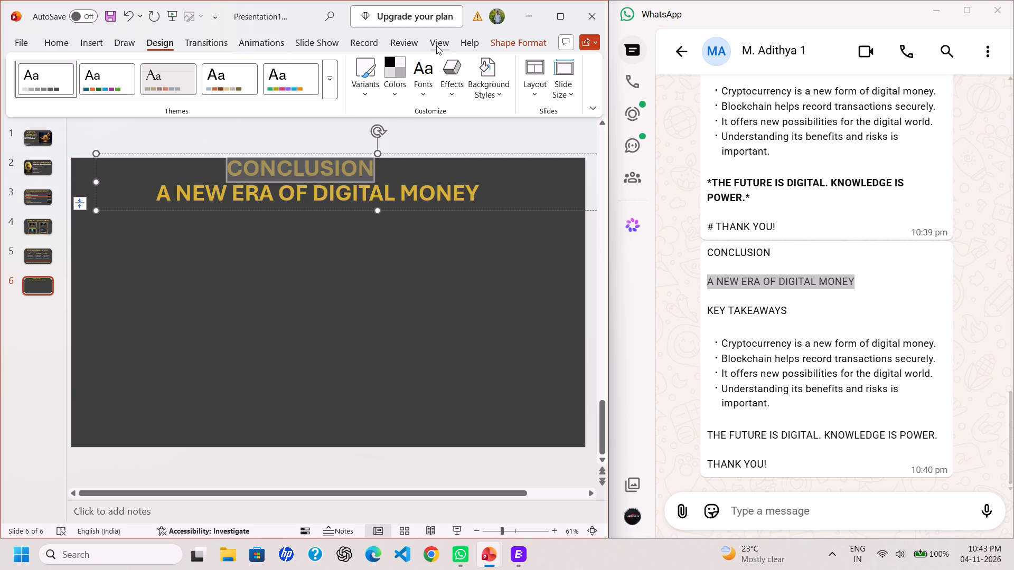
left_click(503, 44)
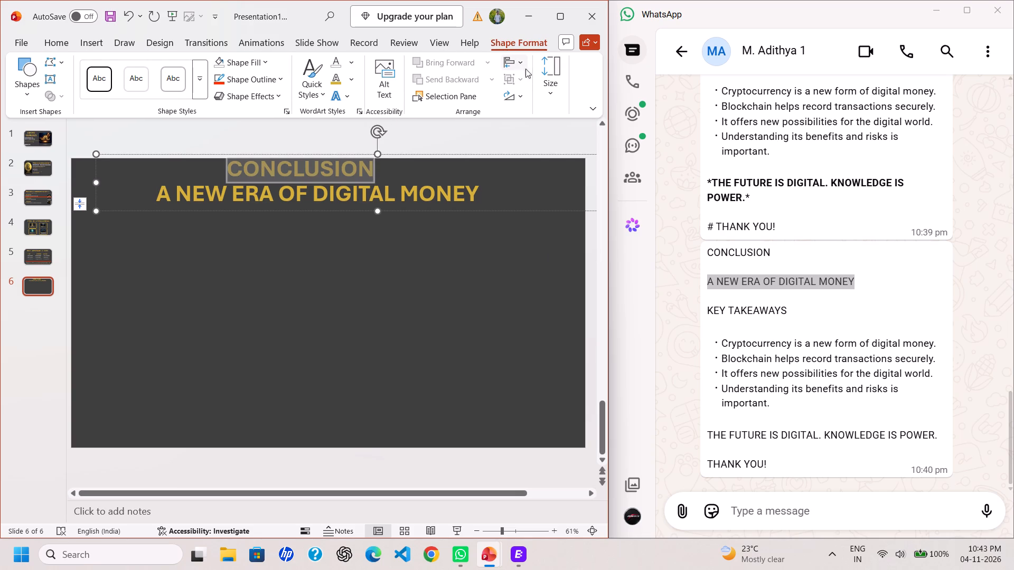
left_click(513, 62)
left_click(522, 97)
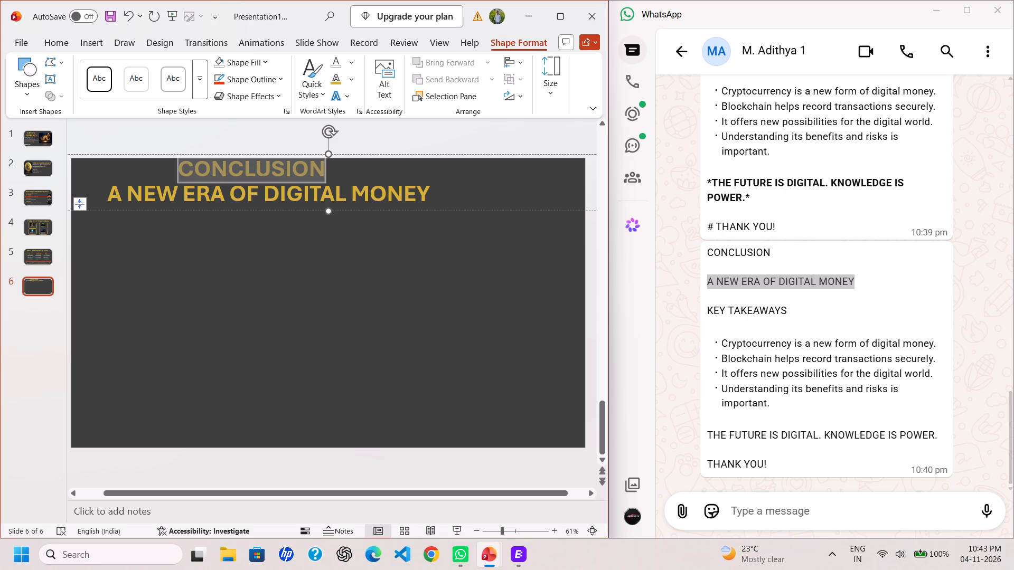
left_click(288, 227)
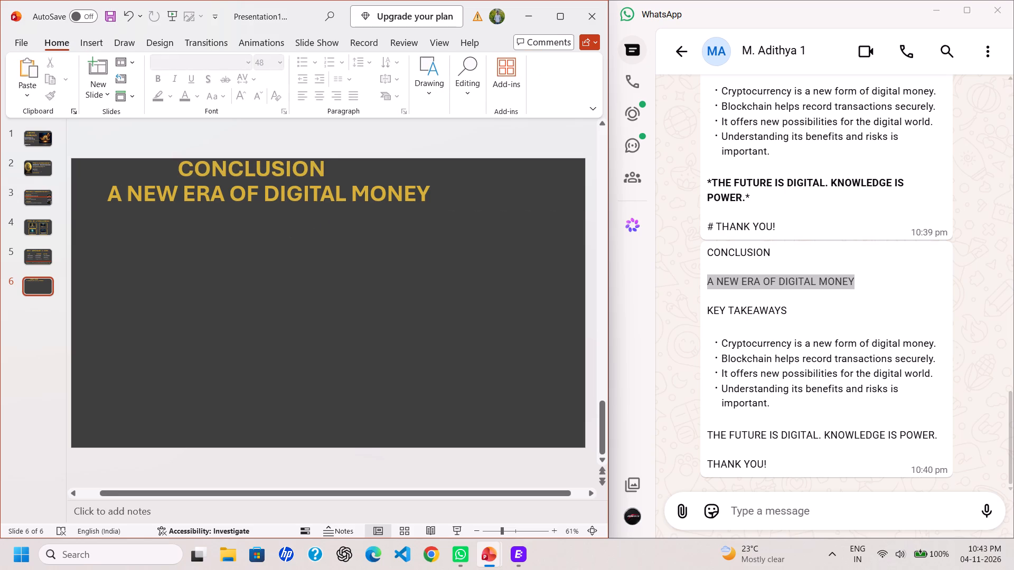
Move the title box on slide 6 right and slightly down so its two heading lines sit roughly centred across the slide top.
left_click(315, 189)
left_click_drag(316, 211, 373, 215)
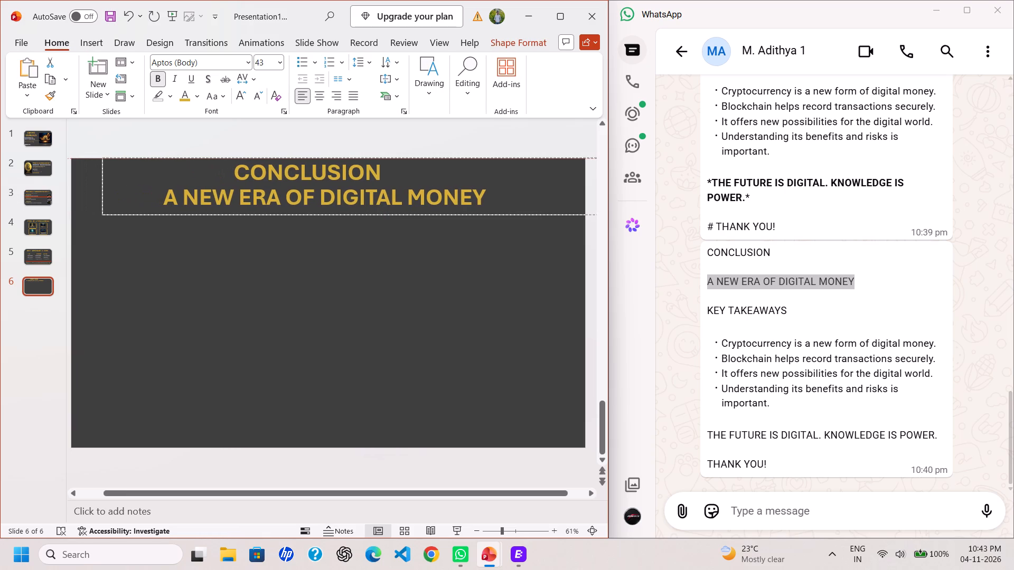
Move the CONCLUSION title box slightly down from the top edge of slide 6, keeping its two lines without a blank line between them.
left_click_drag(373, 215, 377, 214)
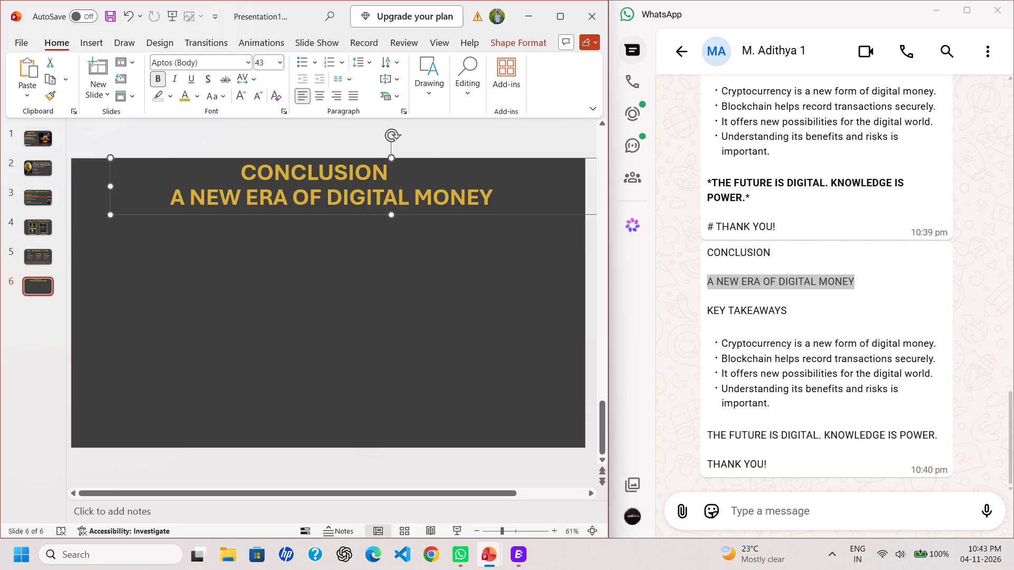
left_click(399, 168)
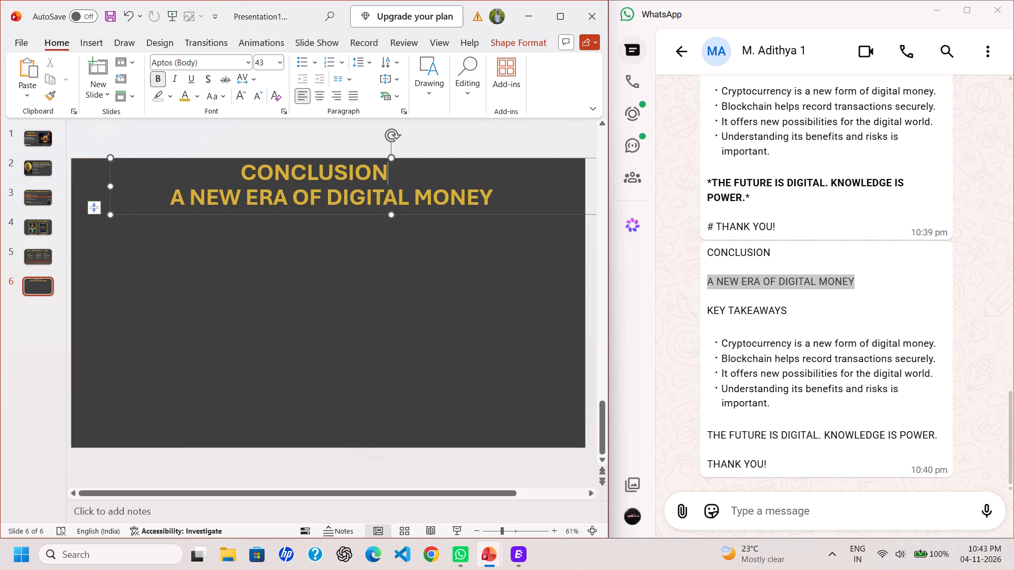
key("Return")
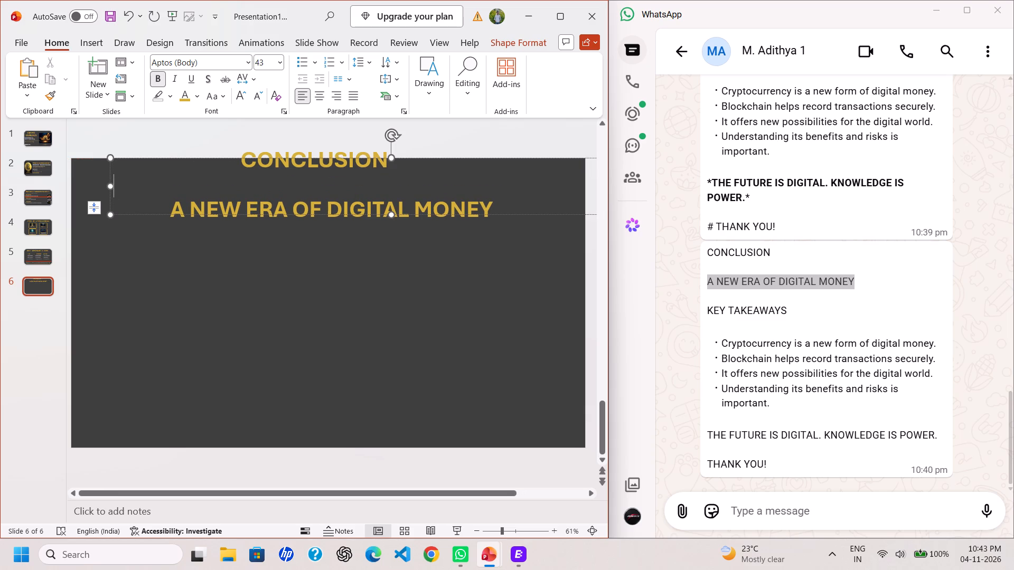
left_click_drag(384, 214, 383, 223)
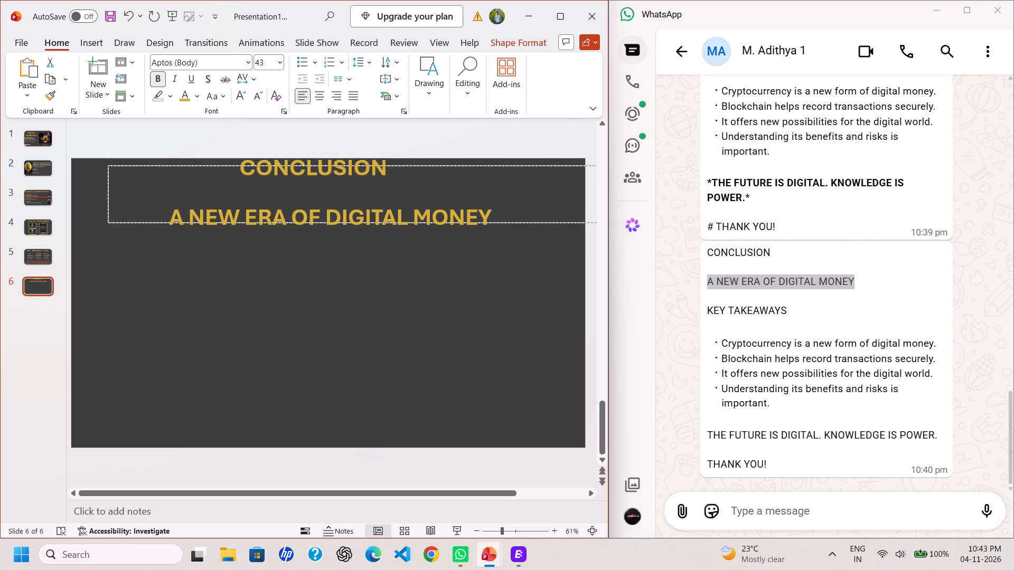
left_click_drag(383, 223, 379, 222)
left_click(357, 188)
key("BackSpace")
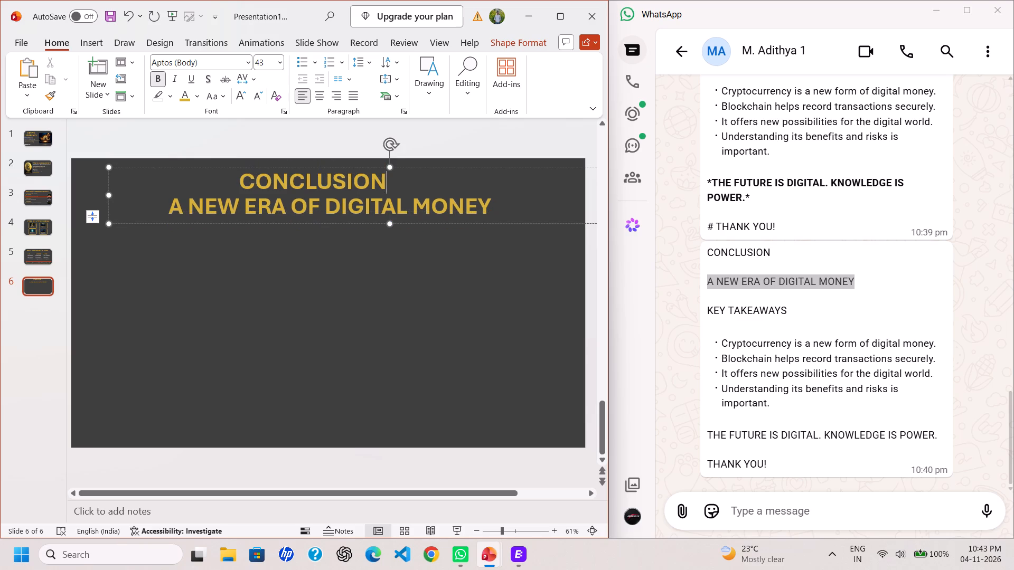
Format the A NEW ERA OF DIGITAL MONEY line at 40 pt in the recently used pale gold colour.
left_click_drag(488, 204, 311, 184)
left_click(311, 184)
left_click_drag(519, 206, 134, 184)
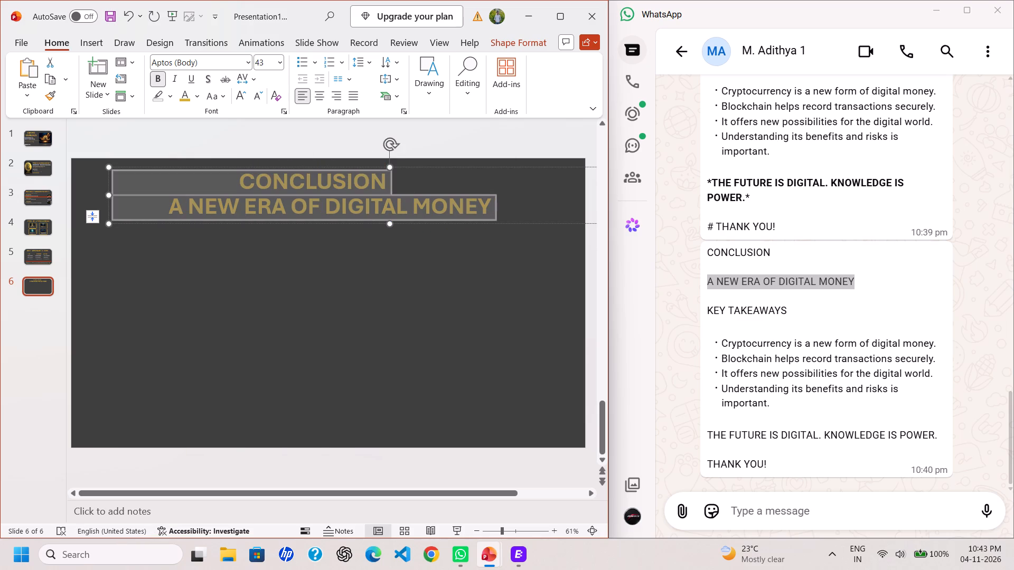
left_click_drag(134, 184, 161, 206)
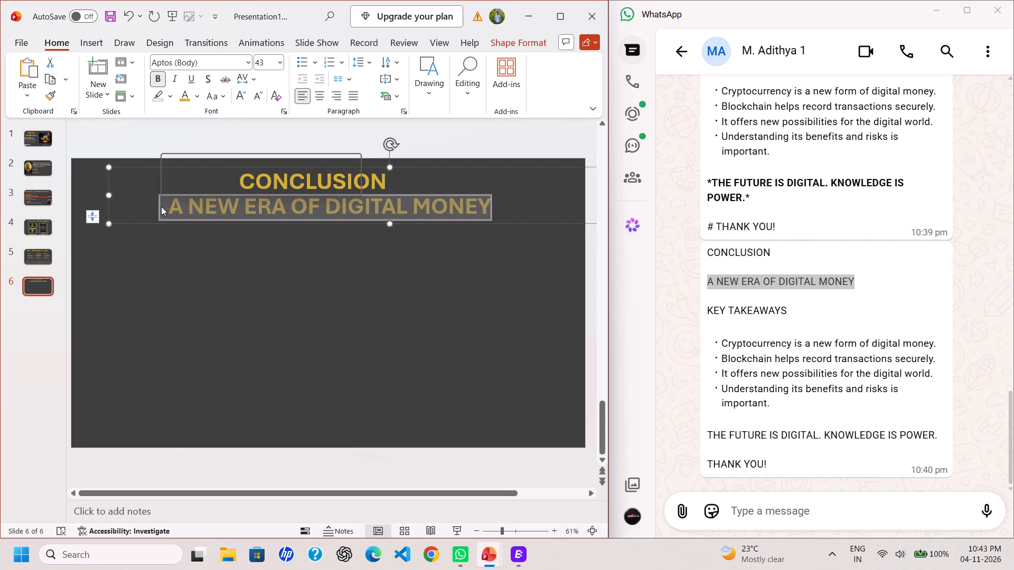
left_click(259, 166)
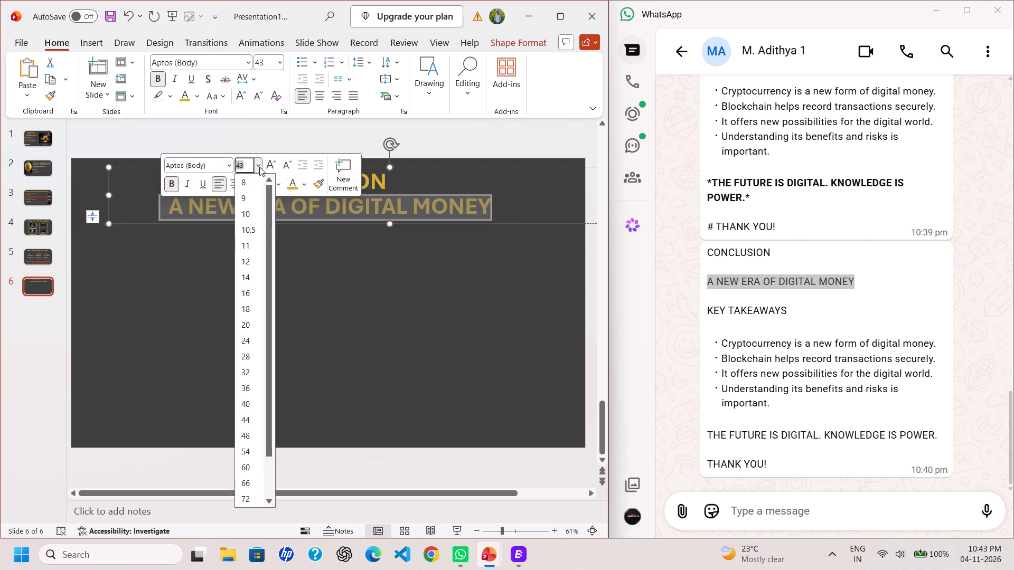
left_click(249, 405)
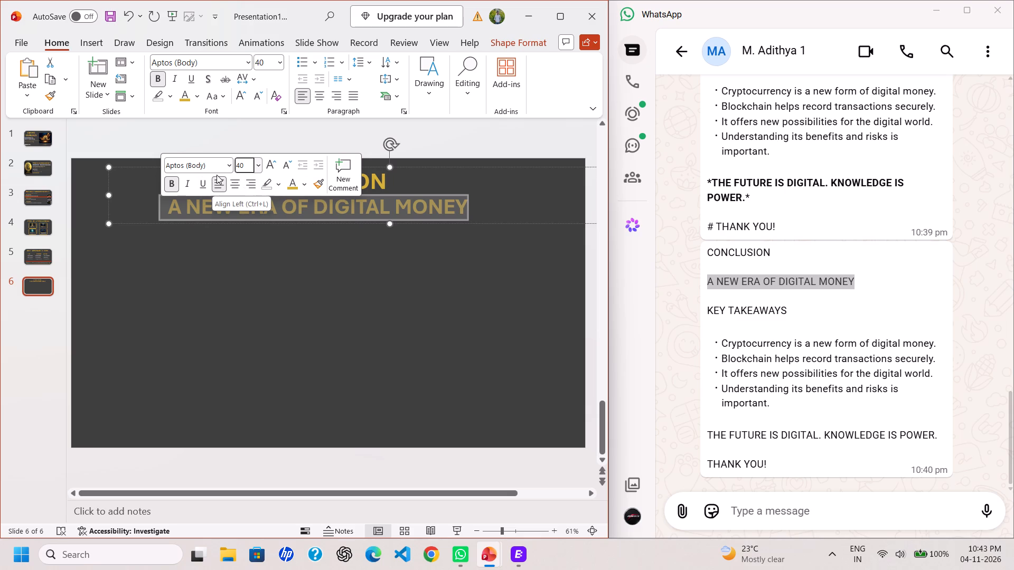
left_click(305, 189)
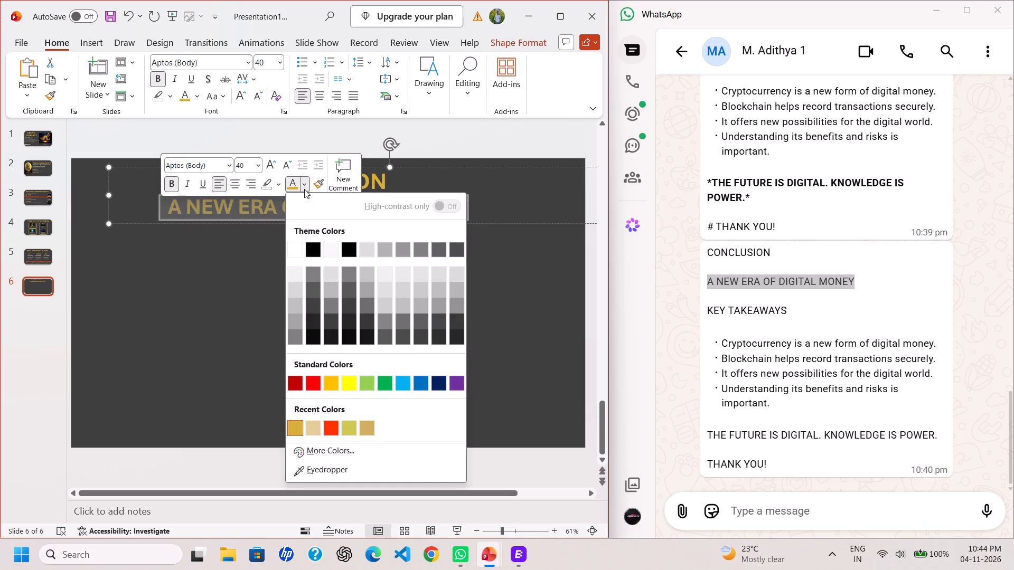
left_click(312, 427)
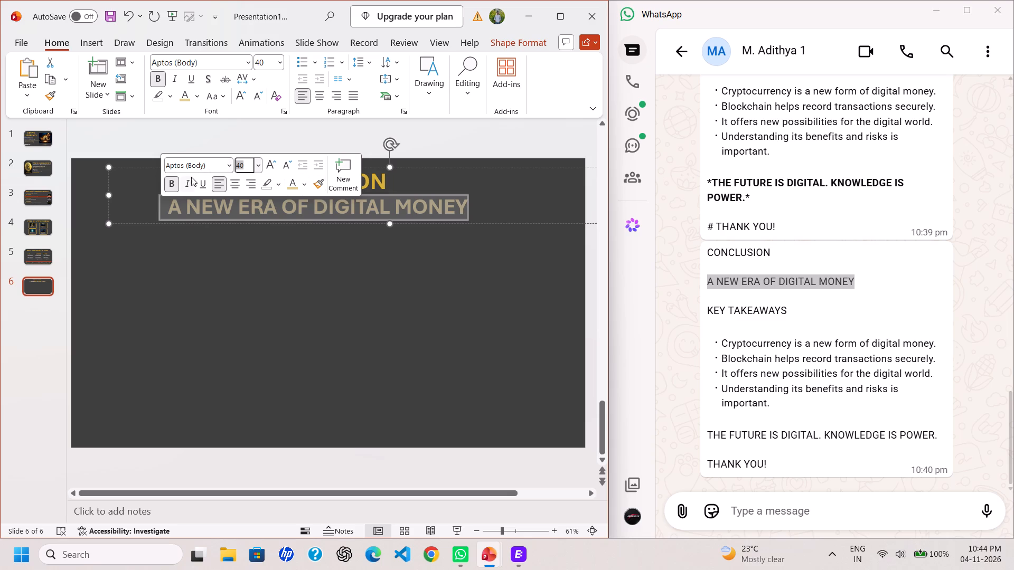
left_click(500, 227)
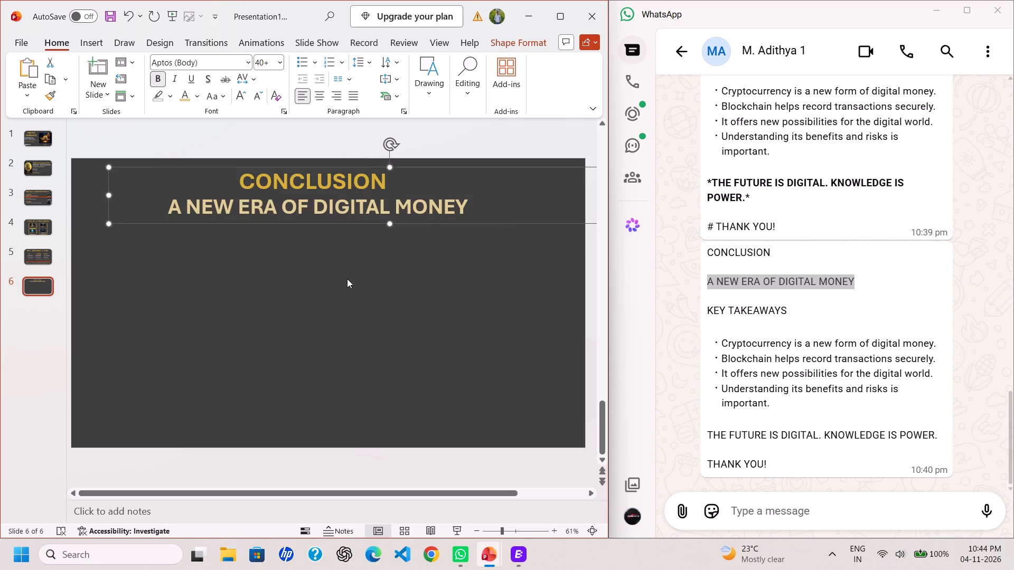
left_click(474, 209)
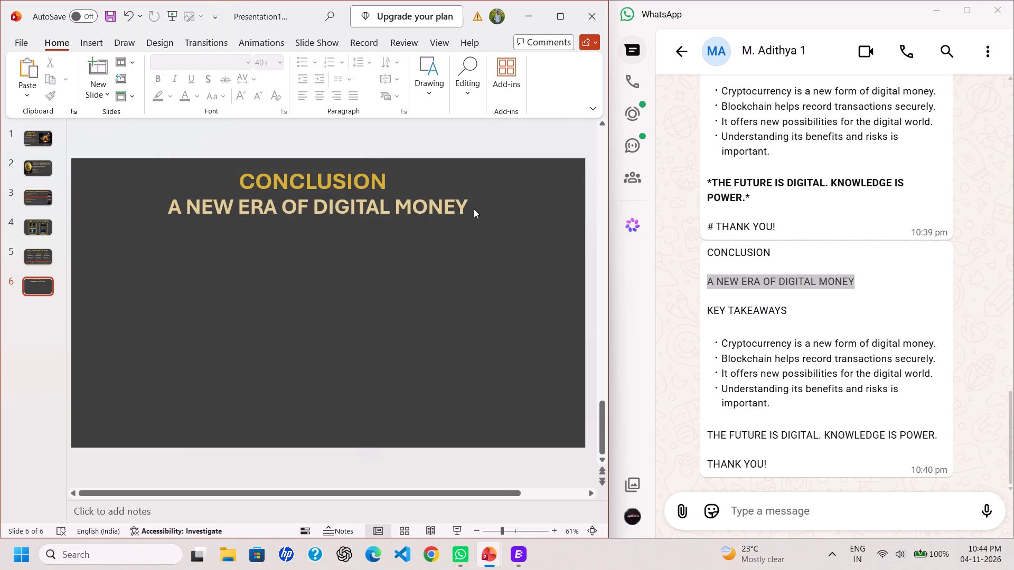
Set the font size of the word CONCLUSION in the slide 6 title to 54 pt.
left_click(392, 178)
left_click_drag(388, 178, 267, 165)
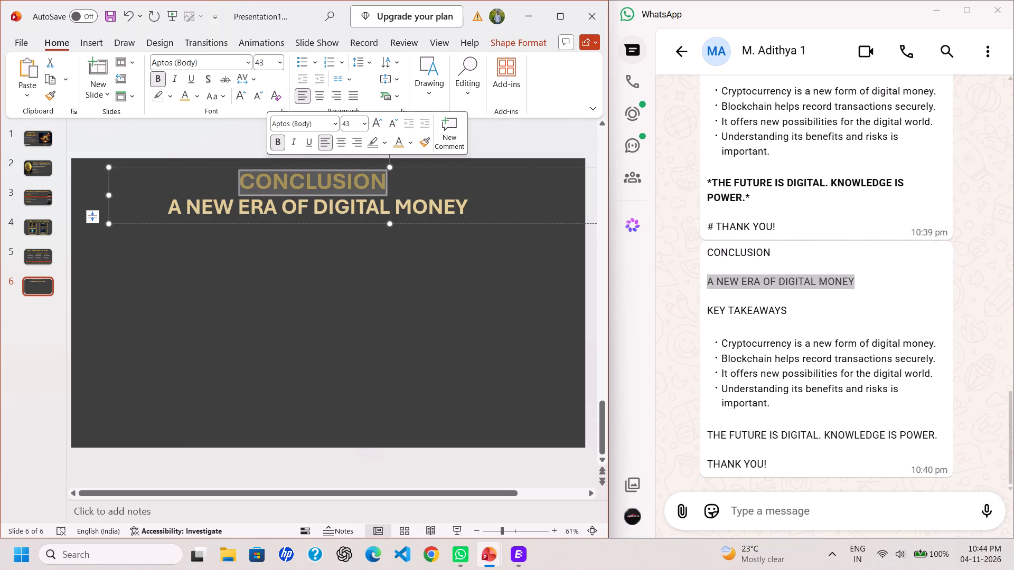
left_click(364, 126)
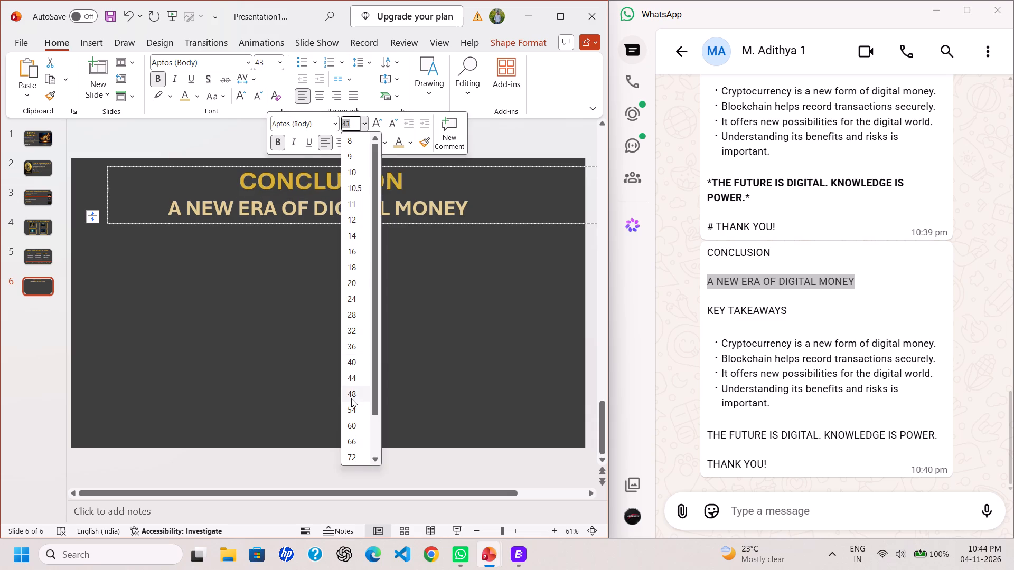
left_click(353, 406)
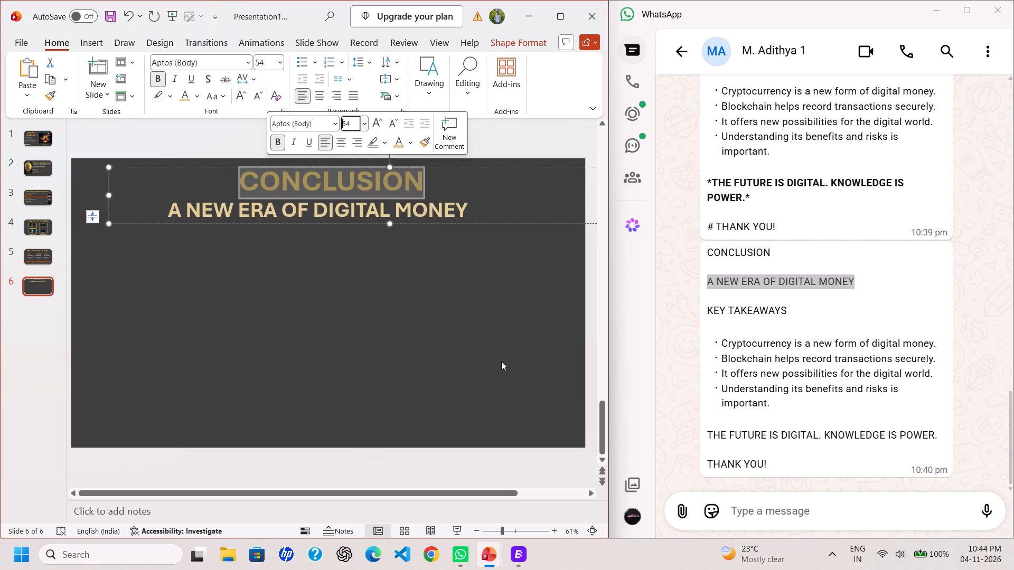
left_click(501, 359)
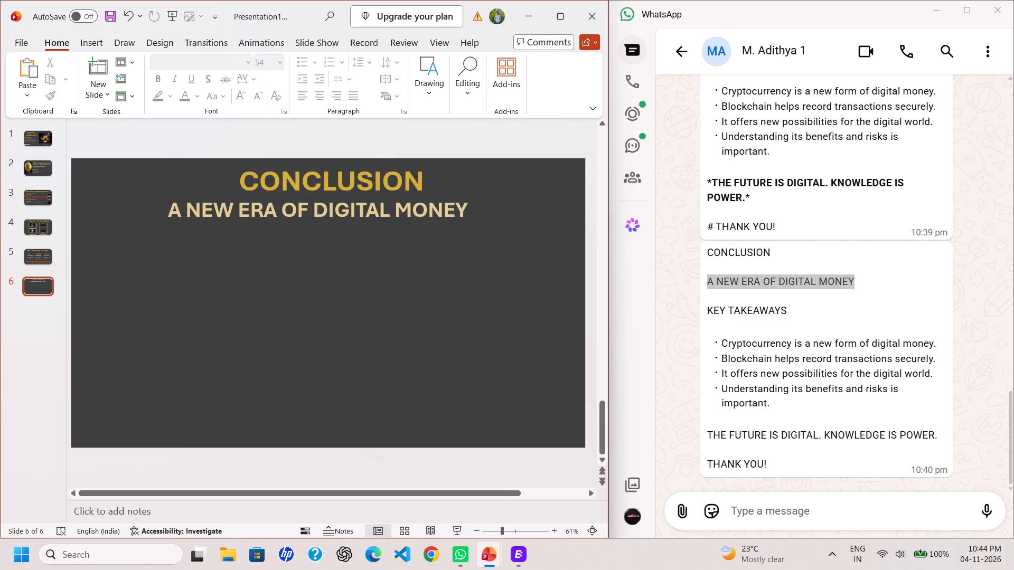
Align the two title lines by adding three leading spaces before A NEW ERA OF DIGITAL MONEY and removing one before CONCLUSION.
left_click(171, 210)
key("space")
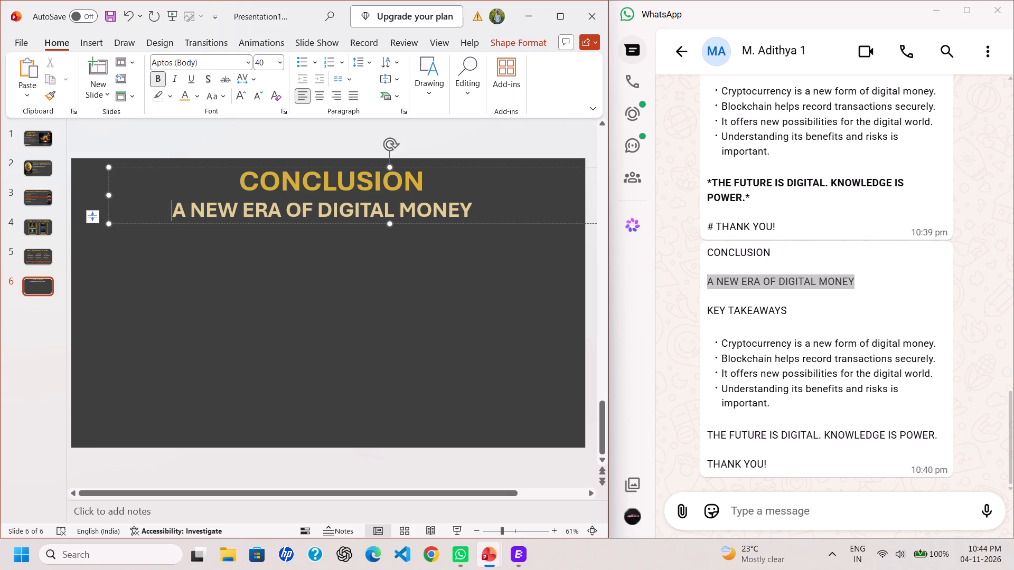
key("space")
key("space")
left_click(239, 178)
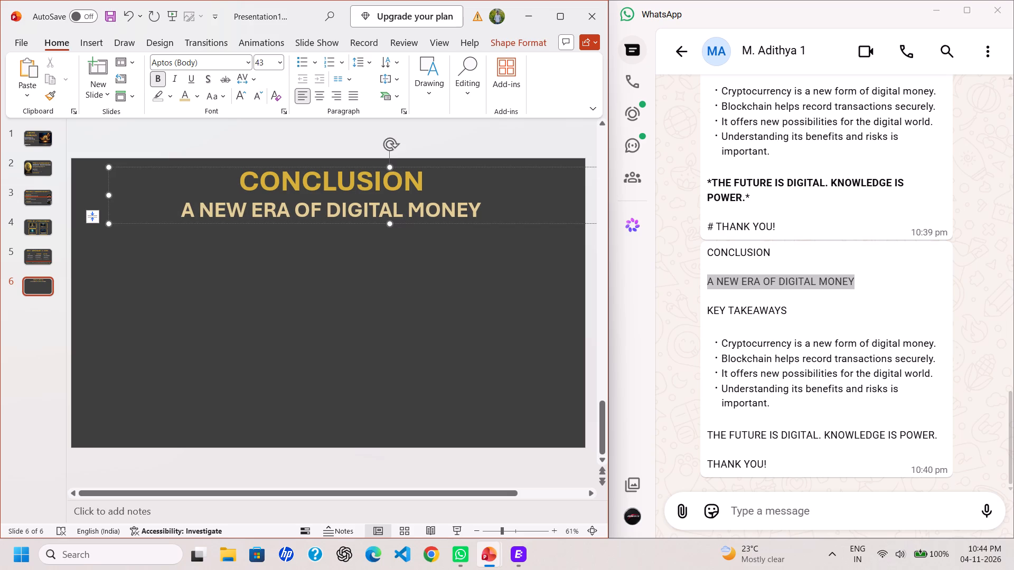
key("BackSpace")
left_click(250, 242)
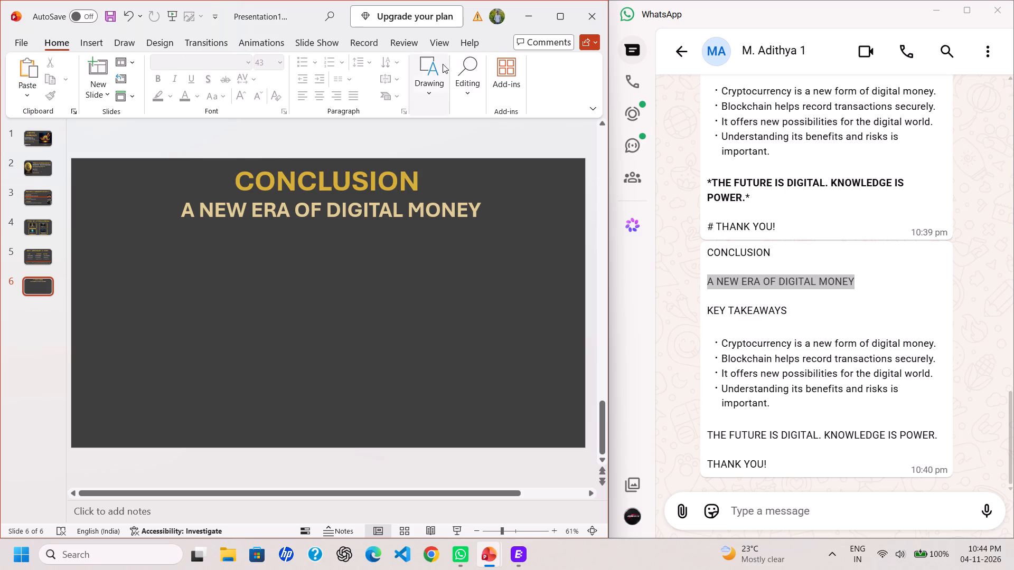
Draw a straight horizontal line about 31.2 cm wide across slide 6 and centre it just below A NEW ERA OF DIGITAL MONEY.
left_click(559, 18)
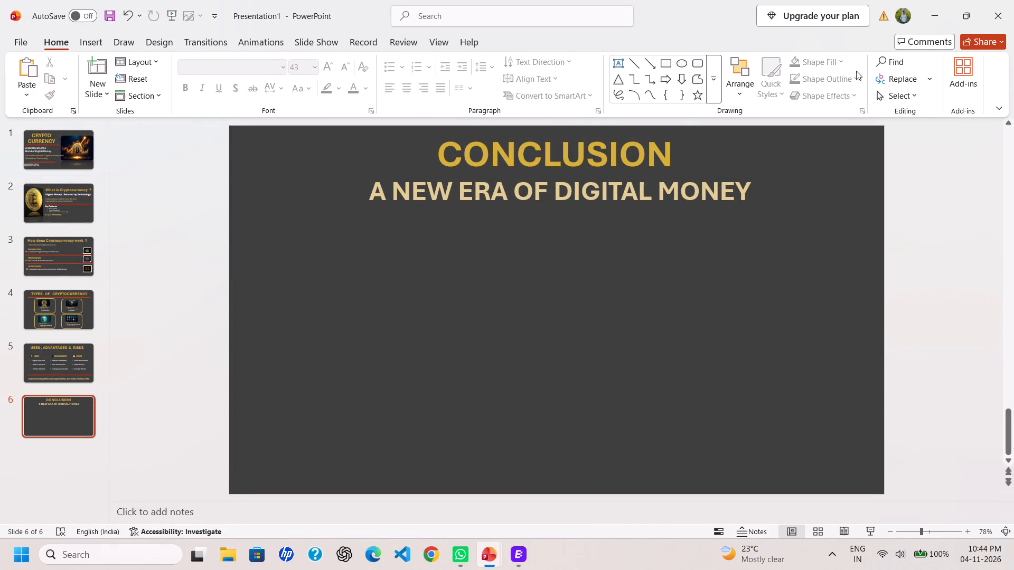
left_click(630, 63)
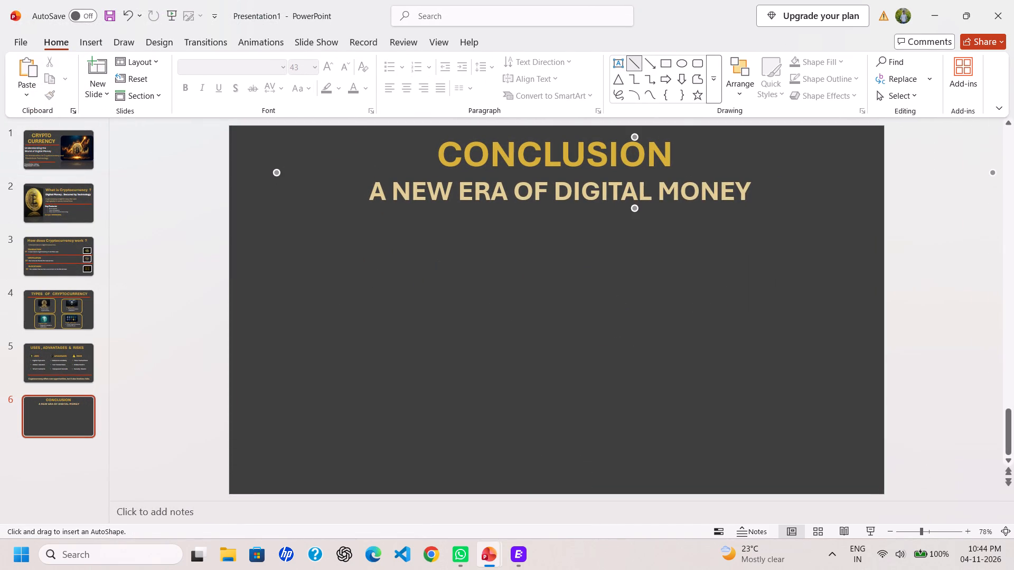
left_click_drag(250, 246, 259, 248)
left_click_drag(259, 248, 865, 233)
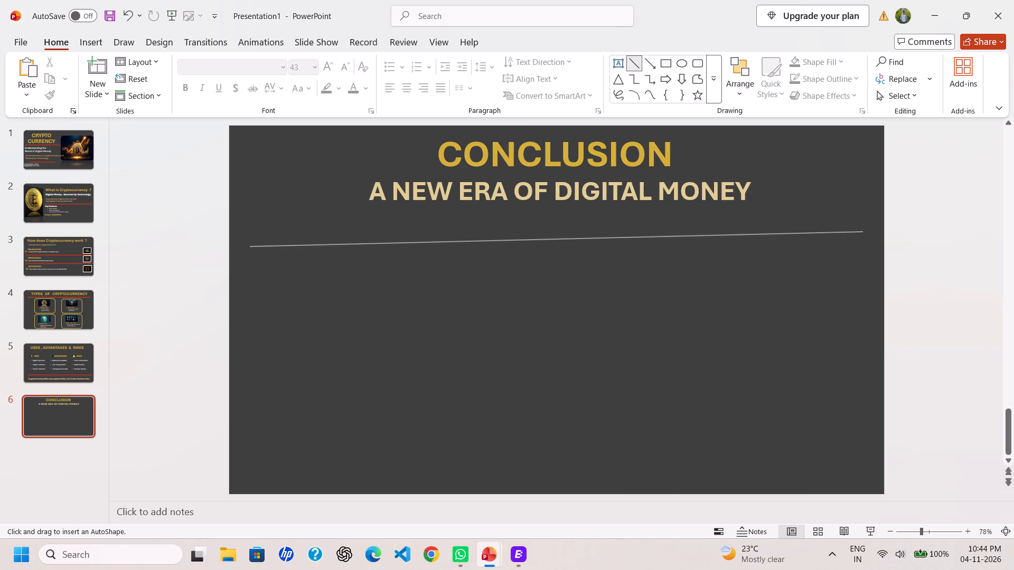
left_click_drag(865, 233, 853, 246)
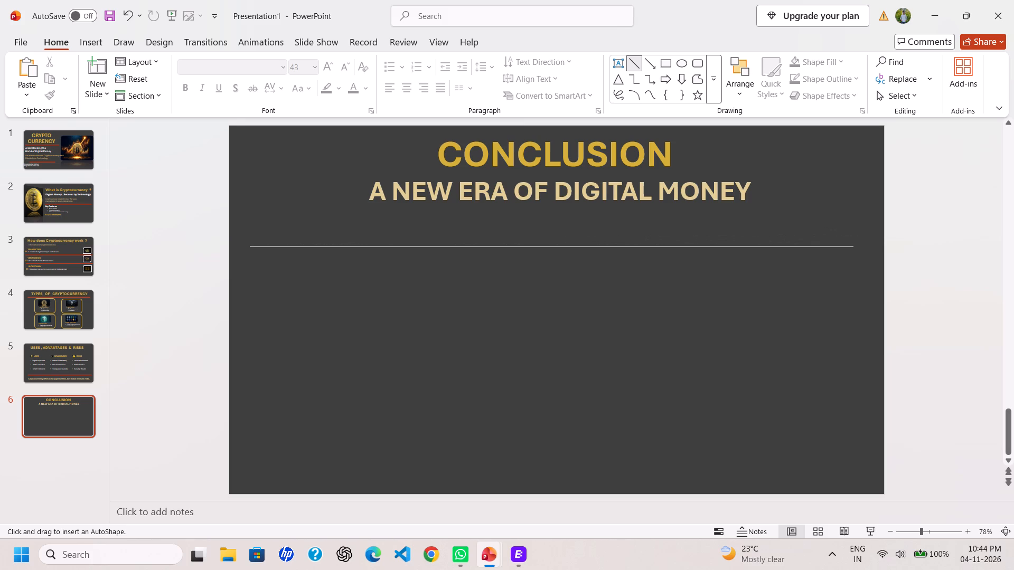
left_click_drag(853, 246, 853, 249)
left_click_drag(853, 249, 853, 249)
left_click_drag(668, 248, 670, 244)
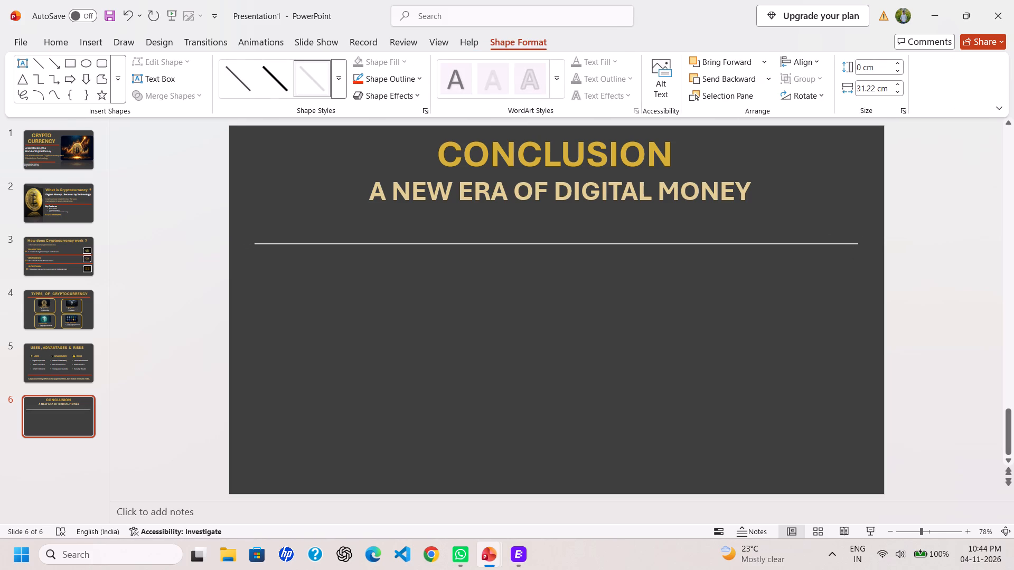
left_click_drag(670, 244, 672, 228)
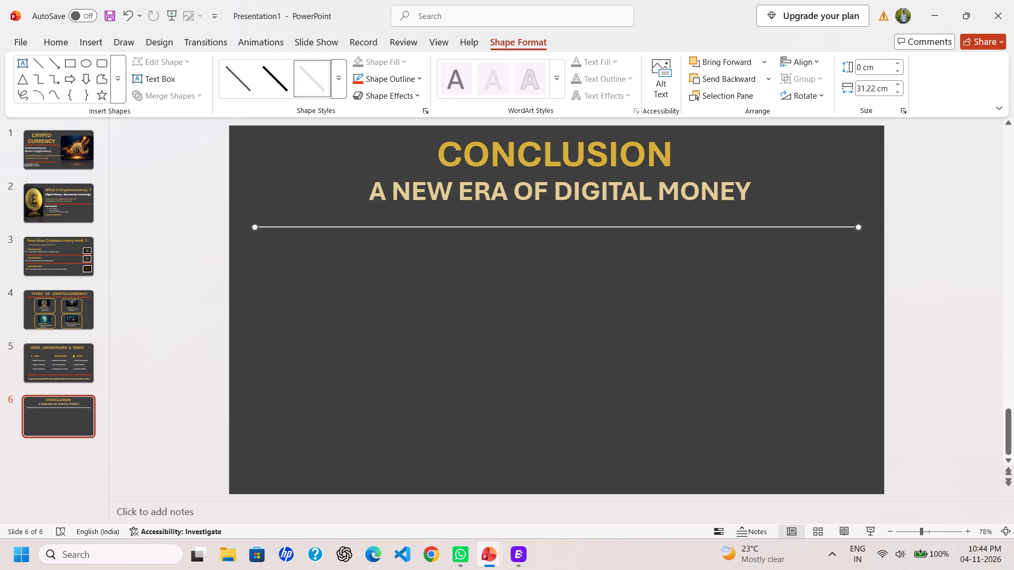
left_click_drag(568, 227, 568, 226)
left_click_drag(568, 226, 568, 222)
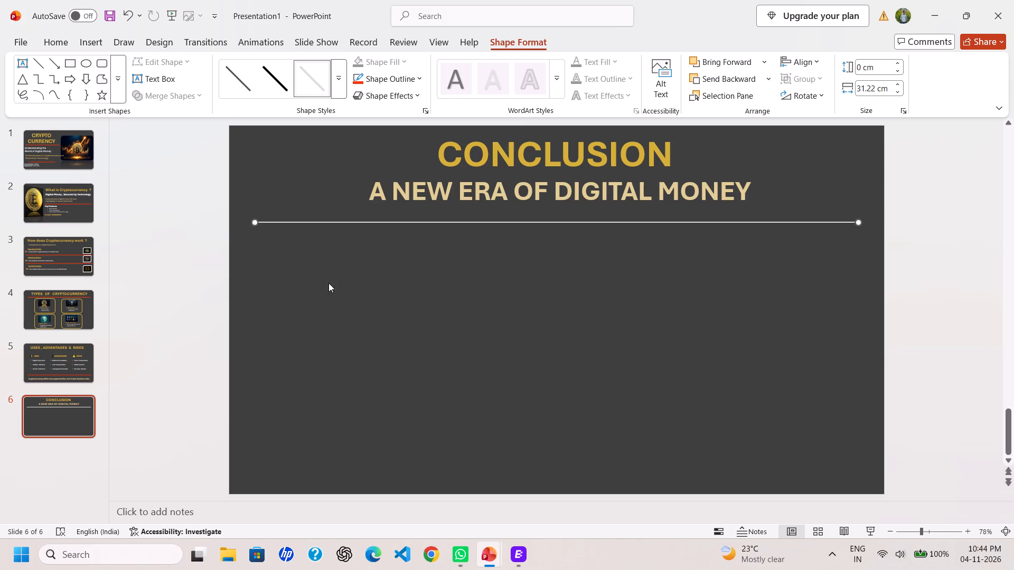
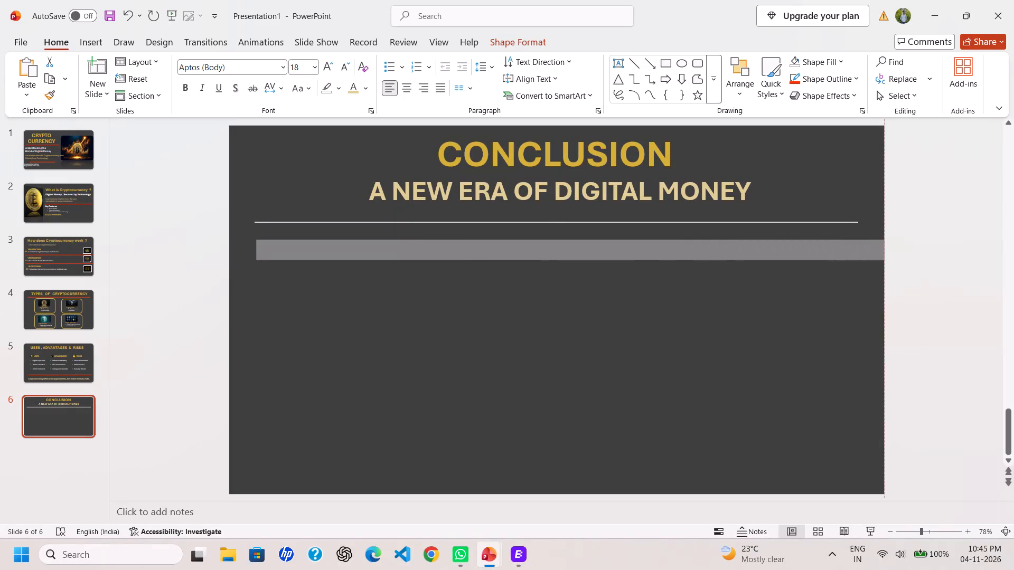
Paste "Cryptocurrency is a new form of digital money." into the text box below the divider on slide 6 and start a new line after it.
left_click(403, 251)
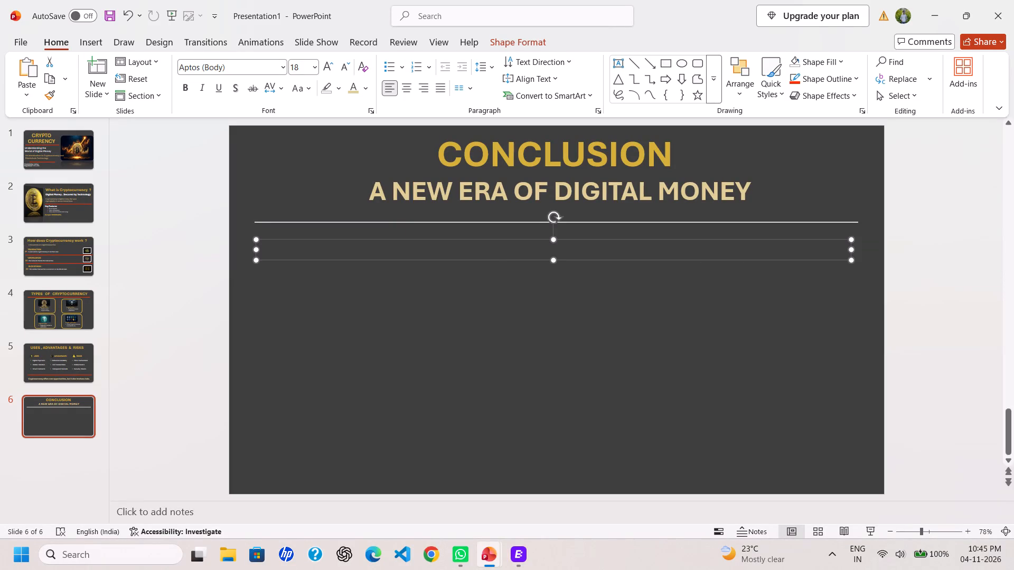
key("ctrl+v")
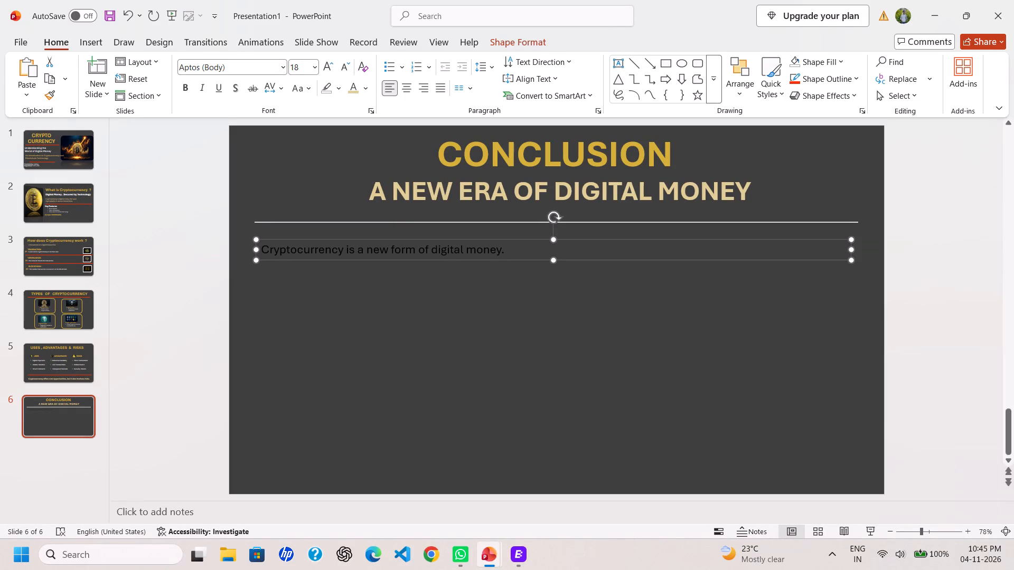
key("Return")
left_click(510, 246)
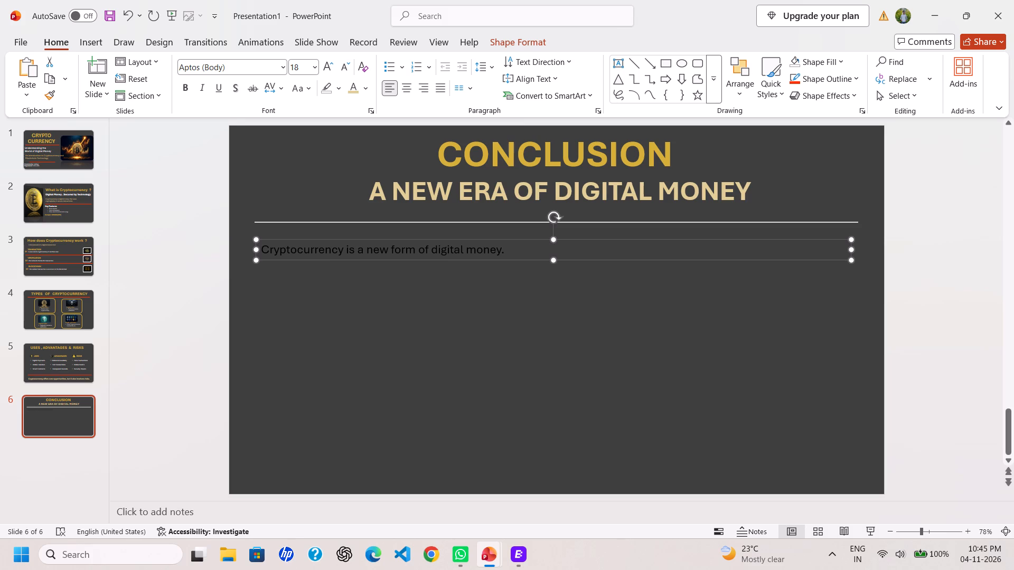
left_click(504, 251)
key("Return")
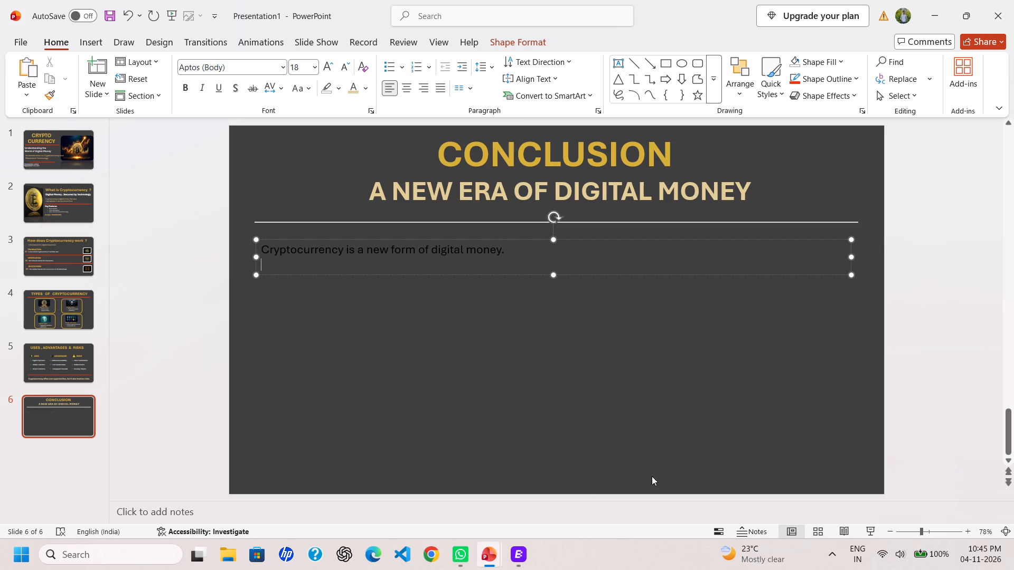
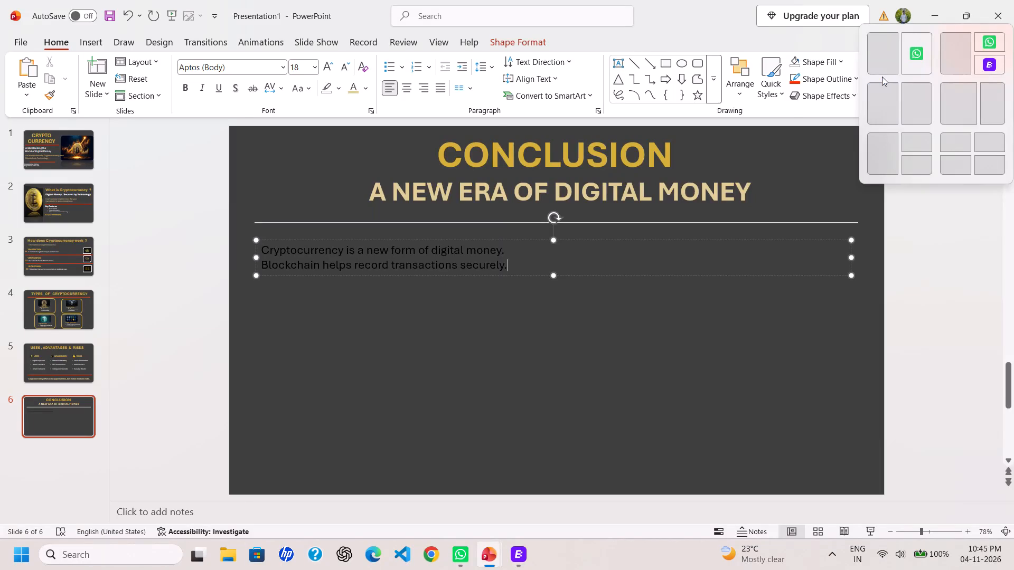
Arrange the presentation side by side with the WhatsApp chat and start a new line after "Blockchain helps record transactions securely." on slide 6.
left_click(882, 76)
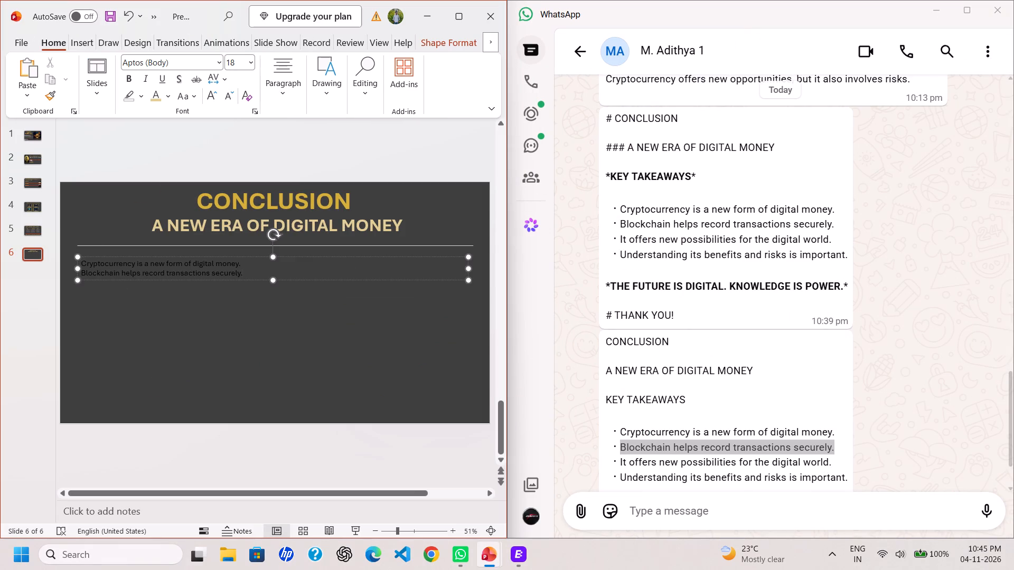
key("Return")
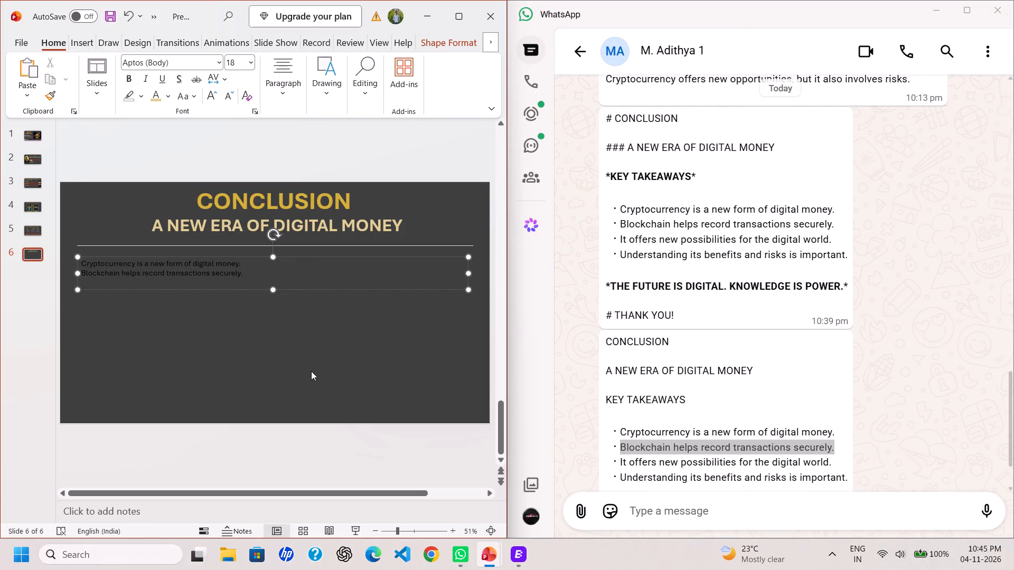
scroll(700, 405, "down", 1)
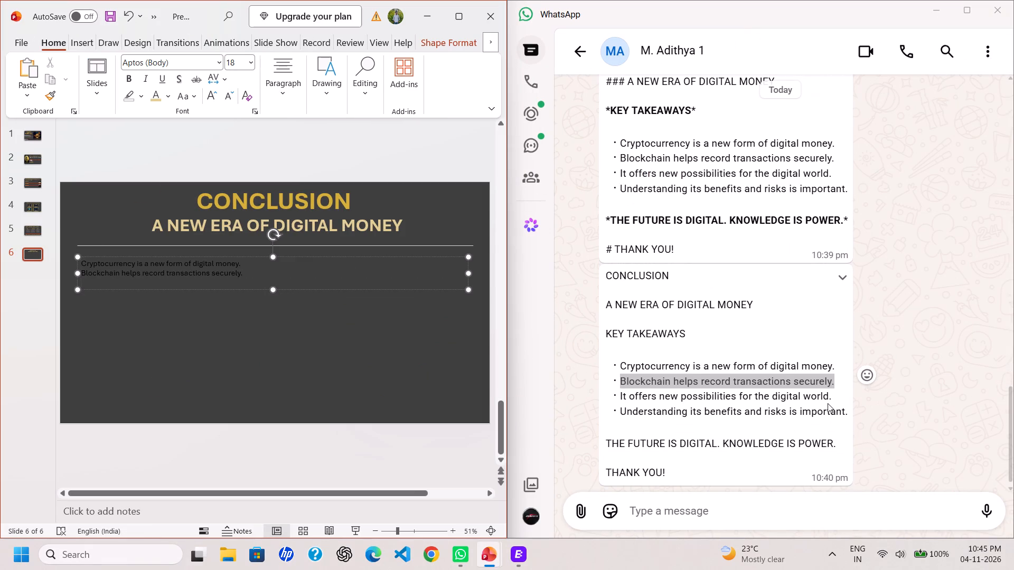
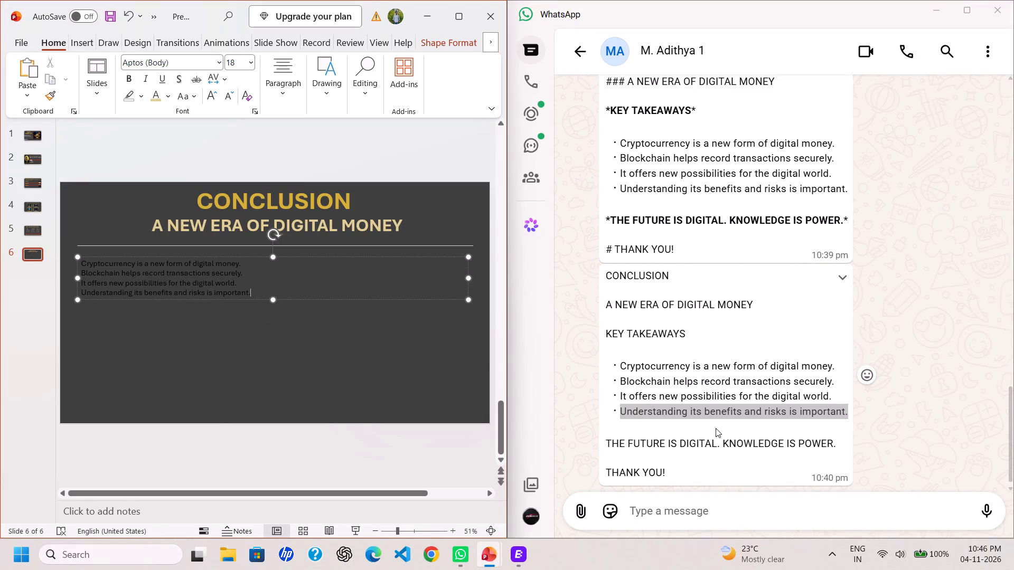
Maximize the presentation window showing the CONCLUSION slide.
scroll(715, 428, "down", 2)
left_click(266, 284)
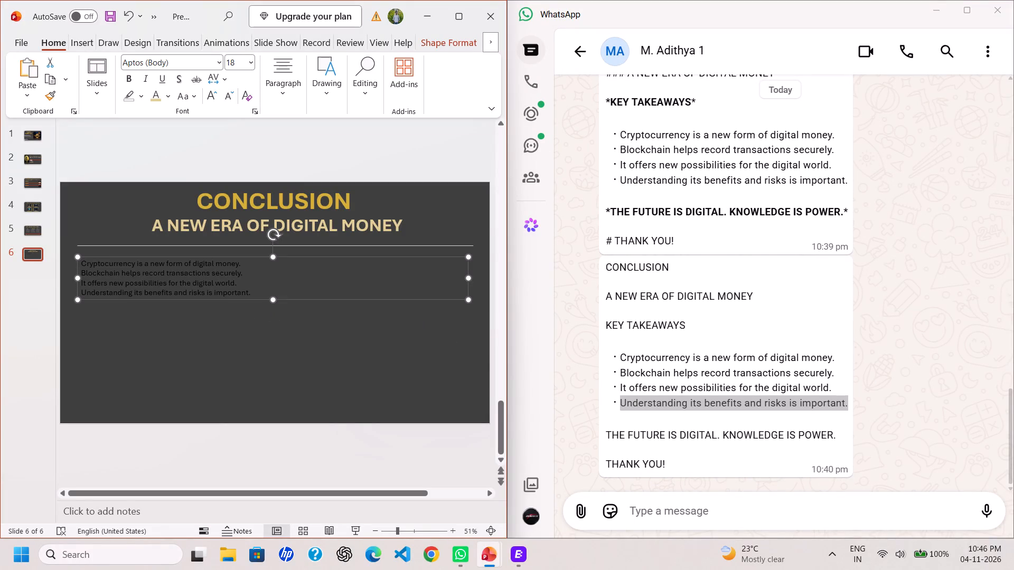
left_click(460, 19)
Format all four key takeaway lines on slide 6 as a round-bulleted list.
left_click(523, 292)
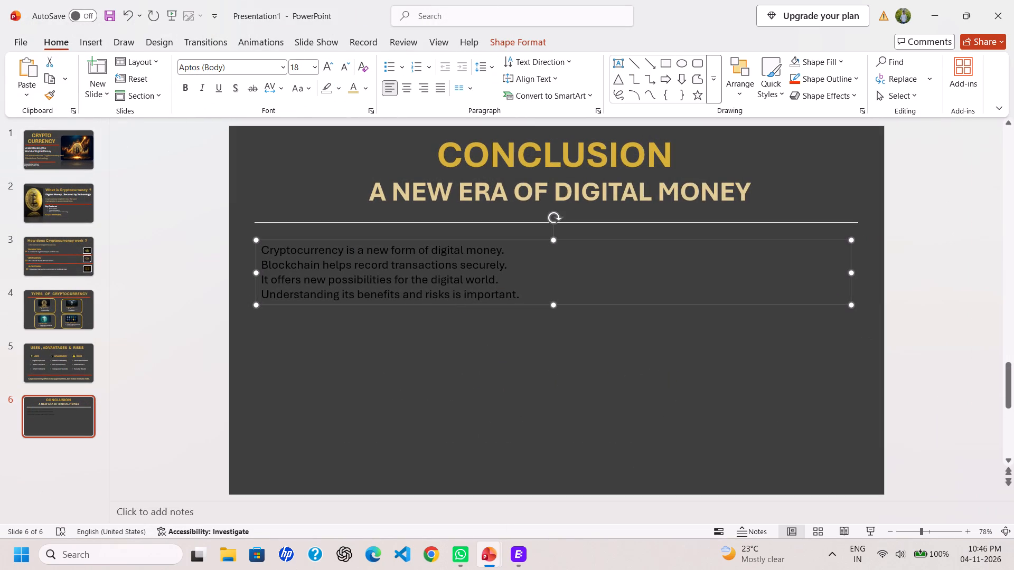
left_click(509, 291)
left_click(518, 291)
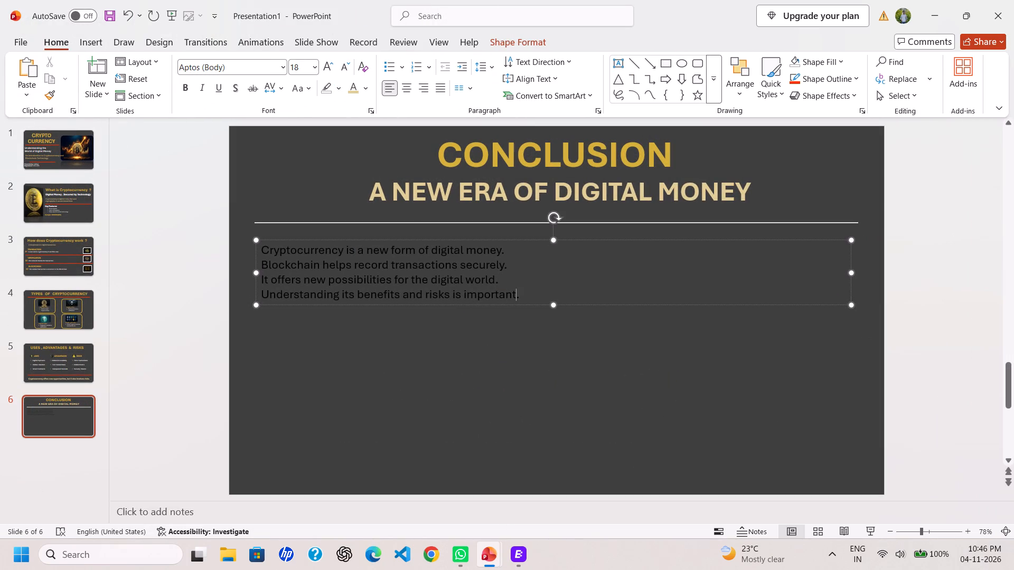
key("Right")
key("ctrl+a")
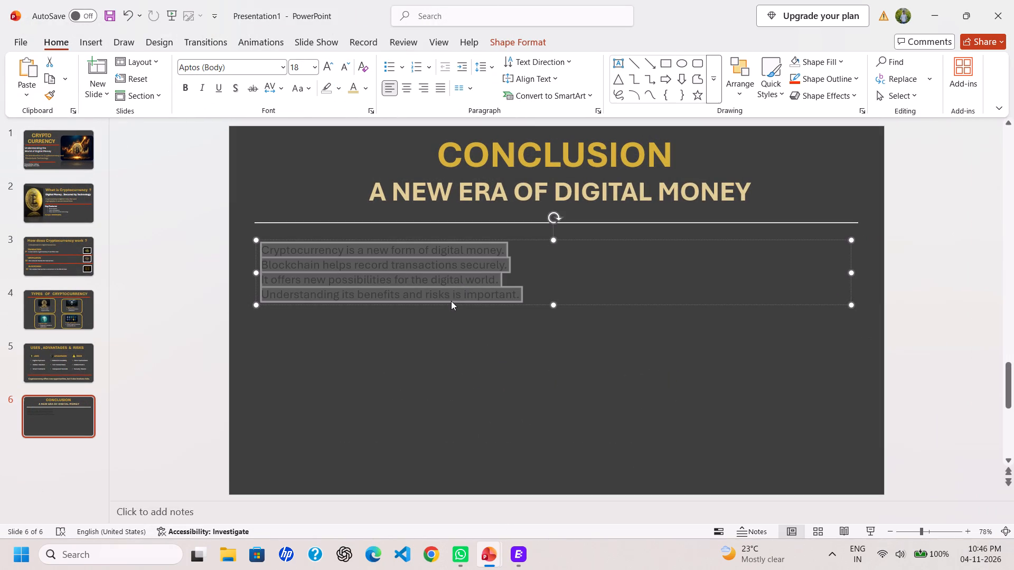
right_click(464, 267)
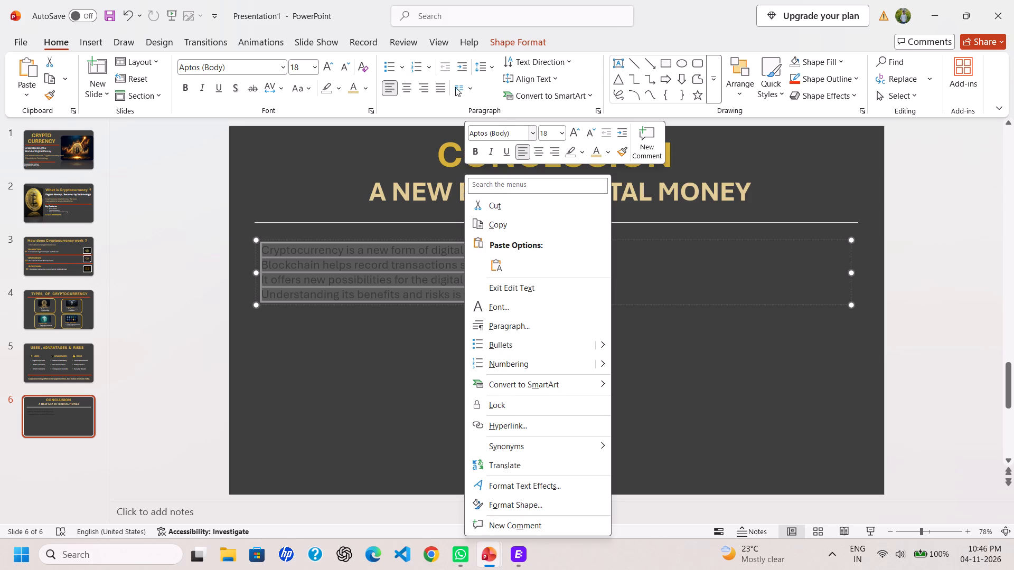
left_click(391, 64)
Set the font colour of all four bulleted takeaways to white.
right_click(452, 234)
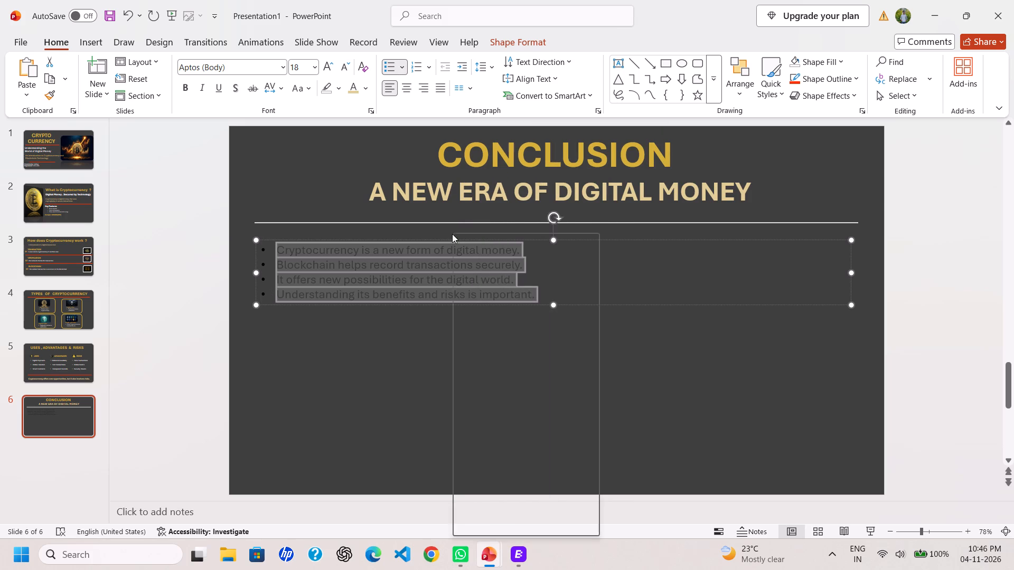
left_click(427, 262)
left_click(427, 262)
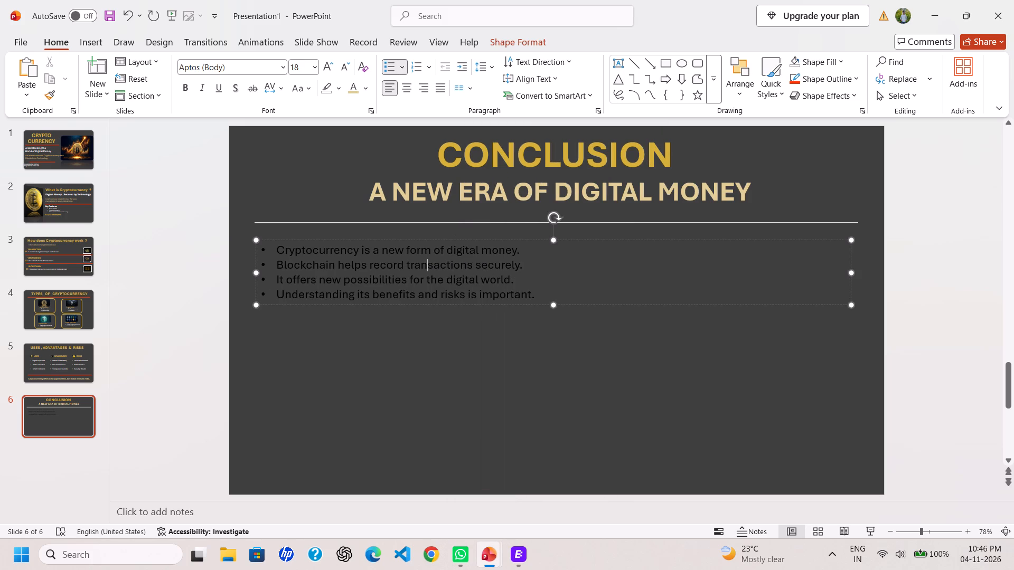
key("ctrl+a")
right_click(443, 276, "ctrl")
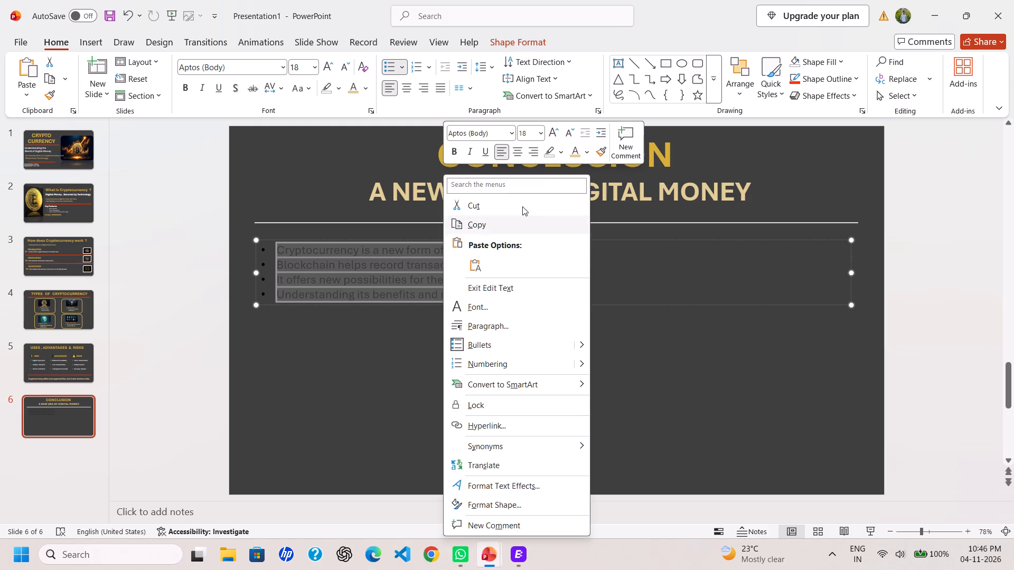
left_click(588, 155)
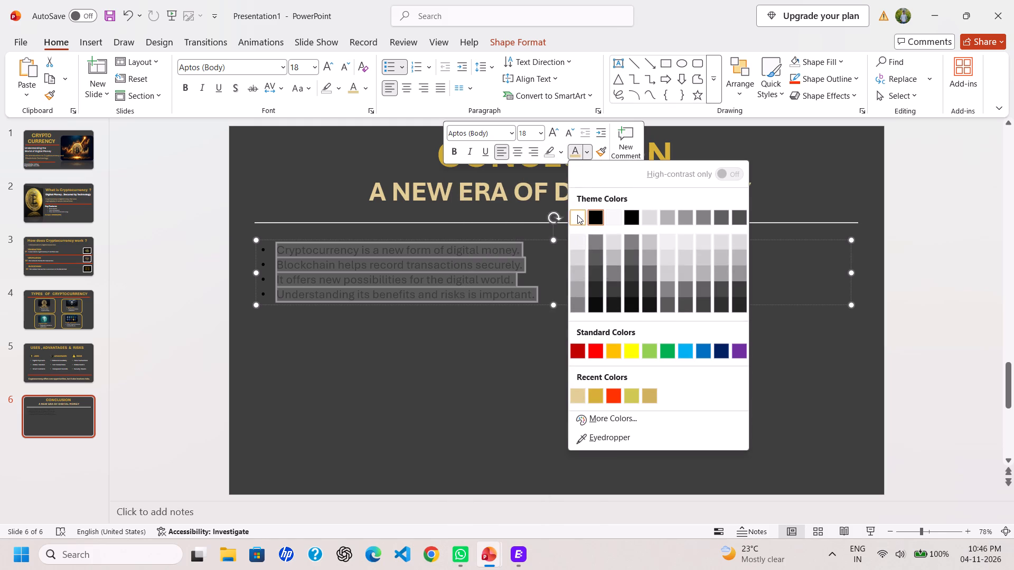
left_click(577, 215)
left_click(538, 294)
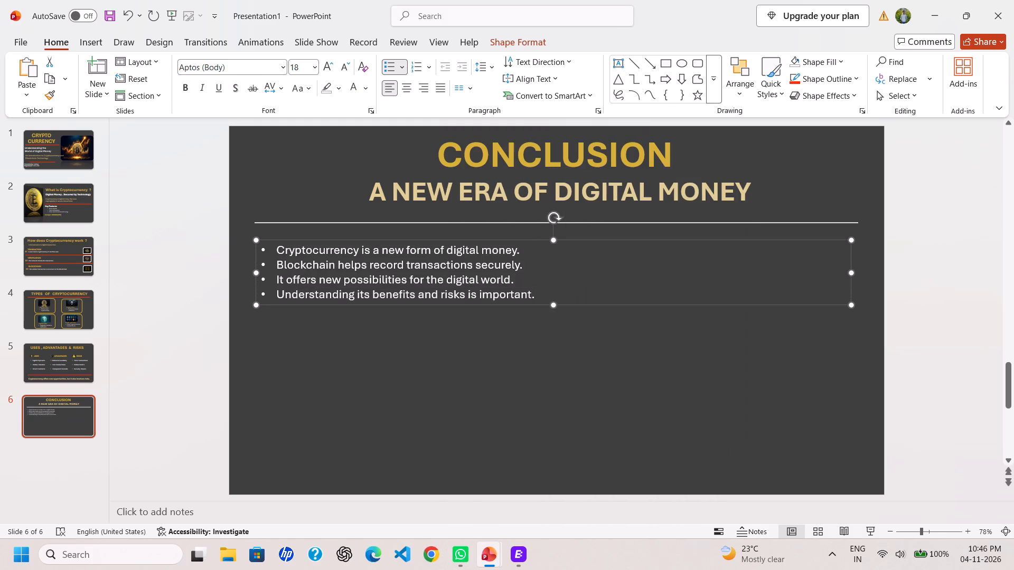
Change the font of all four bulleted takeaways to Aptos Display (Headings).
left_click(532, 294)
key("ctrl+a")
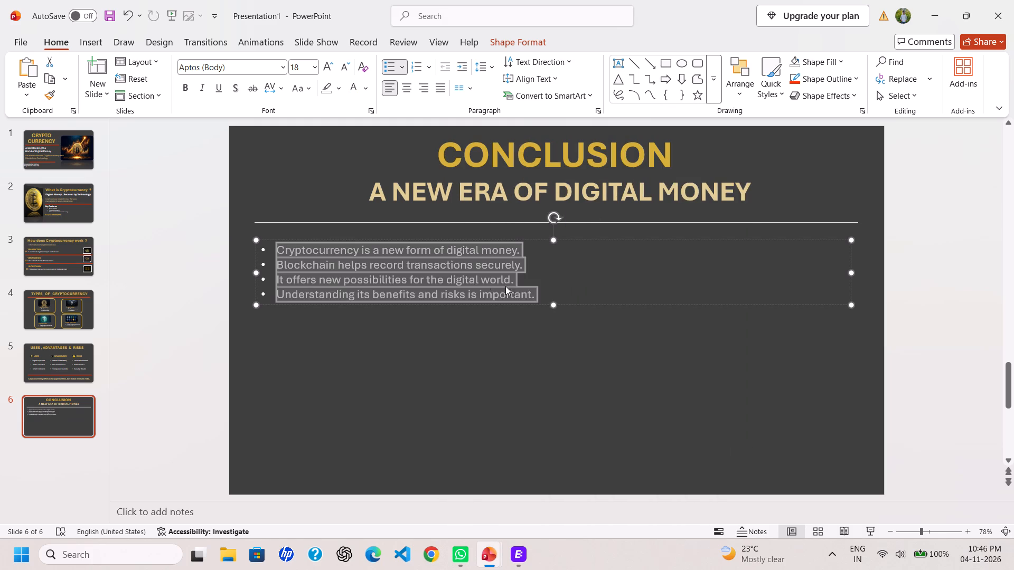
right_click(474, 274)
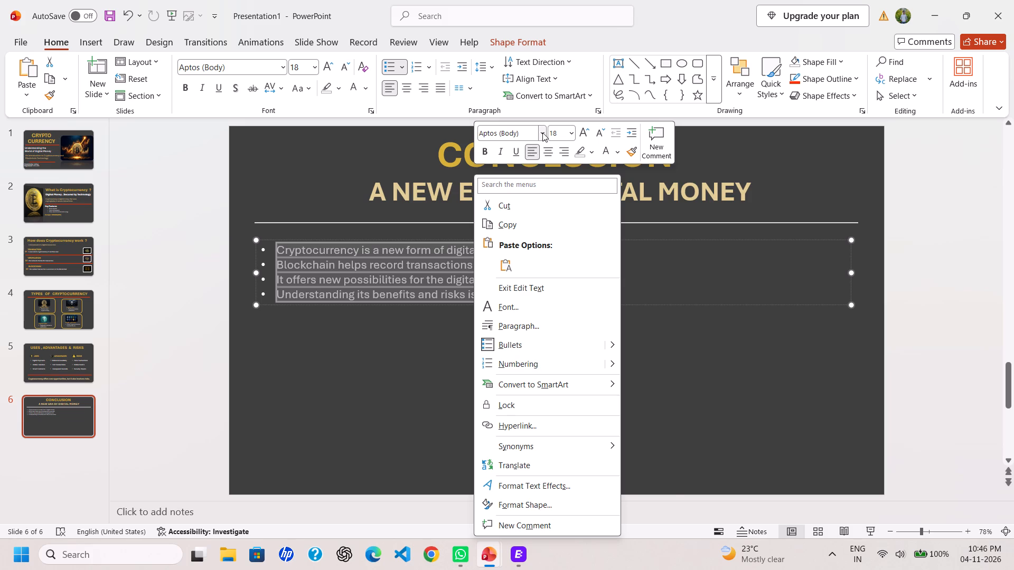
left_click(542, 132)
left_click(536, 166)
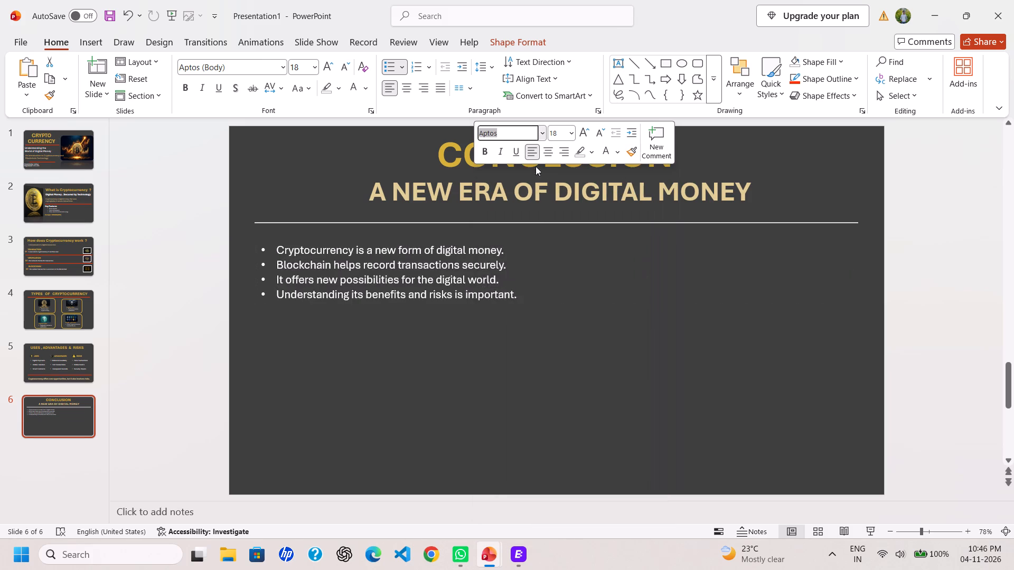
Insert an empty line after each of the first three takeaways to space out the bulleted list.
left_click(503, 244)
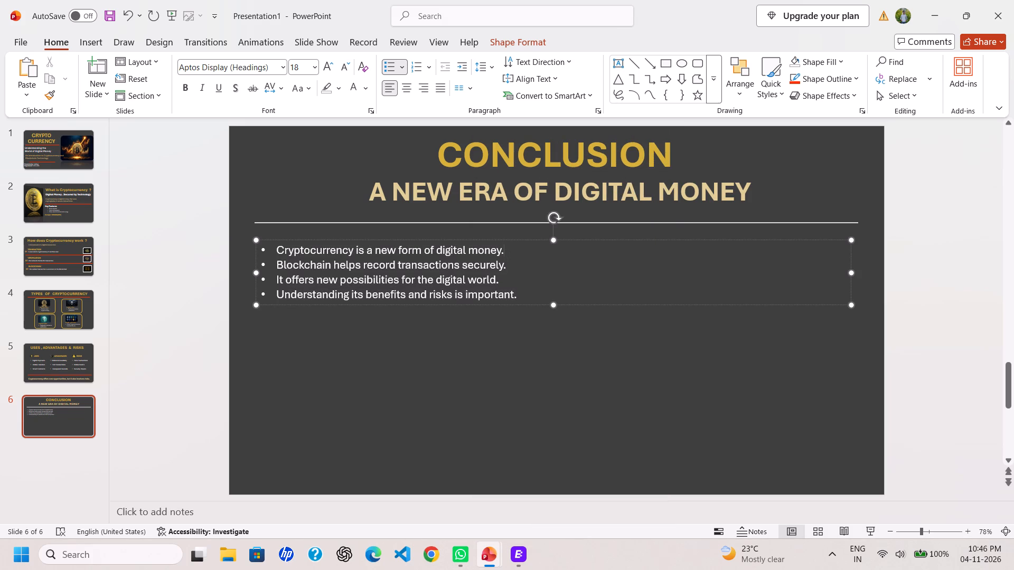
key("Return")
left_click(508, 283)
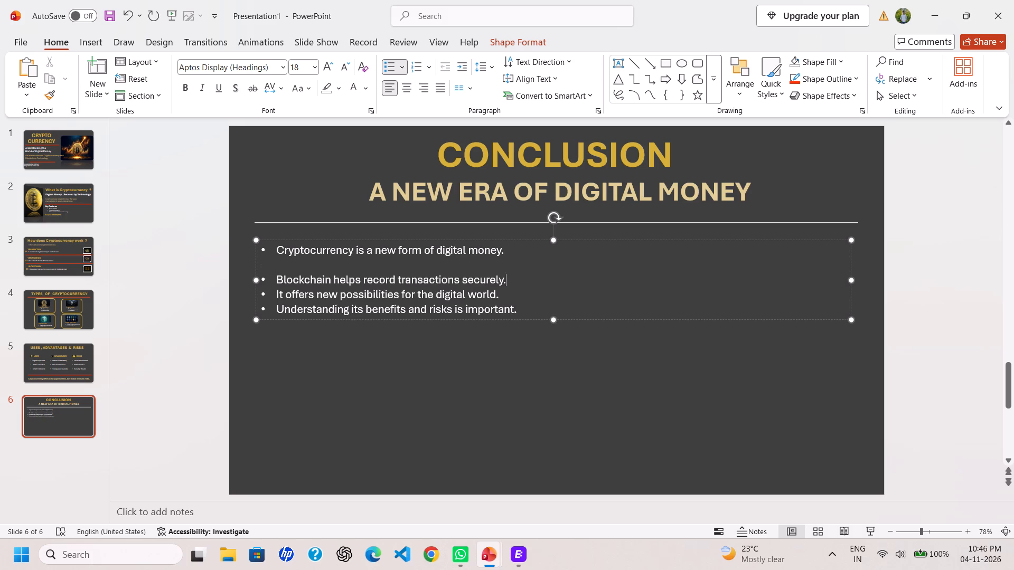
key("Return")
left_click(503, 315)
key("Return")
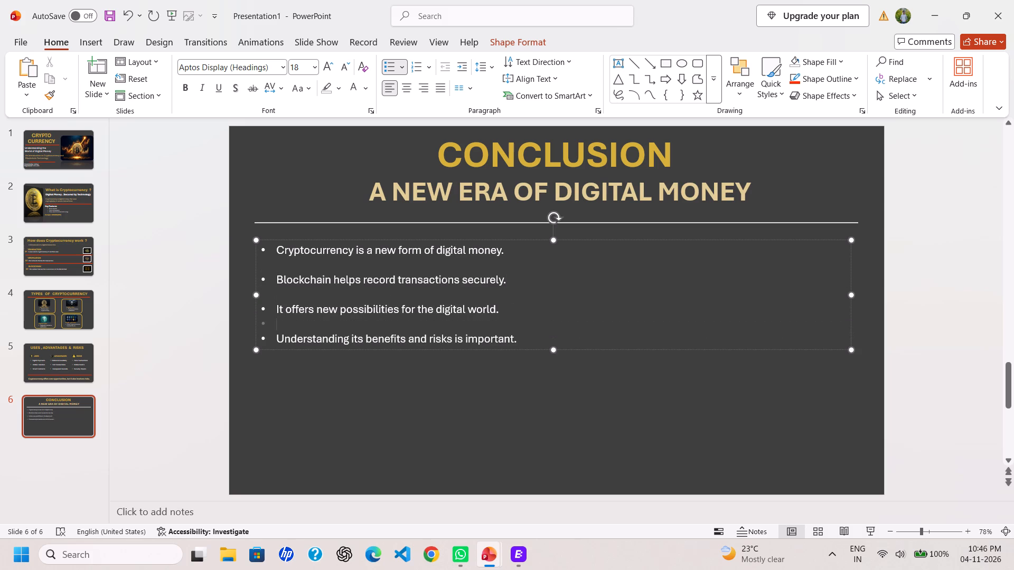
left_click(283, 414)
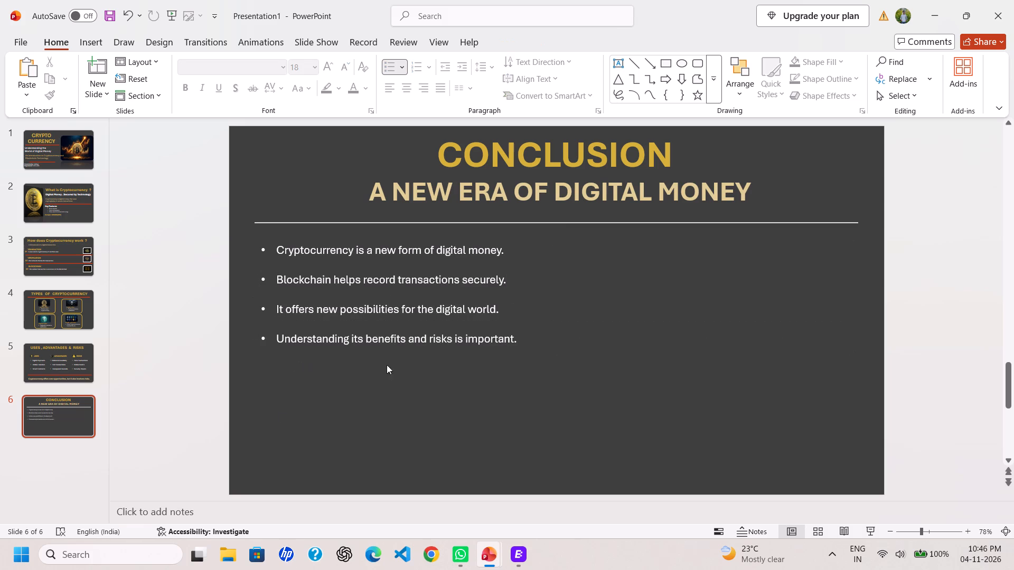
Set the font size of the whole bulleted takeaways list to 24.
left_click(520, 338)
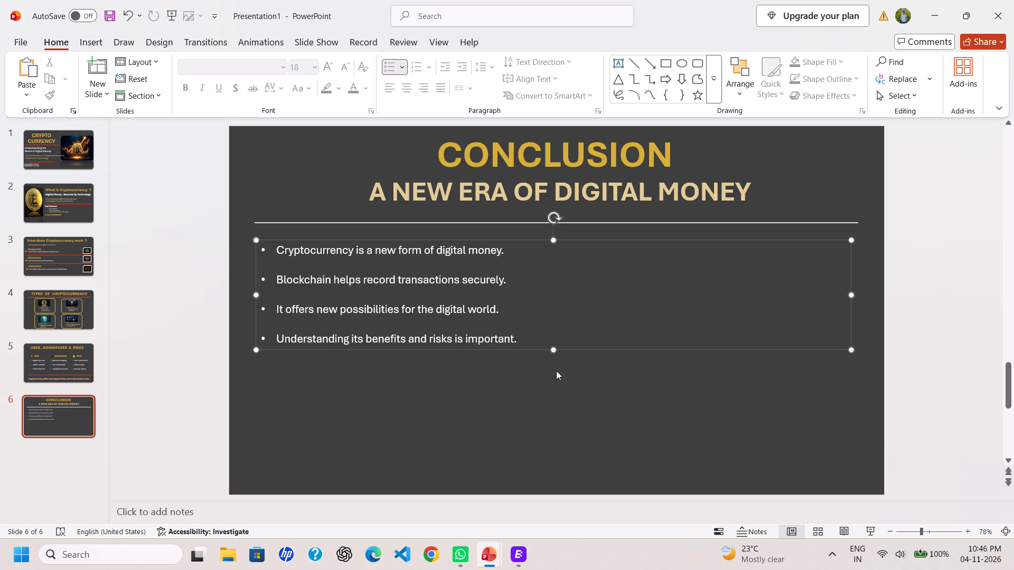
right_click(504, 322)
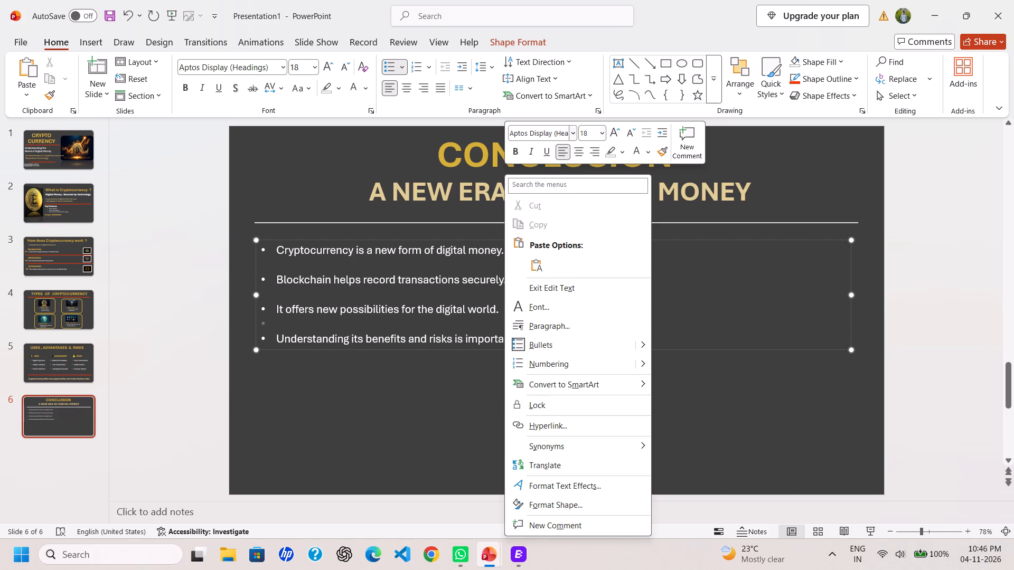
left_click(428, 290)
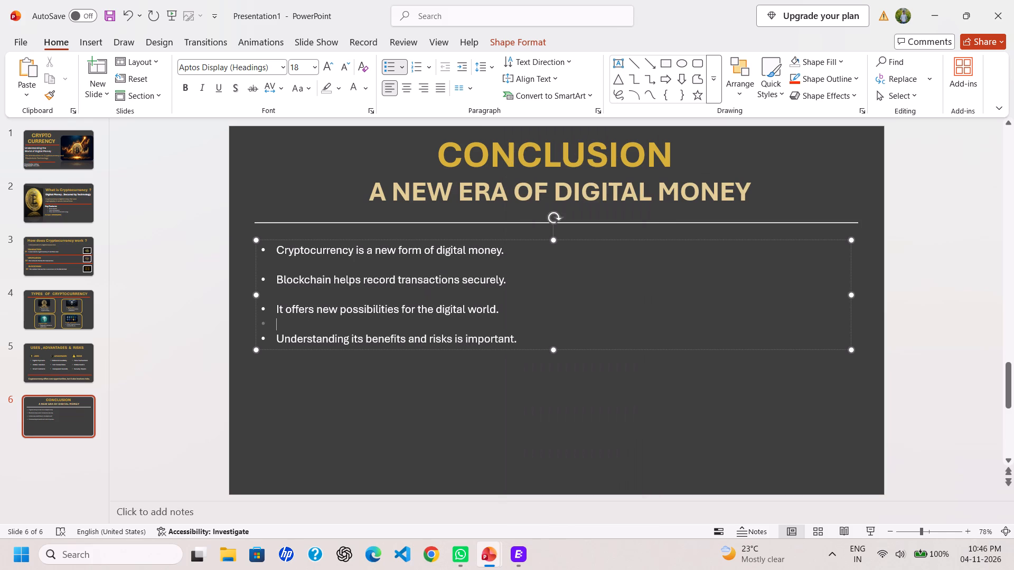
key("ctrl+a")
right_click(452, 291)
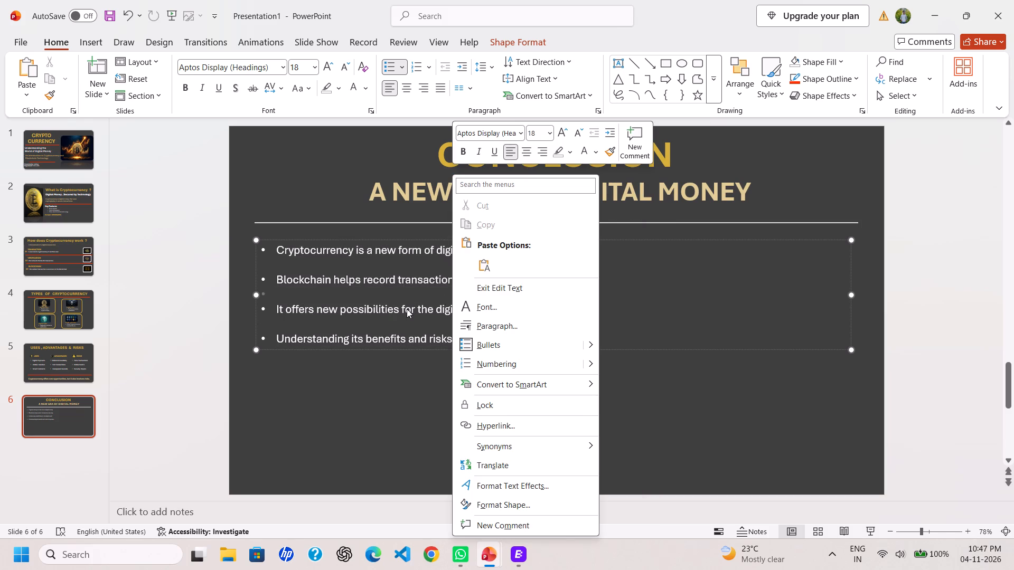
key("ctrl+a")
right_click(407, 301)
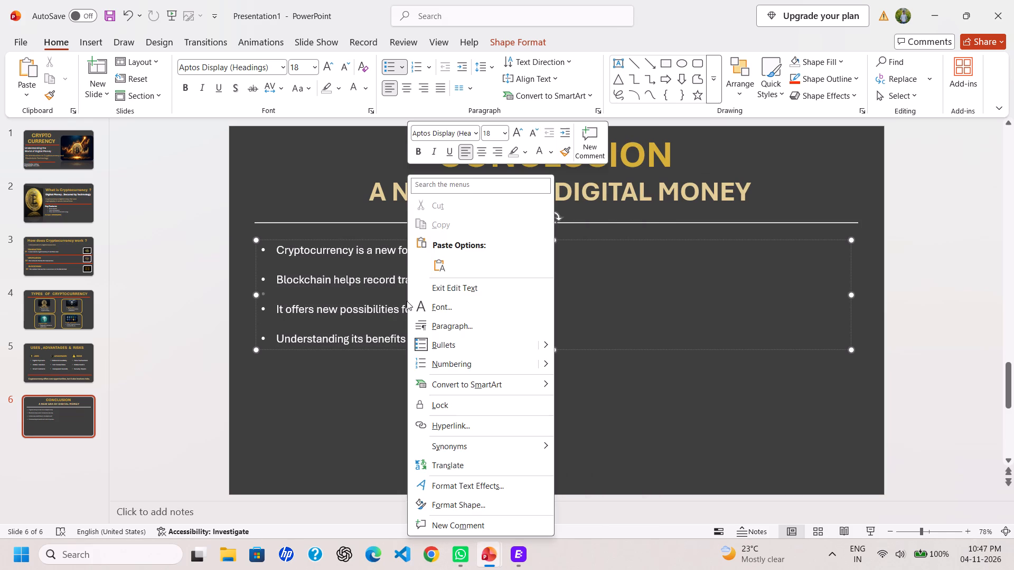
left_click(393, 306)
key("ctrl+a")
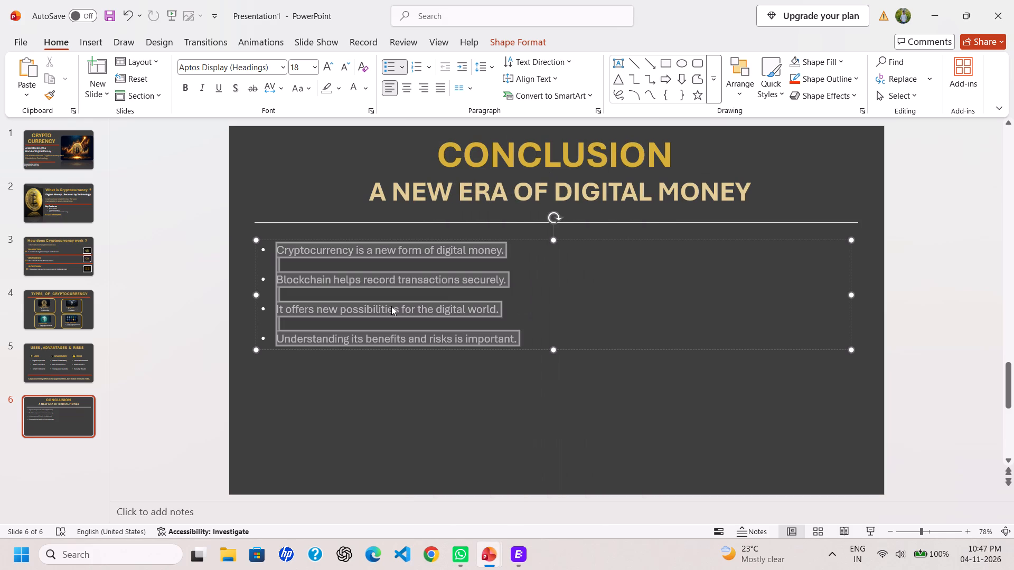
right_click(391, 306)
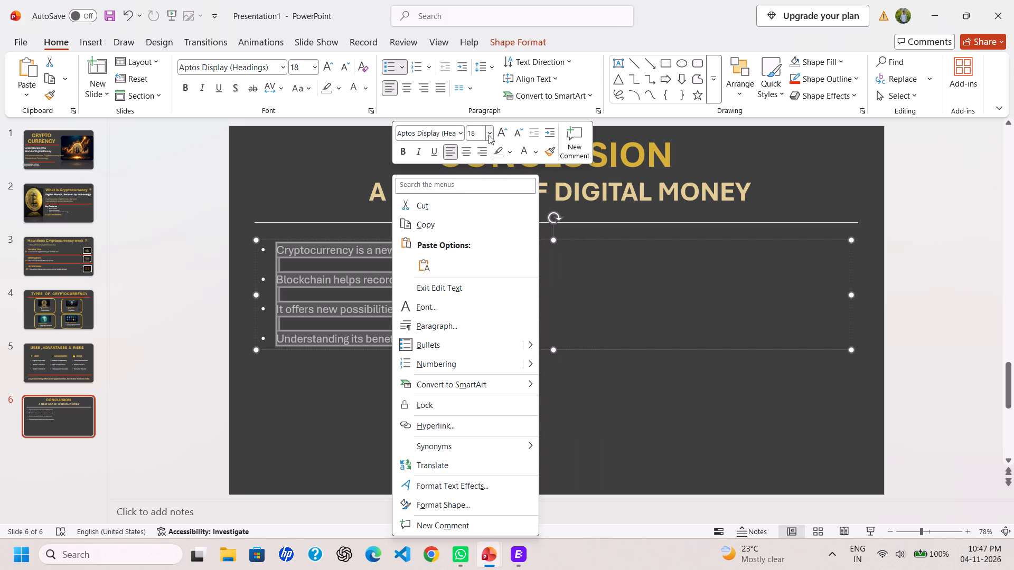
left_click(490, 137)
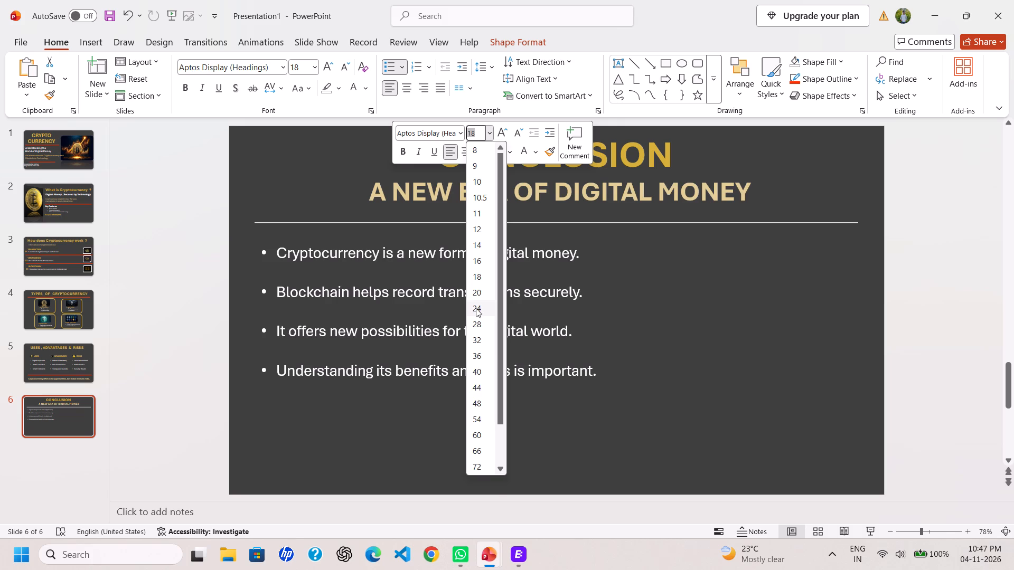
left_click(476, 308)
left_click(532, 414)
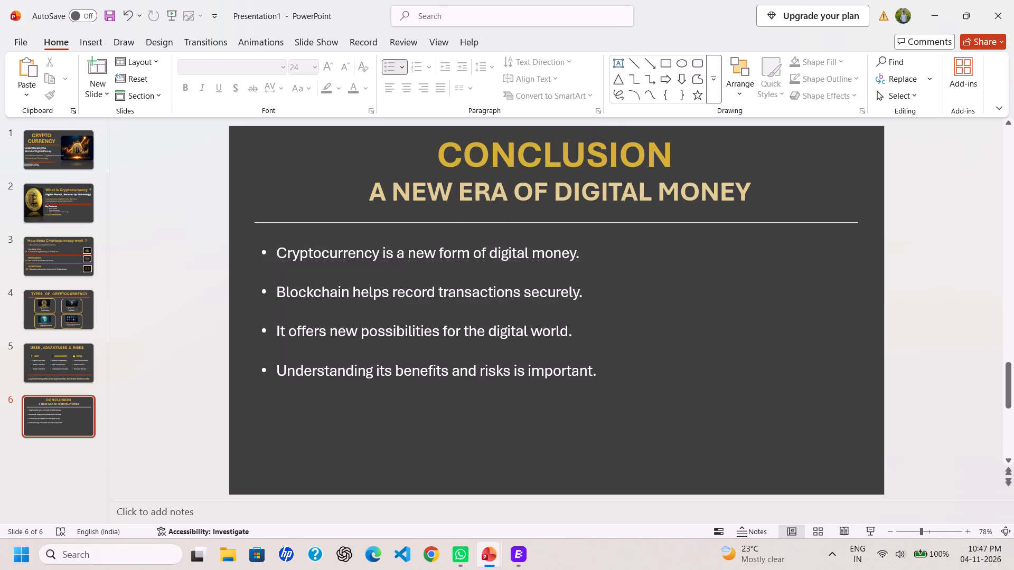
Recolour the divider line under the "A NEW ERA OF DIGITAL MONEY" subtitle to the recently used orange-red.
left_click(405, 224)
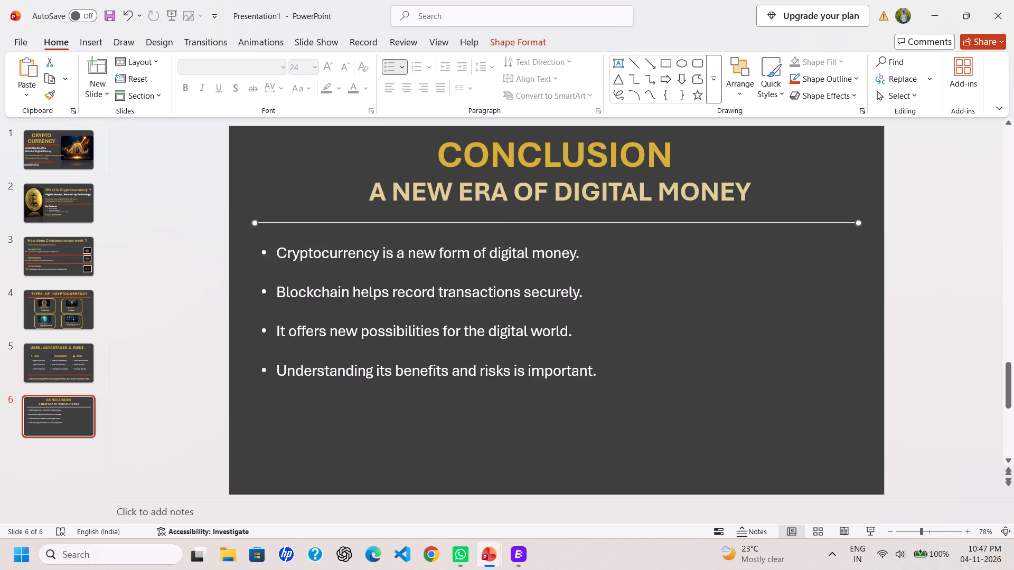
left_click(825, 82)
left_click(832, 315)
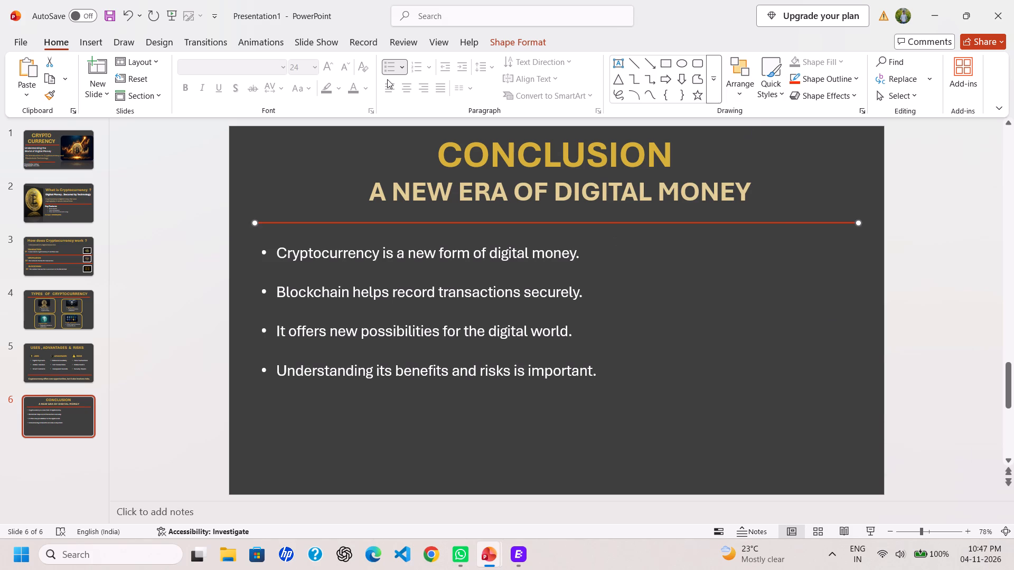
left_click(538, 431)
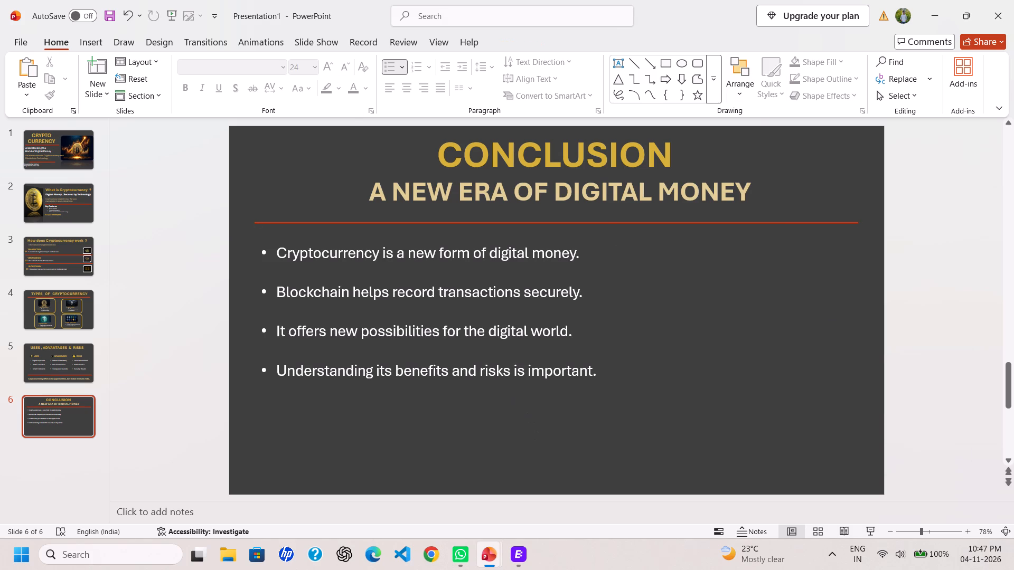
Draw a straight horizontal line just below the last takeaway, nearly as wide as the divider under the subtitle.
left_click(633, 59)
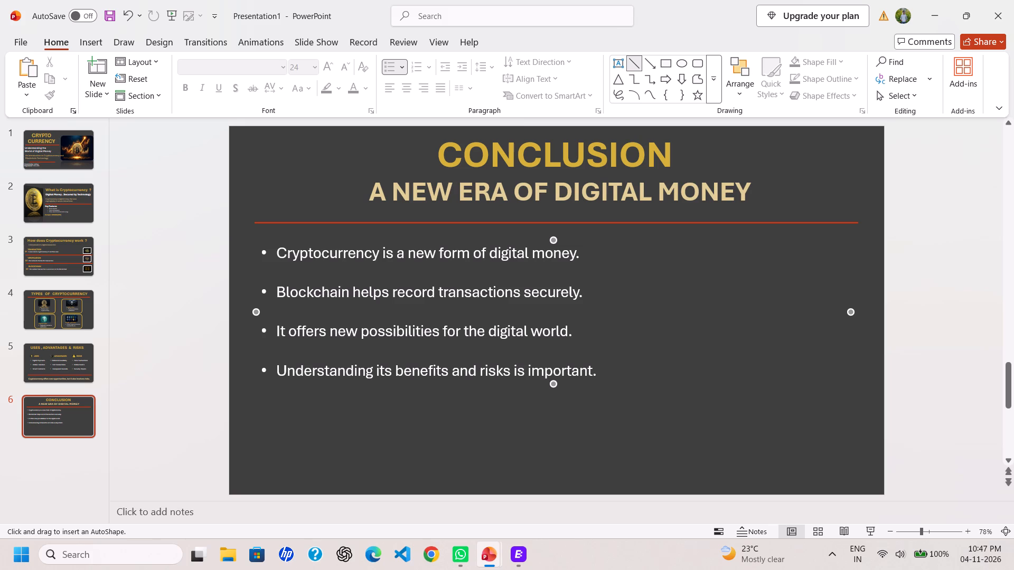
left_click_drag(264, 396, 776, 415)
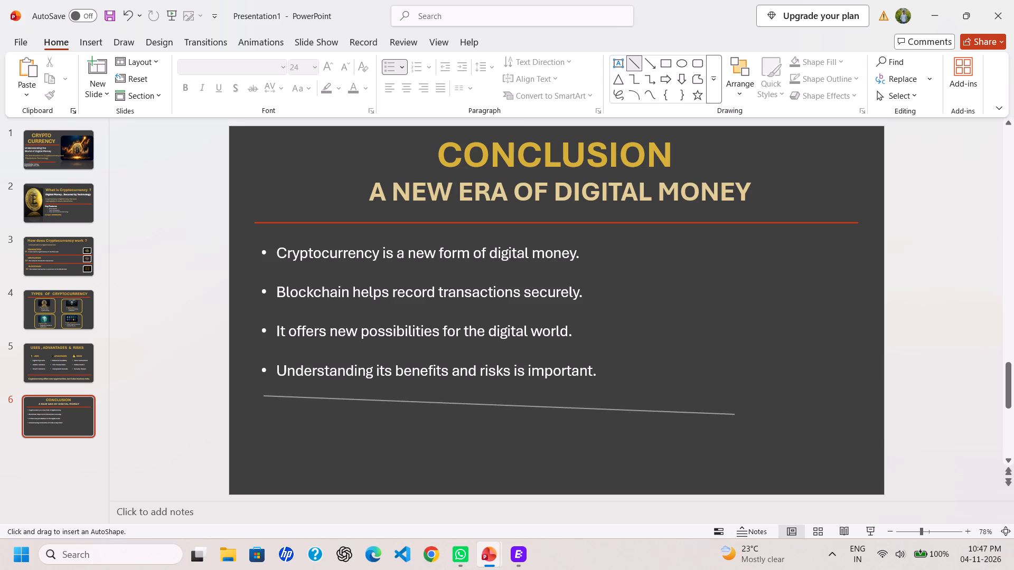
left_click_drag(776, 415, 863, 388)
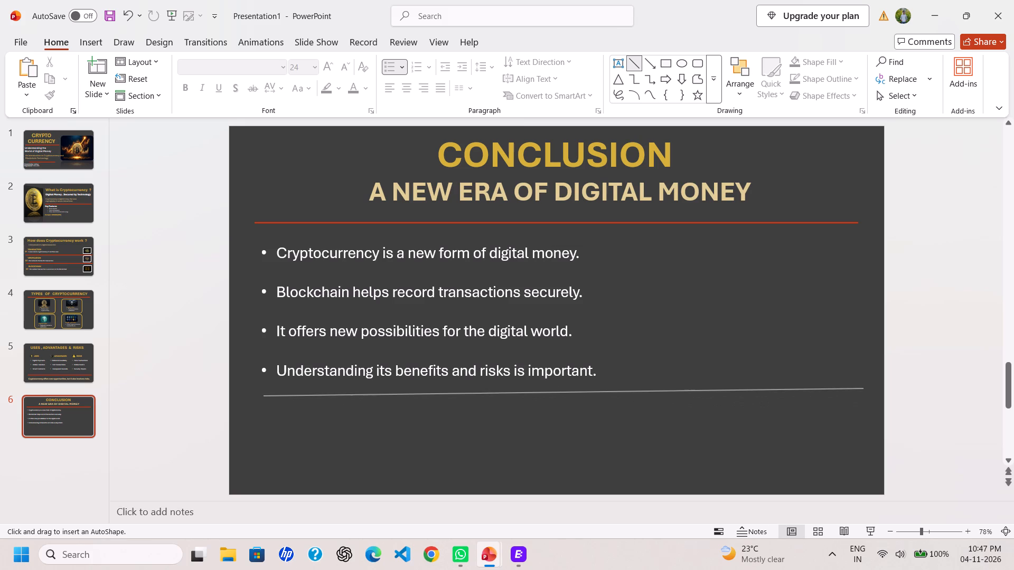
left_click_drag(863, 388, 855, 390)
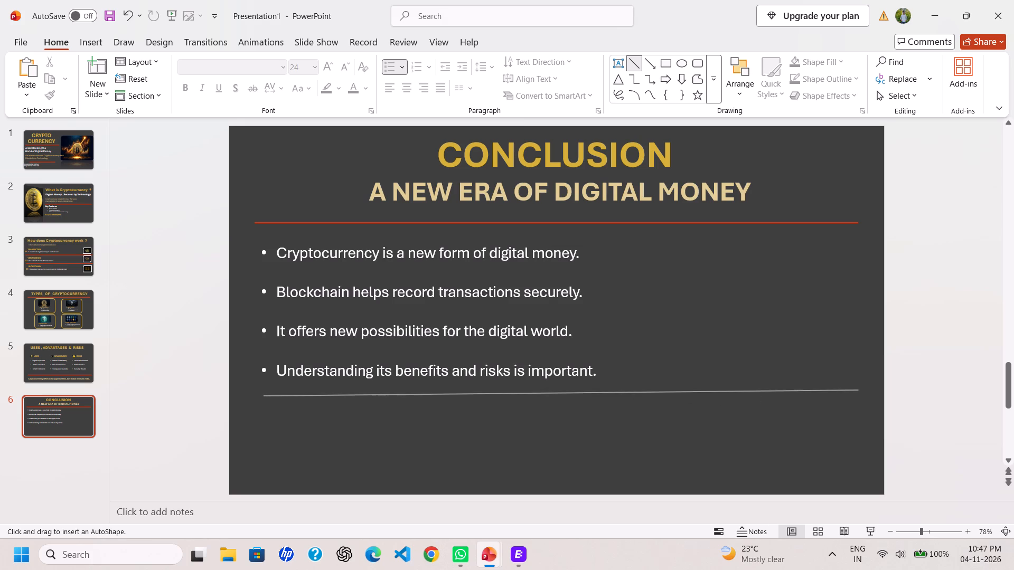
left_click_drag(855, 390, 855, 397)
left_click(697, 445)
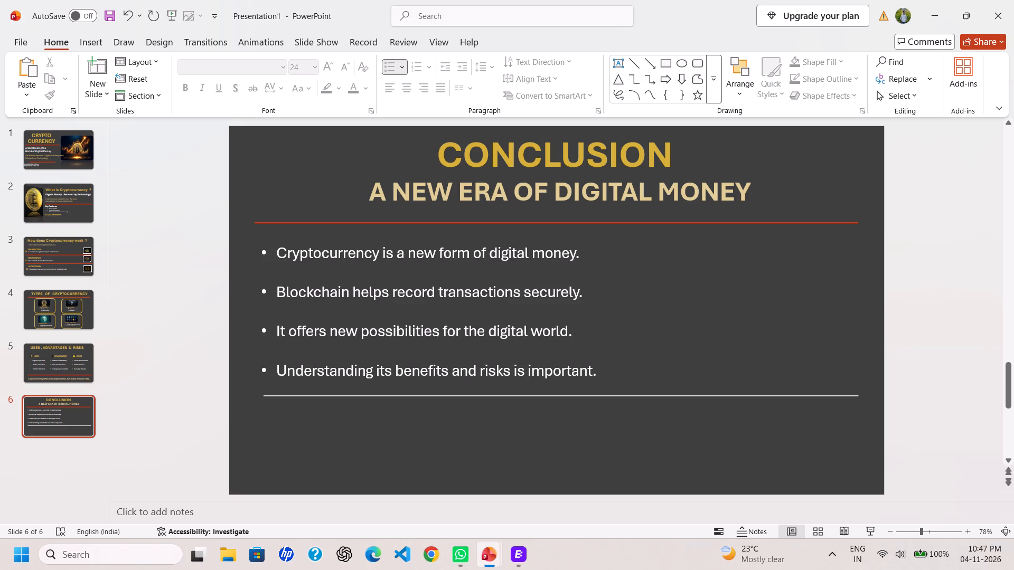
Recolour the line below the takeaways to the same orange-red as the divider under the subtitle.
left_click(738, 395)
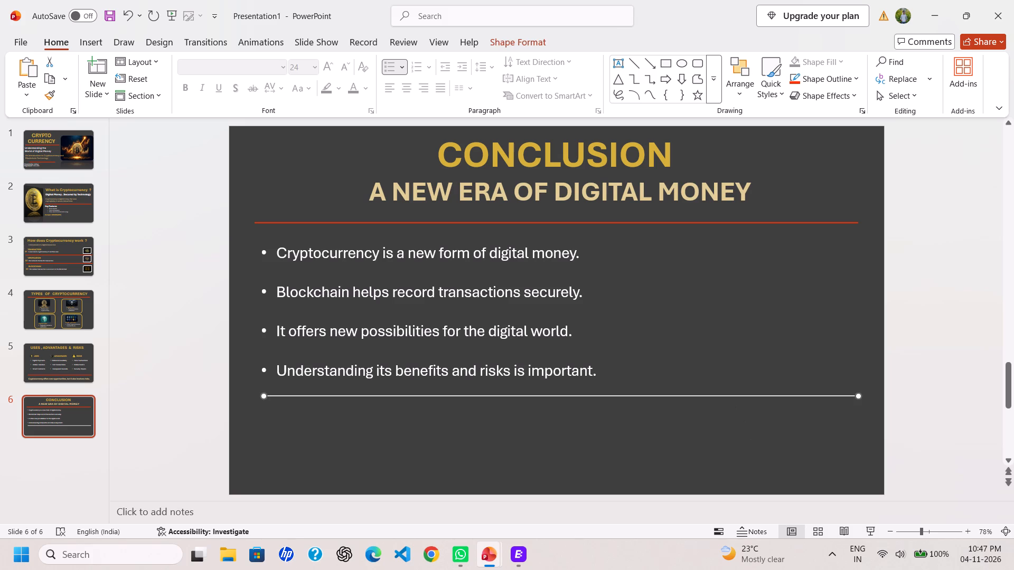
left_click(833, 79)
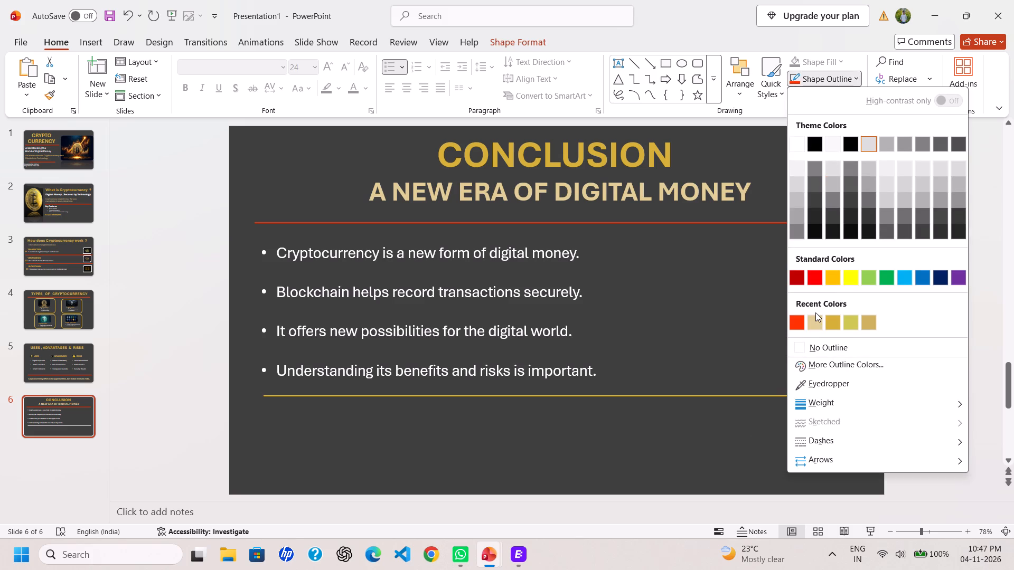
left_click(796, 321)
left_click(445, 440)
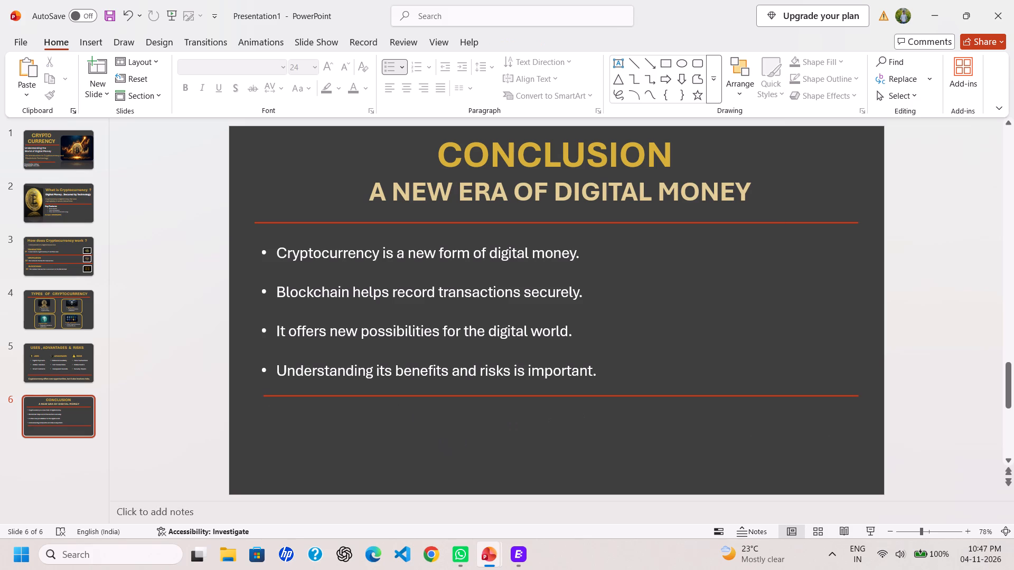
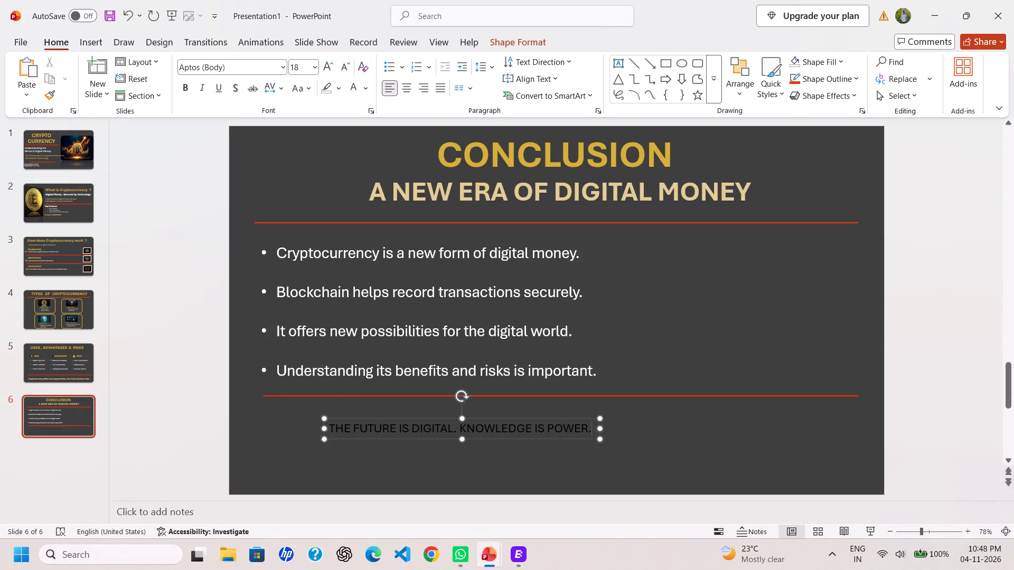
Format the whole "THE FUTURE IS DIGITAL. KNOWLEDGE IS POWER." line as size 32, bold, in the recently used gold of the CONCLUSION title.
left_click_drag(589, 430, 403, 412)
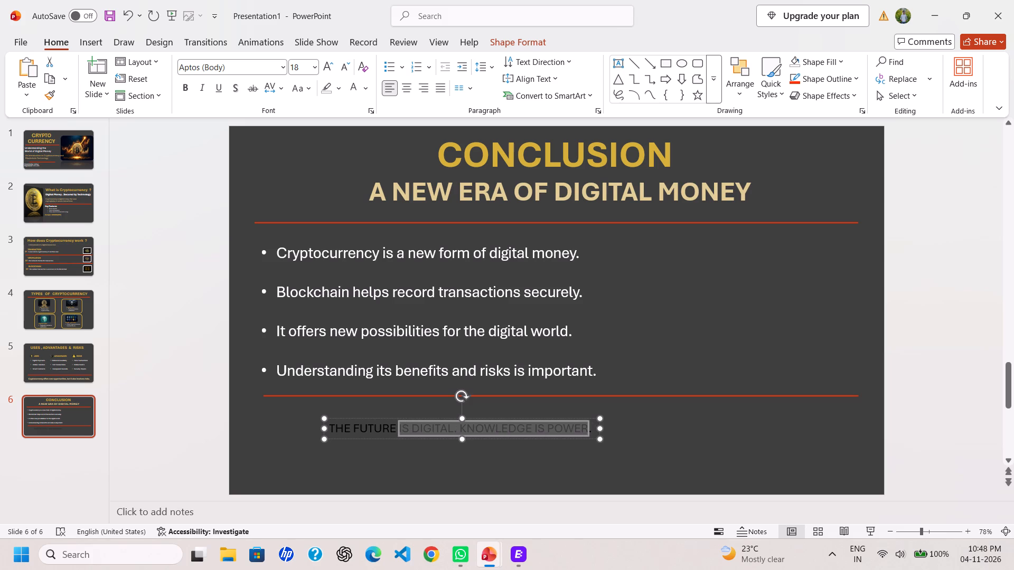
left_click_drag(403, 412, 353, 412)
key("ctrl+a")
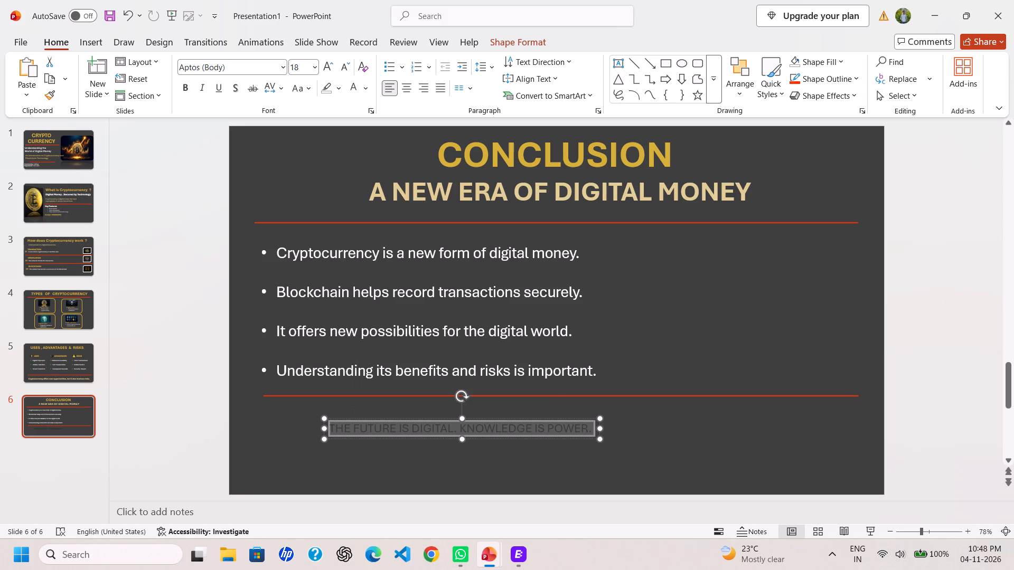
right_click(453, 426)
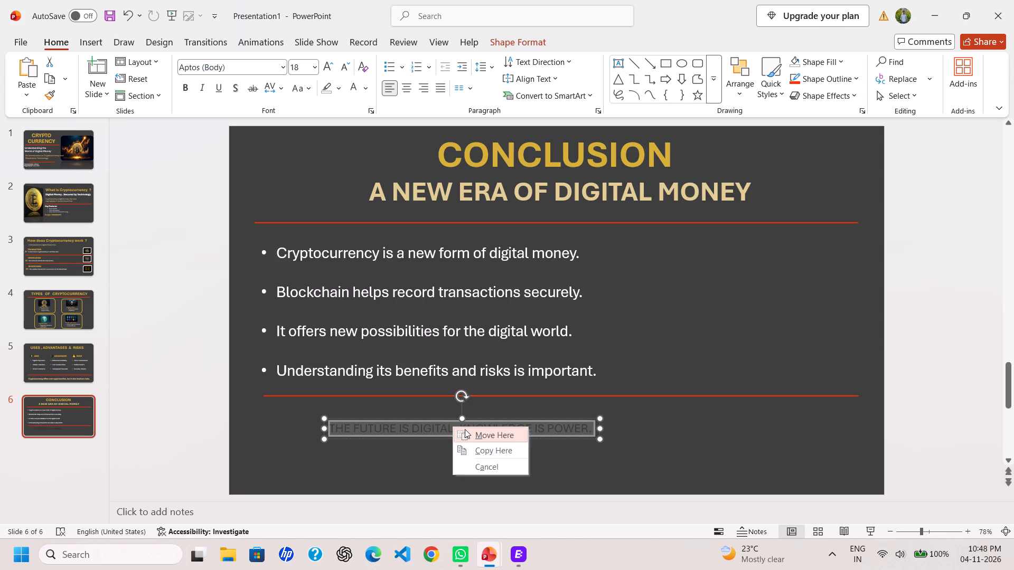
right_click(414, 422)
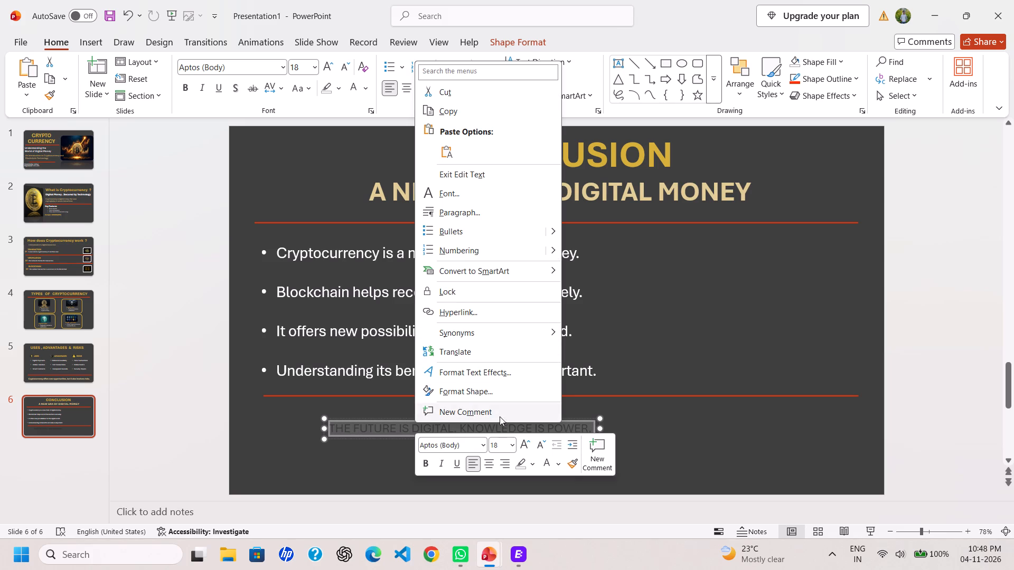
left_click(514, 442)
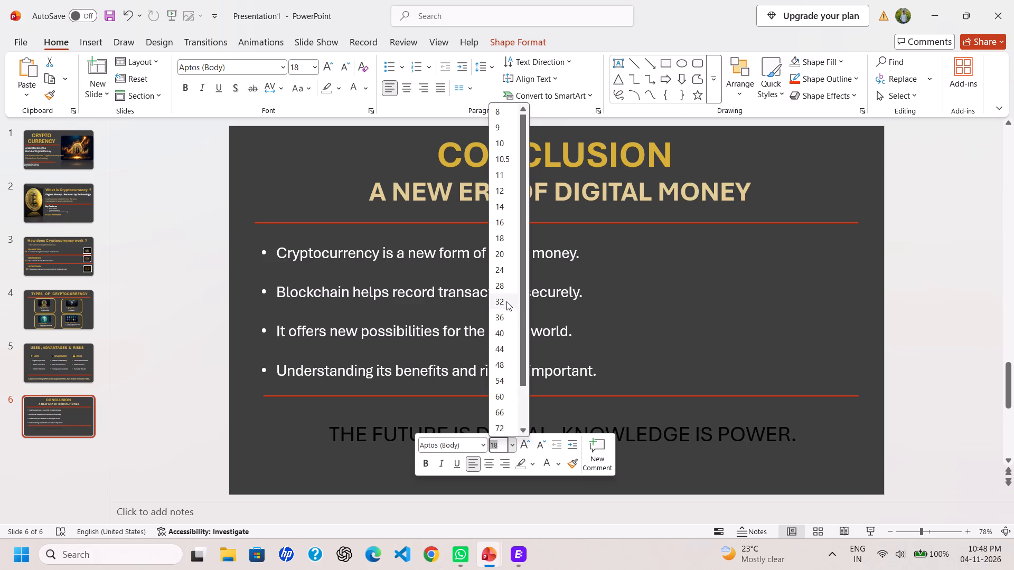
left_click(506, 301)
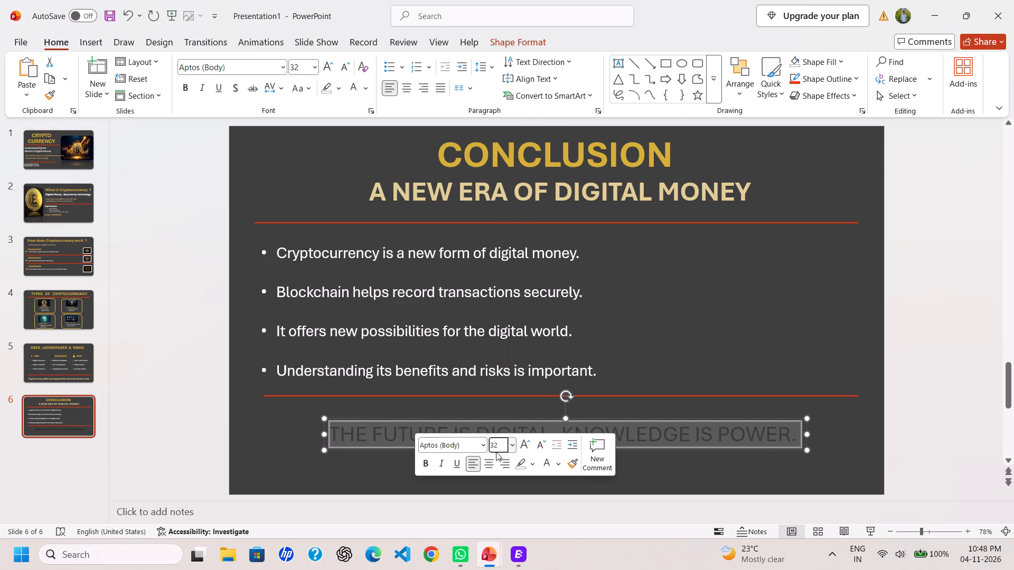
left_click(427, 461)
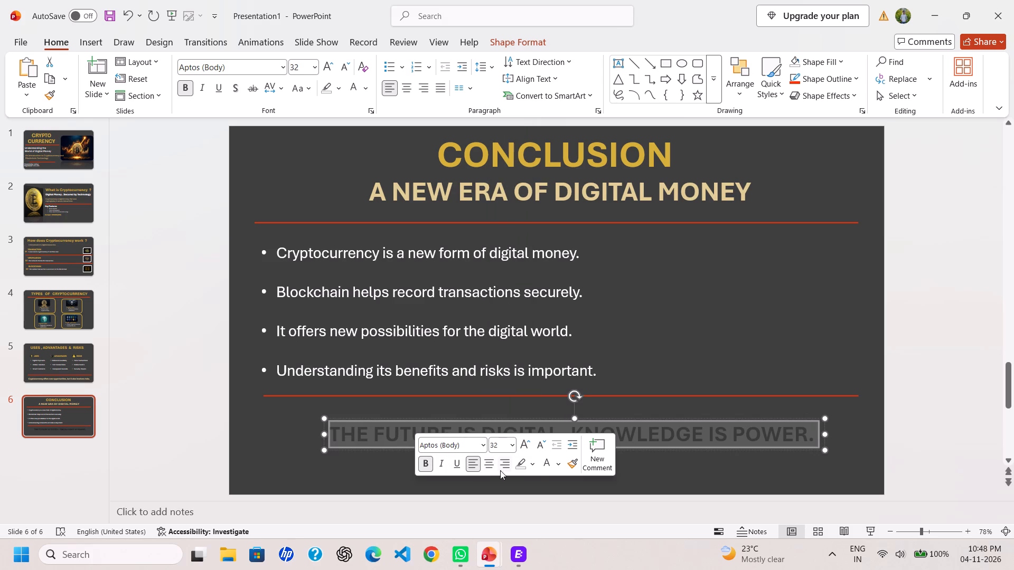
left_click(560, 463)
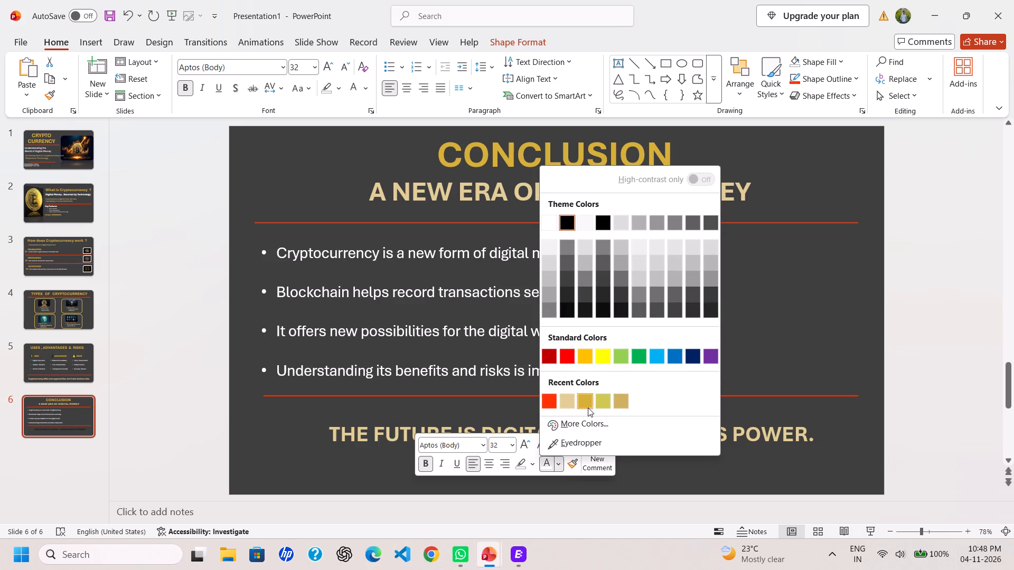
left_click(586, 402)
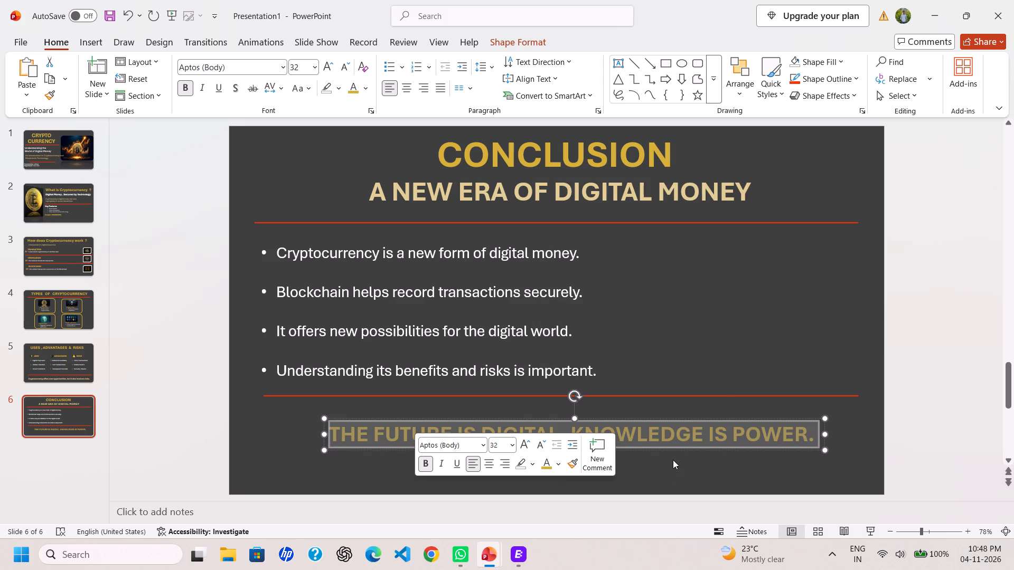
left_click(673, 460)
Add an extra space between the two sentences of the gold closing line, before "KNOWLEDGE".
left_click(665, 430)
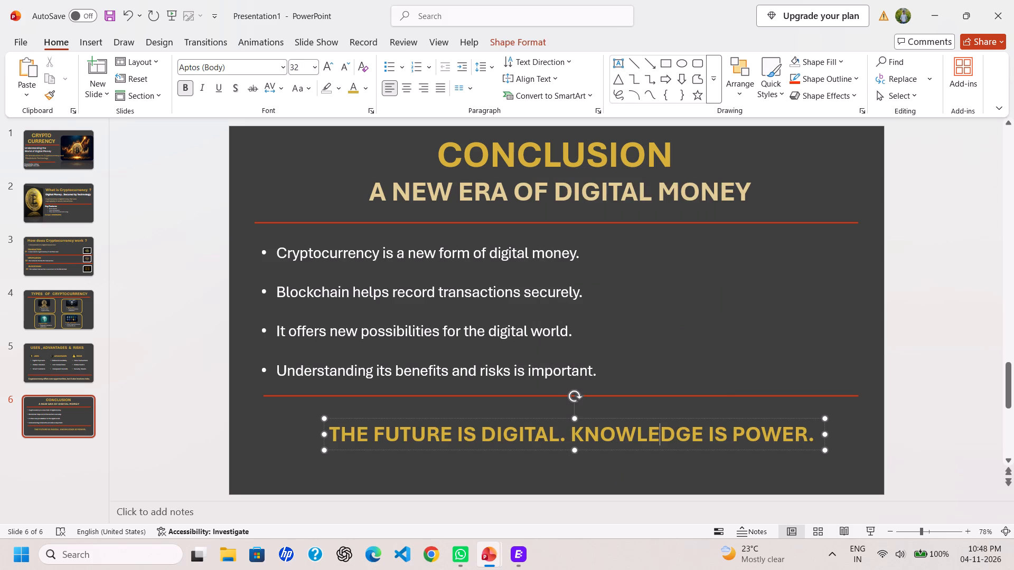
left_click(567, 439)
key("space")
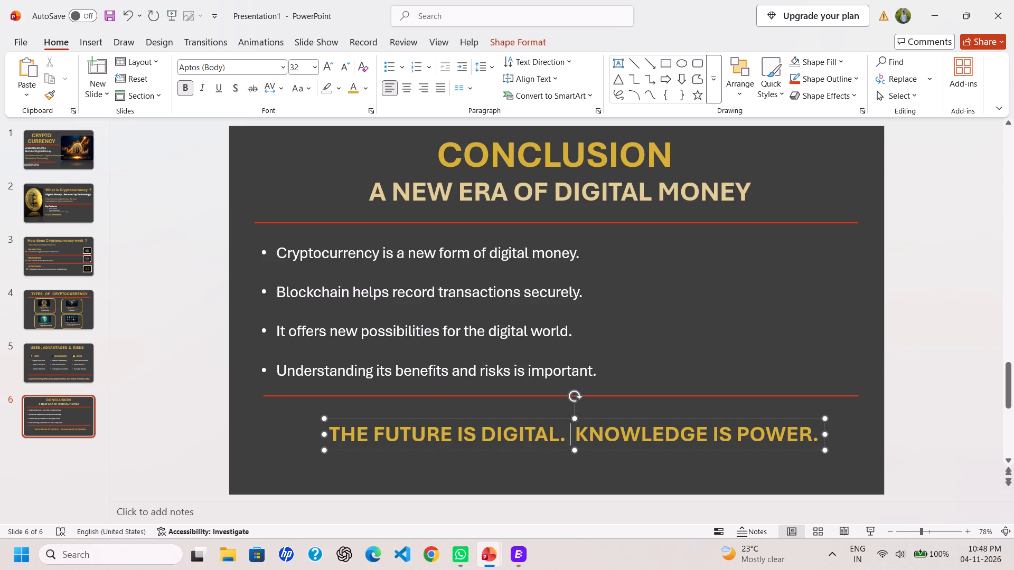
Move the gold closing line up to just beneath the lower orange-red divider, roughly centred on the slide.
left_click_drag(570, 447, 557, 443)
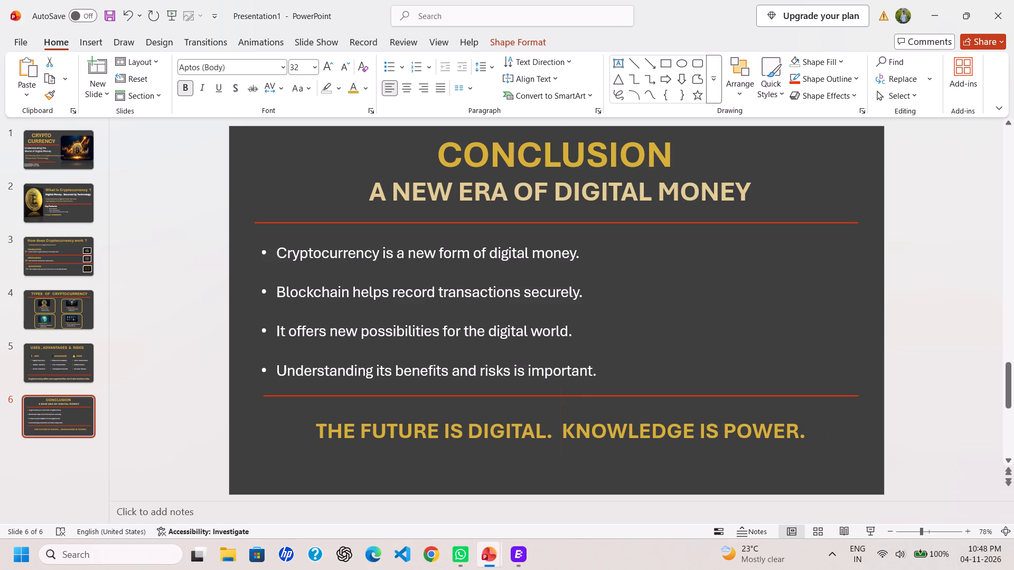
left_click_drag(557, 443, 547, 430)
left_click(494, 453)
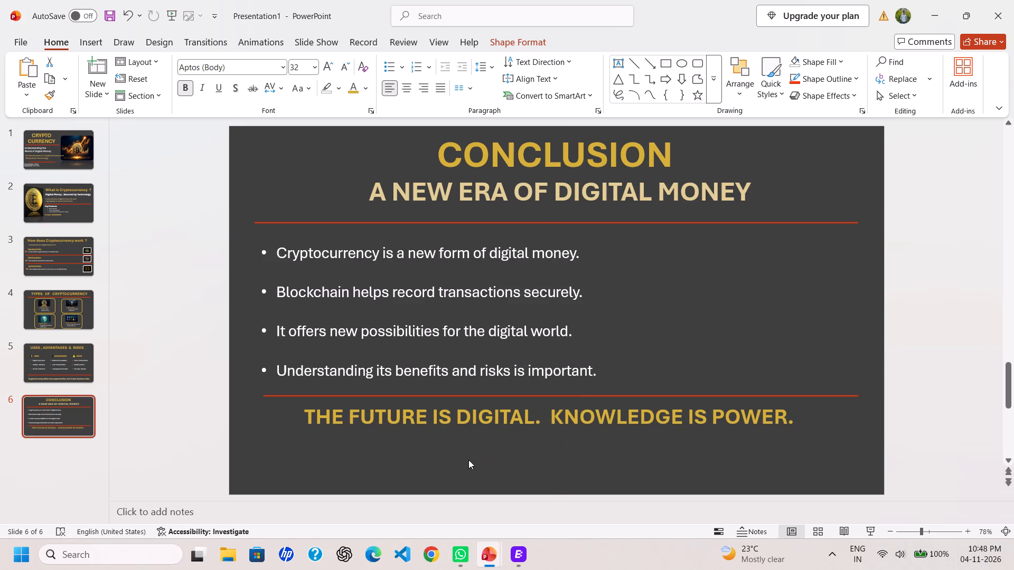
Draw a small empty text box beneath the gold closing line on the CONCLUSION slide.
double_click(439, 448)
left_click_drag(449, 454, 496, 467)
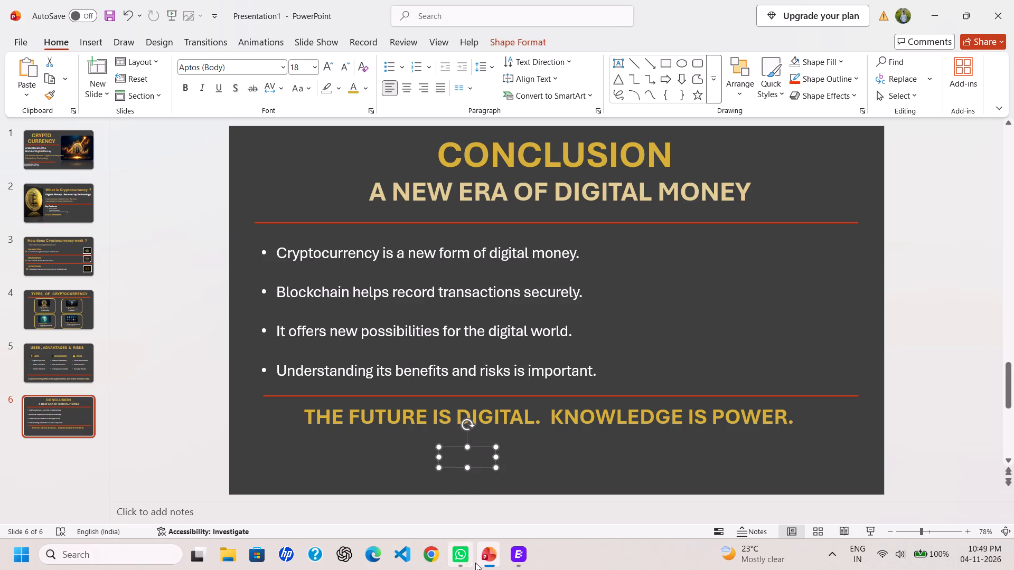
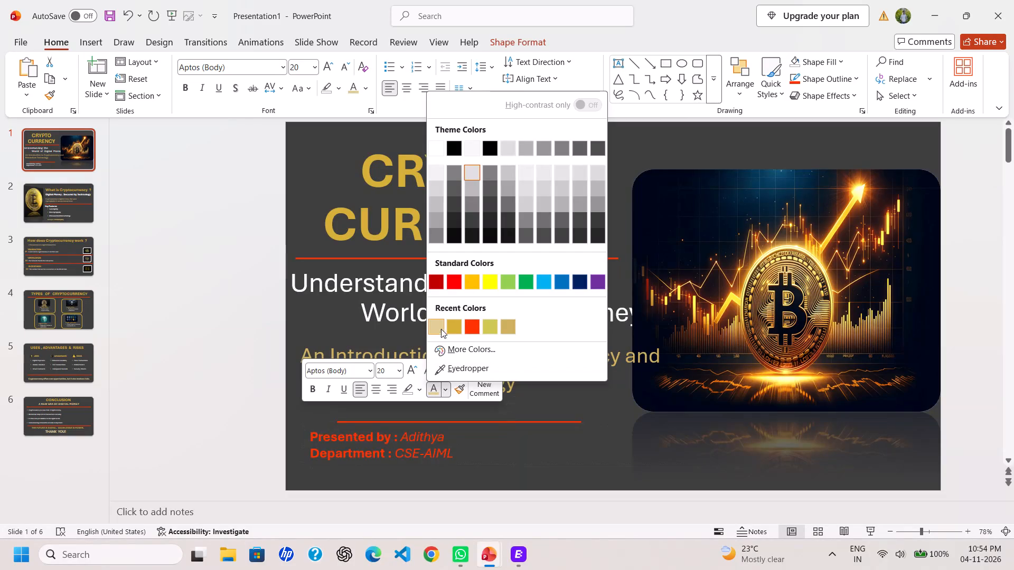
Recolour the "Presented by" and "Department" lines on the title slide with the recently used pale gold.
left_click(432, 322)
left_click(687, 281)
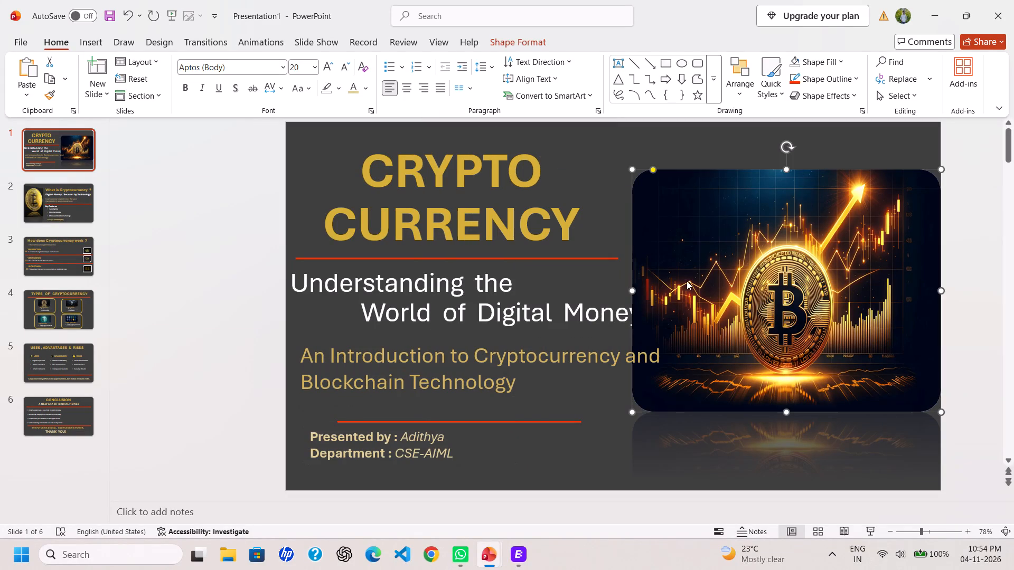
left_click(243, 327)
left_click(248, 439)
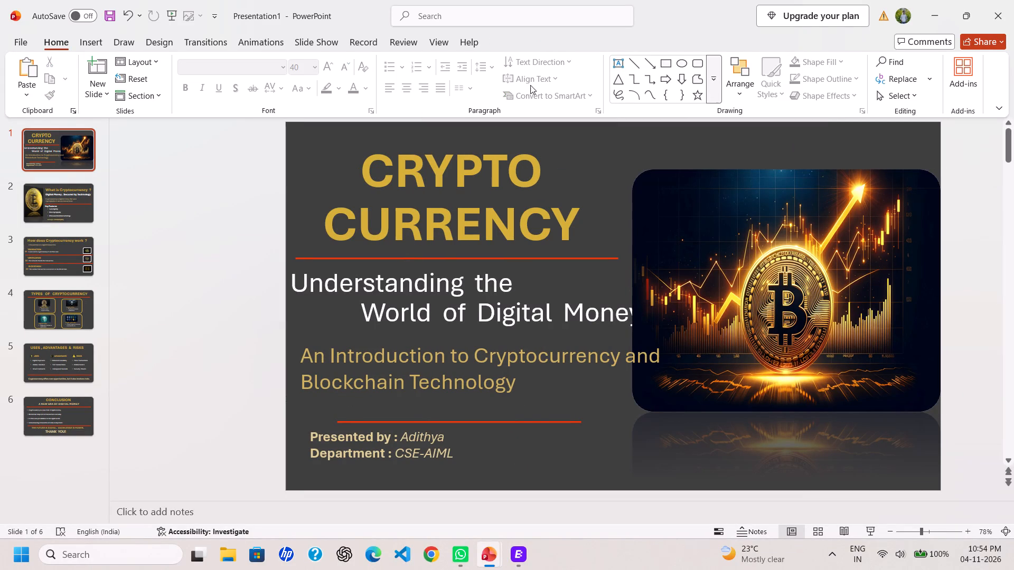
Review the USES, ADVANTAGES & RISKS slide and the CONCLUSION slide, ending back on the title slide.
left_click(44, 366)
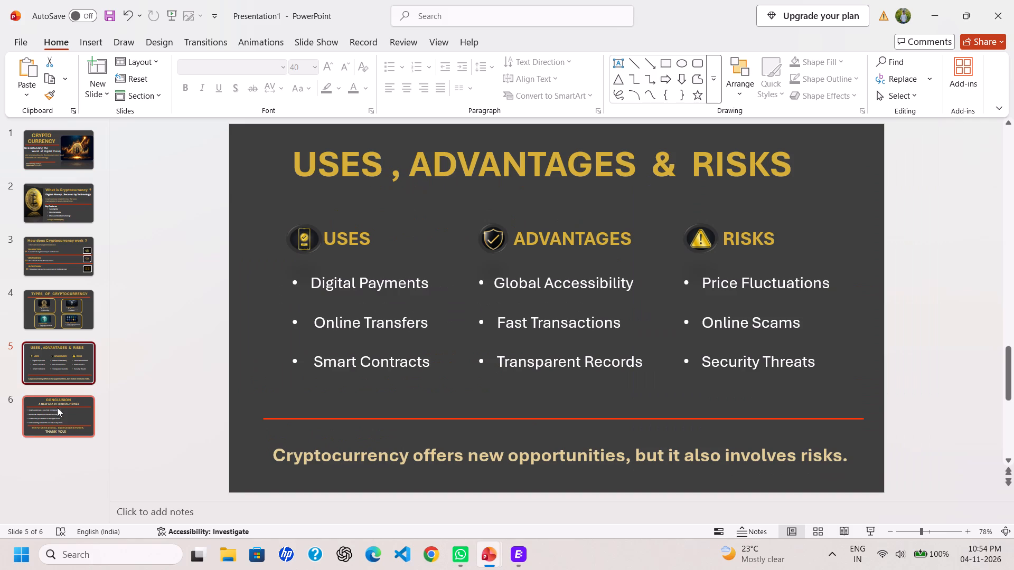
left_click(58, 423)
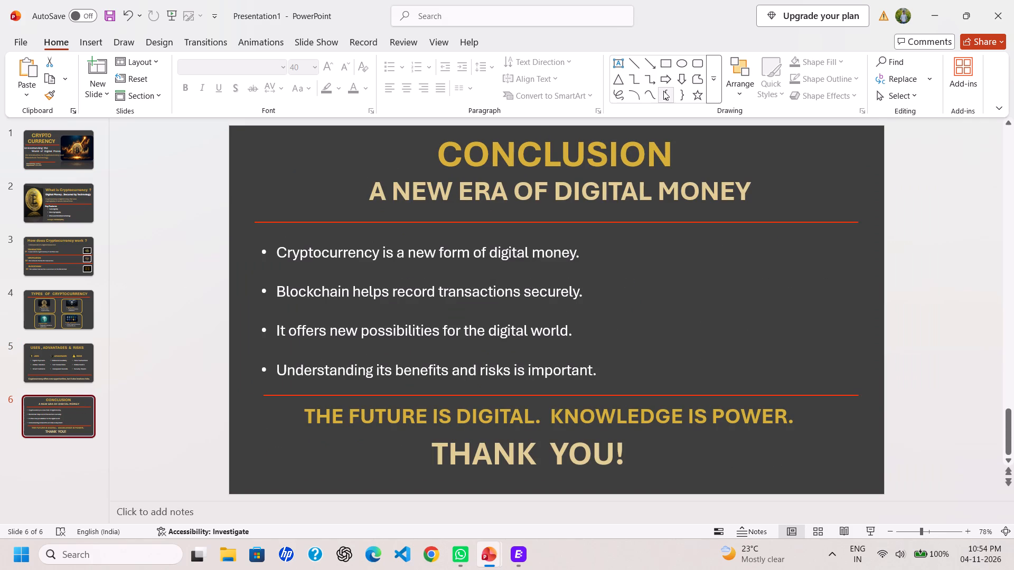
scroll(5, 234, "up", 2)
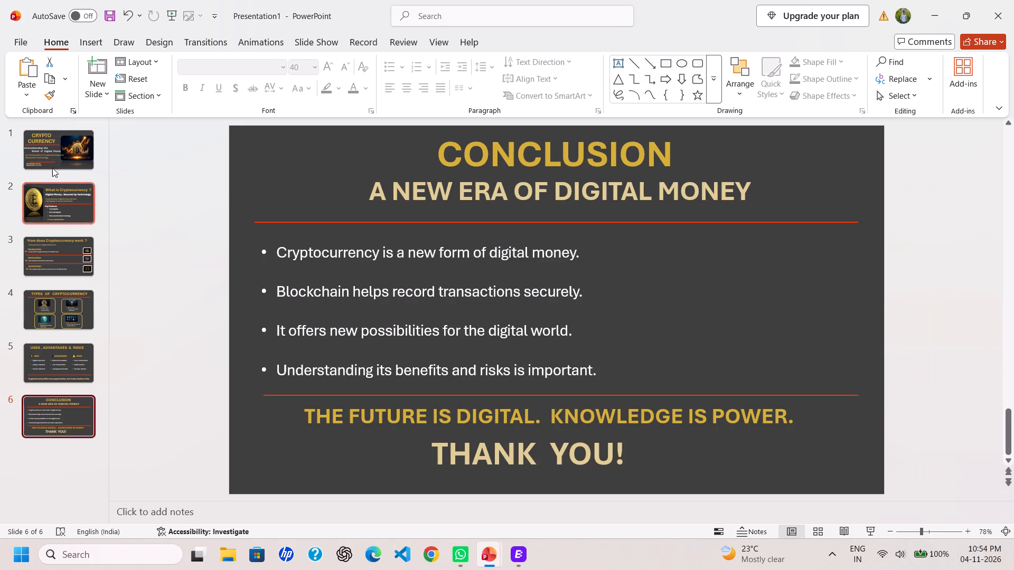
left_click(60, 156)
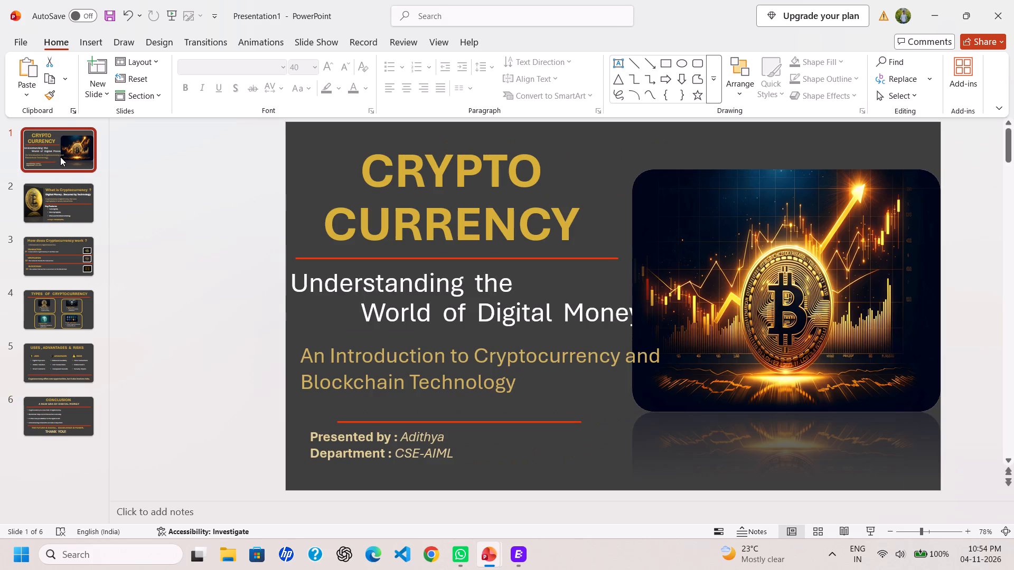
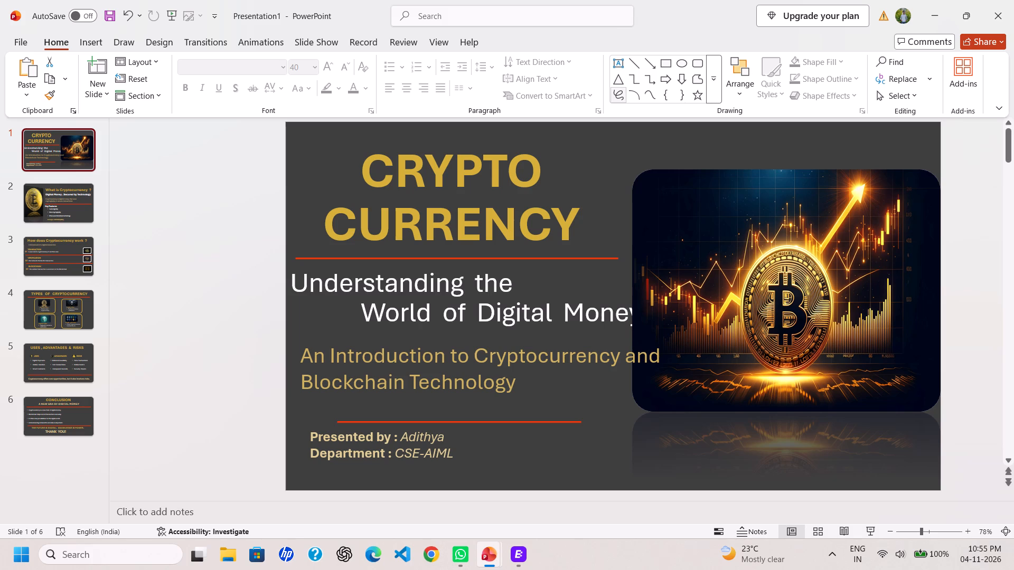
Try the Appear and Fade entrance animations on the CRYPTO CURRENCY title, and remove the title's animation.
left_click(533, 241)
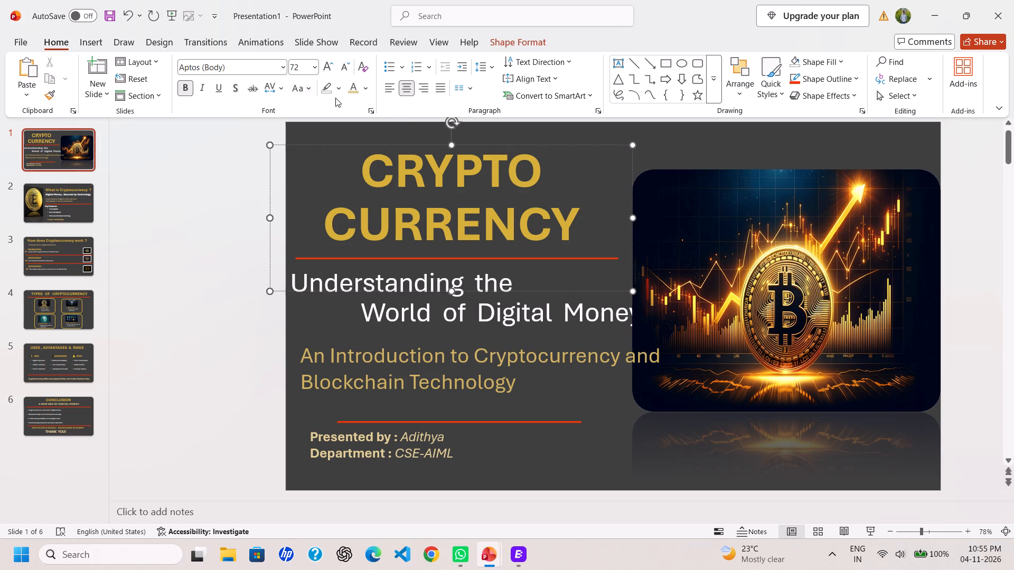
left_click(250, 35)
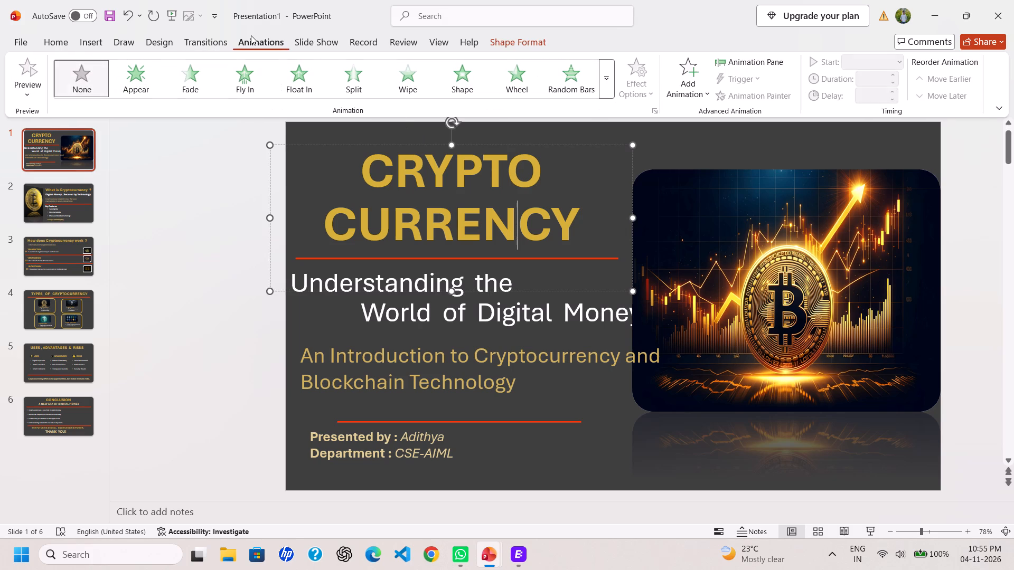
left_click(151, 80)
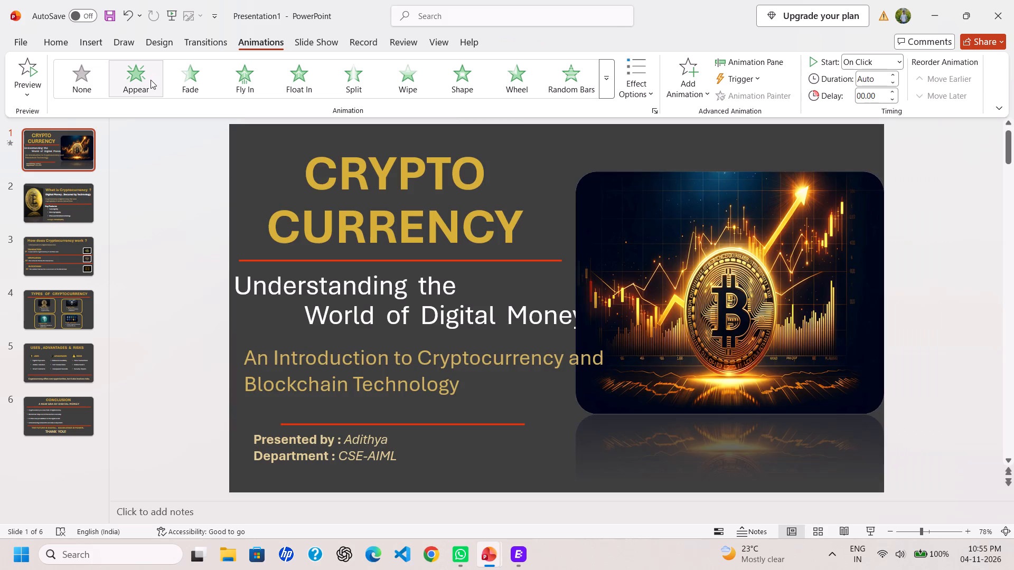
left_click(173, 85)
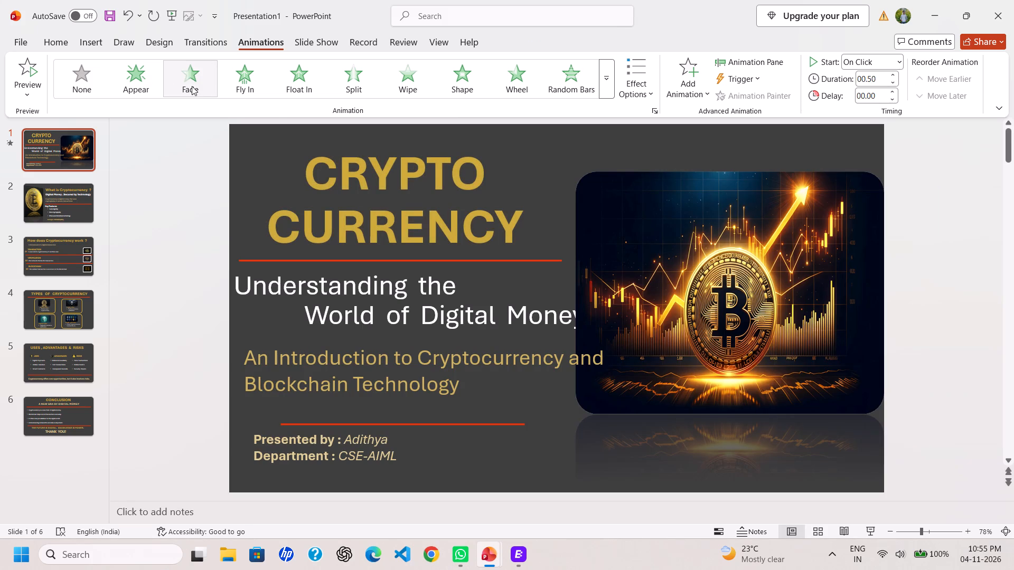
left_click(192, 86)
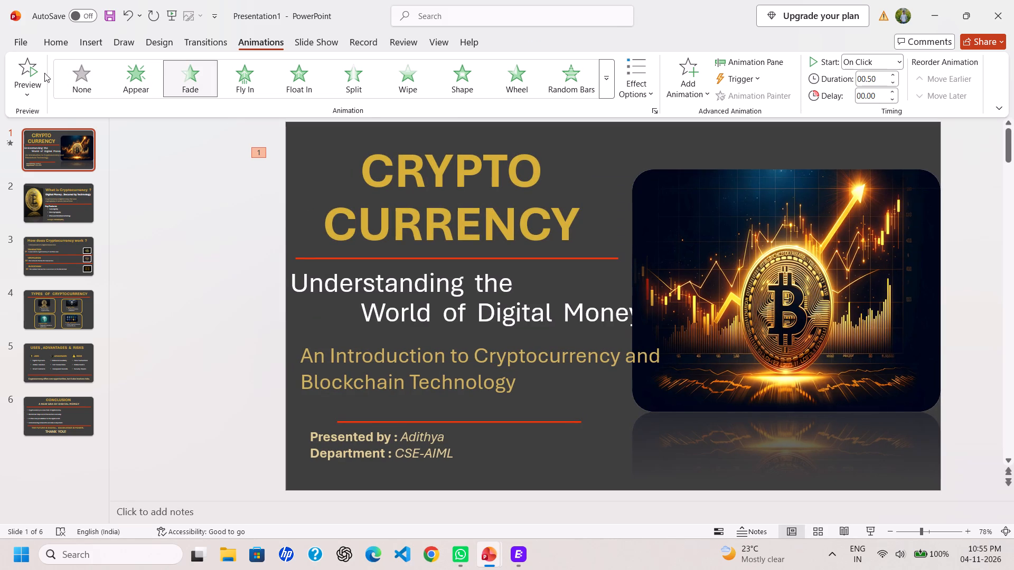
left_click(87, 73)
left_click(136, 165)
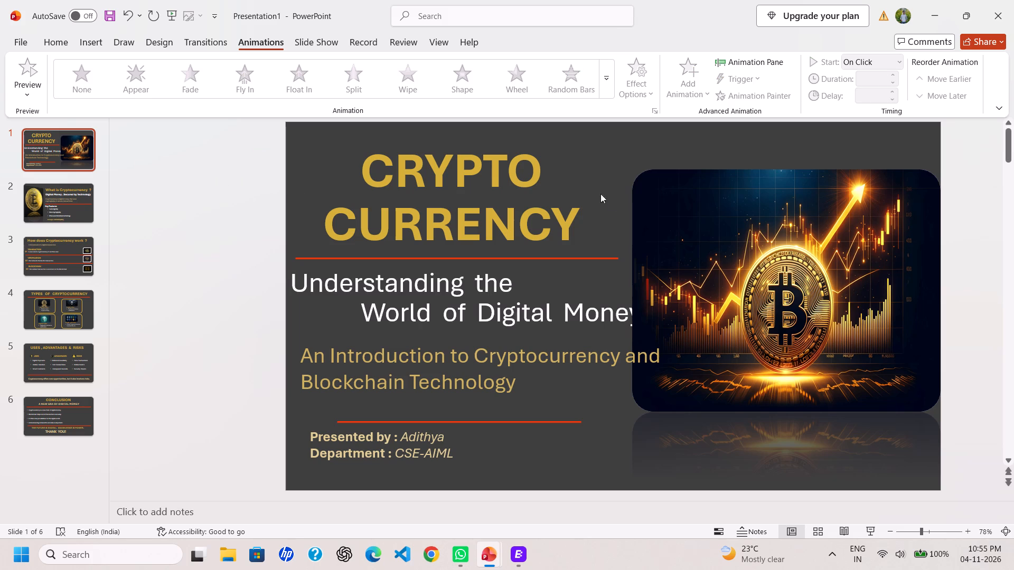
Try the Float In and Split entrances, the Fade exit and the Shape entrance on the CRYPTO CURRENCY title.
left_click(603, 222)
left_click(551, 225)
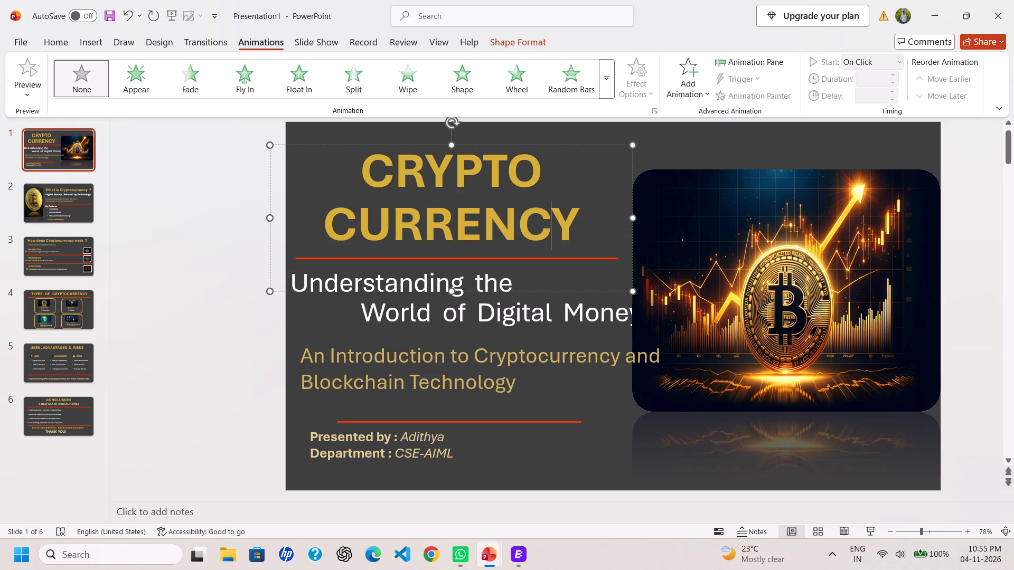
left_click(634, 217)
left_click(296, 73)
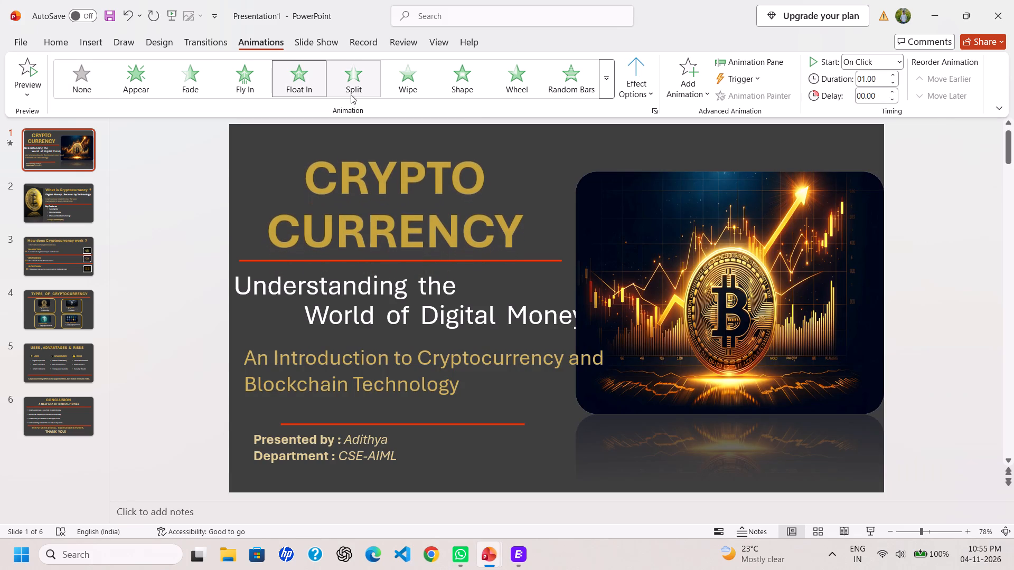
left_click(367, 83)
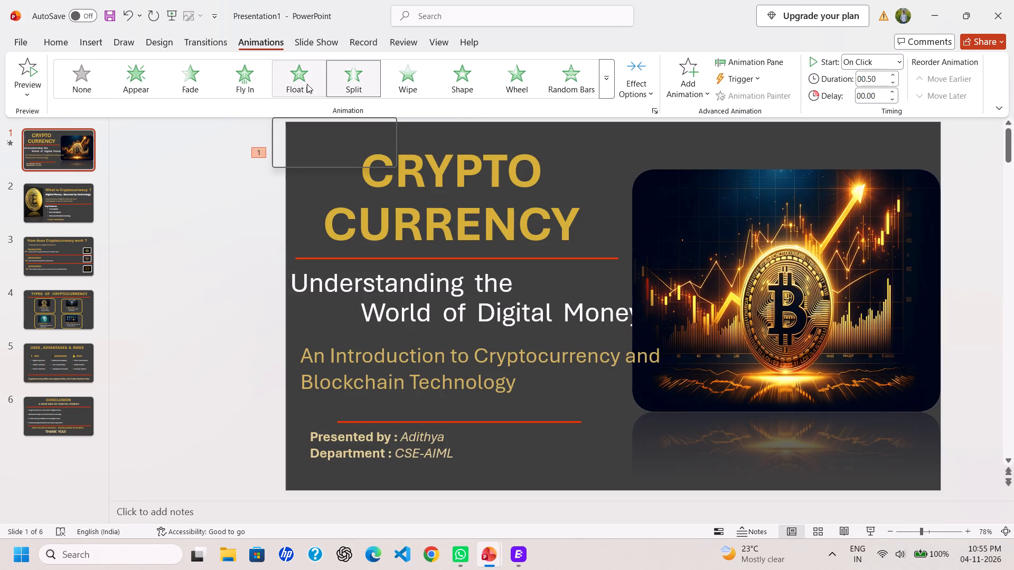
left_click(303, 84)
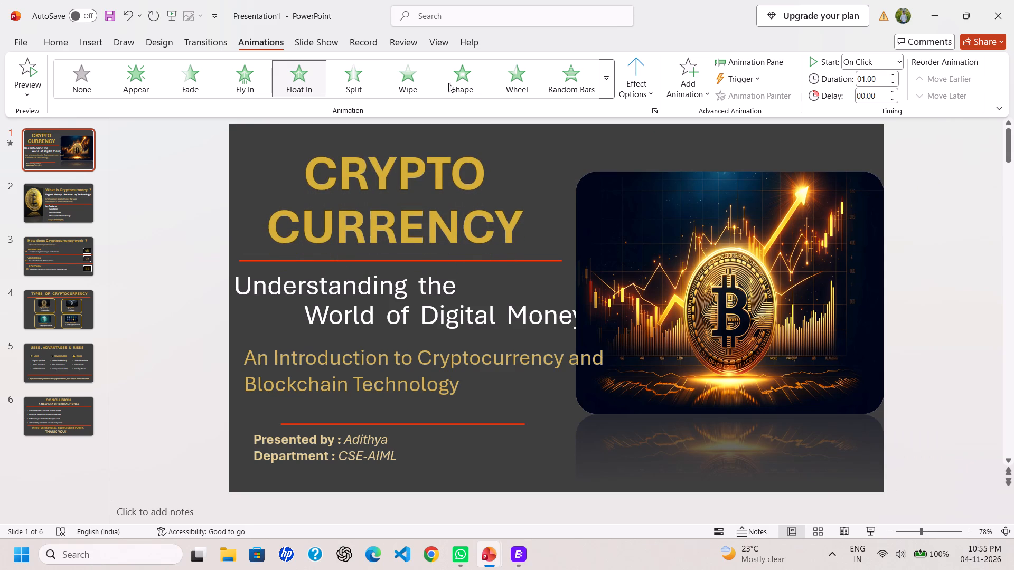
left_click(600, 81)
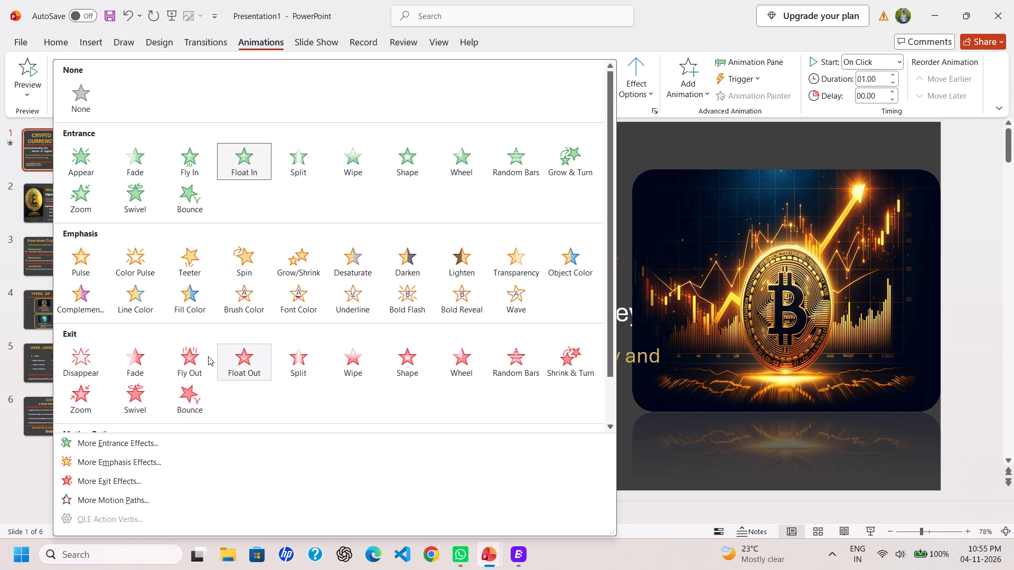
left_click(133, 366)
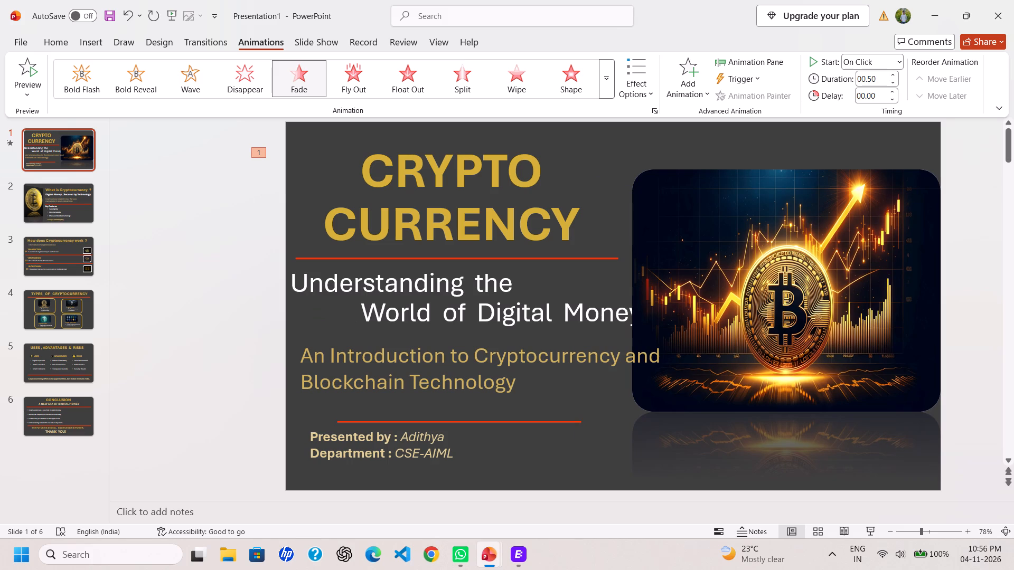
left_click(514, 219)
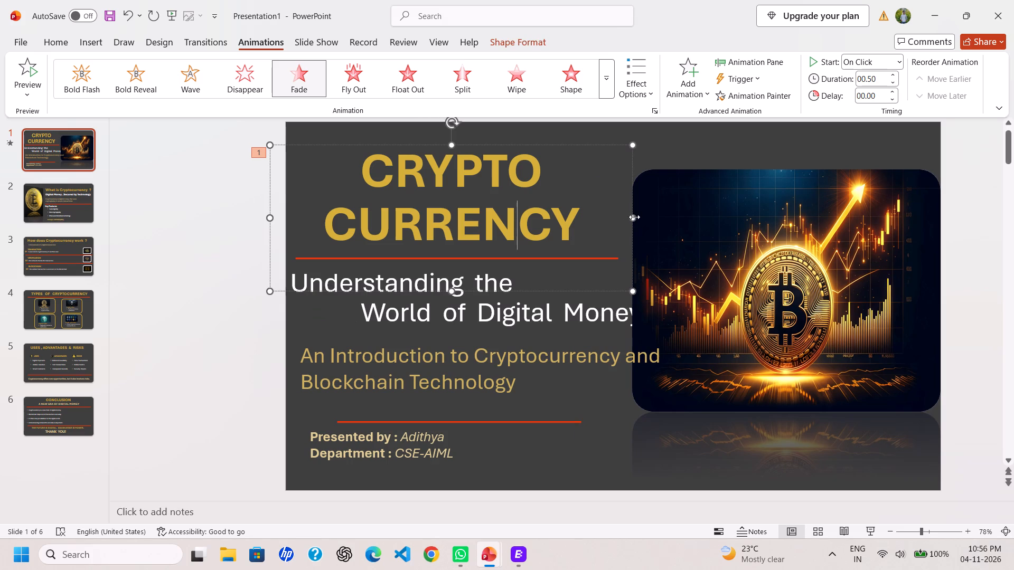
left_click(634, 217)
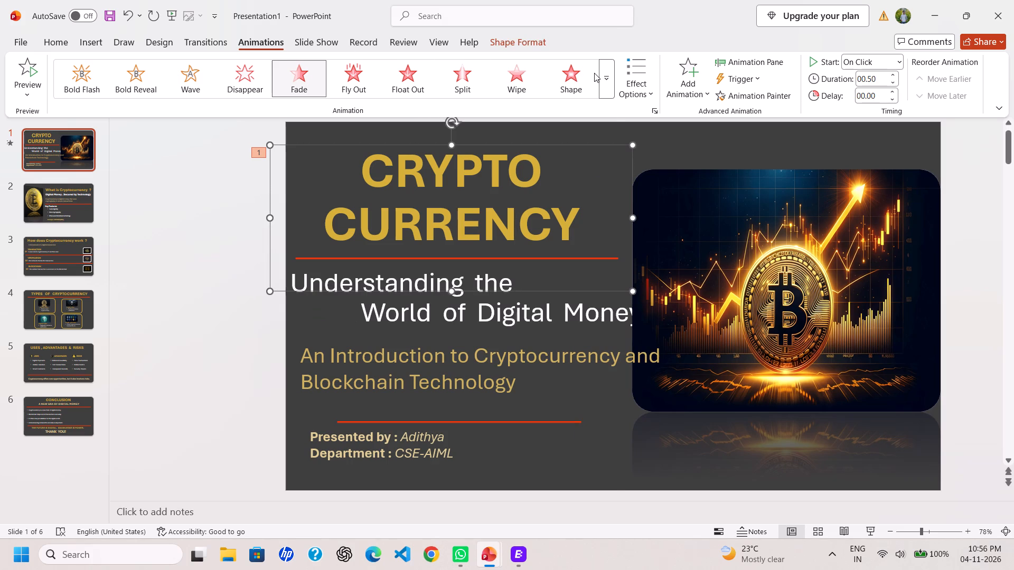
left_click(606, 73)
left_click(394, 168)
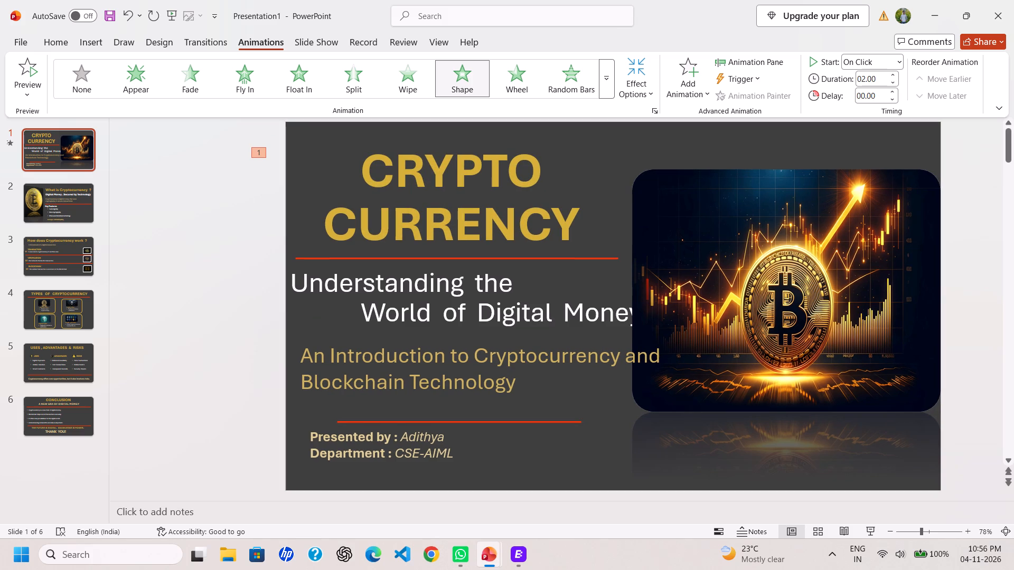
Apply the Fade entrance animation to the CRYPTO CURRENCY title.
left_click(584, 217)
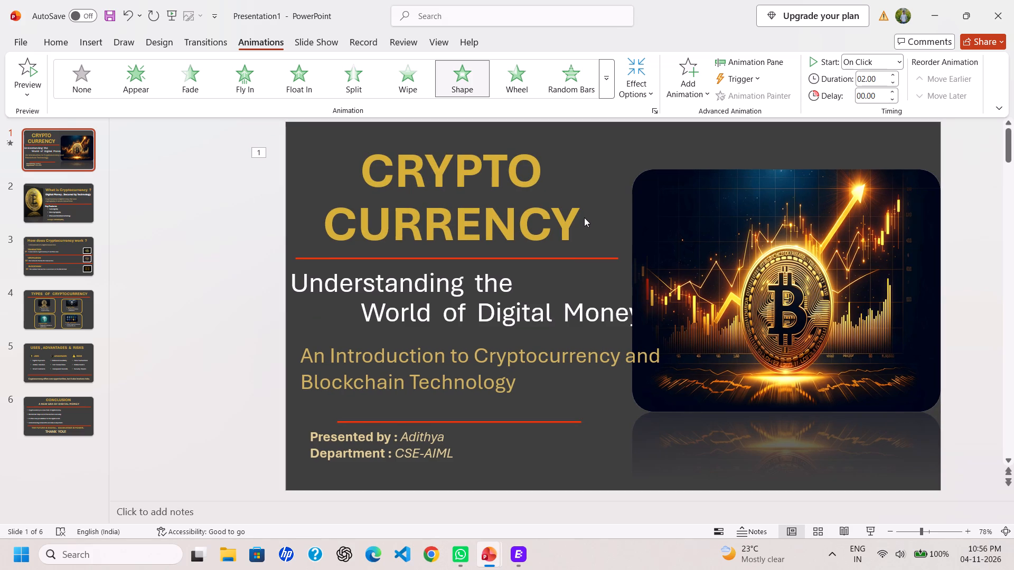
left_click(576, 217)
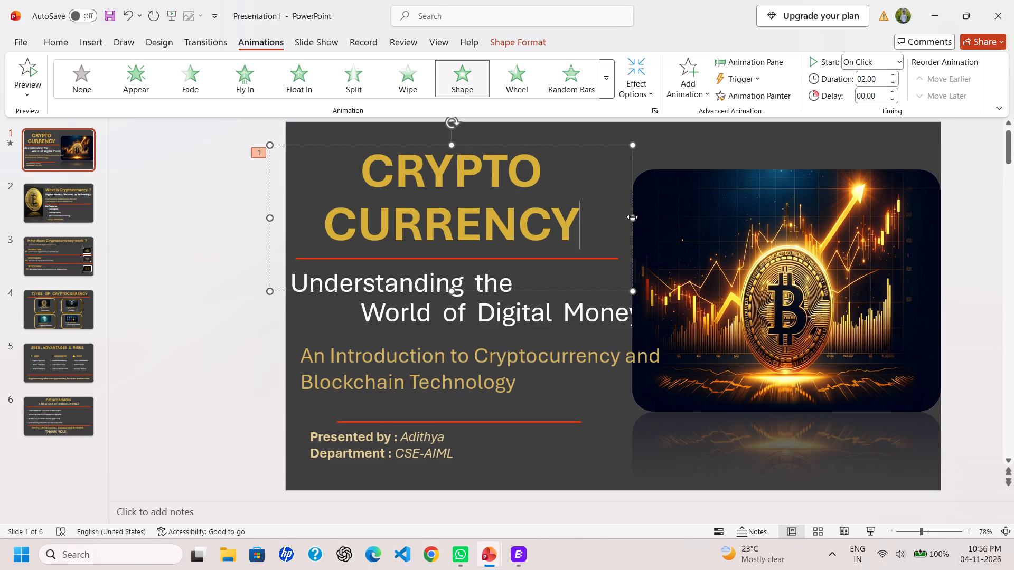
left_click(634, 218)
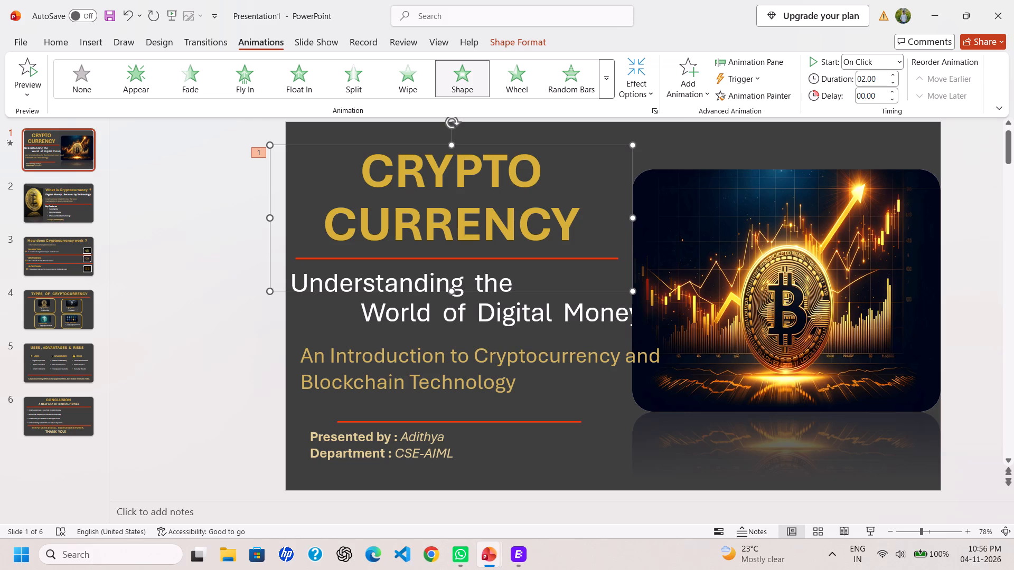
left_click(632, 219)
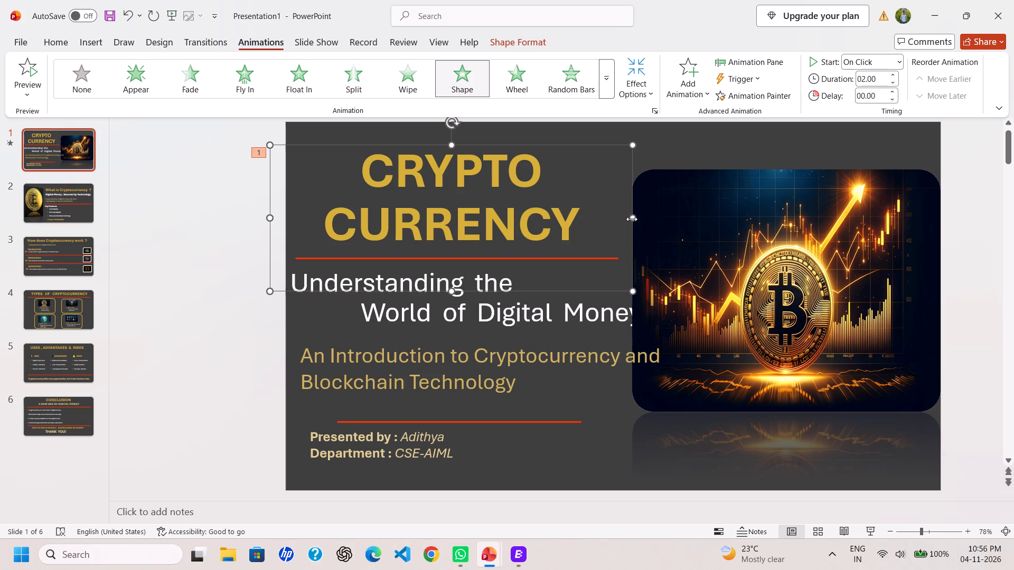
left_click(632, 218)
left_click(180, 79)
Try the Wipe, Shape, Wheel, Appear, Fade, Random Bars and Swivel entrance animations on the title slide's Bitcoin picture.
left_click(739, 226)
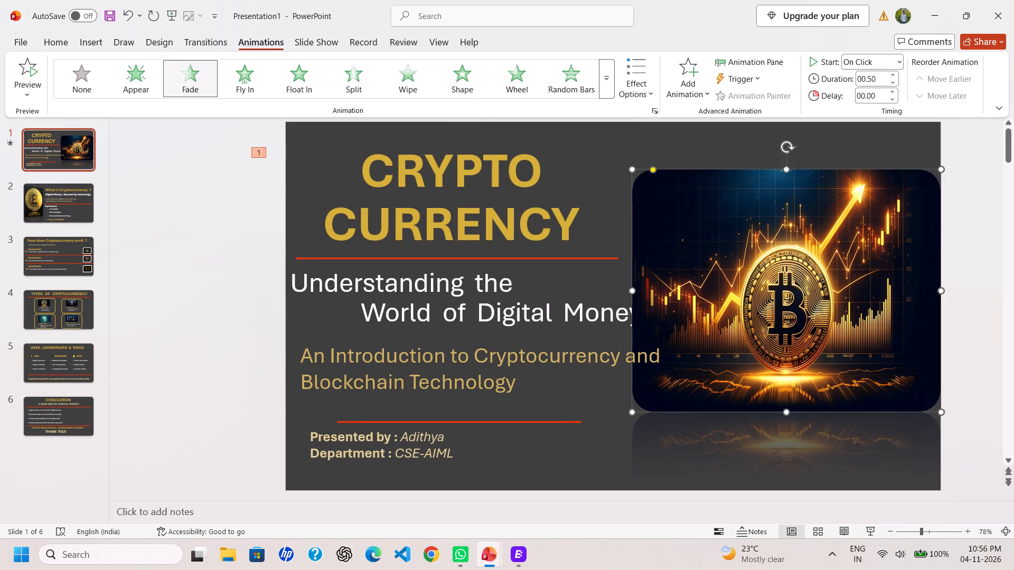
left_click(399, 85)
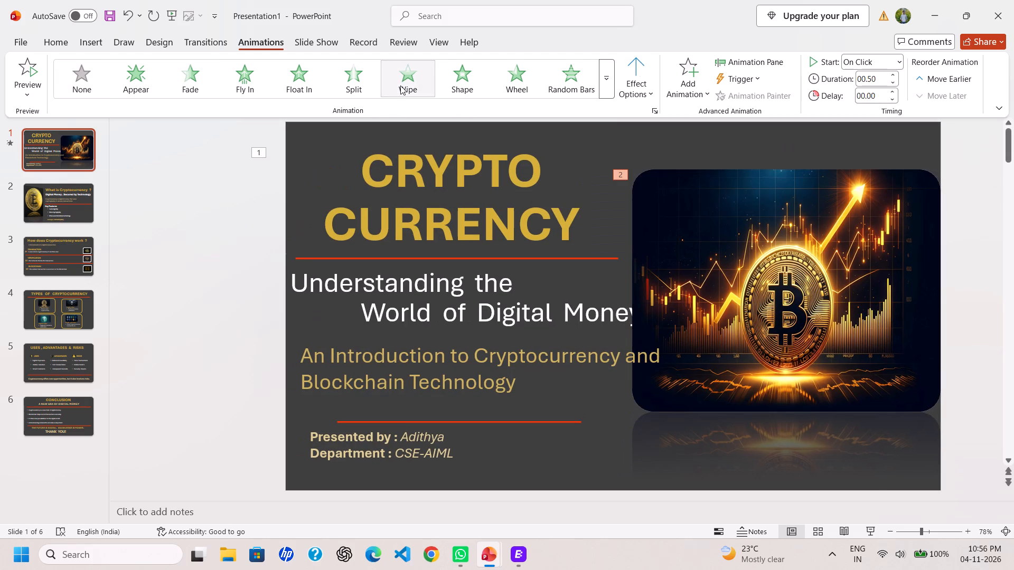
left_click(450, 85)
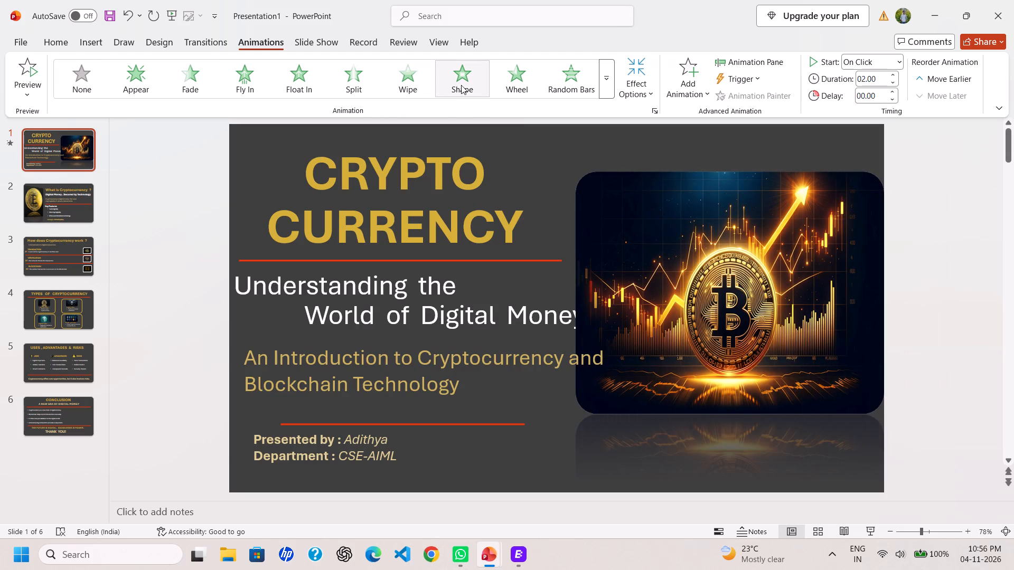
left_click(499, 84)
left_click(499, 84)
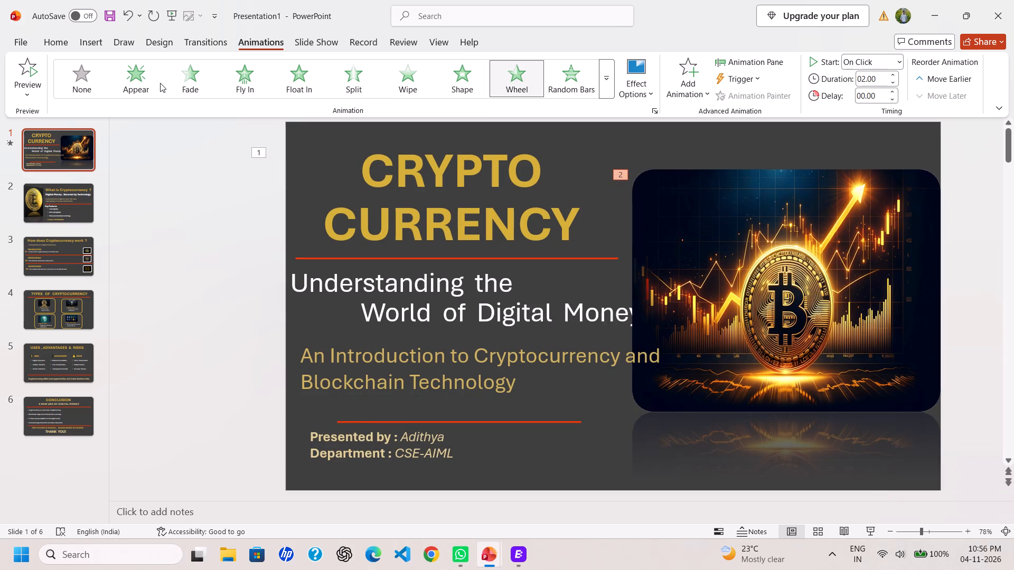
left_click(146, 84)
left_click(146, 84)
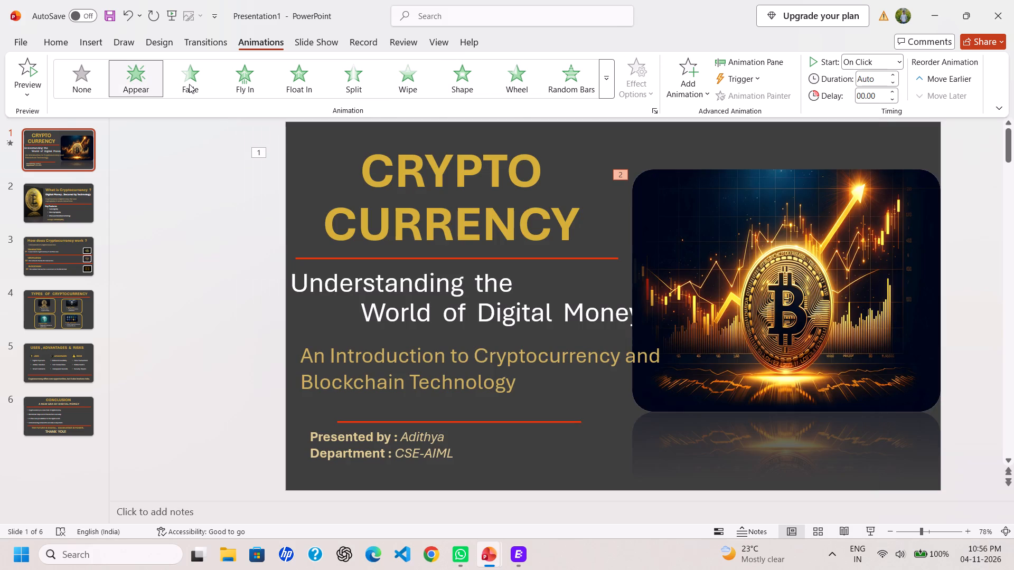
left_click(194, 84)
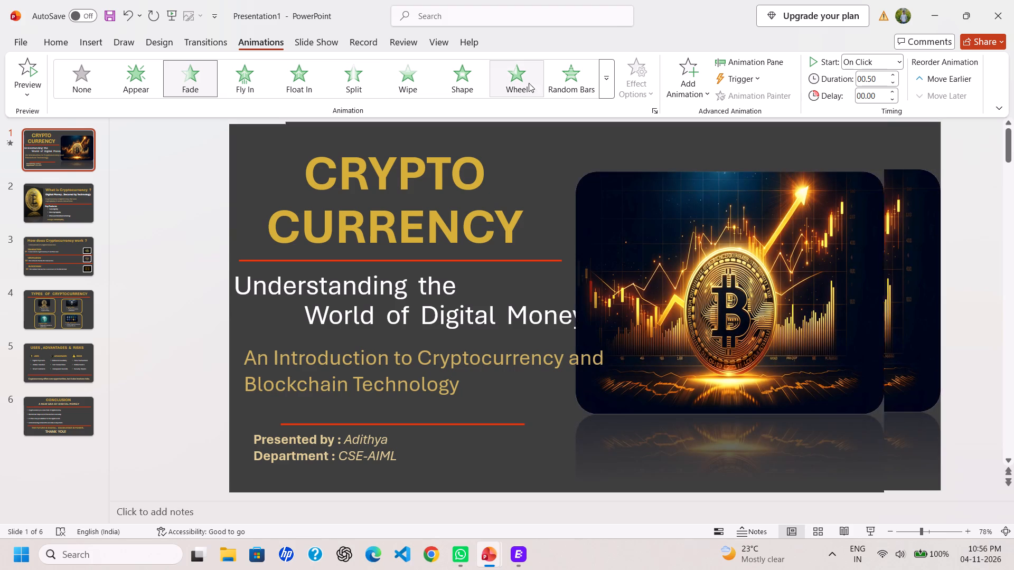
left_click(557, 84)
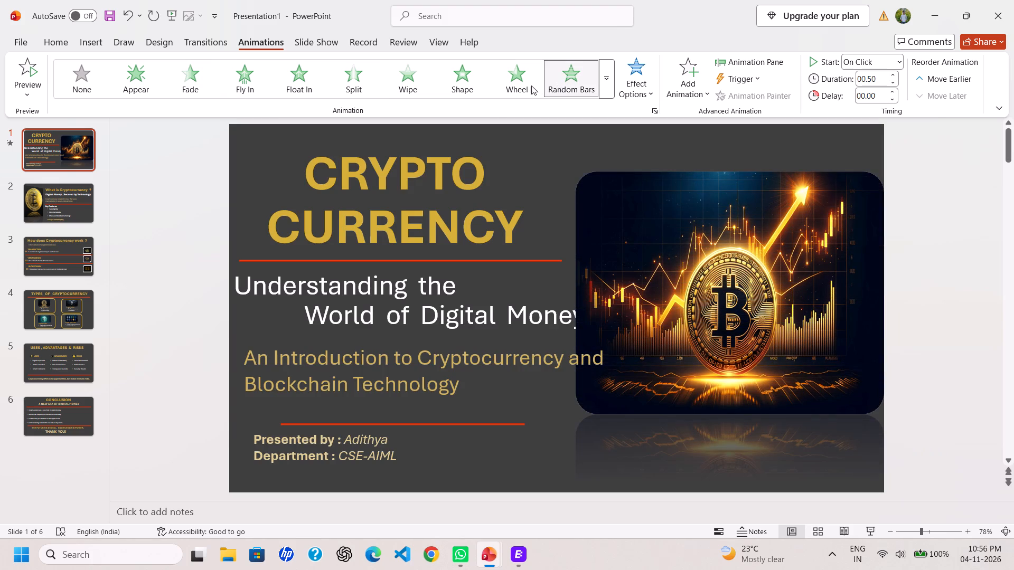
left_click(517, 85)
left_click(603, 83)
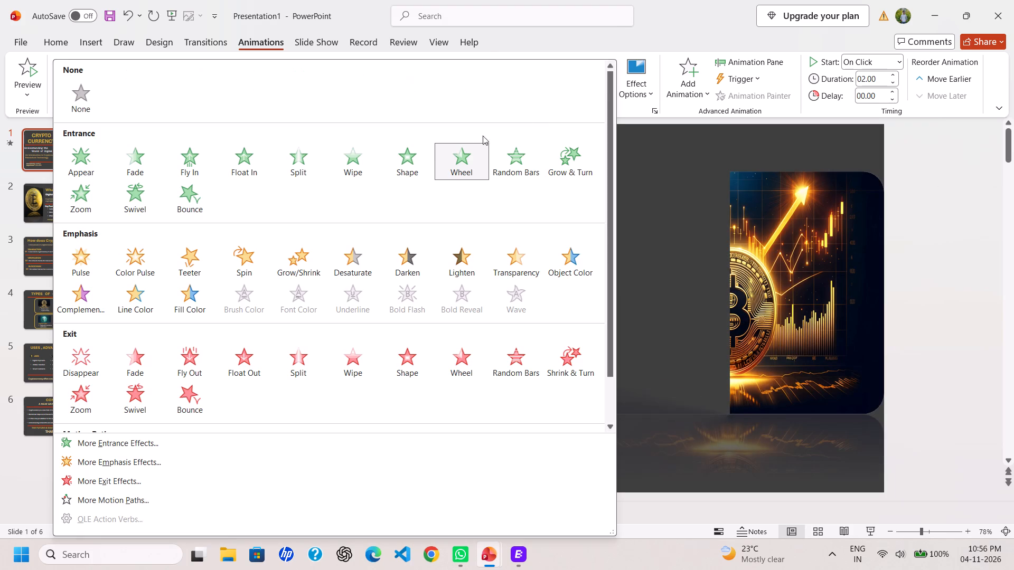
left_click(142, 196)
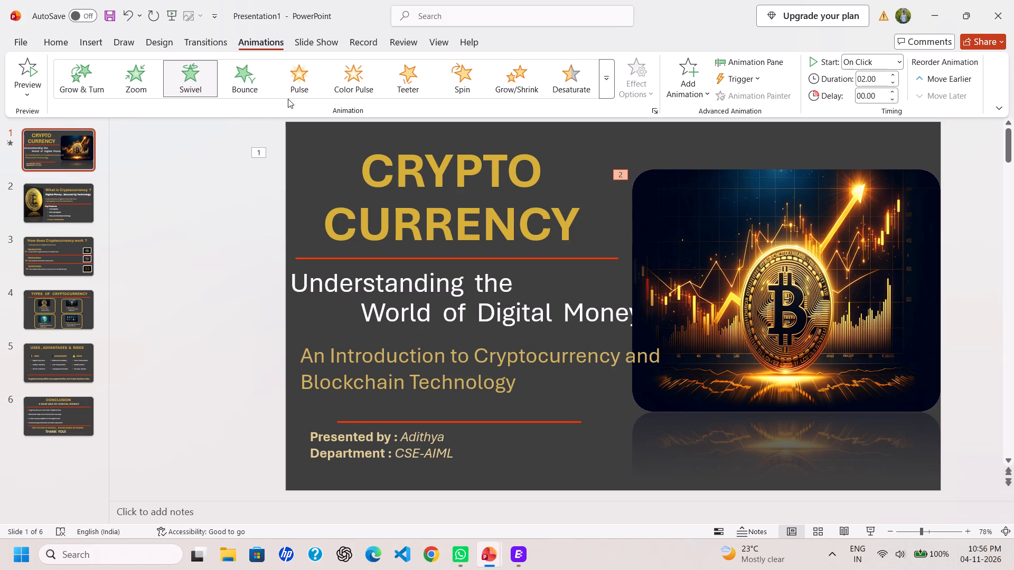
Apply the Float Out exit animation to the title slide's Bitcoin picture.
left_click(612, 75)
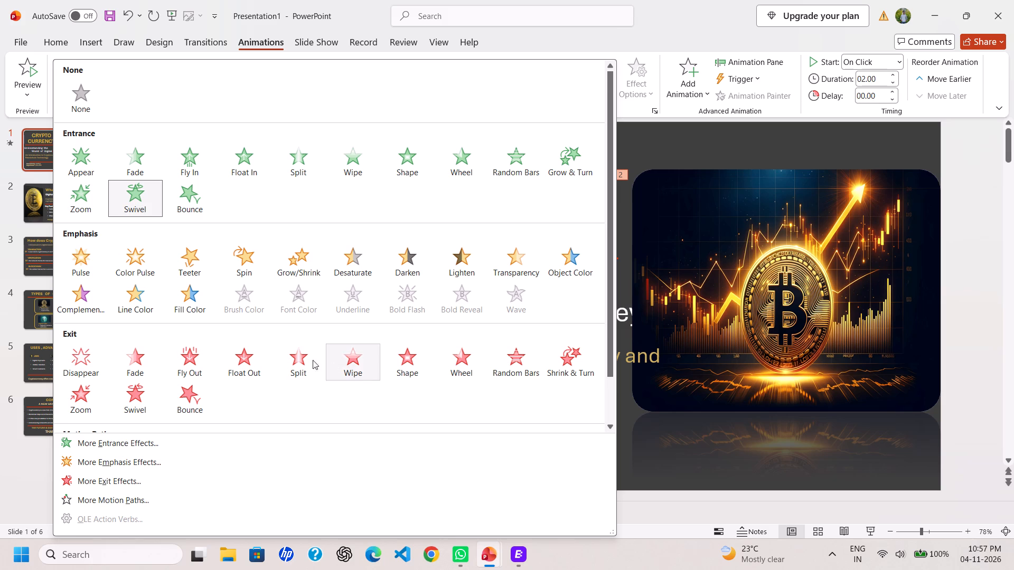
left_click(247, 357)
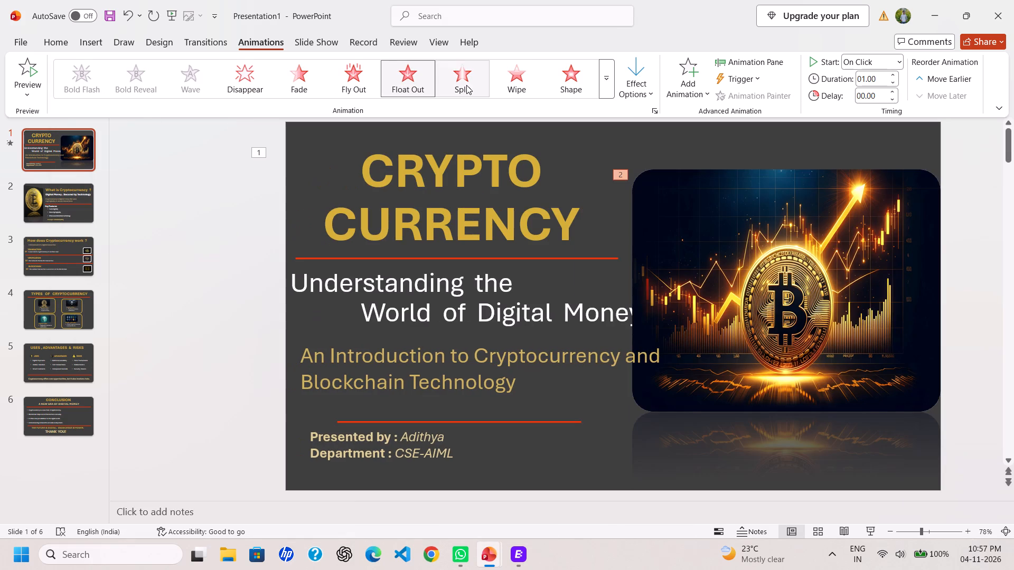
left_click(421, 76)
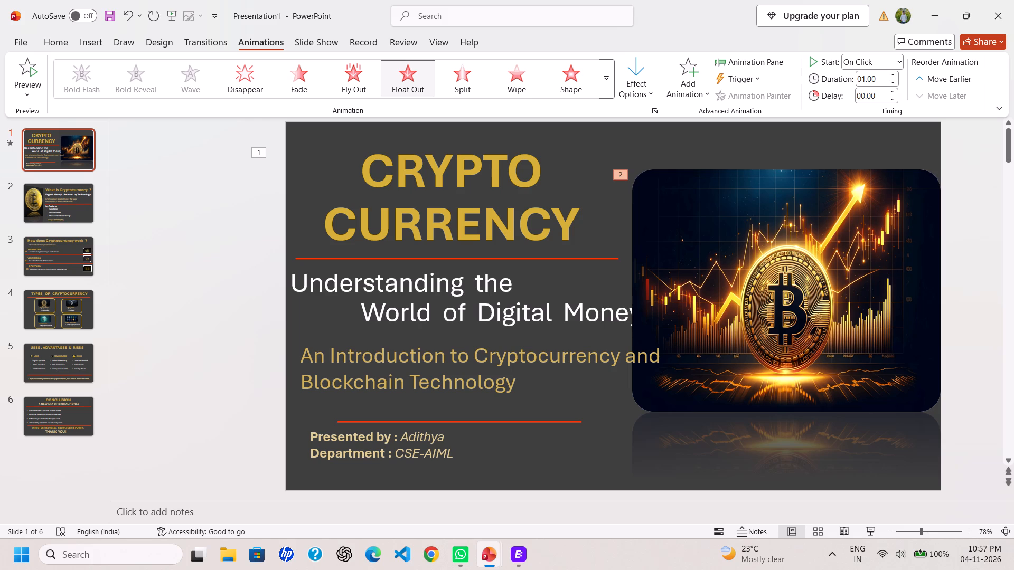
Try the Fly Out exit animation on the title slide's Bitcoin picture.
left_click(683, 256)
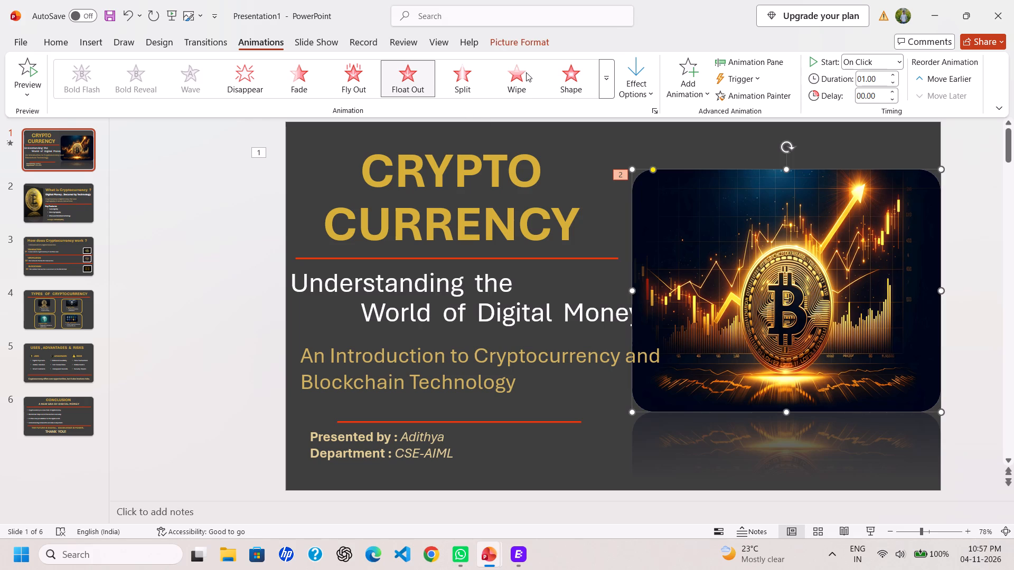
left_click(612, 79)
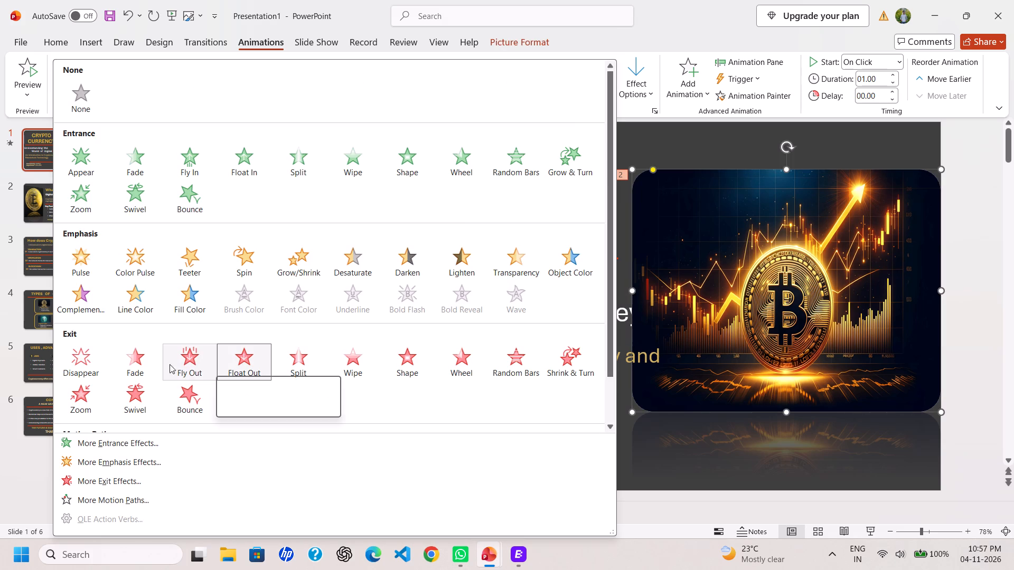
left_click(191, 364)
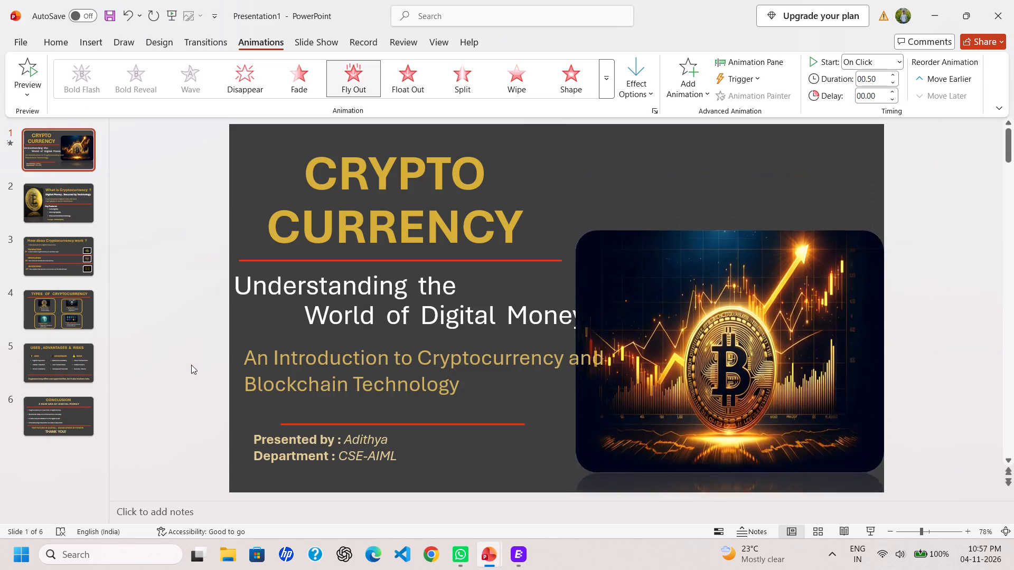
Apply the Float In entrance animation to the title slide's Bitcoin picture.
left_click(603, 71)
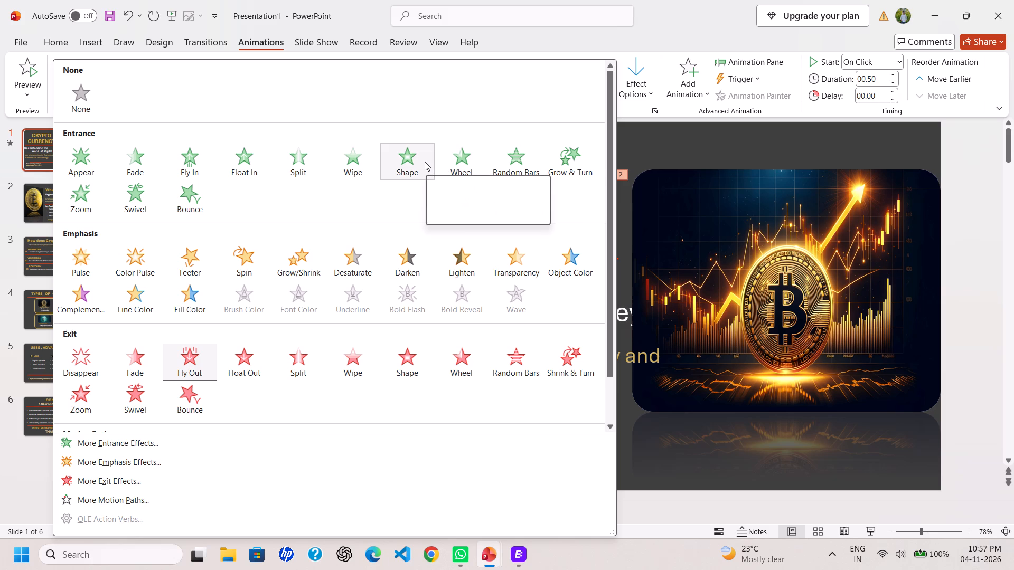
left_click(229, 159)
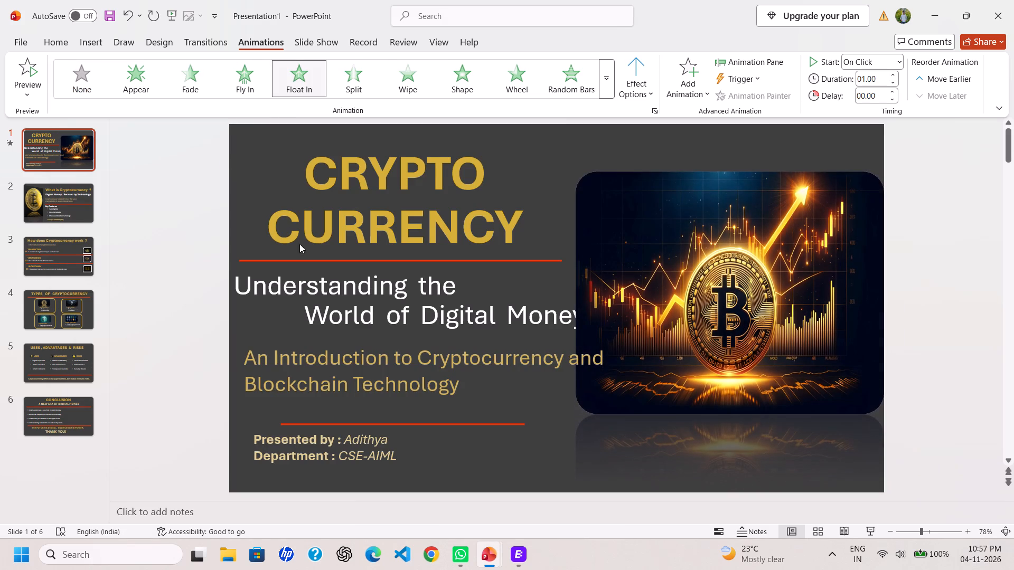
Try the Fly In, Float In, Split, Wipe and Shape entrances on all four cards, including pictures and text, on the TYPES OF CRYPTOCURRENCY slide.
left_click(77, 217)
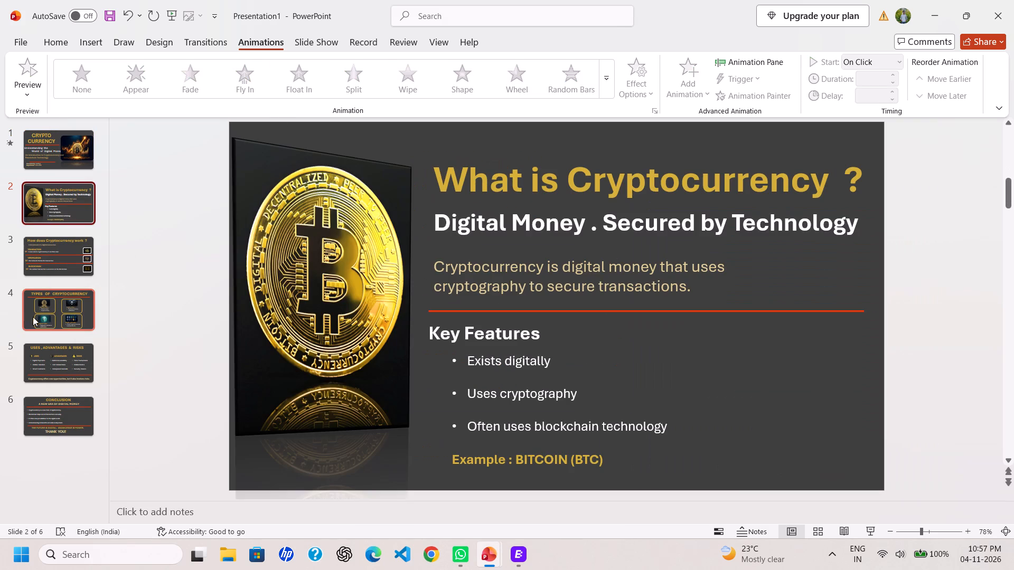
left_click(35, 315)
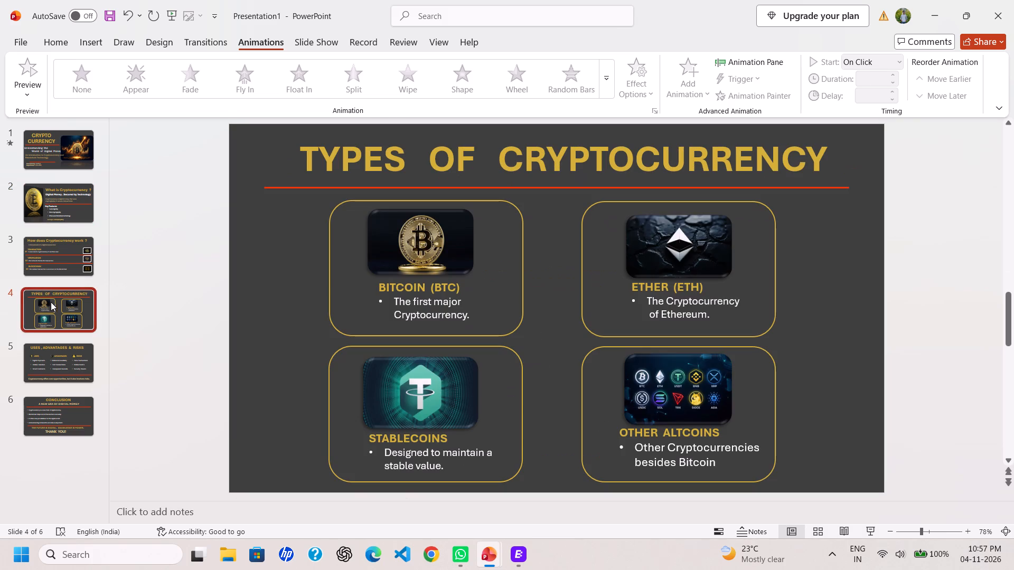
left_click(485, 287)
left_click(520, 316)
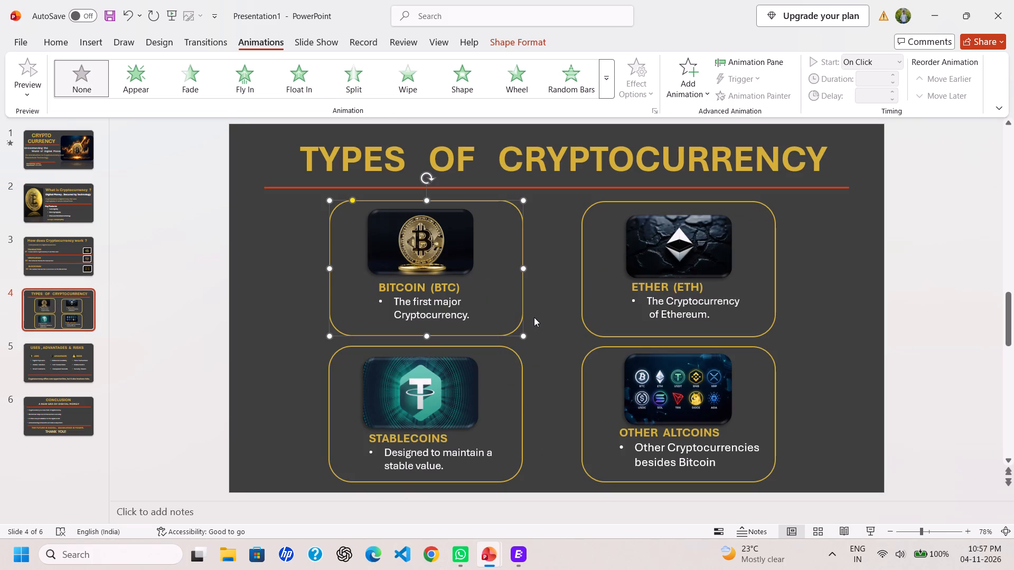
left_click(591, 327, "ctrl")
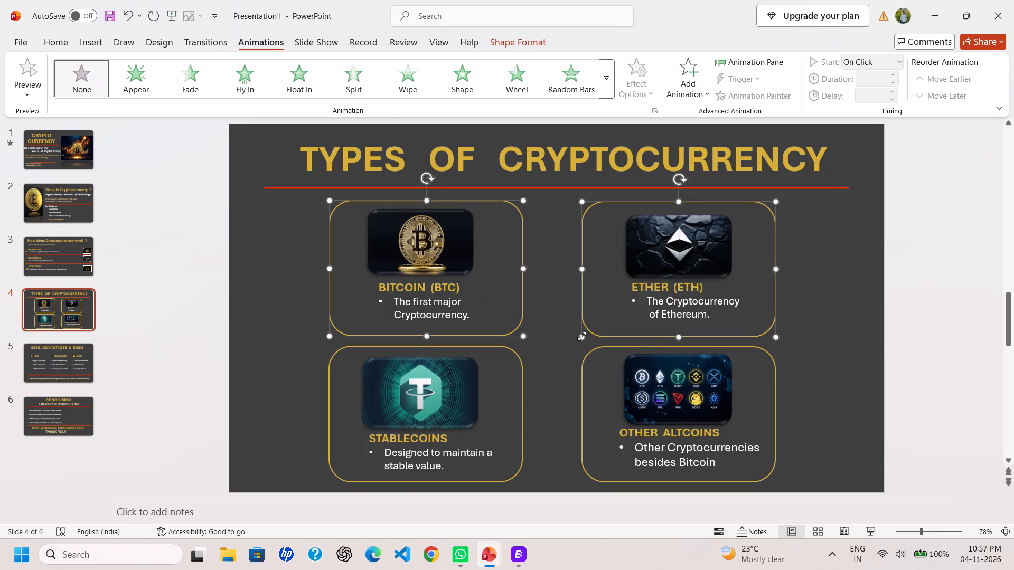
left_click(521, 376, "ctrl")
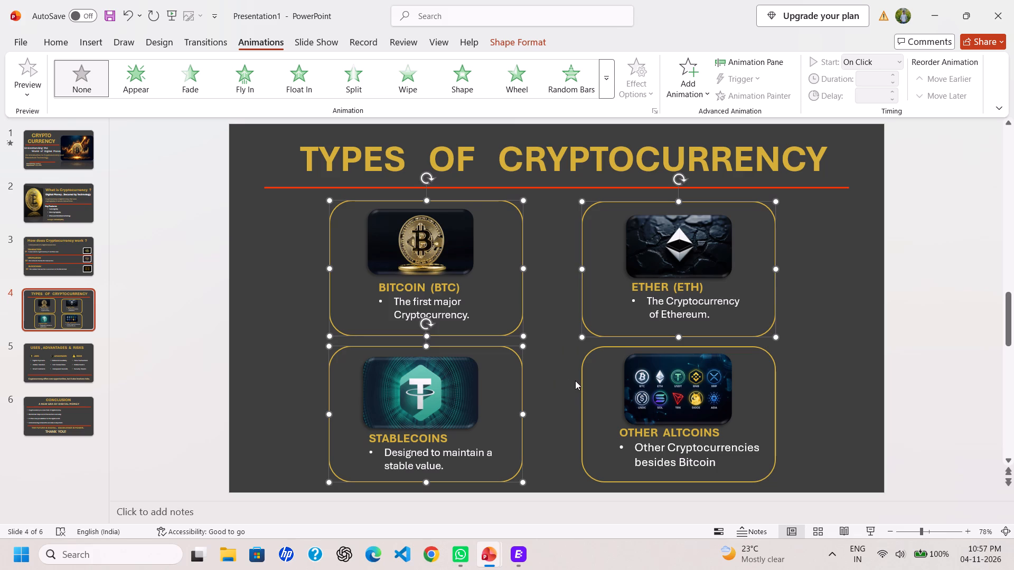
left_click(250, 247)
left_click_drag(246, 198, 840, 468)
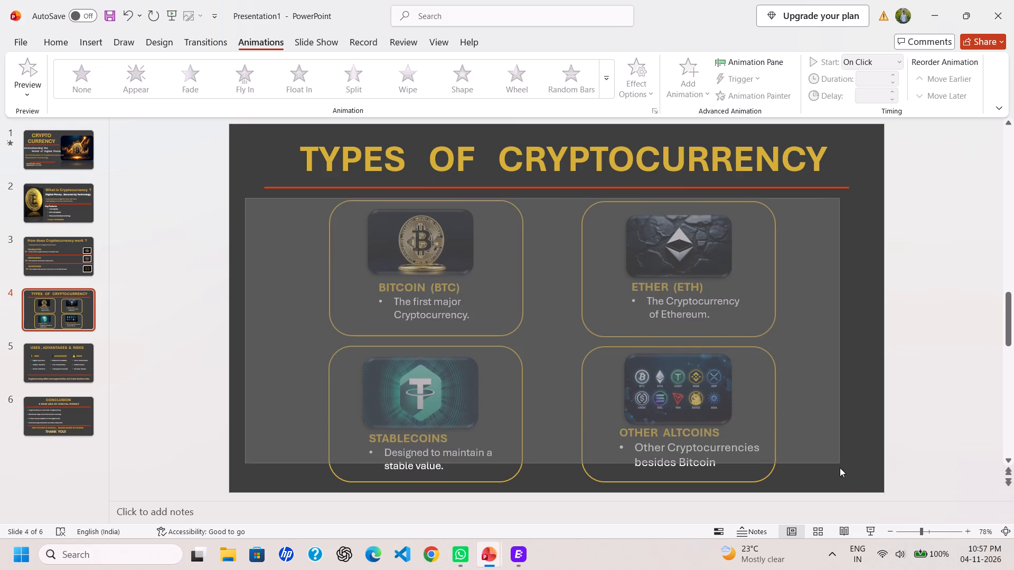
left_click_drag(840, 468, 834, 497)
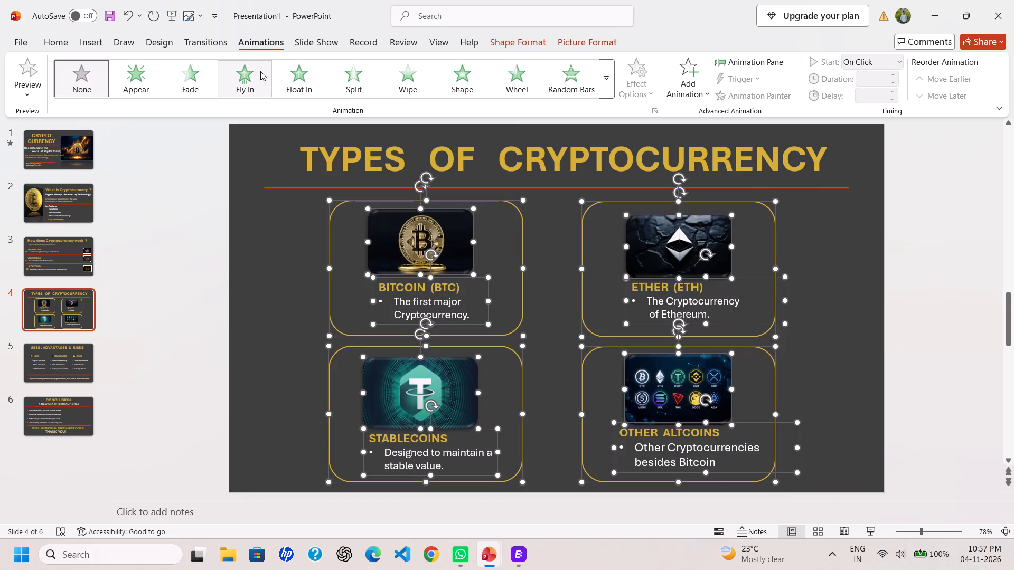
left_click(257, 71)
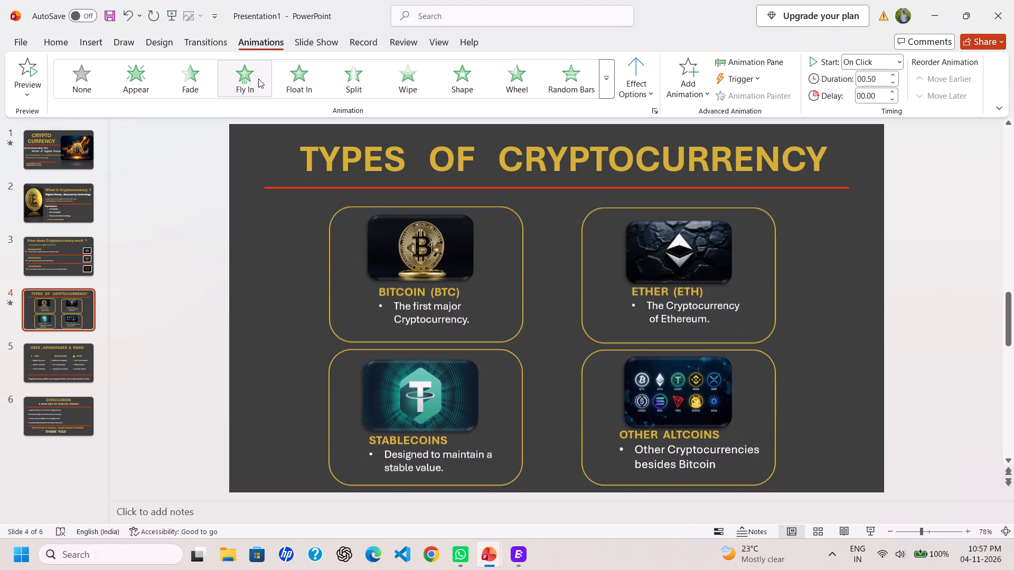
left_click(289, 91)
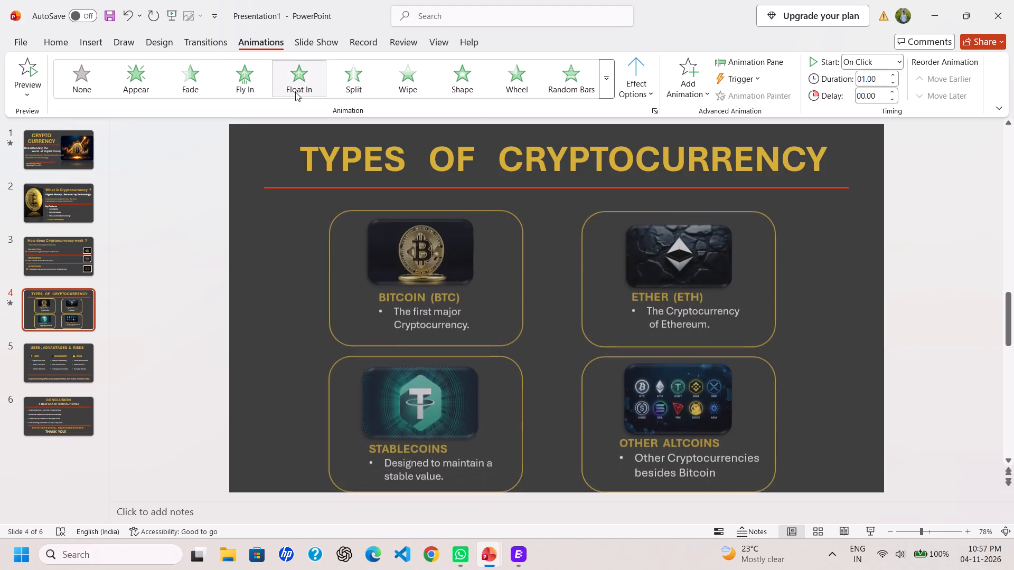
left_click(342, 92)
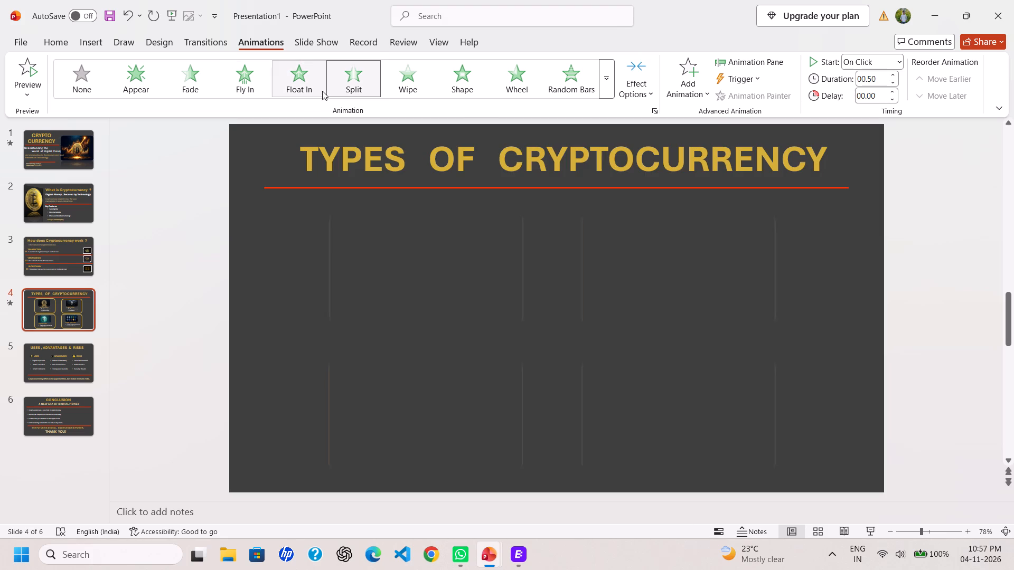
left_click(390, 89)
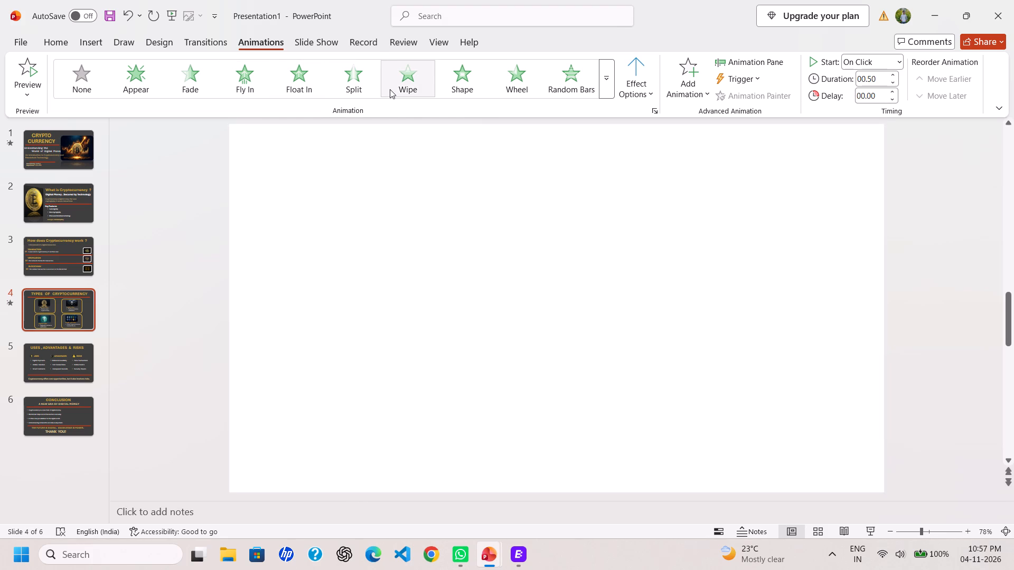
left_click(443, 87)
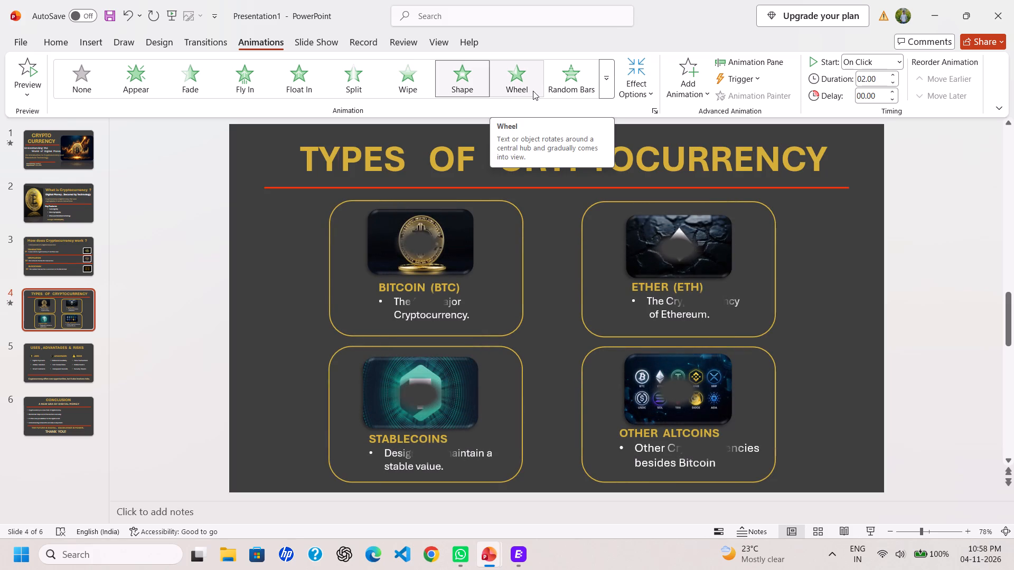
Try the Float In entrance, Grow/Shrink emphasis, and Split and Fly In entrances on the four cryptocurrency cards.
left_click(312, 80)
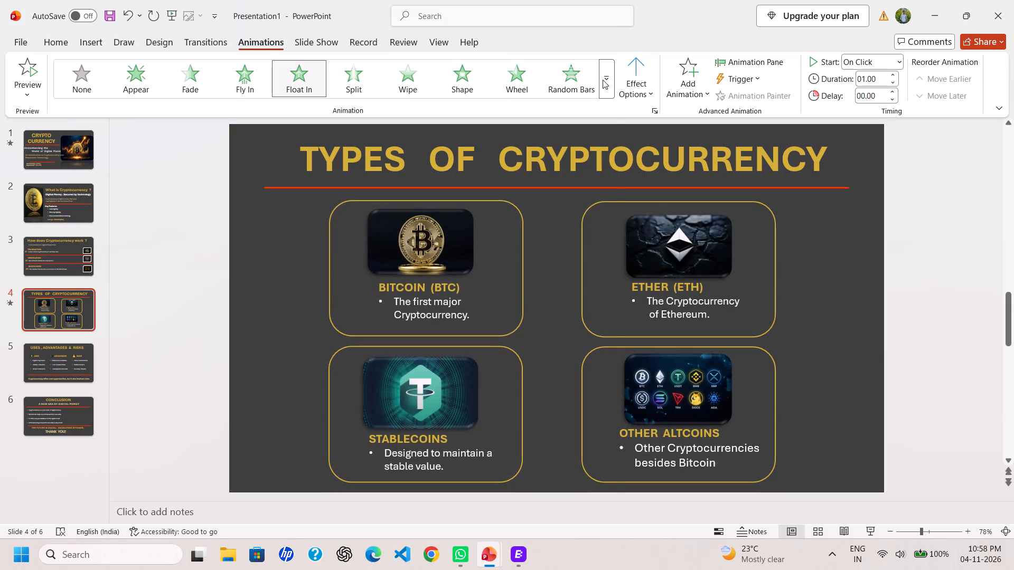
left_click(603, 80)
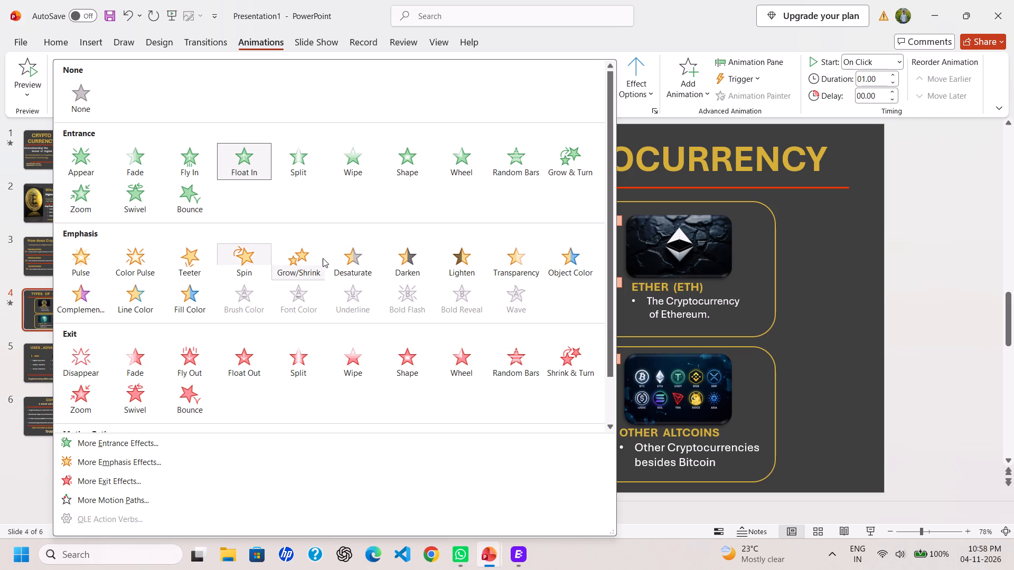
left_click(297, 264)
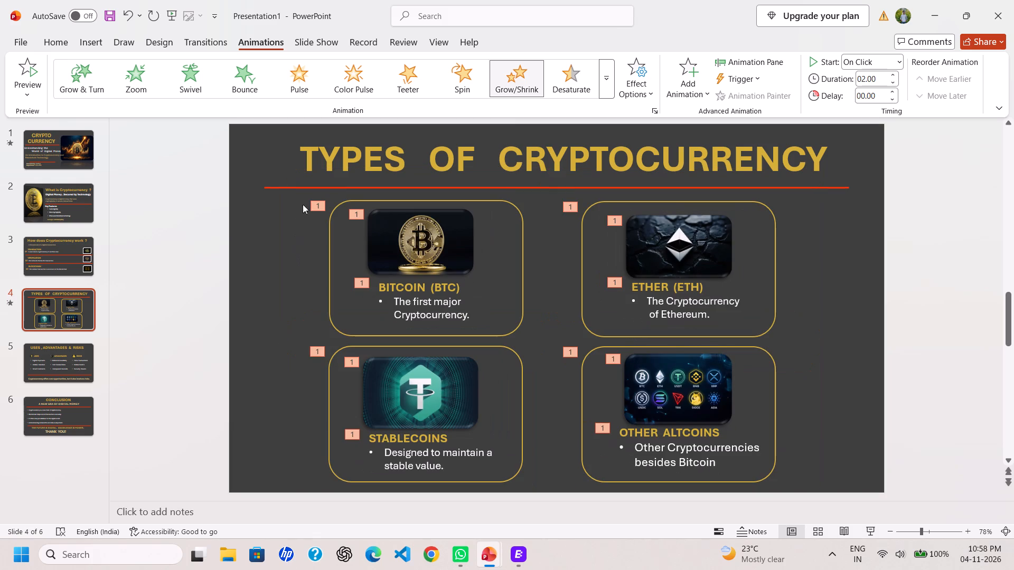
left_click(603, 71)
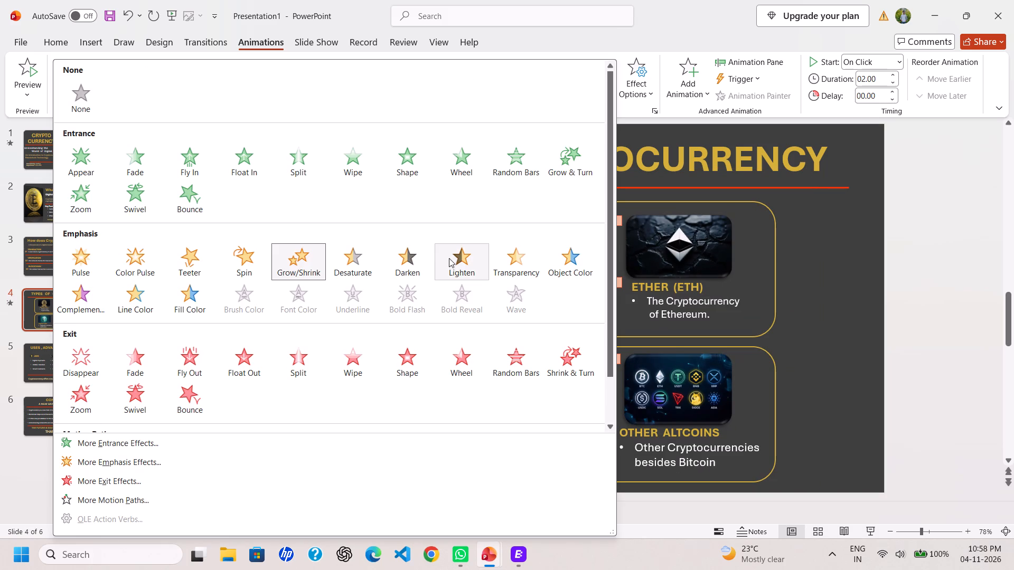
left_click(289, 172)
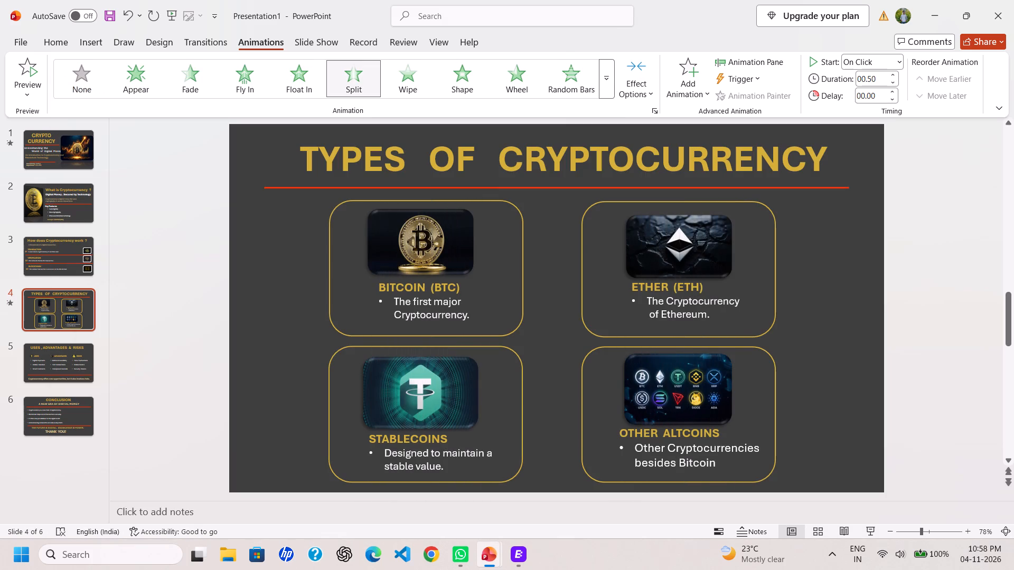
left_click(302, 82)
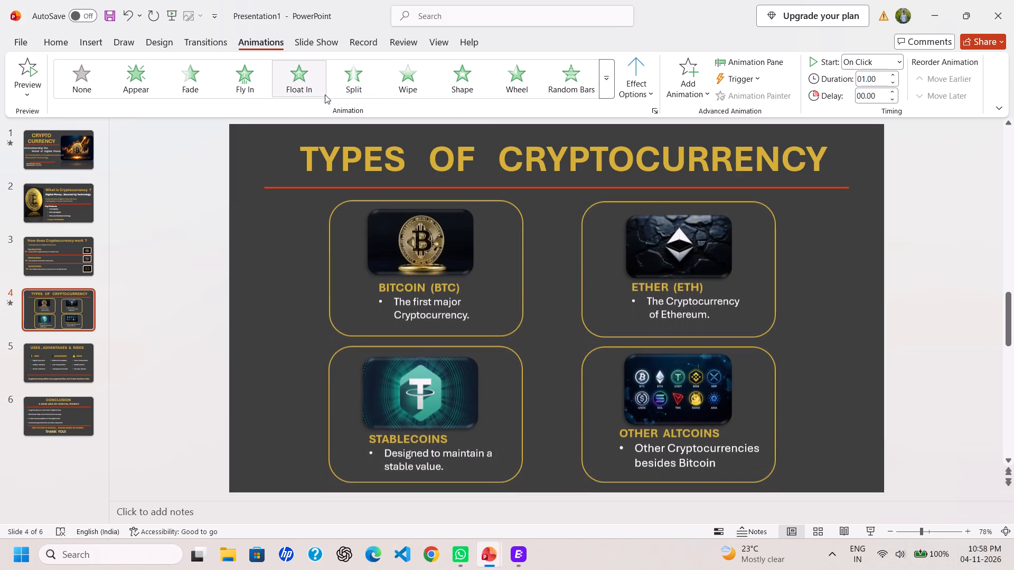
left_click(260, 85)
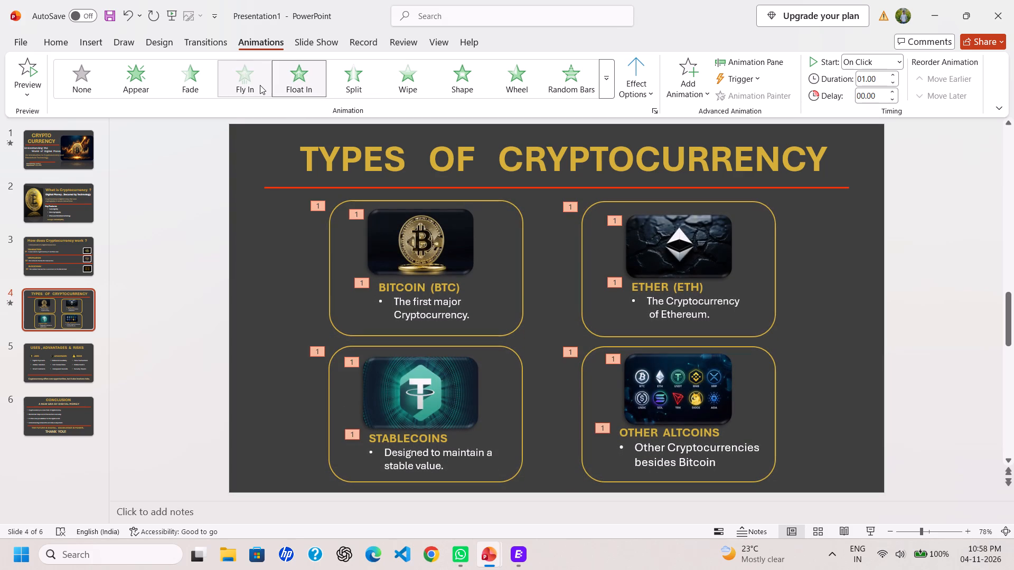
Apply the Float In entrance animation to the frames, pictures and text of all four cryptocurrency cards.
left_click(305, 85)
left_click(201, 216)
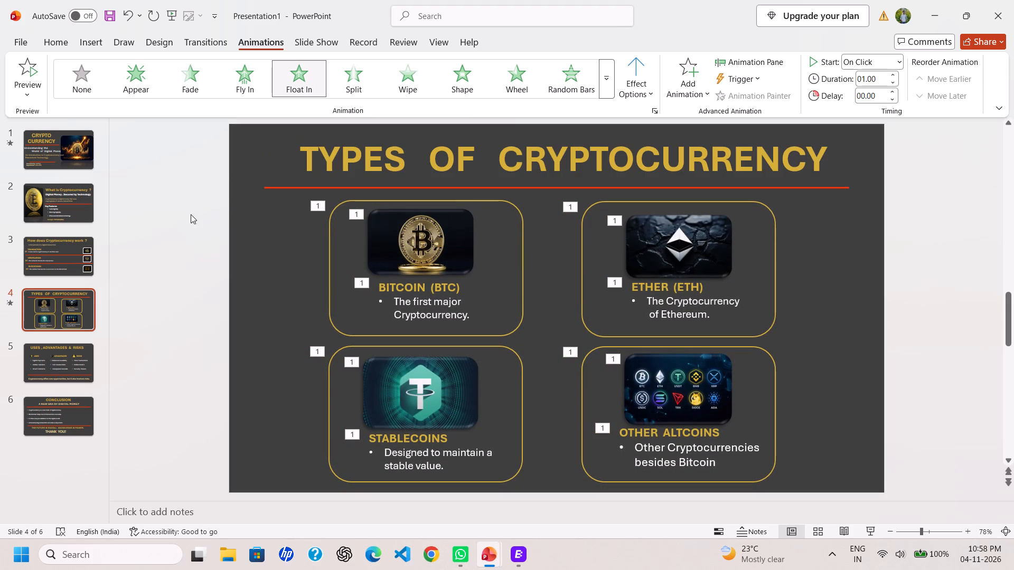
Preview the animations on the title slide and slide 4, and check slide 2 for animations.
left_click(42, 156)
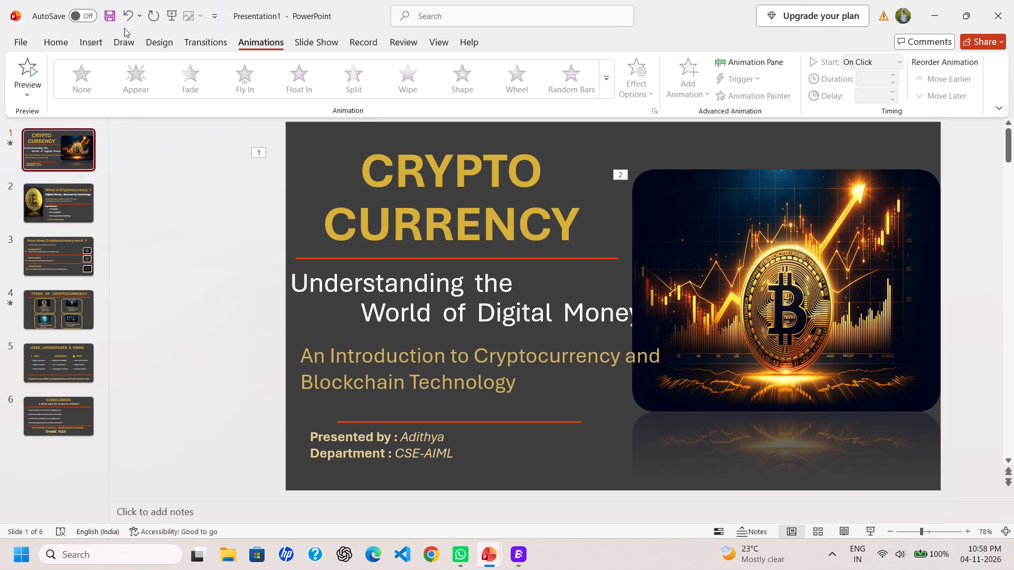
left_click(29, 66)
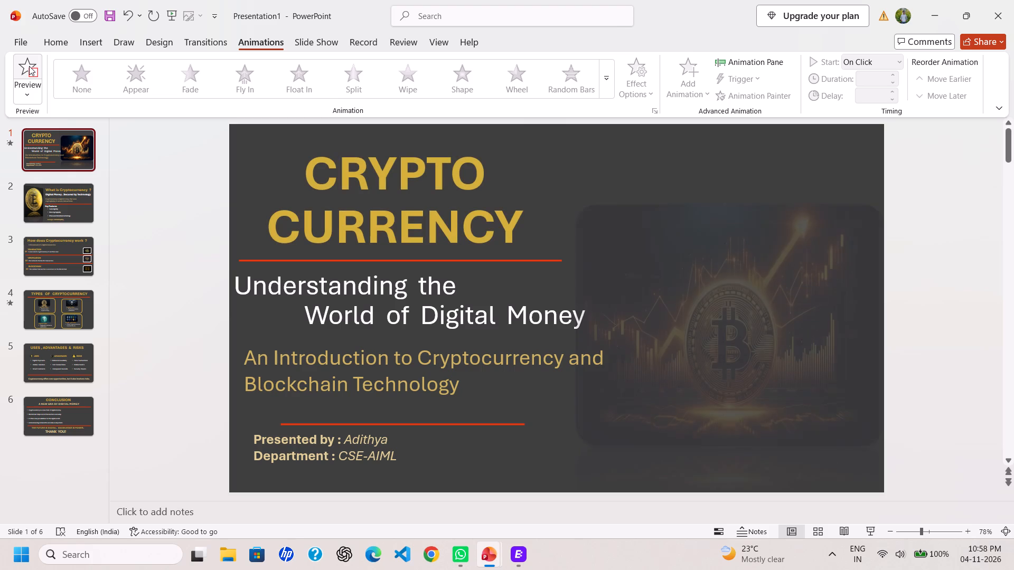
left_click(43, 195)
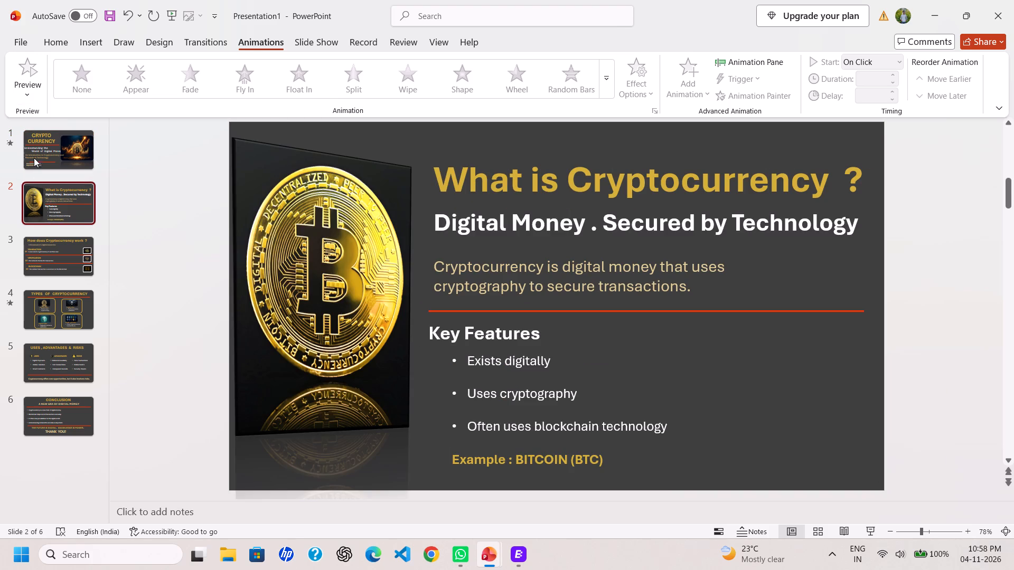
left_click(26, 78)
left_click(59, 307)
left_click(33, 73)
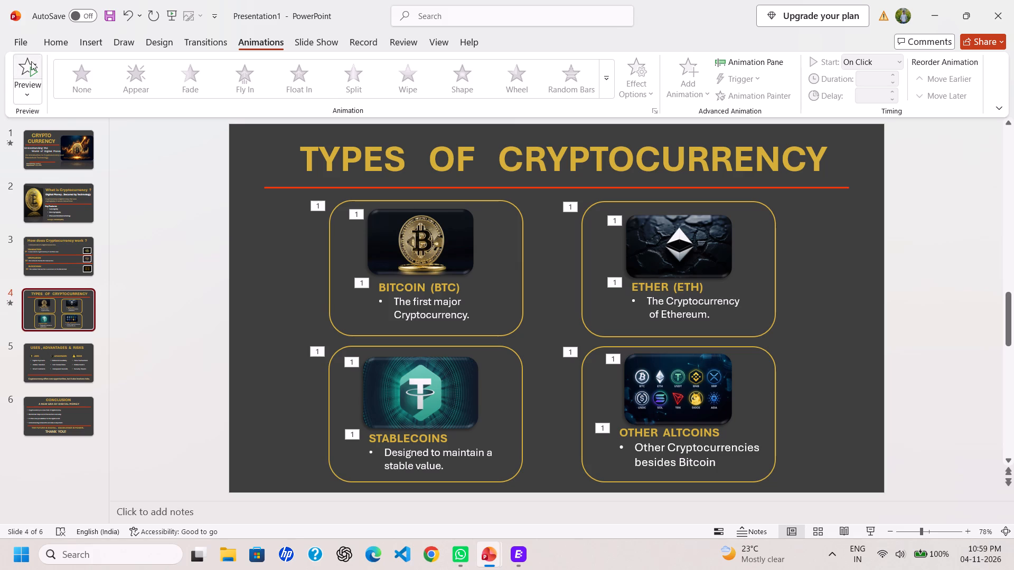
Apply the Fade entrance animation to the Bitcoin picture on the What is Cryptocurrency slide.
left_click(60, 206)
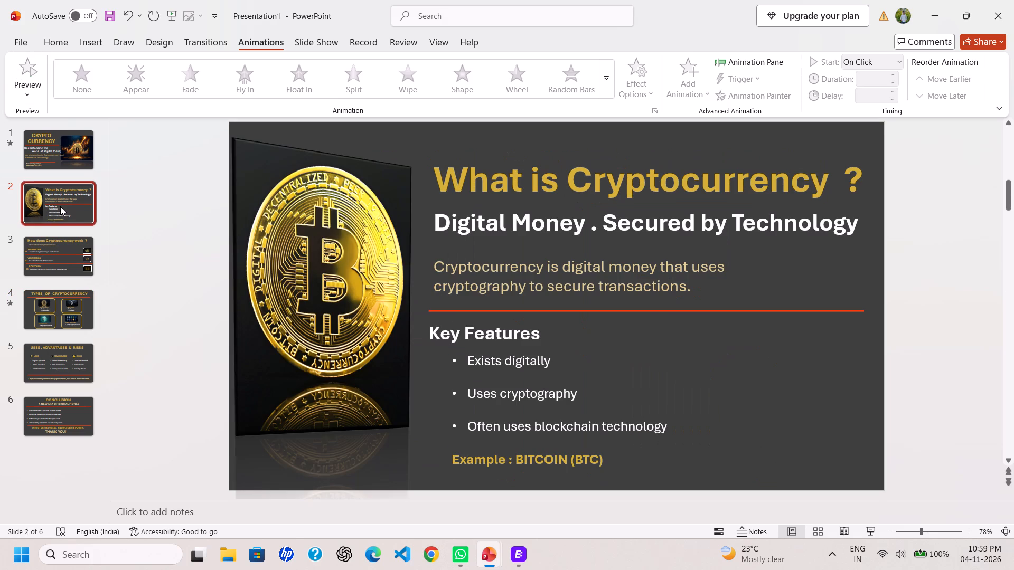
left_click(287, 264)
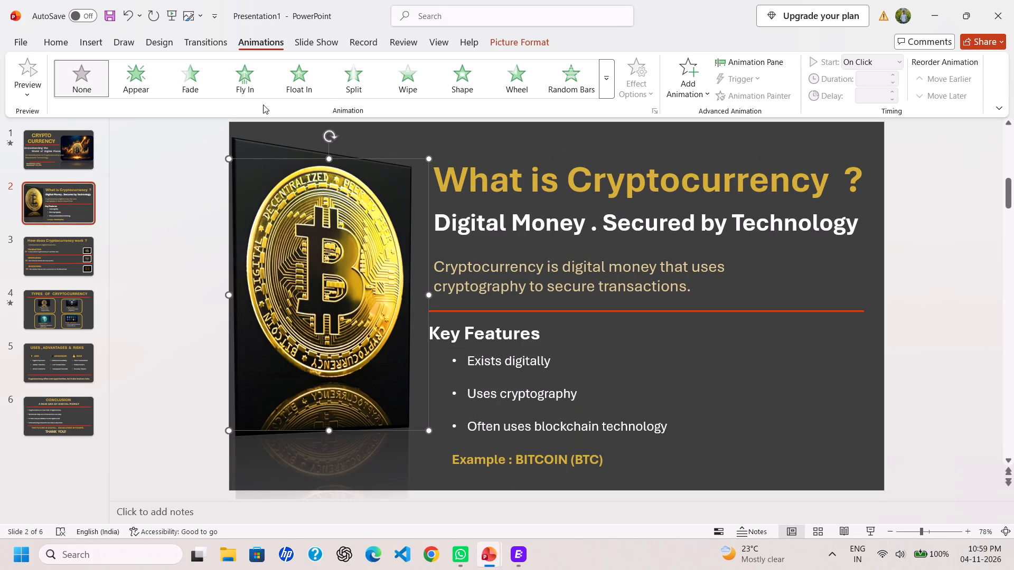
left_click(192, 88)
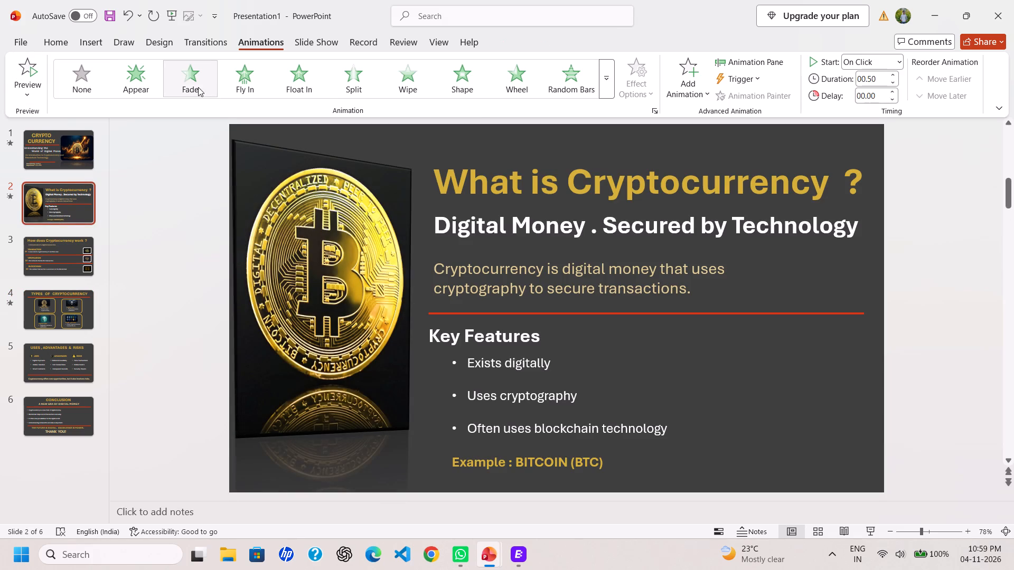
left_click(193, 88)
Try the Wheel and Split entrances on the Bitcoin picture and settle on the Float In entrance animation.
left_click(523, 83)
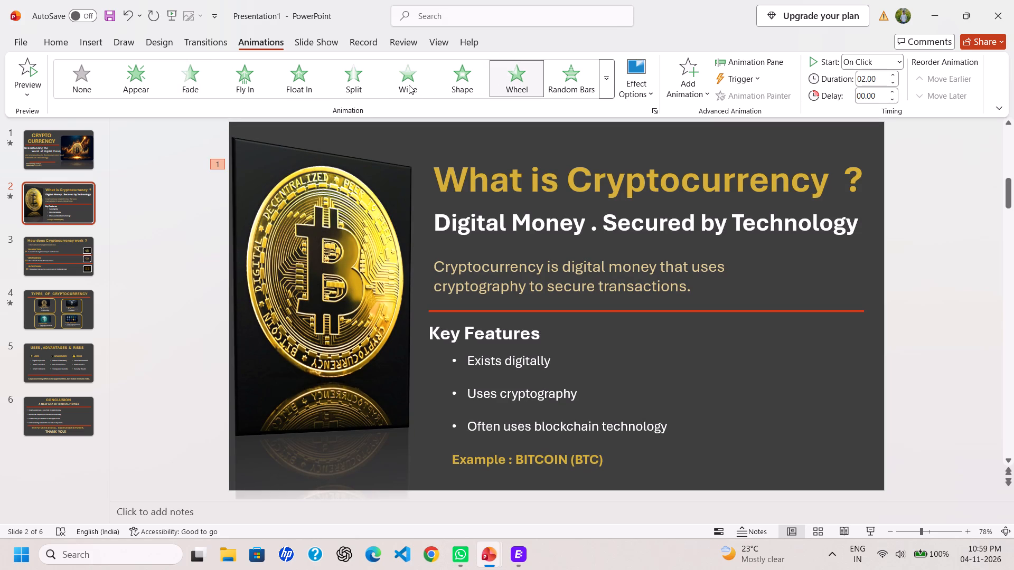
left_click(361, 85)
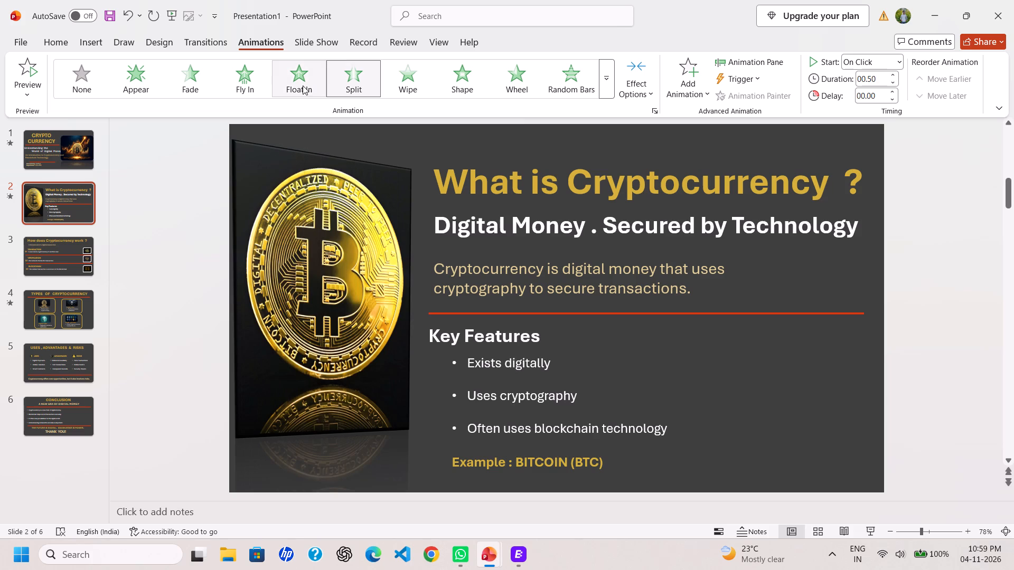
left_click(302, 85)
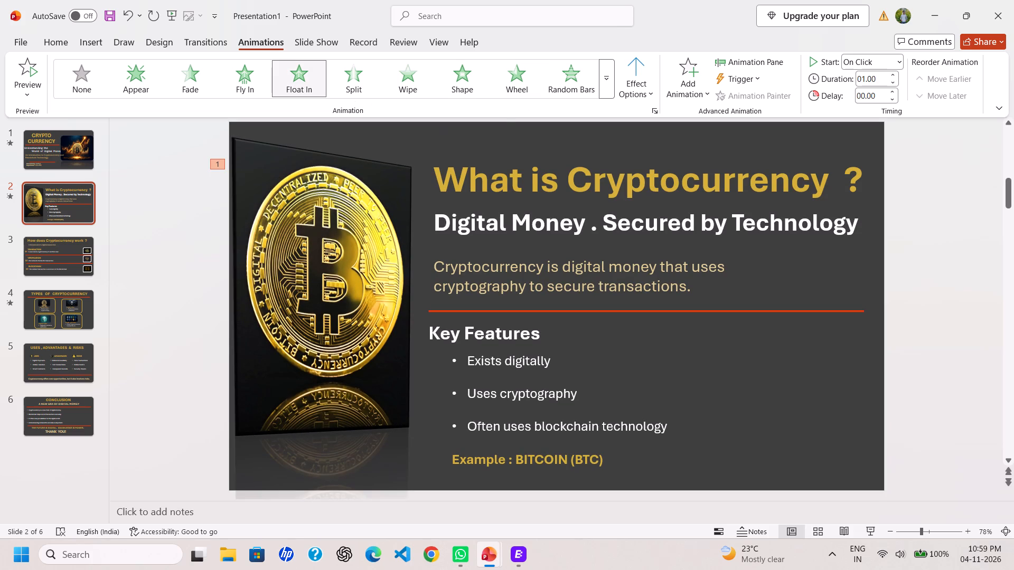
On slide 3, try Appear and Grow/Shrink on the three step pictures and settle on the Pulse emphasis animation.
left_click(13, 251)
left_click(70, 254)
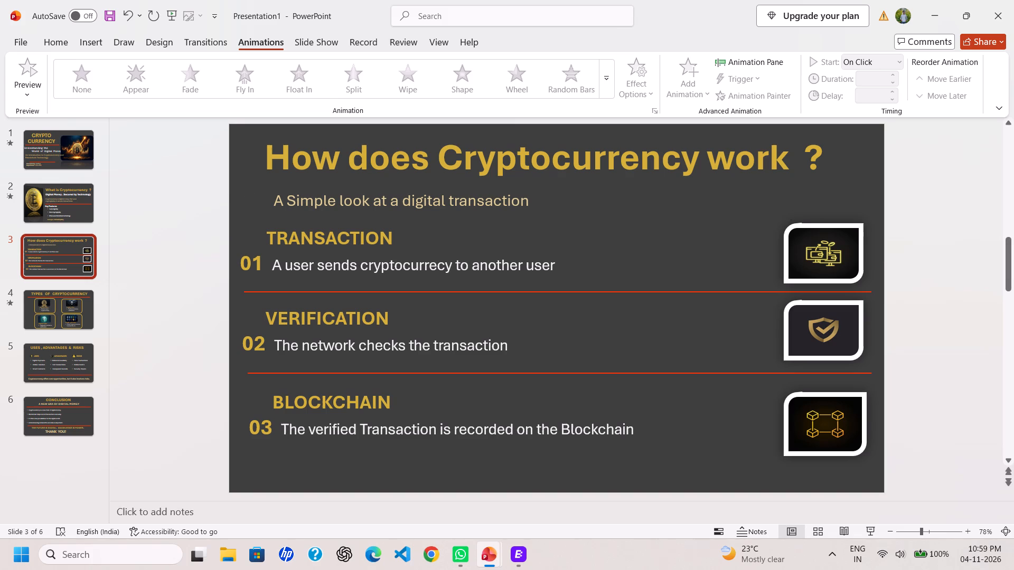
left_click(829, 256, "ctrl")
left_click_drag(831, 318, 831, 325, "ctrl")
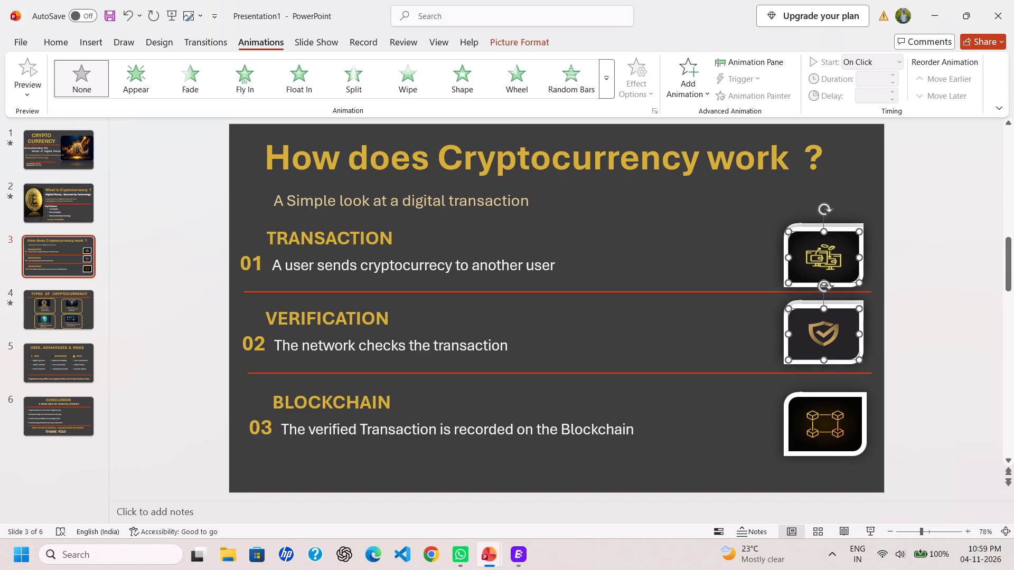
left_click(831, 403, "ctrl")
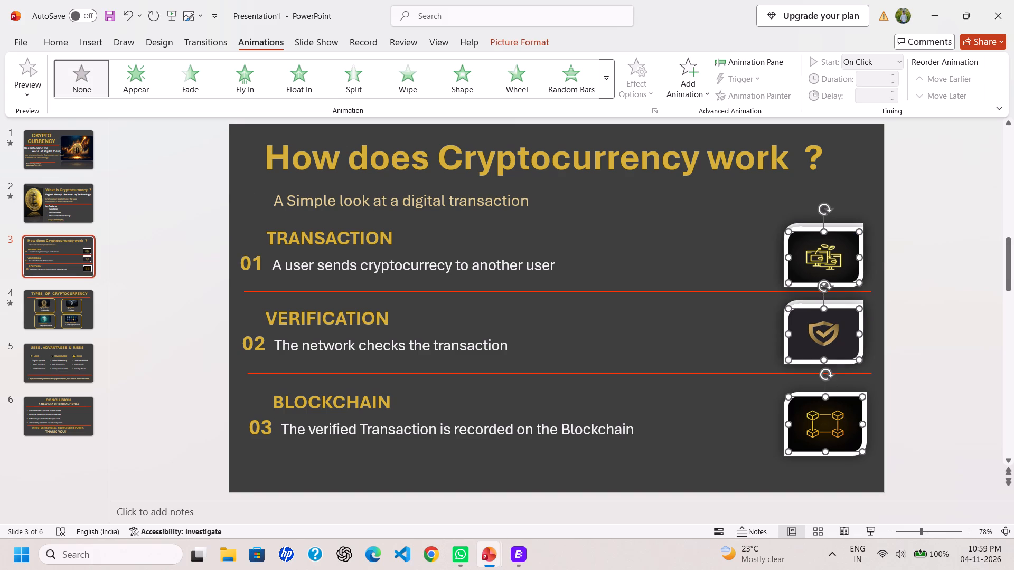
left_click(144, 78)
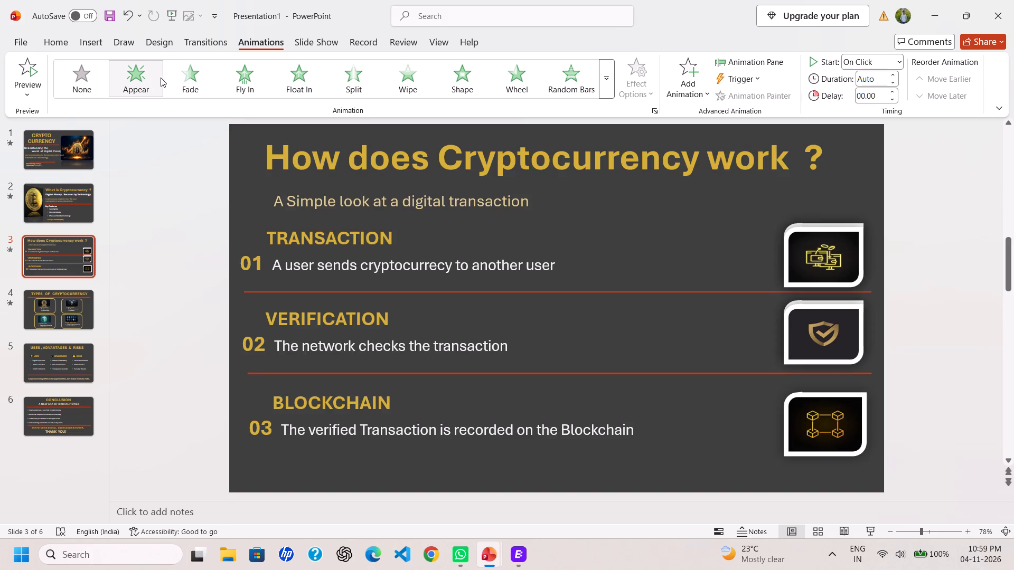
left_click(607, 75)
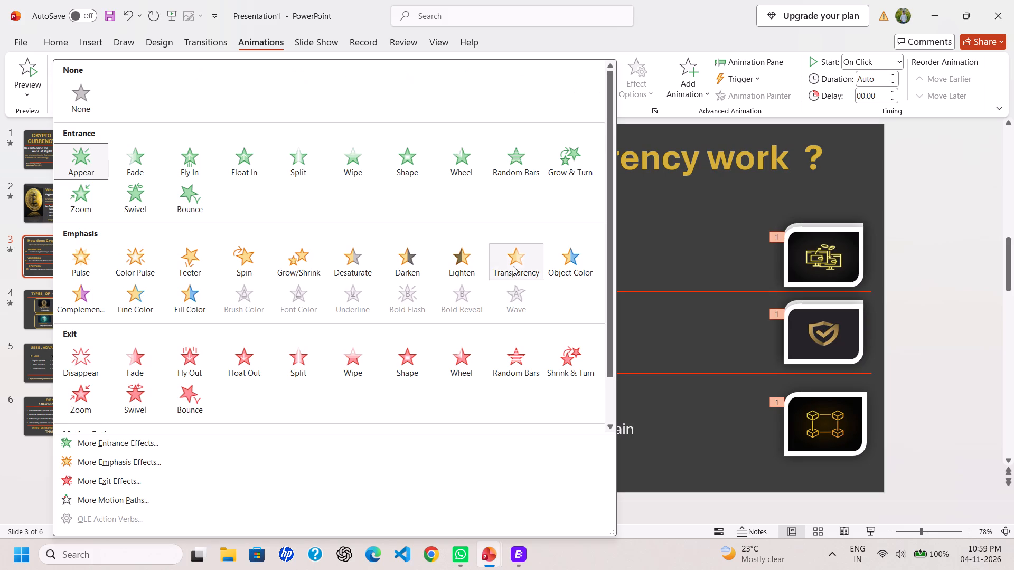
left_click(293, 261)
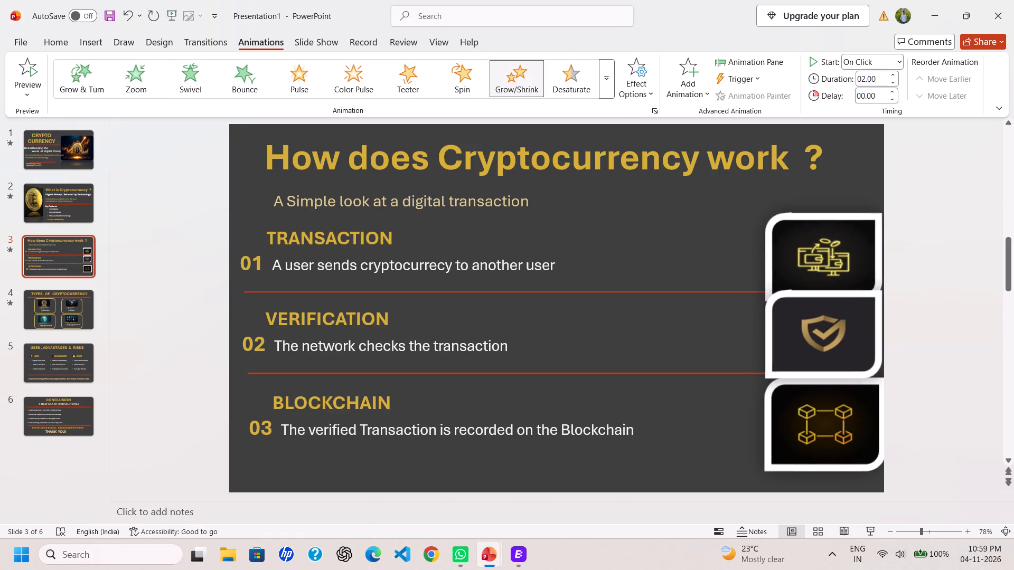
left_click(605, 73)
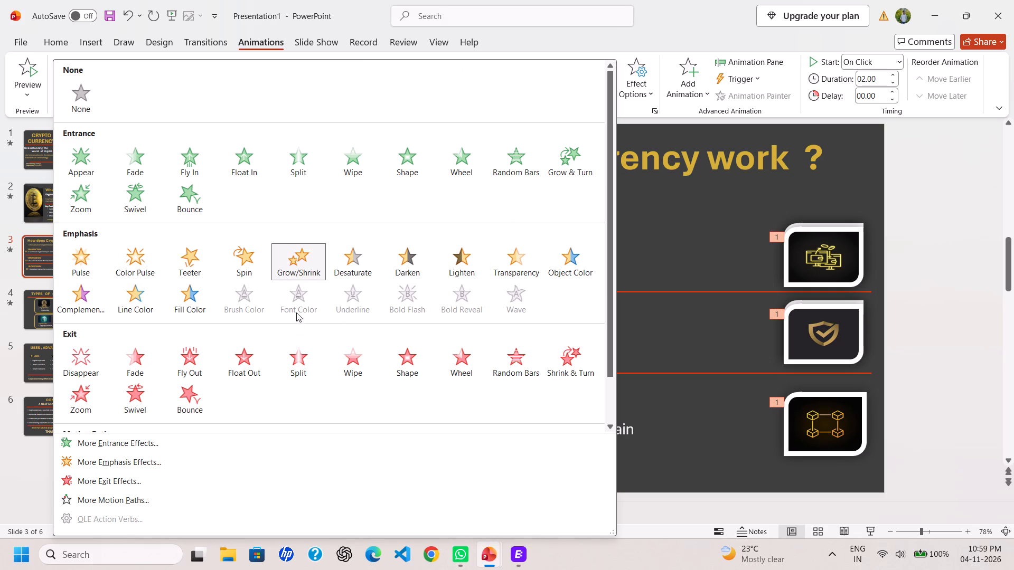
left_click(92, 261)
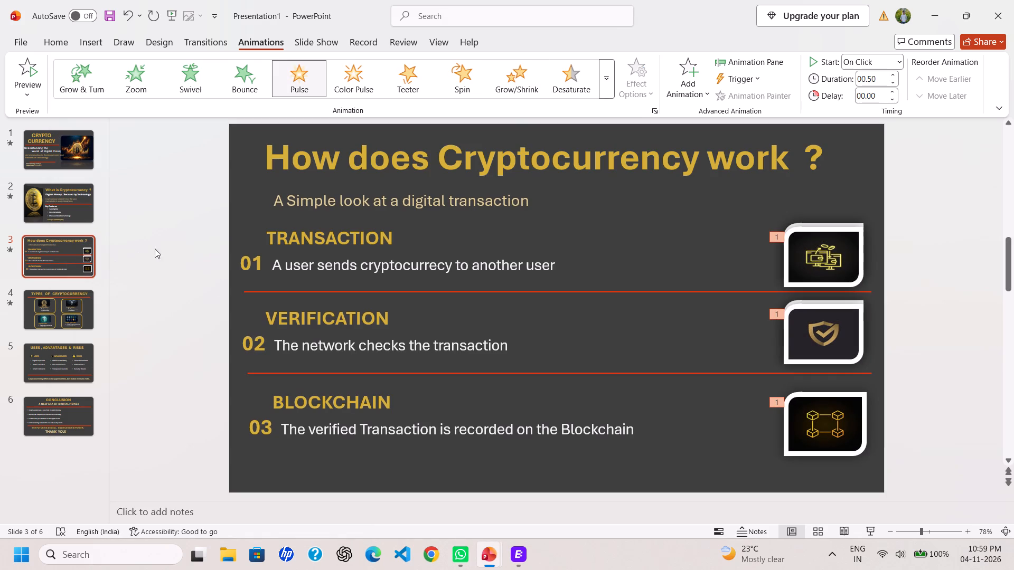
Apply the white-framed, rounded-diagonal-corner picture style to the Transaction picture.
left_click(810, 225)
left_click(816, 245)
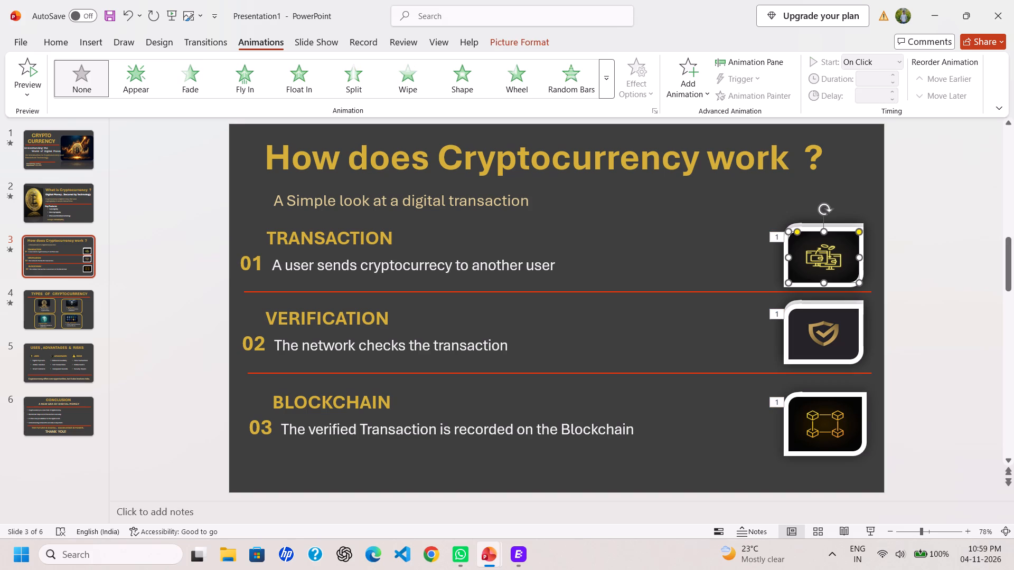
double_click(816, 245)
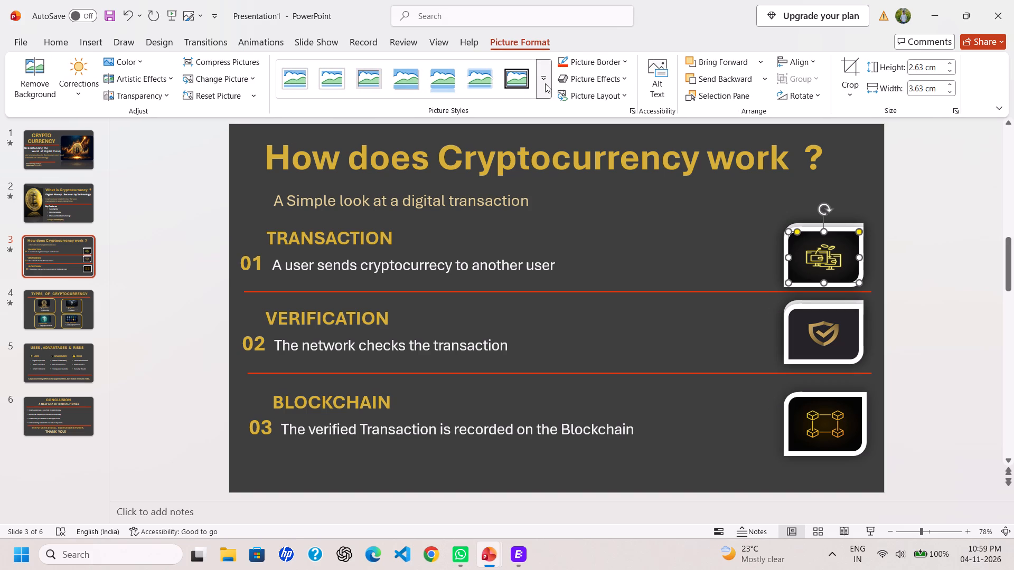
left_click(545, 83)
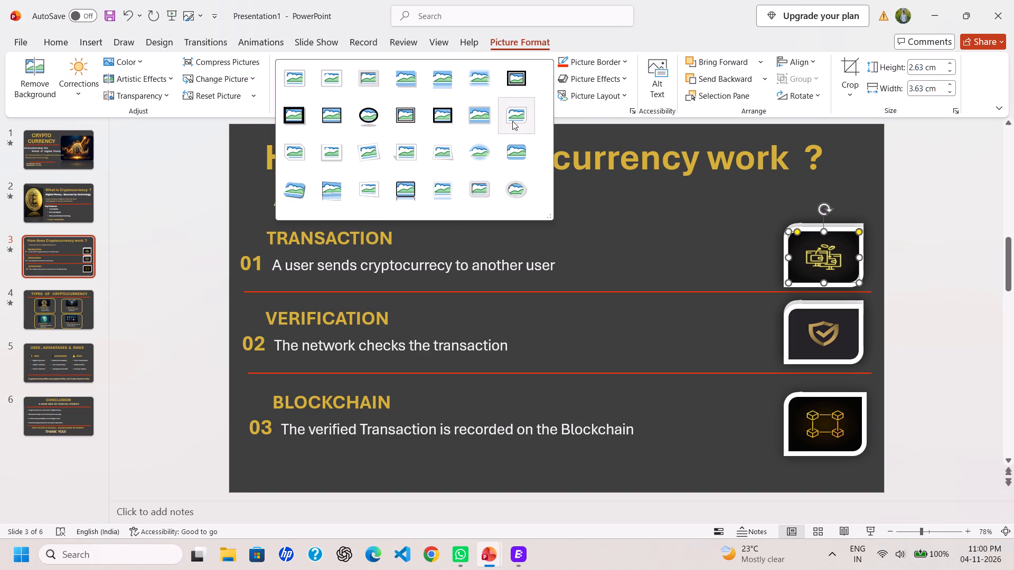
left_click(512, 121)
Apply the bevelled rectangle picture style to the Verification picture and the Transaction picture on slide 3.
left_click(797, 357)
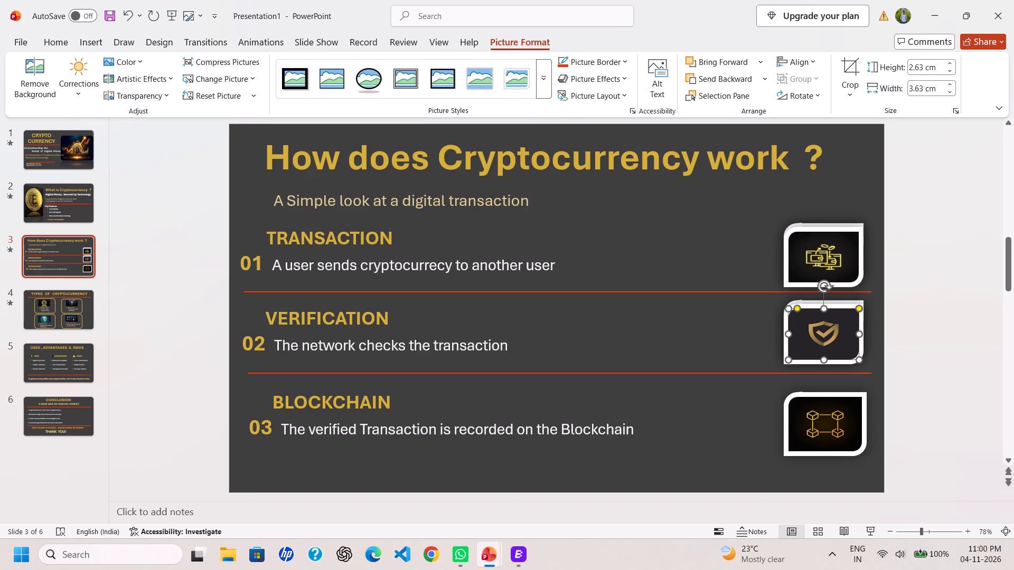
left_click(548, 78)
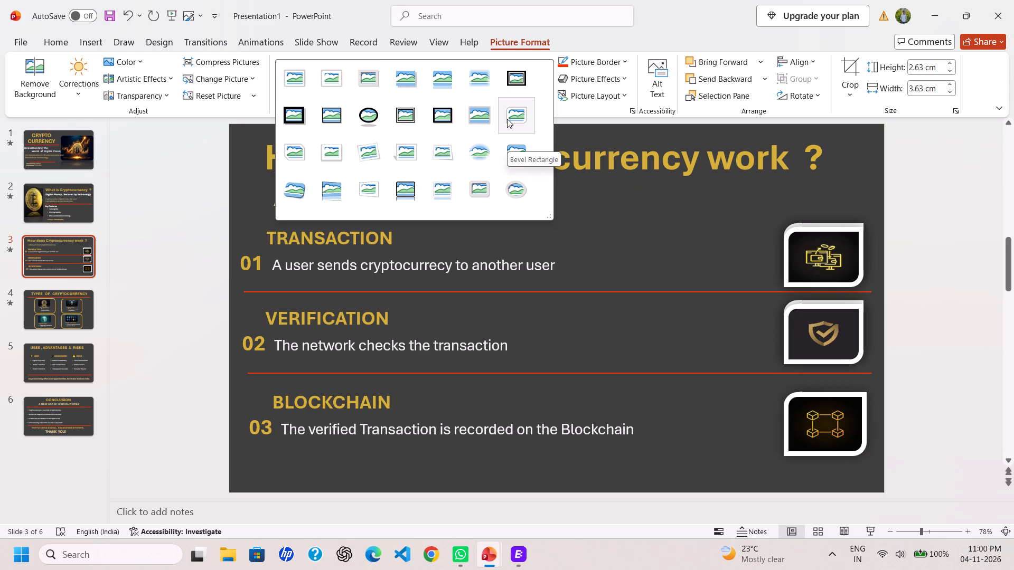
left_click(509, 148)
left_click(502, 168)
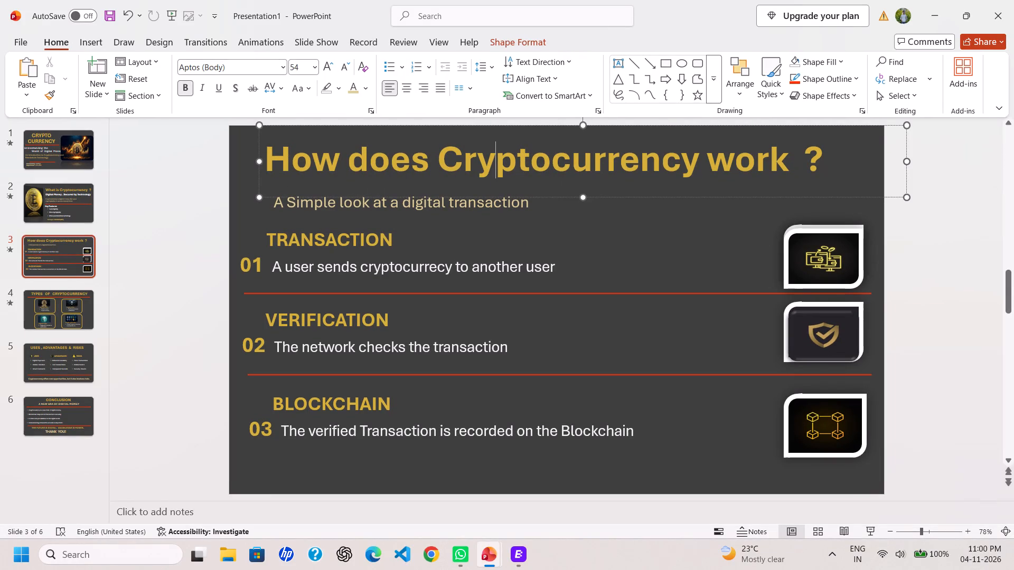
left_click(819, 253)
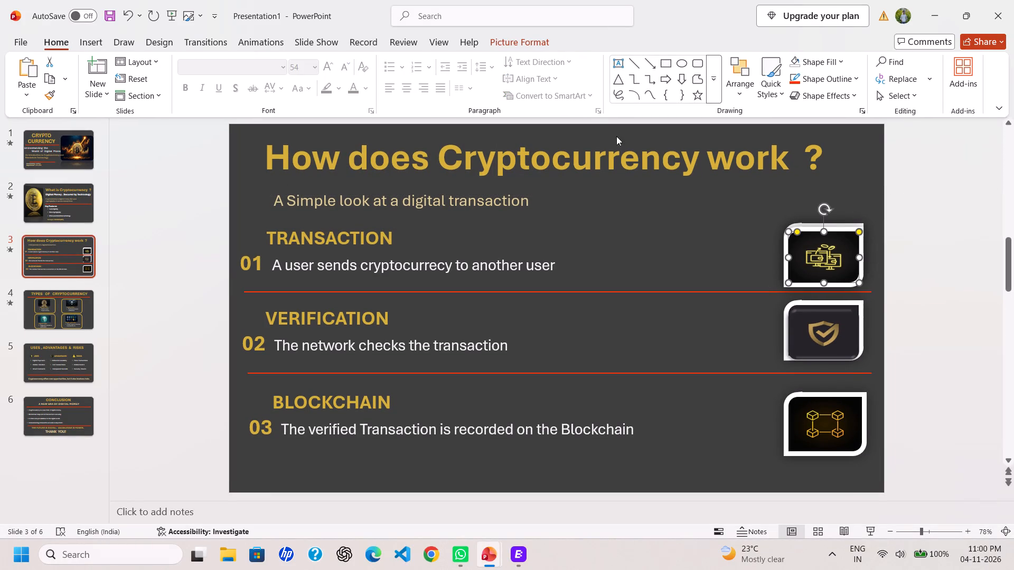
double_click(829, 251)
left_click(543, 83)
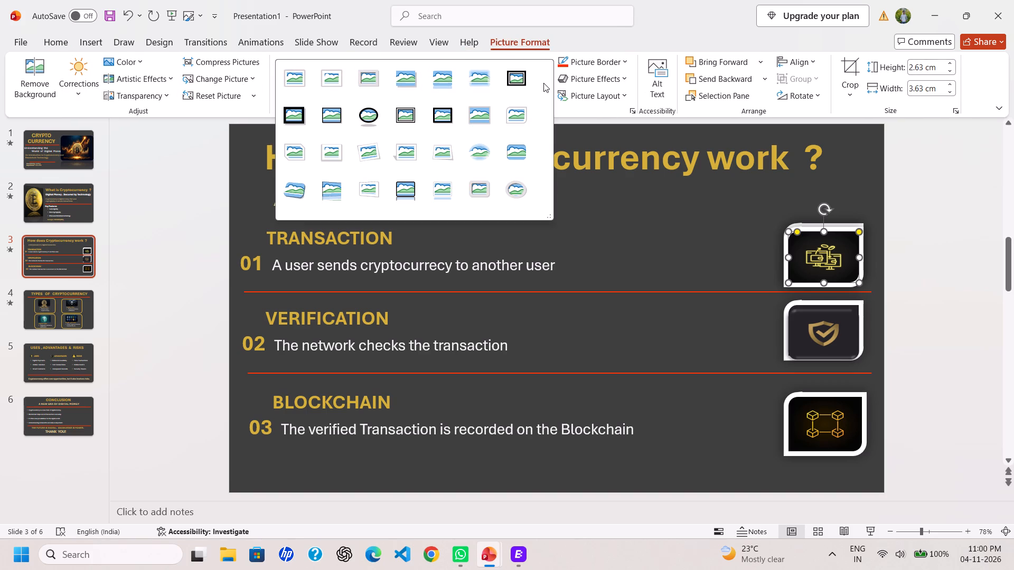
left_click(518, 154)
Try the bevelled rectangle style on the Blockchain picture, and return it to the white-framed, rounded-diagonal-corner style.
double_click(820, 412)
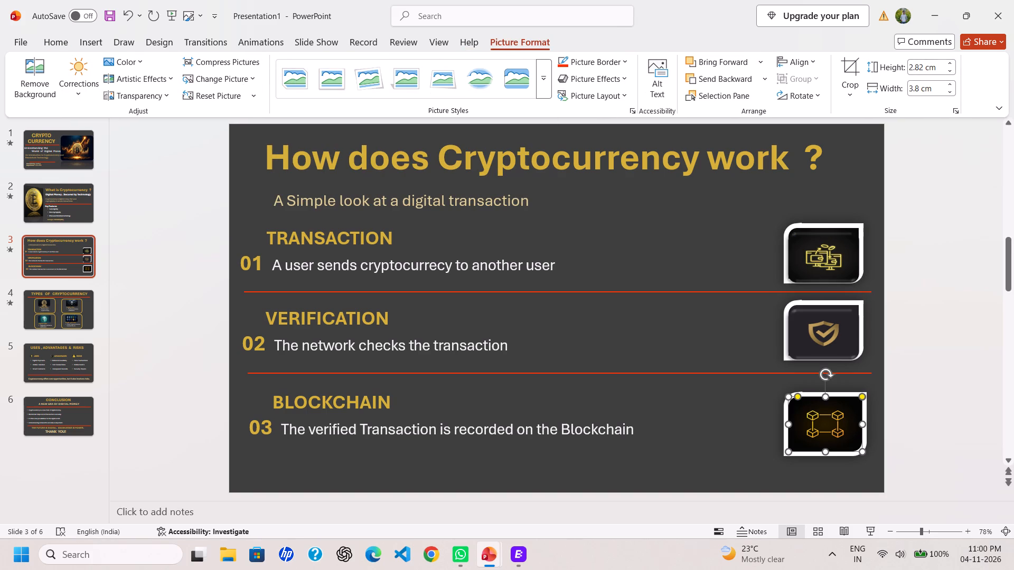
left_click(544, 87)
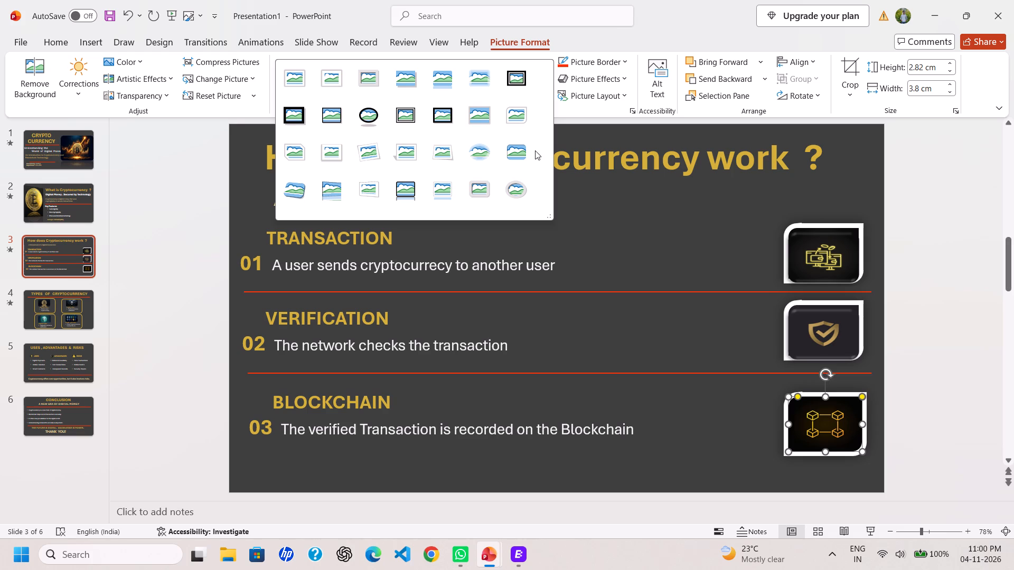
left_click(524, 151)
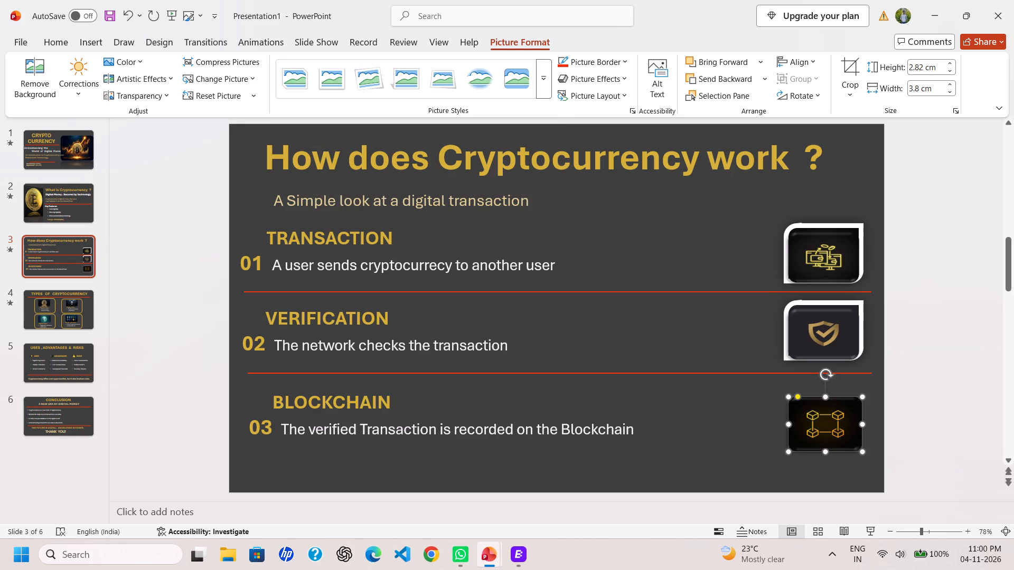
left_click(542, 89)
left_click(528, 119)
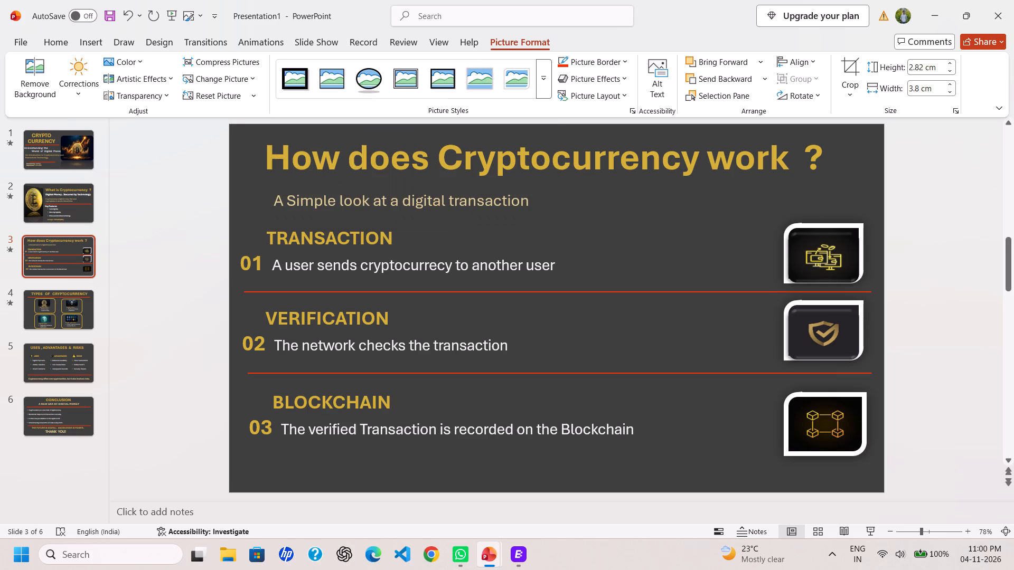
Nudge the Transaction and Verification pictures slightly upward inside their white frames.
left_click(701, 318)
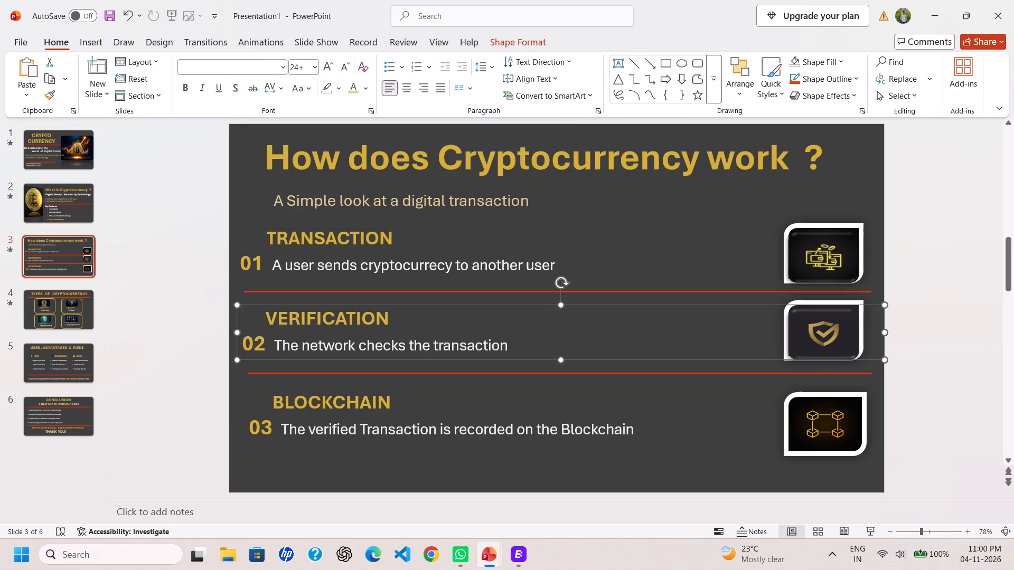
left_click(818, 267)
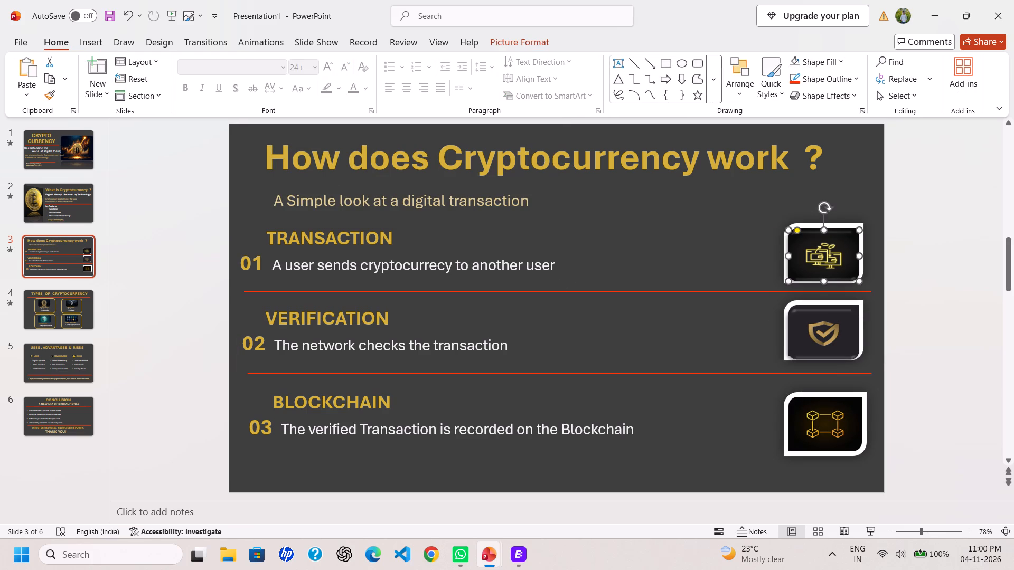
left_click(811, 241)
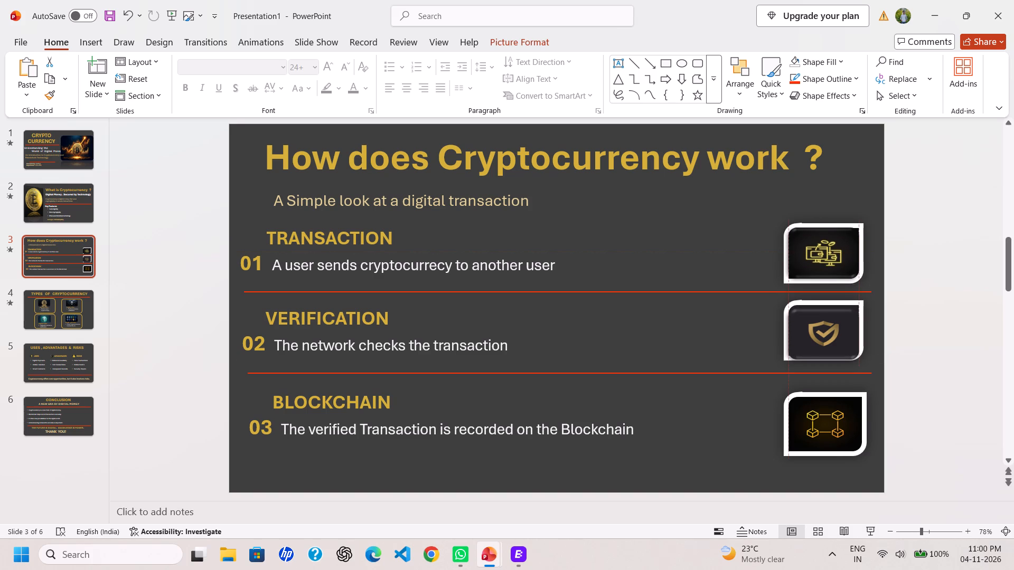
left_click_drag(837, 335, 834, 327)
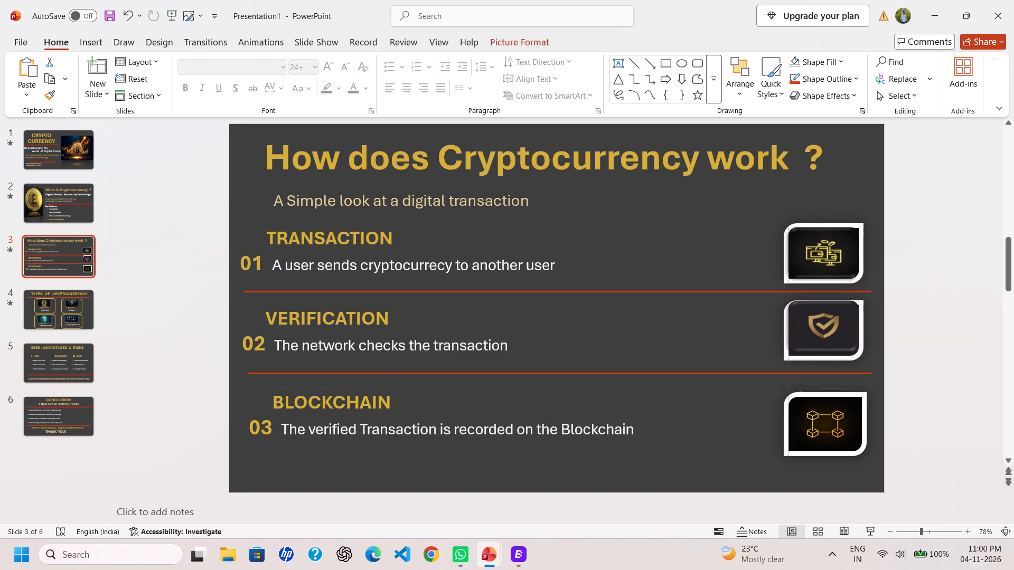
left_click_drag(834, 327, 834, 329)
left_click(614, 201)
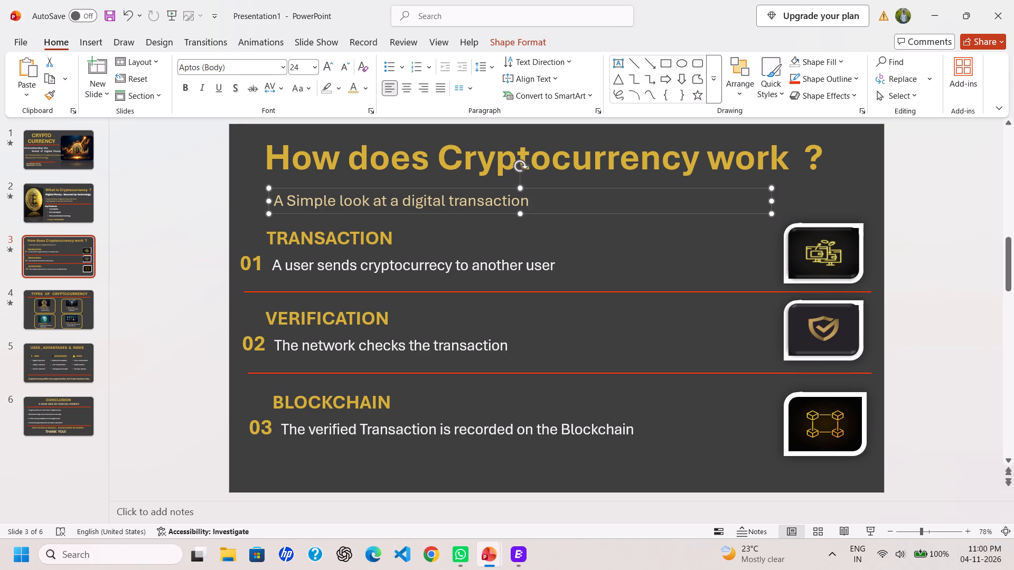
Preview the picture animations on the How does Cryptocurrency work slide.
left_click(837, 417)
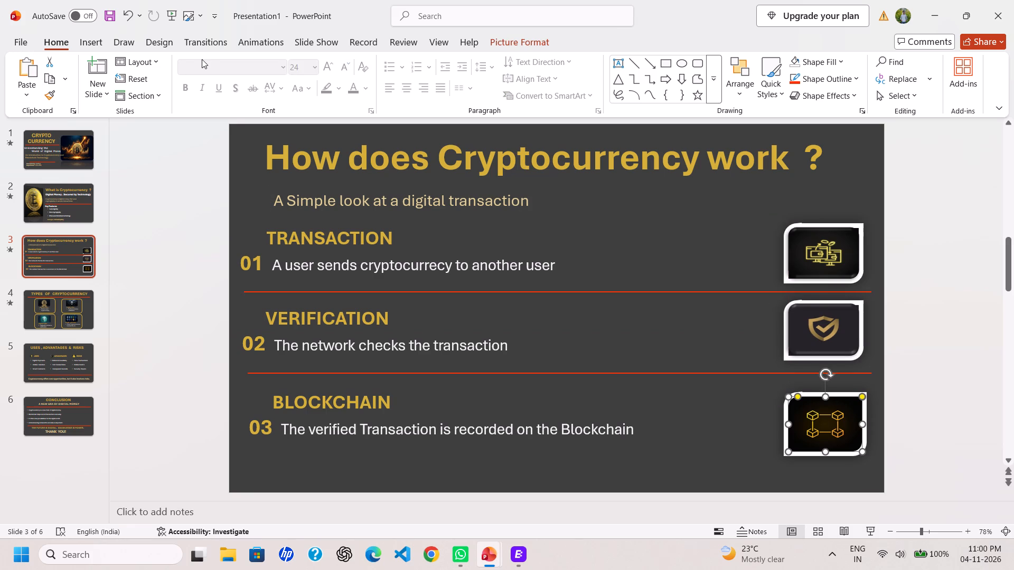
left_click(247, 42)
left_click(29, 74)
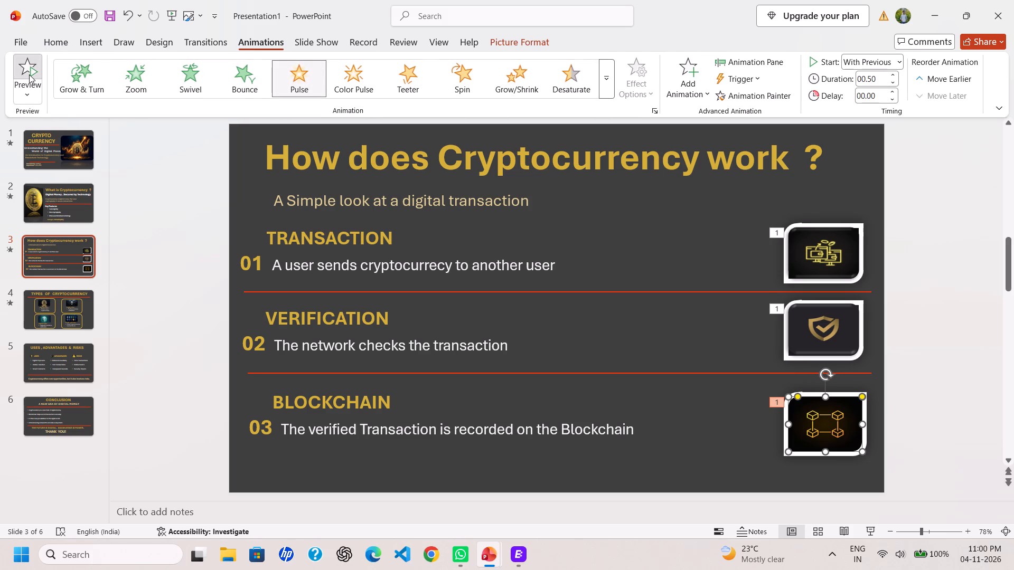
left_click(29, 74)
Apply the Spin emphasis animation to the Transaction and Verification pictures.
left_click(820, 250, "ctrl")
left_click(834, 315, "ctrl")
left_click(822, 417, "ctrl")
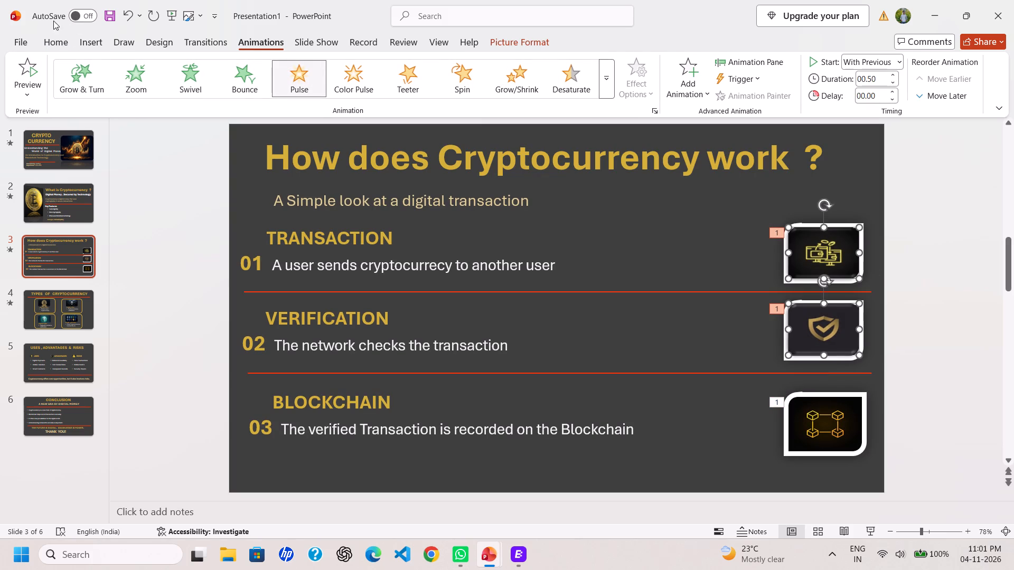
left_click(464, 83)
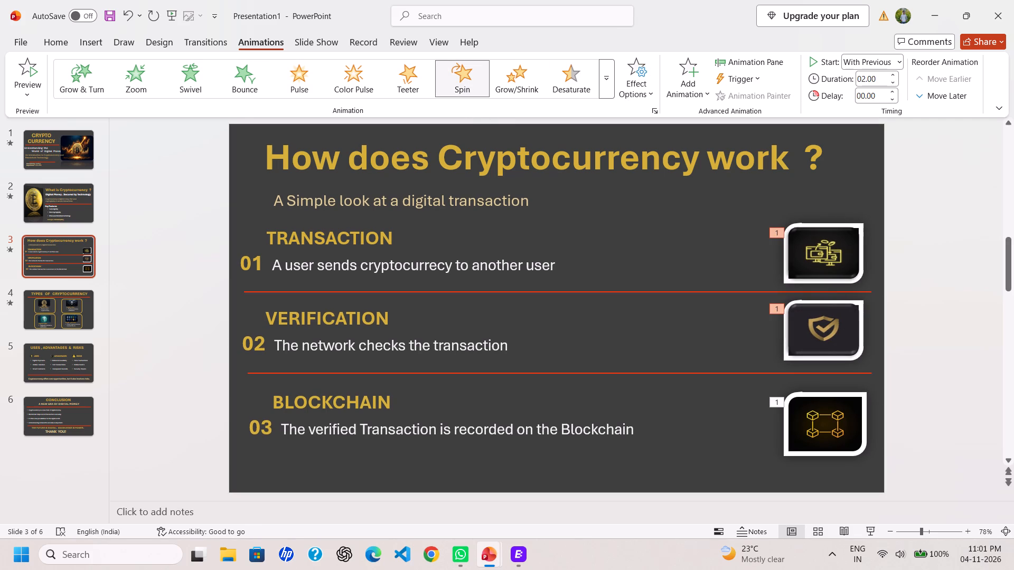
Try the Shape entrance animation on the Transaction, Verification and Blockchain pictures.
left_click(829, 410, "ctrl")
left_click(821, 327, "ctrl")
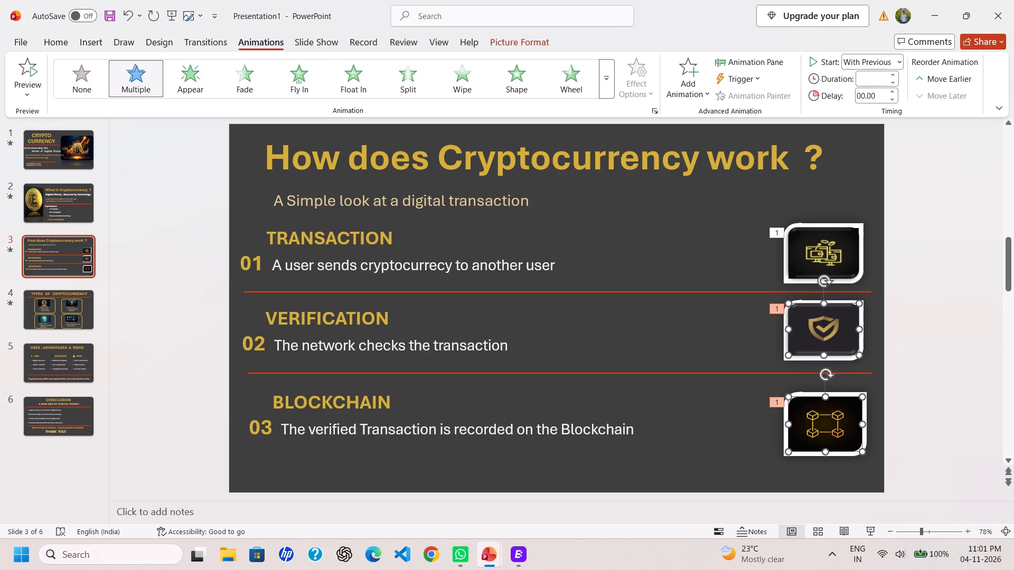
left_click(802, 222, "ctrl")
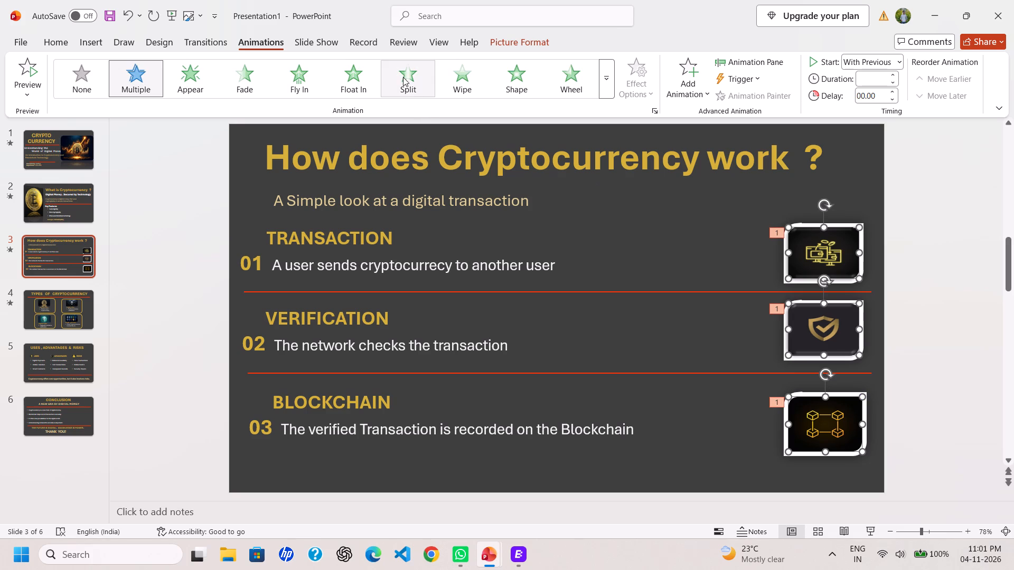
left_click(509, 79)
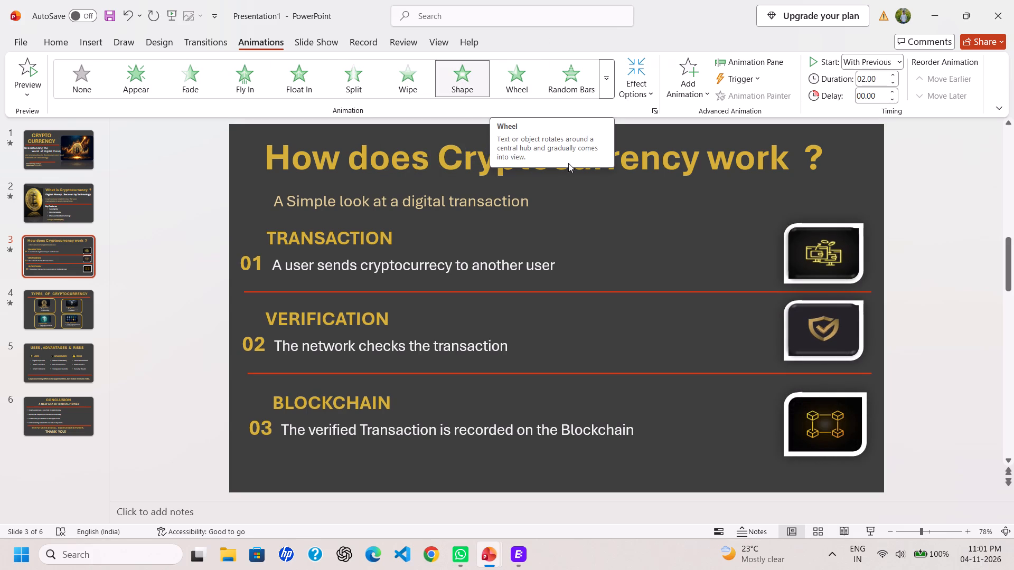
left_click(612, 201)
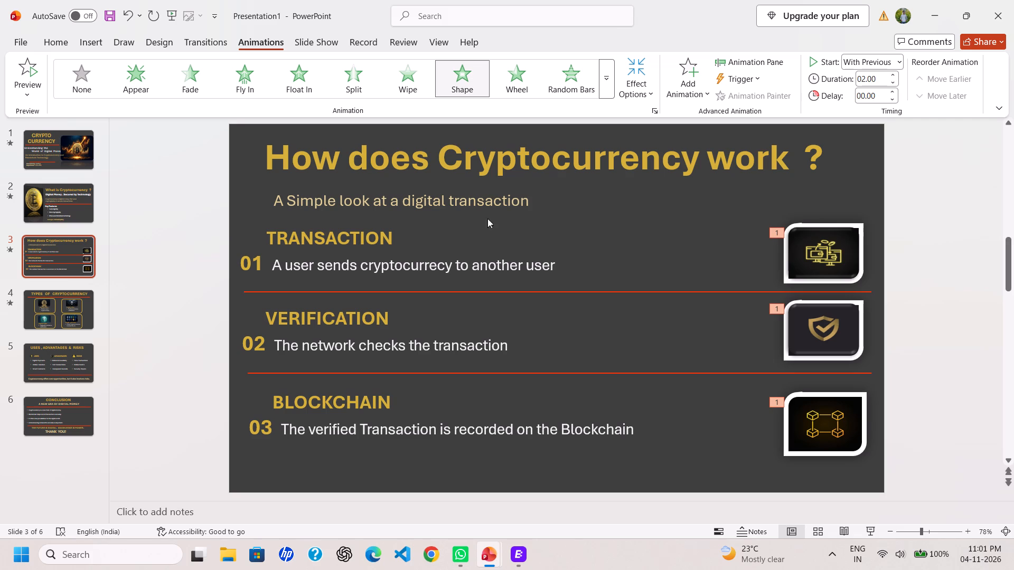
Undo the recent animations, bevelled styling and nudges of the three pictures on the How does Cryptocurrency work slide.
triple_click(125, 16)
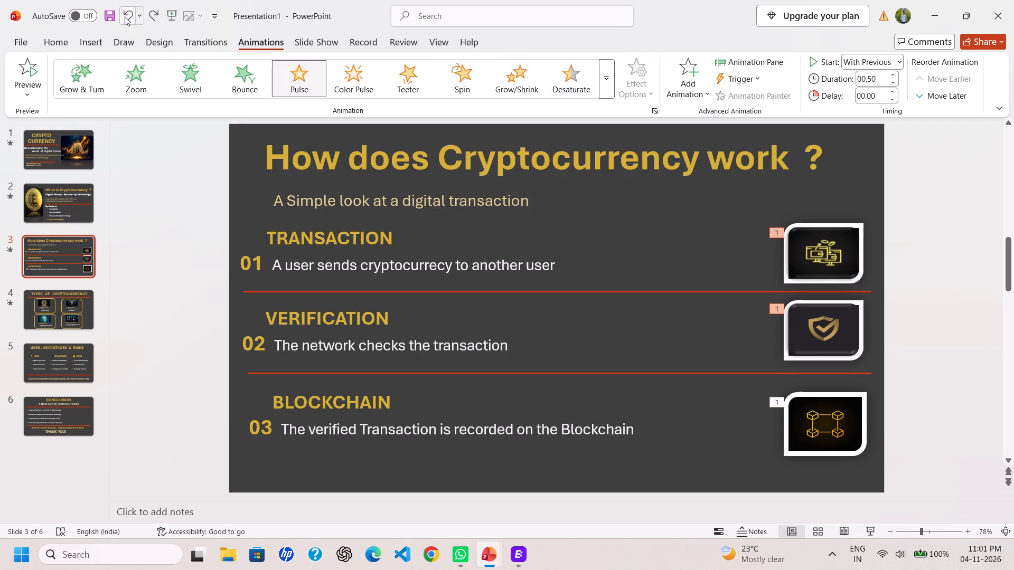
left_click(125, 16)
left_click(125, 16)
left_click(125, 16)
left_click(125, 16)
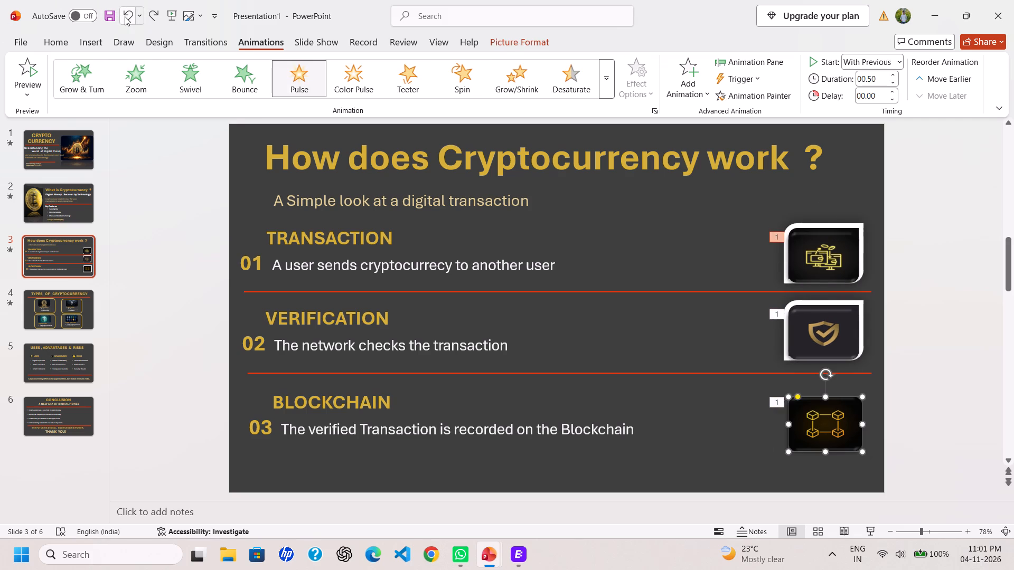
left_click(125, 16)
left_click(125, 16)
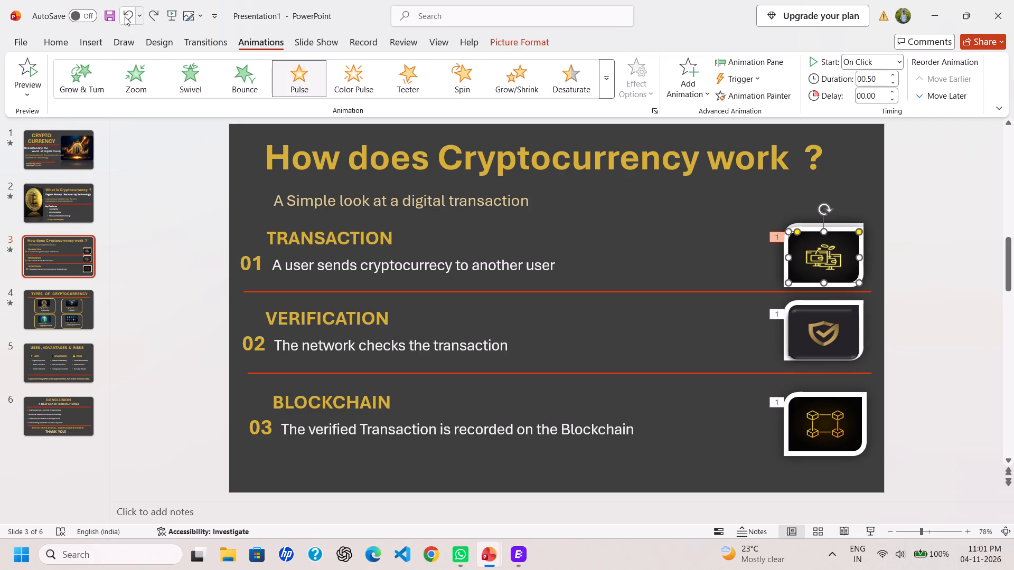
left_click(125, 16)
left_click(125, 16)
left_click(125, 16)
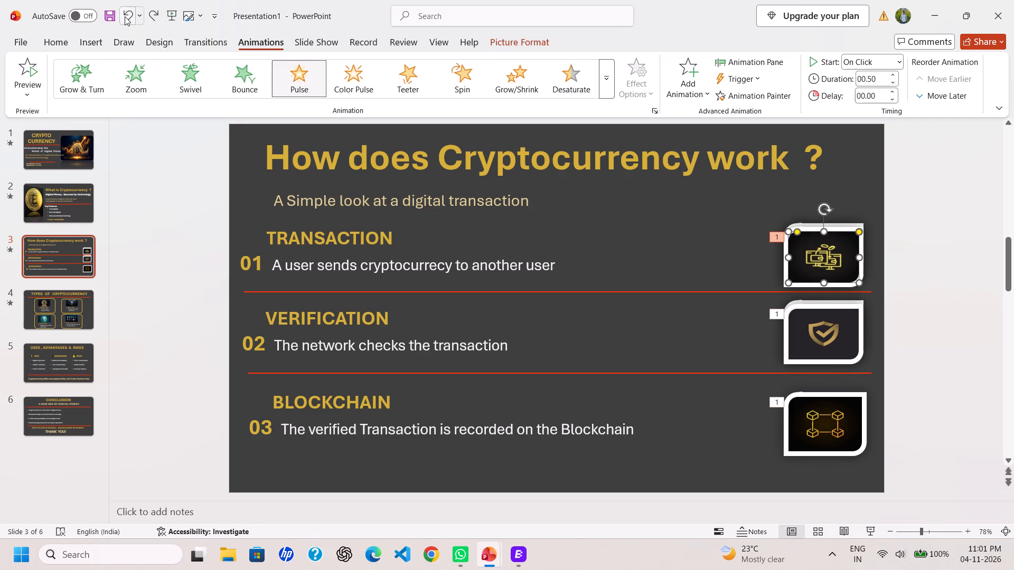
left_click(125, 16)
left_click(125, 16)
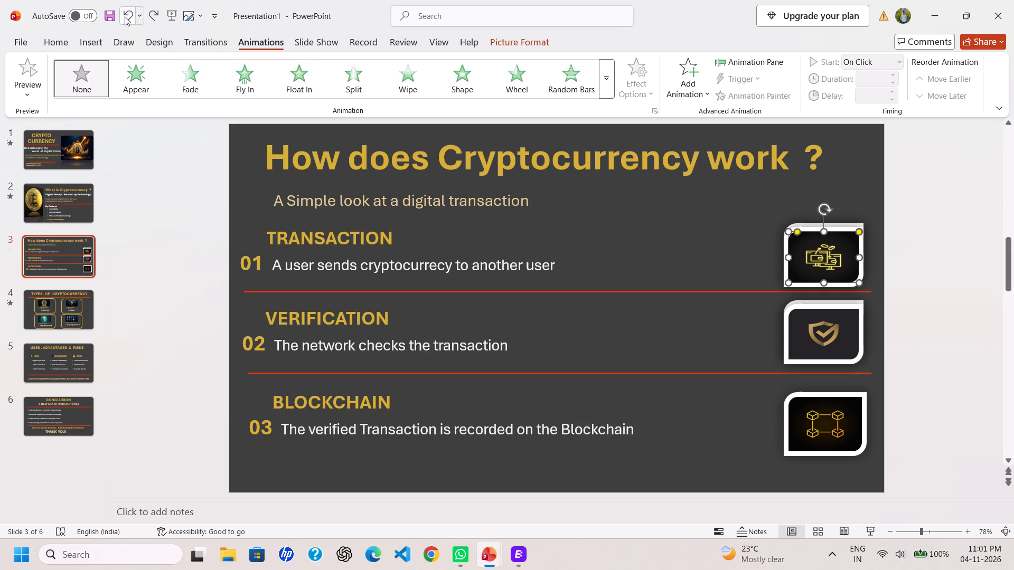
left_click(125, 16)
left_click(125, 16)
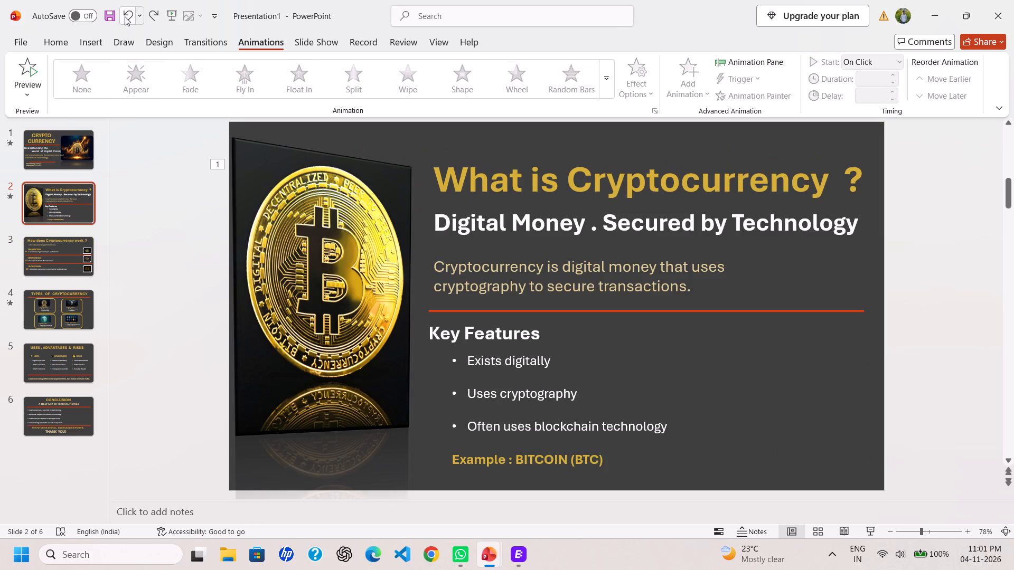
Try Float In, Fly In and Split on the Transaction, Verification and Blockchain pictures together, and settle on the Wipe entrance animation.
left_click(69, 241)
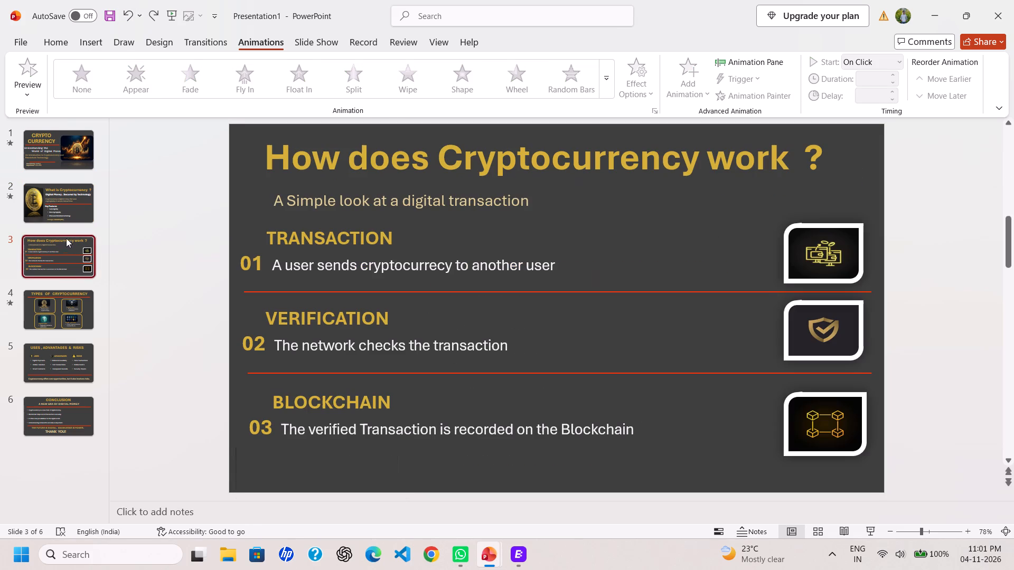
left_click(810, 254, "ctrl")
left_click(834, 320, "ctrl")
left_click(843, 418, "ctrl")
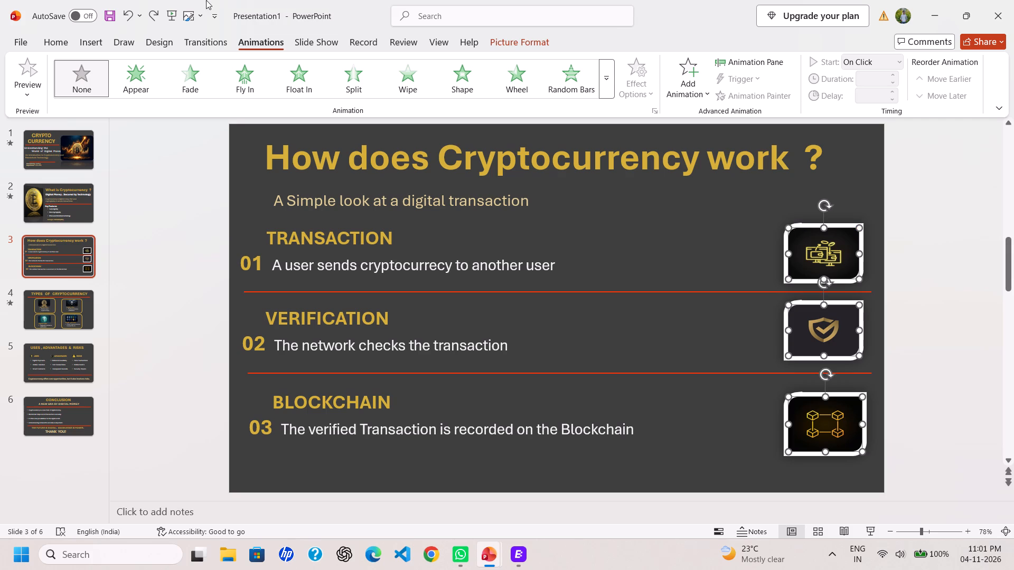
left_click(286, 83)
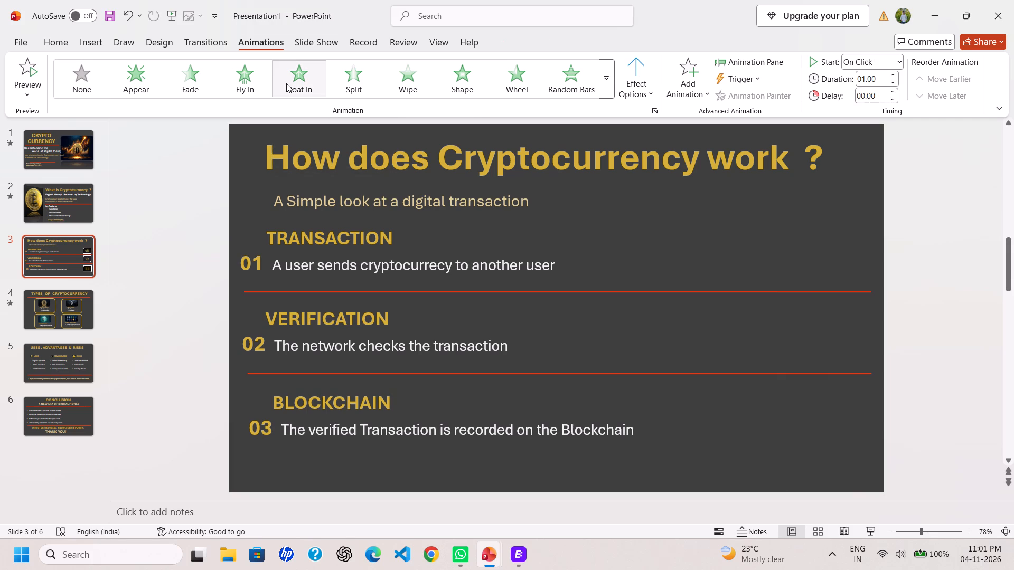
left_click(237, 77)
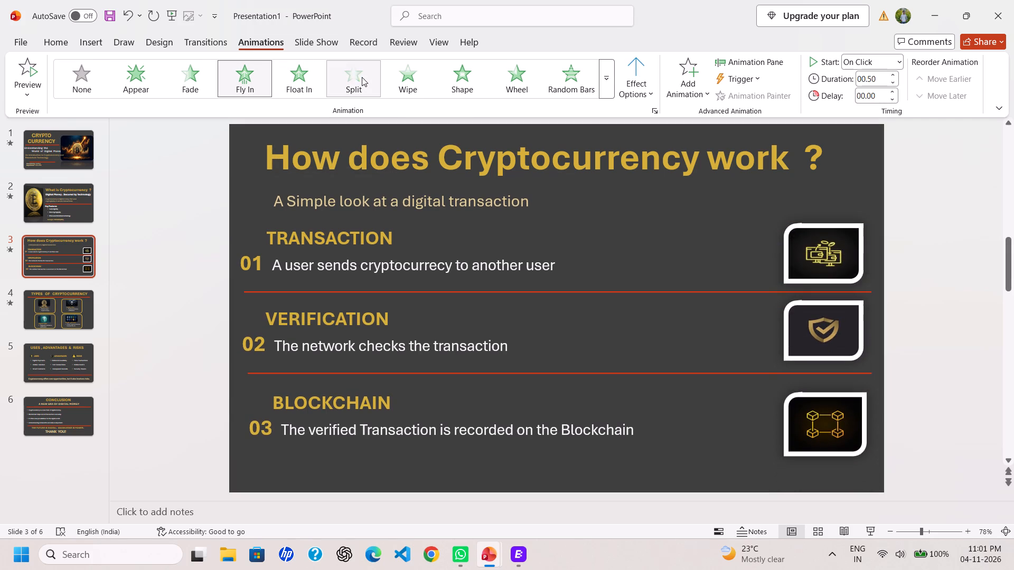
left_click(361, 77)
left_click(395, 77)
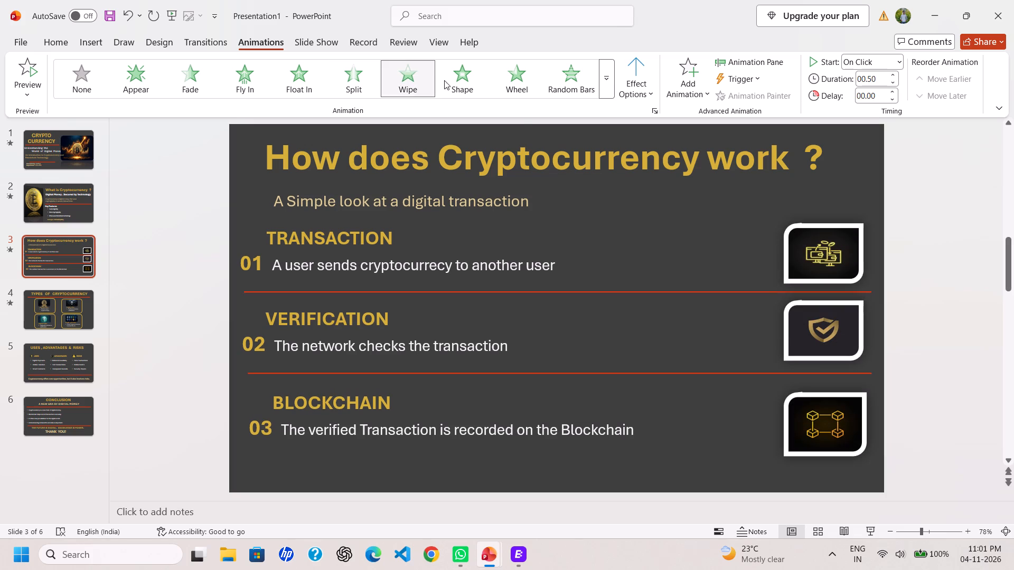
left_click(418, 88)
Preview the animations on the Types of Cryptocurrency slide.
left_click(67, 315)
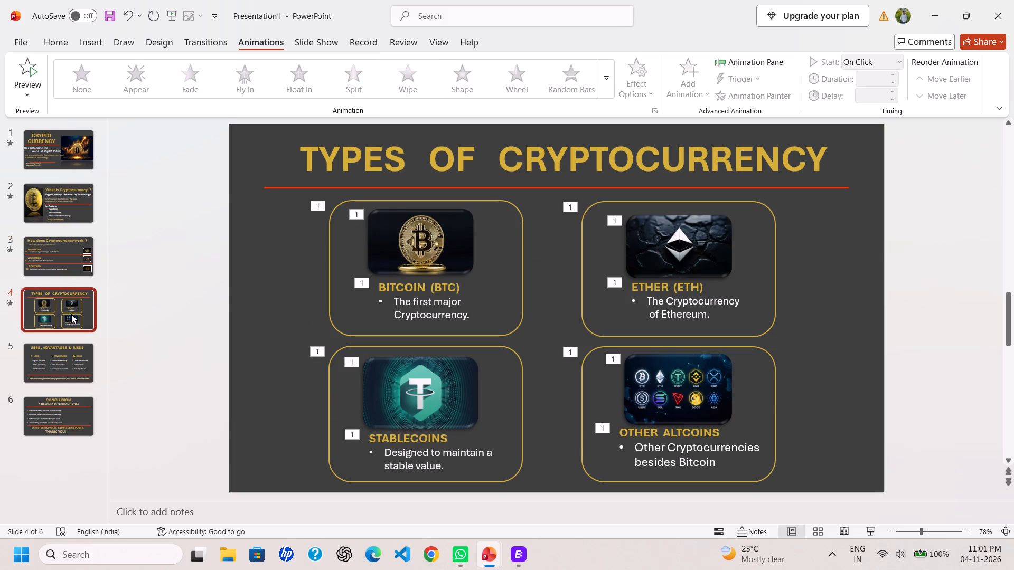
left_click(26, 59)
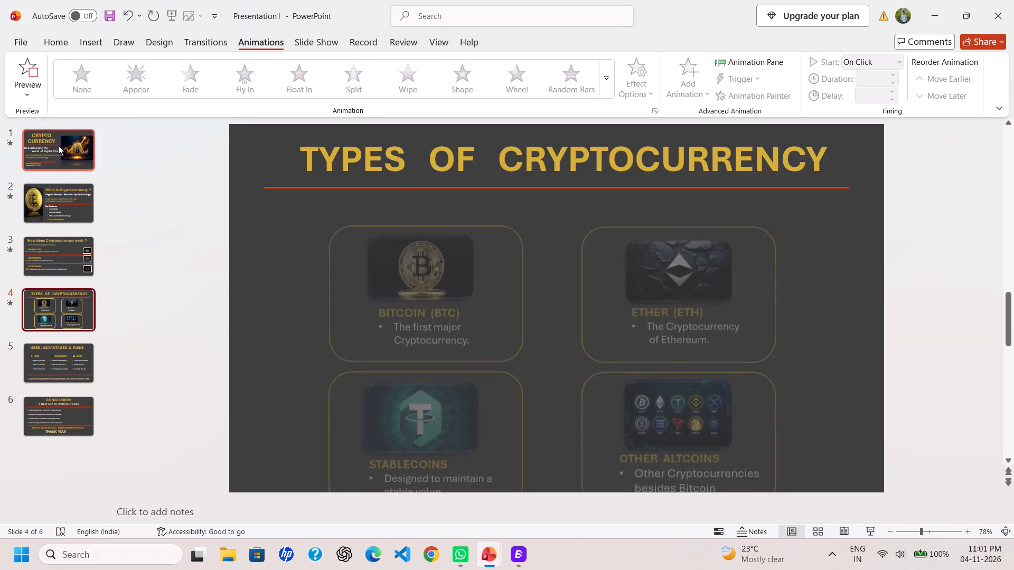
On slide 5, try the Pulse emphasis on the Uses, Advantages and Risks icons, and replace it with the Split entrance animation.
left_click(89, 351)
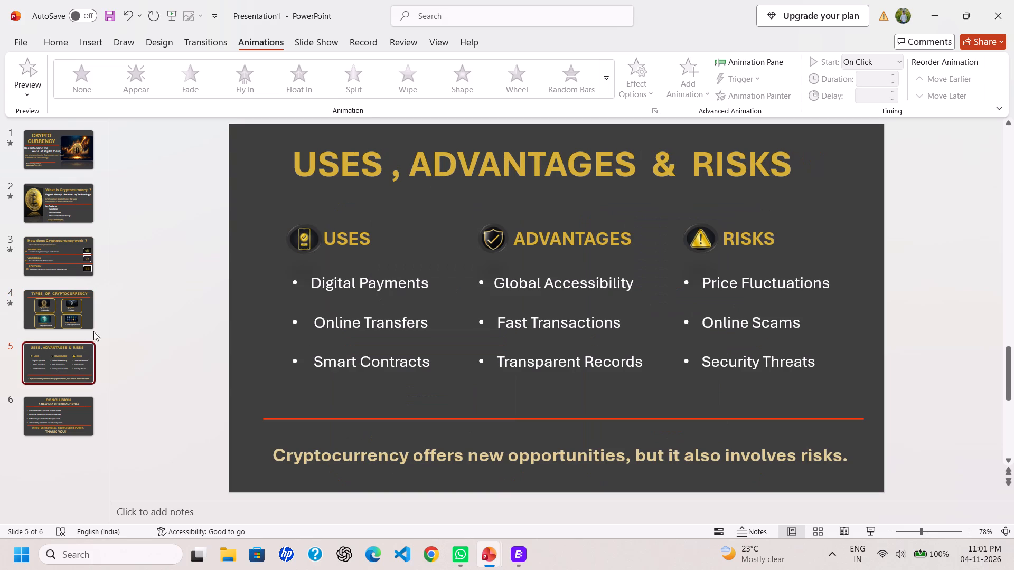
left_click(301, 243, "ctrl")
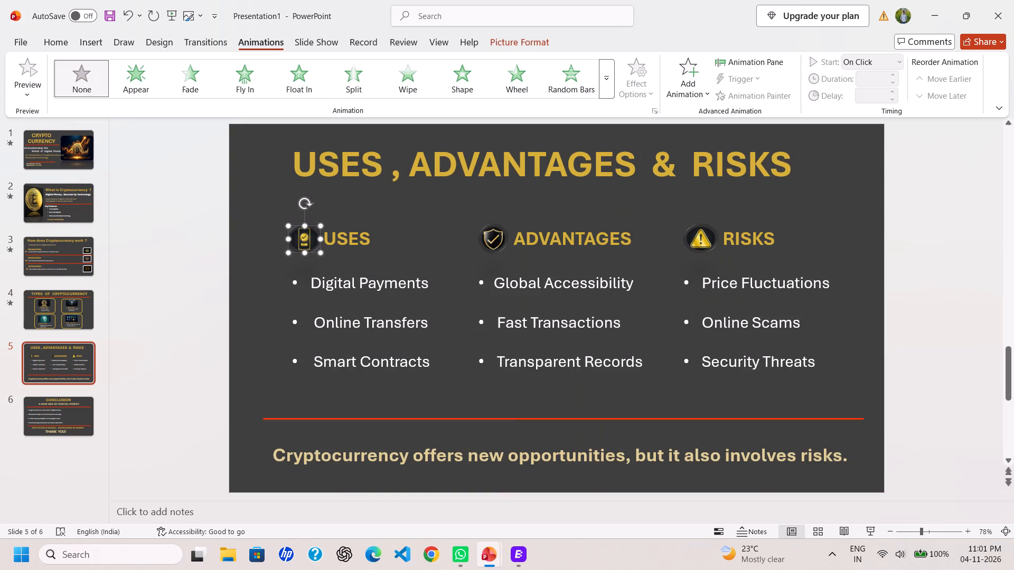
left_click(489, 237, "ctrl")
left_click(694, 234, "ctrl")
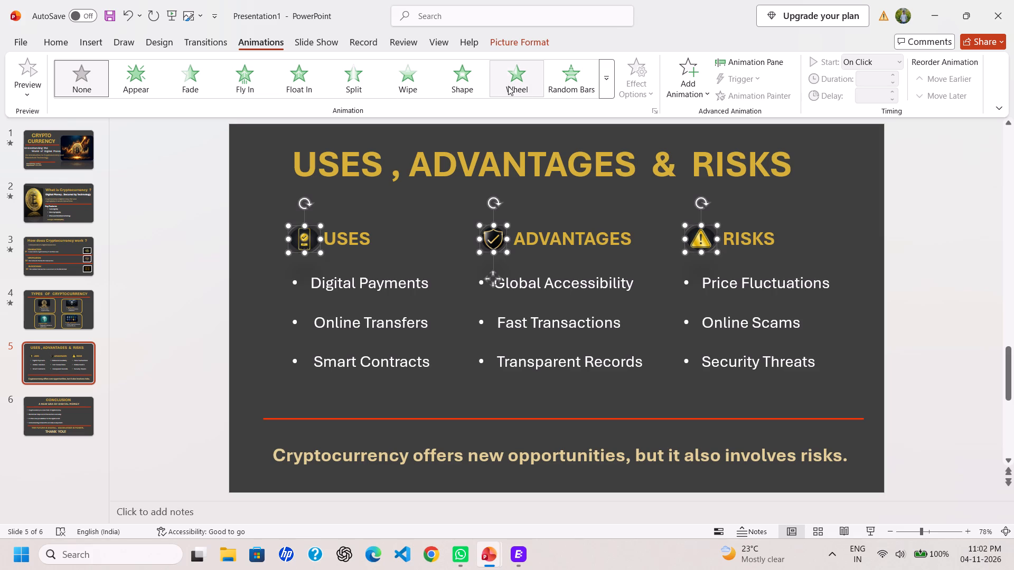
left_click(602, 87)
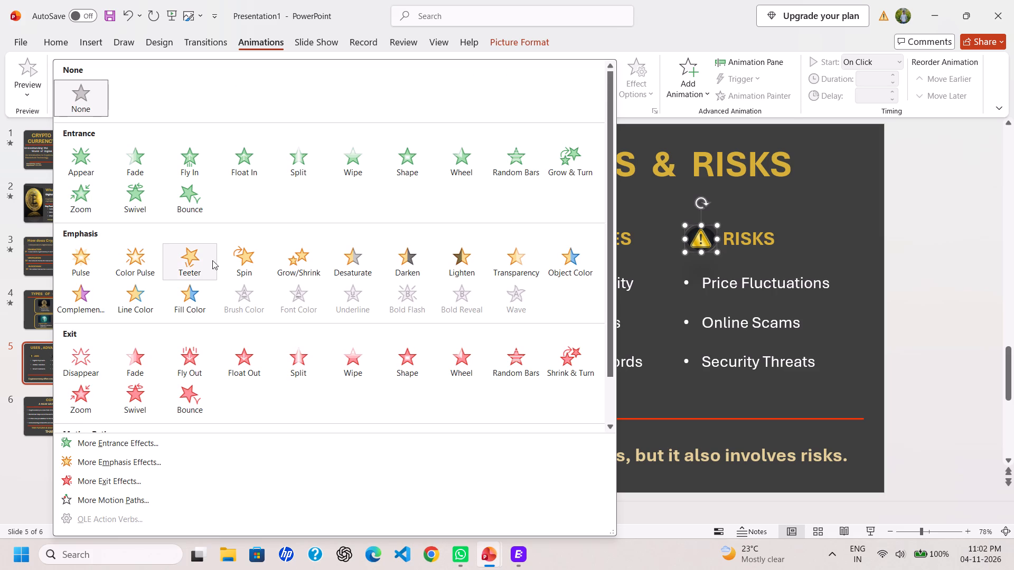
left_click(81, 260)
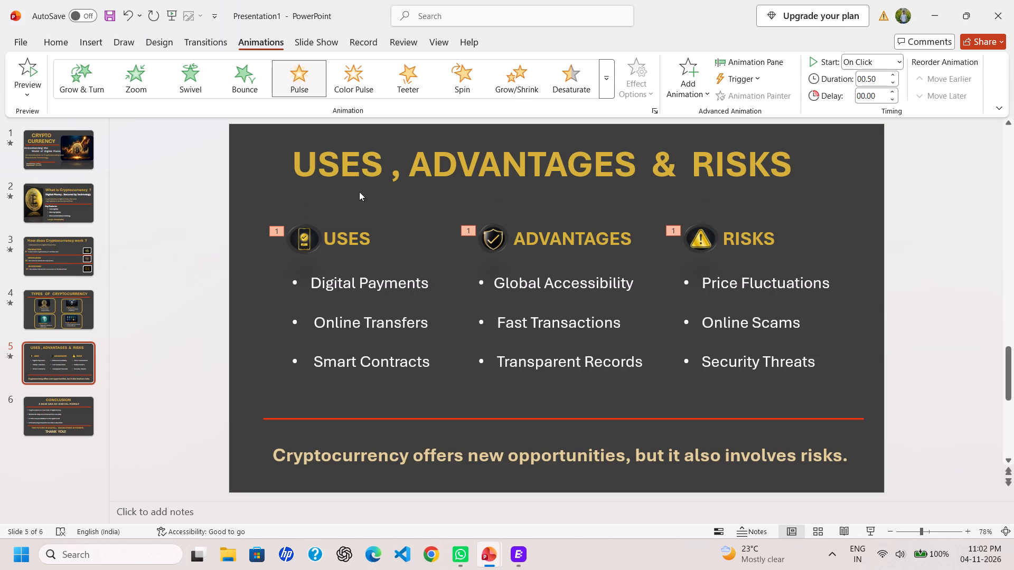
left_click(608, 77)
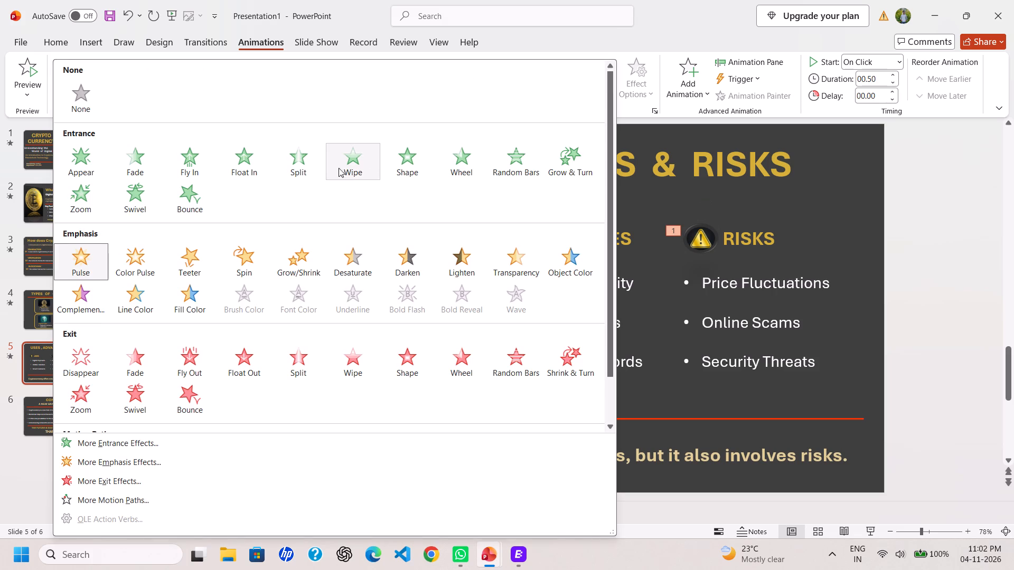
left_click(302, 168)
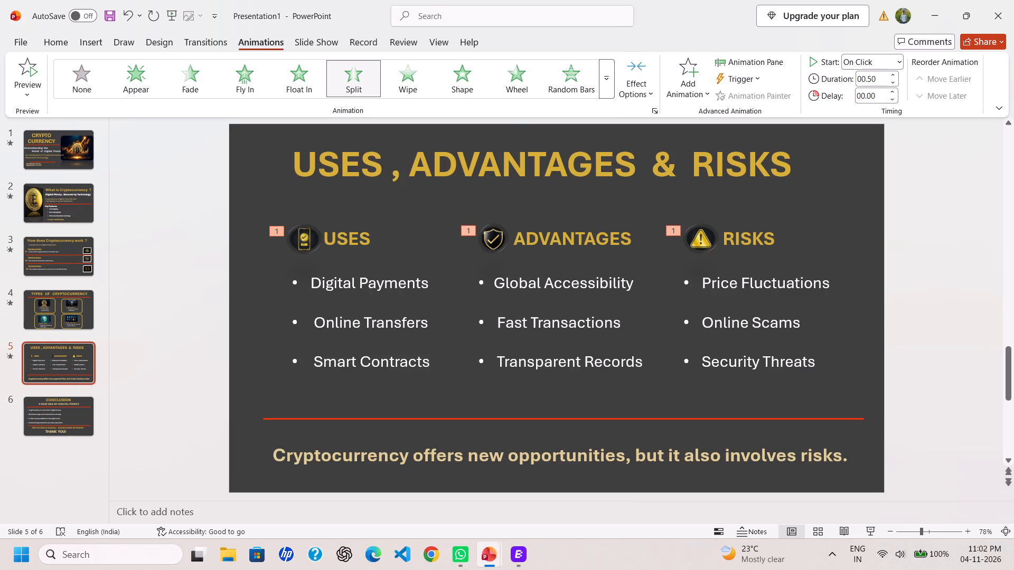
Apply the Fade entrance animation to the bulleted text box on the Conclusion slide.
left_click(65, 362)
left_click(74, 414)
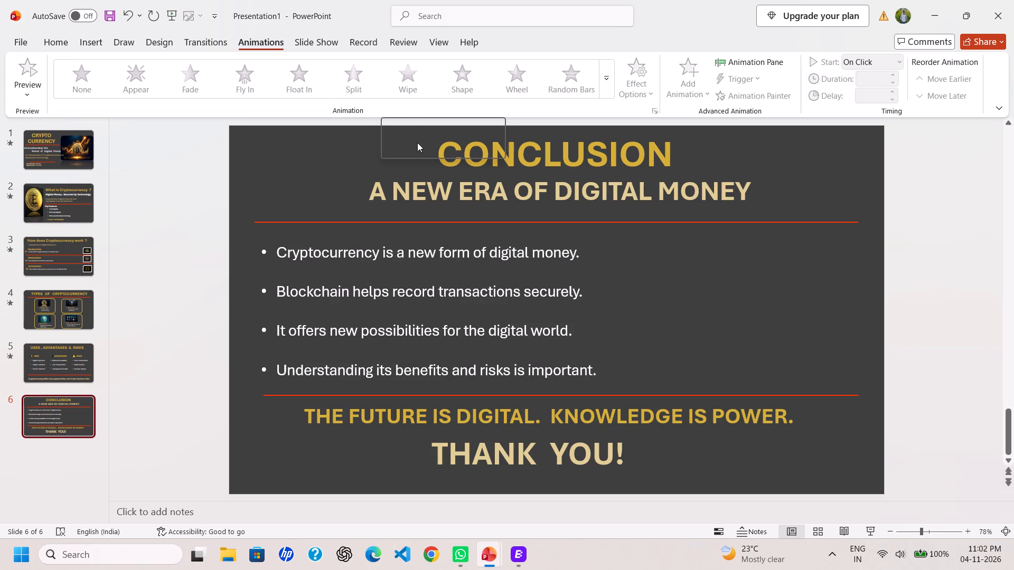
left_click(348, 166)
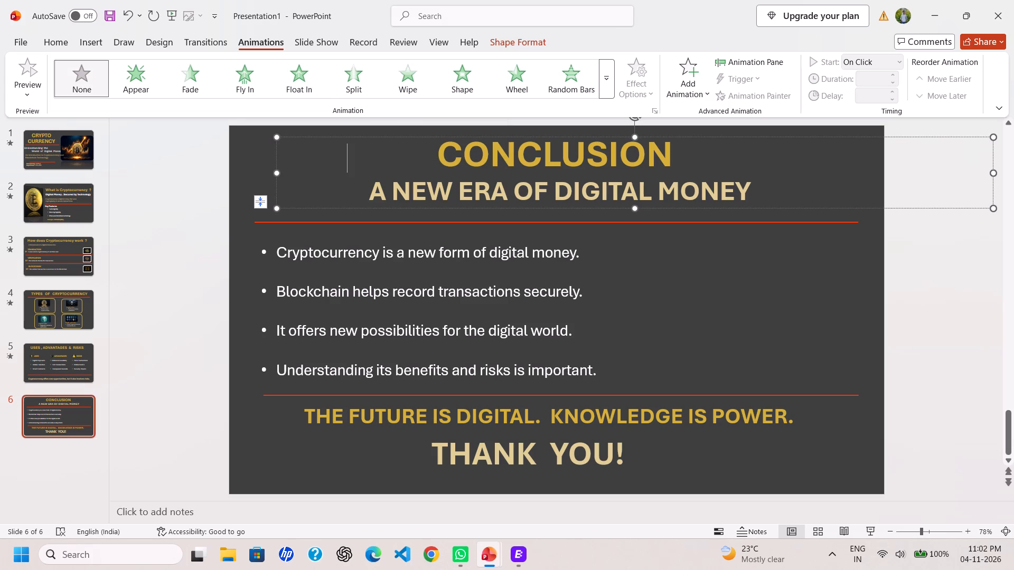
left_click(626, 376)
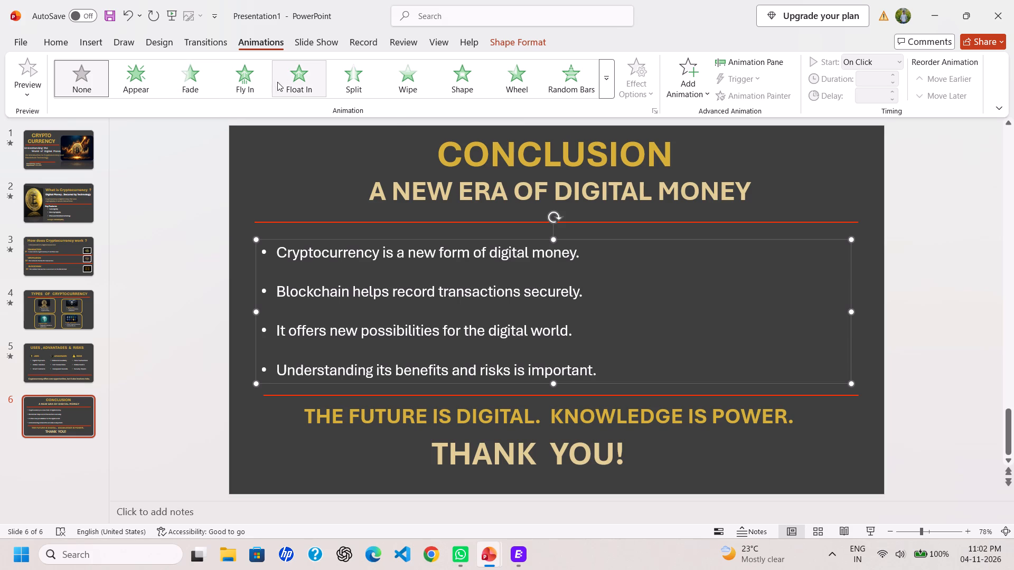
left_click(205, 88)
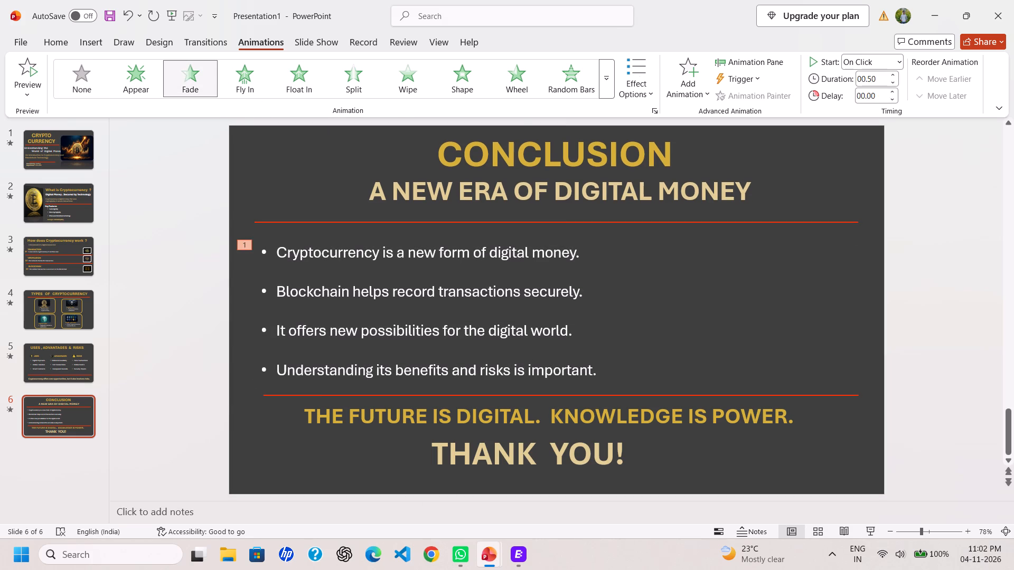
left_click(191, 391)
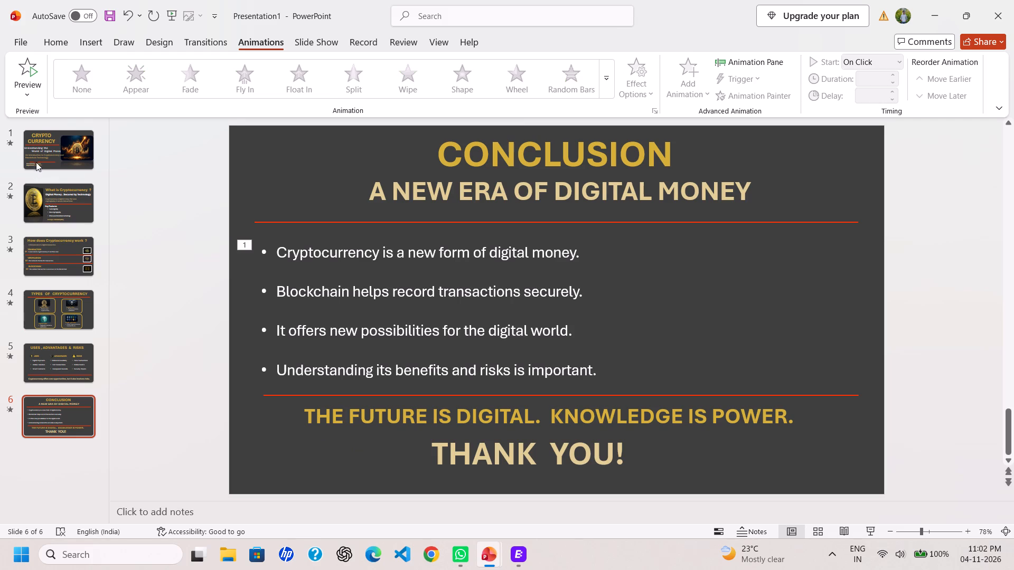
Return to the Crypto Currency title slide to look over its animated elements.
left_click(37, 160)
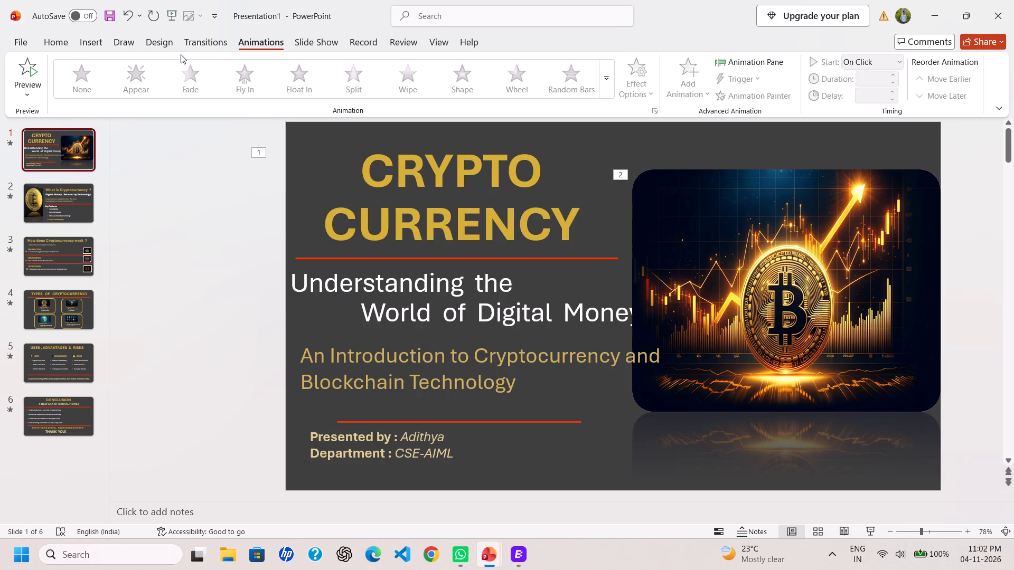
left_click(252, 39)
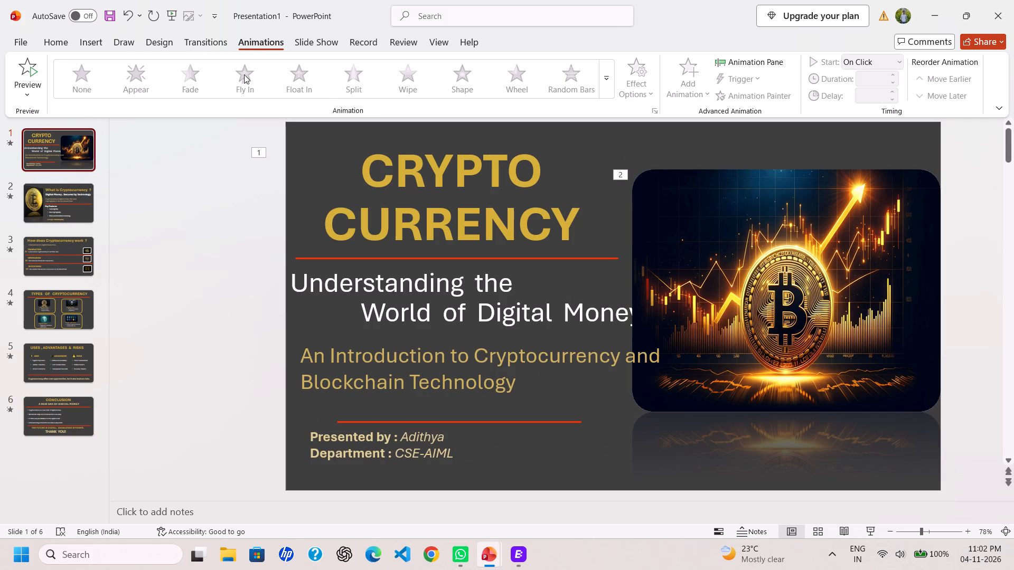
left_click(243, 77)
left_click(69, 146)
left_click(63, 188)
left_click(52, 148)
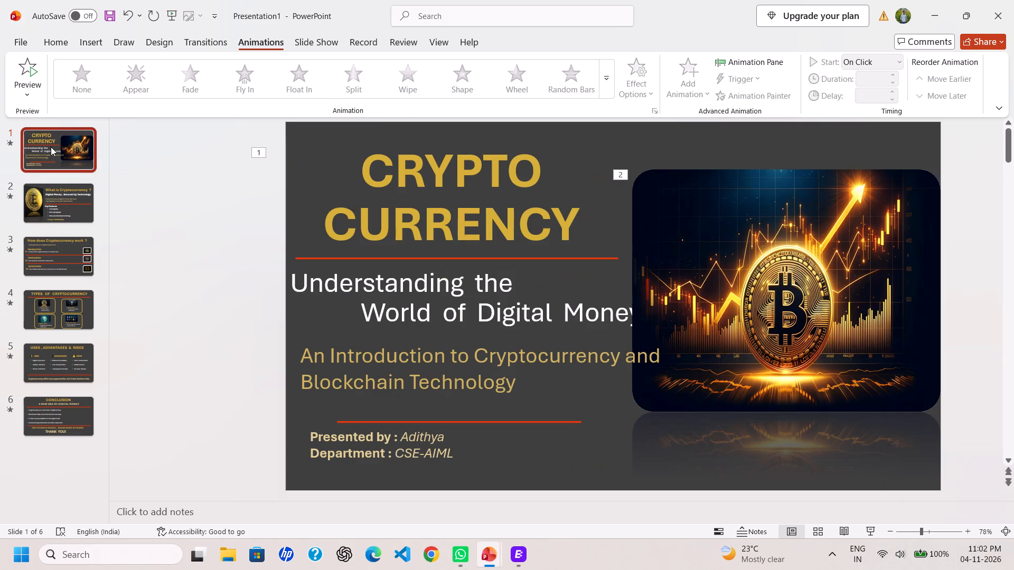
key("Right")
key("Right")
Review all six slides in order from the Crypto Currency title slide through the Conclusion slide, and return to the title slide.
key("Down")
key("Down")
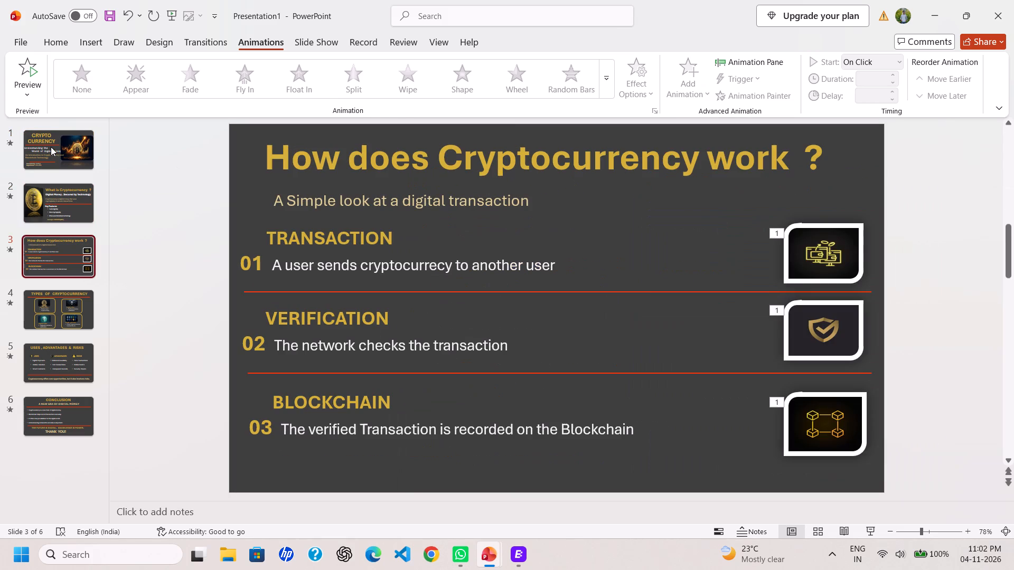
key("Down")
key("Down")
key("Down")
key("Down")
key("Down")
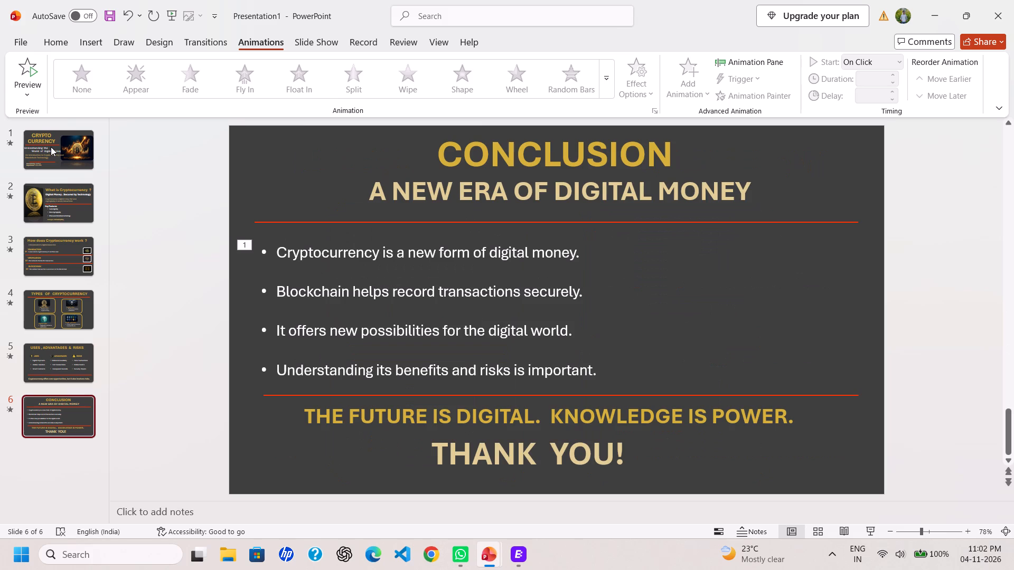
key("Up")
key("Up")
key("Up")
key("Up")
key("Up")
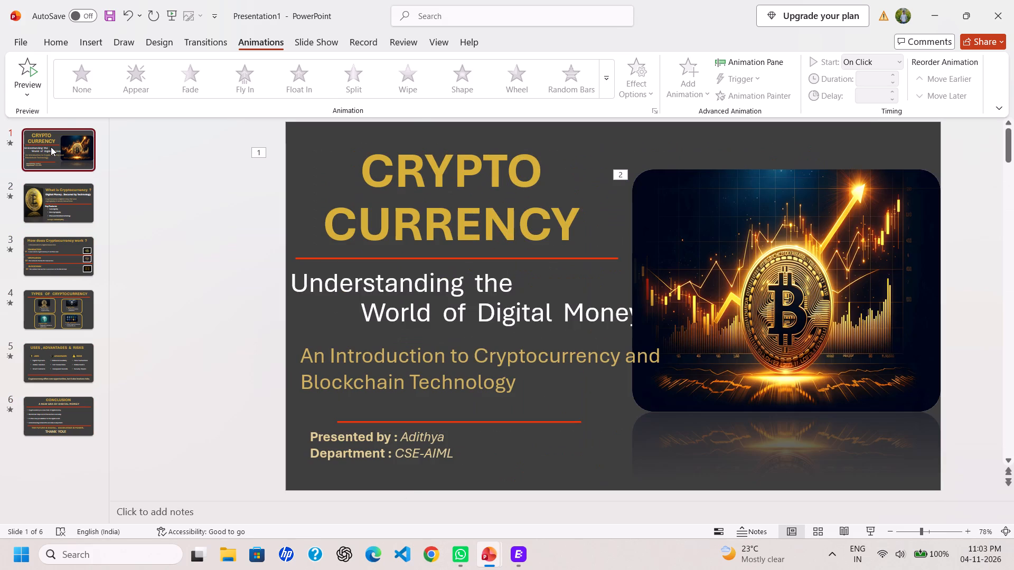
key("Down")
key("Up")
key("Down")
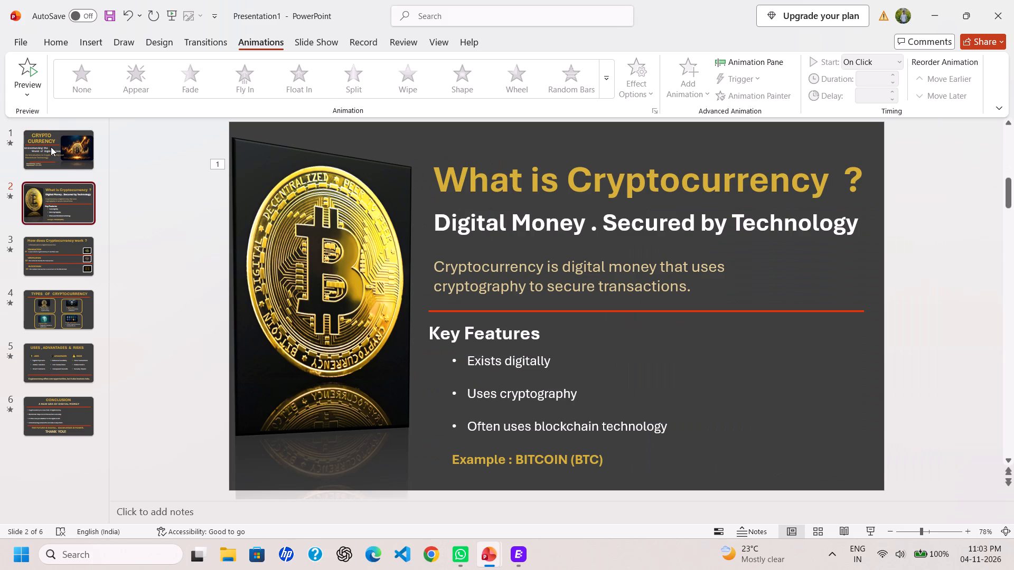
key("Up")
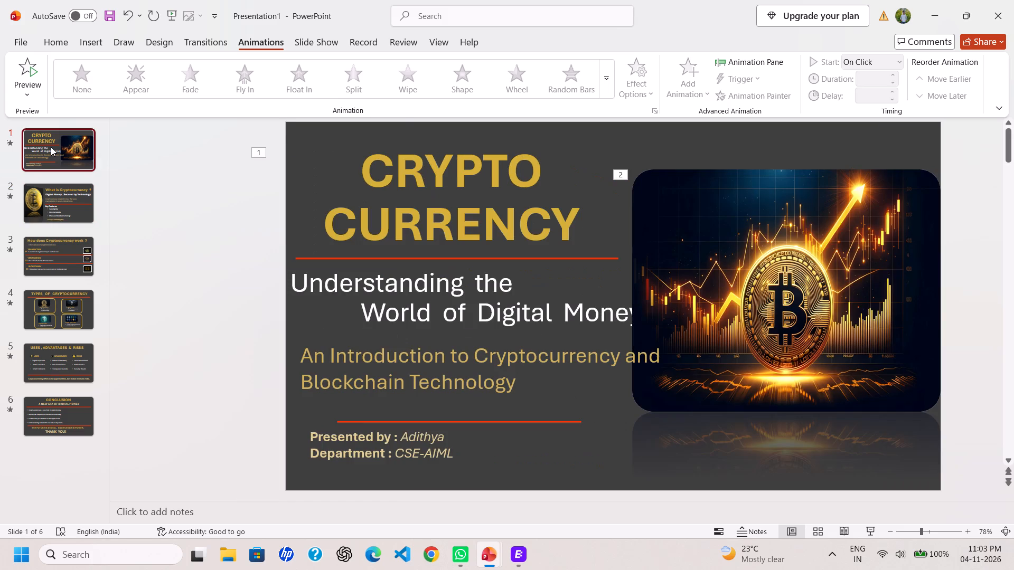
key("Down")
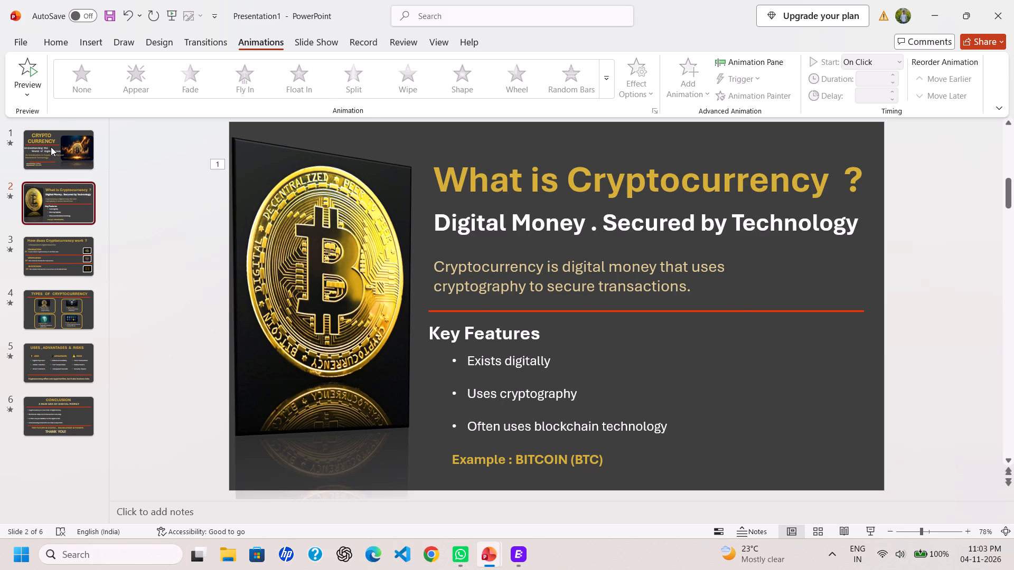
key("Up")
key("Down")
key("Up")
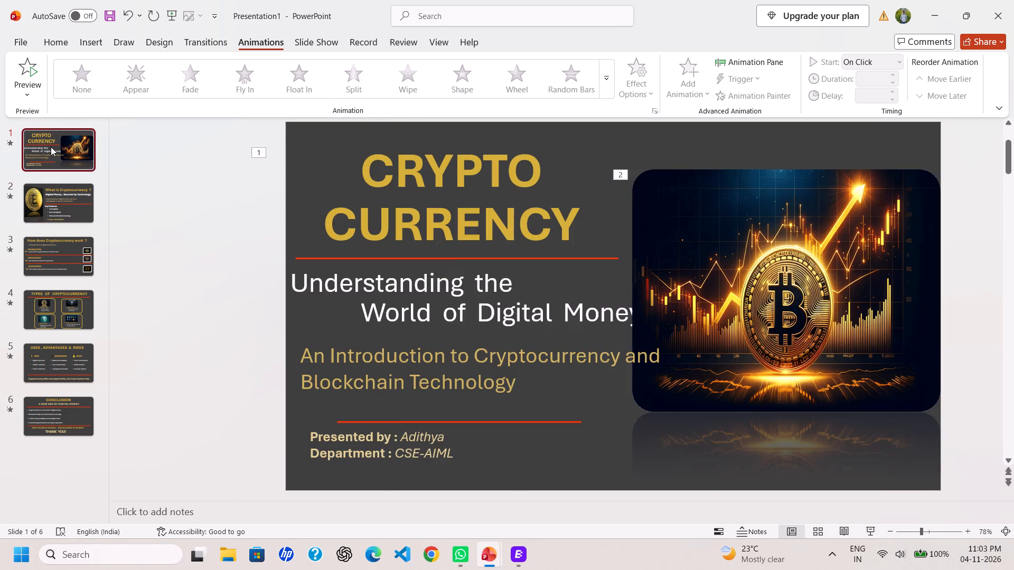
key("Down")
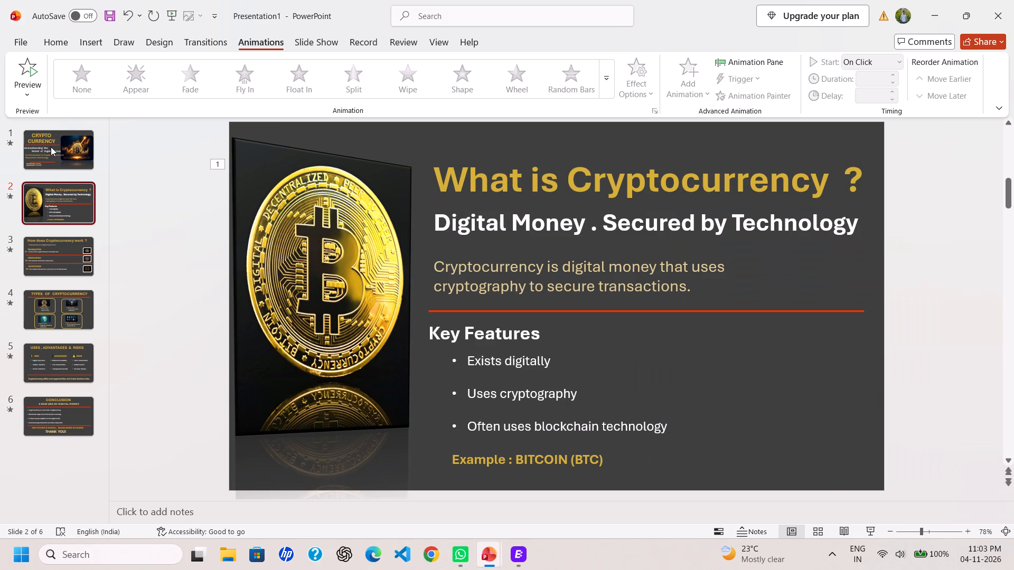
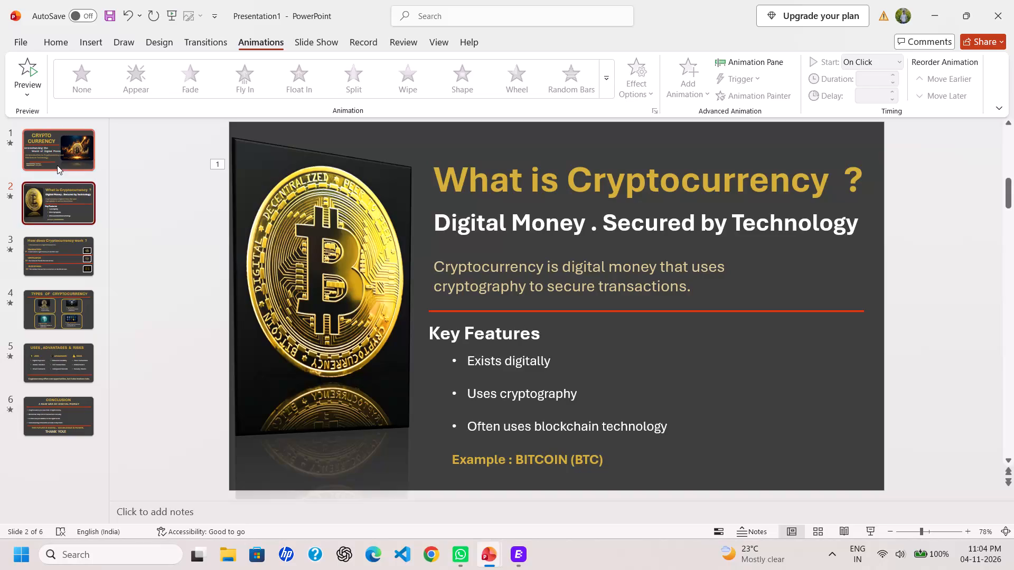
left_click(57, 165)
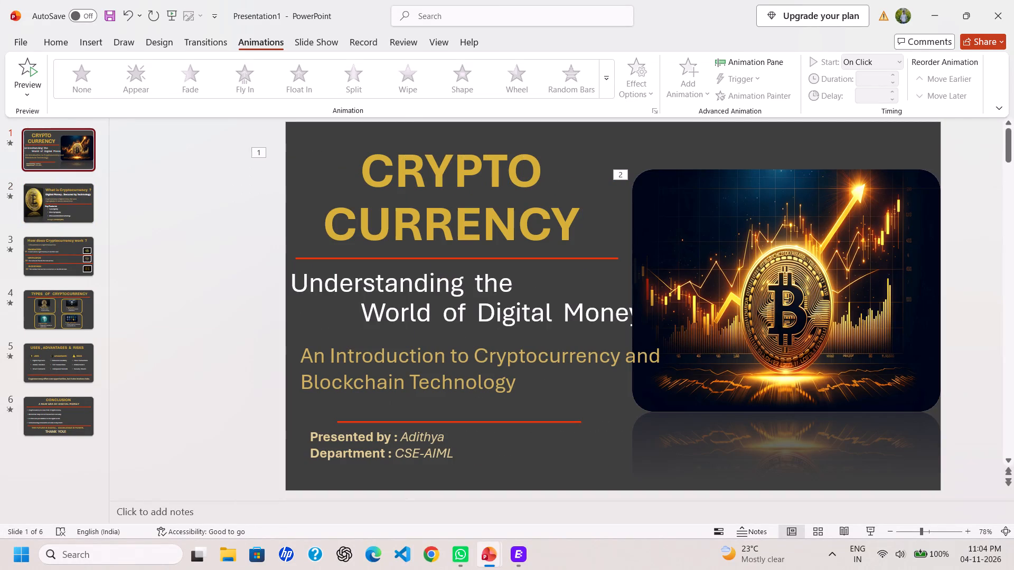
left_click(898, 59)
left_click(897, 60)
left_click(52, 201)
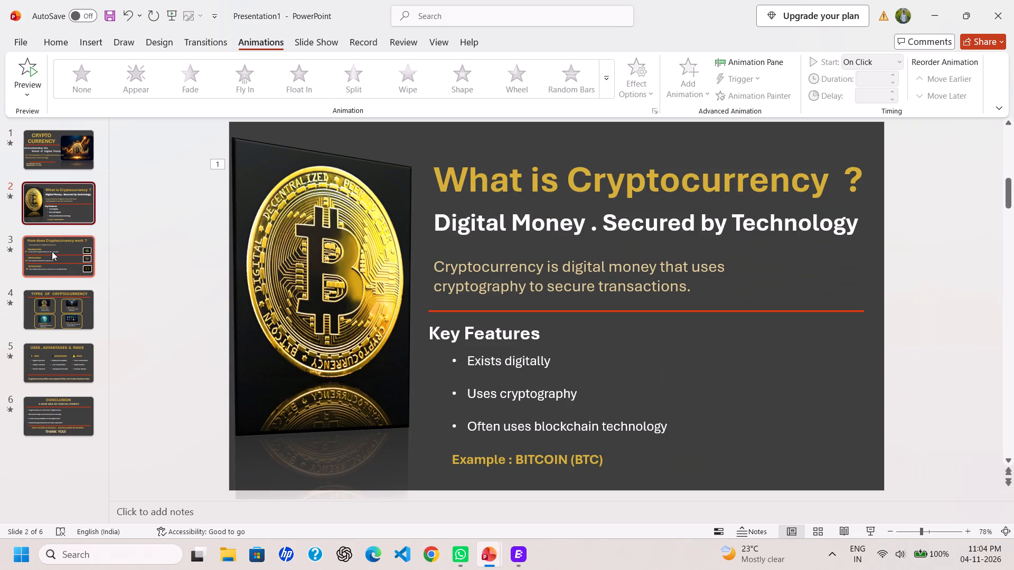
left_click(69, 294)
Preview the animations on the Crypto Currency title slide and on the What is Cryptocurrency slide.
left_click(28, 150)
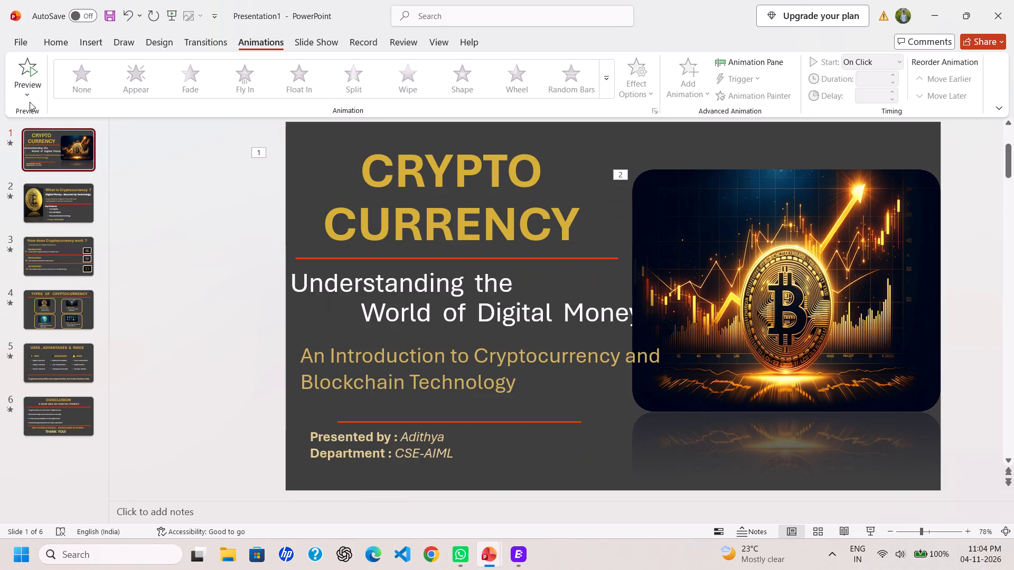
left_click(29, 81)
left_click(29, 75)
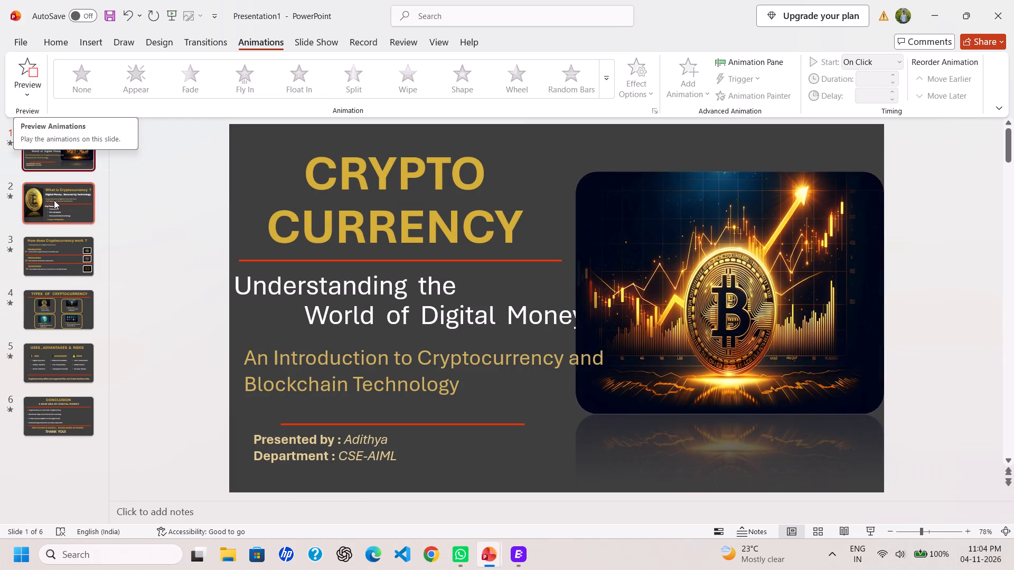
left_click(54, 204)
left_click(38, 75)
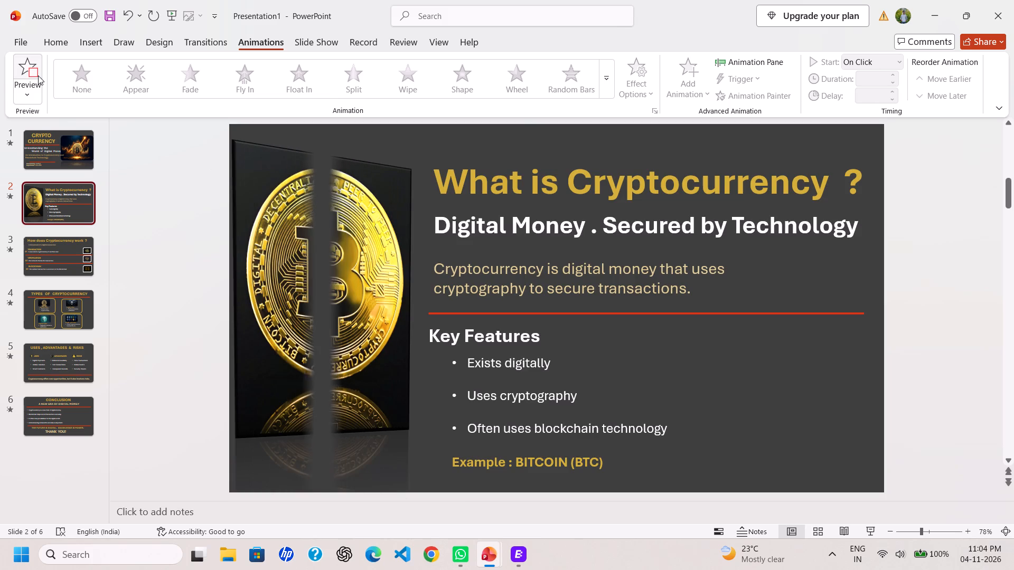
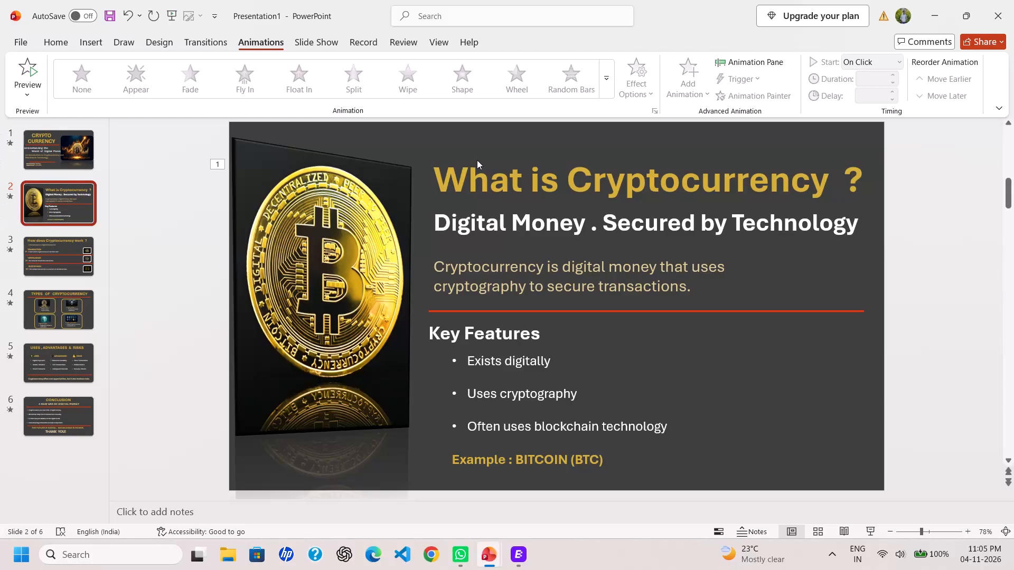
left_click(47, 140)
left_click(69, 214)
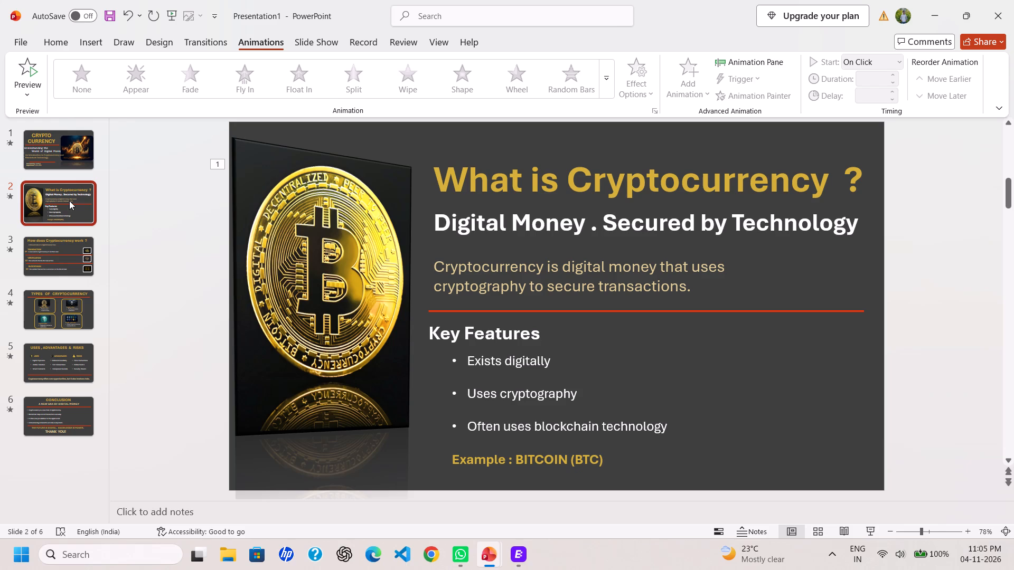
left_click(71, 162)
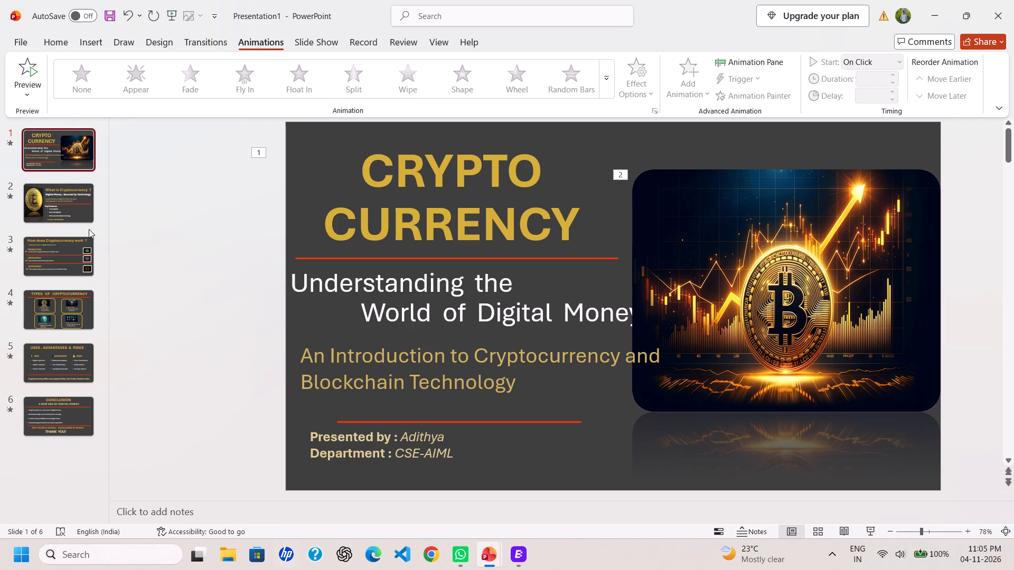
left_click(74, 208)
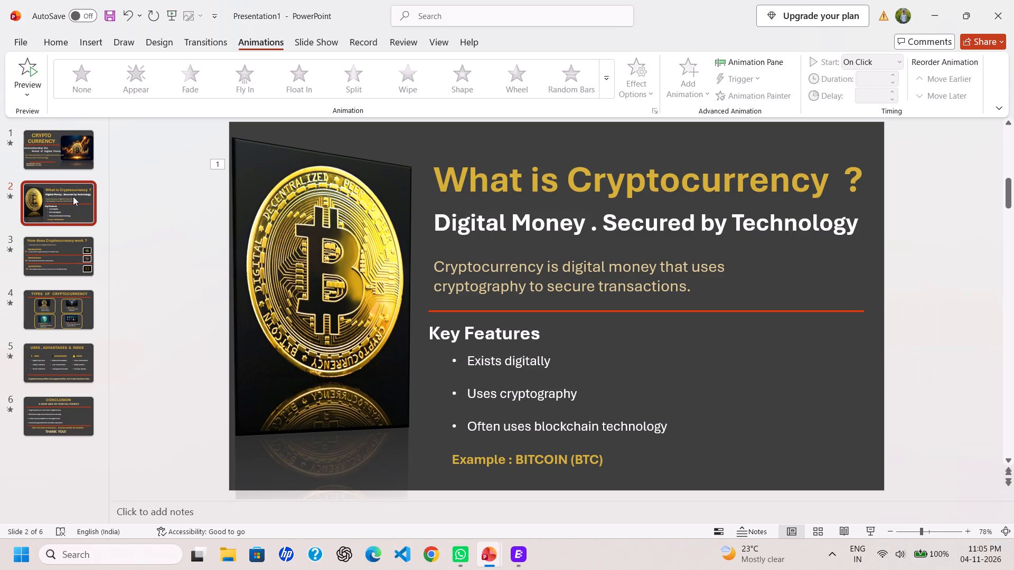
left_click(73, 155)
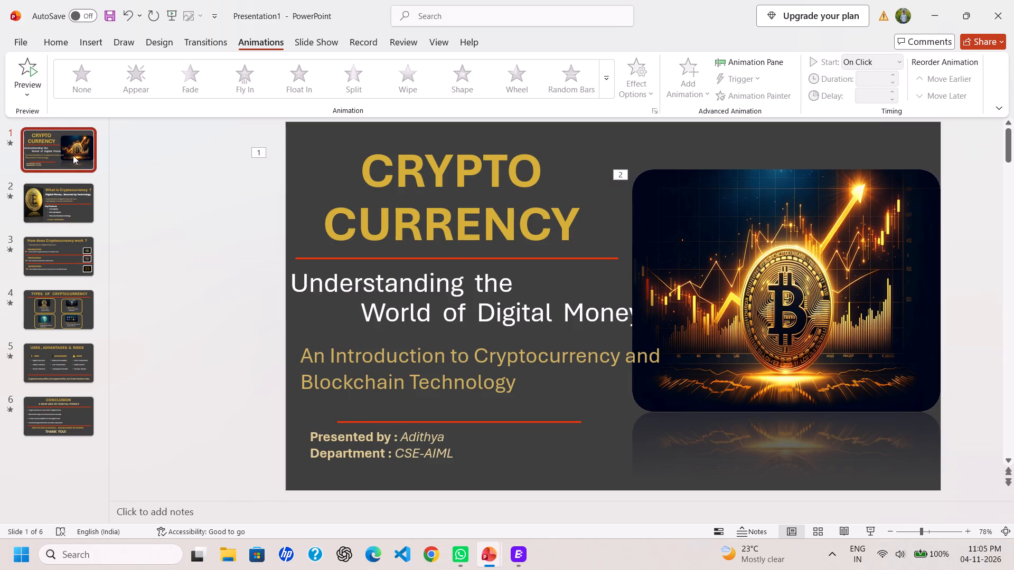
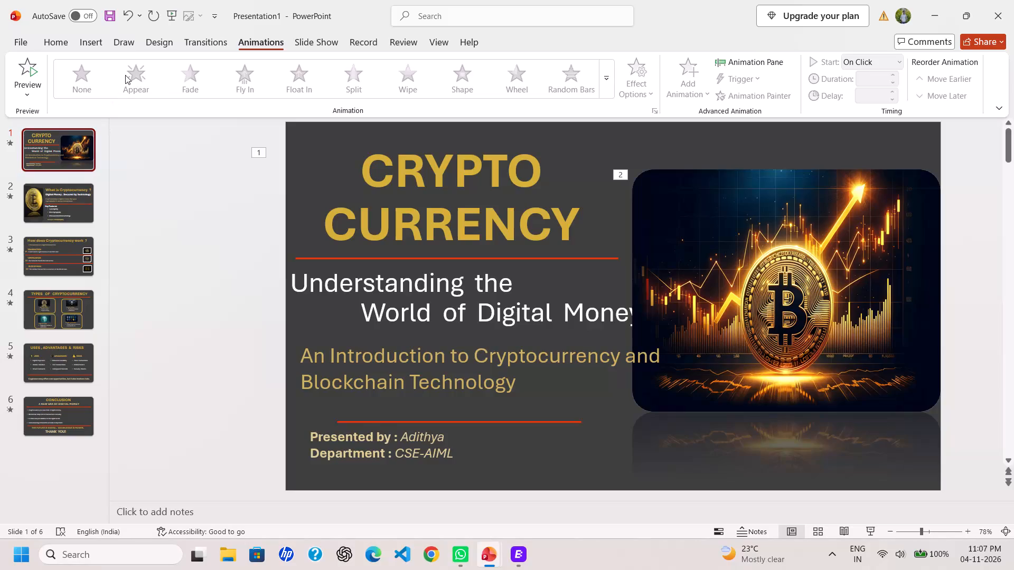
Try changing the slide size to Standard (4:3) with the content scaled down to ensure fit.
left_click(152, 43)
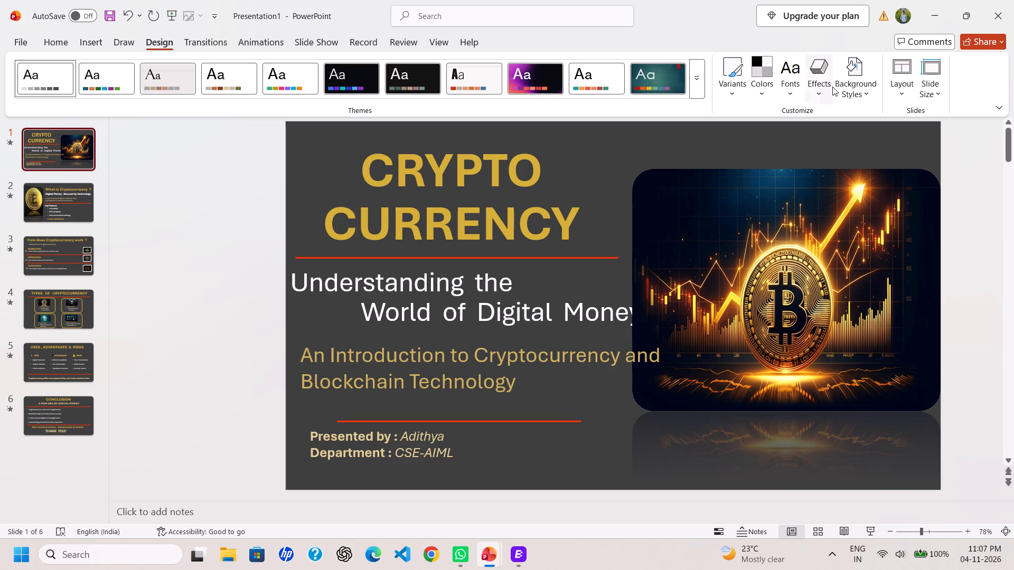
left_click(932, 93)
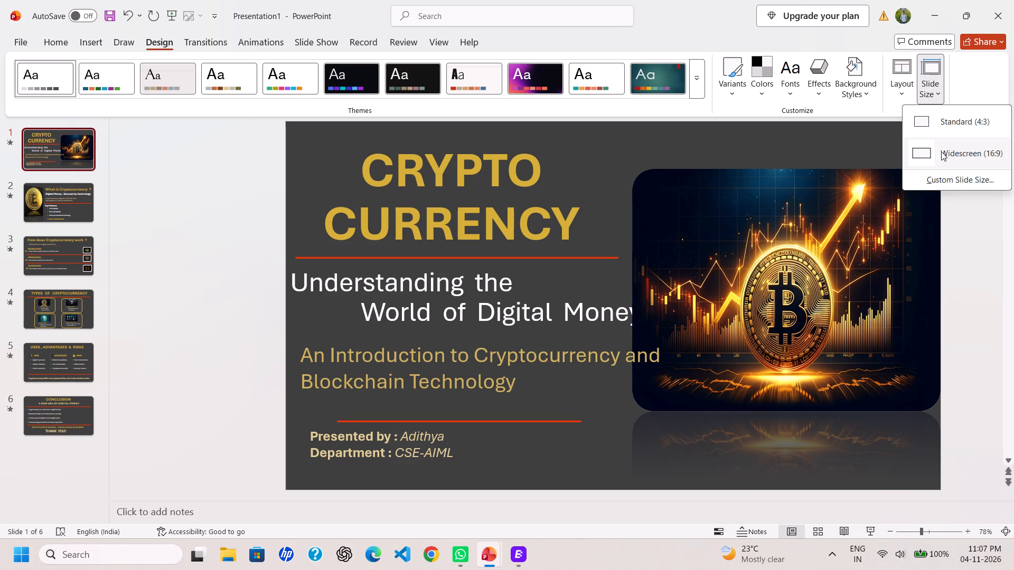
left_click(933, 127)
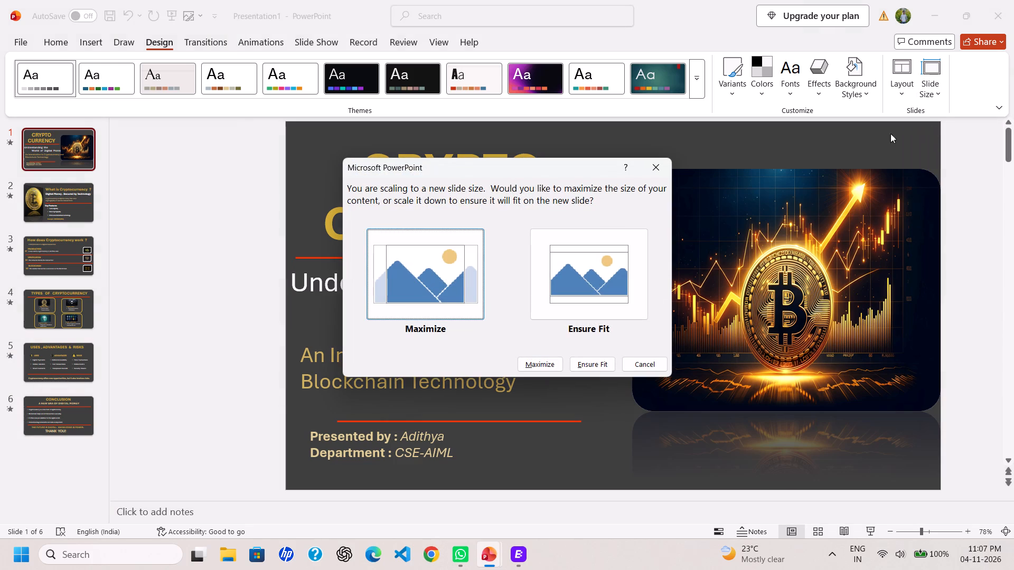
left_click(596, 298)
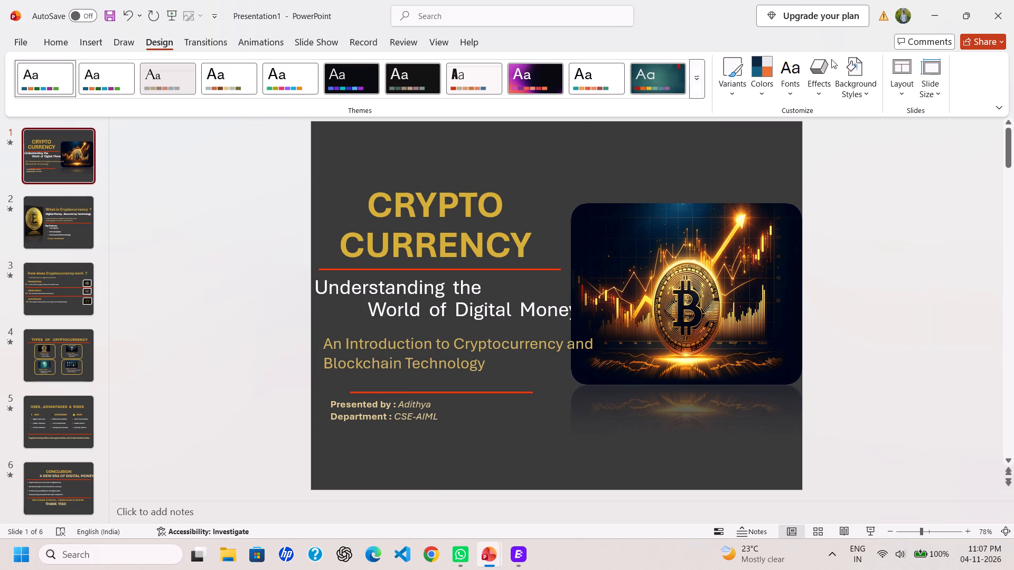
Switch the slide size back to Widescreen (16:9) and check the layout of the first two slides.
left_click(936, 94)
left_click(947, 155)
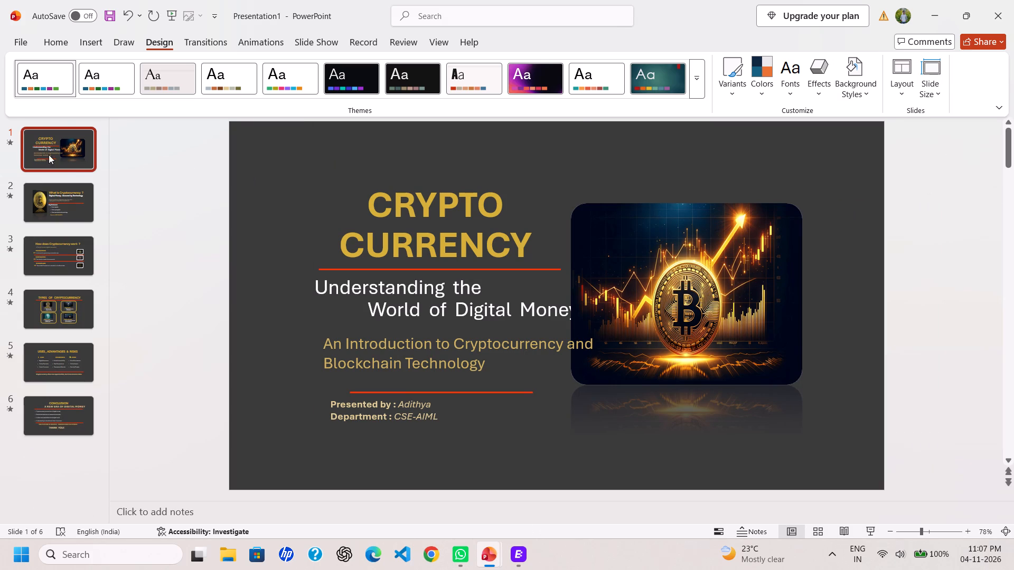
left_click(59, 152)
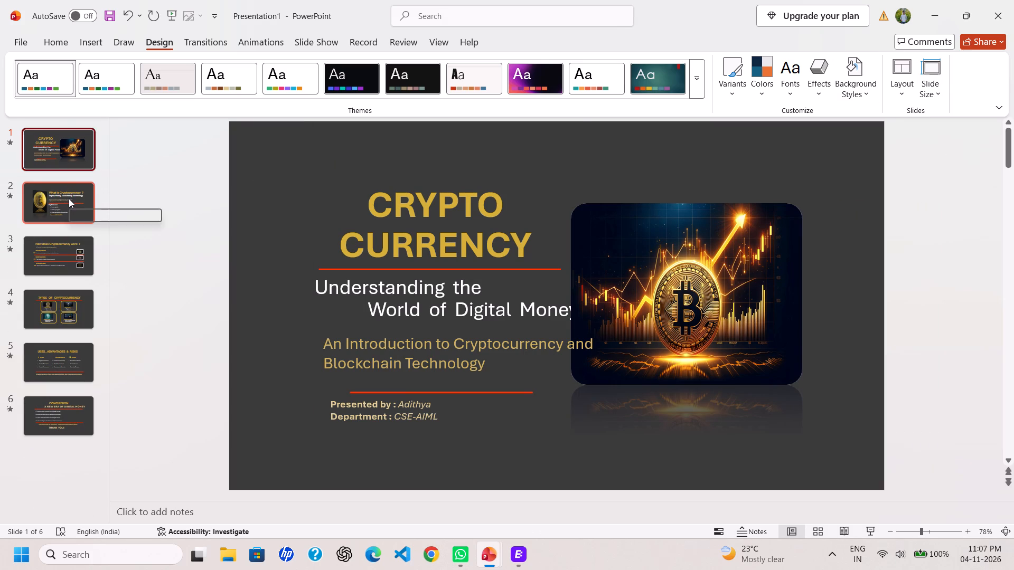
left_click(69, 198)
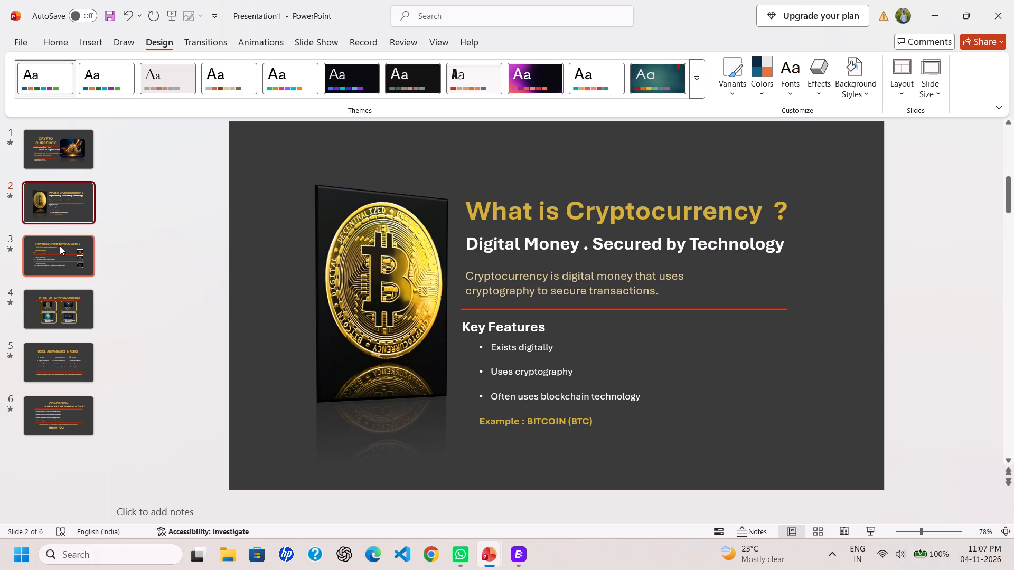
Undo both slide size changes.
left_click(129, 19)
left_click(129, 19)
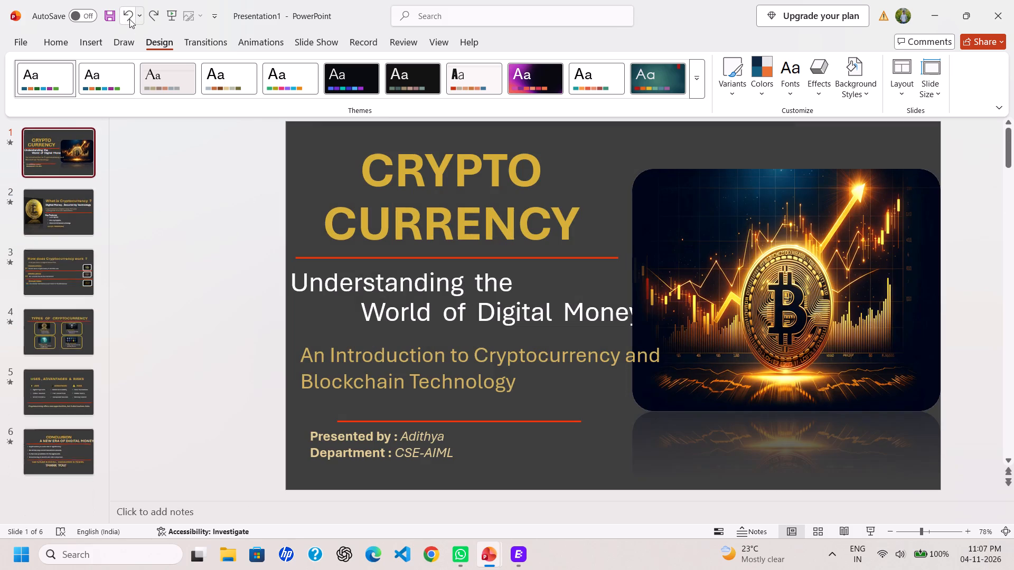
Look through slides 2 to 6 and return to the title slide to check the layout of the deck.
left_click(73, 202)
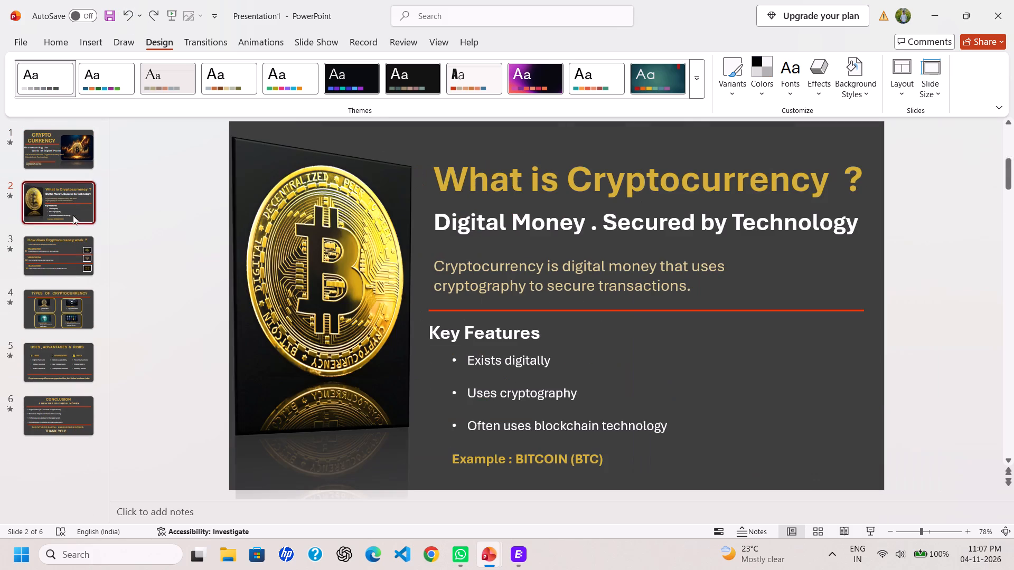
left_click(67, 259)
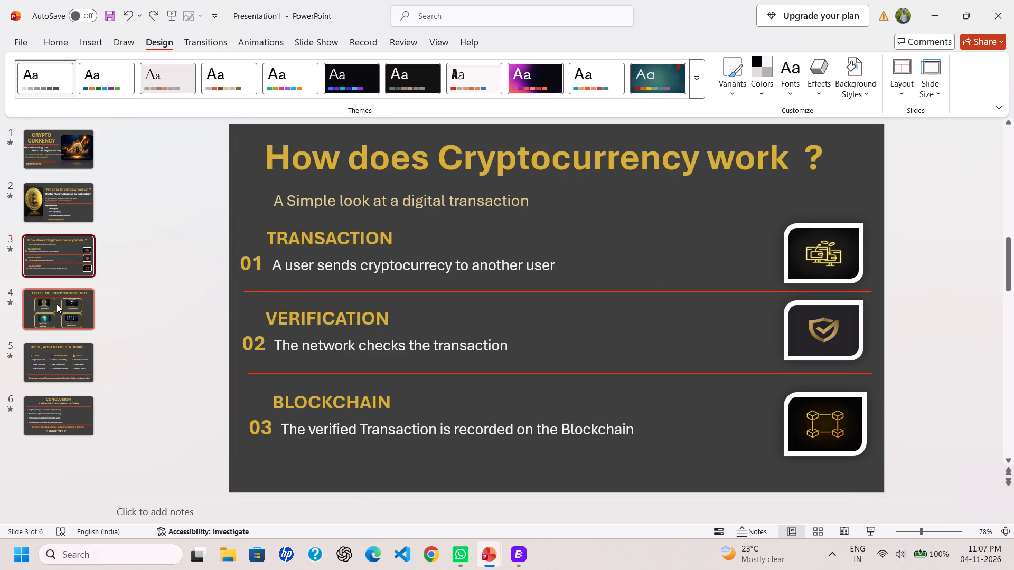
left_click(57, 304)
left_click(61, 370)
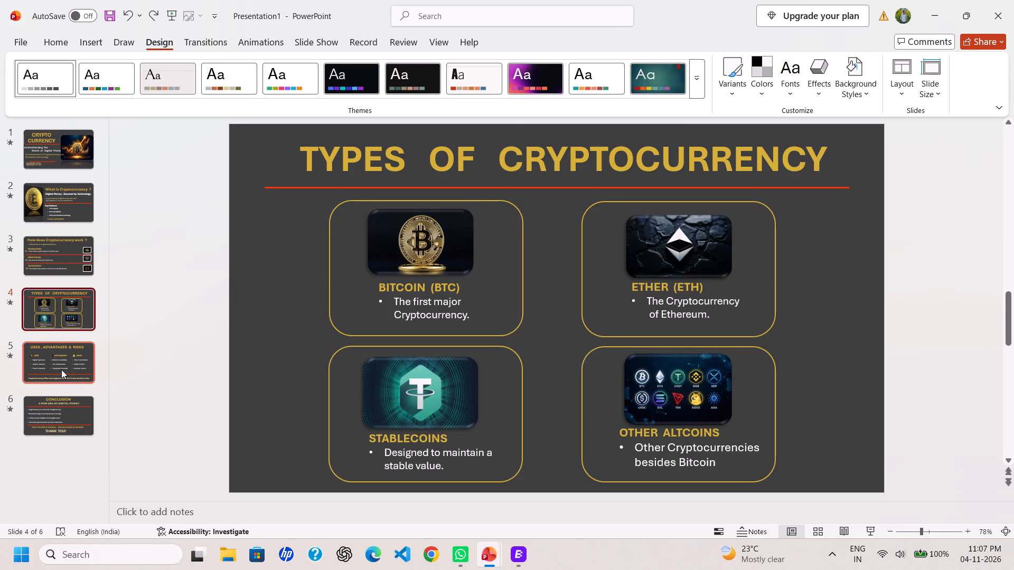
left_click(62, 407)
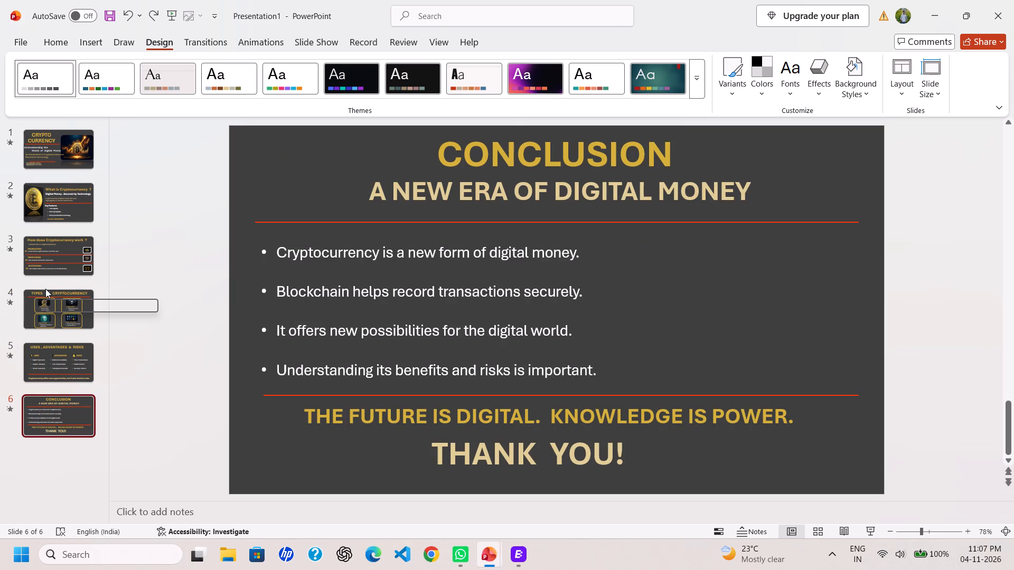
left_click(42, 134)
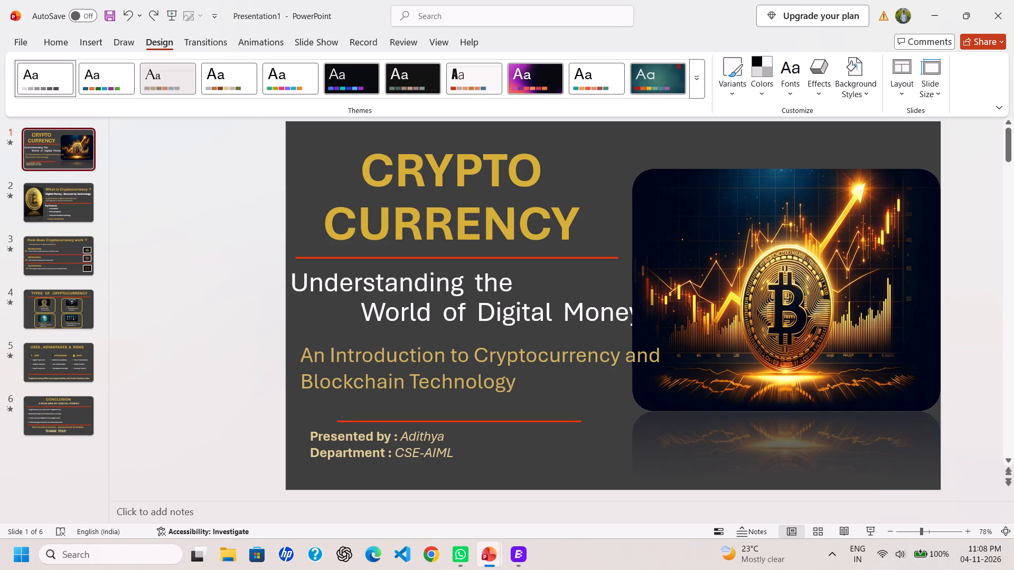
scroll(51, 264, "up", 3)
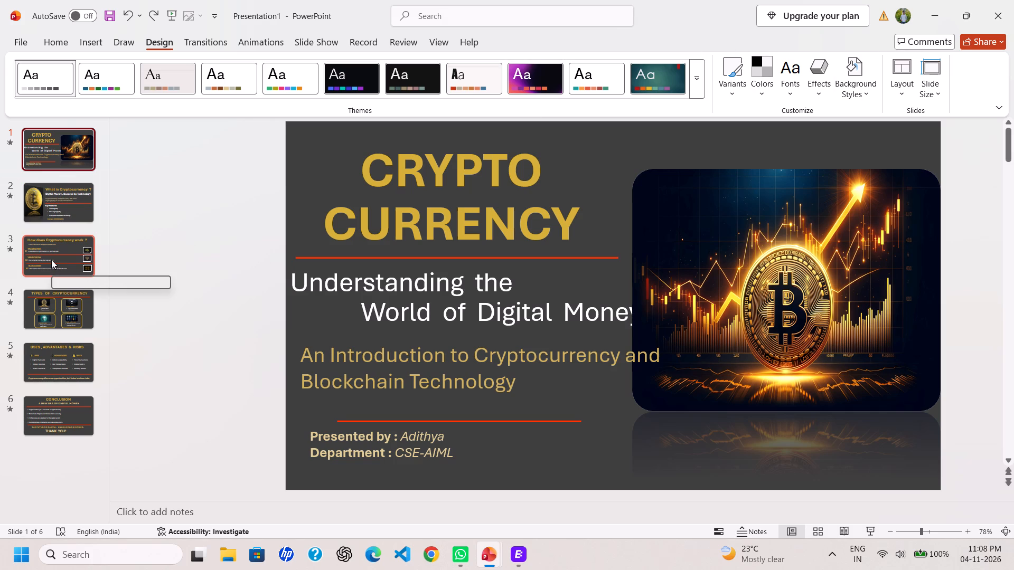
scroll(51, 259, "down", 3)
scroll(51, 256, "up", 3)
scroll(60, 272, "down", 3)
scroll(61, 337, "up", 2)
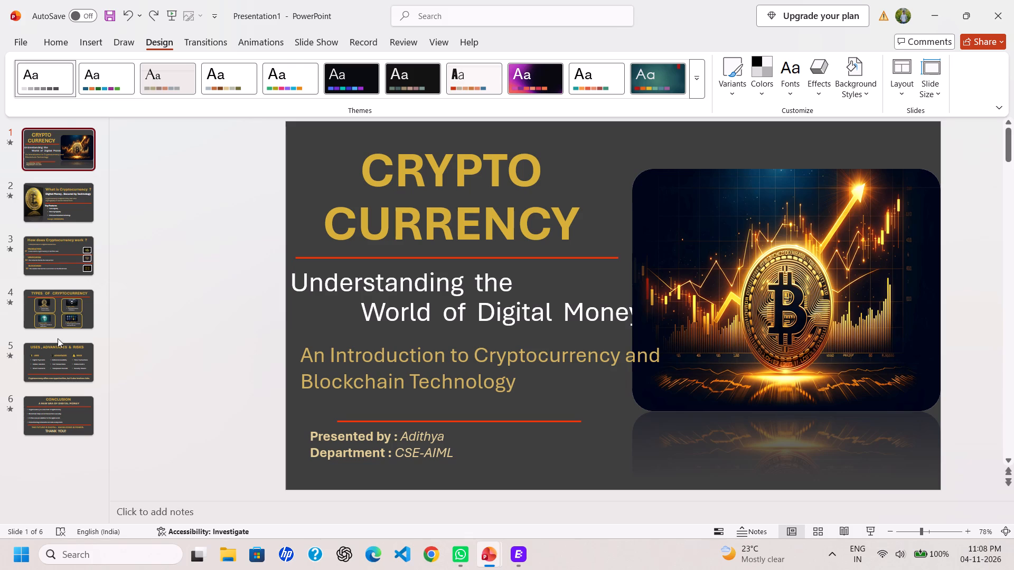
left_click(204, 311)
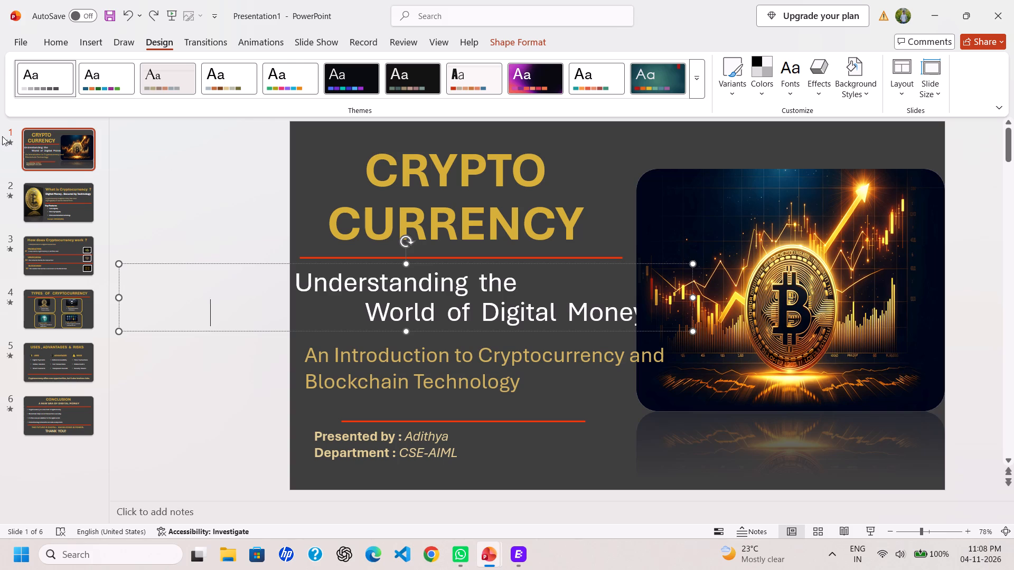
Apply the Fade transition to the title slide after trying Morph, and preview it.
left_click(48, 141)
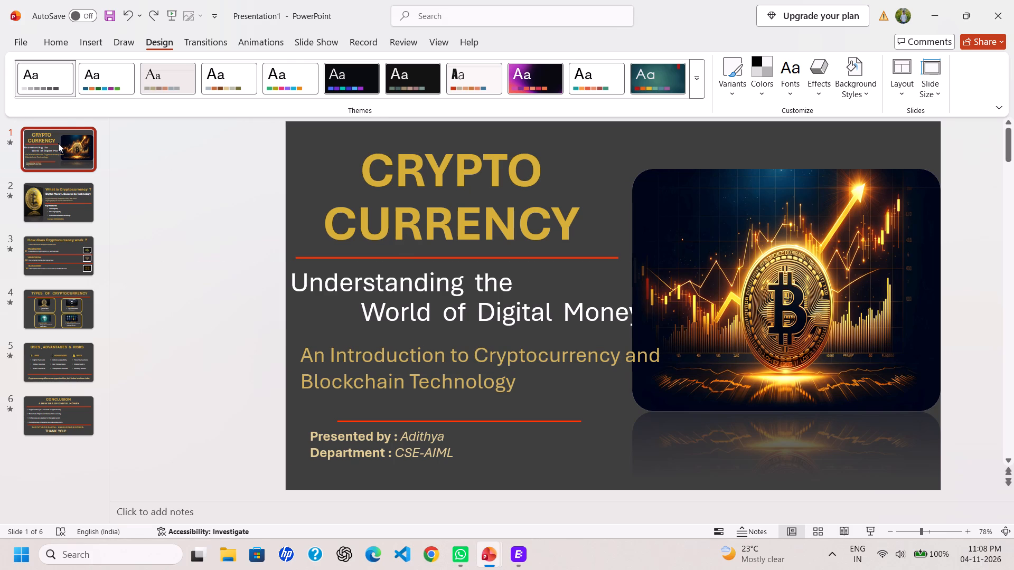
left_click(210, 45)
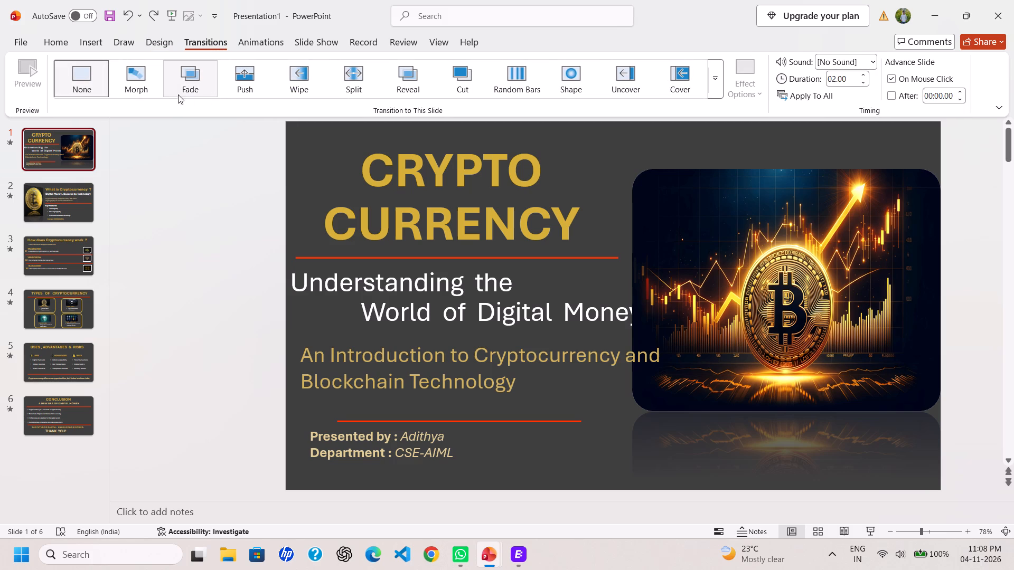
left_click(138, 91)
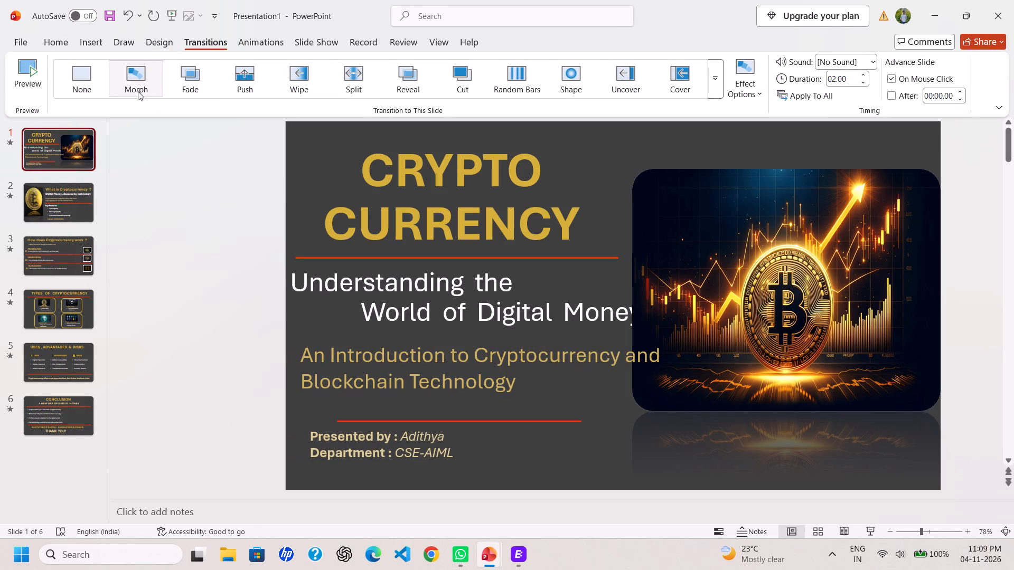
left_click(176, 93)
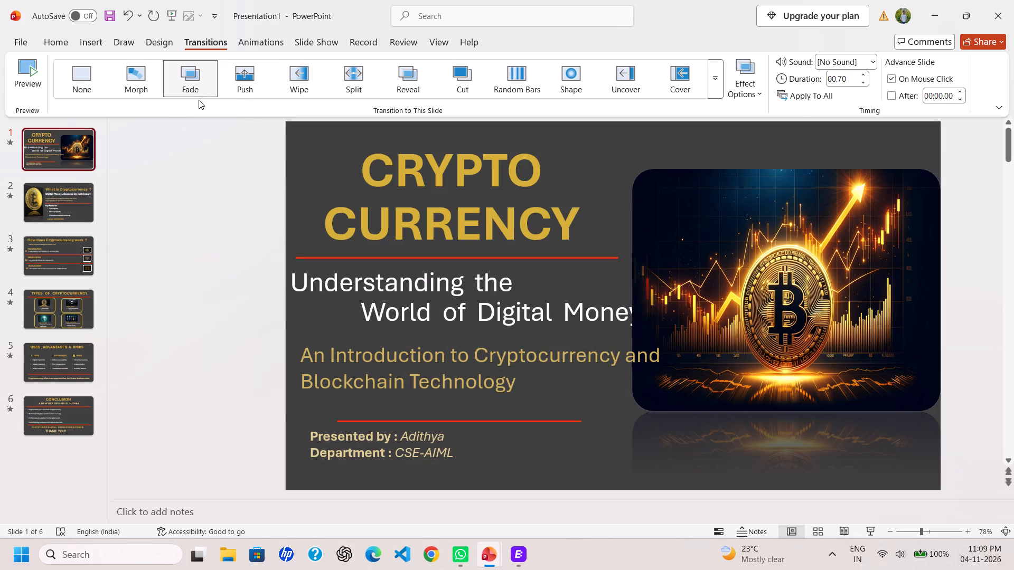
left_click(87, 141)
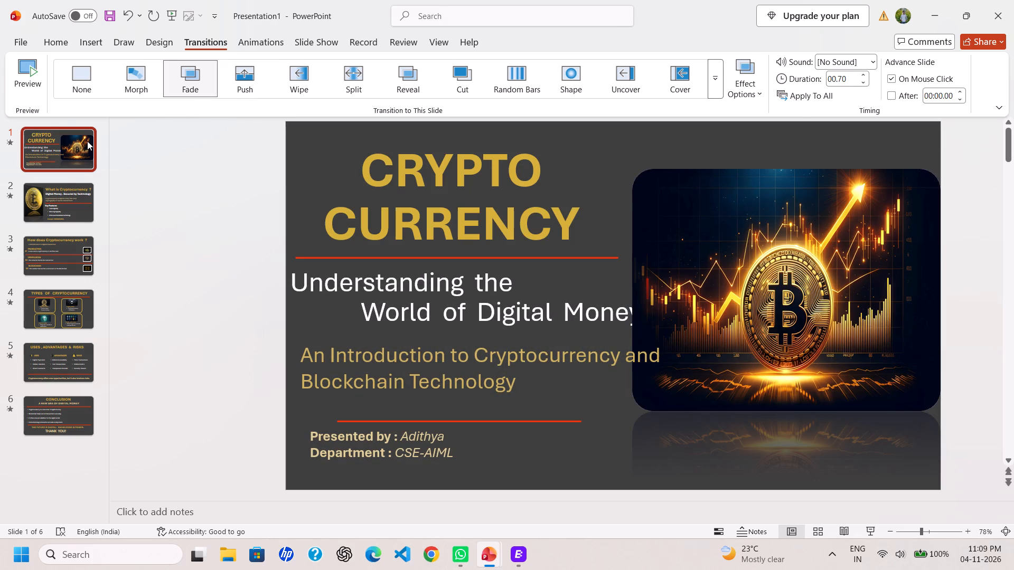
left_click(691, 250)
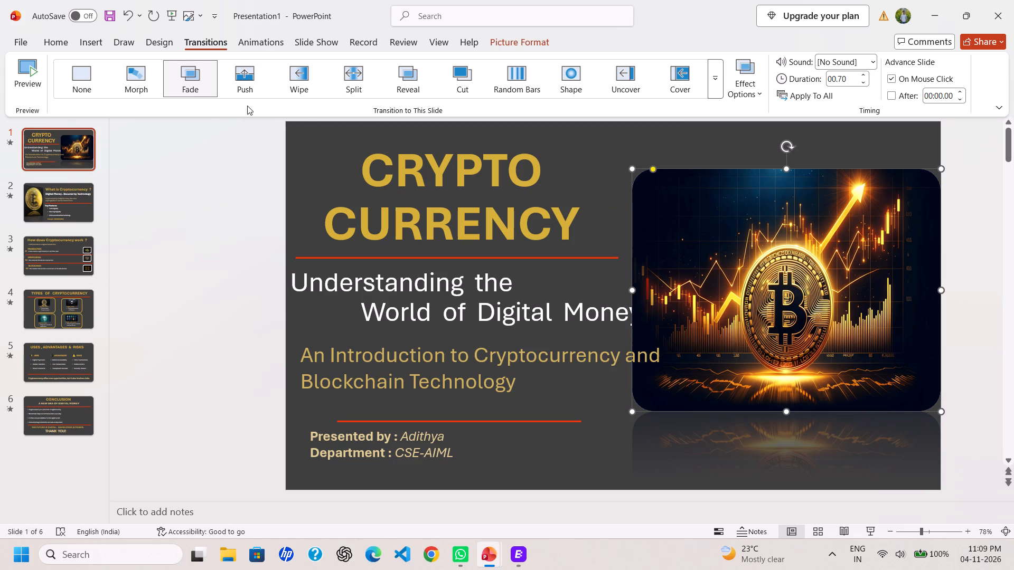
left_click(161, 165)
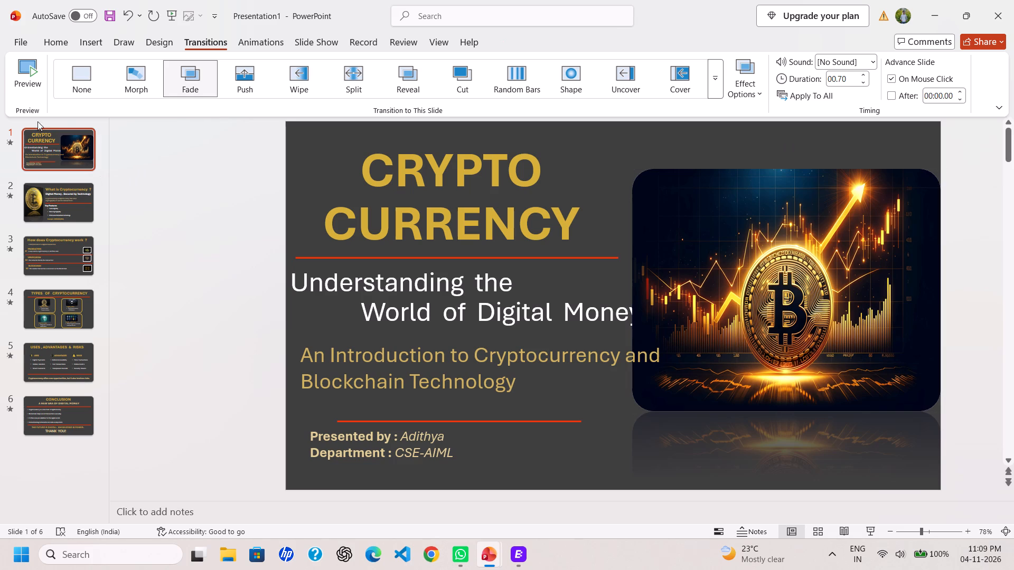
left_click(32, 72)
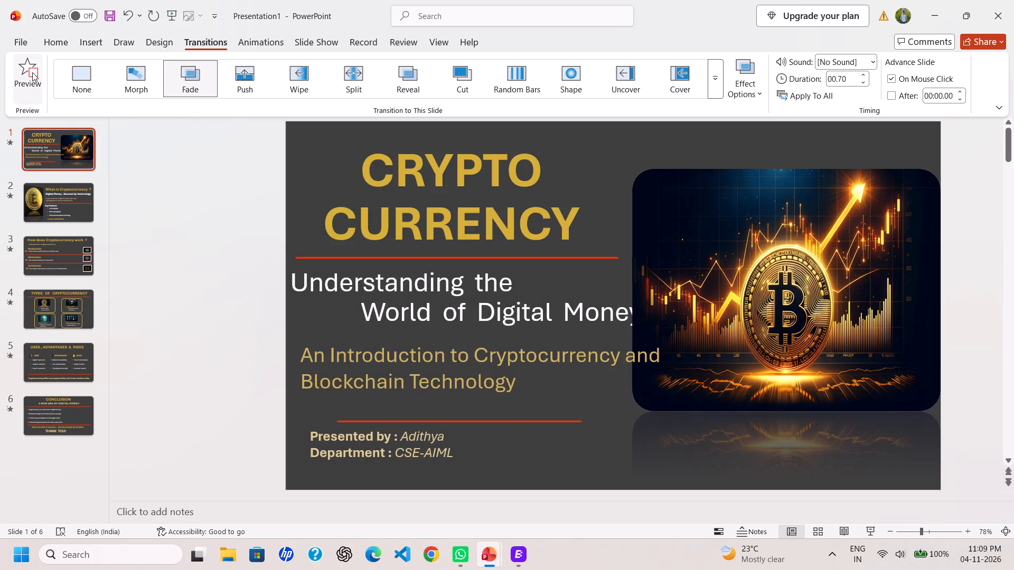
Apply the Fade transition to each of slides 2 through 6.
left_click(56, 197)
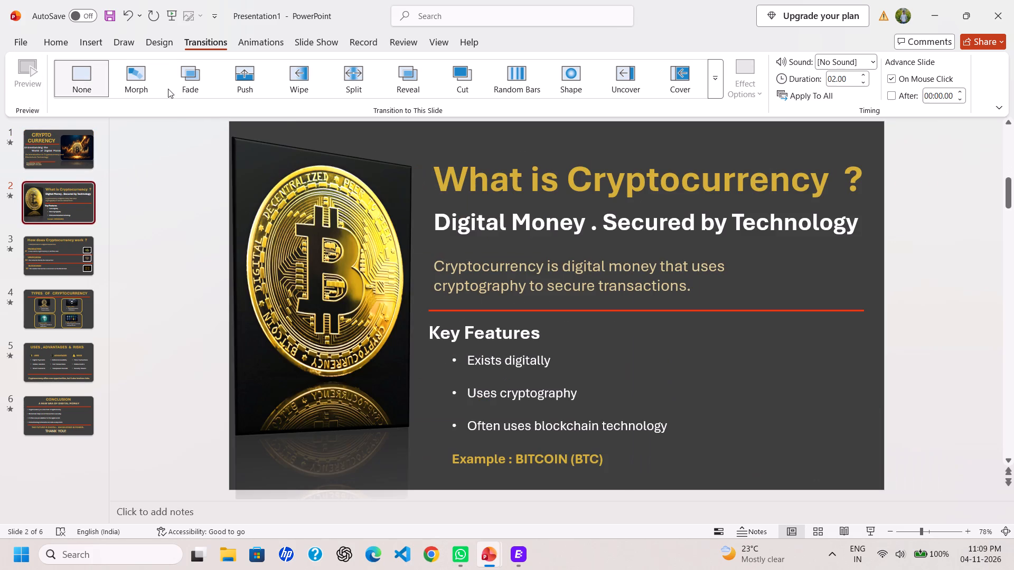
left_click(180, 87)
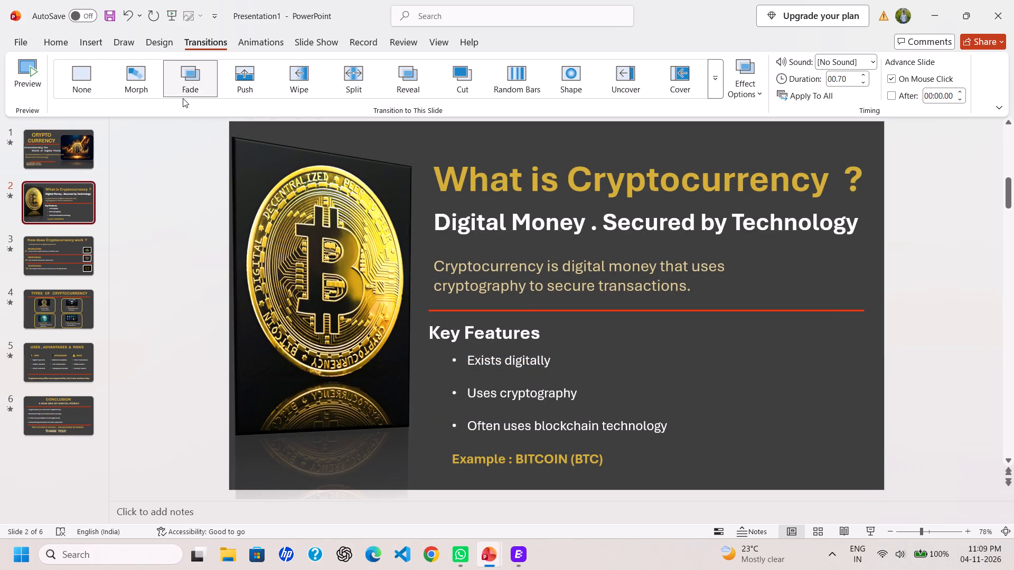
left_click(88, 263)
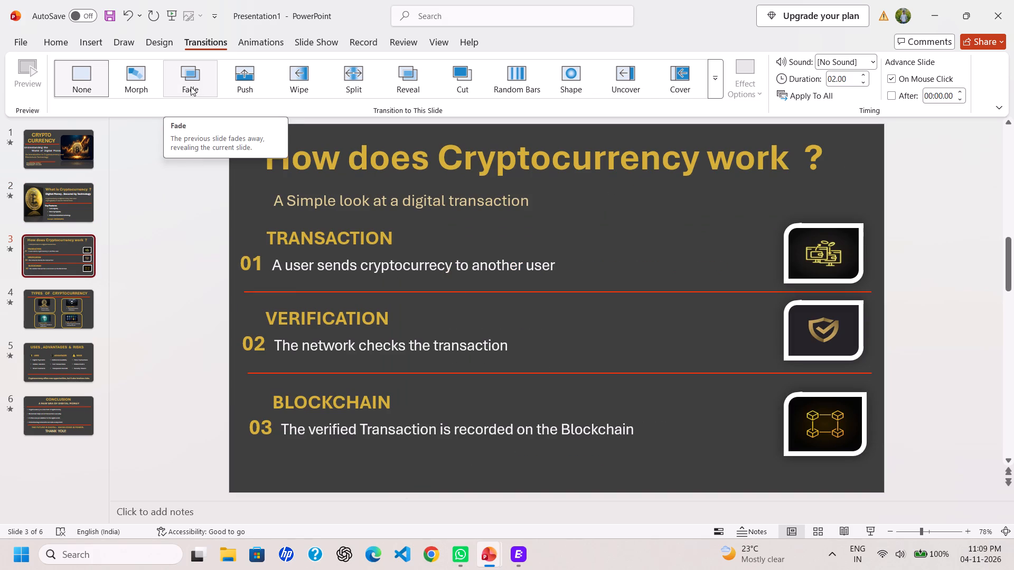
left_click(191, 87)
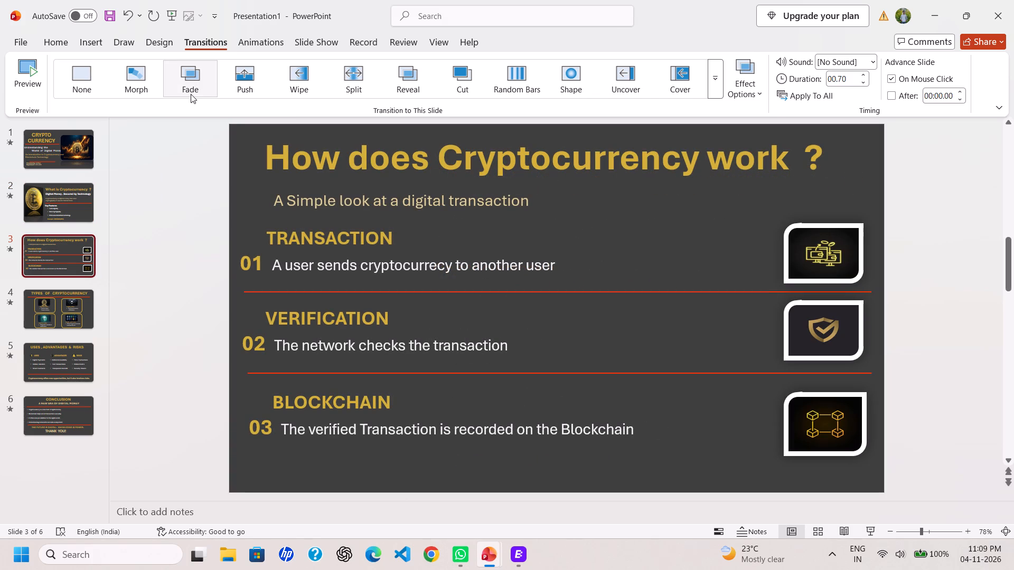
left_click(61, 301)
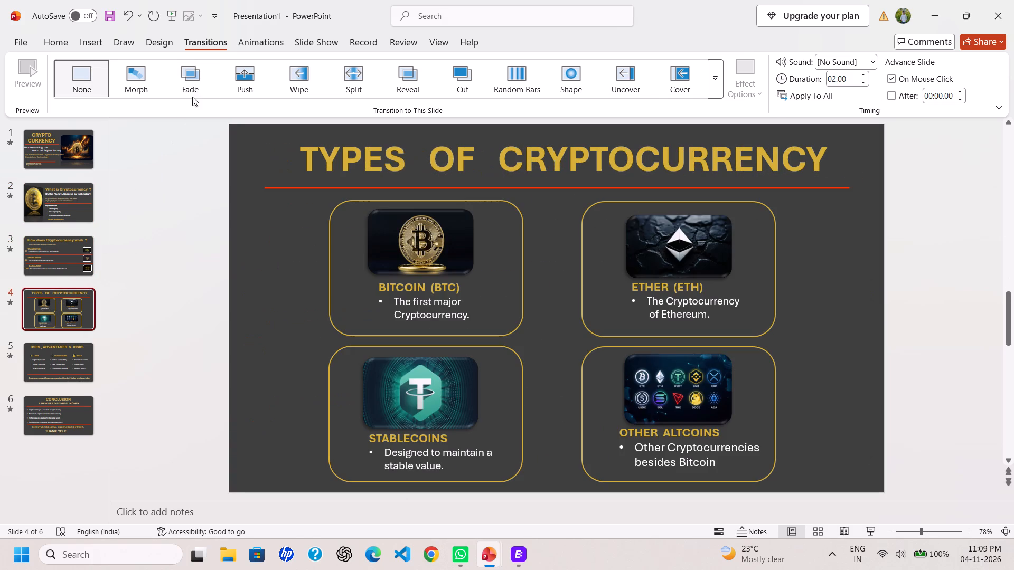
left_click(195, 83)
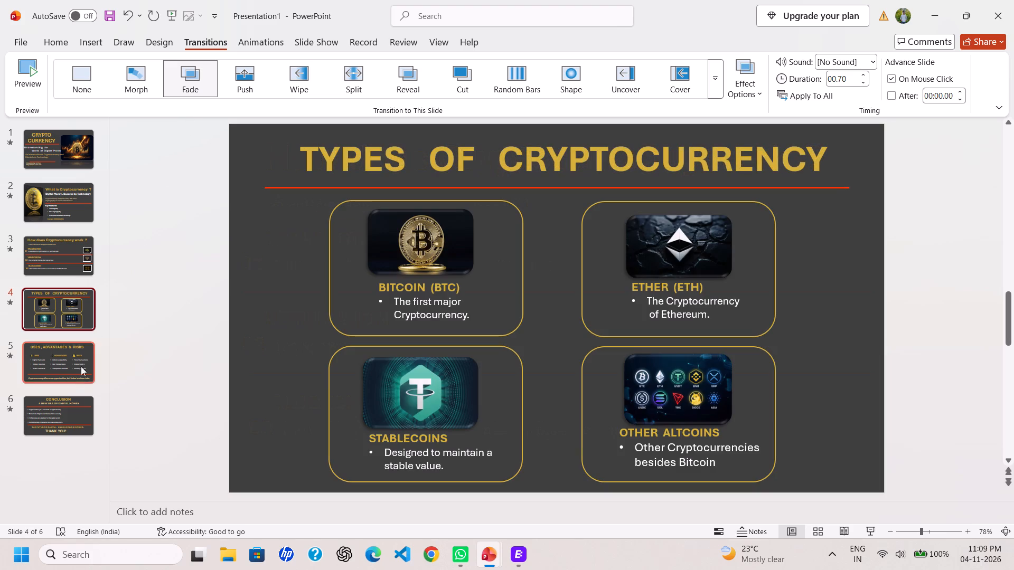
left_click(46, 359)
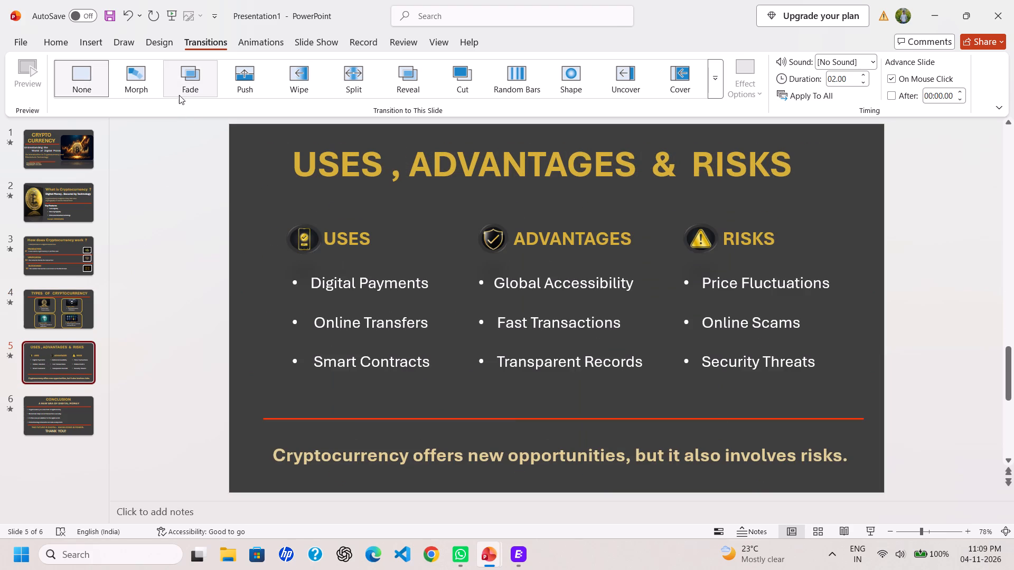
left_click(182, 88)
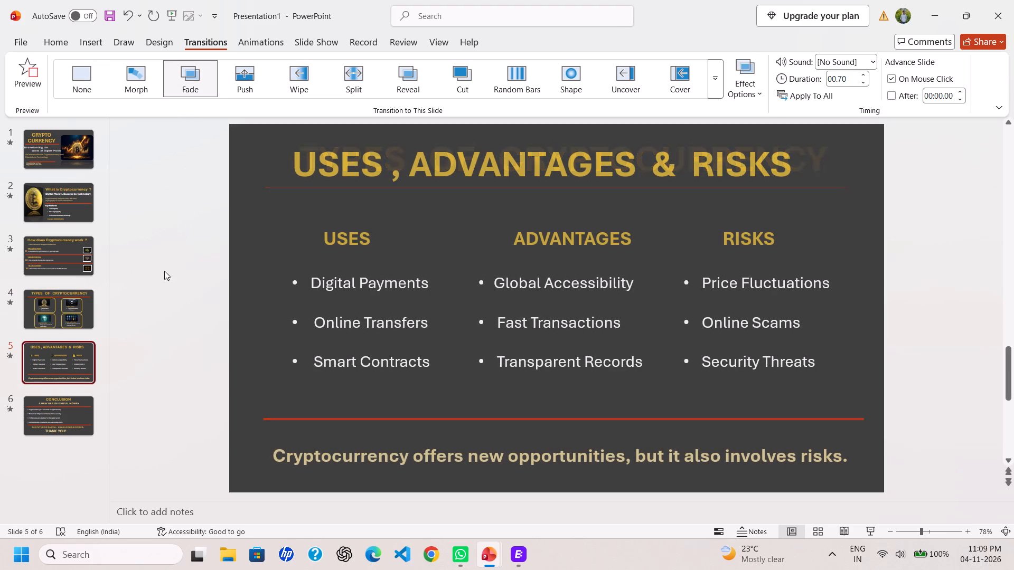
left_click(70, 420)
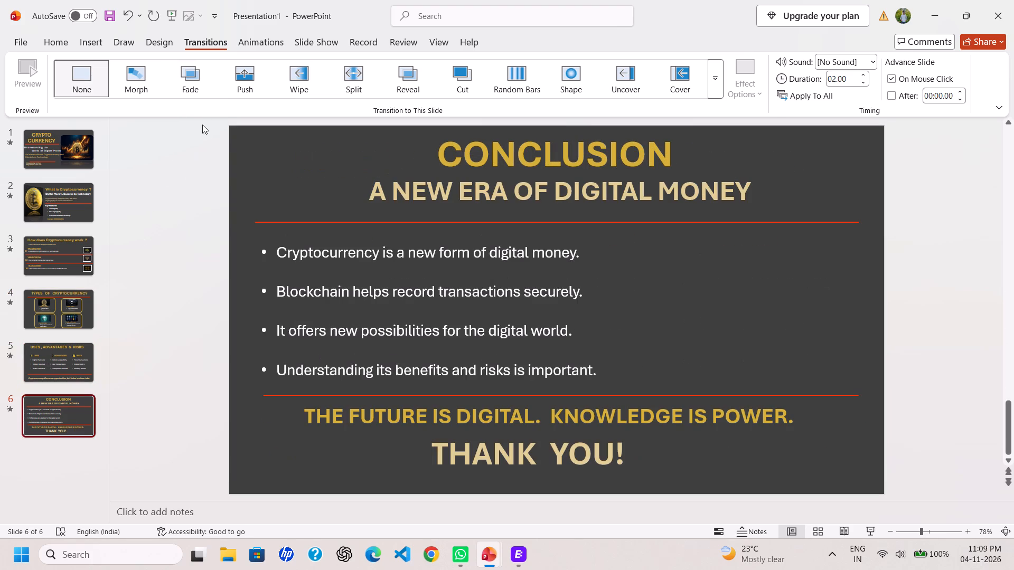
left_click(196, 77)
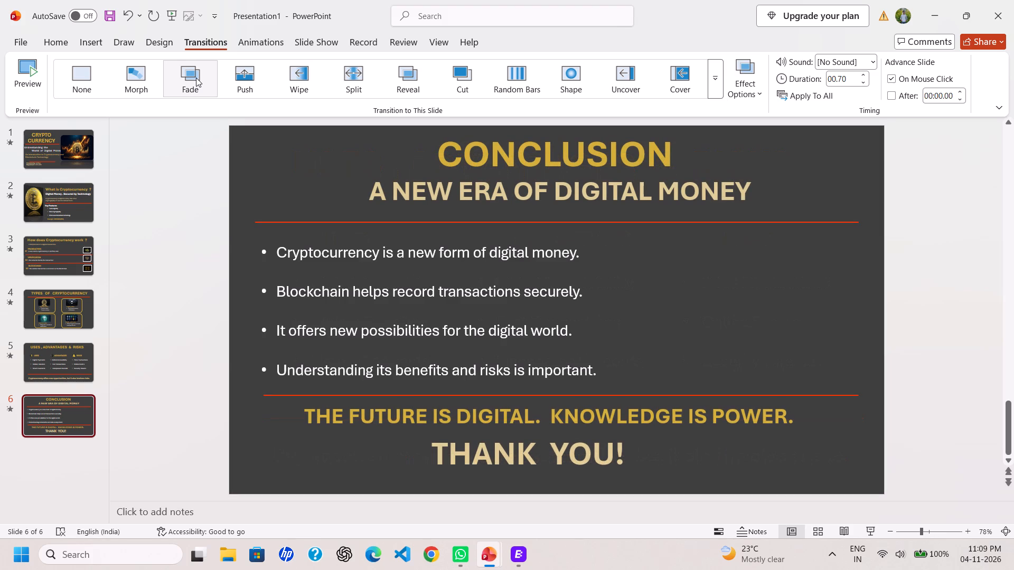
left_click(144, 161)
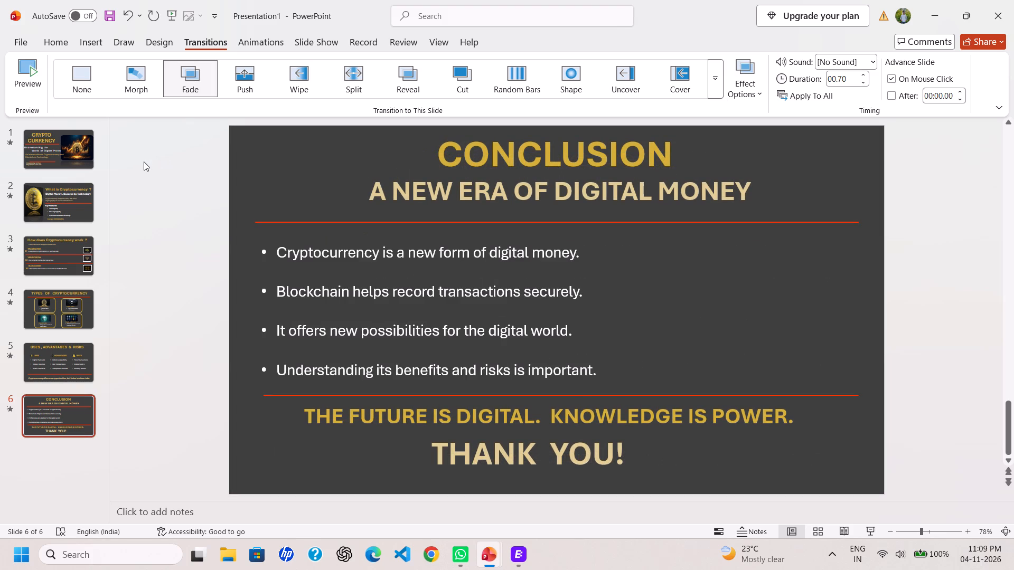
Look through the slides from the title slide to the conclusion and back to check the deck's transitions.
left_click(31, 149)
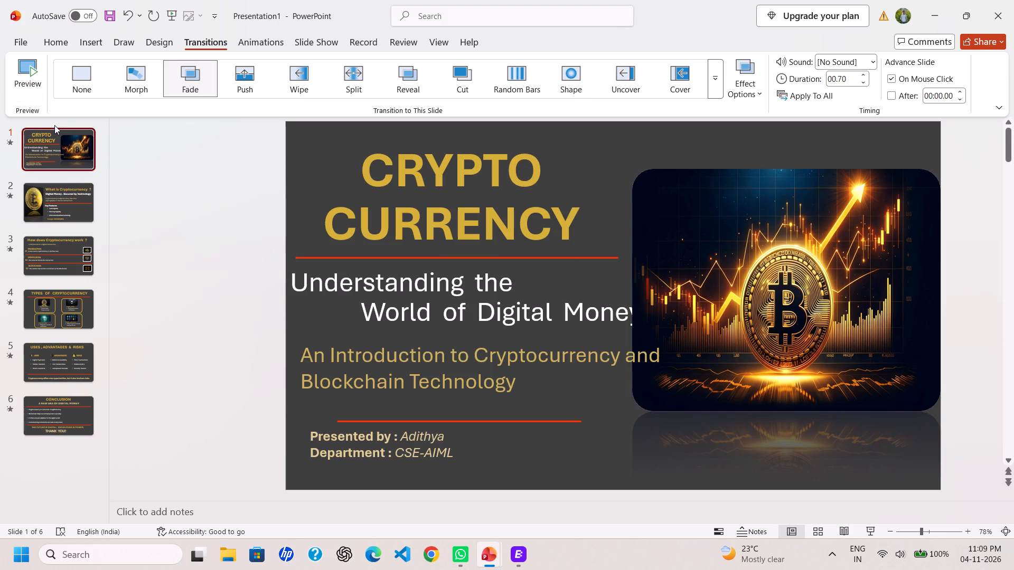
key("Right")
key("Down")
key("Down")
key("Down")
key("Down")
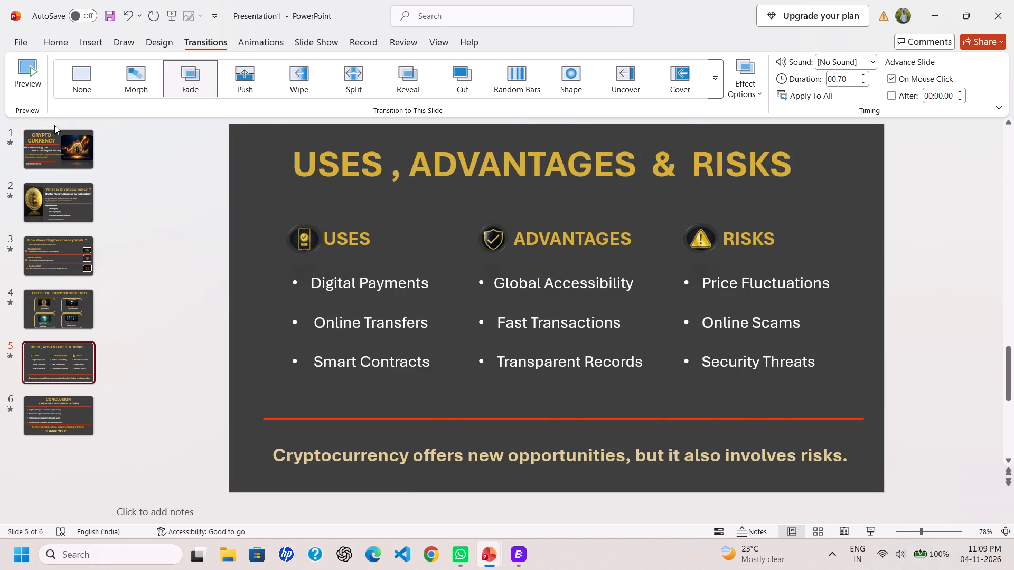
key("Down")
key("Up")
key("Up")
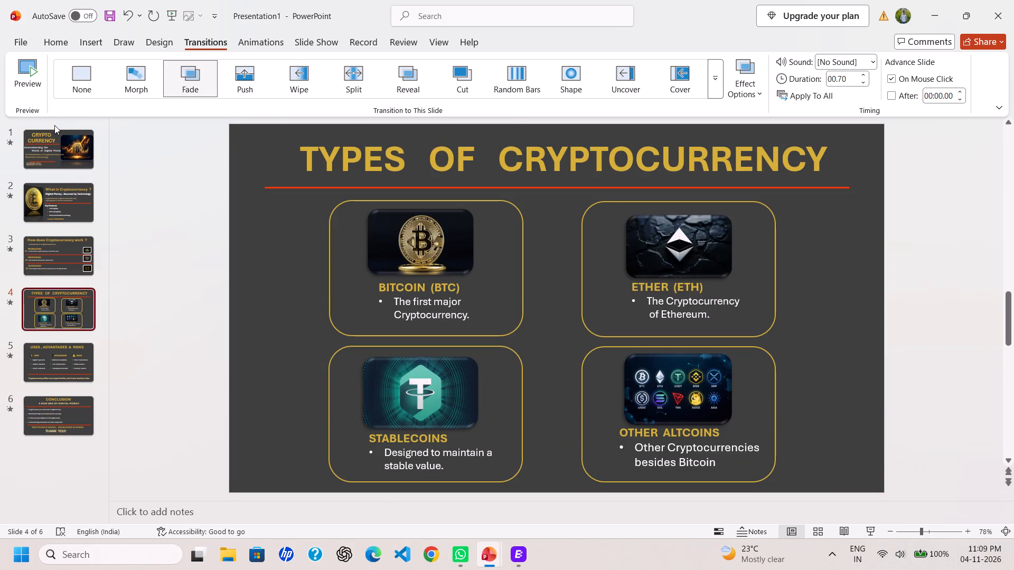
left_click(75, 150)
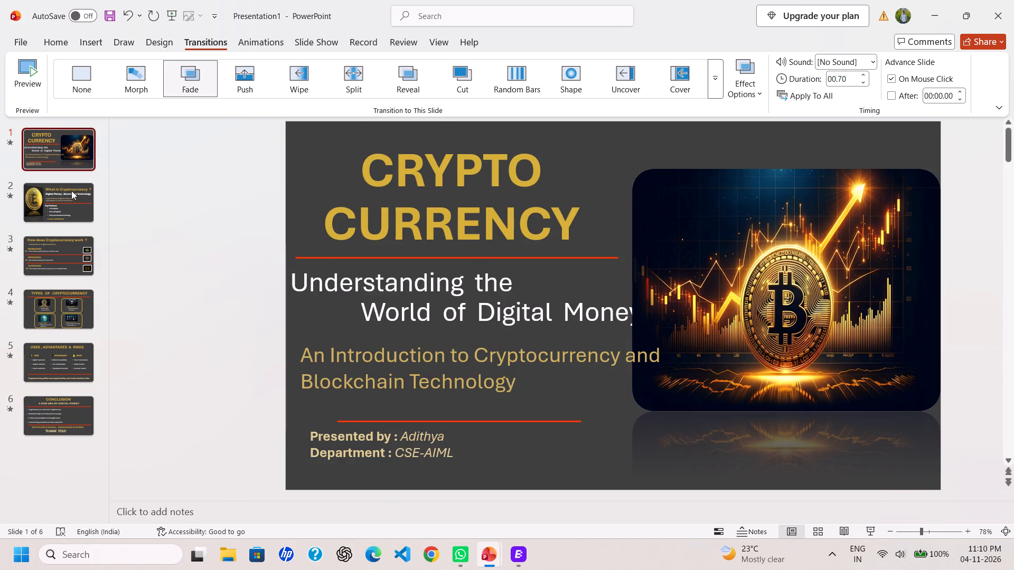
left_click(71, 197)
left_click(73, 272)
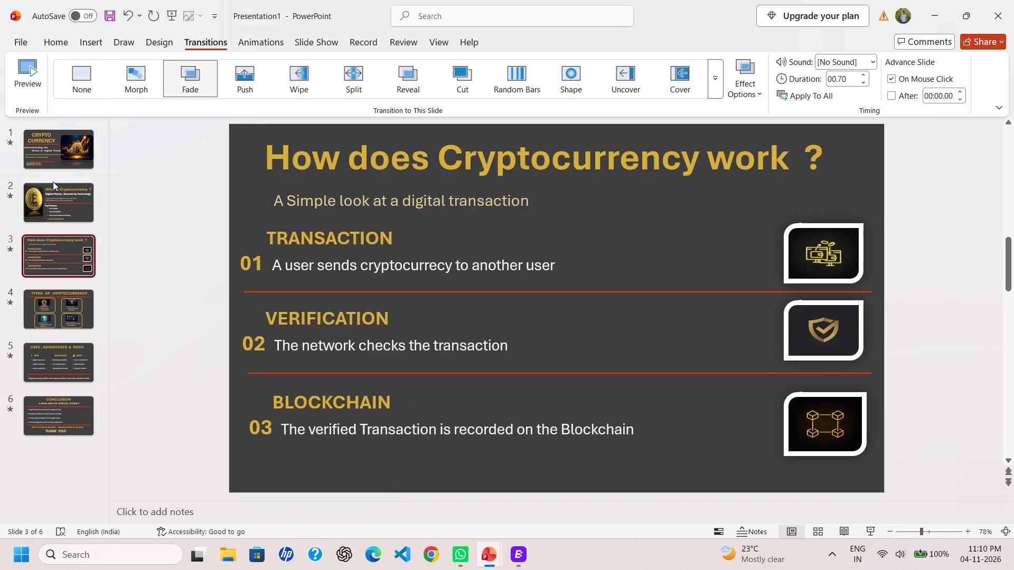
left_click(53, 178)
left_click(49, 147)
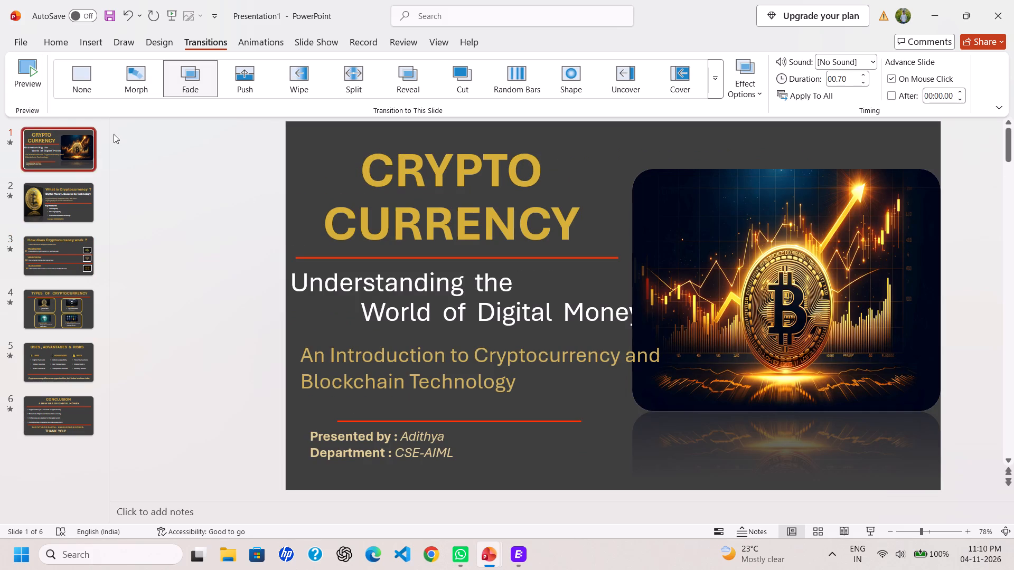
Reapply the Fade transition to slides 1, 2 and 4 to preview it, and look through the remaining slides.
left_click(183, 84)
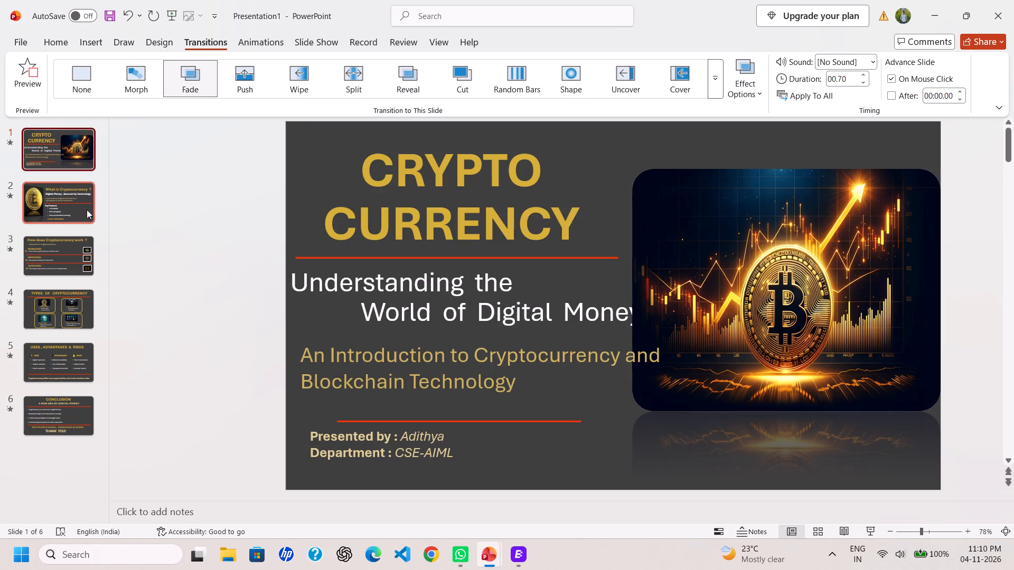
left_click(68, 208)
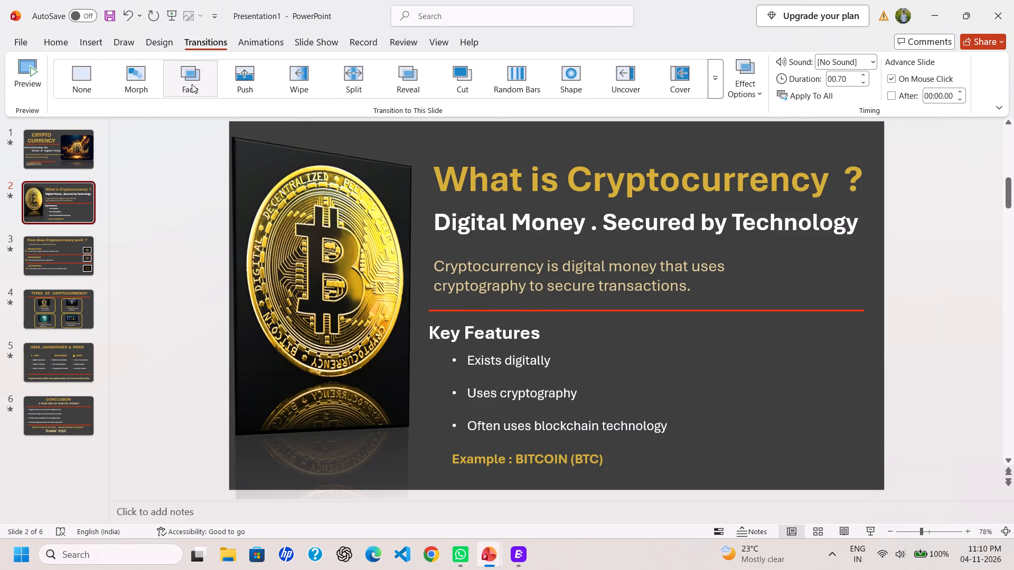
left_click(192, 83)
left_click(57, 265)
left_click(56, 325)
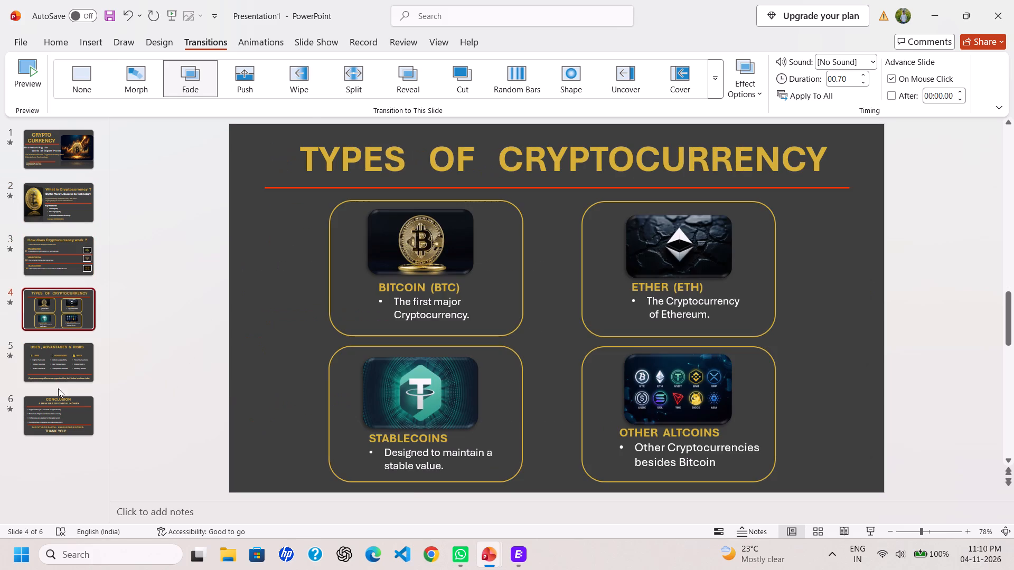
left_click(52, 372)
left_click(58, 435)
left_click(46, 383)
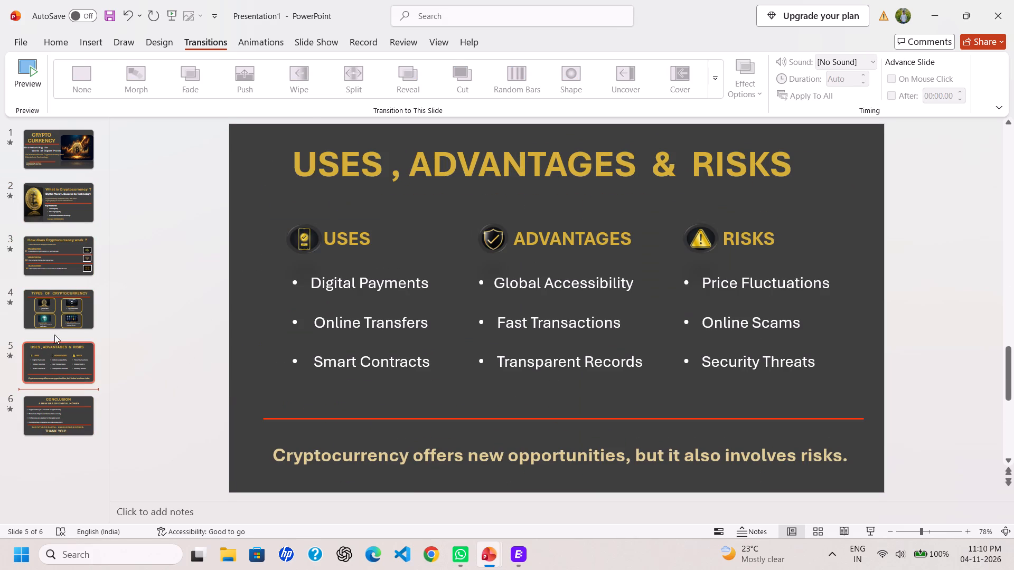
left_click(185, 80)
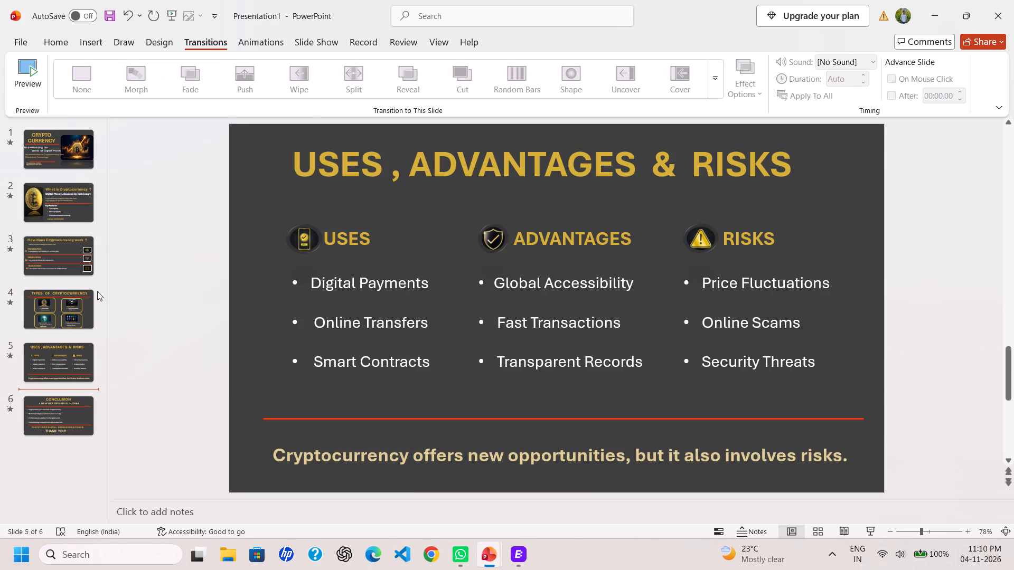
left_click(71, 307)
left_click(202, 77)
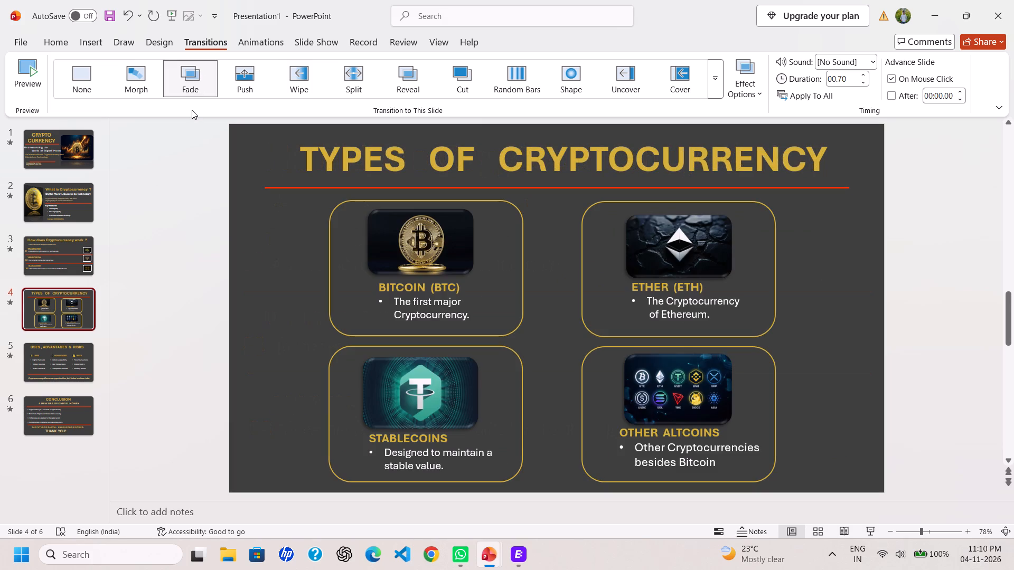
Remove the transition from each of slides 1 through 6 by setting it to None.
left_click(70, 142)
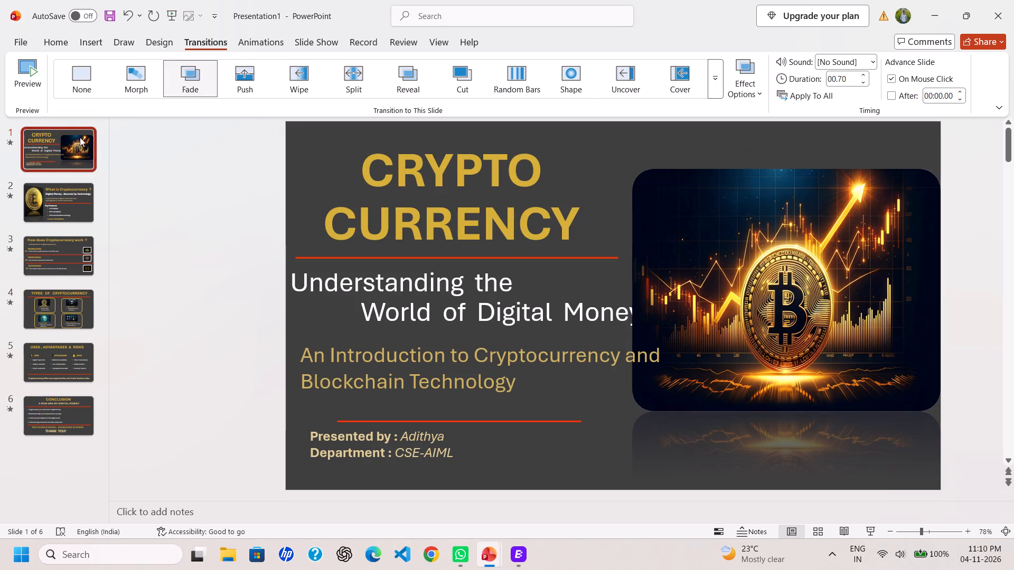
left_click(87, 85)
left_click(69, 219)
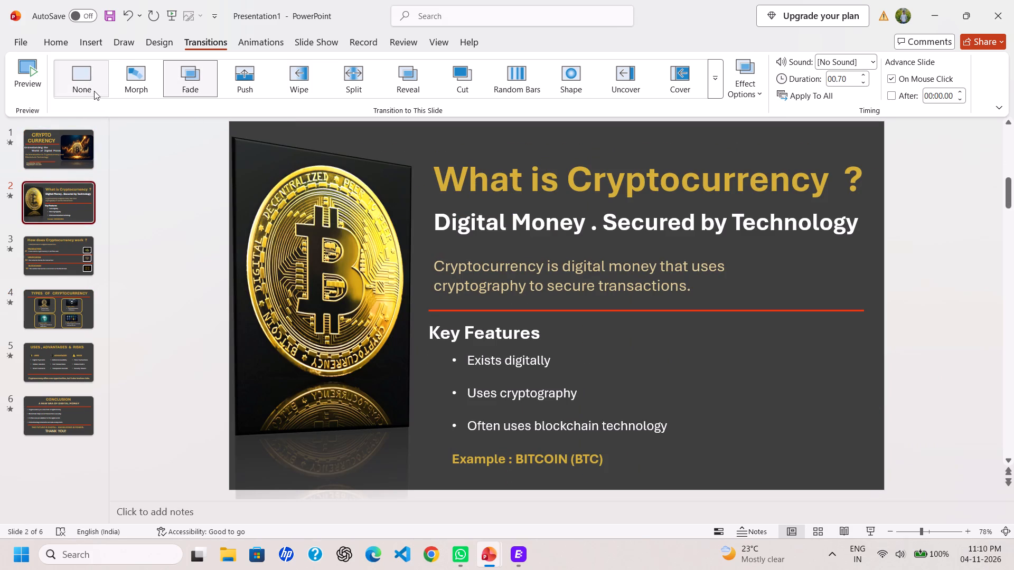
left_click(92, 88)
left_click(34, 269)
left_click(83, 80)
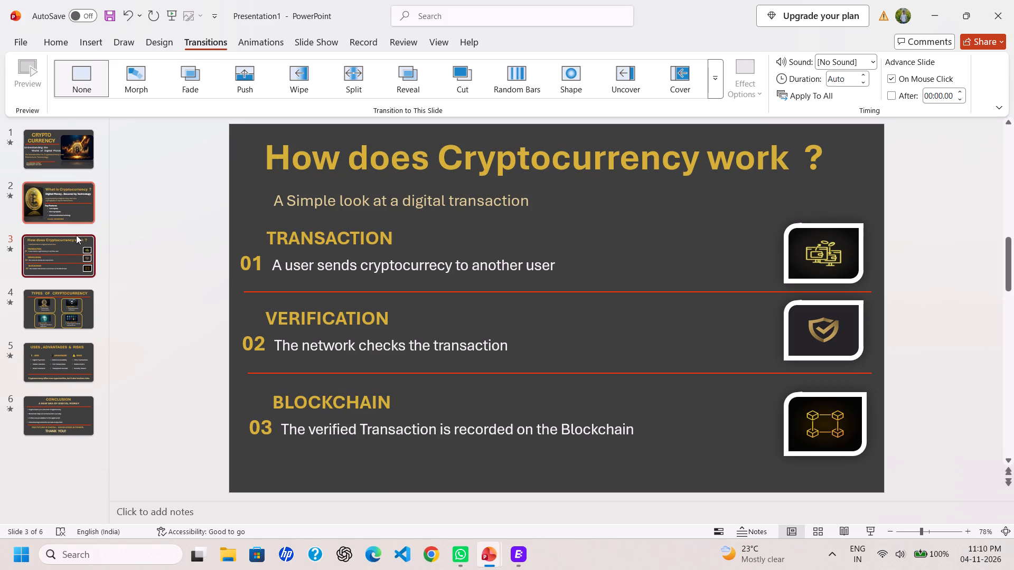
left_click(62, 304)
left_click(84, 87)
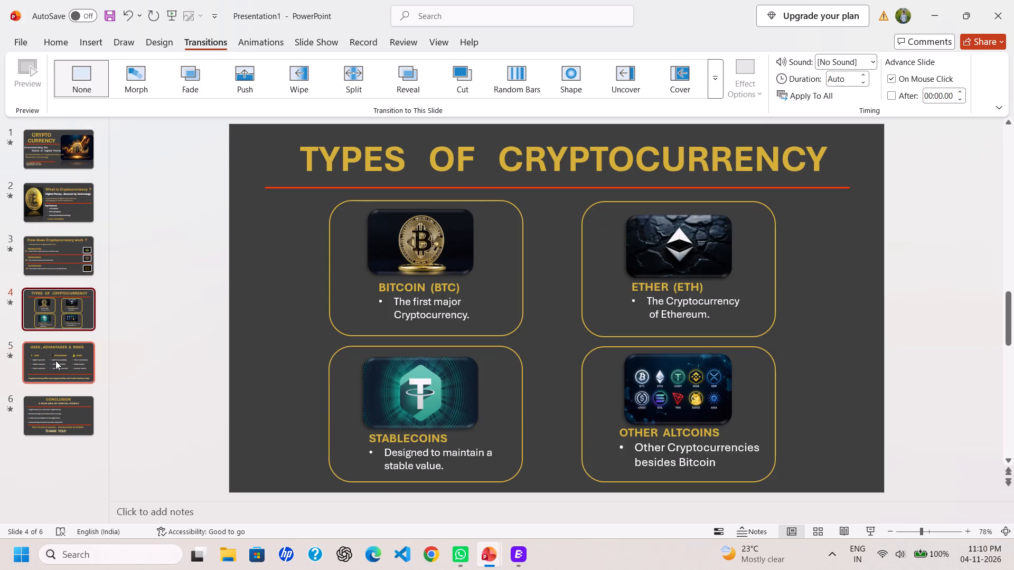
left_click(55, 360)
left_click(83, 83)
left_click_drag(63, 417, 61, 412)
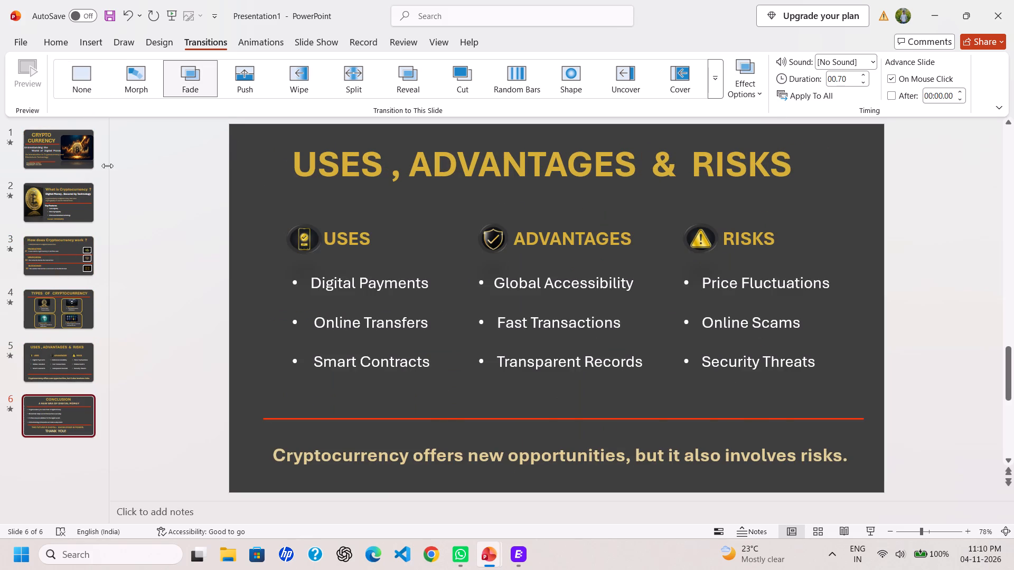
left_click(86, 86)
Look through slides 1 to 5 and try to preview the title slide to check its transition setting.
left_click(50, 163)
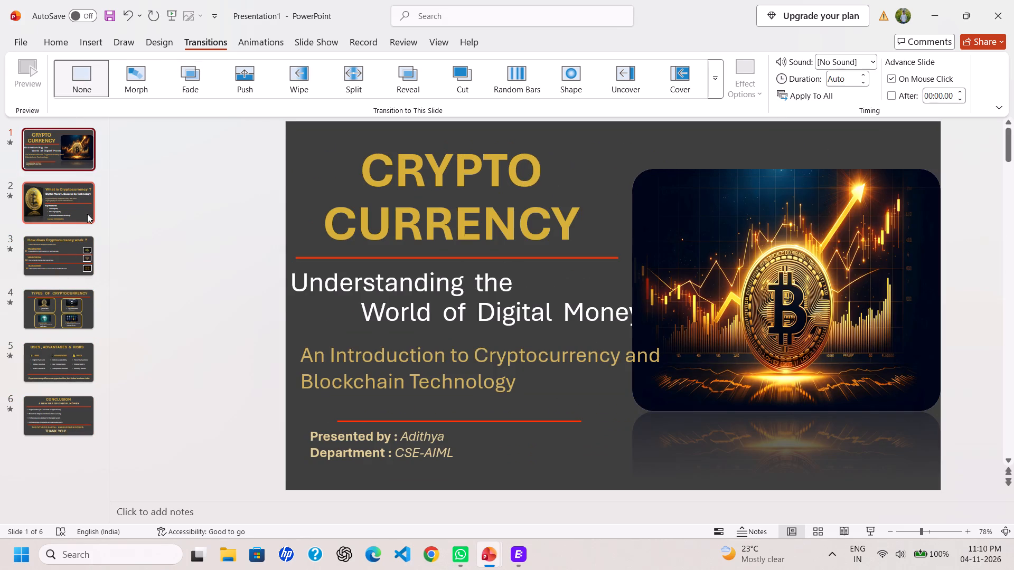
left_click(67, 212)
left_click(67, 267)
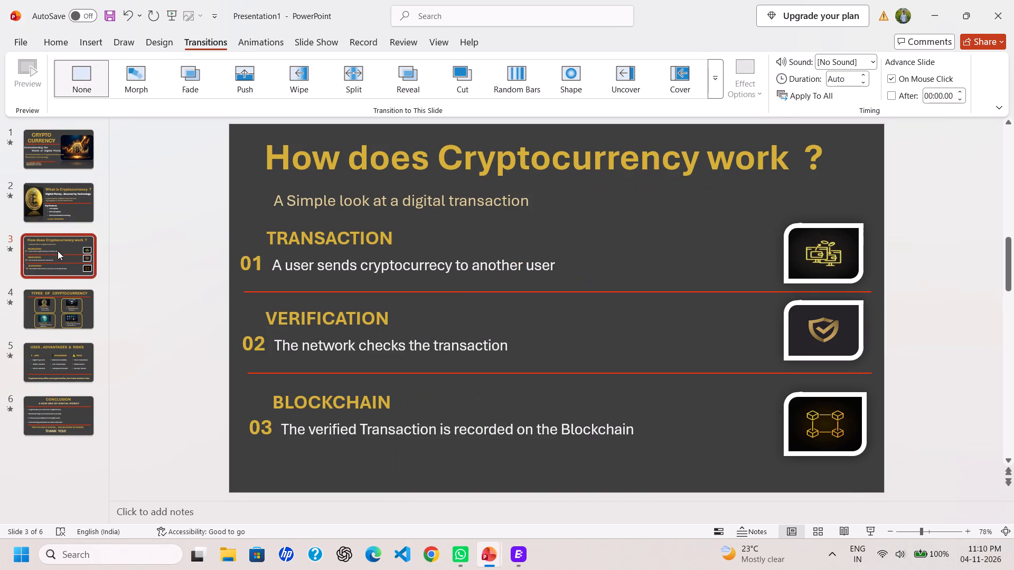
left_click(62, 300)
left_click(62, 356)
left_click(64, 130)
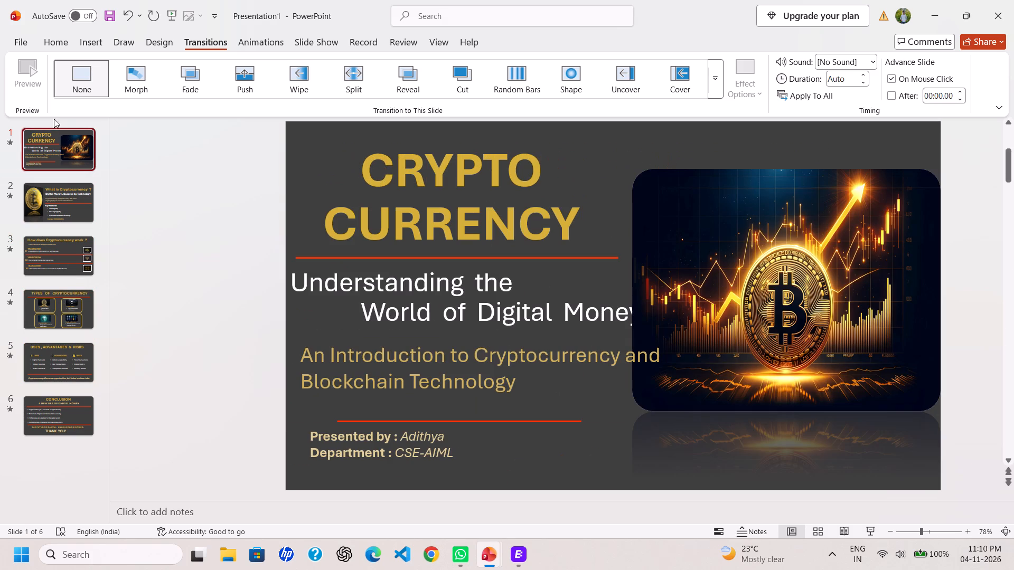
left_click(29, 65)
left_click(36, 172)
left_click(34, 168)
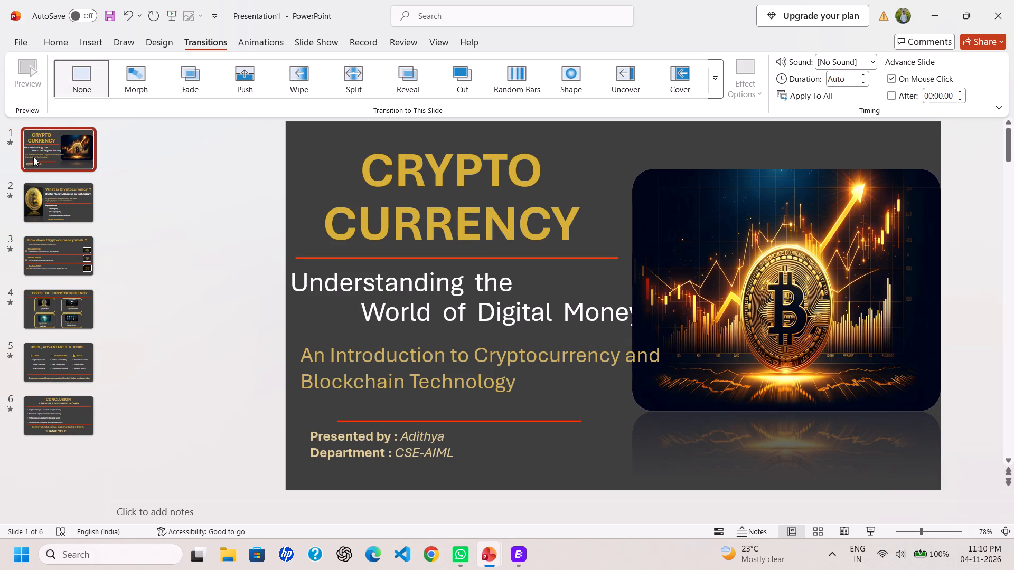
left_click(33, 157)
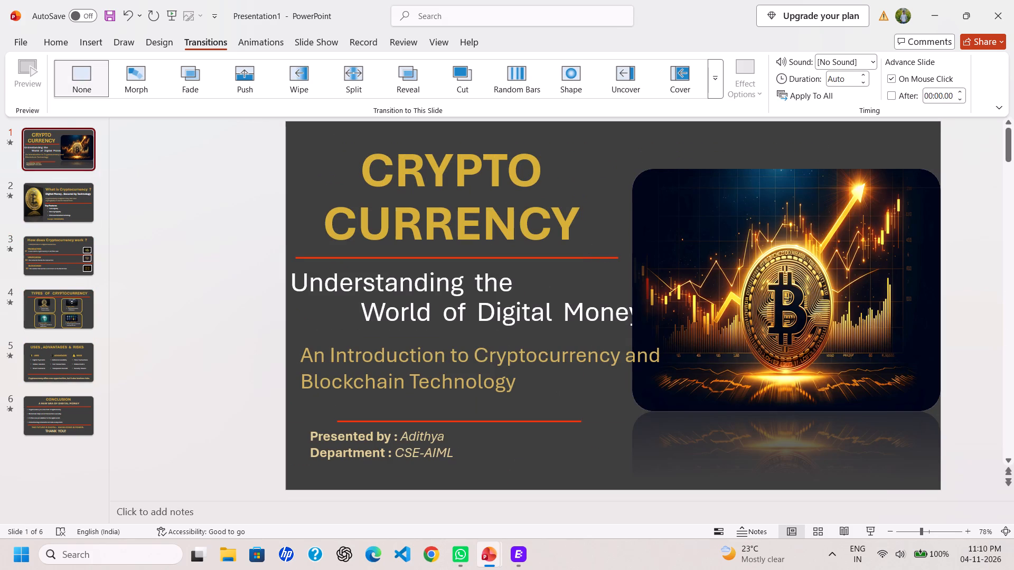
left_click(34, 73)
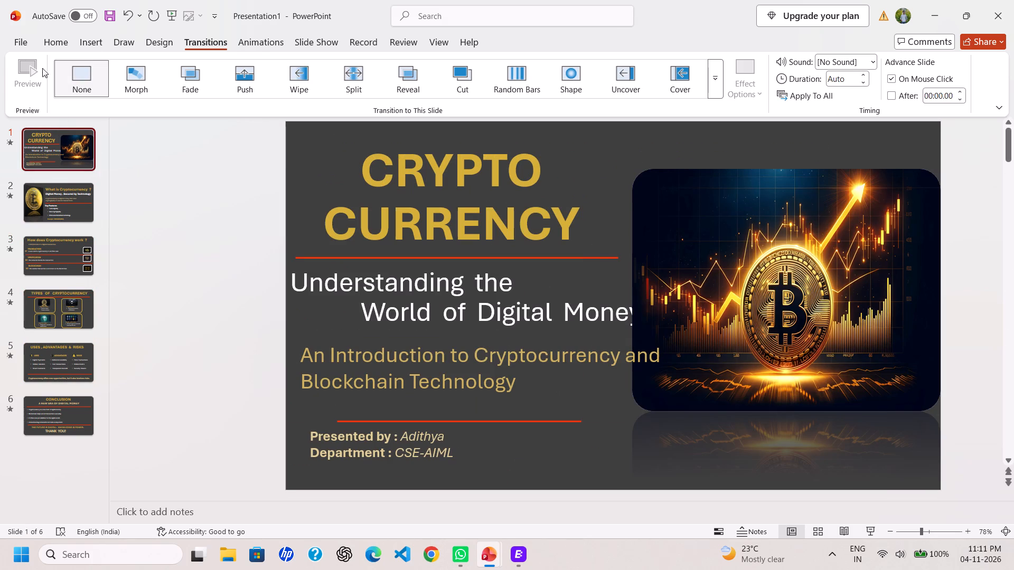
Preview the title slide's animations, view slide 2, and return to the title slide.
left_click(257, 41)
left_click(37, 71)
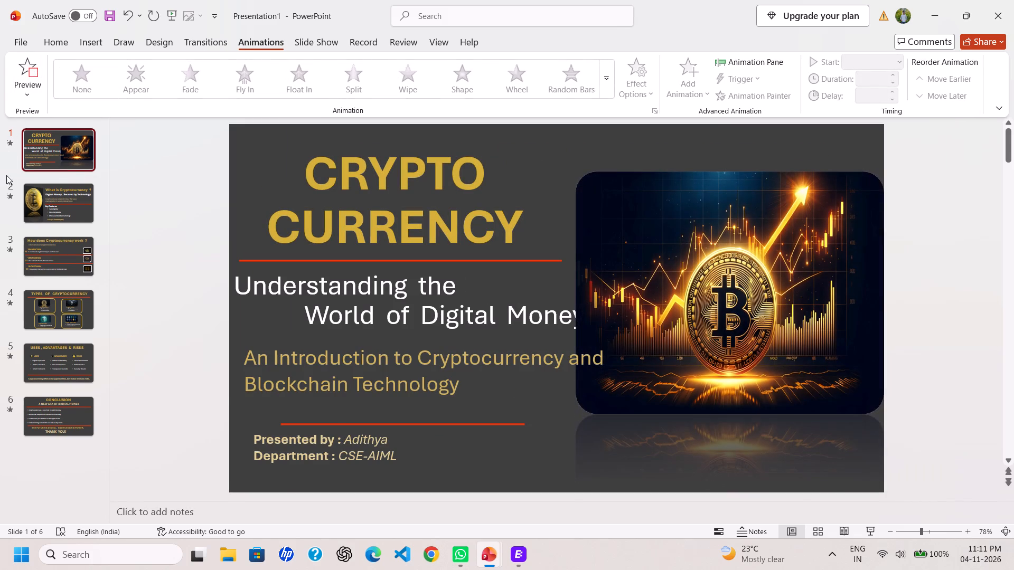
left_click(32, 199)
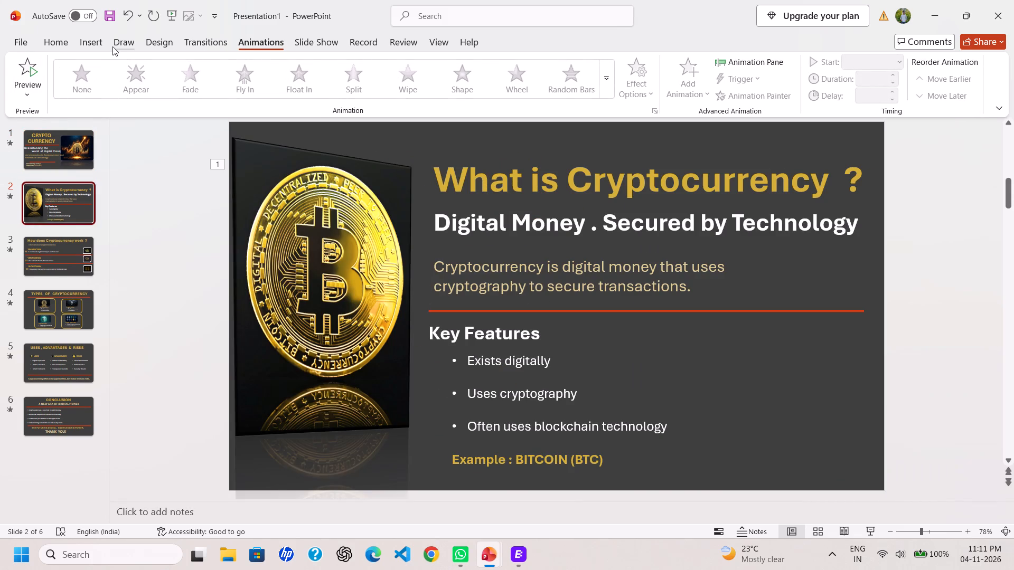
left_click(49, 142)
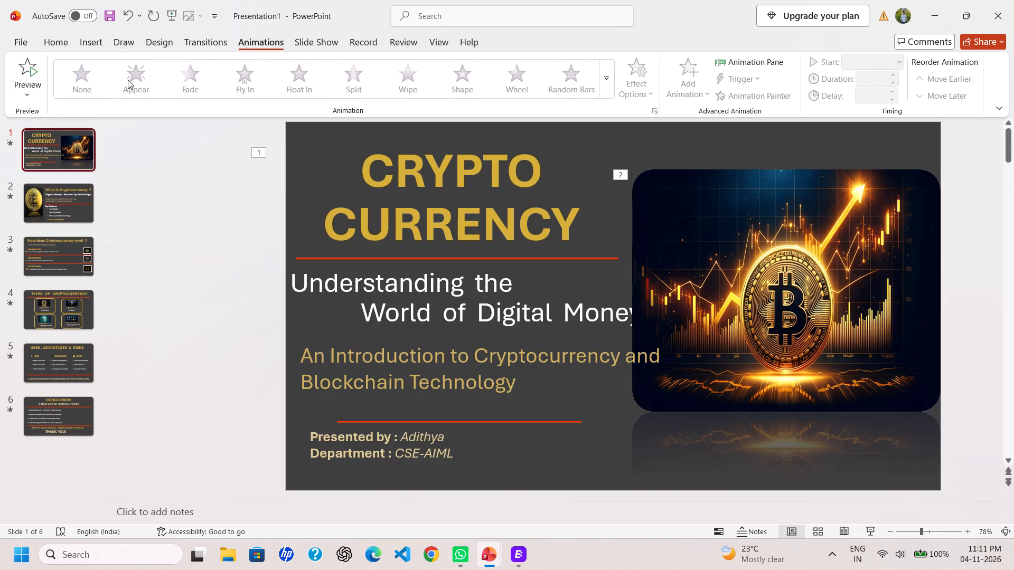
Enter 00.001 as the title slide's transition duration and apply the Fade transition to it.
left_click(191, 48)
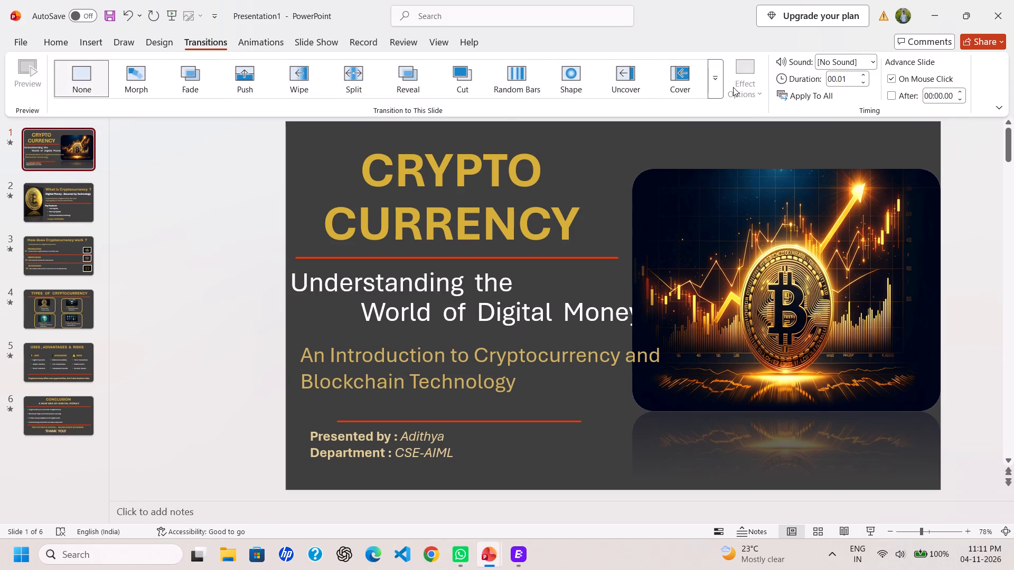
left_click(849, 76)
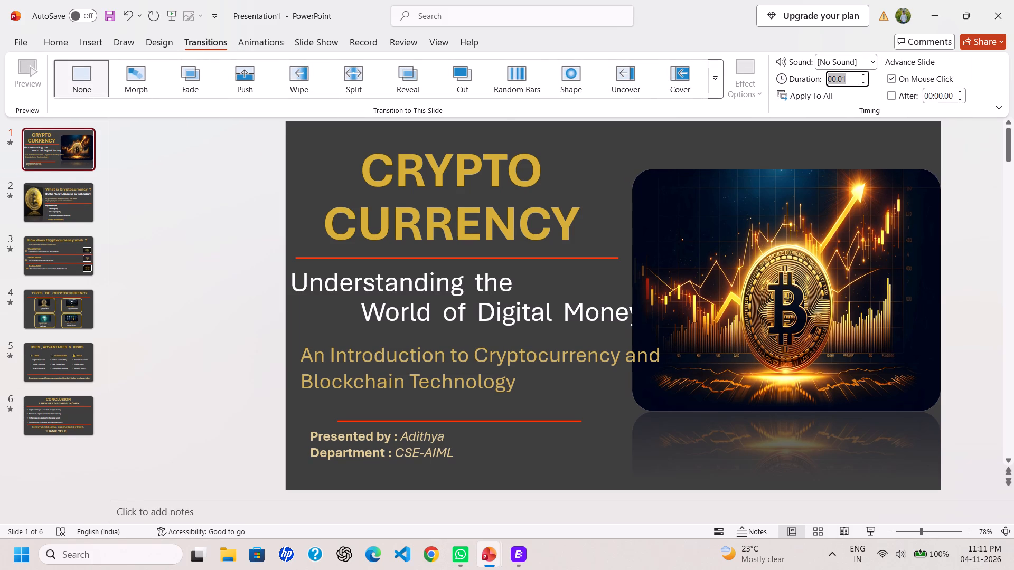
left_click(847, 77)
key("BackSpace")
type("01")
left_click(192, 82)
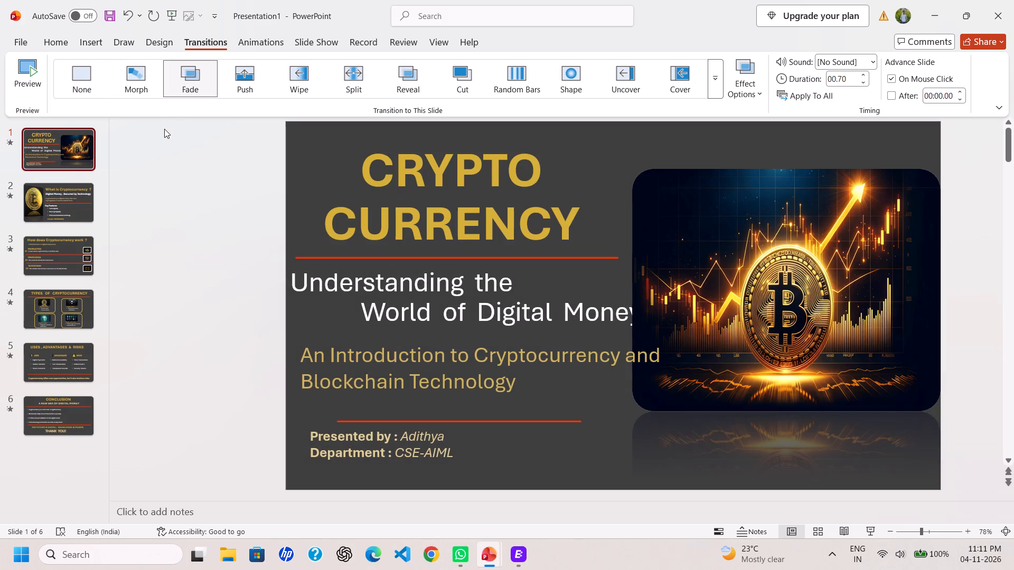
Apply the Fade transition to the "What is Cryptocurrency ?" slide.
left_click(80, 199)
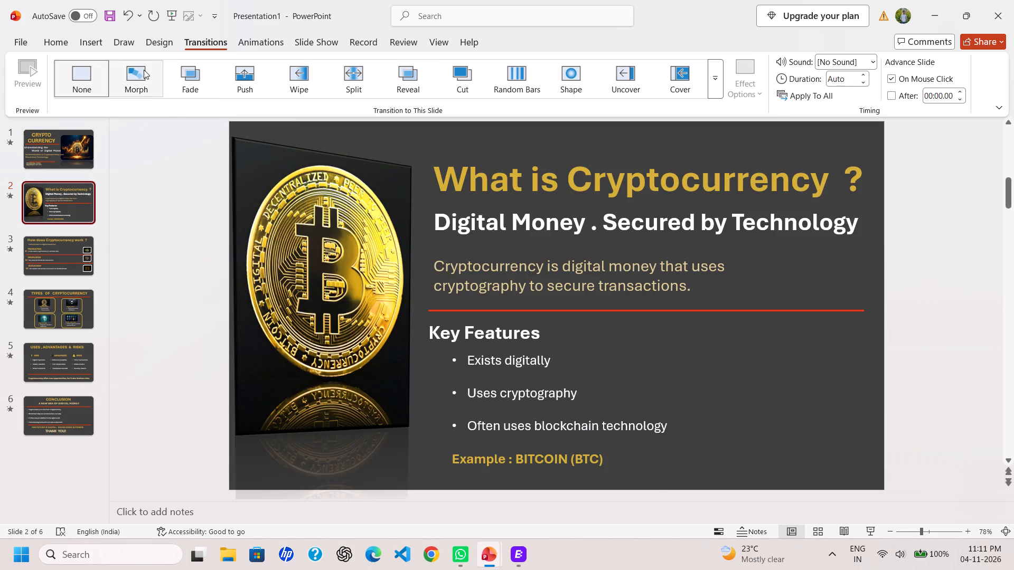
left_click(183, 87)
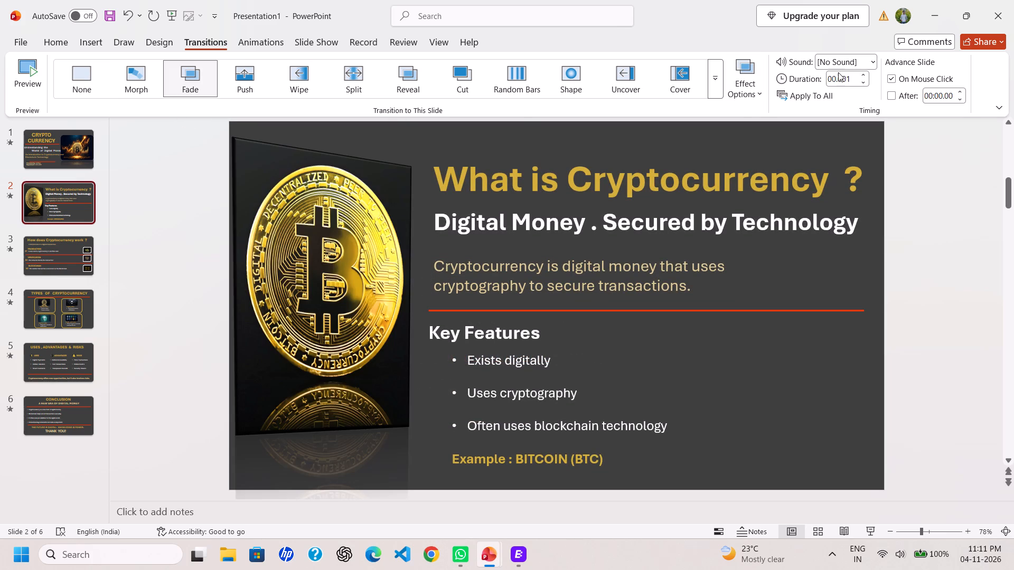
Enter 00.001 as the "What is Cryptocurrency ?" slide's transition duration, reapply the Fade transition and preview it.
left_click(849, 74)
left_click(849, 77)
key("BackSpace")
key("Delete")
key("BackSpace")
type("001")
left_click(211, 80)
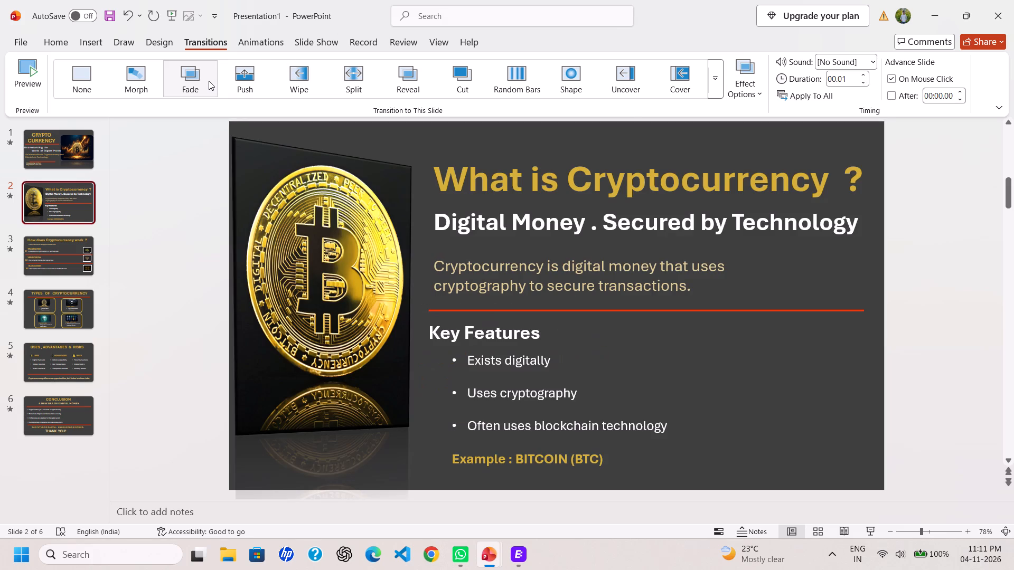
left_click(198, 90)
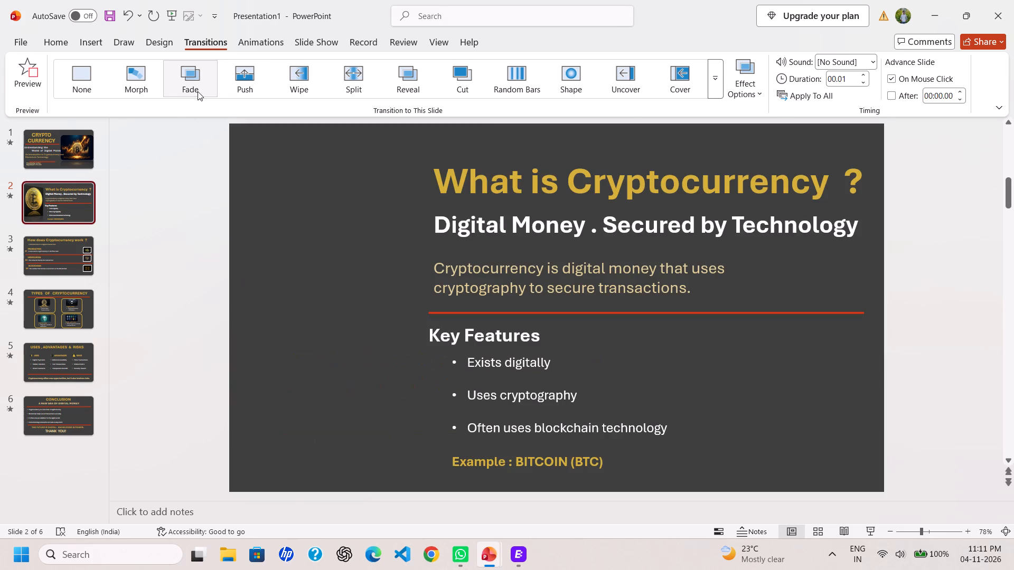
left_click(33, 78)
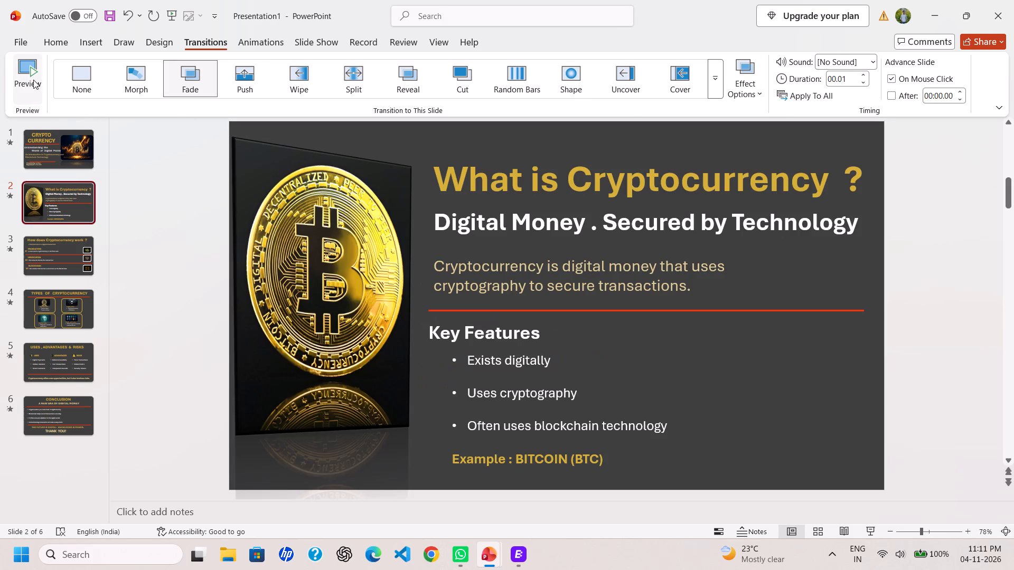
Remove the Fade transition from the title slide and from the "What is Cryptocurrency ?" slide.
left_click(69, 248)
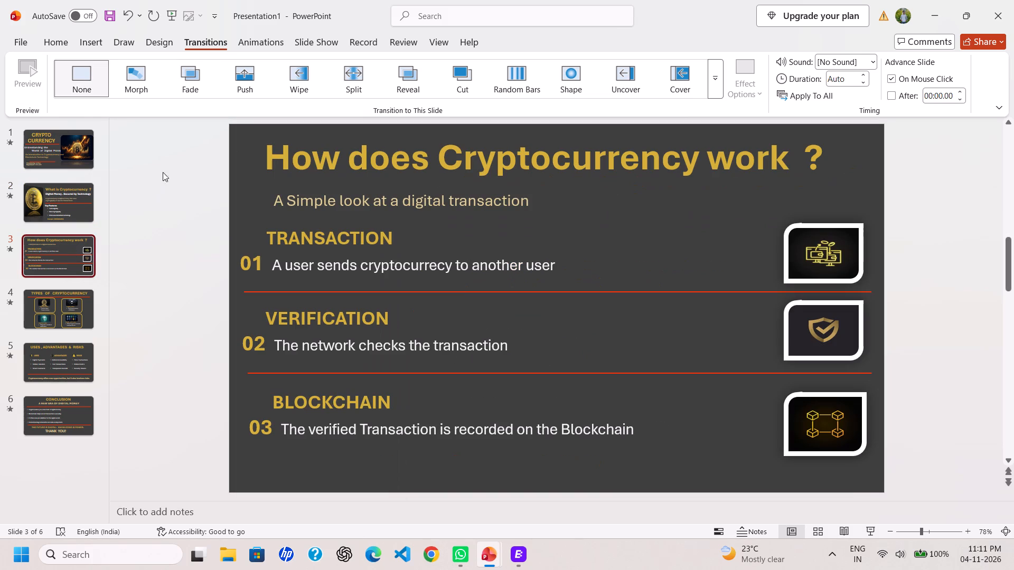
left_click(38, 153)
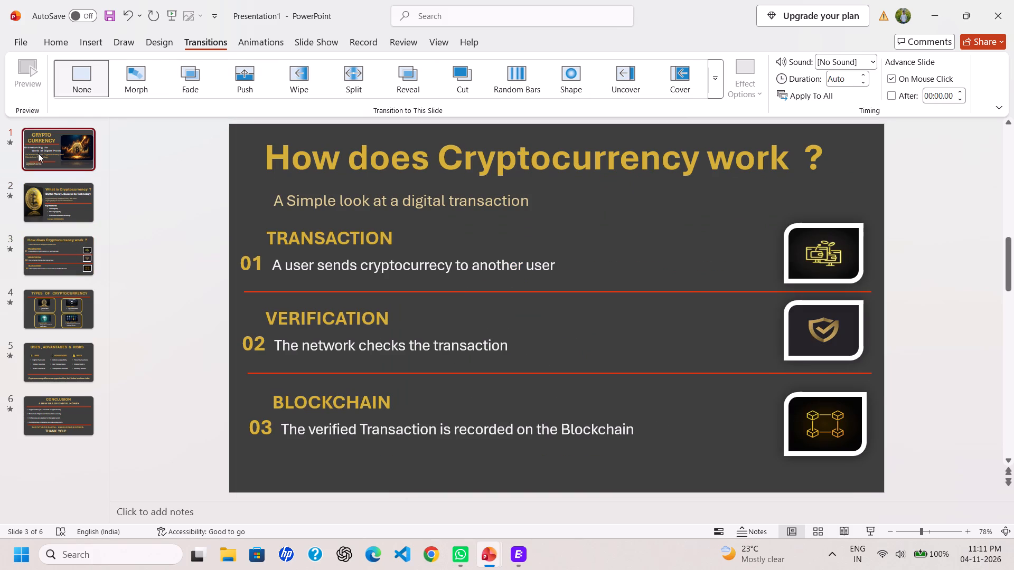
left_click(90, 89)
left_click(79, 200)
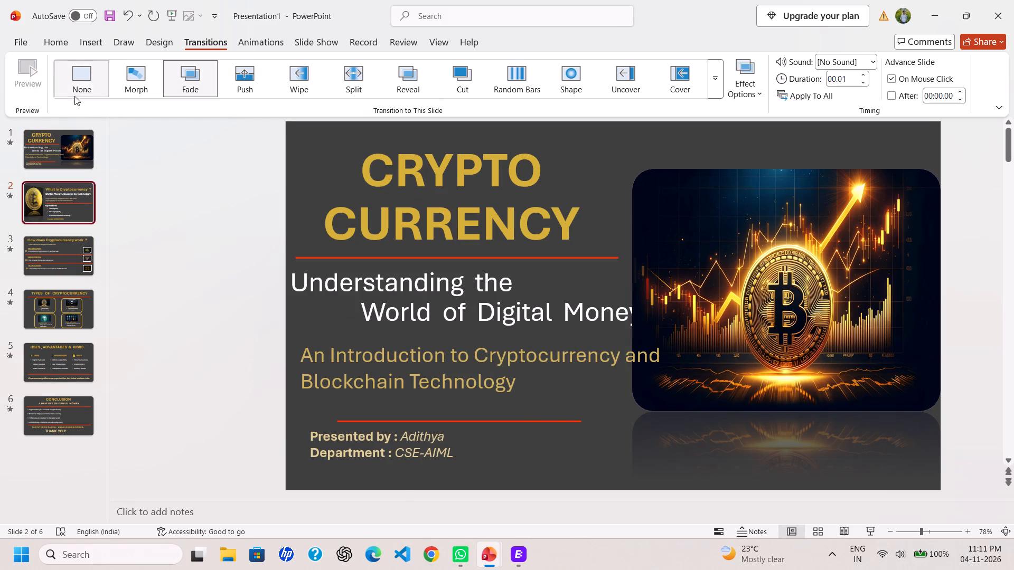
left_click(74, 96)
Look through slides 3 to 5 and preview the animations on slide 5 and the "TYPES OF CRYPTOCURRENCY" slide.
left_click(68, 258)
left_click(64, 305)
left_click_drag(61, 353, 62, 358)
left_click(54, 346)
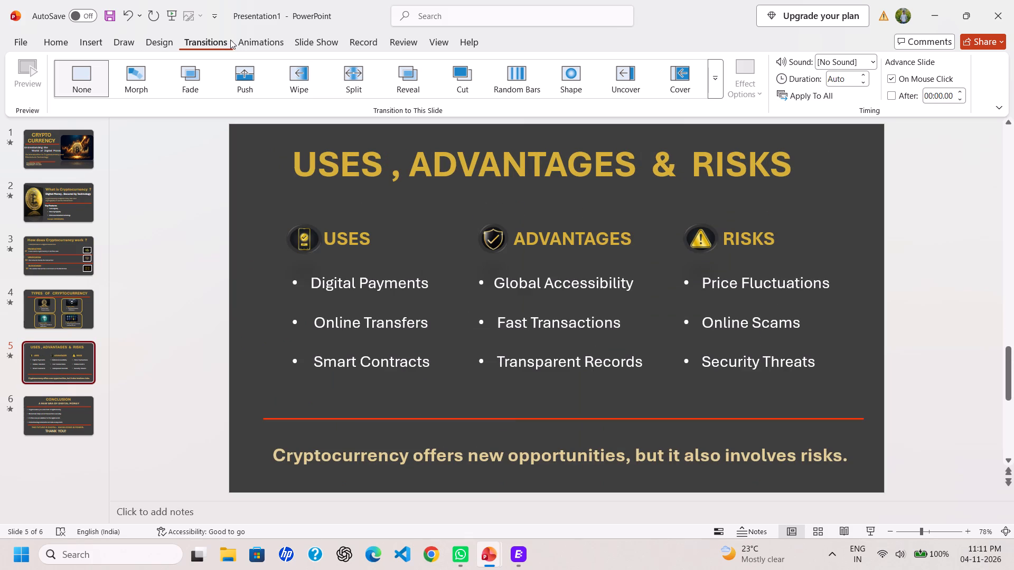
left_click(259, 39)
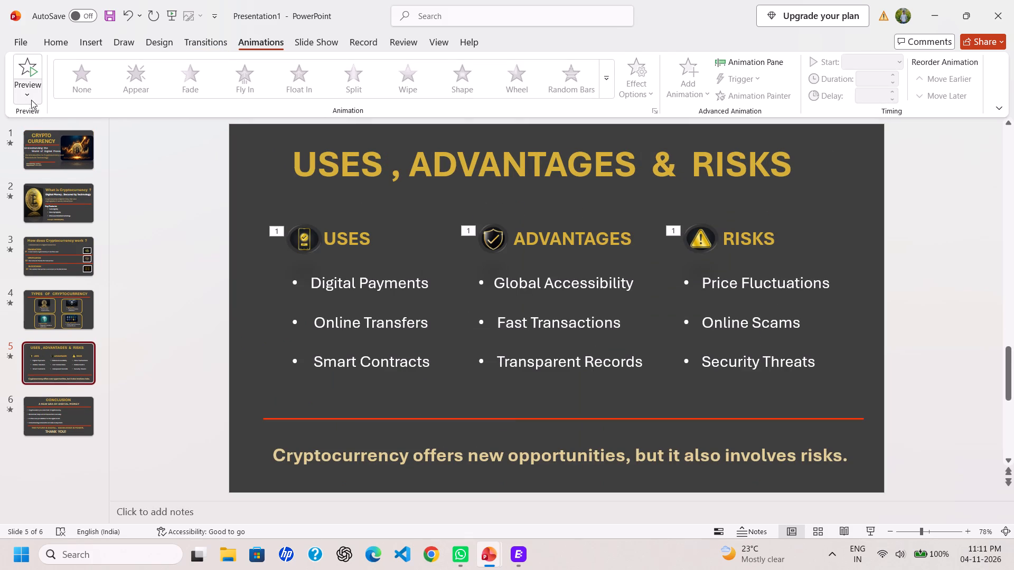
left_click(23, 78)
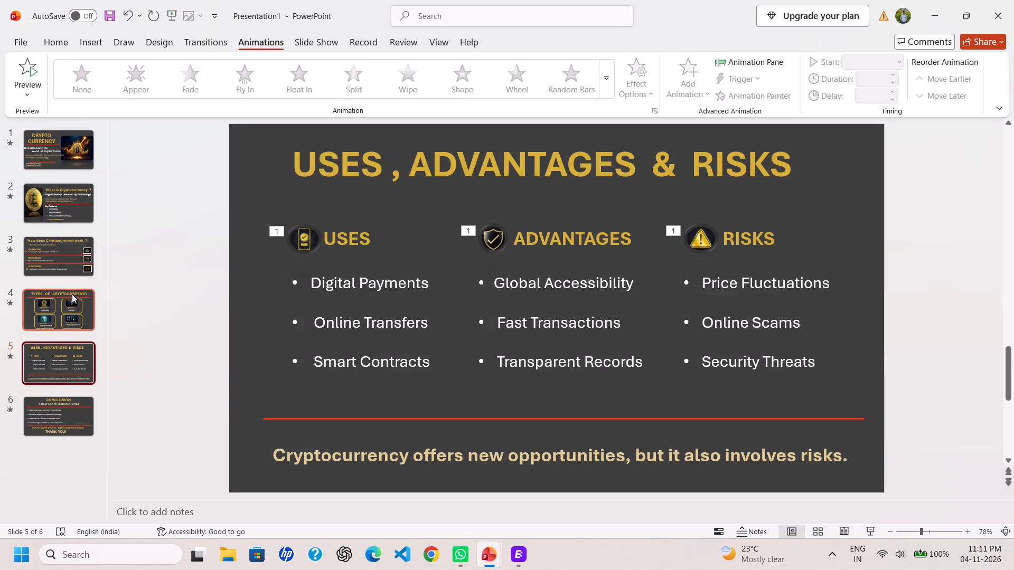
left_click(74, 294)
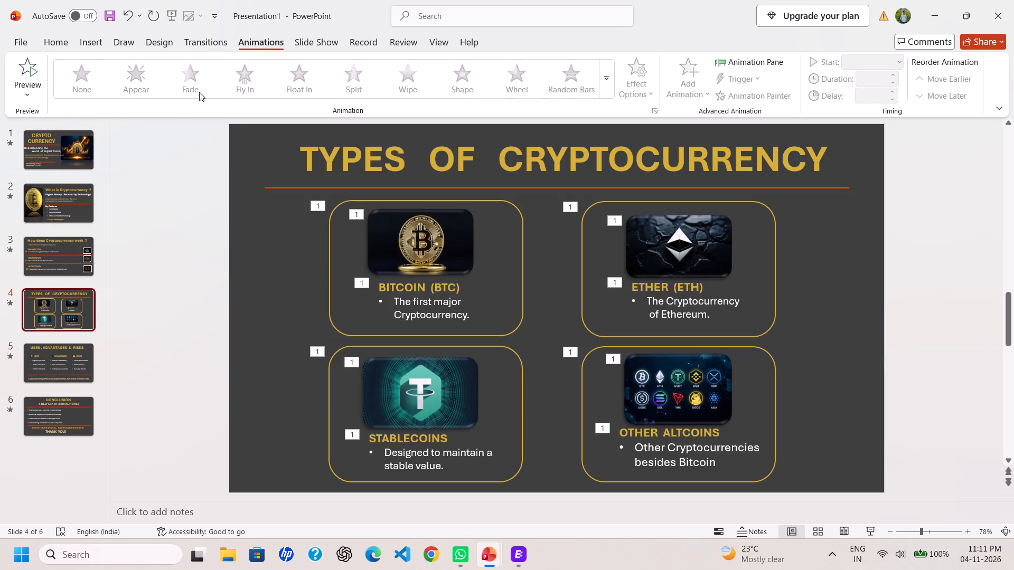
left_click(262, 43)
left_click(32, 69)
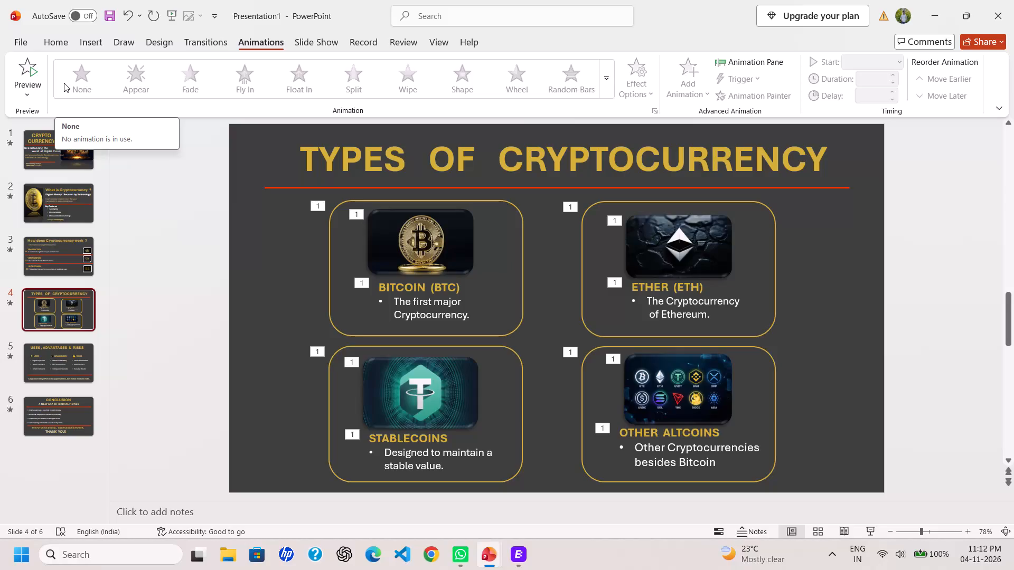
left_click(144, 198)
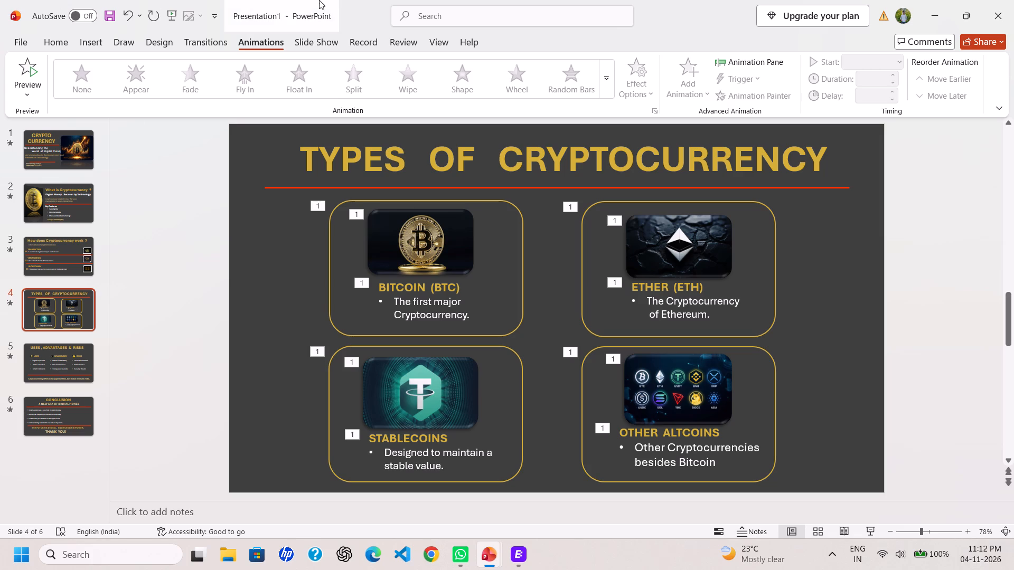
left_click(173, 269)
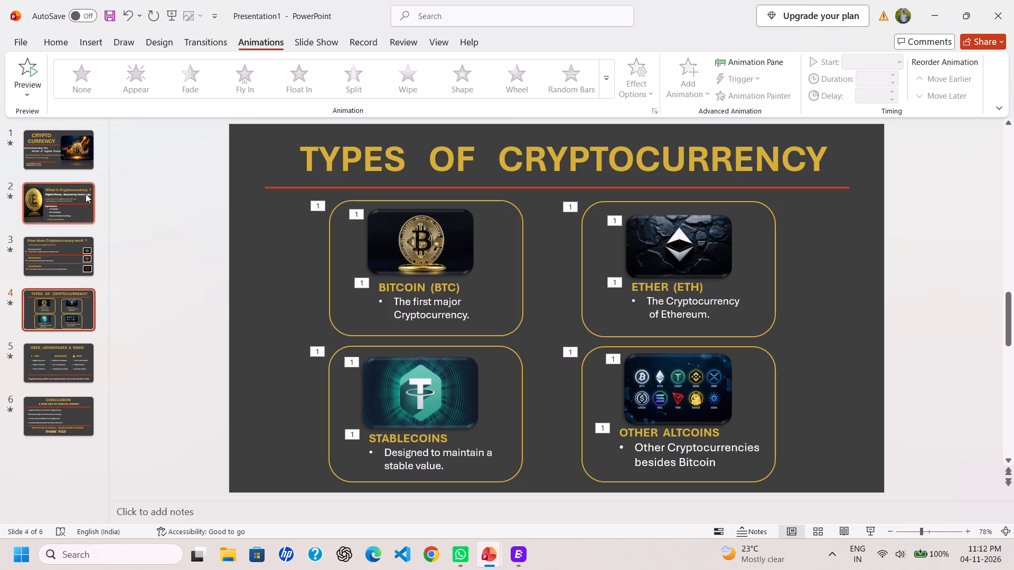
Return to the title slide.
left_click(71, 158)
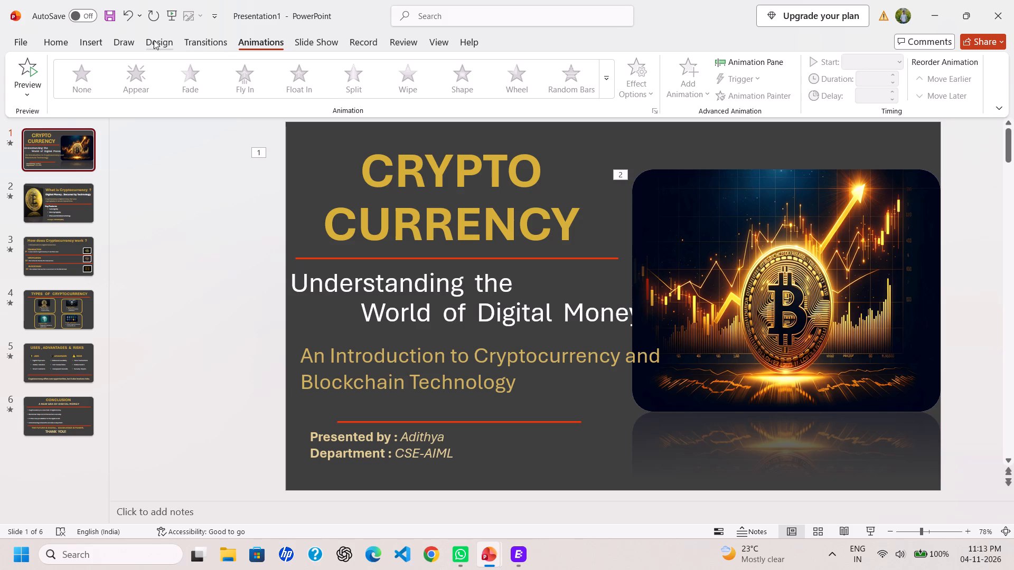
left_click(67, 45)
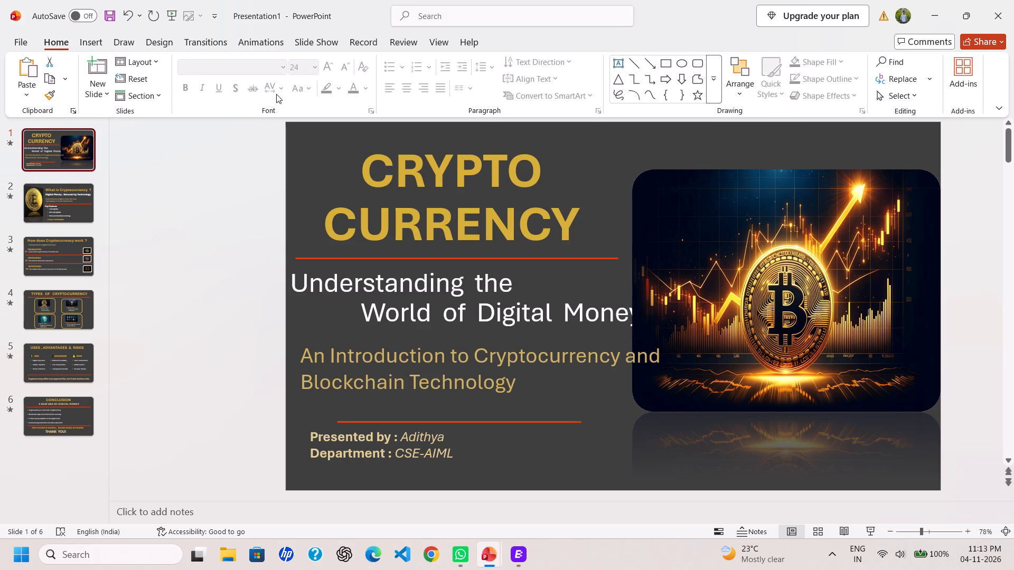
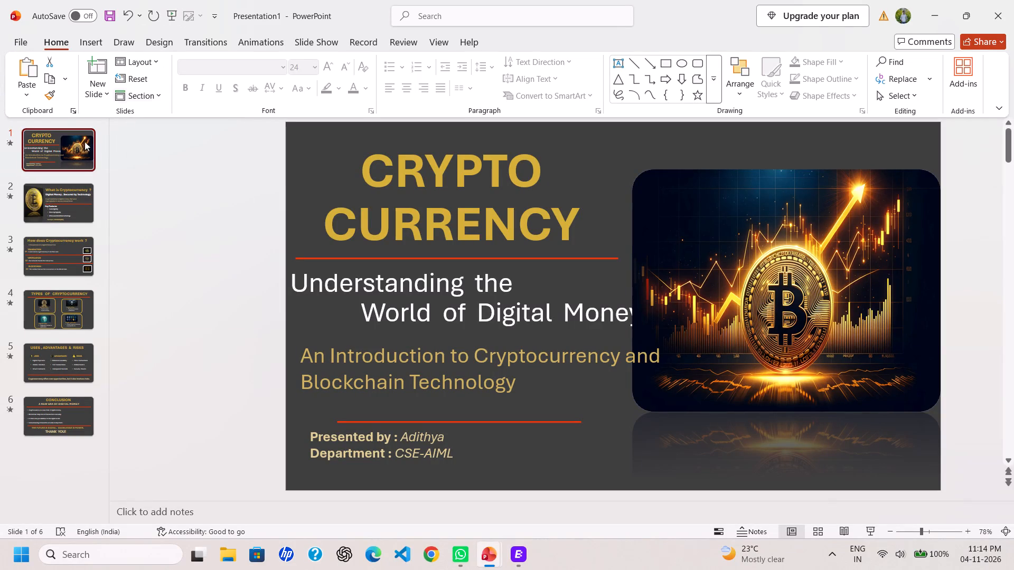
Examine the background fill settings of the title slide without changing them.
left_click(79, 159)
left_click(157, 40)
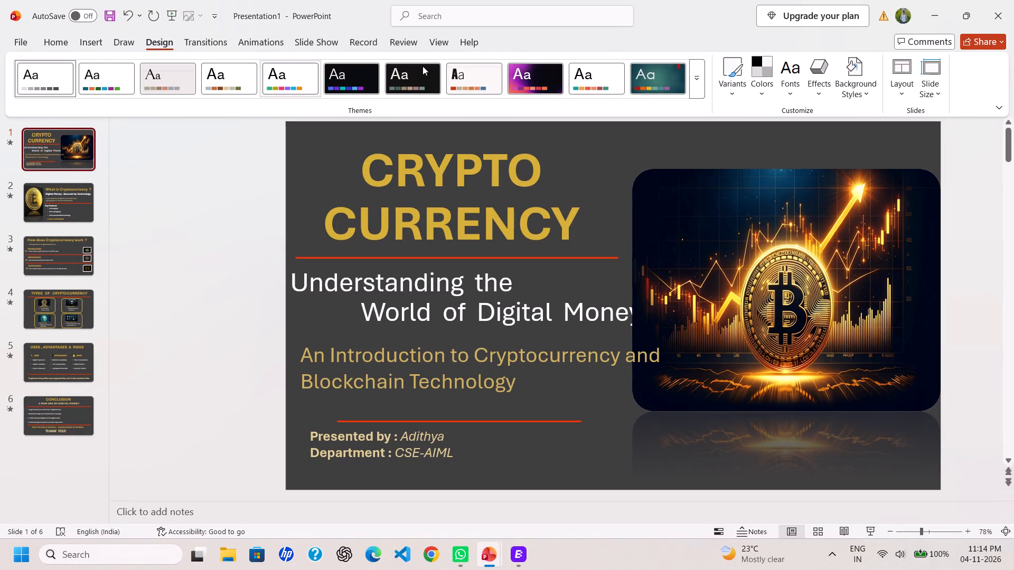
left_click(857, 96)
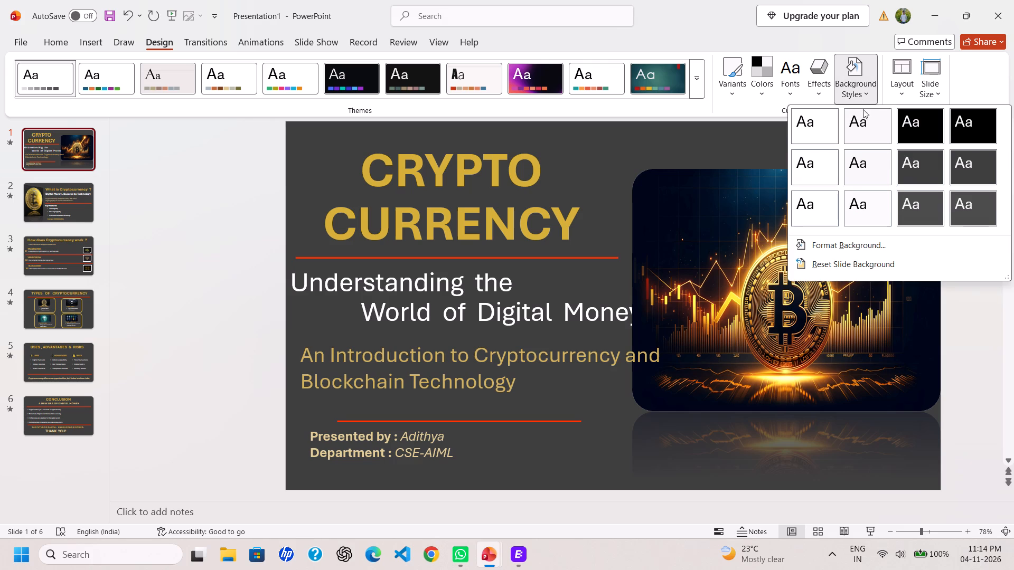
left_click(875, 243)
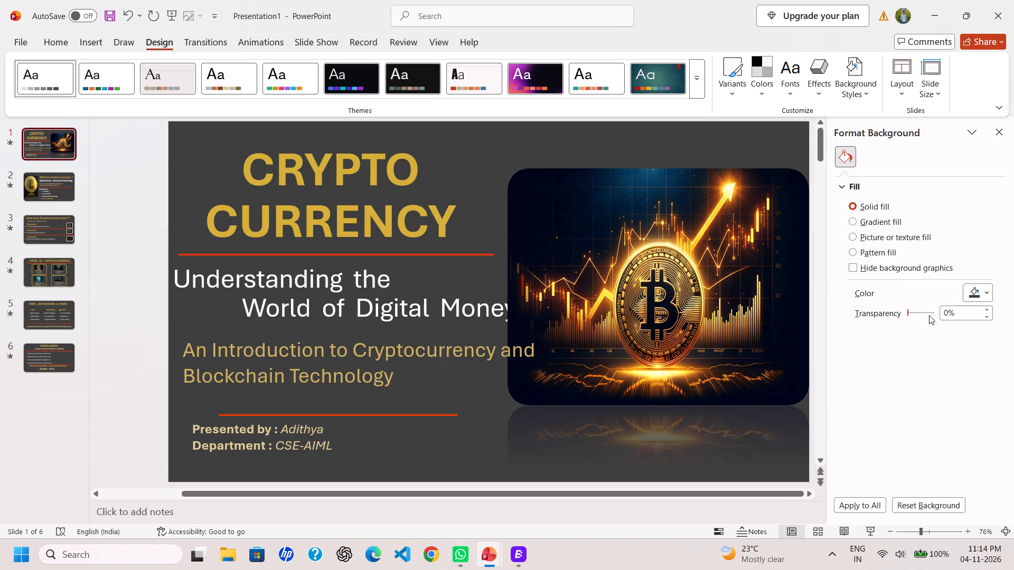
scroll(920, 392, "down", 2)
scroll(928, 451, "down", 2)
scroll(916, 404, "up", 2)
left_click(858, 184)
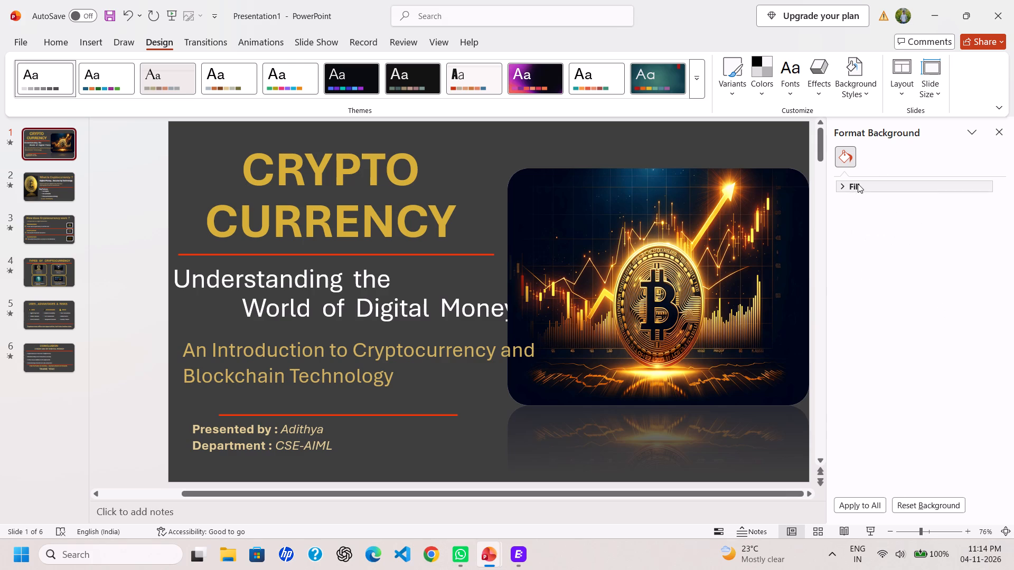
left_click(858, 184)
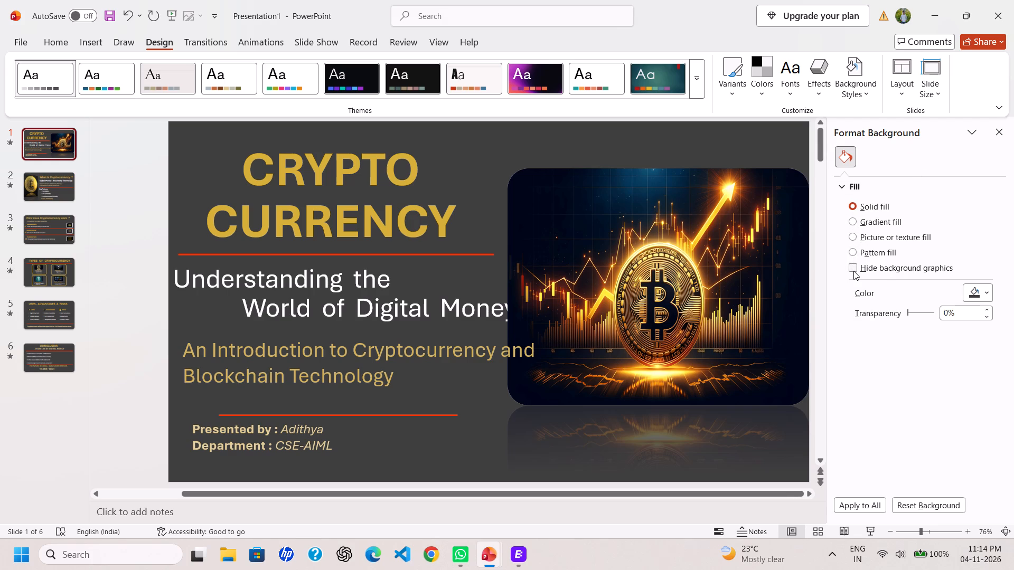
left_click(985, 136)
left_click(1000, 130)
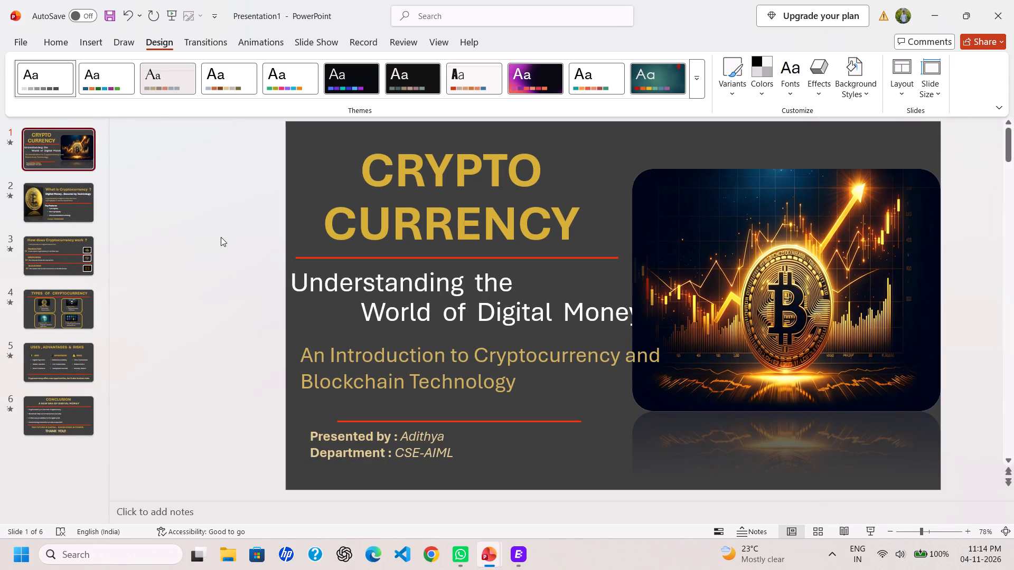
Look through slides 2 to 6 to check their content and design.
left_click(66, 196)
left_click(70, 256)
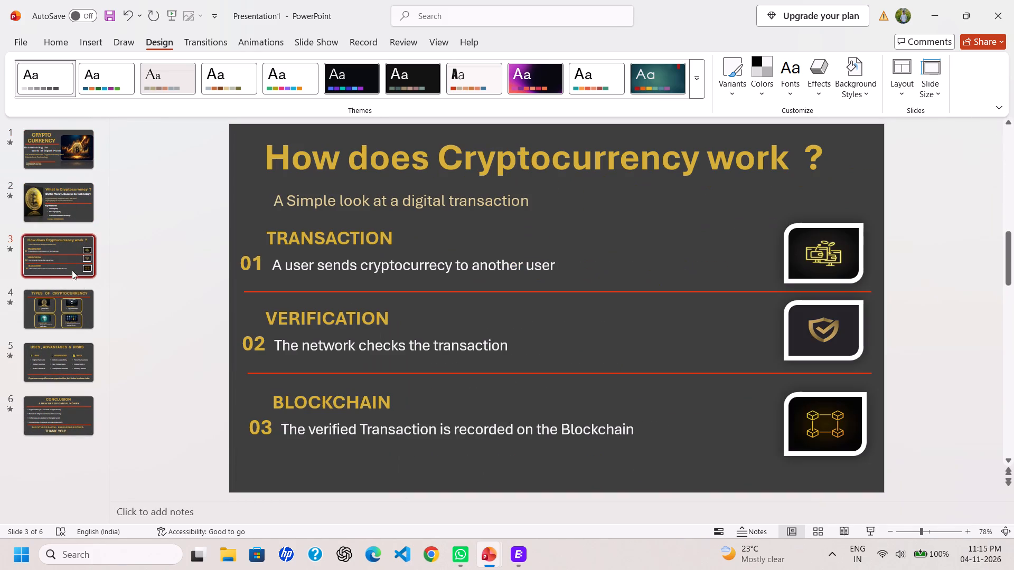
left_click(69, 306)
left_click(51, 369)
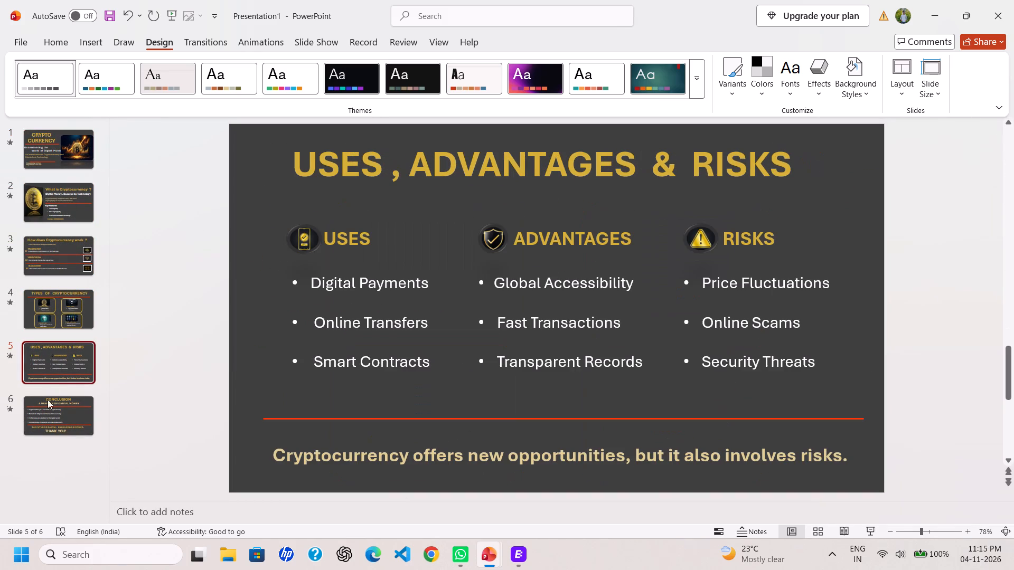
left_click(44, 431)
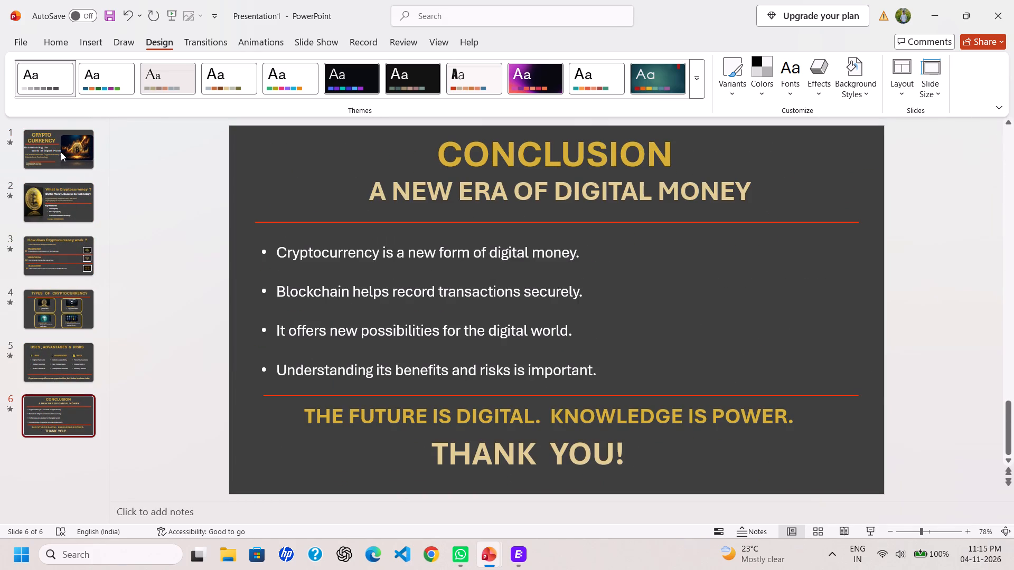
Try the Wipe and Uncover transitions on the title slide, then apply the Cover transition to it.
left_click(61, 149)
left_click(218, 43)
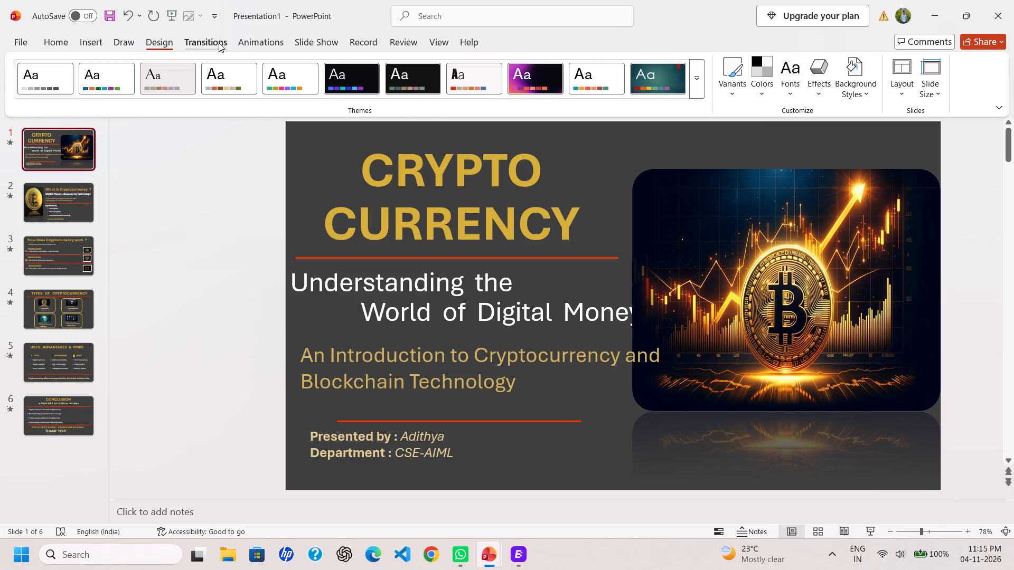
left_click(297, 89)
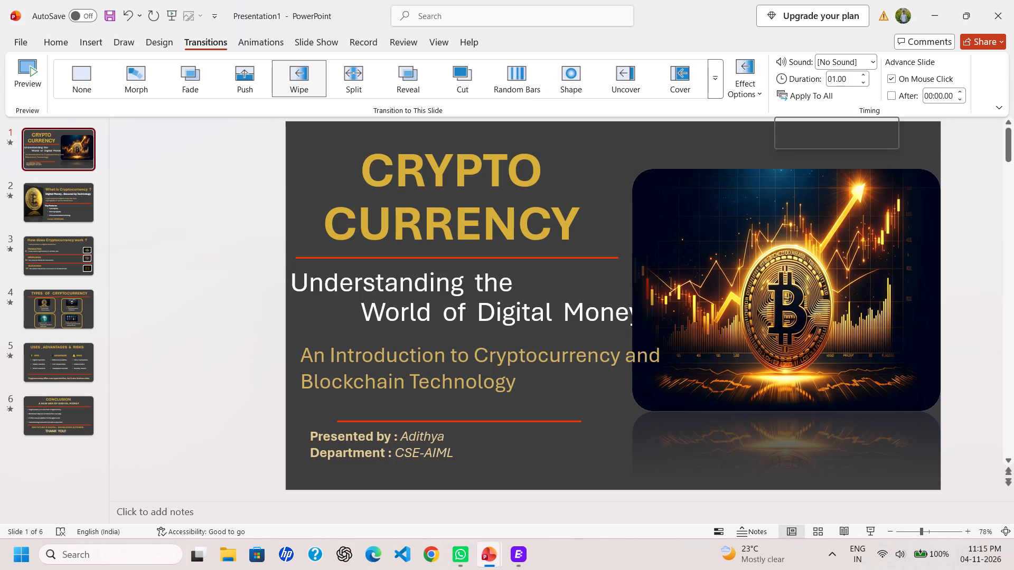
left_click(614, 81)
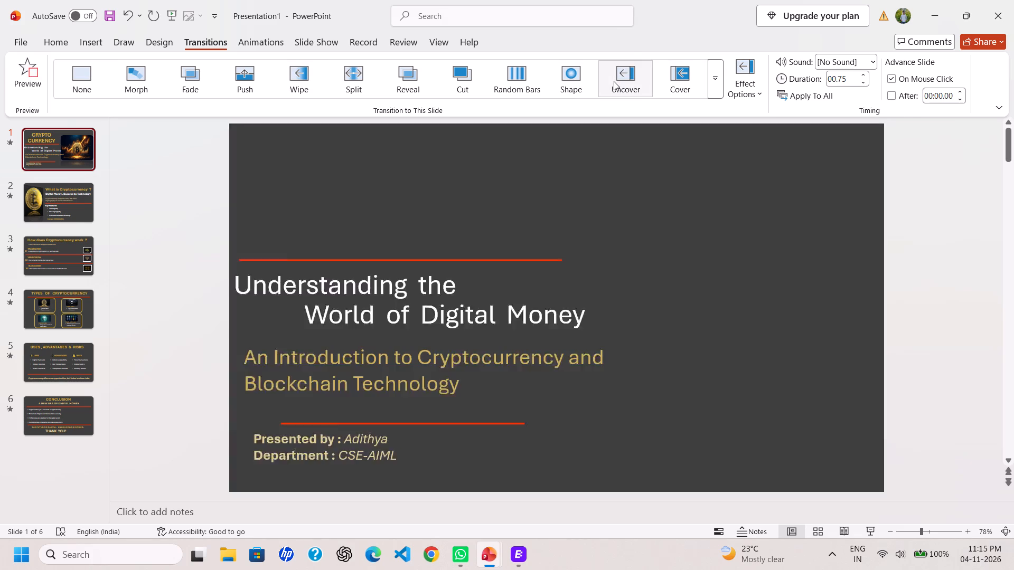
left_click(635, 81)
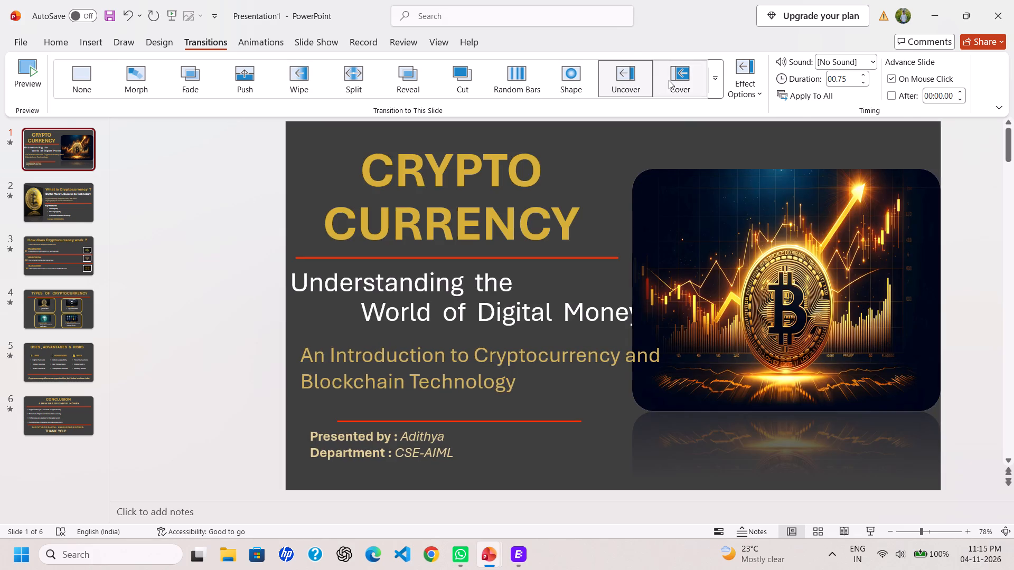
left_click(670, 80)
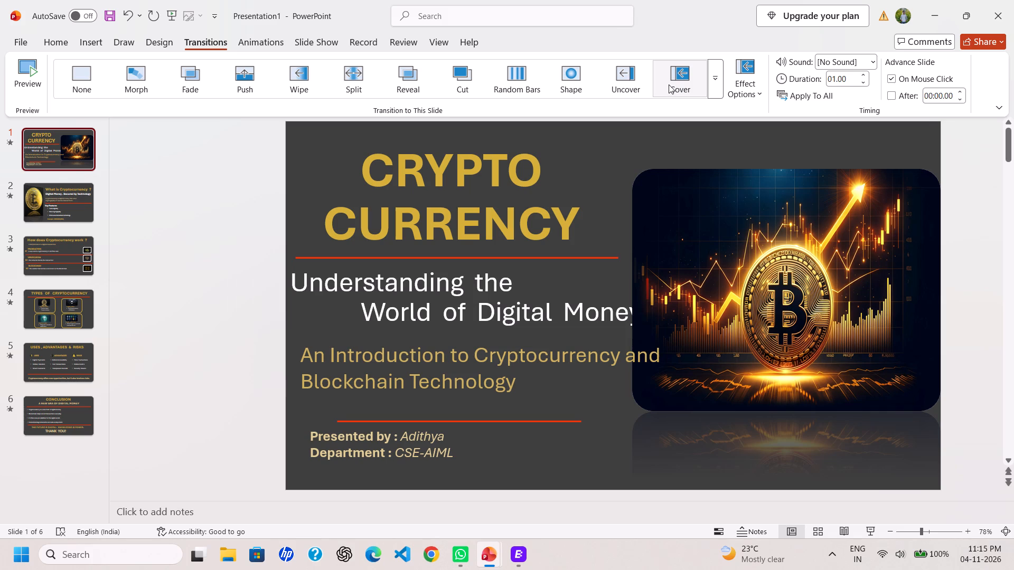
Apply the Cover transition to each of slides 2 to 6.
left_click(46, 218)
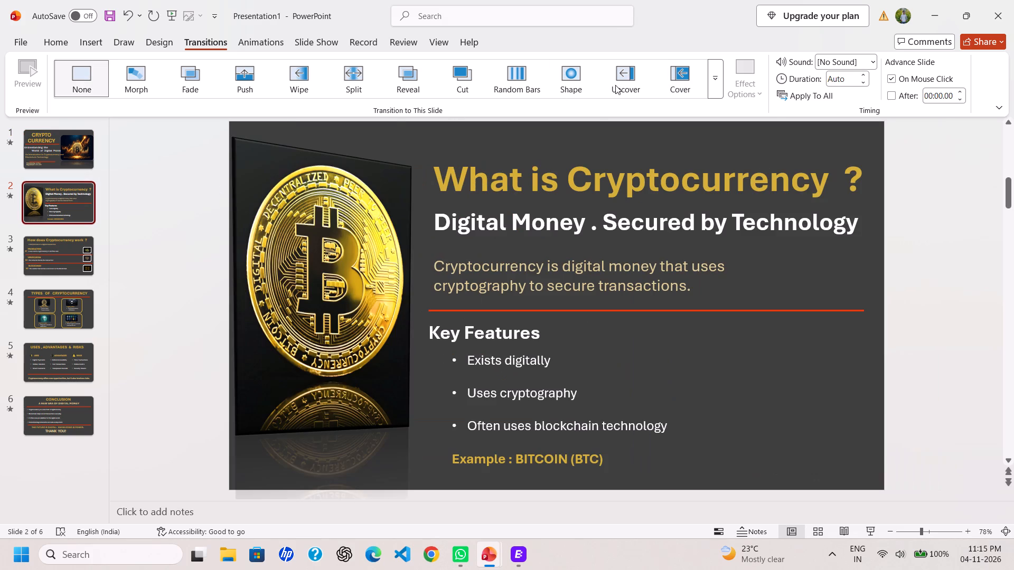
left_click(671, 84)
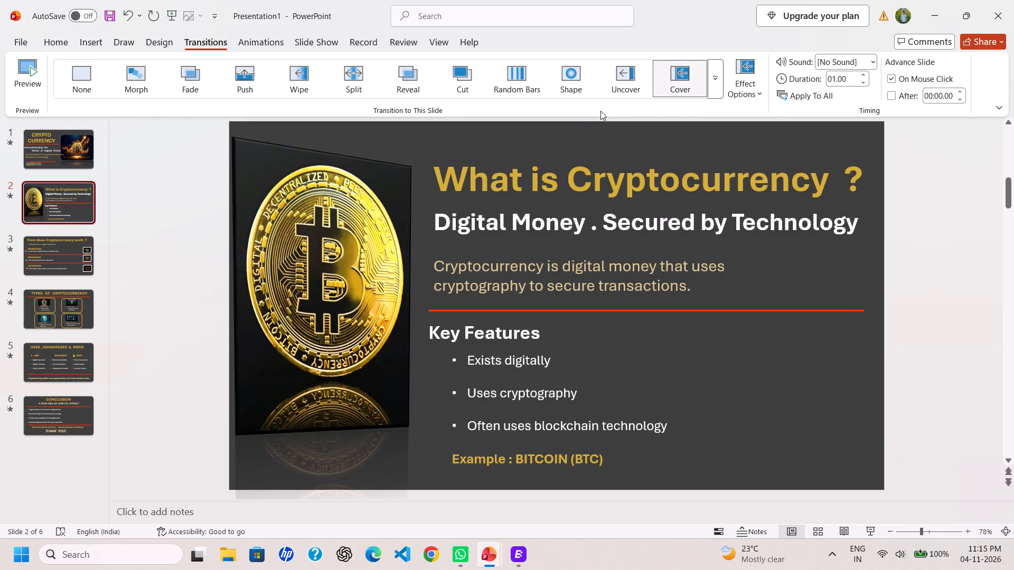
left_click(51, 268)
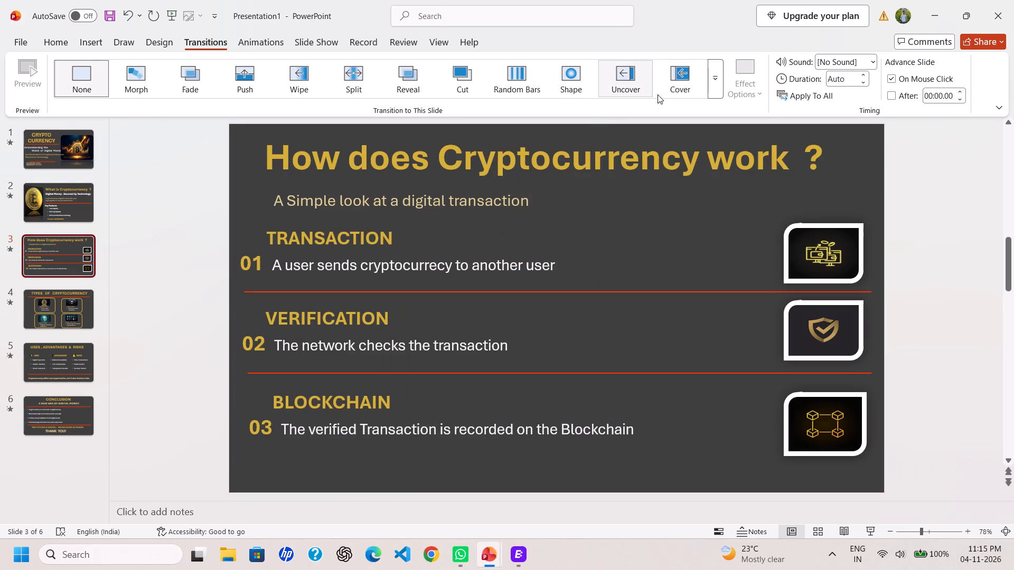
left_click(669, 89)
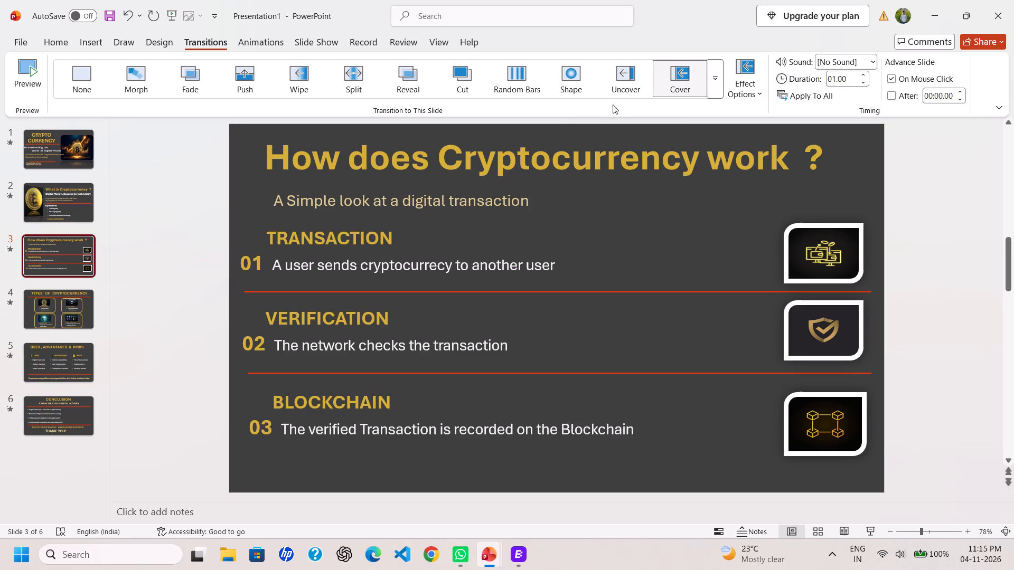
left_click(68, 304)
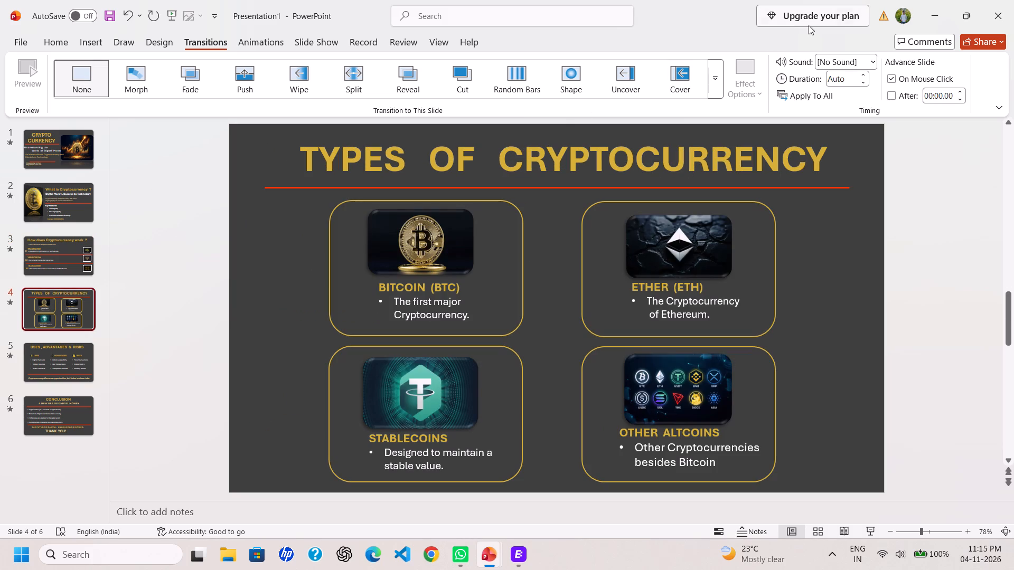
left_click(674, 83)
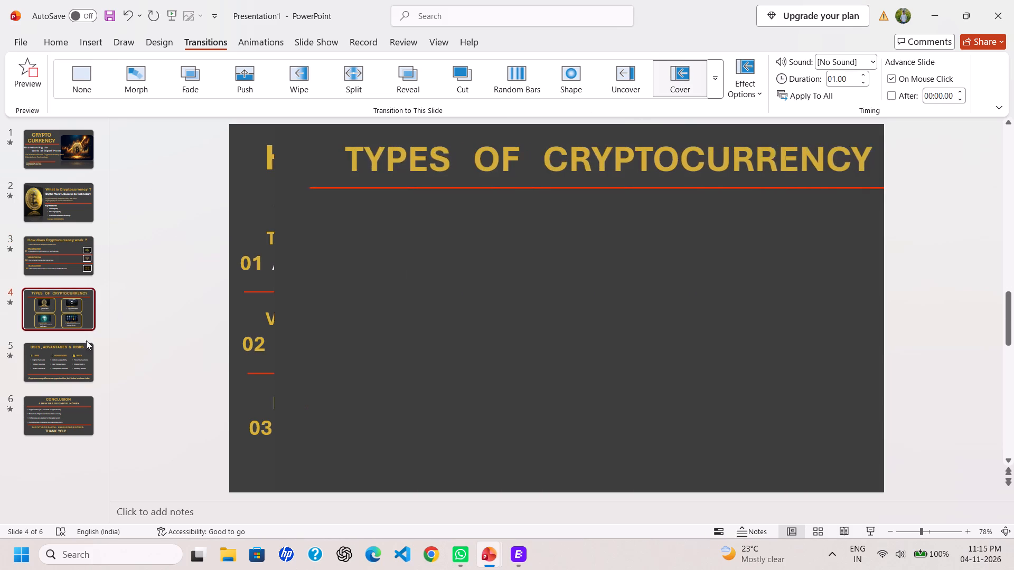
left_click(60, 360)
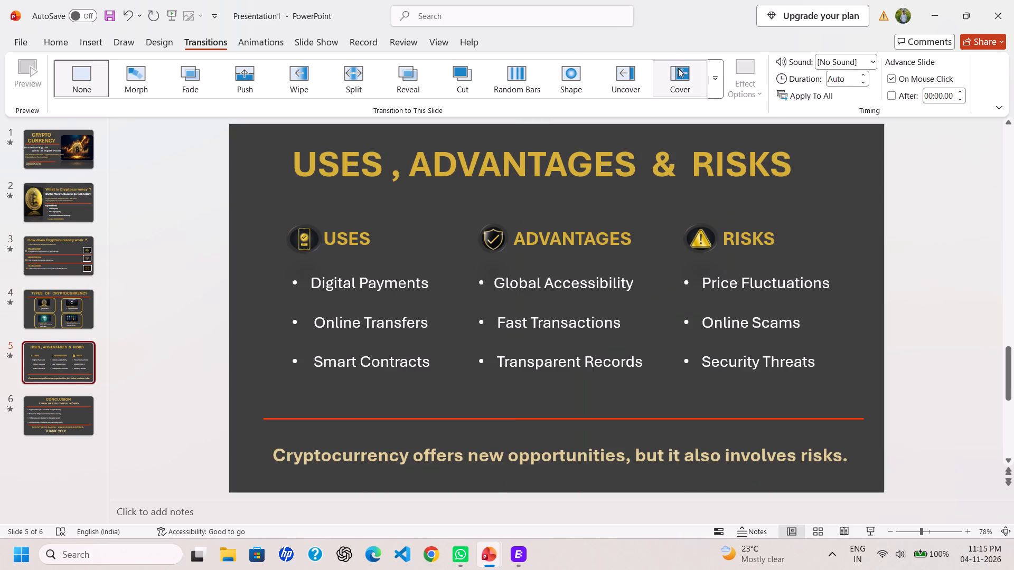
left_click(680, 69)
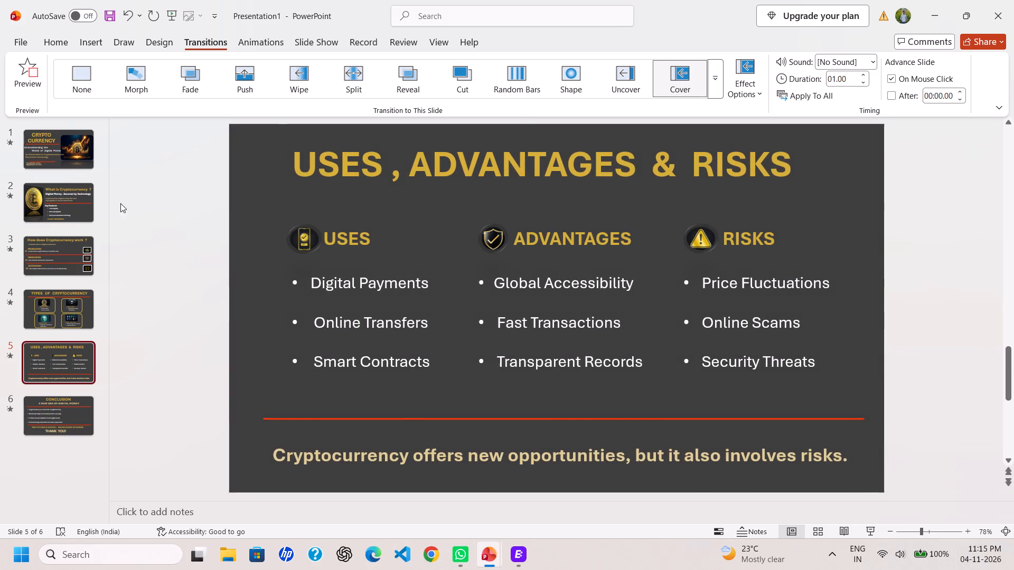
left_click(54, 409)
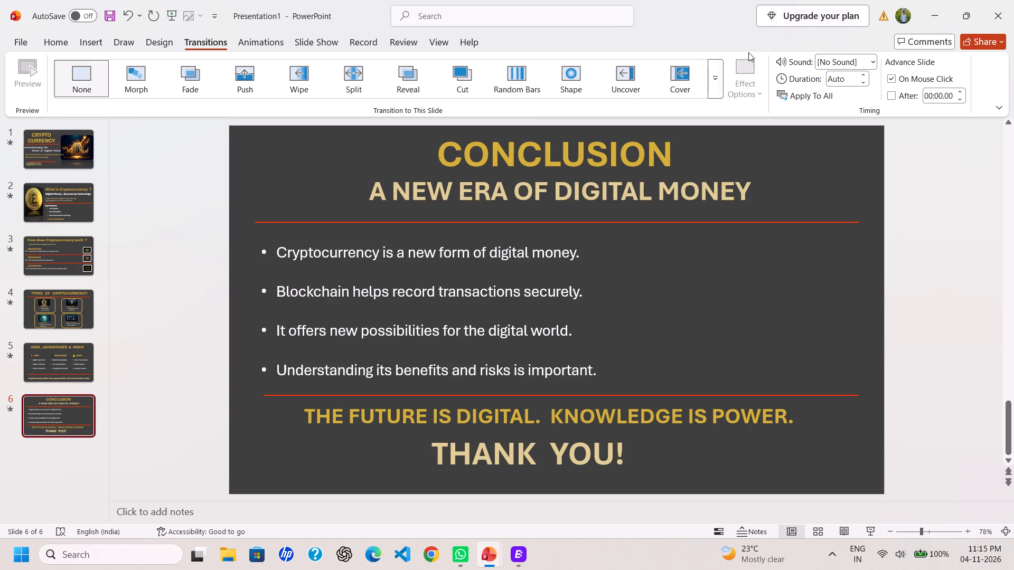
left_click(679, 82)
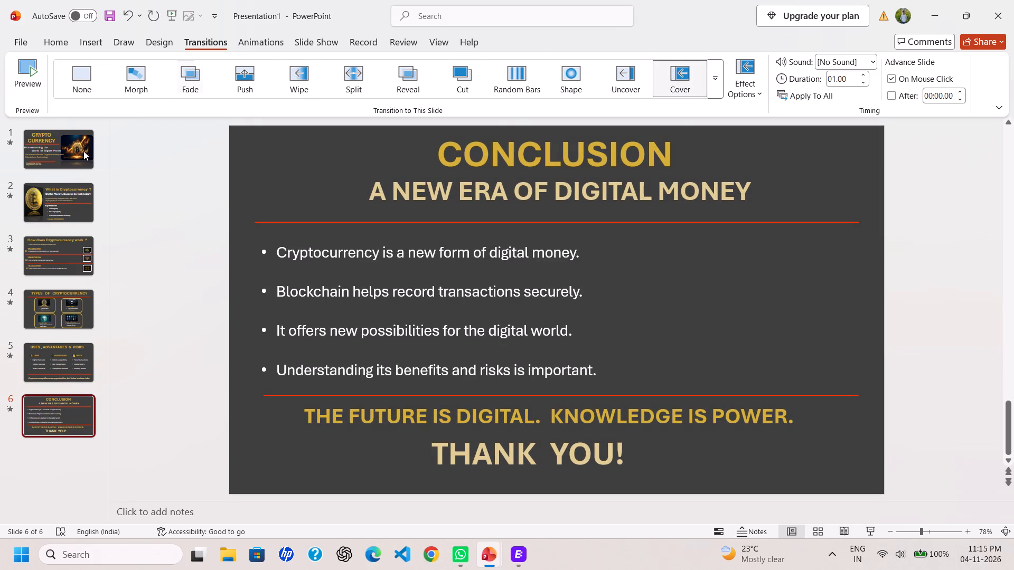
Preview the transition on the "TYPES OF CRYPTOCURRENCY" slide.
left_click(51, 259)
left_click(57, 310)
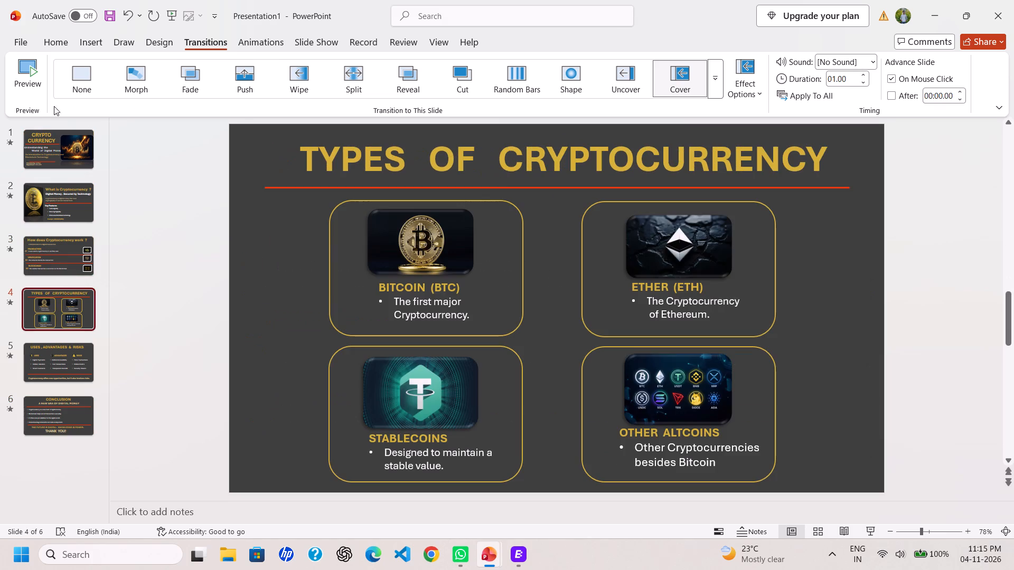
left_click(21, 66)
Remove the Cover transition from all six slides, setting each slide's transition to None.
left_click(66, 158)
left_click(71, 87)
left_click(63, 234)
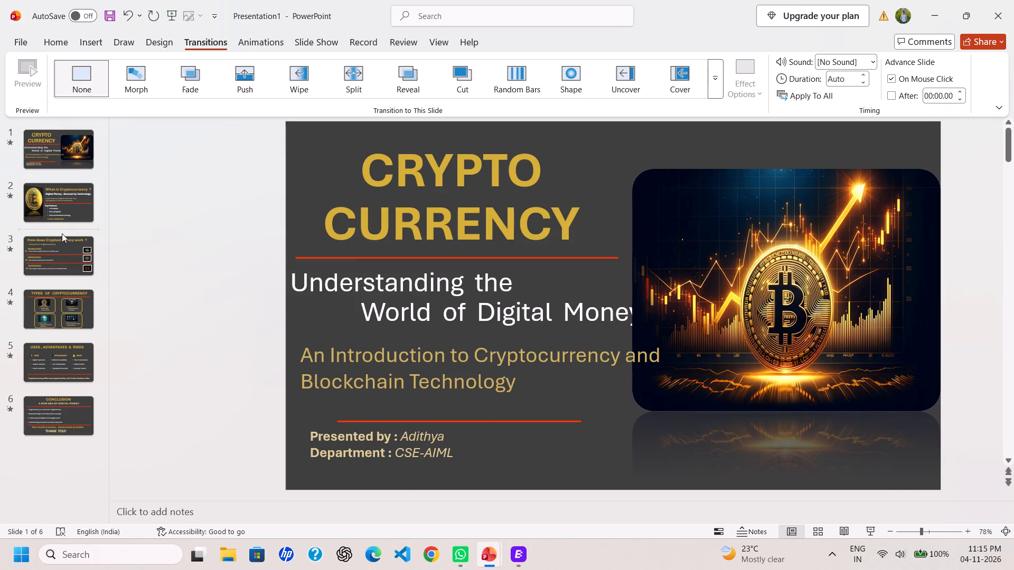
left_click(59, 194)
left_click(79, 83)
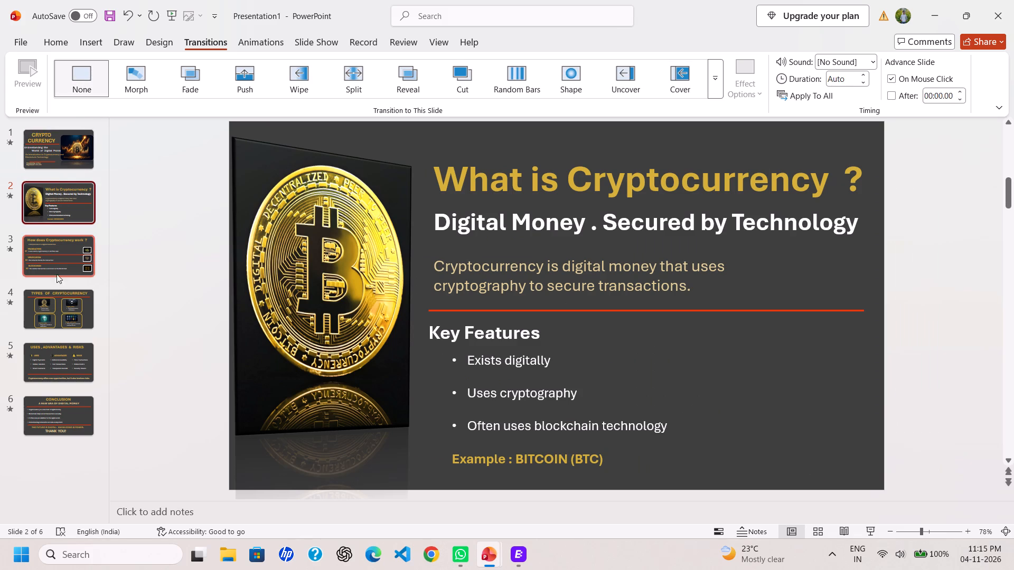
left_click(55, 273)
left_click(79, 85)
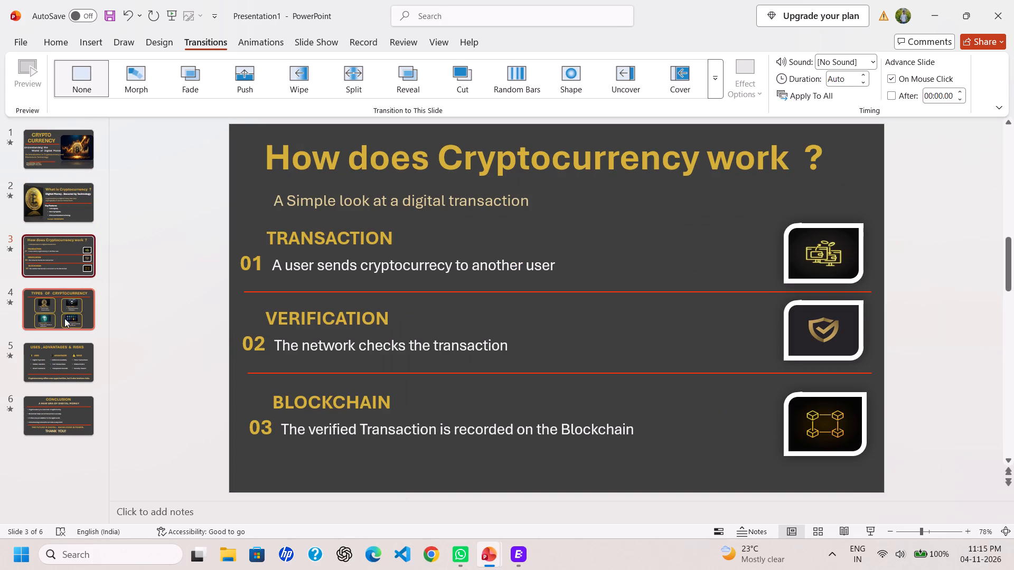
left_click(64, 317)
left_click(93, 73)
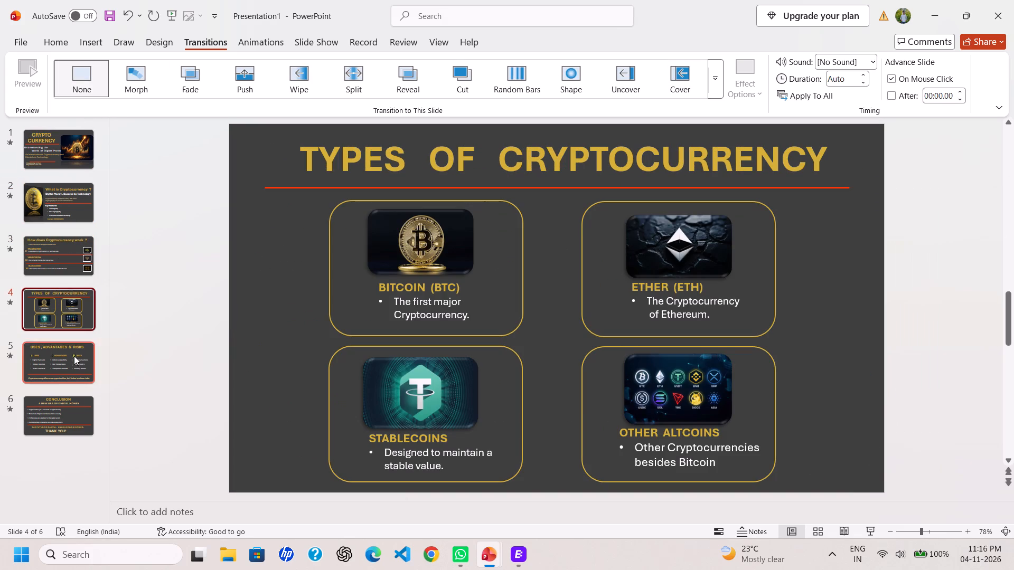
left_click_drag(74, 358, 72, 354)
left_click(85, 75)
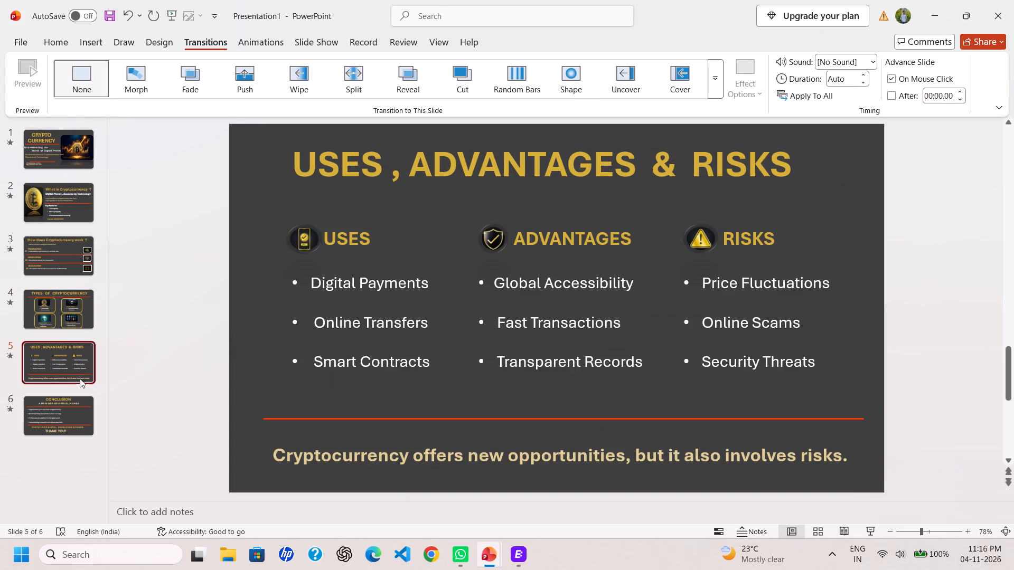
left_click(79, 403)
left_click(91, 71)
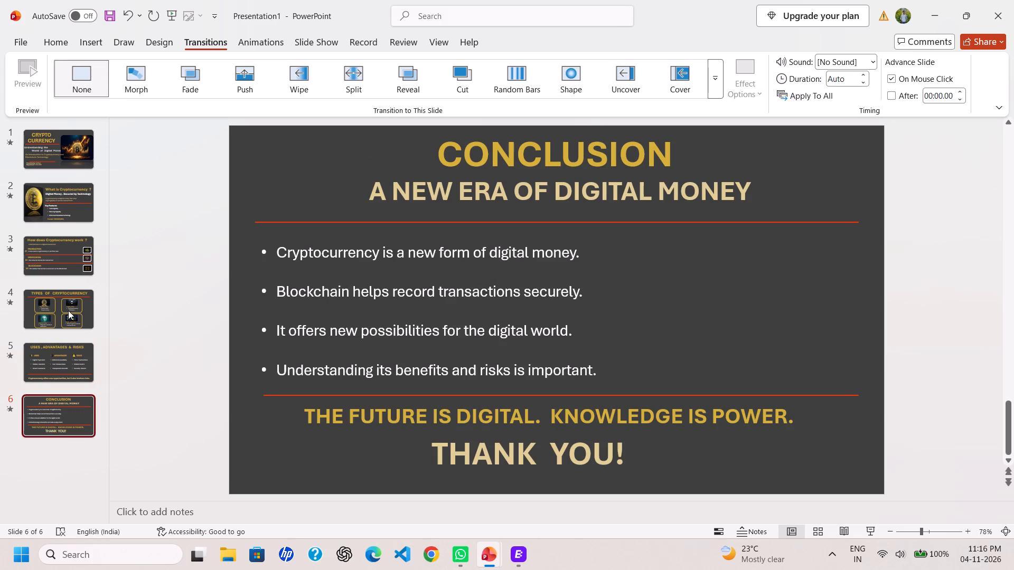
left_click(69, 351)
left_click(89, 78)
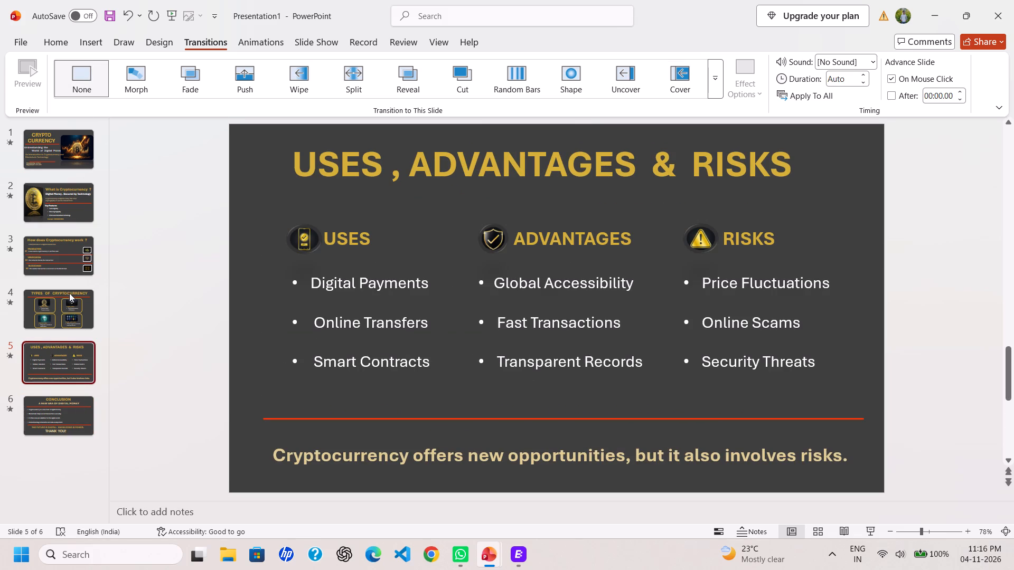
Look through slides 1 to 5 to check the layout and content of each slide.
left_click(71, 305)
left_click(68, 269)
left_click(66, 206)
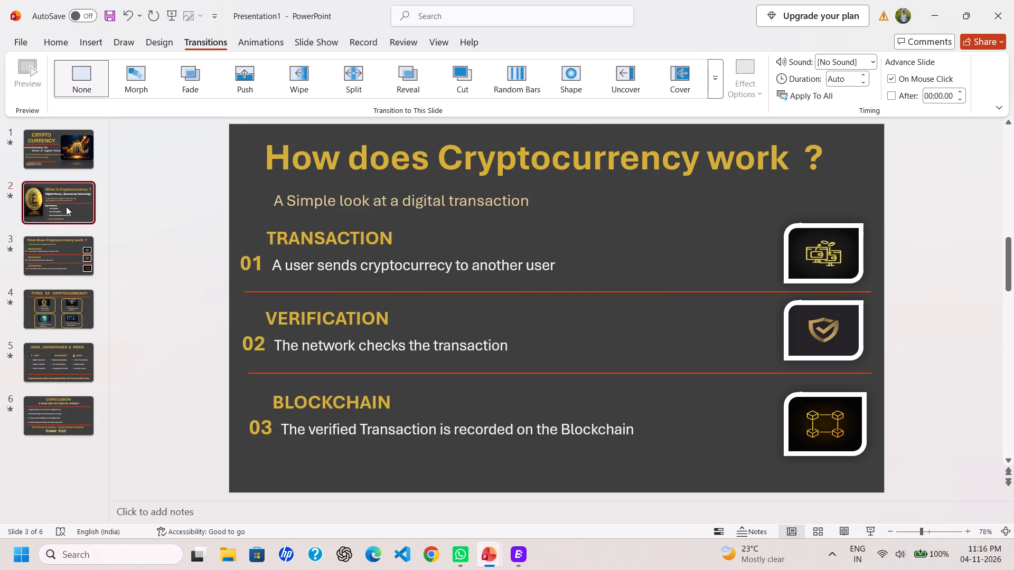
left_click(59, 156)
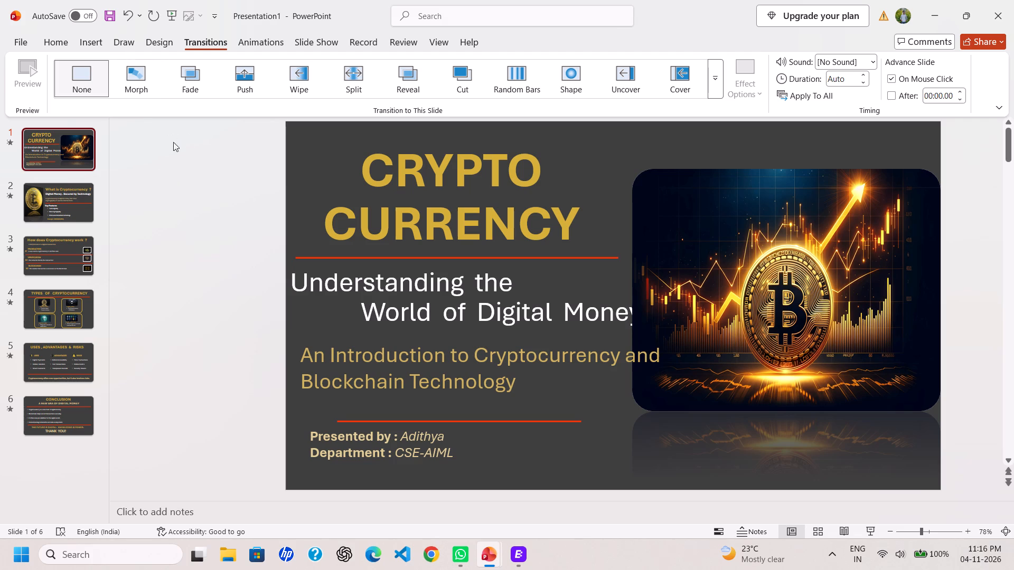
scroll(88, 209, "up", 1)
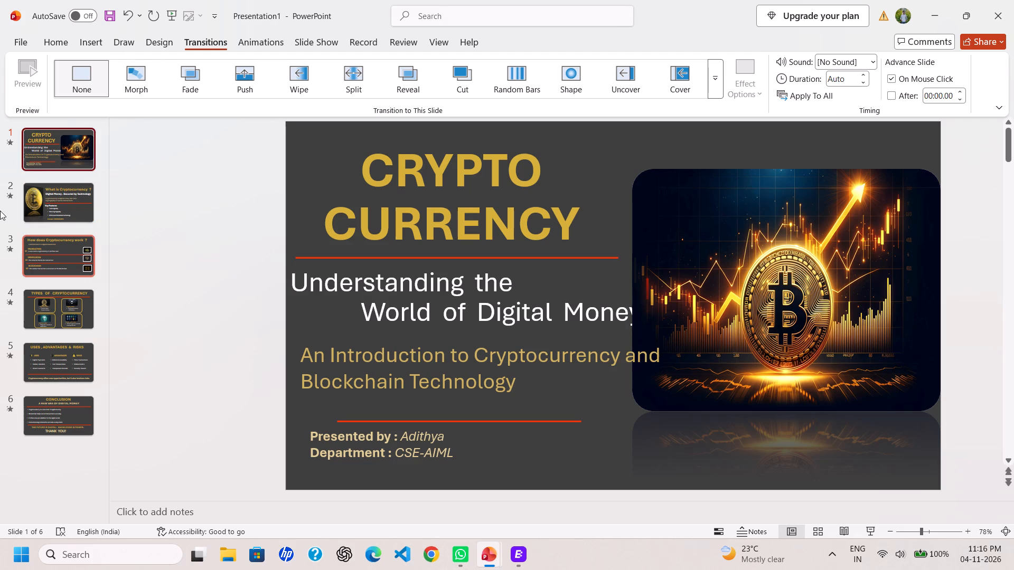
left_click(33, 209)
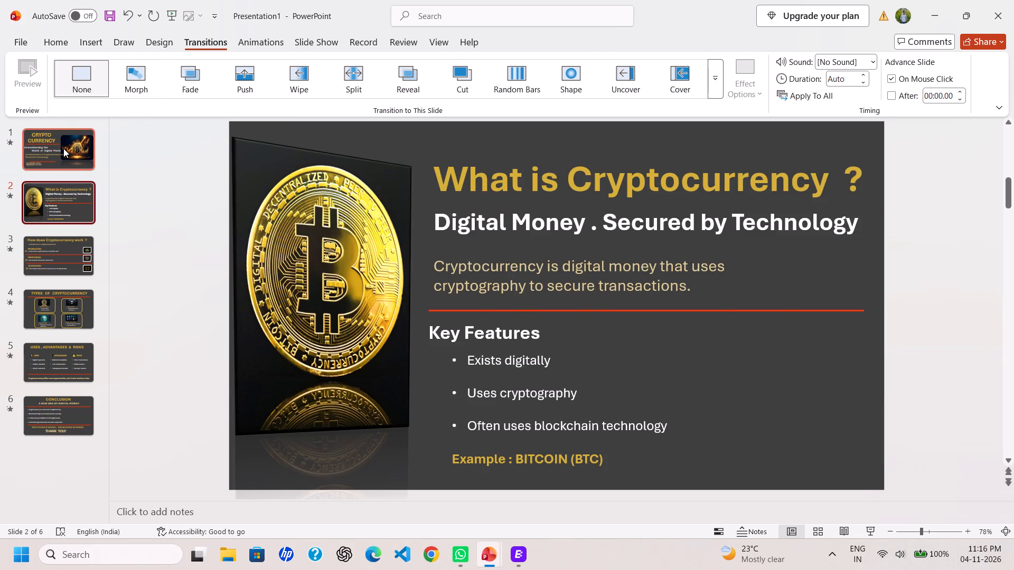
left_click(63, 148)
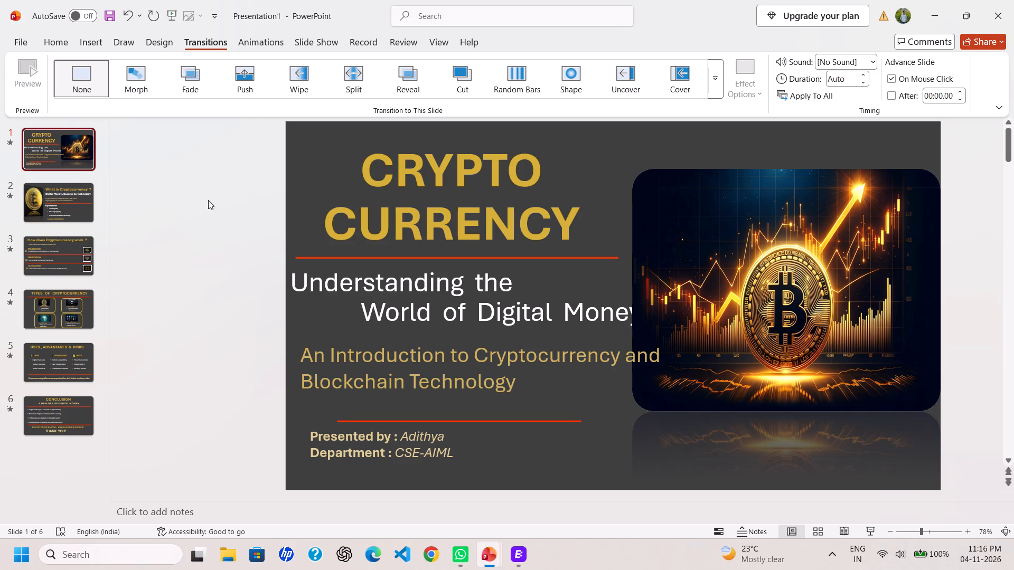
left_click(71, 215)
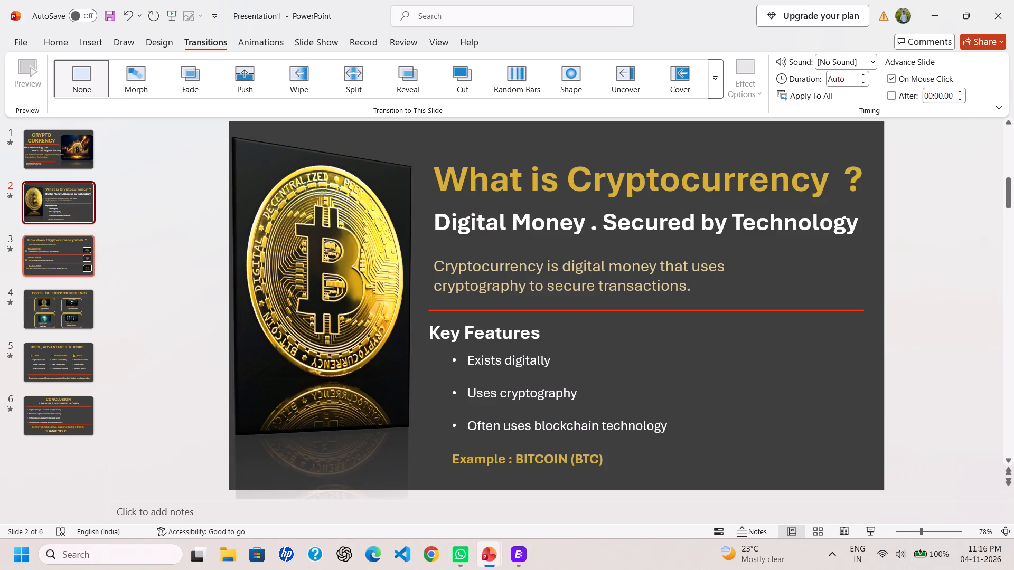
left_click(45, 159)
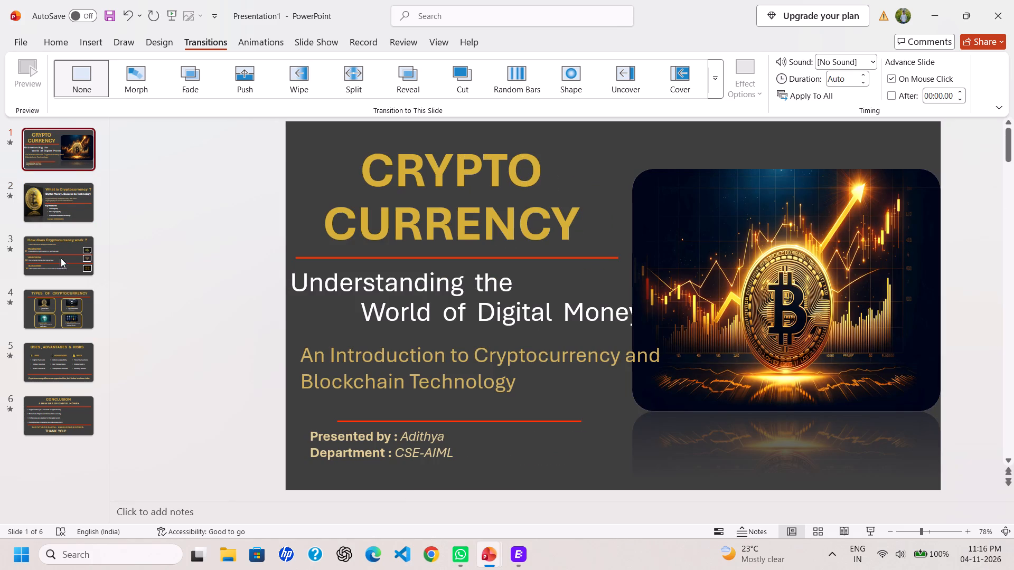
left_click(42, 229)
left_click(53, 262)
left_click(56, 309)
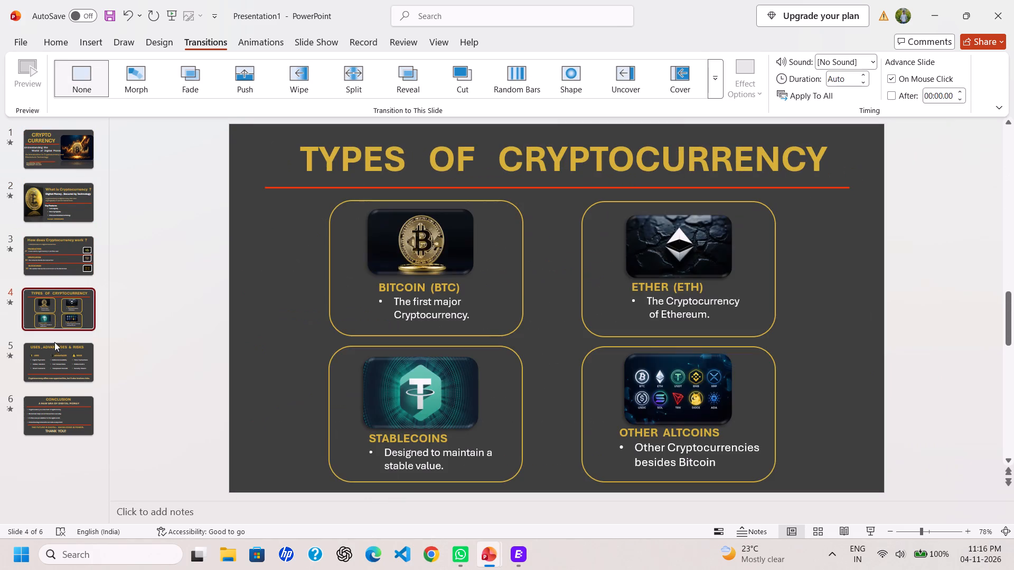
left_click(54, 357)
left_click_drag(55, 392, 55, 396)
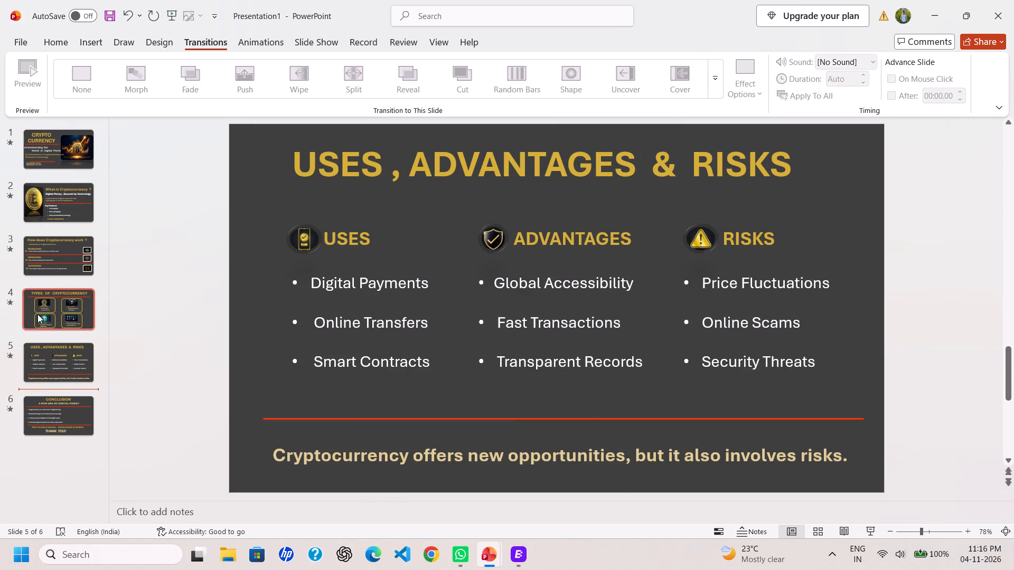
left_click(39, 313)
Narrow the "Understanding the World of Digital Money" text box on the title slide from its right edge and shift it slightly right.
left_click(59, 159)
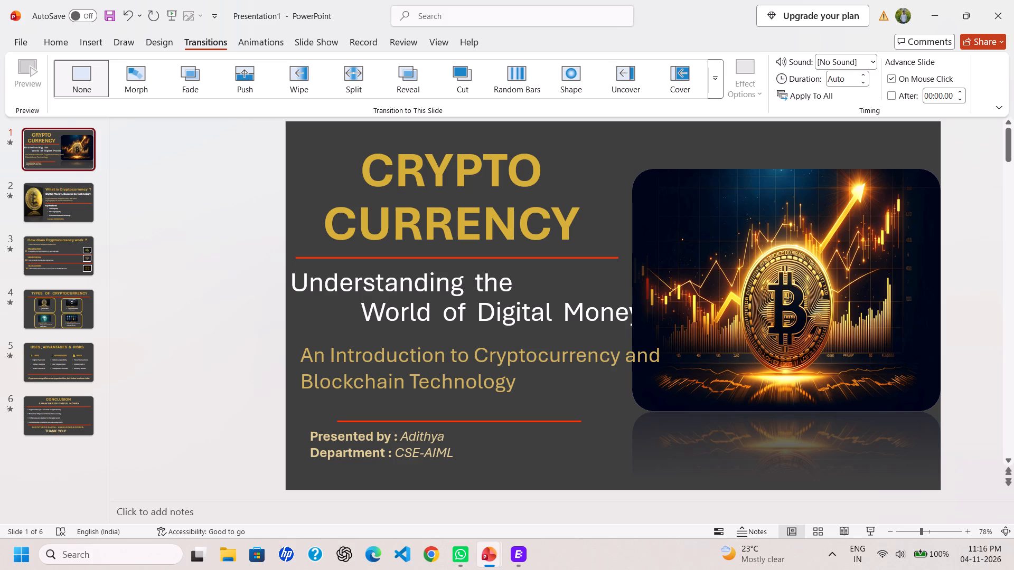
left_click(572, 337)
left_click(564, 321)
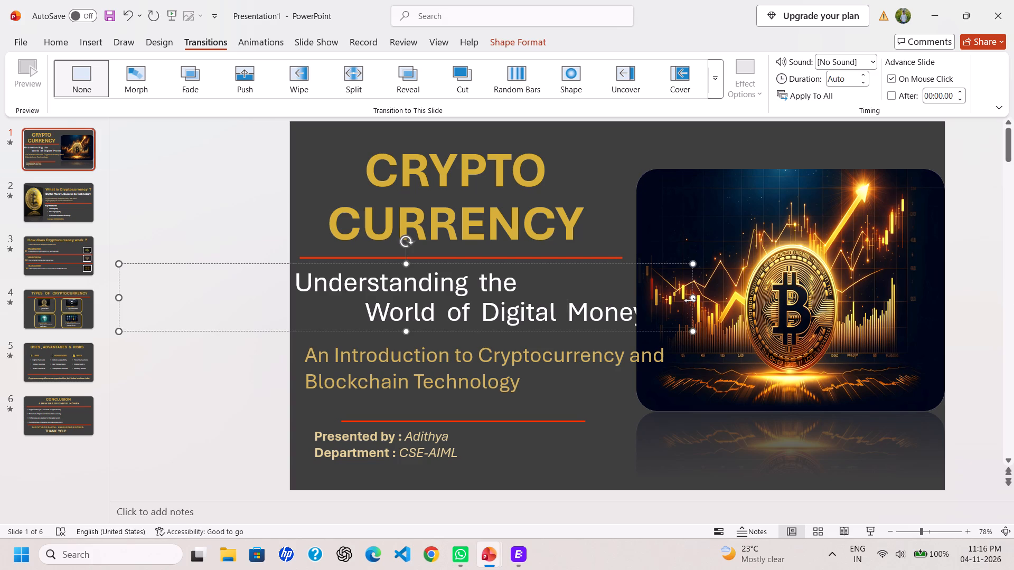
left_click_drag(690, 300, 655, 302)
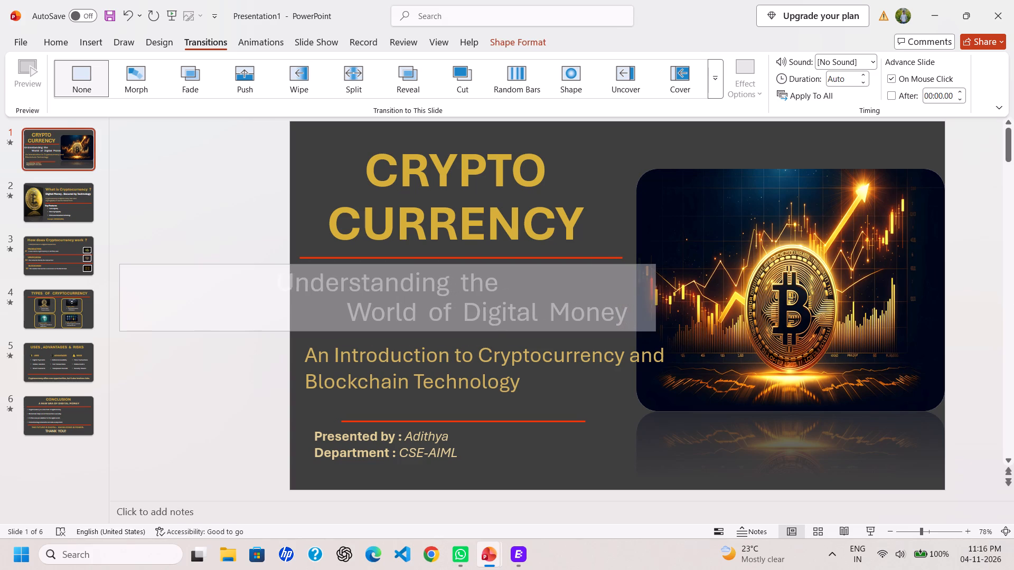
left_click_drag(655, 302, 635, 305)
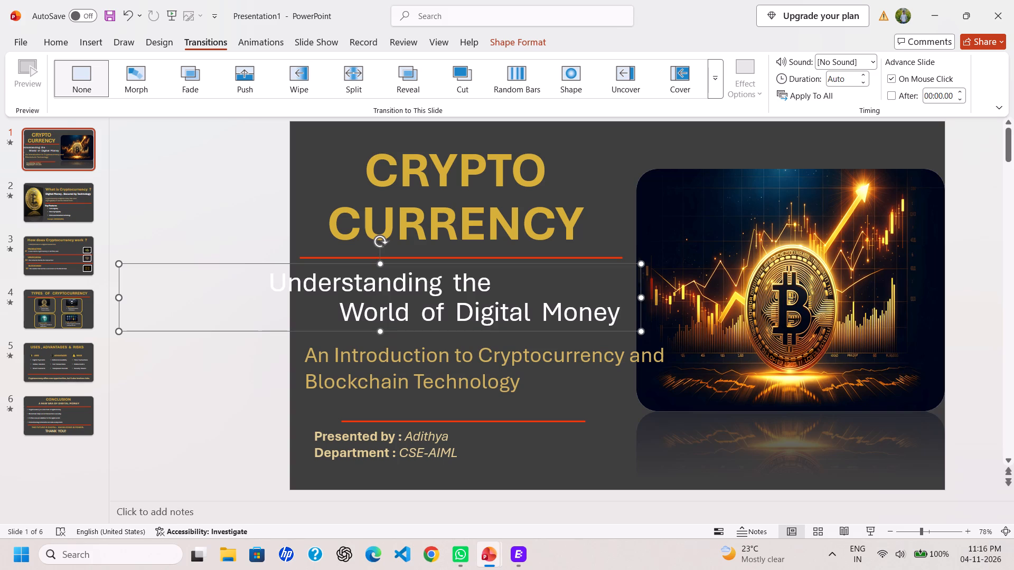
left_click_drag(493, 332, 508, 330)
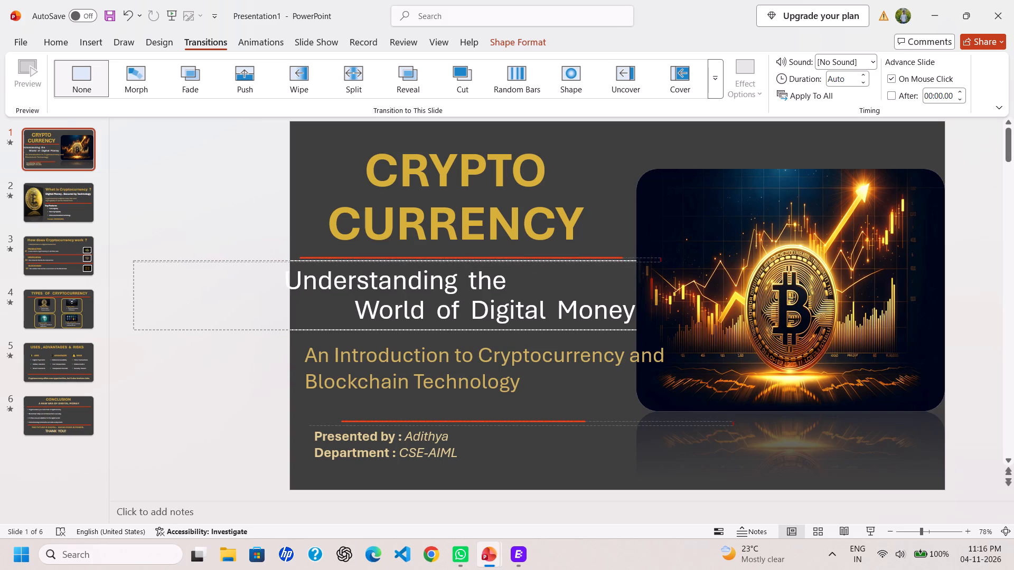
left_click_drag(508, 330, 511, 330)
Set all the text of the "Understanding the World of Digital Money" box to font size 36.
left_click(505, 319)
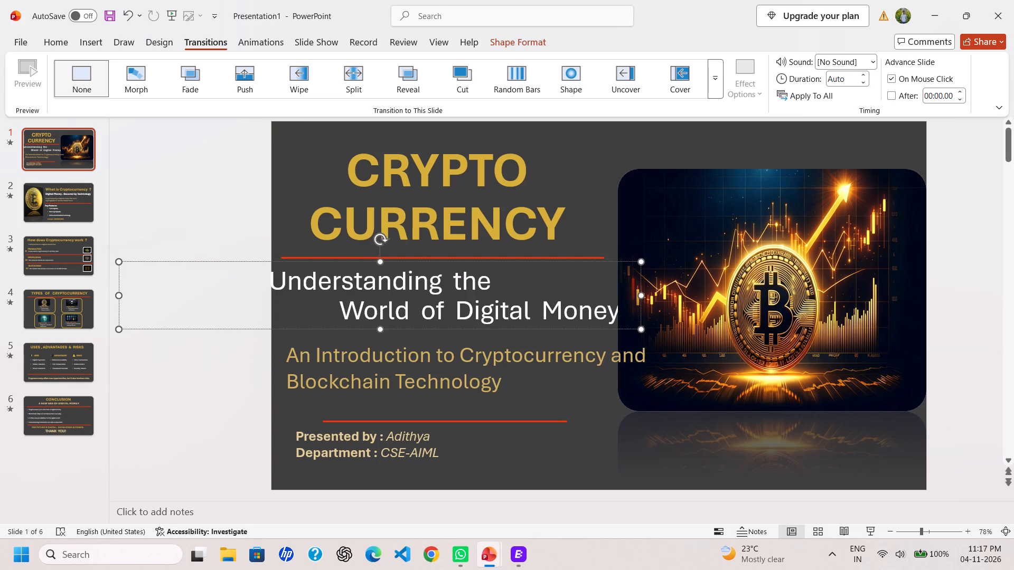
key("ctrl+a")
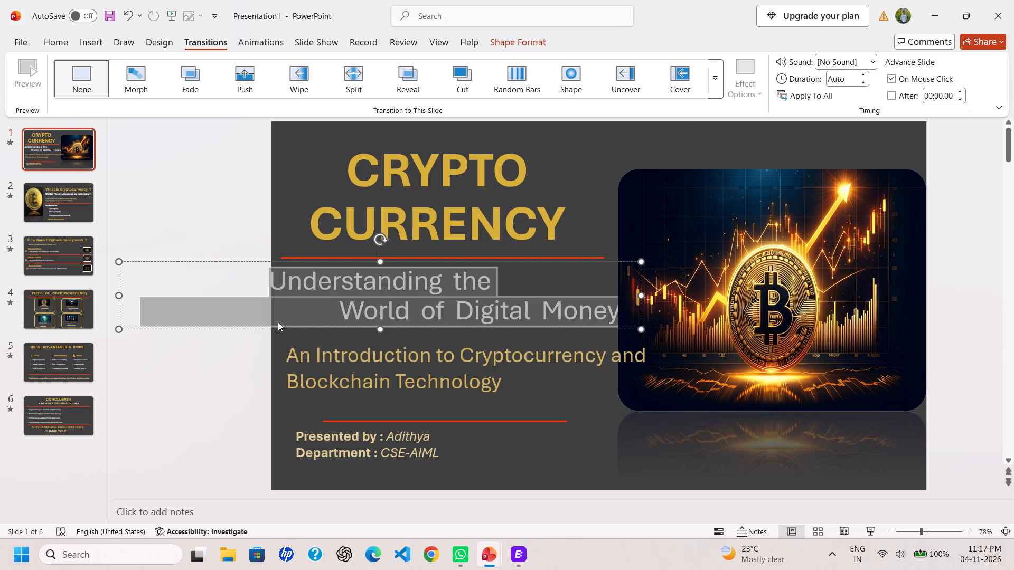
right_click(358, 292)
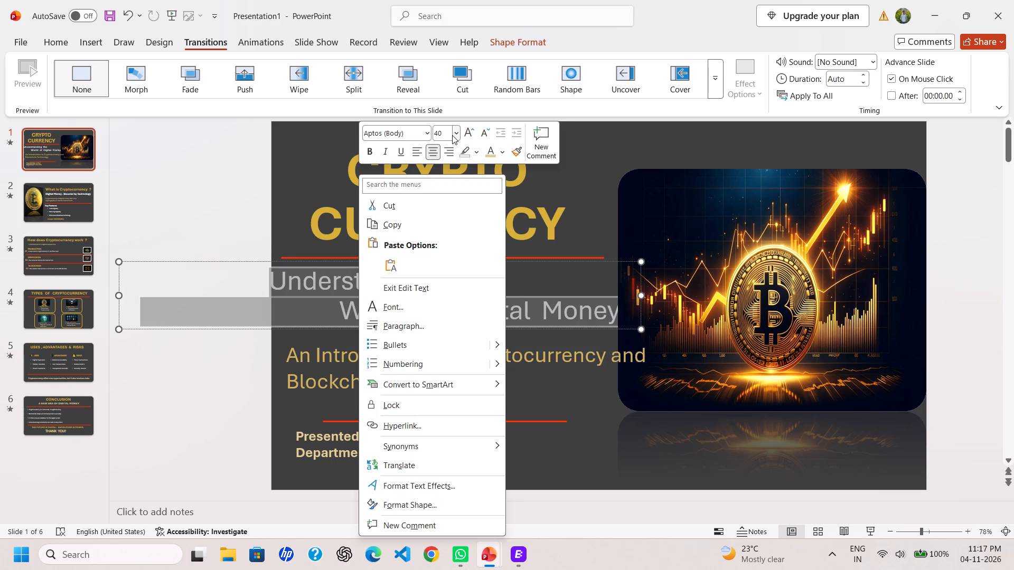
left_click(452, 135)
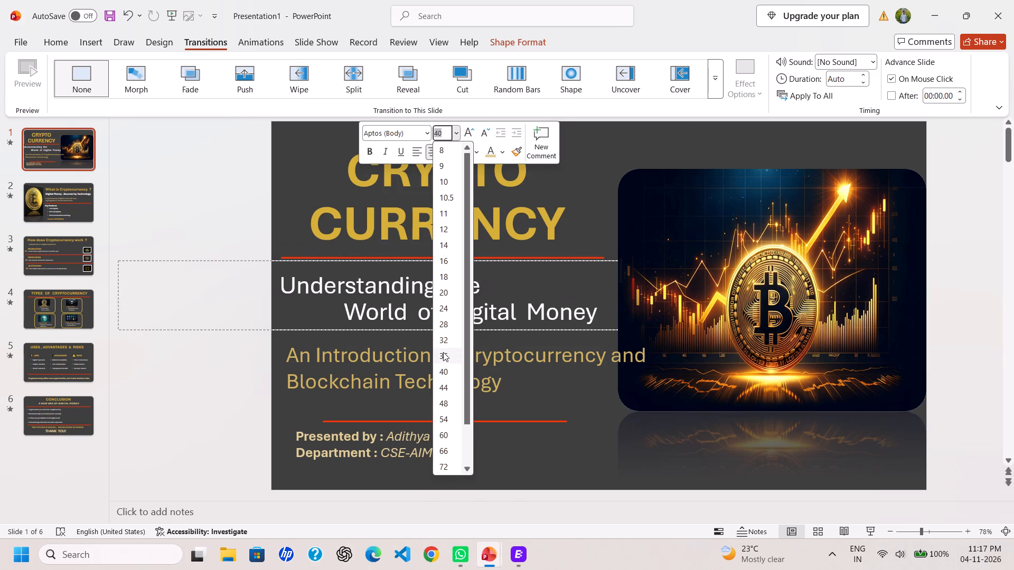
left_click(443, 352)
left_click(539, 260)
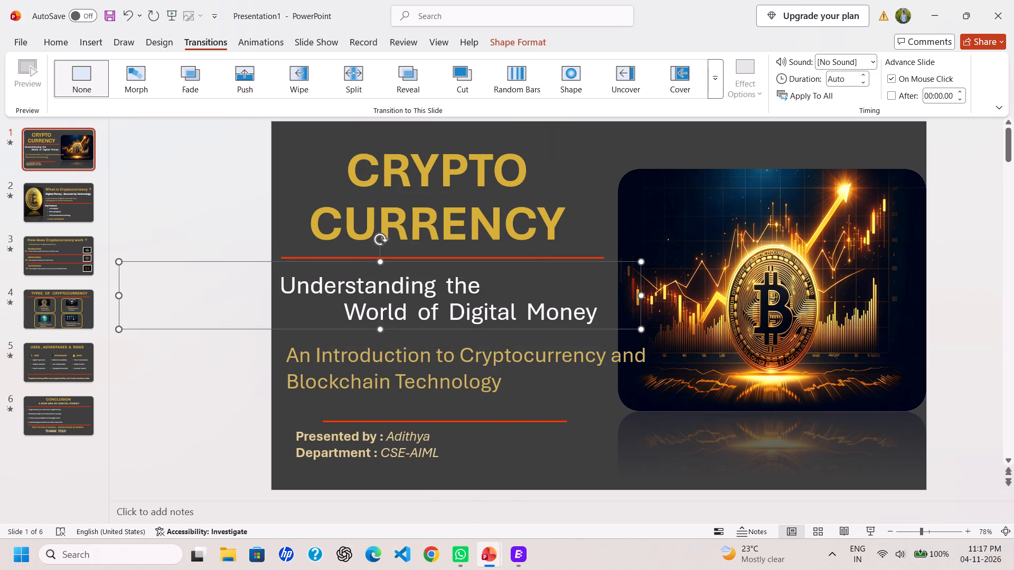
Shift the "Understanding the World of Digital Money" text box slightly further right on the title slide.
left_click(387, 321)
left_click_drag(372, 328, 395, 328)
left_click(395, 328)
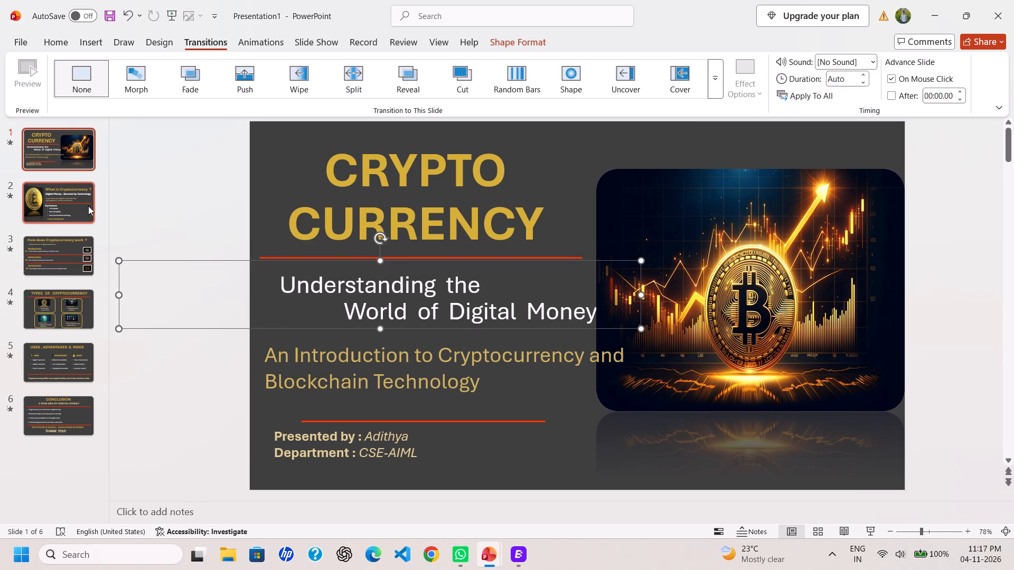
Look through slides 2 to 6 to check their layout.
left_click(68, 199)
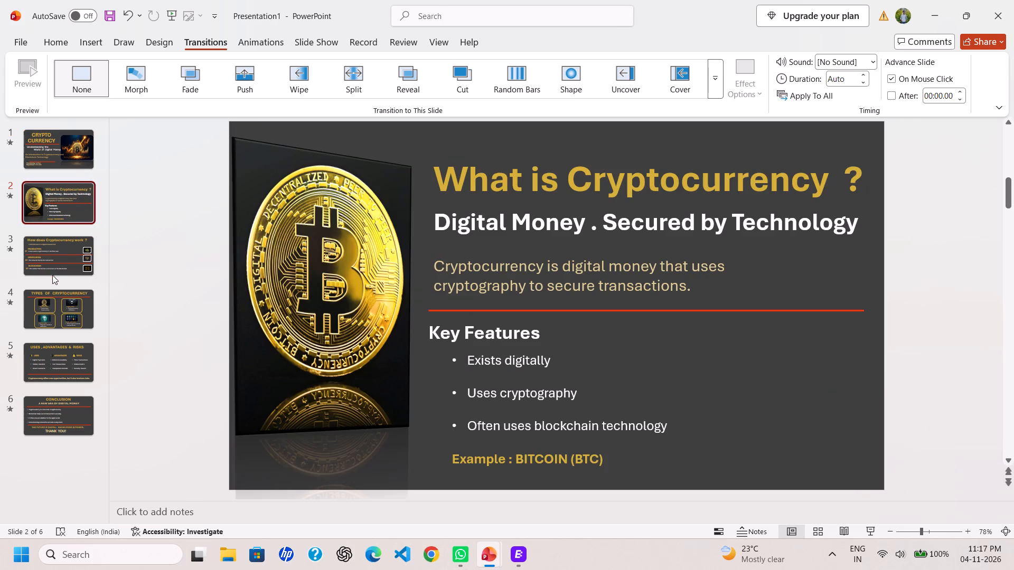
left_click(51, 271)
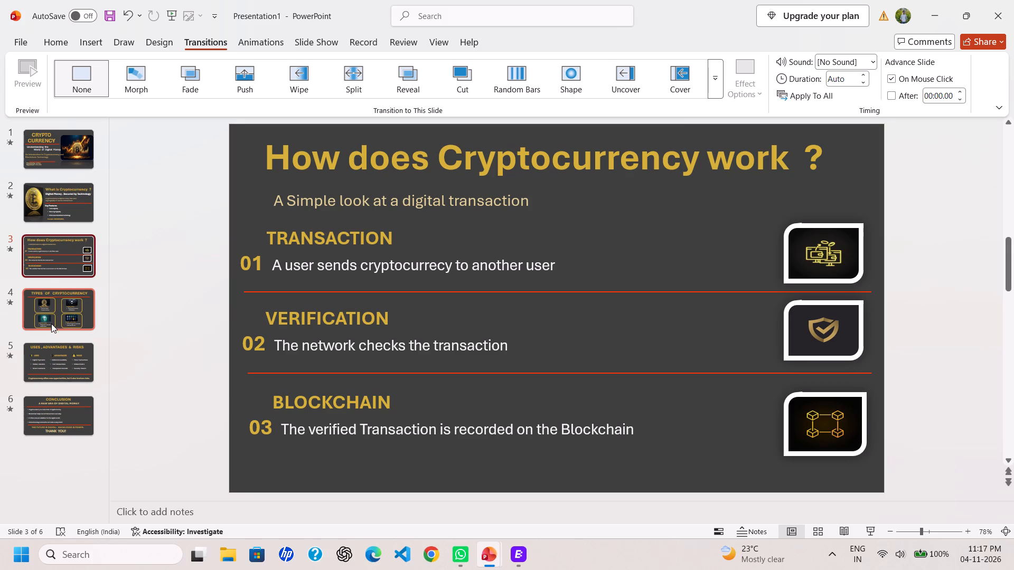
left_click(51, 326)
left_click(49, 370)
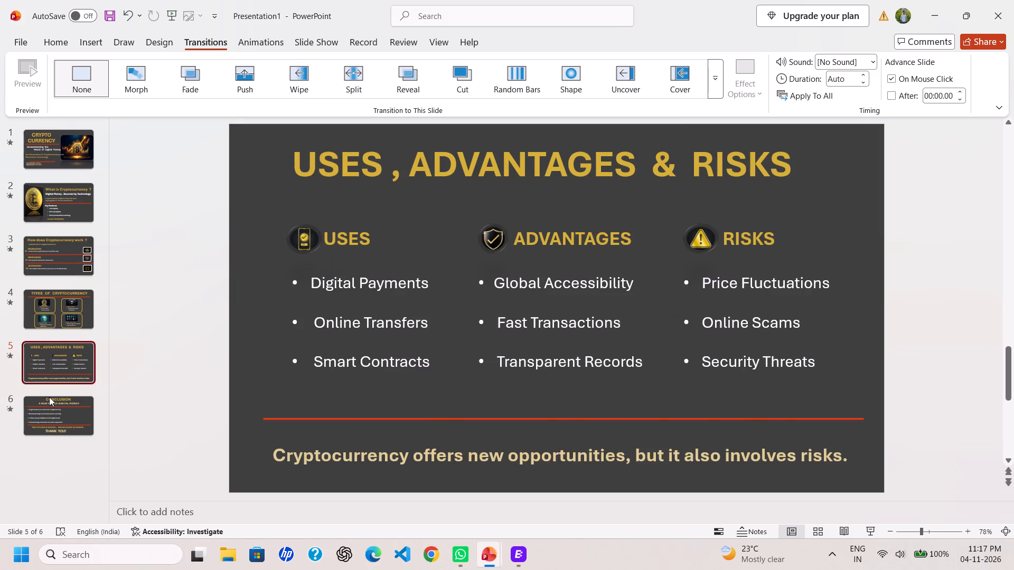
left_click(49, 416)
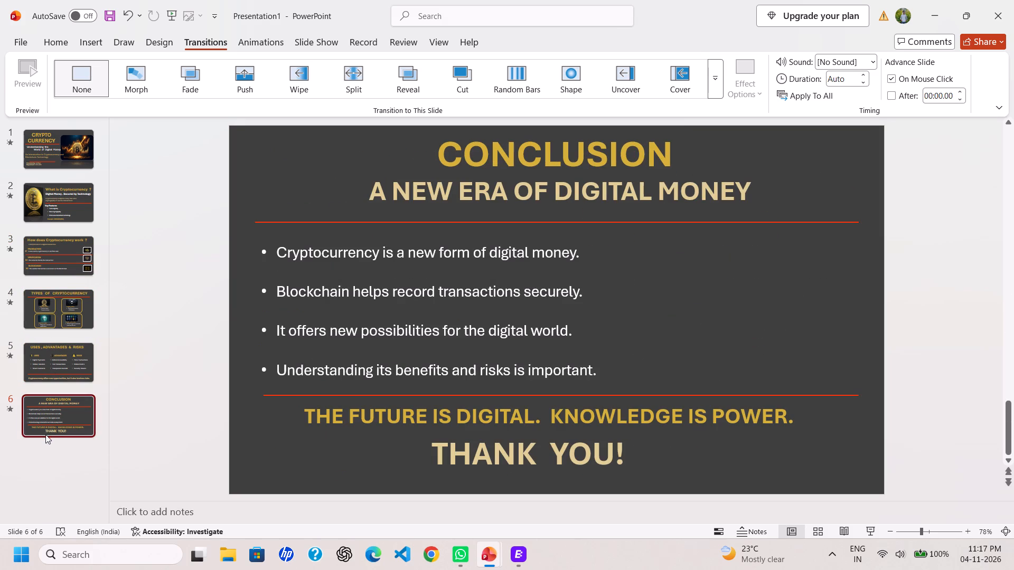
left_click(57, 256)
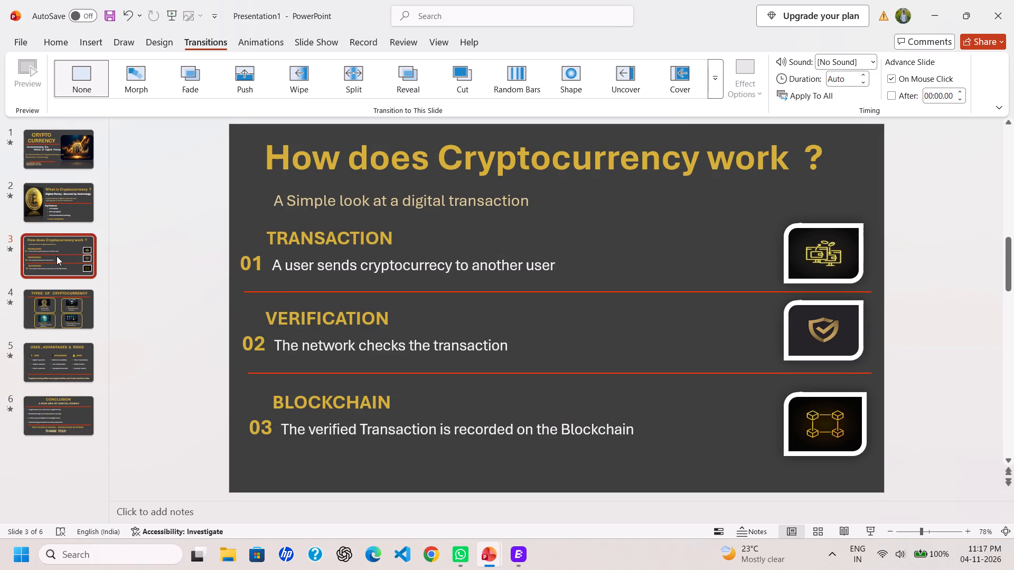
Stretch the Bitcoin picture on the "What is Cryptocurrency ?" slide slightly taller by extending its bottom edge downward.
left_click(65, 191)
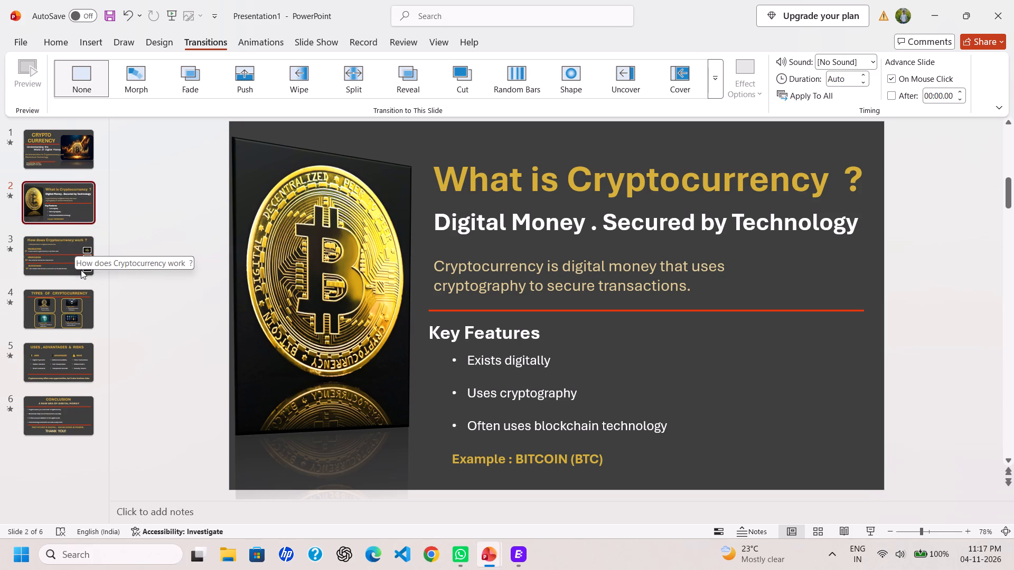
left_click(248, 326)
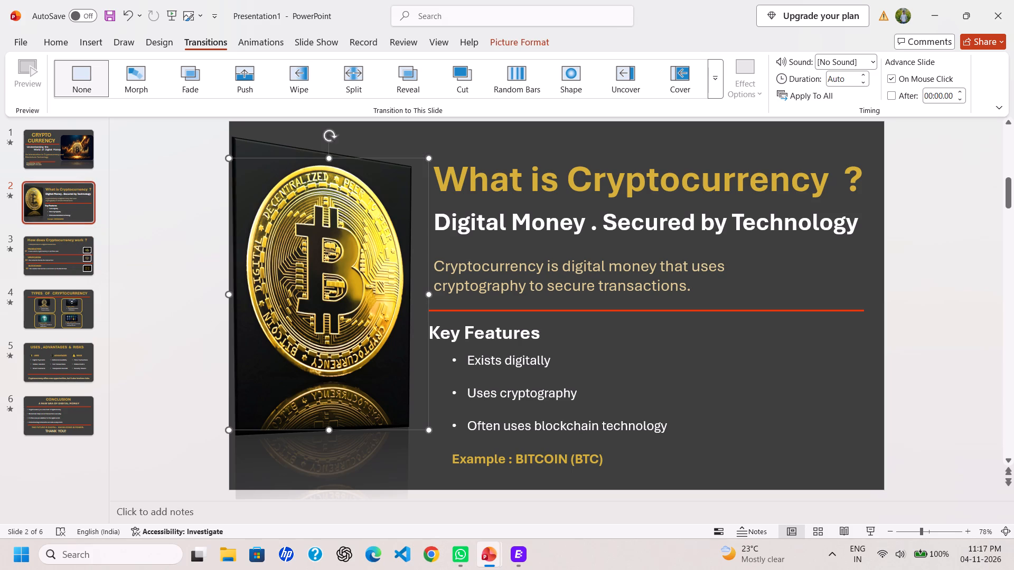
left_click_drag(326, 428, 327, 447)
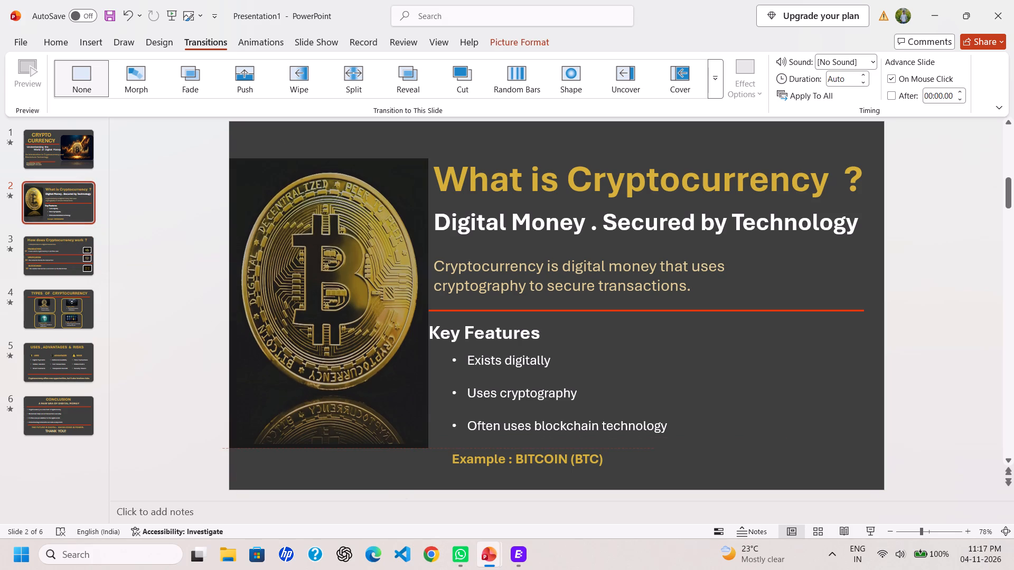
left_click_drag(327, 447, 327, 442)
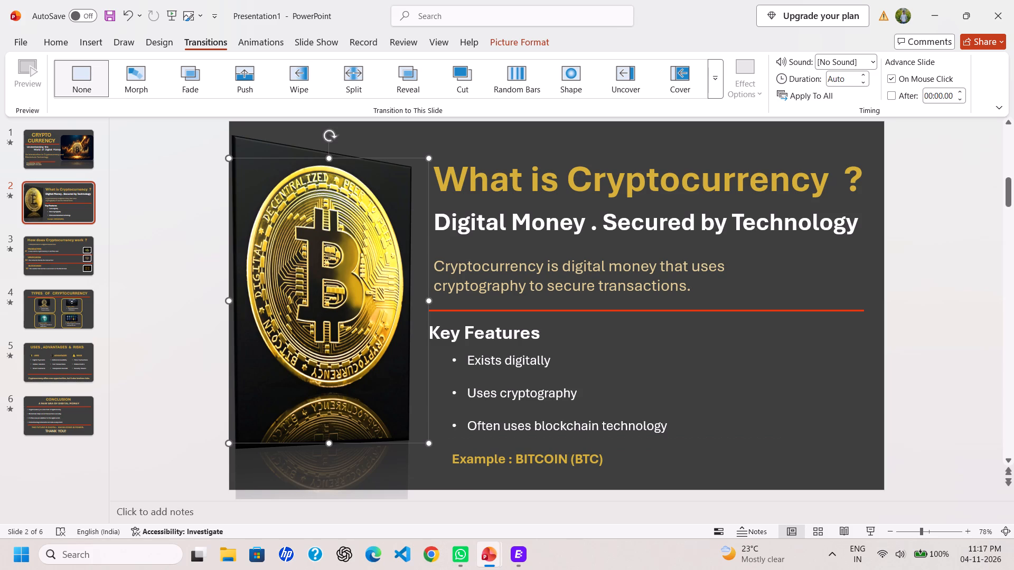
left_click(370, 474)
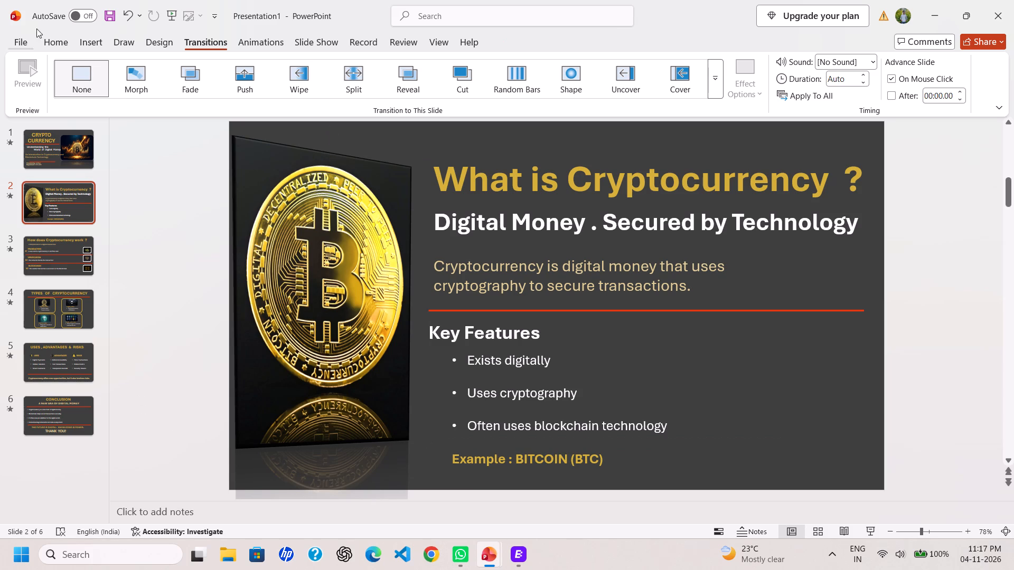
Save the presentation as "LPS Presentation for Crypto" in the personal OneDrive Documents folder.
left_click(112, 22)
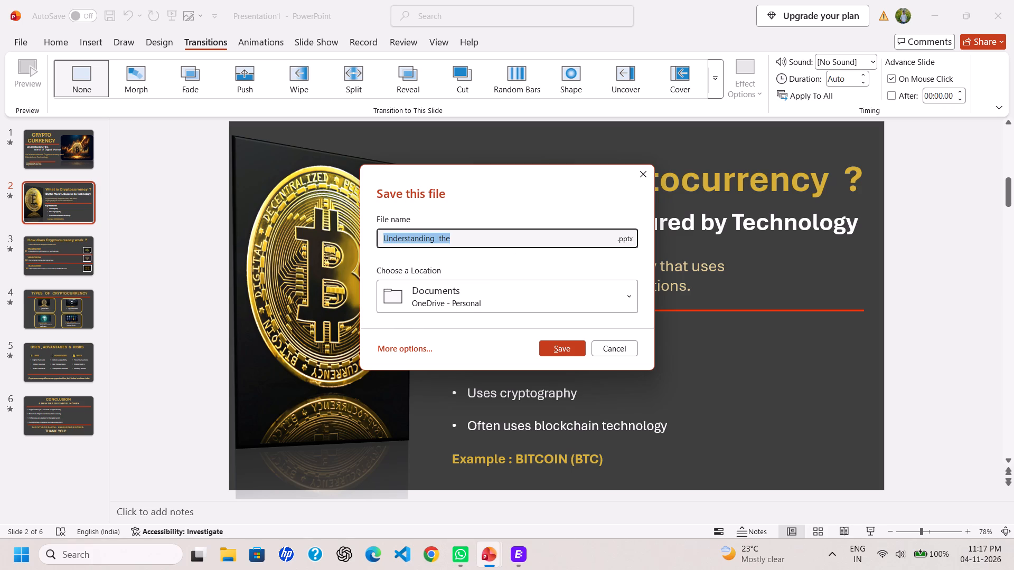
key("BackSpace")
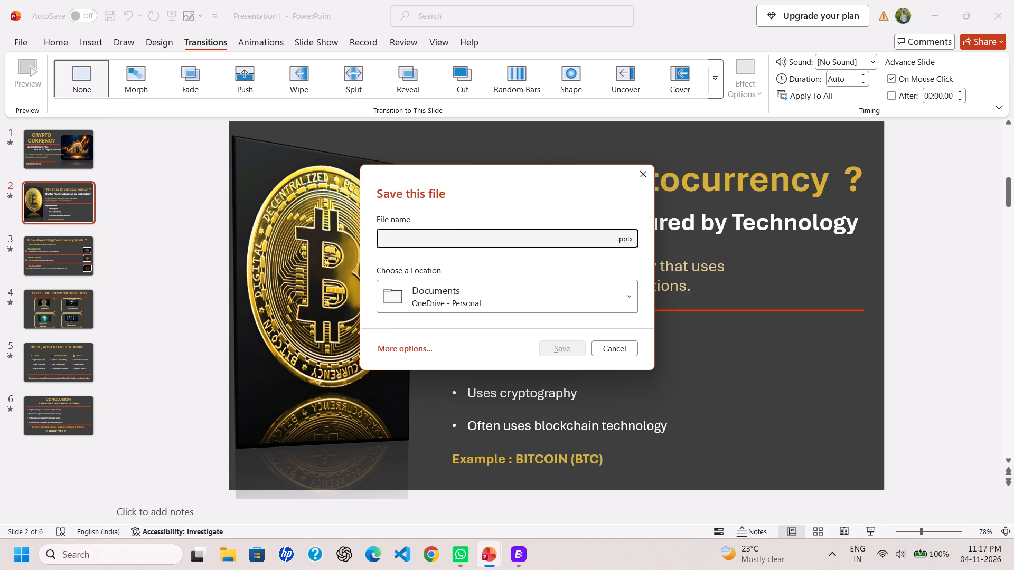
type("LPS")
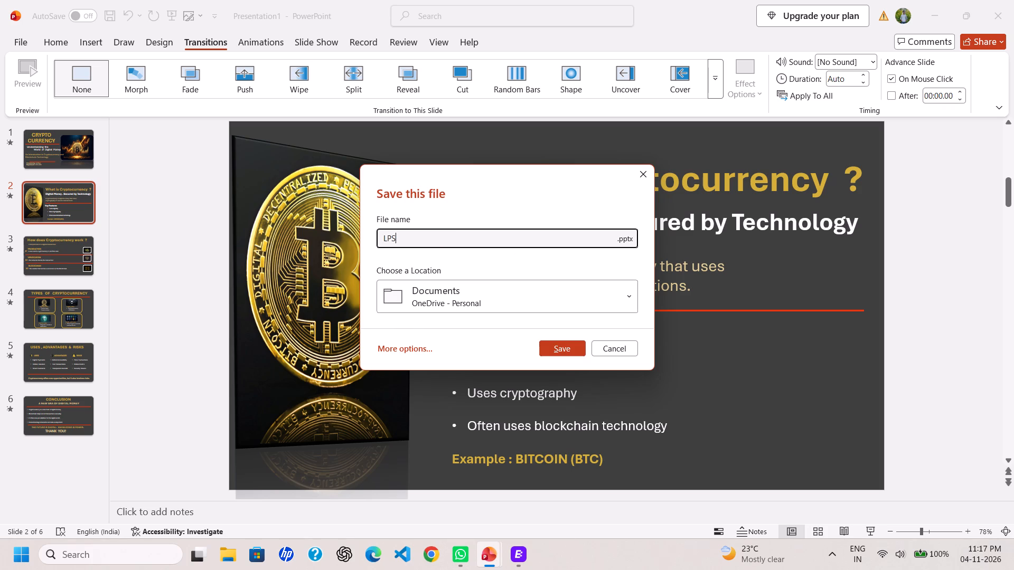
key("space")
key("p")
type("RE")
key("BackSpace")
key("BackSpace")
key("BackSpace")
key("p")
type("resenta")
type("tion")
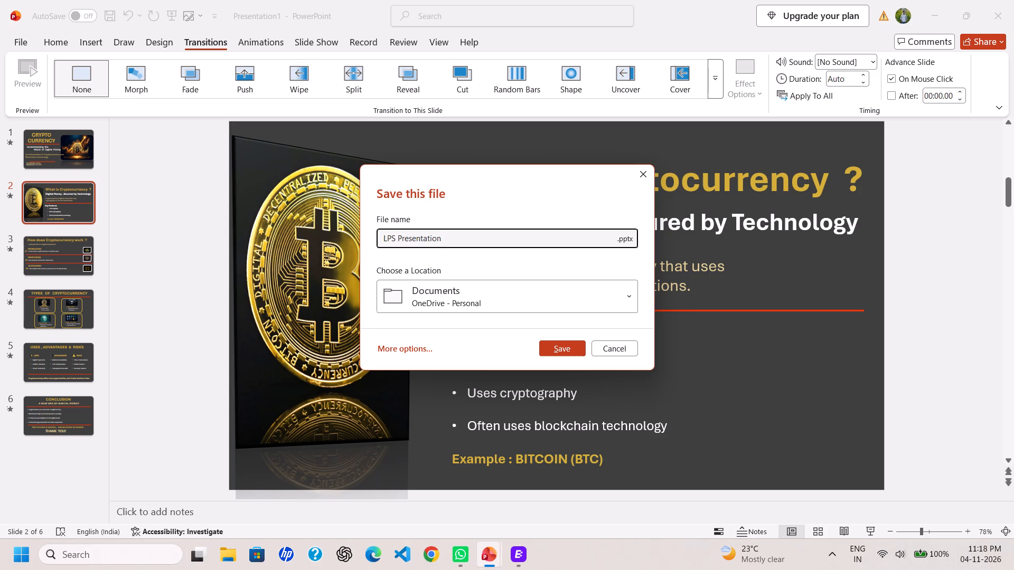
key("space")
type("for")
key("space")
key("c")
type("rypto")
key("Return")
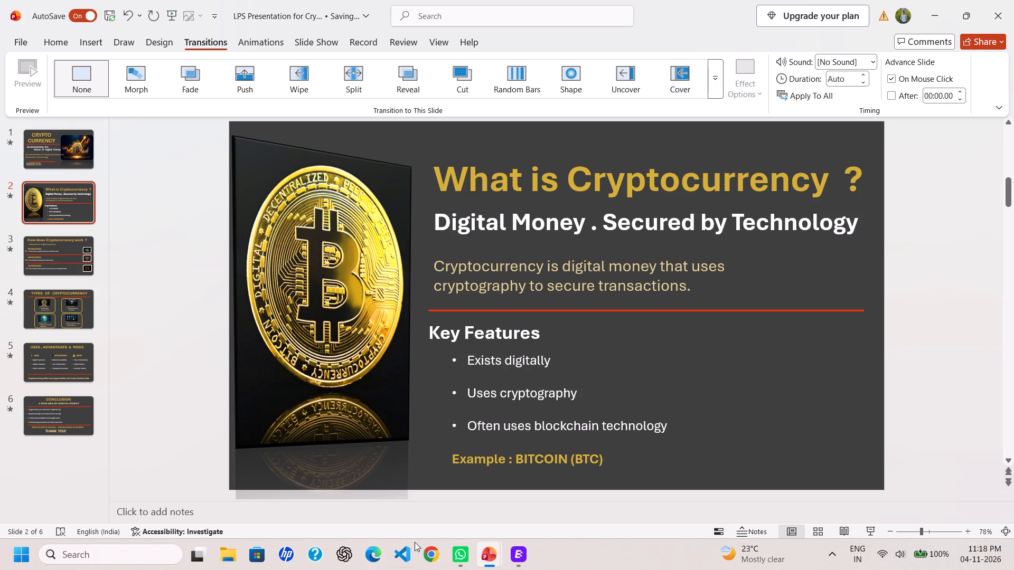
Switch to File Explorer and look through the recent files and the Downloads folder for the saved presentation.
left_click(222, 560)
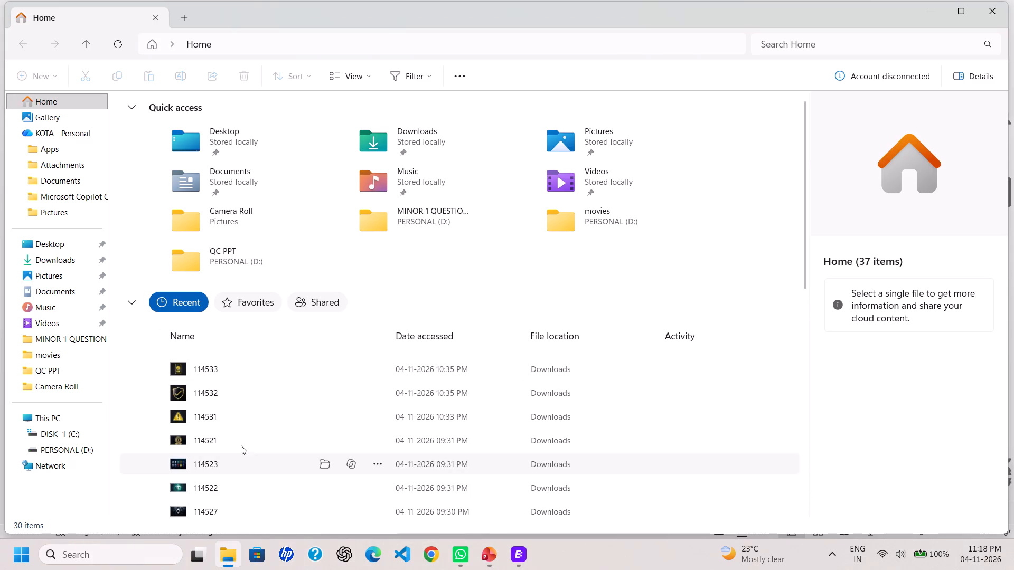
scroll(241, 445, "down", 4)
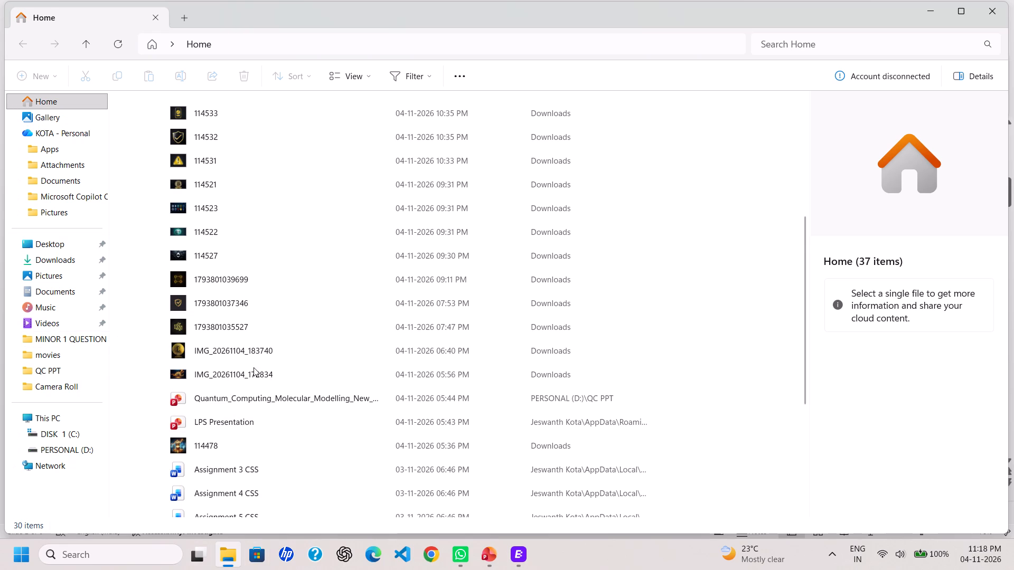
scroll(254, 367, "up", 9)
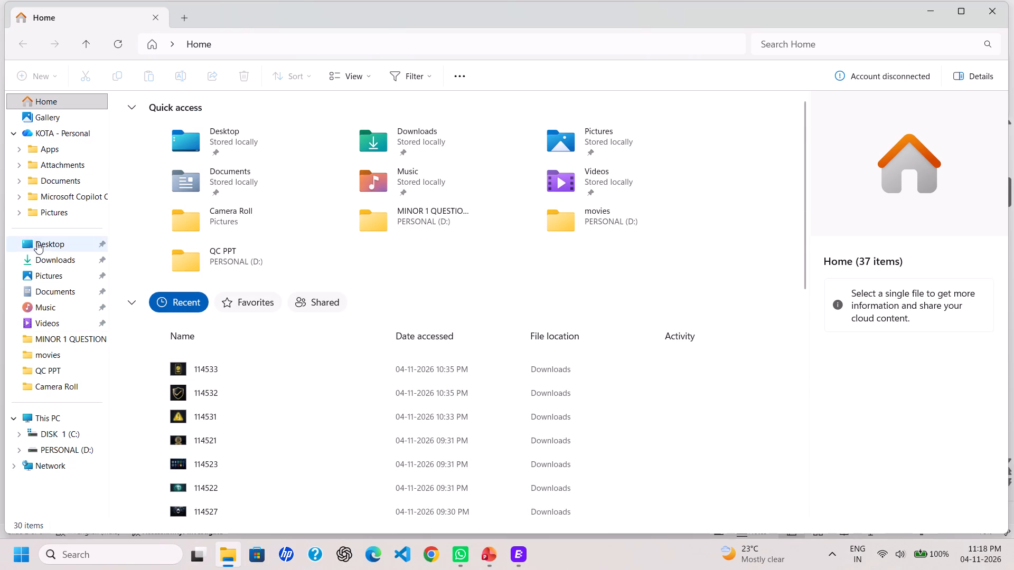
left_click(39, 269)
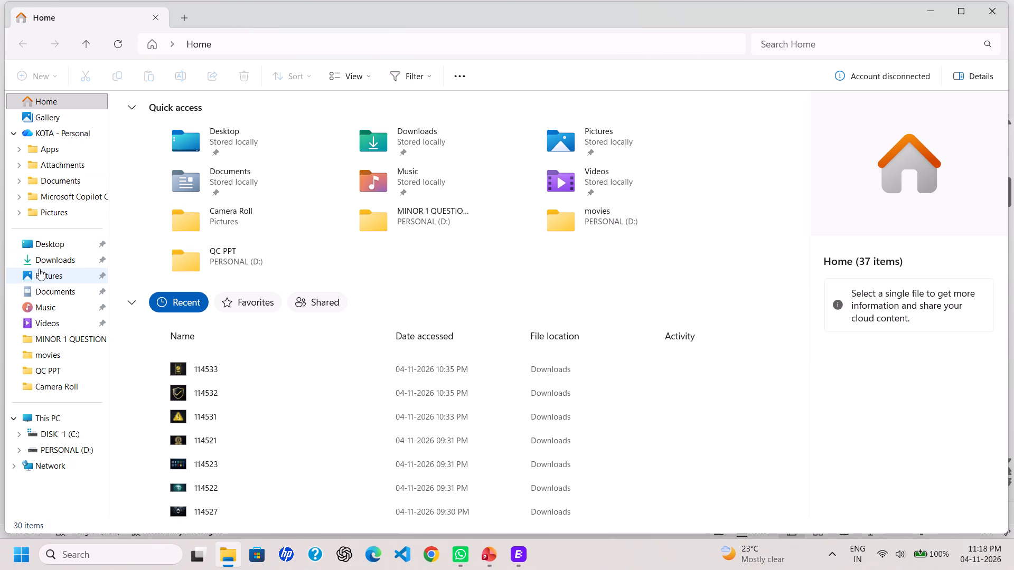
left_click(47, 260)
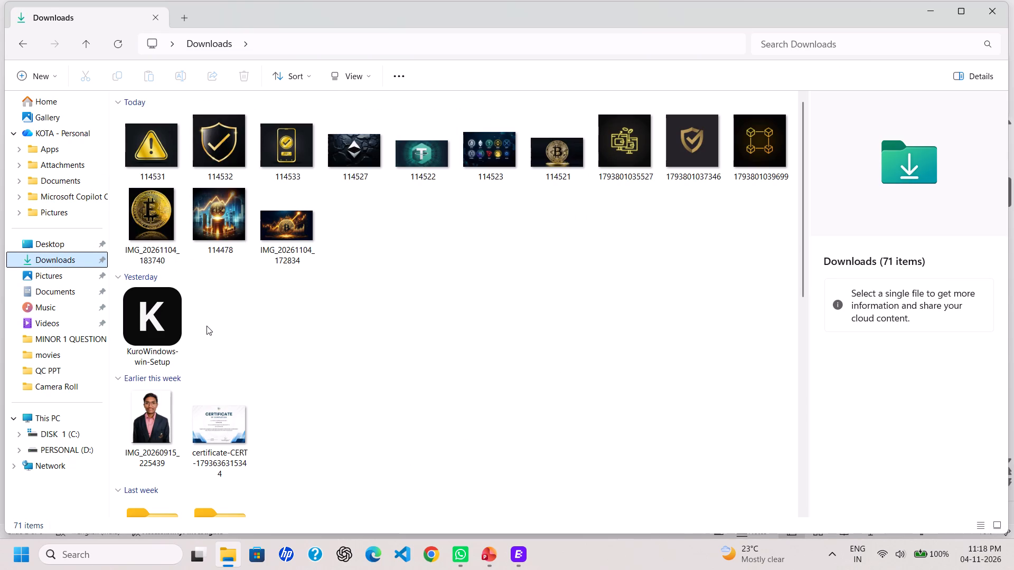
Search for "lps" on drive C and across This PC to locate the saved presentation.
double_click(44, 440)
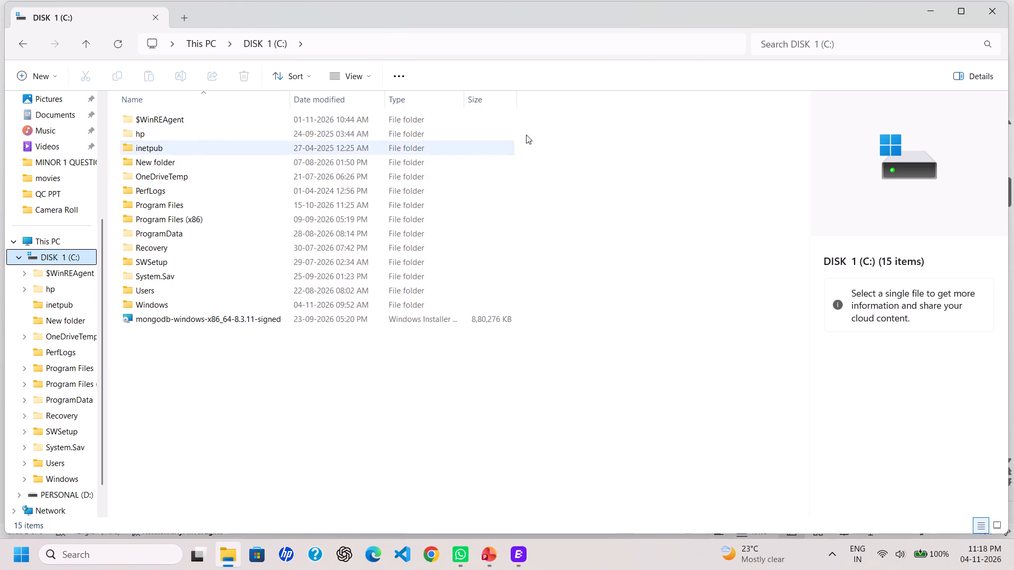
left_click(816, 49)
type("lps")
key("Return")
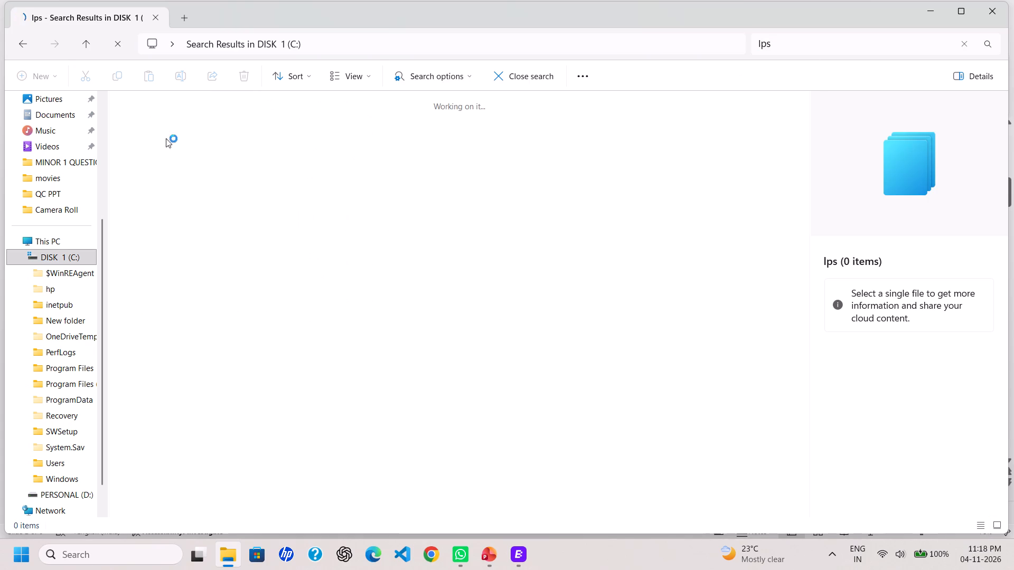
left_click(57, 238)
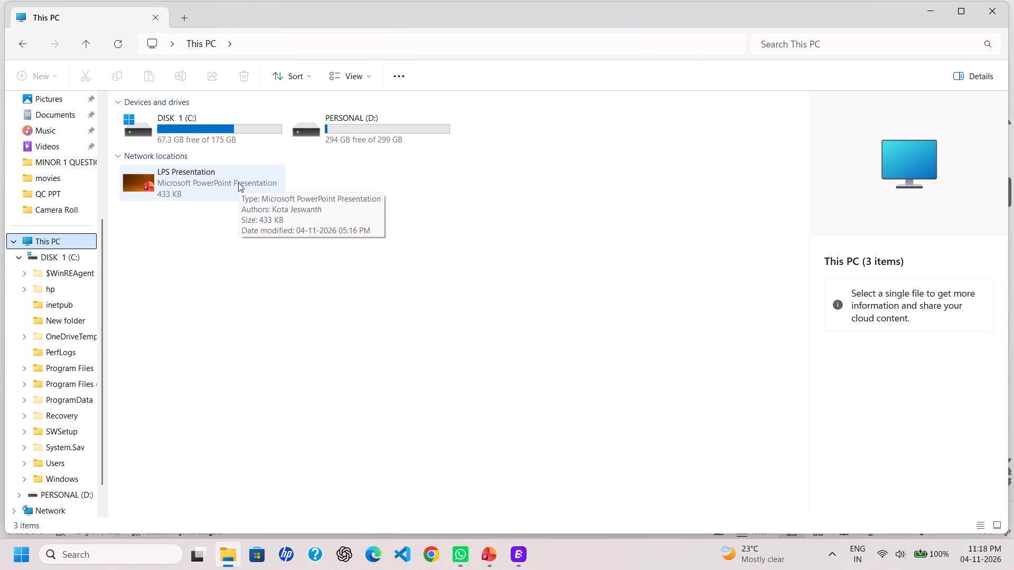
left_click(792, 46)
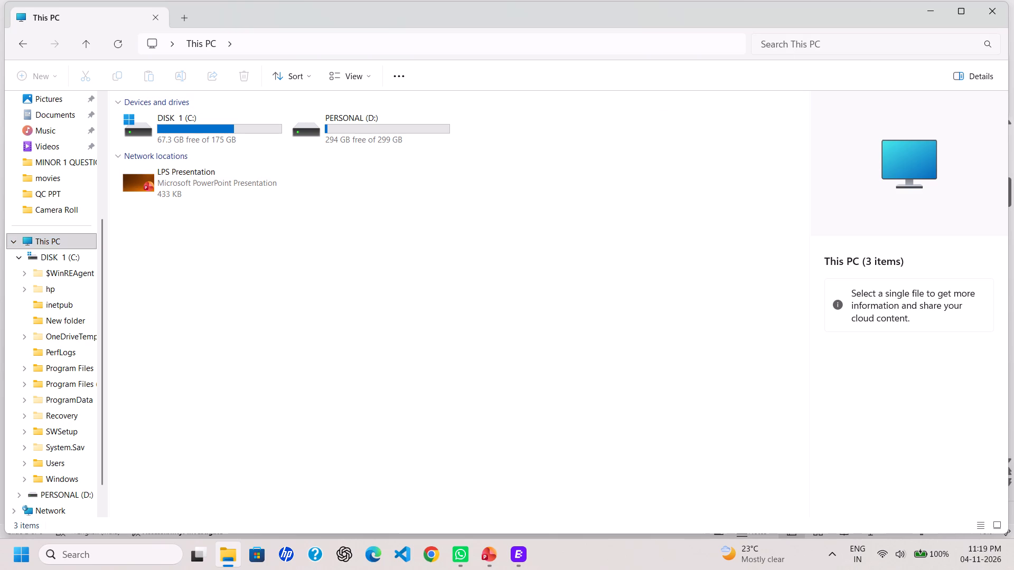
type("lps")
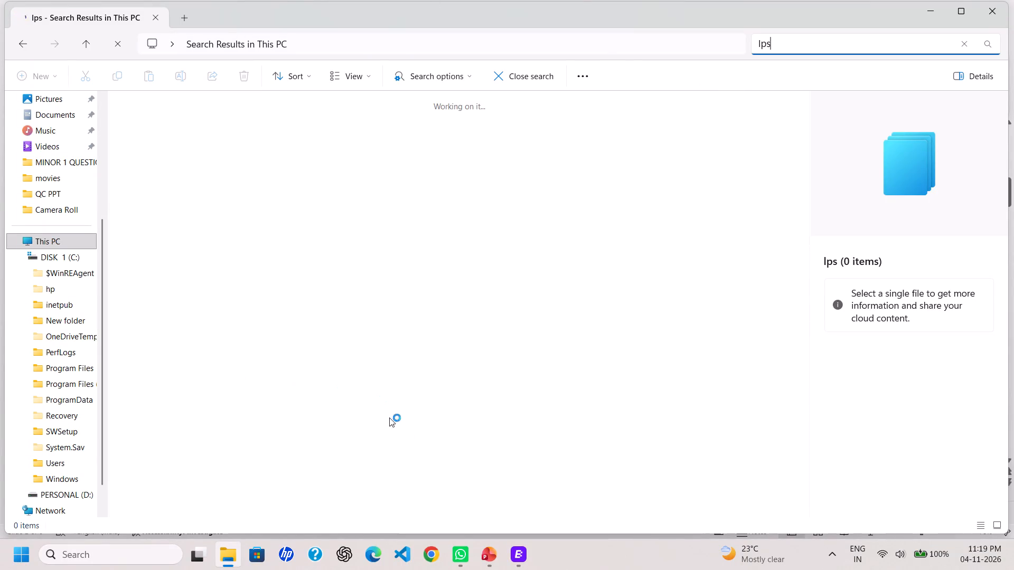
Switch back to "LPS Presentation for Crypto" in PowerPoint and check the recent files list for the saved presentation.
left_click(492, 562)
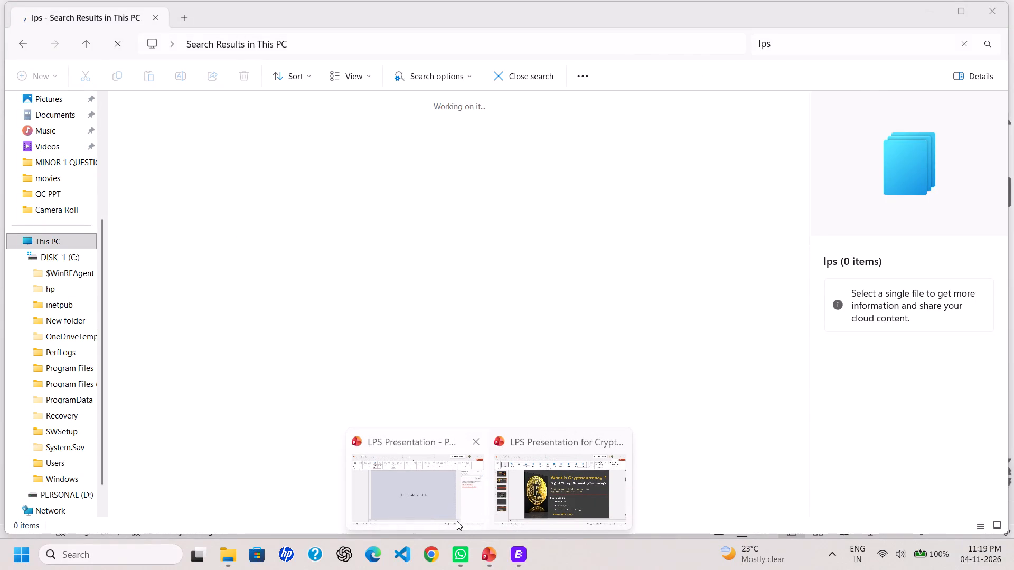
left_click(559, 483)
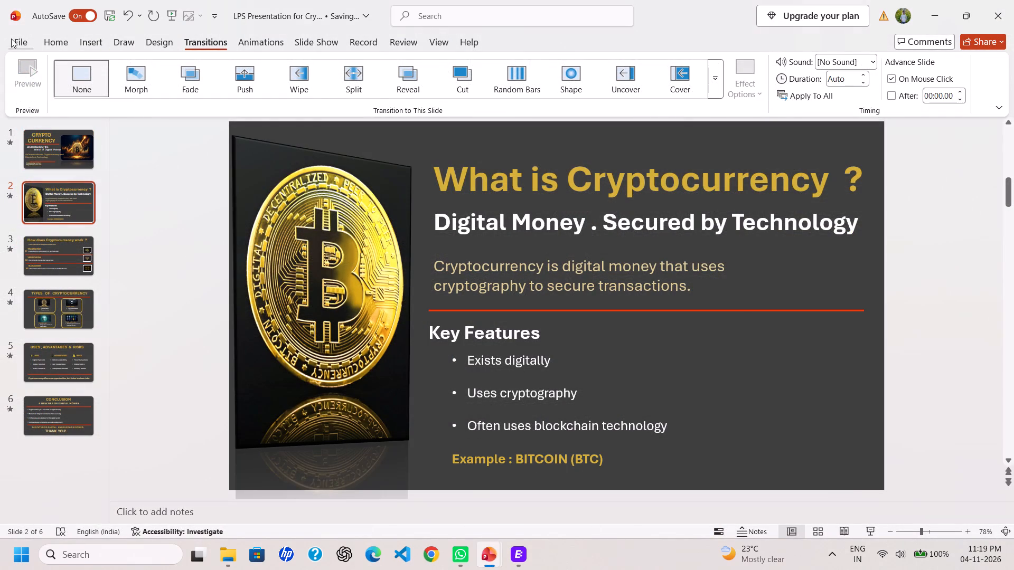
left_click(11, 38)
scroll(304, 349, "up", 2)
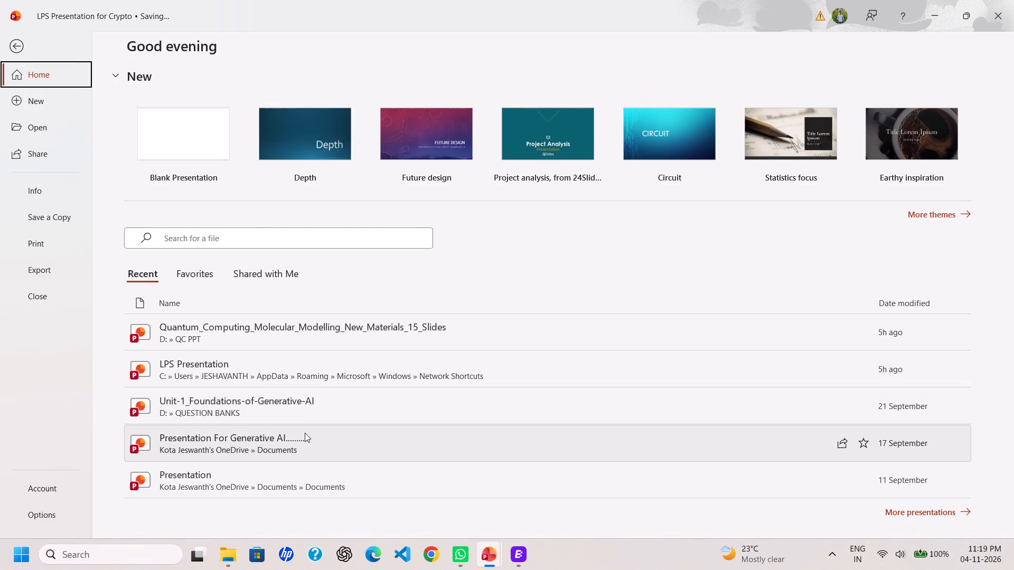
scroll(270, 366, "down", 8)
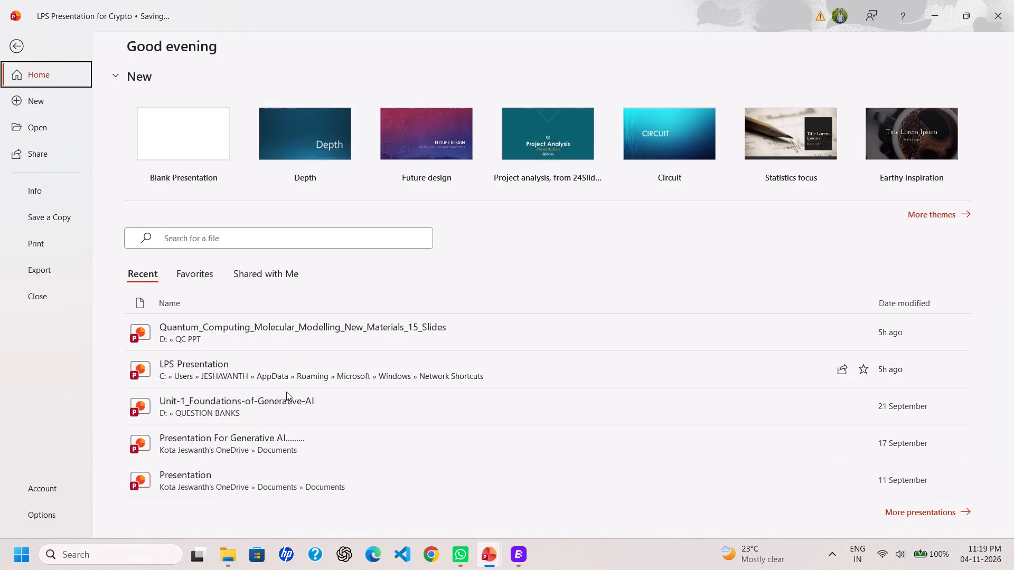
scroll(286, 392, "up", 5)
Look through the recent presentations, recent folders and This PC locations on the Open page for the saved presentation.
left_click(43, 132)
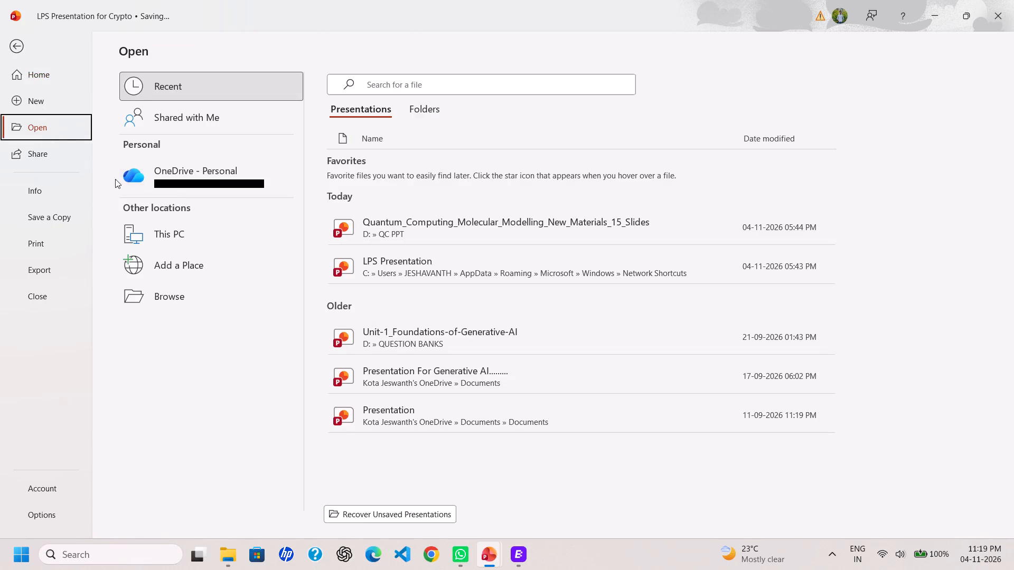
scroll(457, 310, "up", 2)
scroll(453, 371, "down", 3)
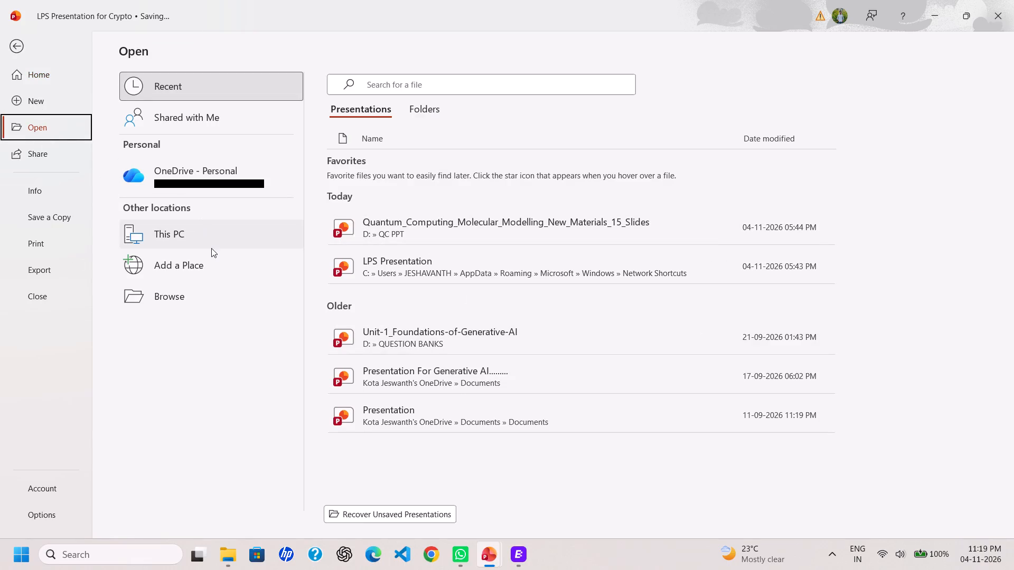
left_click(211, 248)
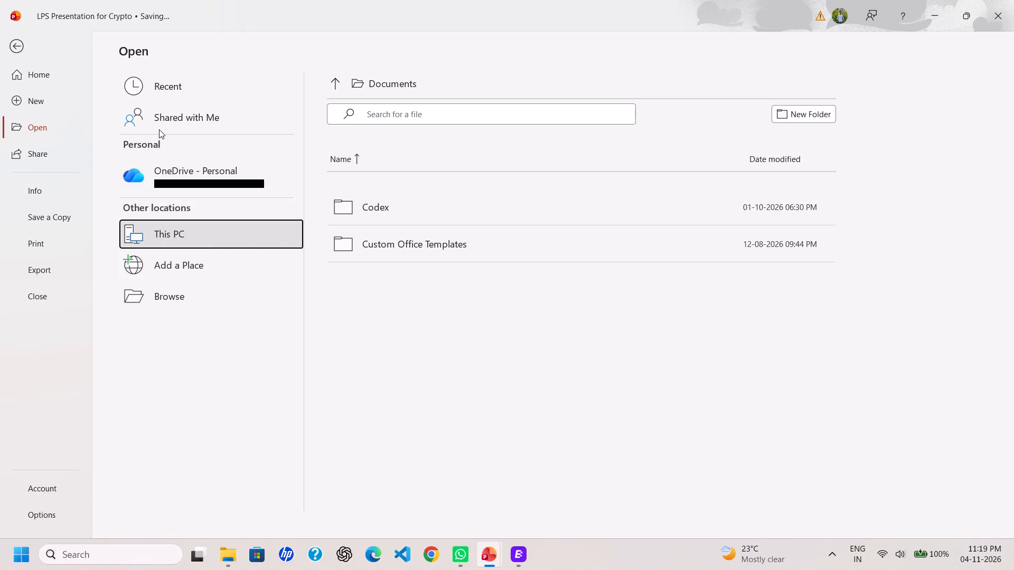
left_click(158, 127)
left_click(147, 98)
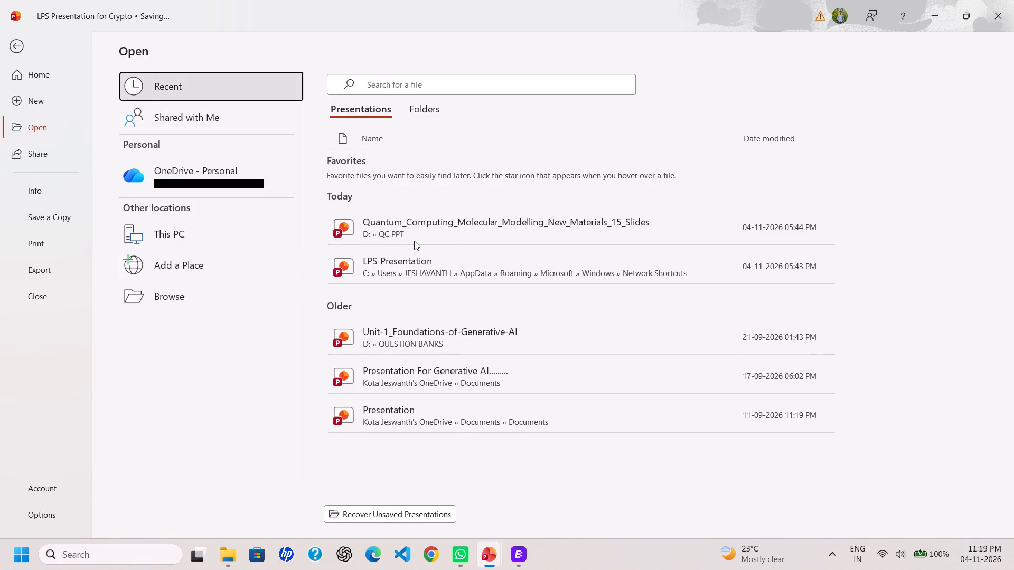
scroll(441, 264, "up", 4)
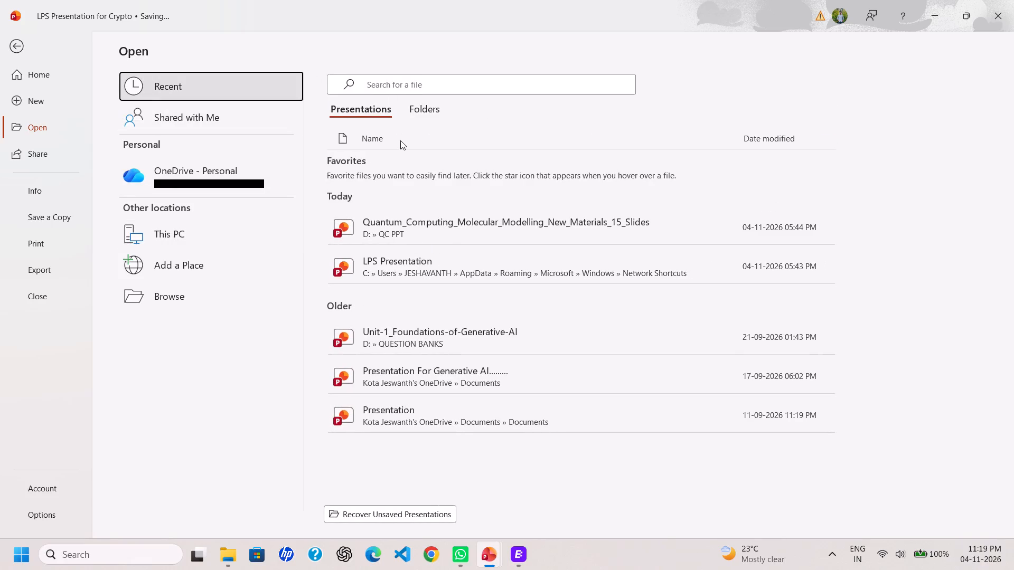
left_click(400, 142)
left_click(407, 106)
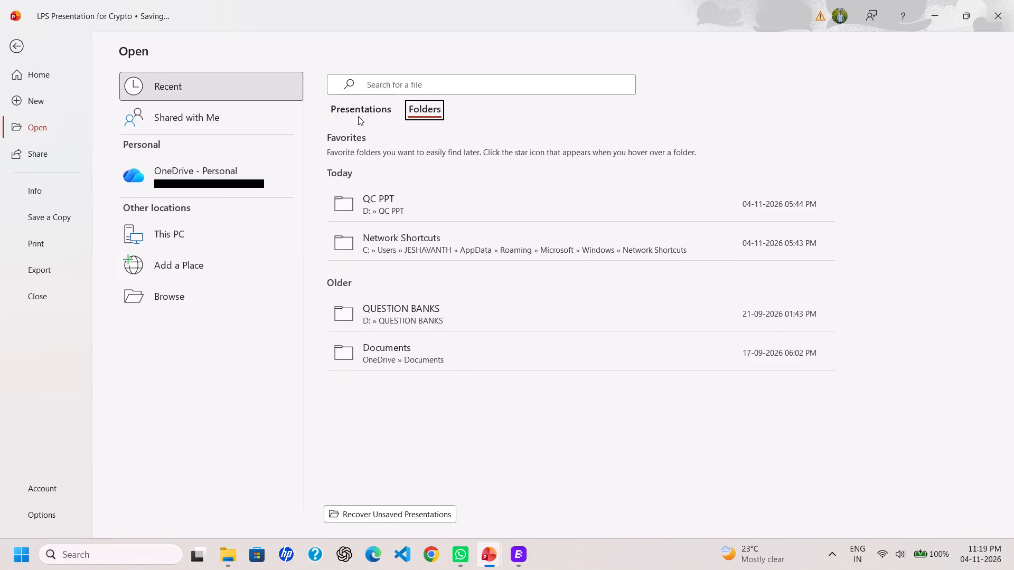
left_click(357, 116)
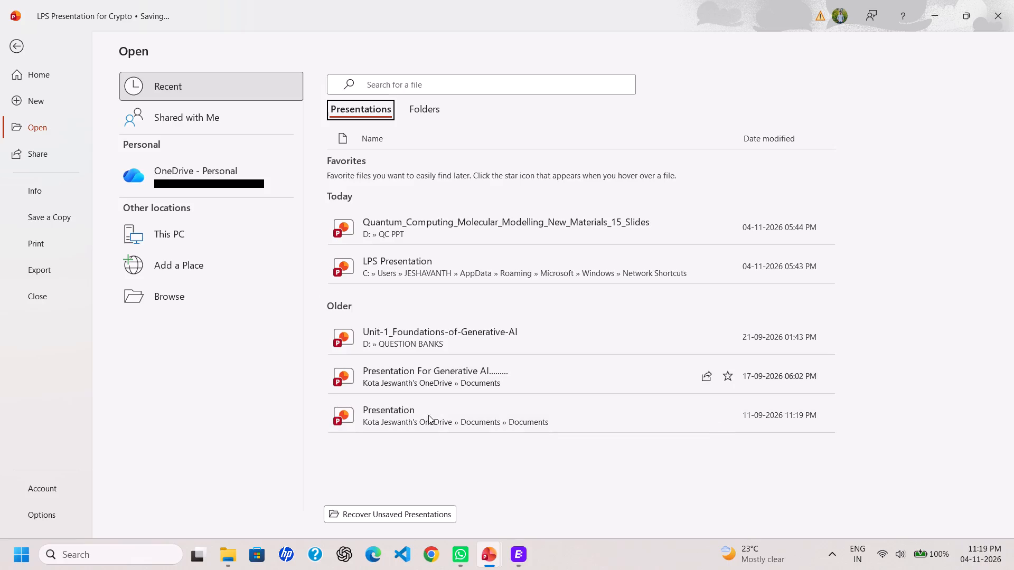
scroll(408, 376, "up", 4)
Open "LPS Presentation" from the recent presentations and check the recent files list again for the crypto presentation.
double_click(408, 266)
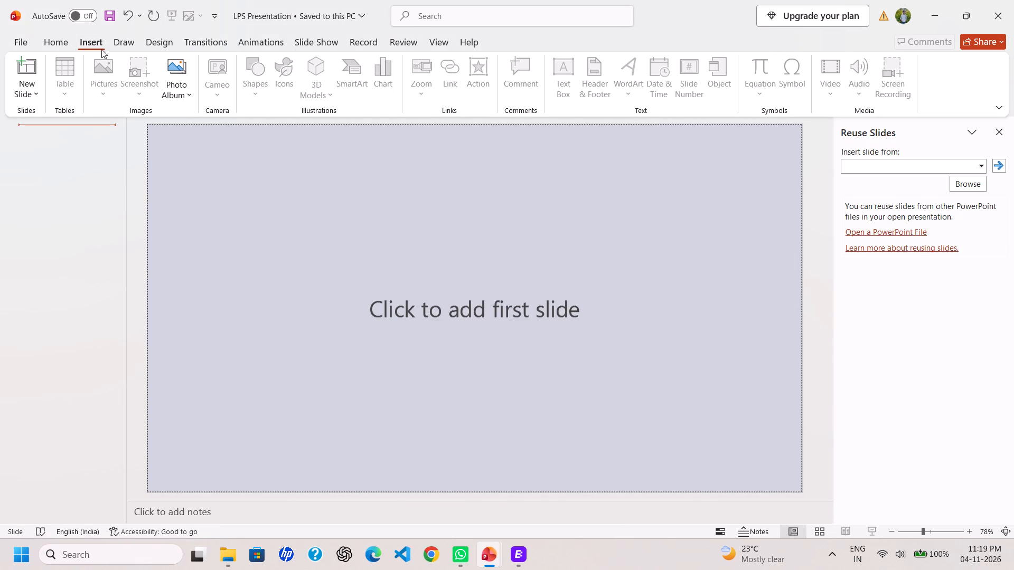
left_click(25, 51)
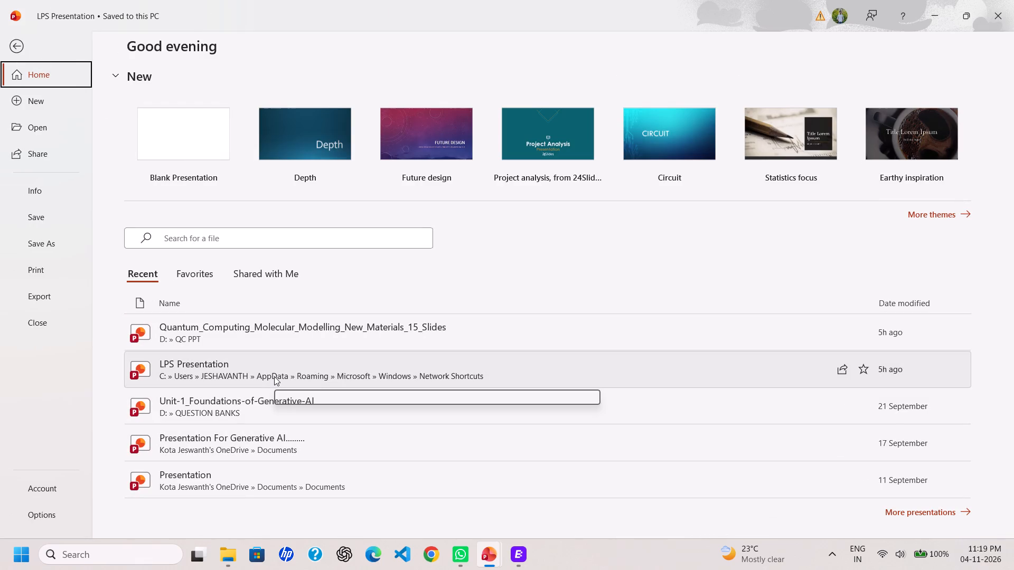
scroll(322, 354, "down", 2)
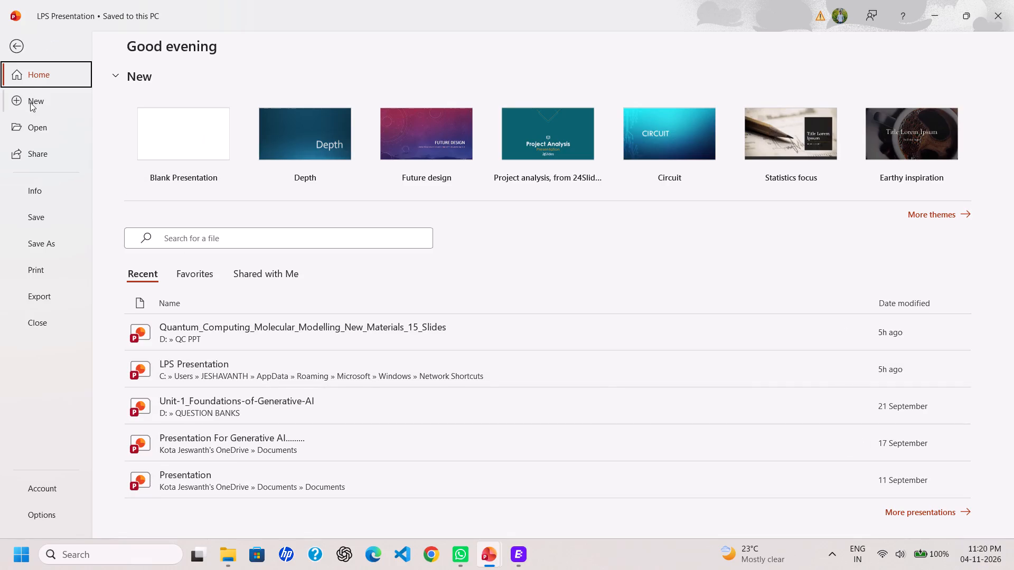
left_click(34, 129)
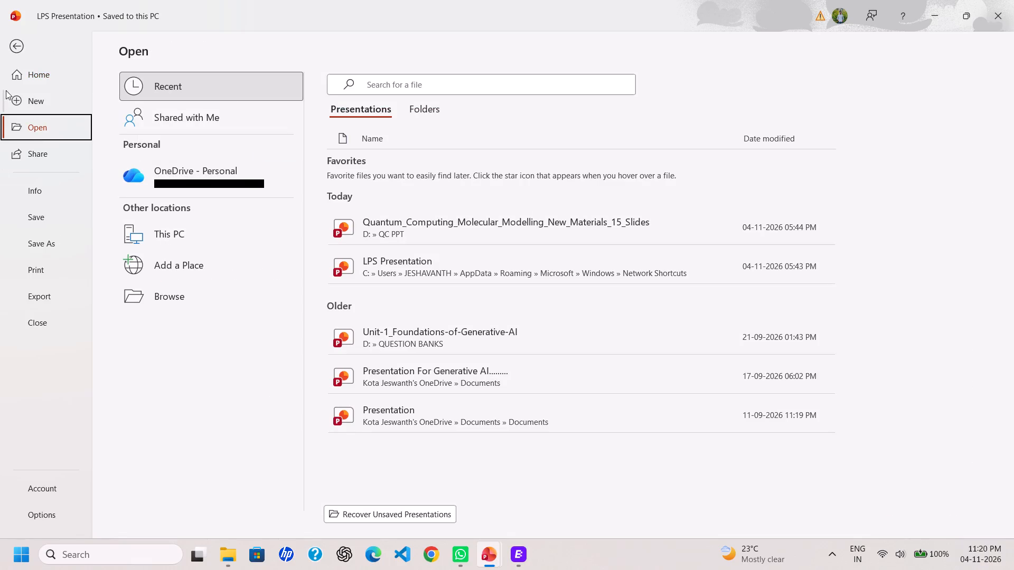
left_click(21, 43)
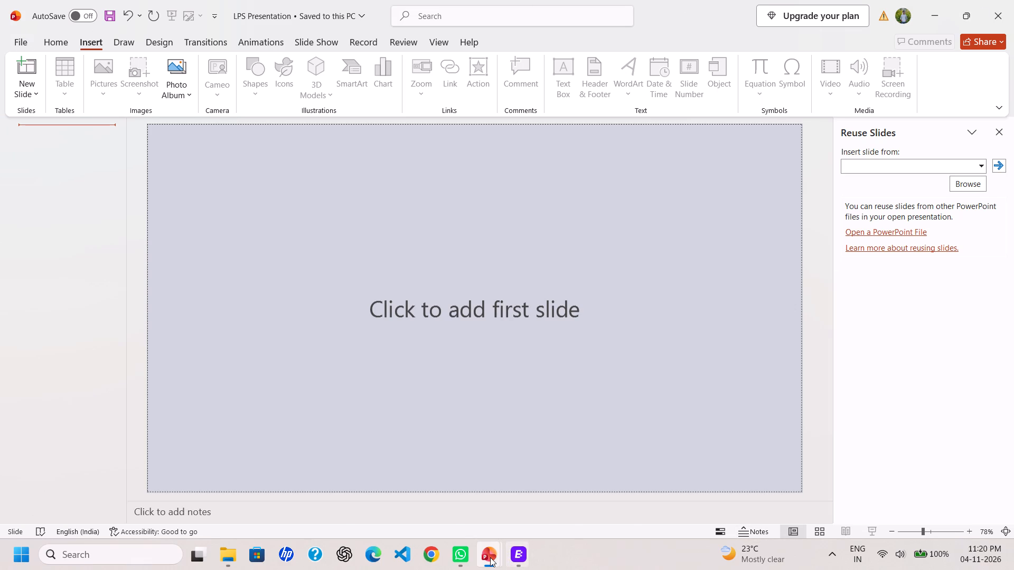
Switch back to "LPS Presentation for Crypto", save it, turn AutoSave off and save it again.
left_click(533, 505)
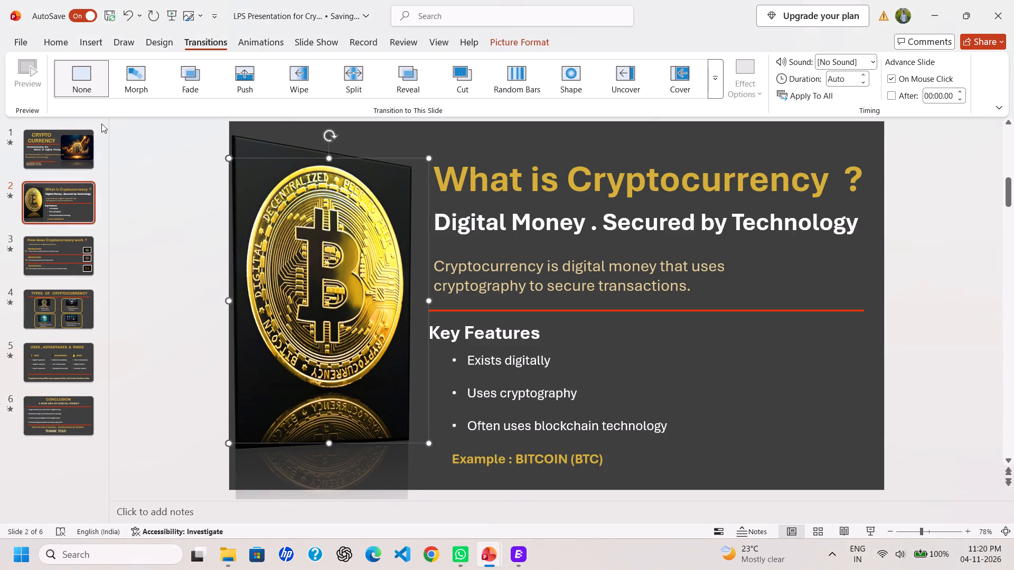
left_click(107, 18)
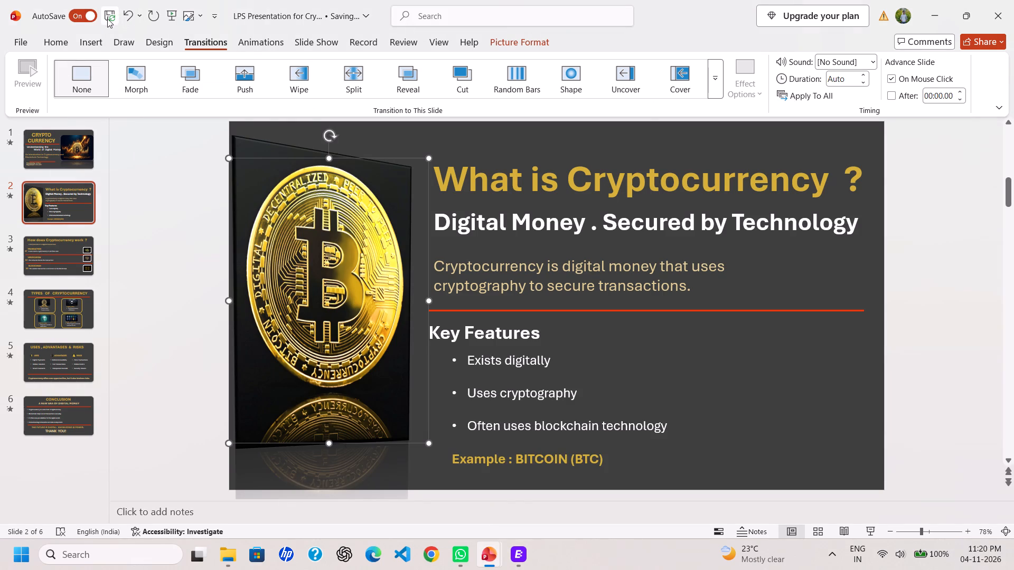
left_click(107, 18)
left_click(89, 18)
left_click(107, 11)
left_click(107, 11)
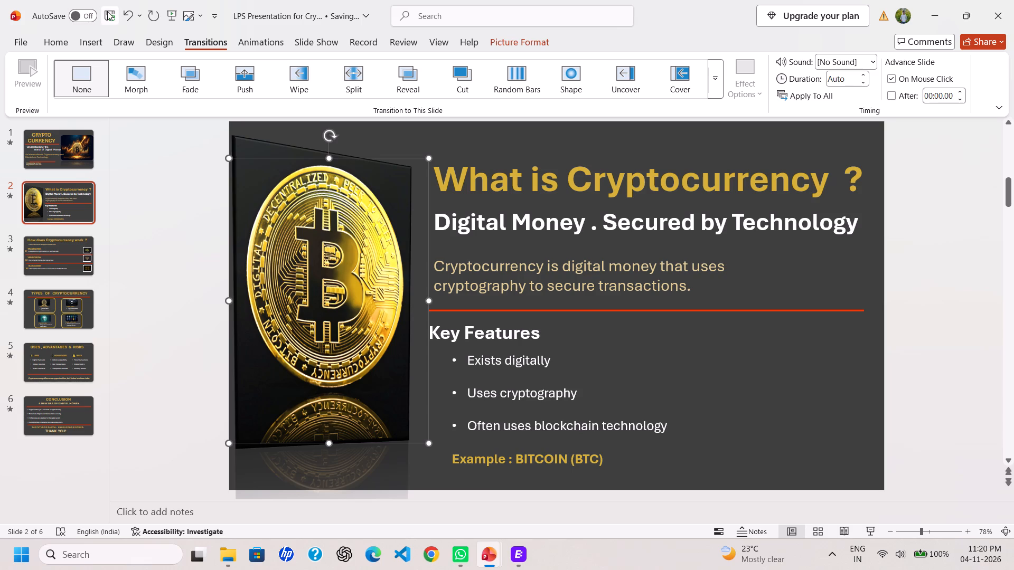
Examine the presentation's file name and location details and try to change its save location.
left_click(363, 15)
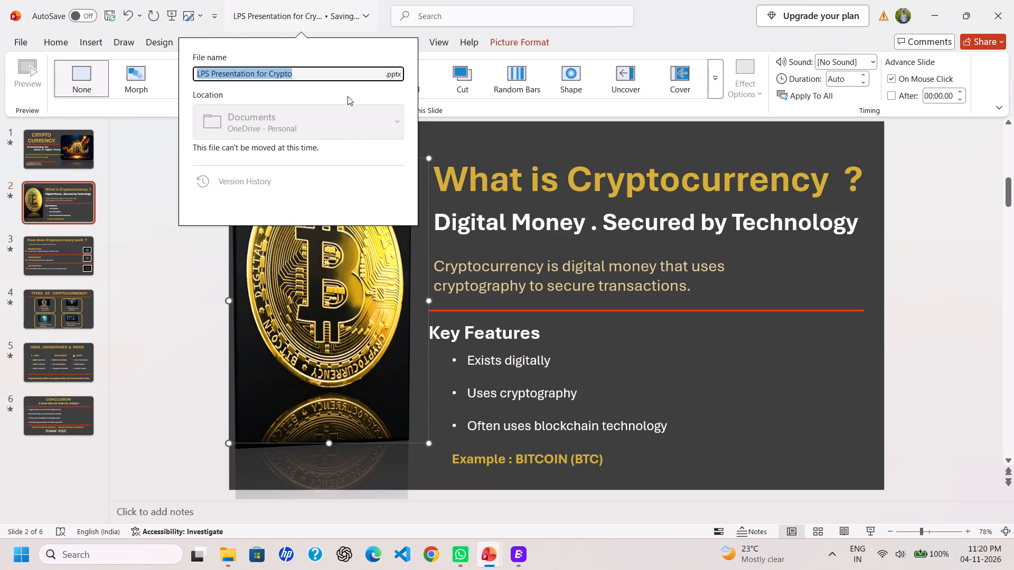
left_click(359, 130)
Switch to File Explorer, open "LPS Presentation for Crypto" from the personal OneDrive Documents folder to check it, and return to the folder.
left_click(232, 562)
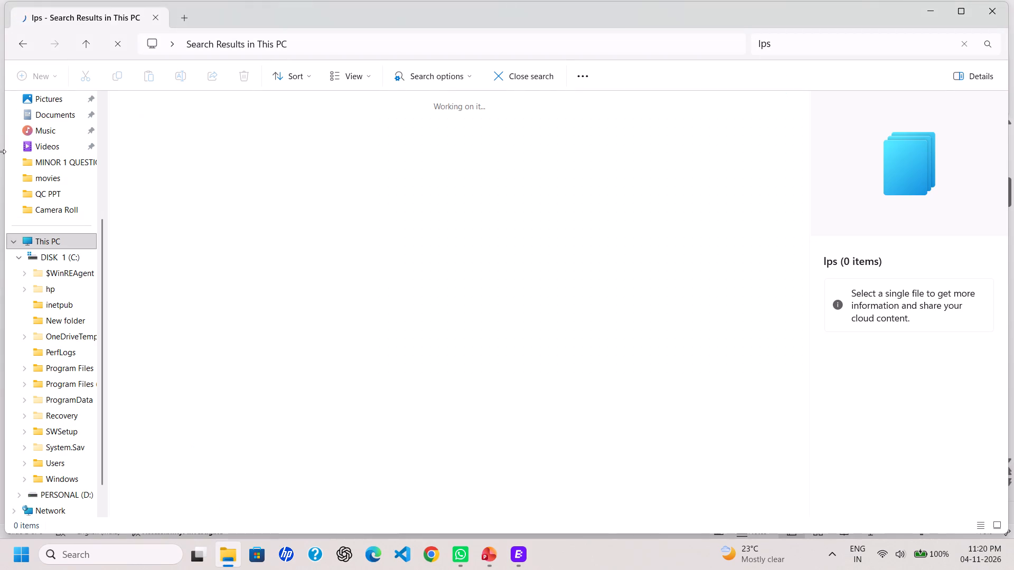
scroll(48, 245, "up", 2)
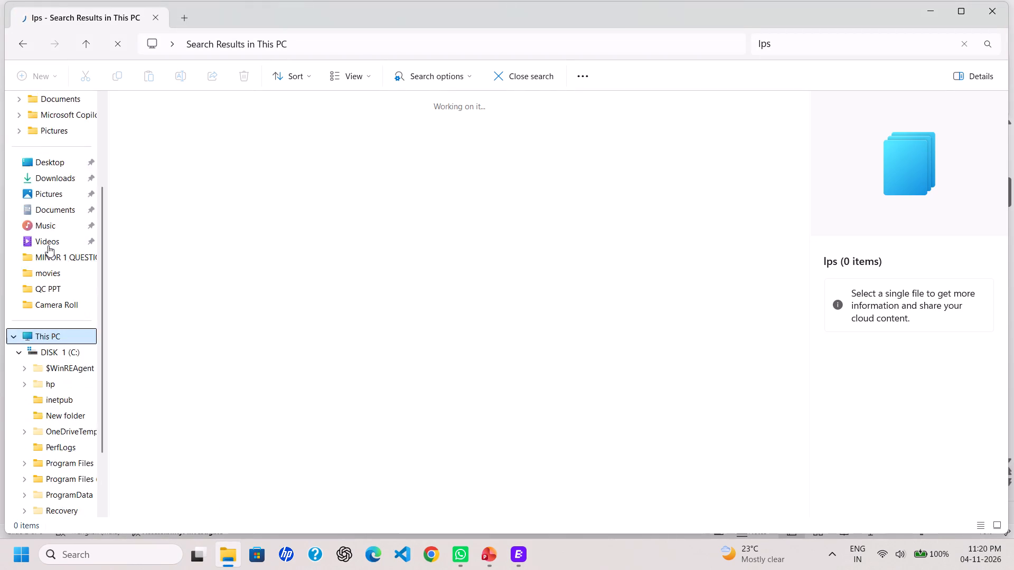
scroll(48, 245, "up", 2)
scroll(31, 180, "up", 3)
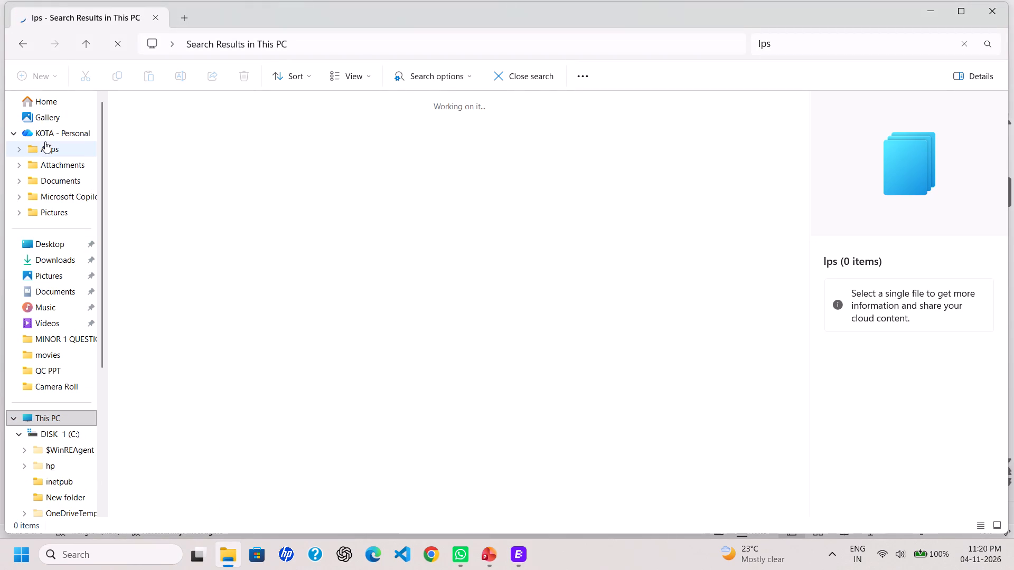
left_click(44, 129)
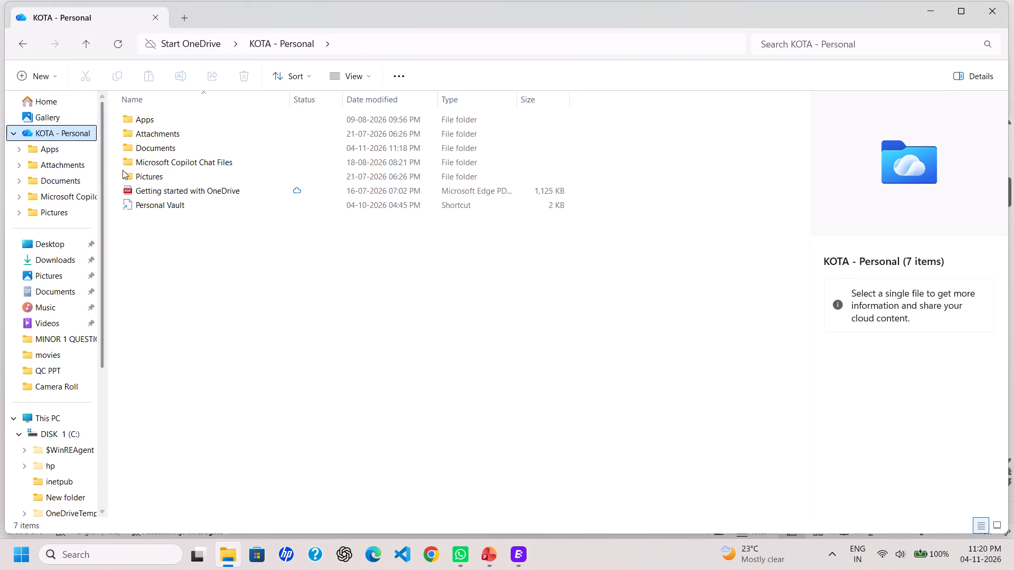
double_click(148, 150)
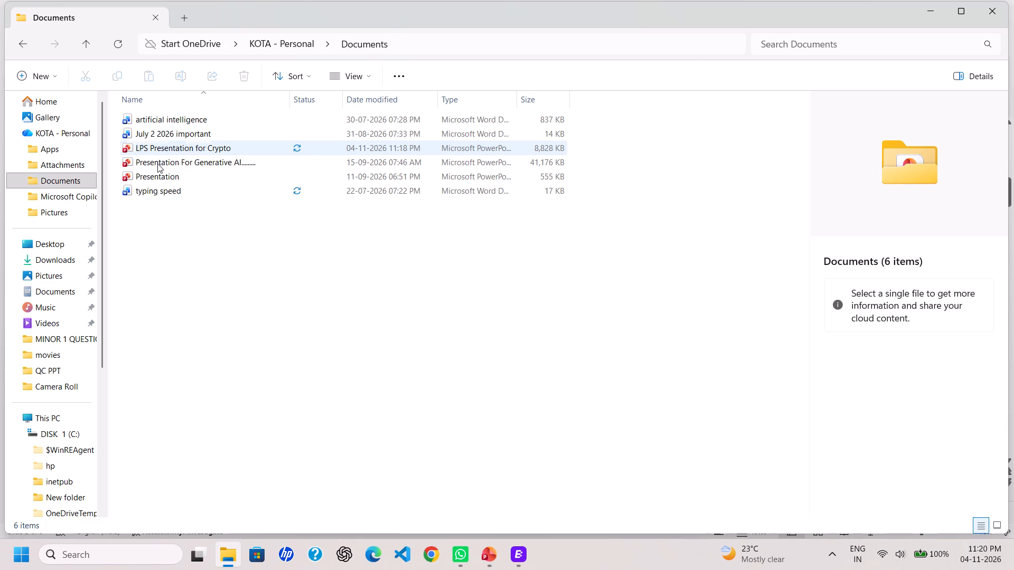
double_click(155, 153)
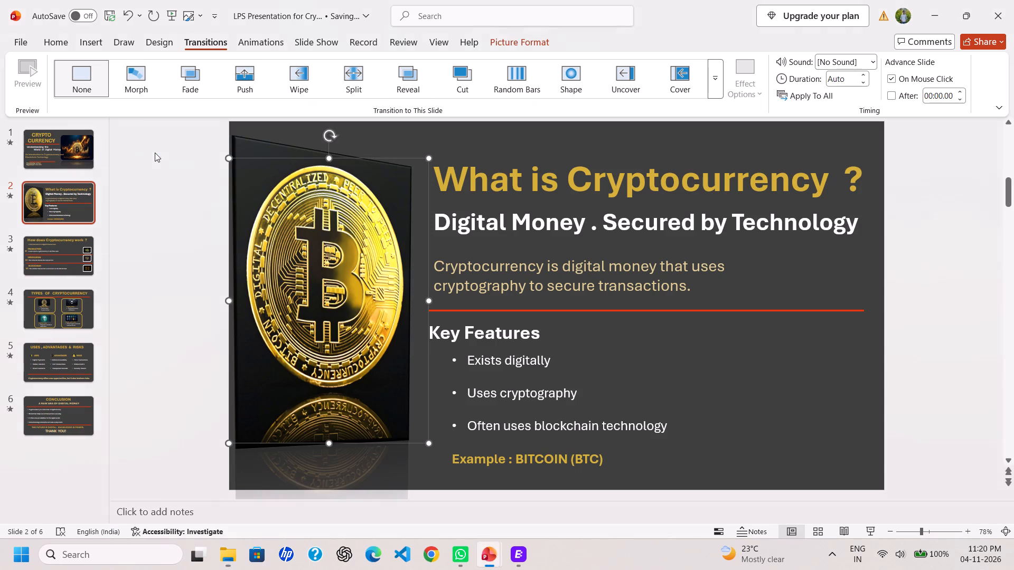
left_click(937, 0)
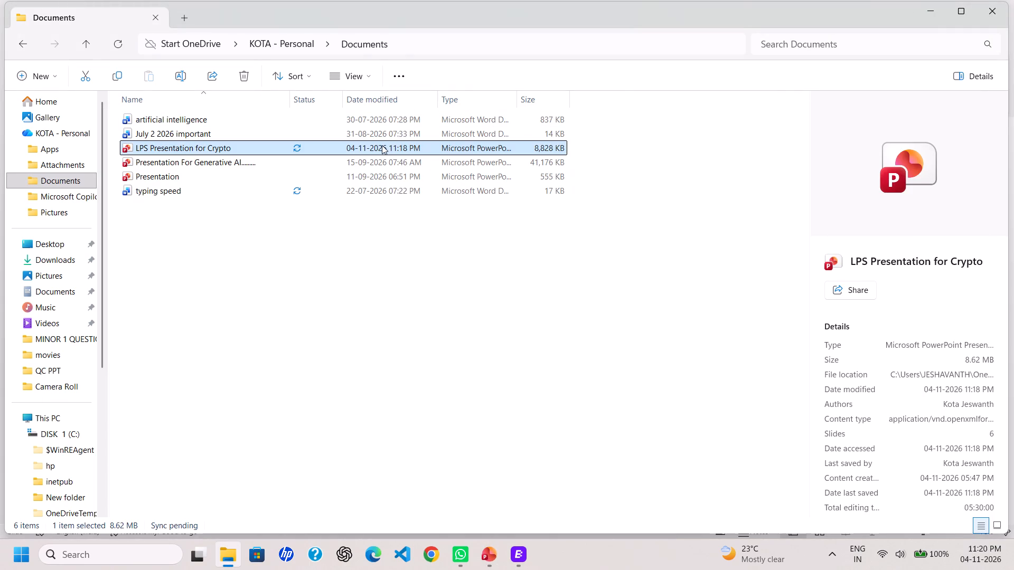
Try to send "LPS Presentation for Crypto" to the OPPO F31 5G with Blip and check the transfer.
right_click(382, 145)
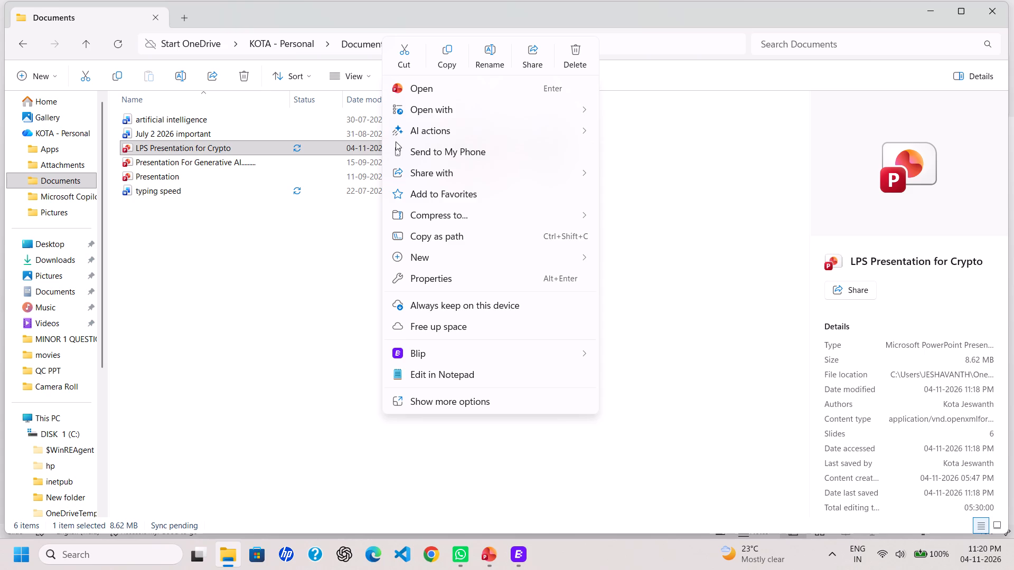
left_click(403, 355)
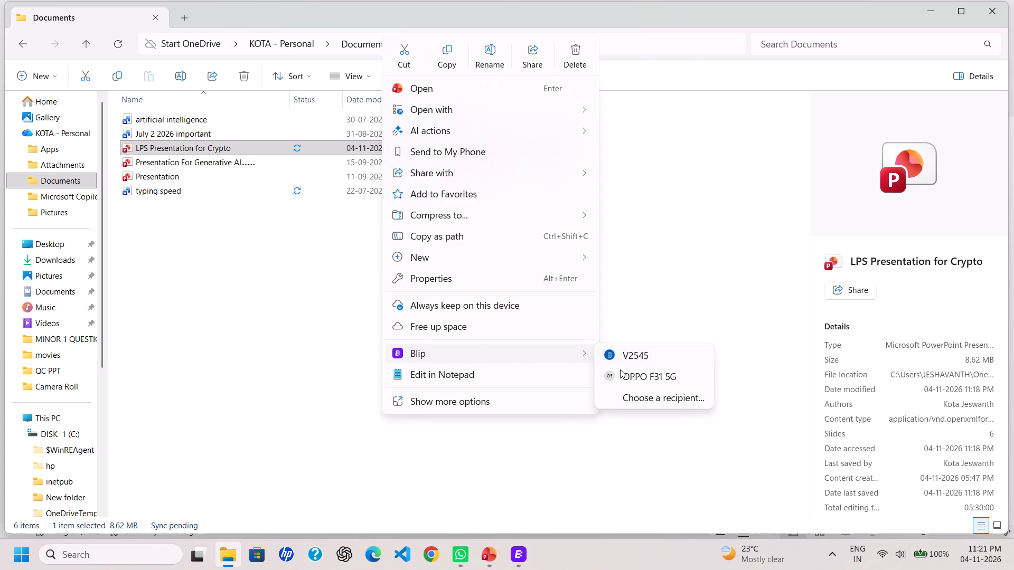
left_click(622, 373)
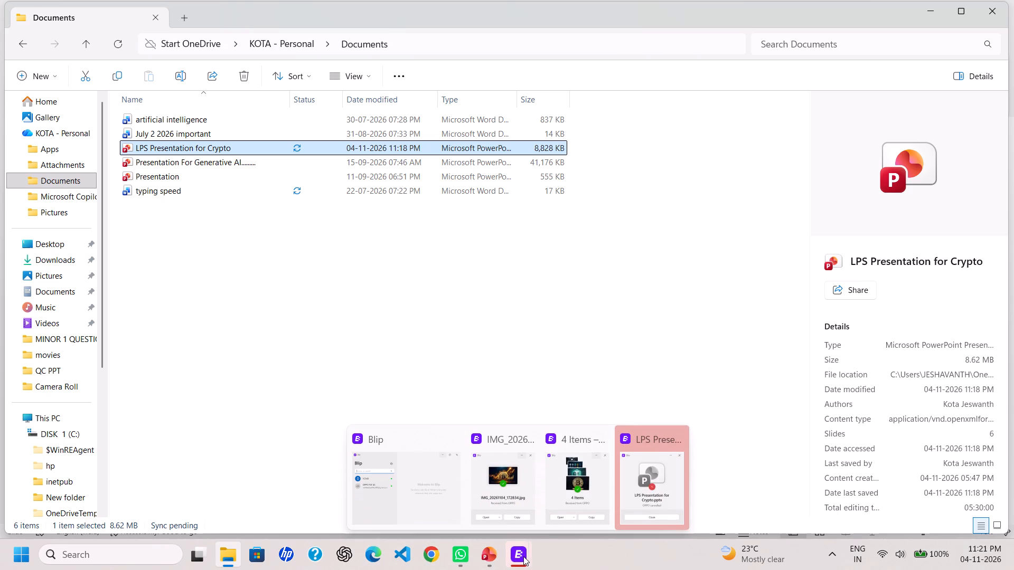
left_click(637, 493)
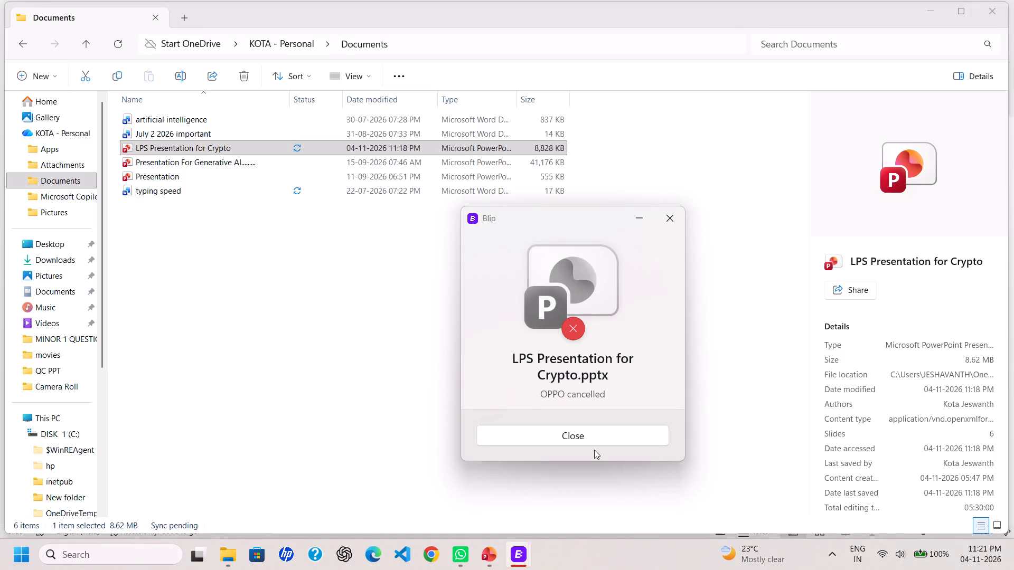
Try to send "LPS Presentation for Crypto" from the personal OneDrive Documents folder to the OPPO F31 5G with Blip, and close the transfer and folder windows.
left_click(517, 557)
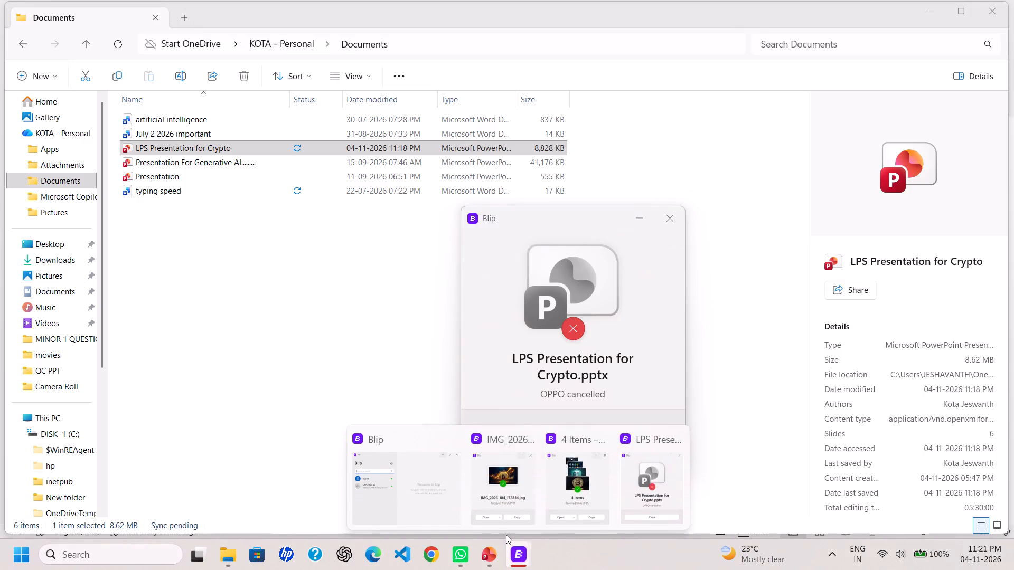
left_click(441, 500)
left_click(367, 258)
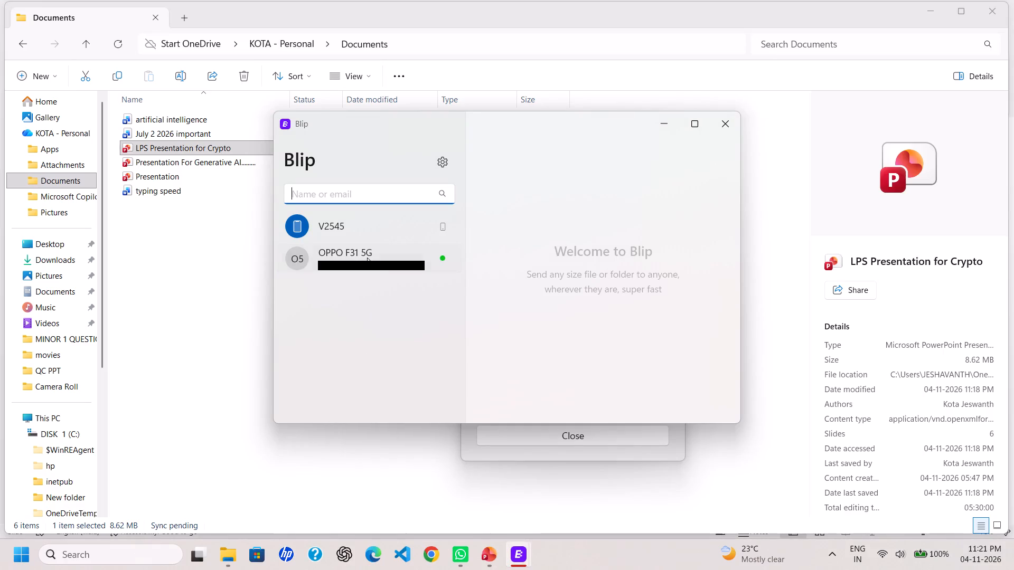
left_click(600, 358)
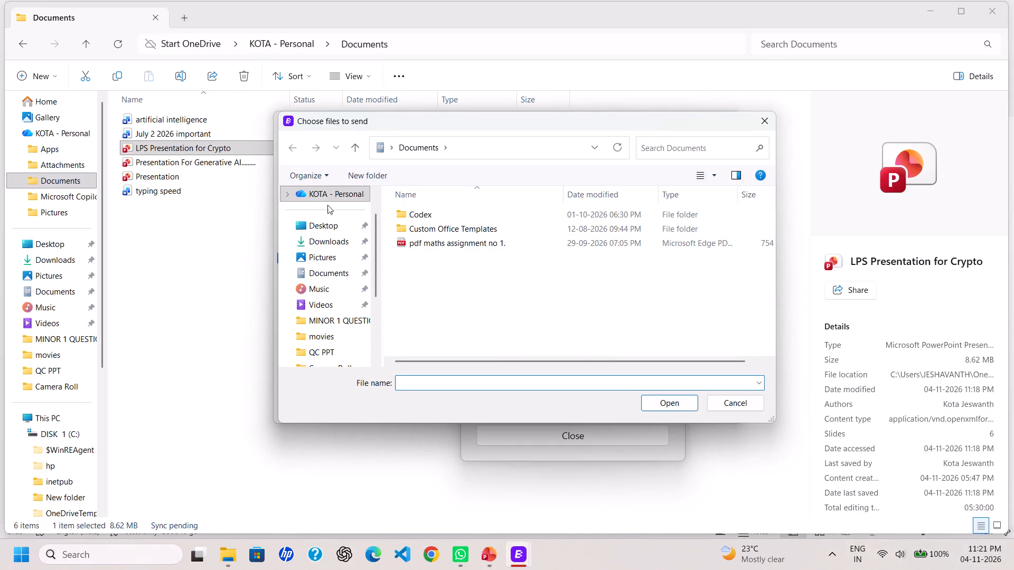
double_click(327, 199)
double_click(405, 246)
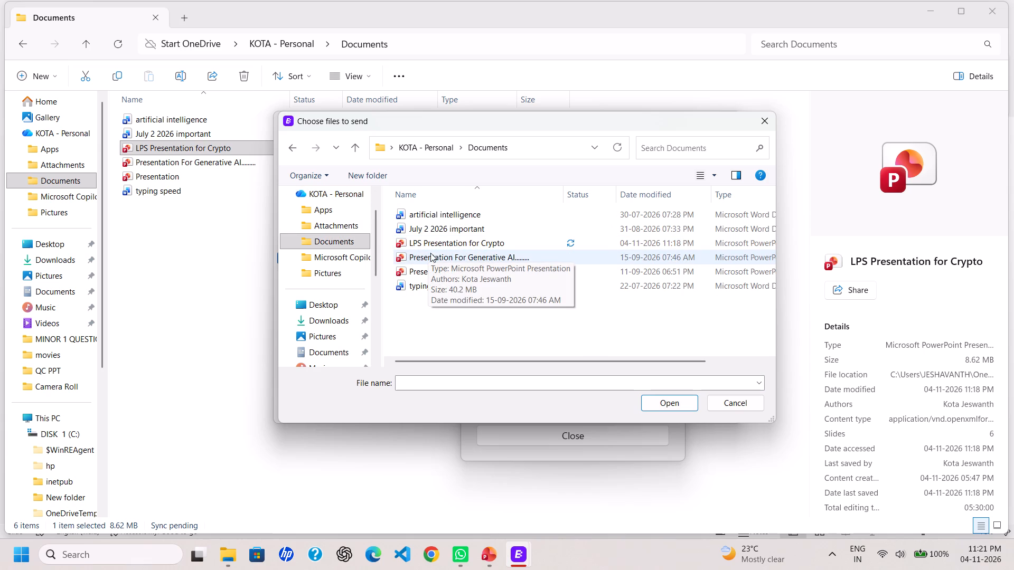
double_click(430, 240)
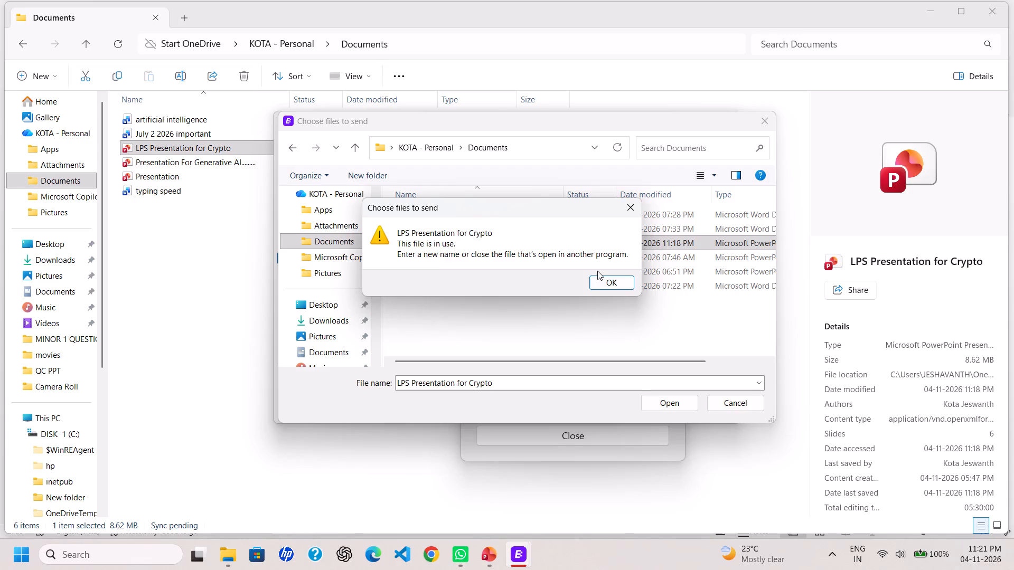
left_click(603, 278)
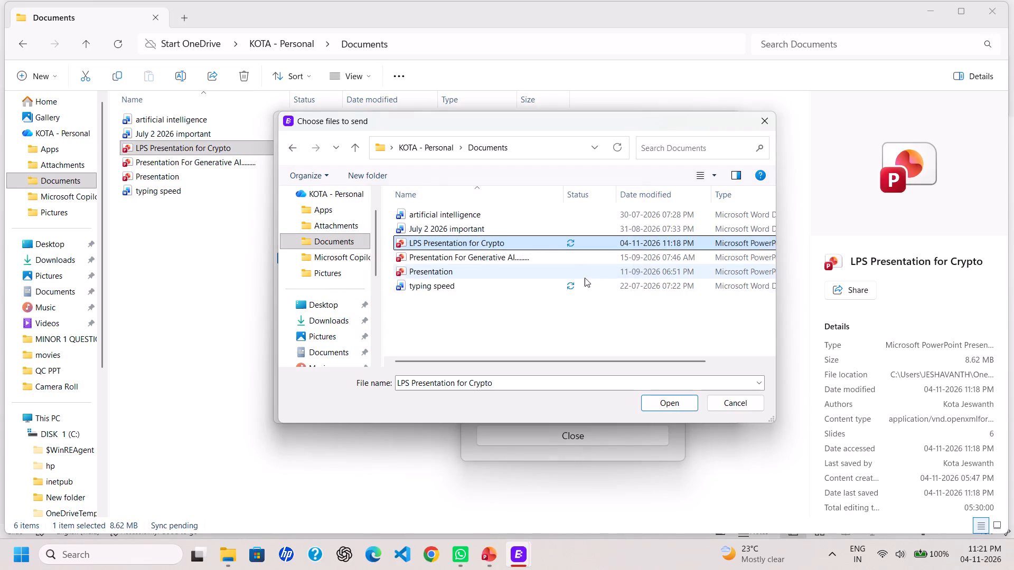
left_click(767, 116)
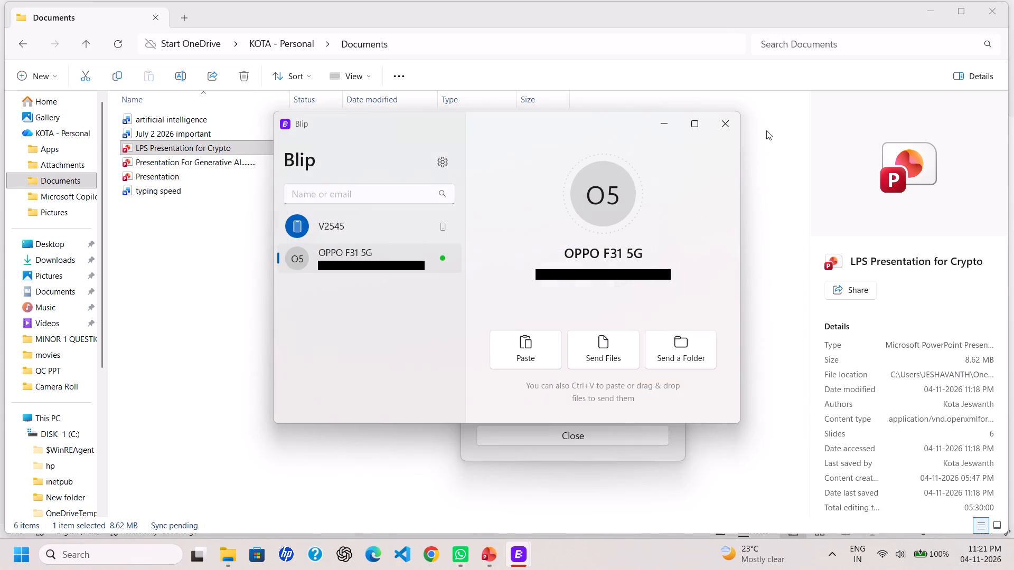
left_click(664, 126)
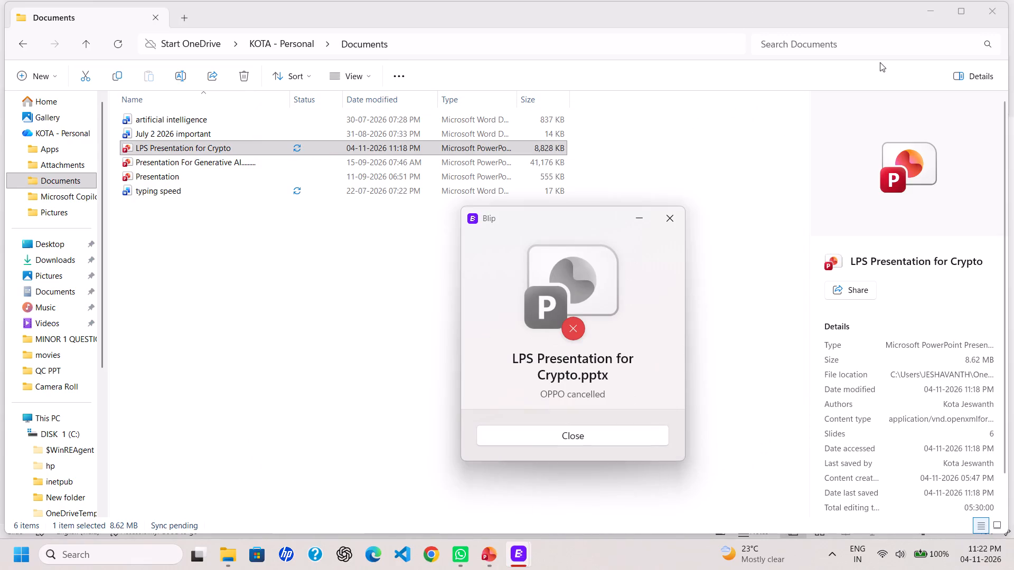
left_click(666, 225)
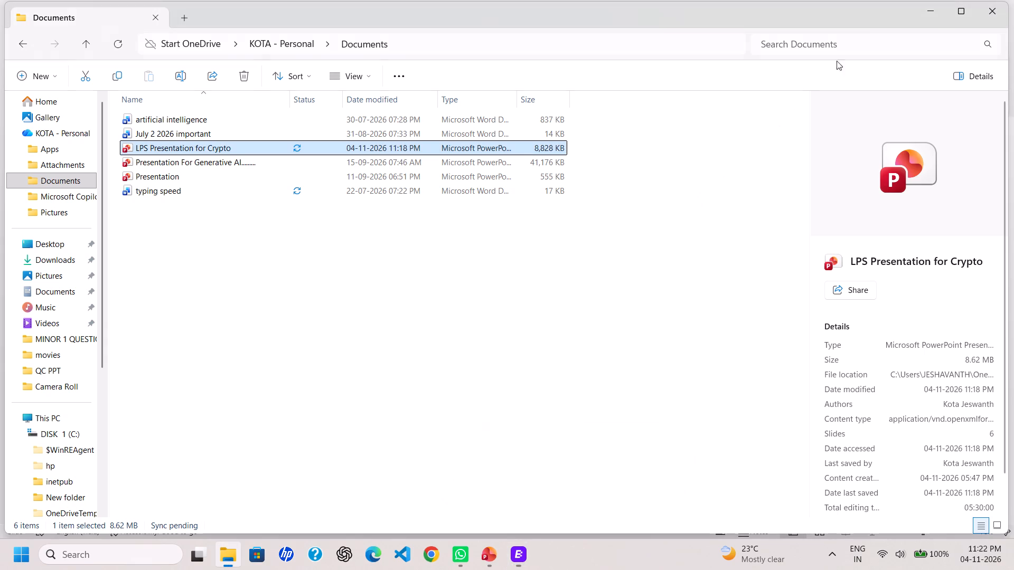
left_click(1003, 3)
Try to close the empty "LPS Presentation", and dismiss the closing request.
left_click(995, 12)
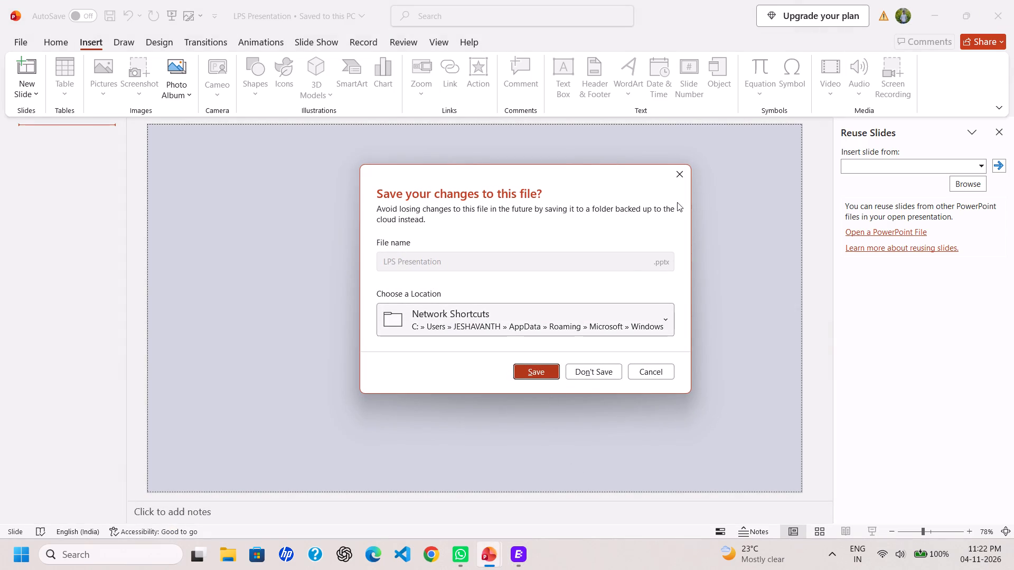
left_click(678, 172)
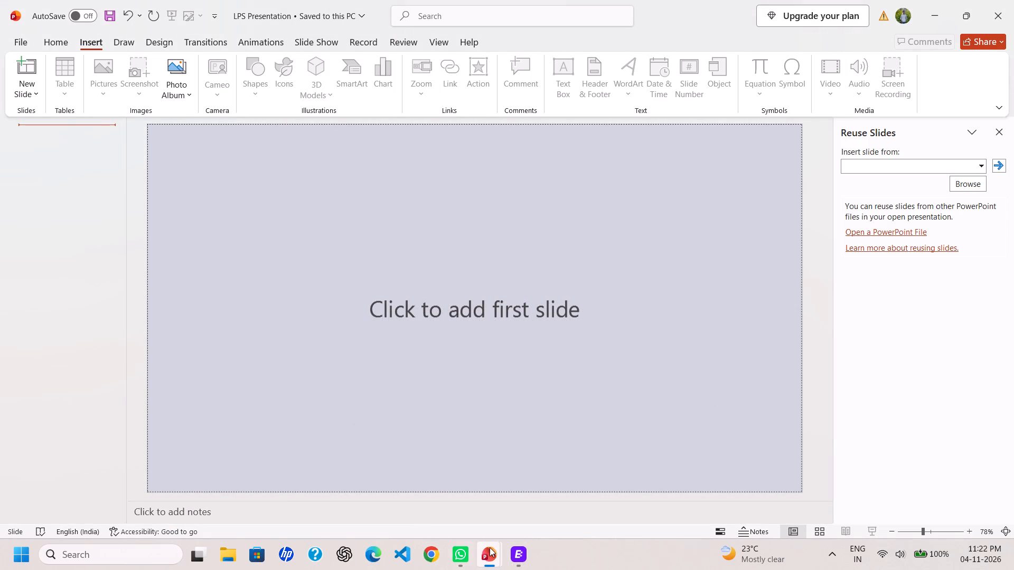
Switch to the six-slide "LPS Presentation for Crypto" and save it.
left_click(551, 496)
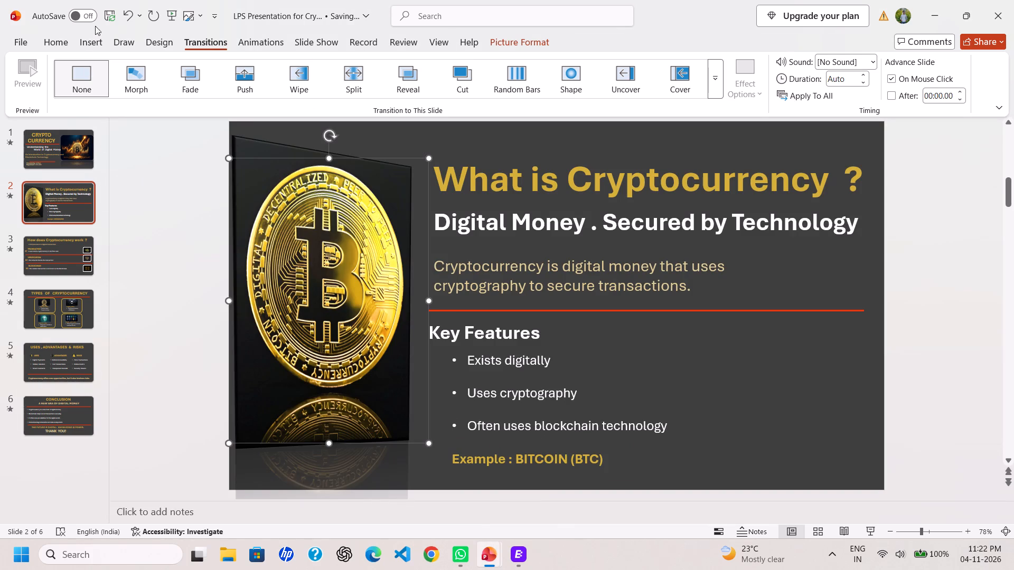
left_click(118, 16)
Examine the file details of "LPS Presentation for Crypto", trying to change its save location and open its version history.
left_click(342, 15)
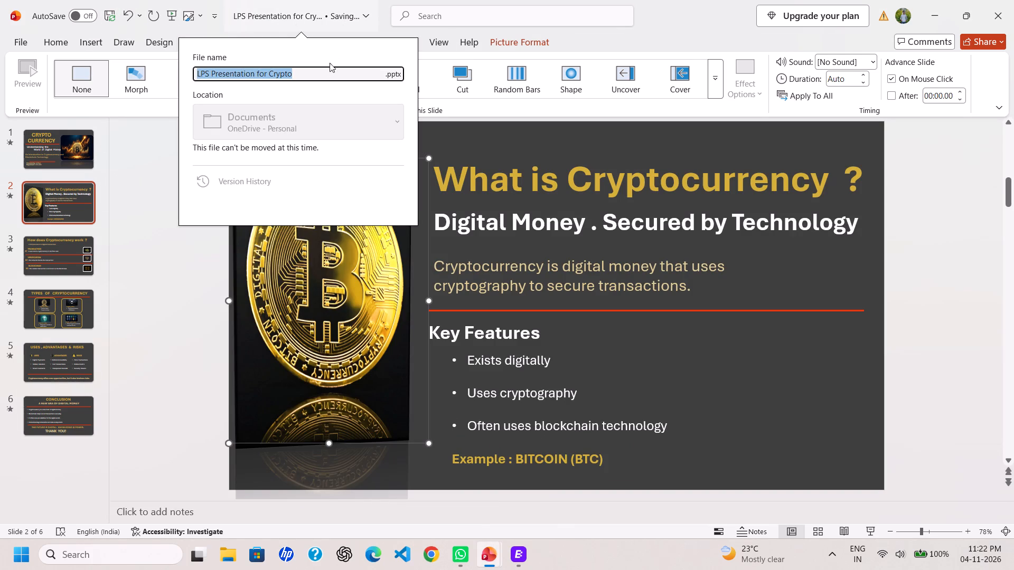
left_click(380, 123)
left_click(250, 182)
left_click(178, 273)
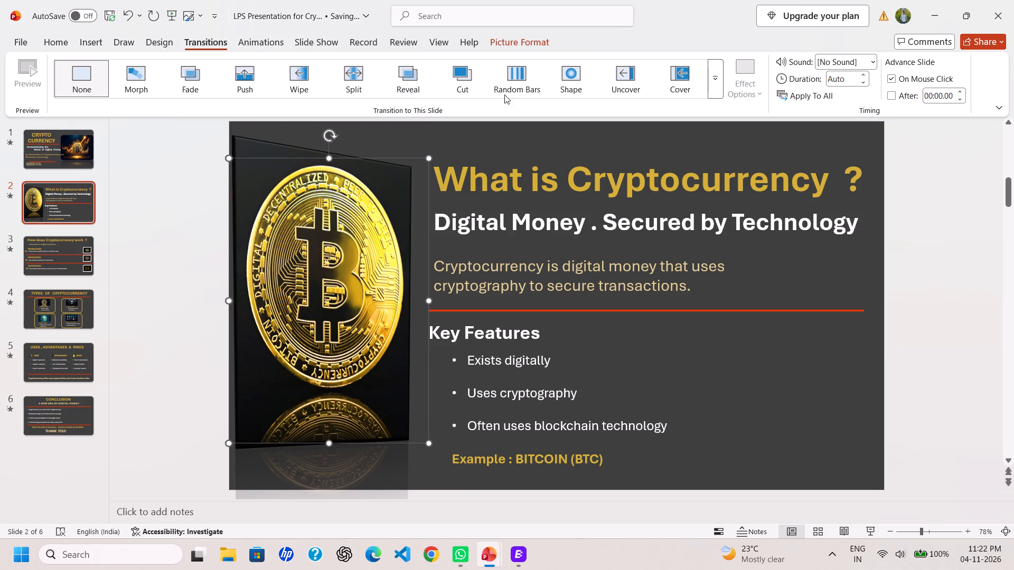
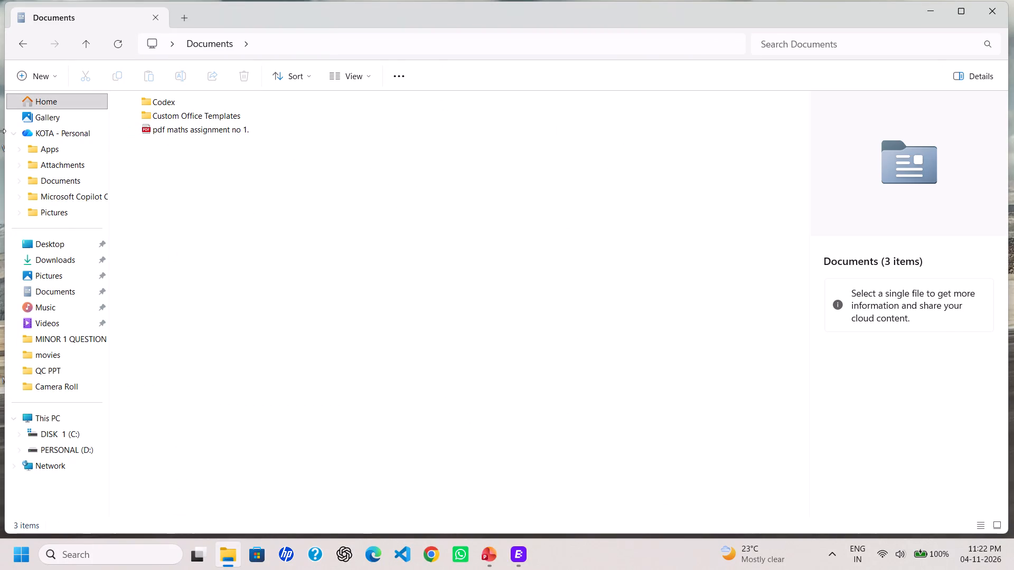
Open the Documents folder in the personal OneDrive storage.
double_click(47, 132)
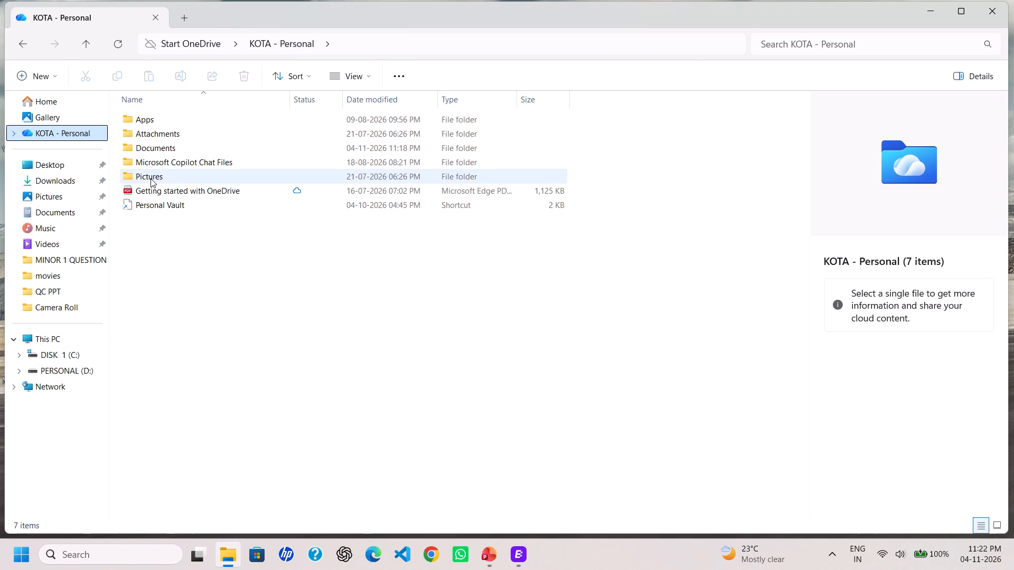
double_click(151, 141)
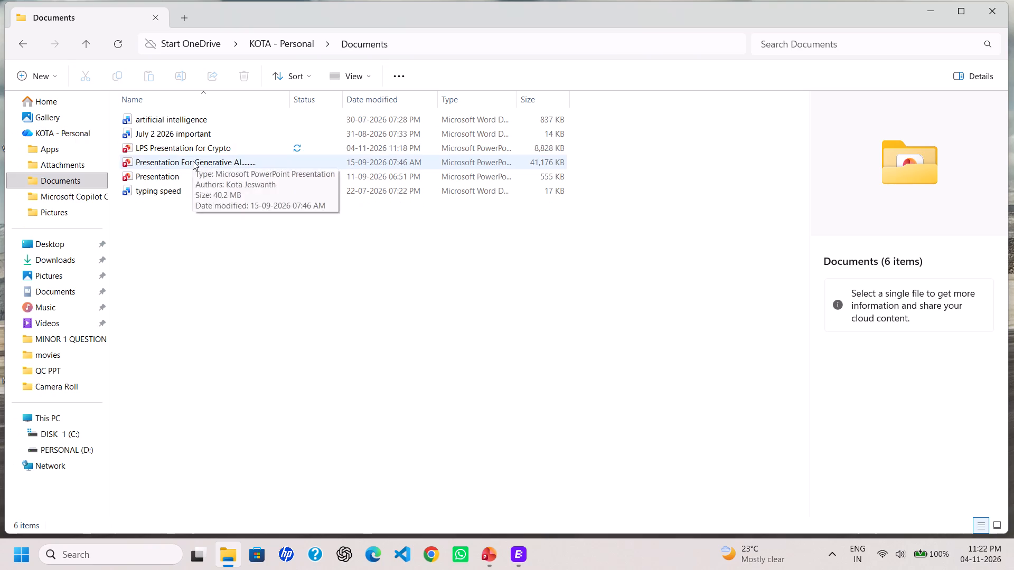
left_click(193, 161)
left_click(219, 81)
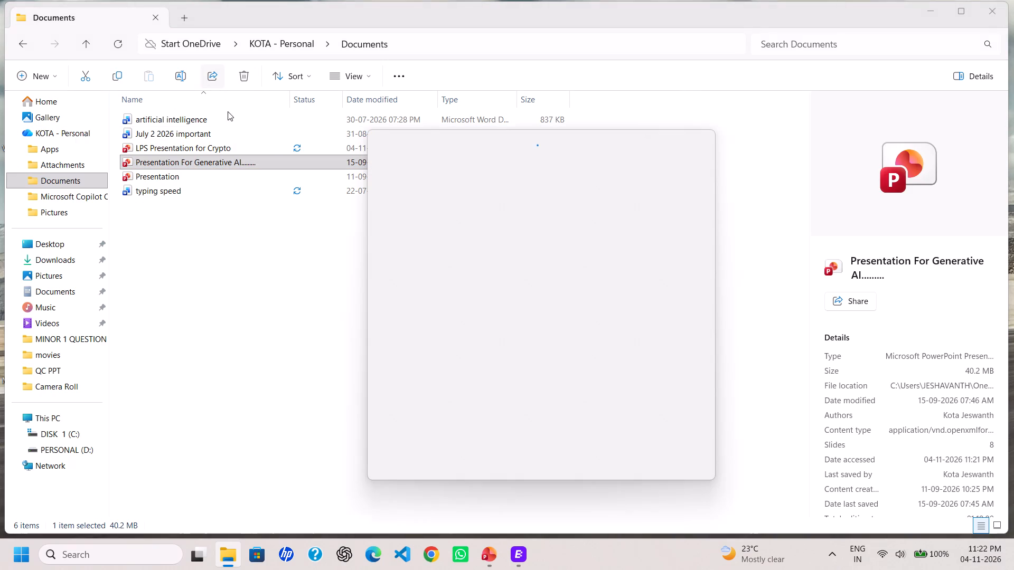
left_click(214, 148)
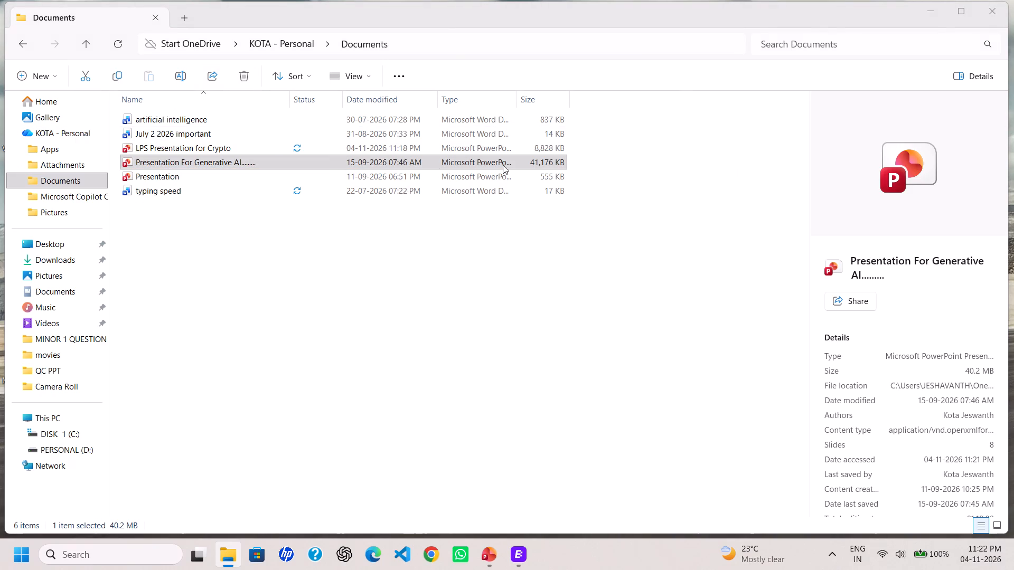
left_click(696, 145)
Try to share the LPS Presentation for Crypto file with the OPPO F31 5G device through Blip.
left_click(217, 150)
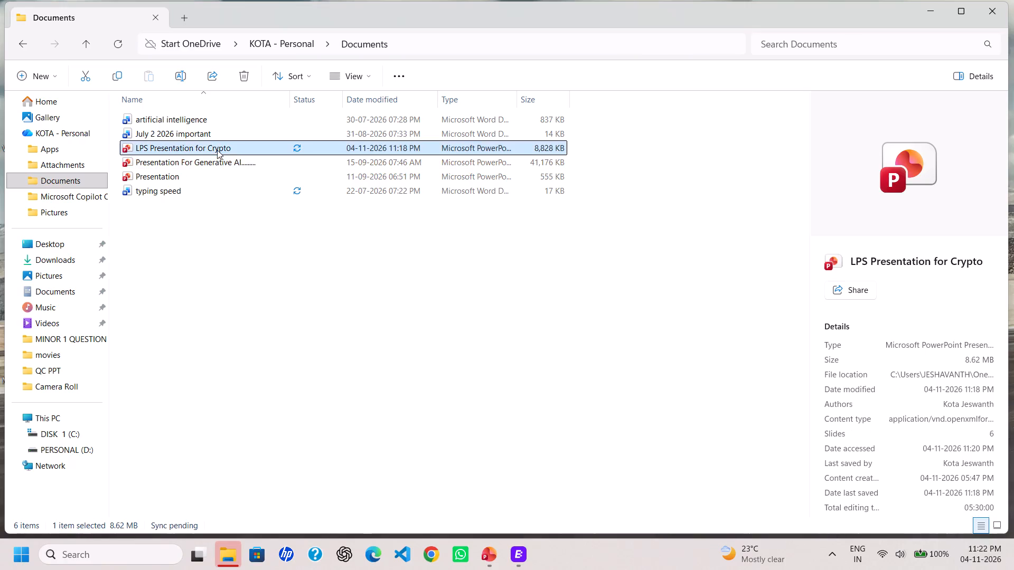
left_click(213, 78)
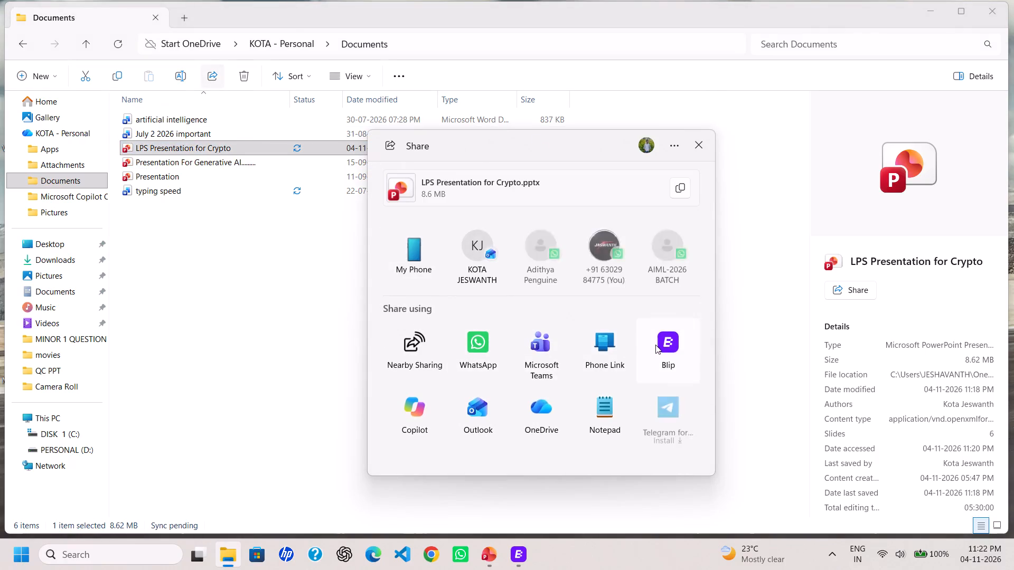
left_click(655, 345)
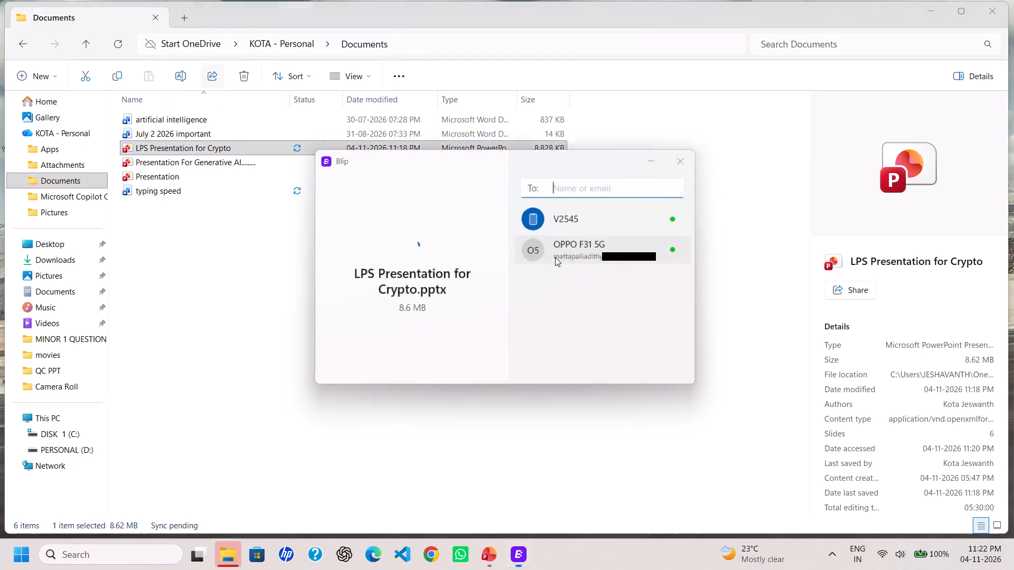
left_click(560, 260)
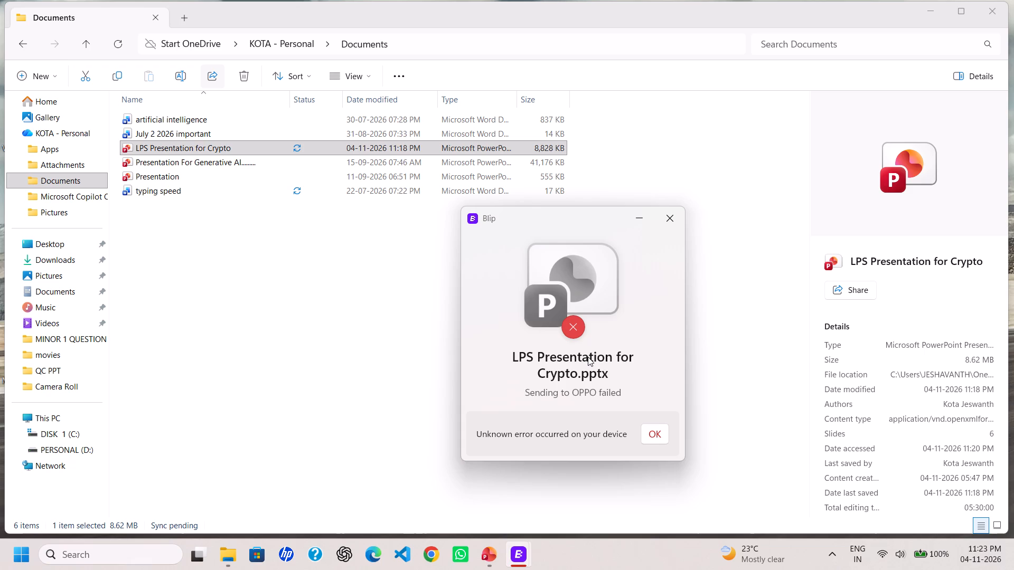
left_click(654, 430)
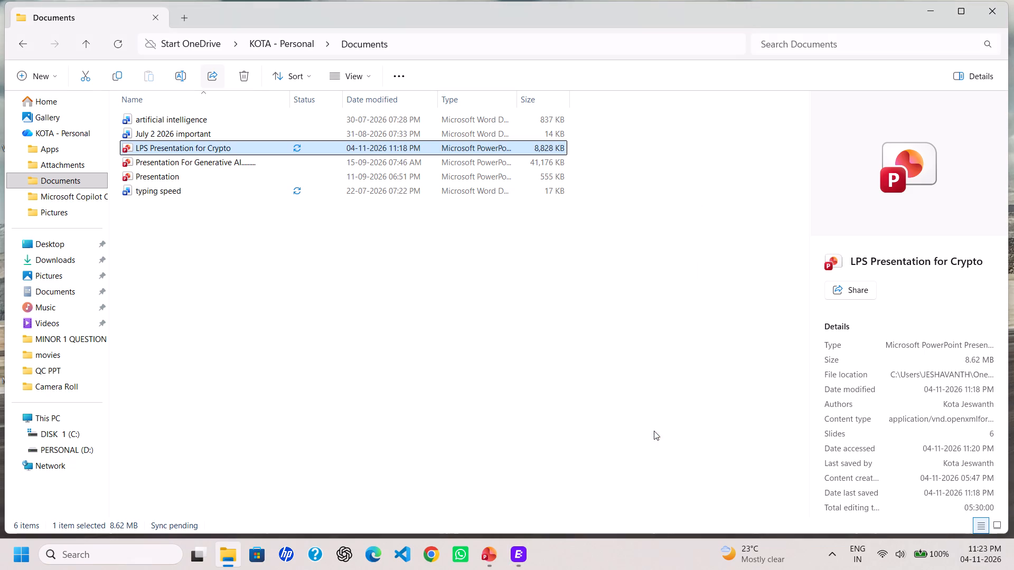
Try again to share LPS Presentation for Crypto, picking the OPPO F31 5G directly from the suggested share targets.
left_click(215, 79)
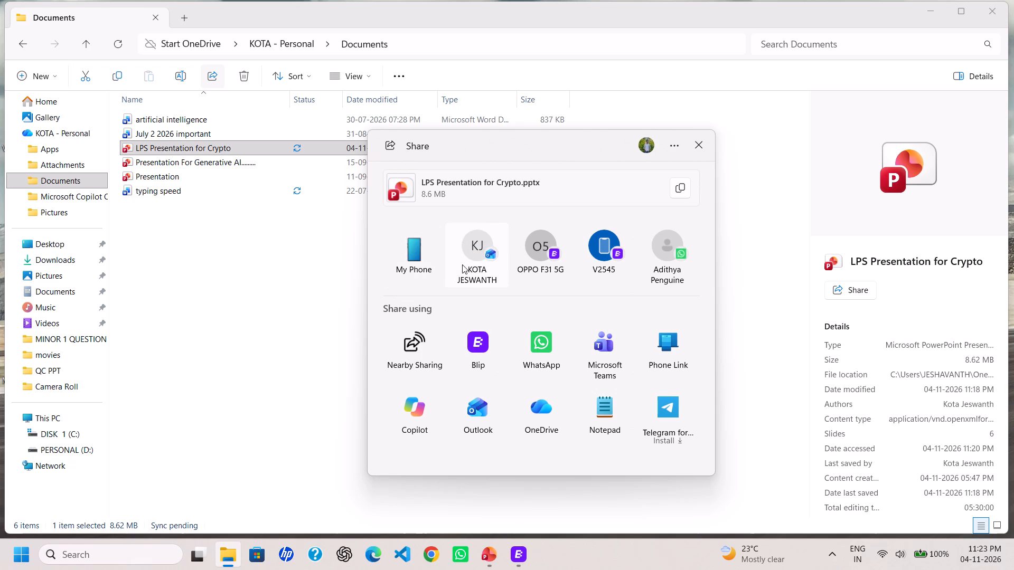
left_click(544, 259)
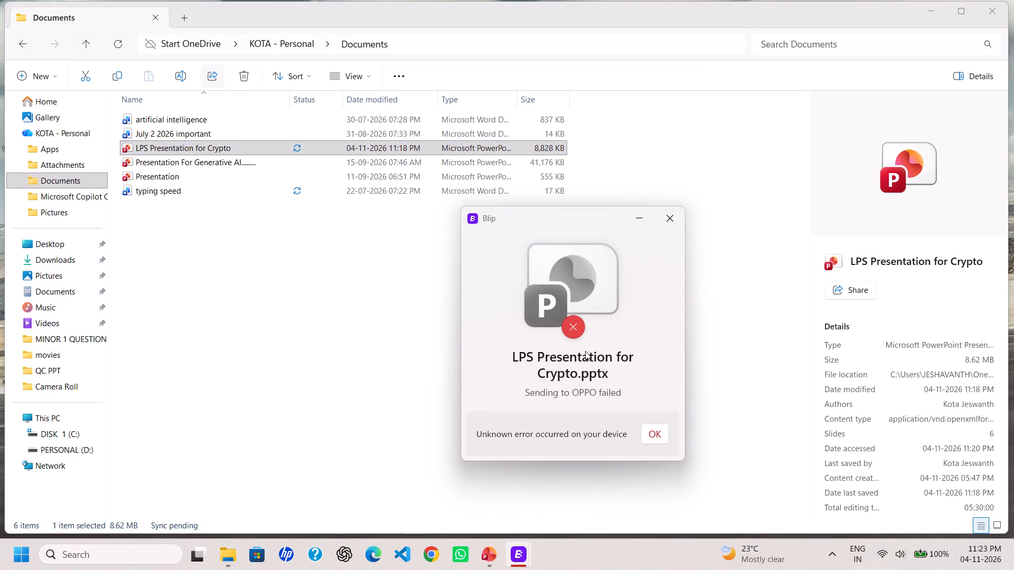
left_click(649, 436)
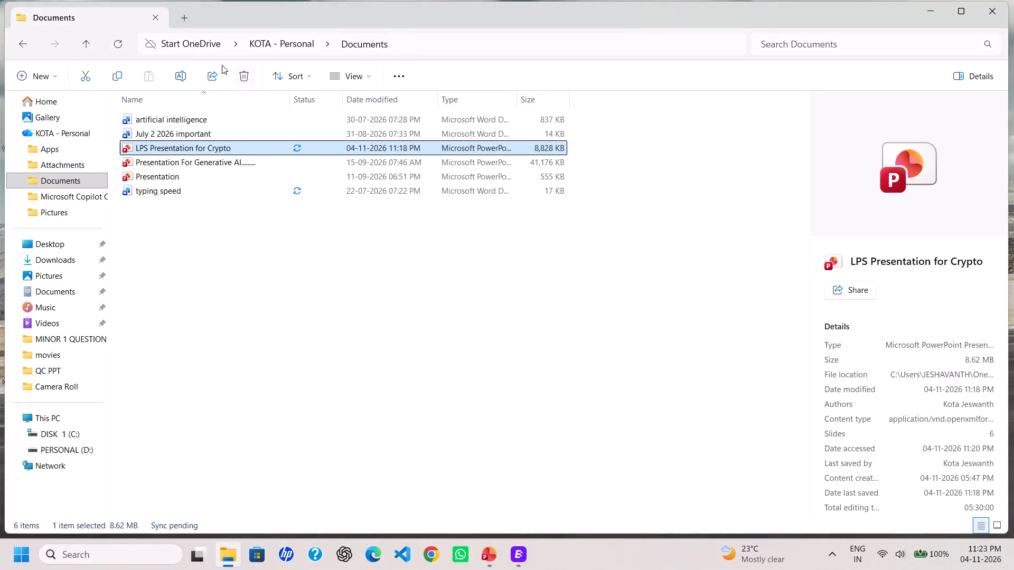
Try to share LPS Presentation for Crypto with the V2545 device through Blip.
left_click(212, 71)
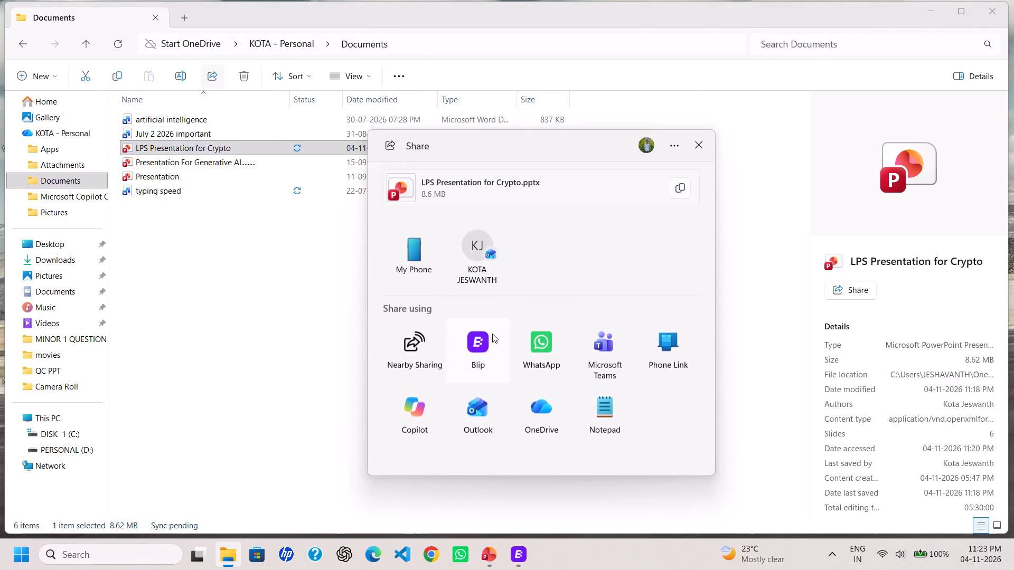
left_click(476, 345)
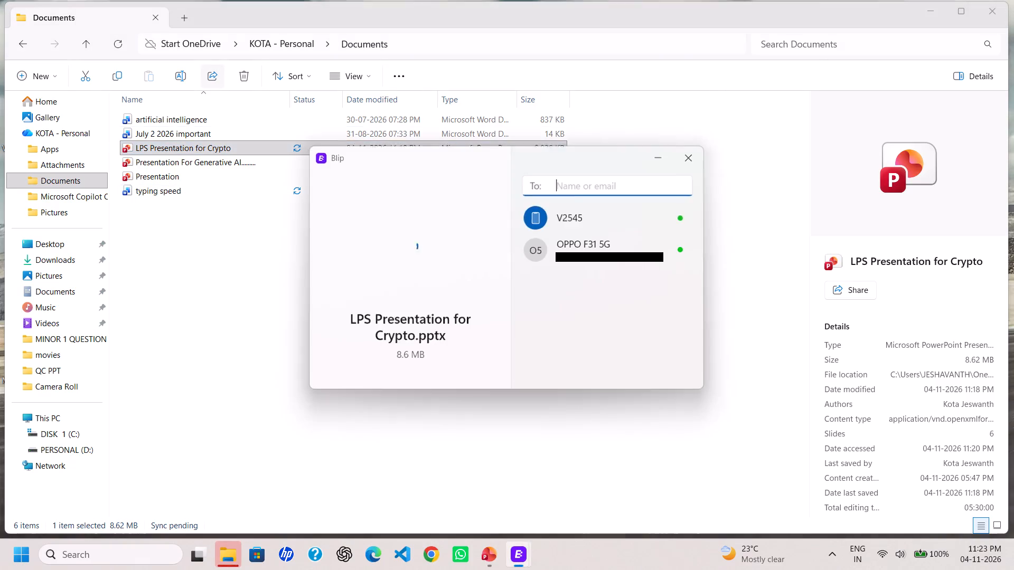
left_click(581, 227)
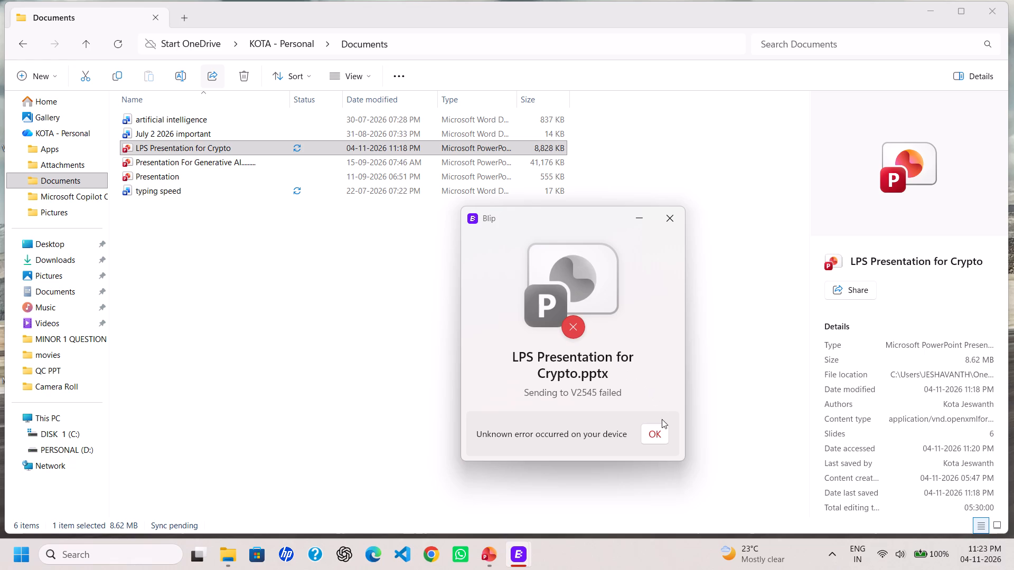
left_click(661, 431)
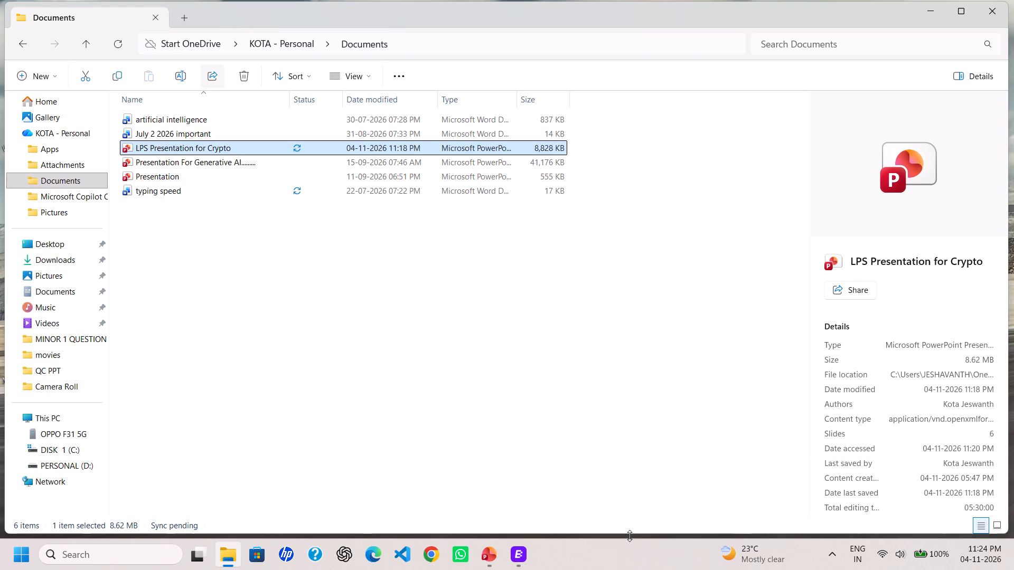
Copy the LPS Presentation for Crypto file and paste a duplicate into the same Documents folder.
left_click(189, 142)
left_click(123, 75)
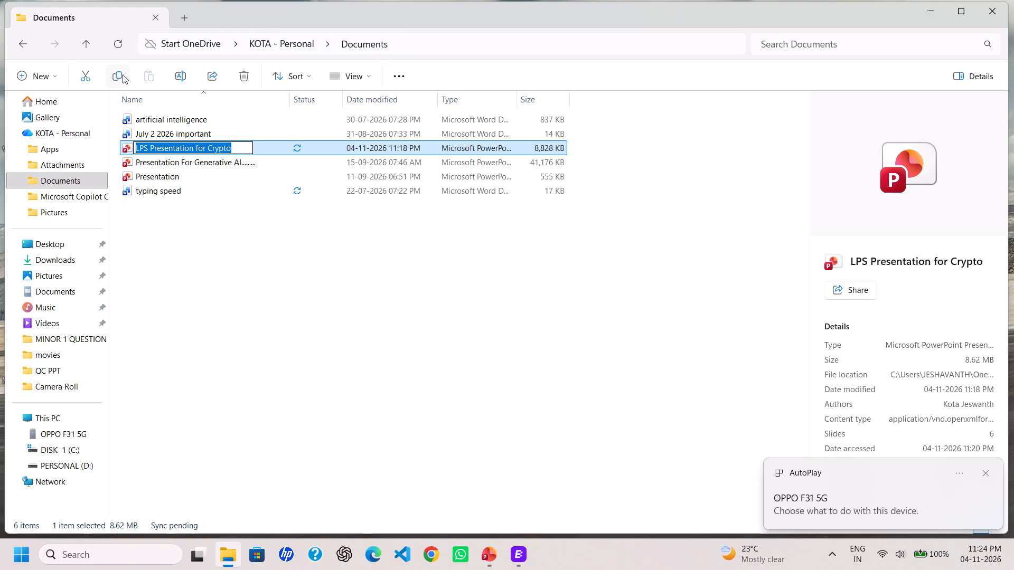
left_click(275, 241)
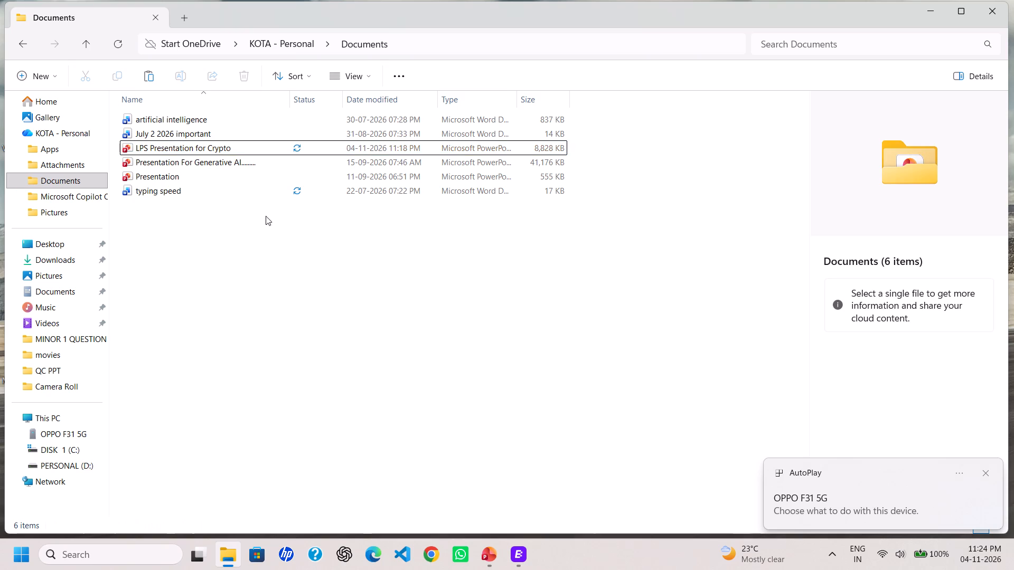
left_click(250, 144)
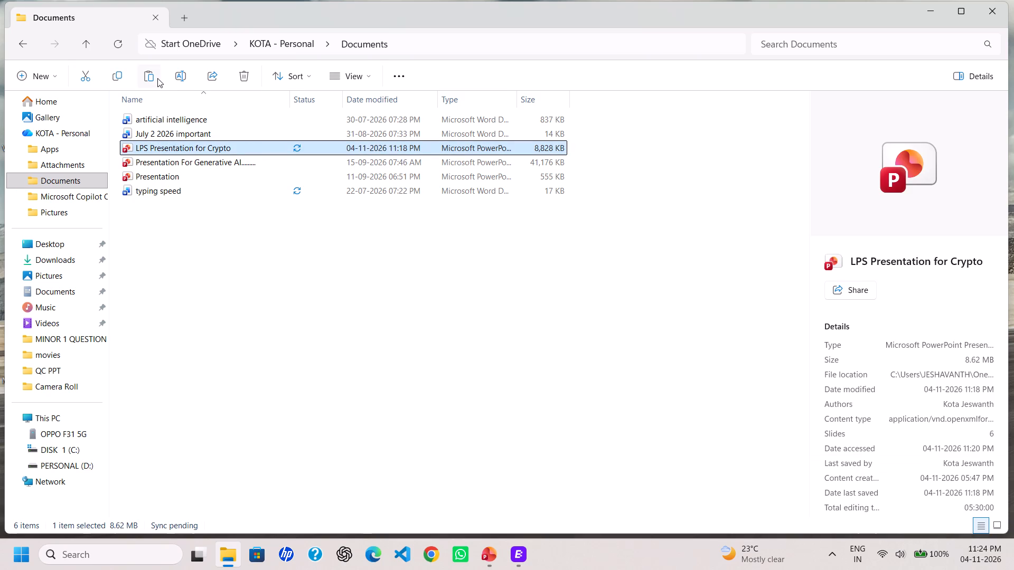
left_click(154, 78)
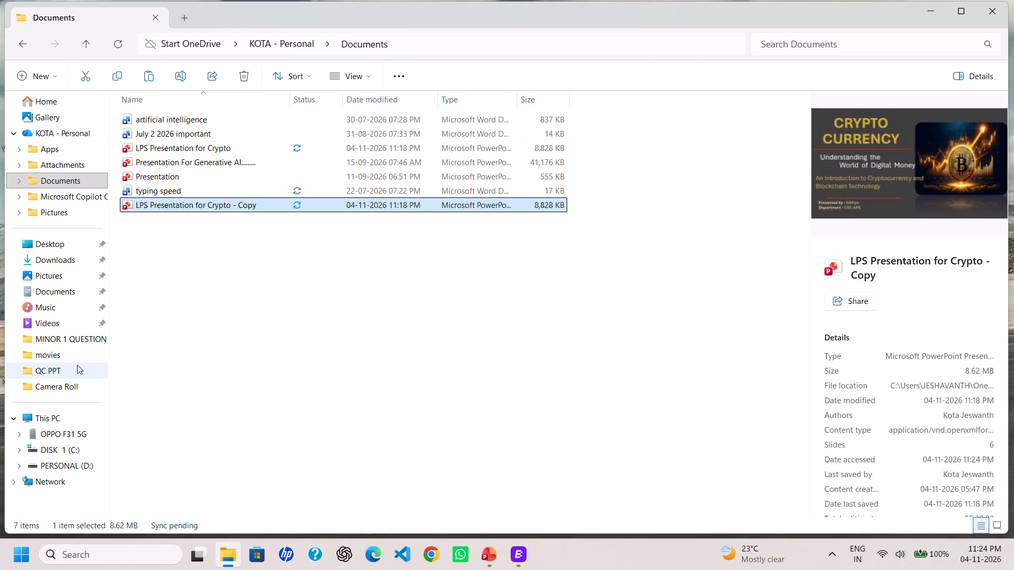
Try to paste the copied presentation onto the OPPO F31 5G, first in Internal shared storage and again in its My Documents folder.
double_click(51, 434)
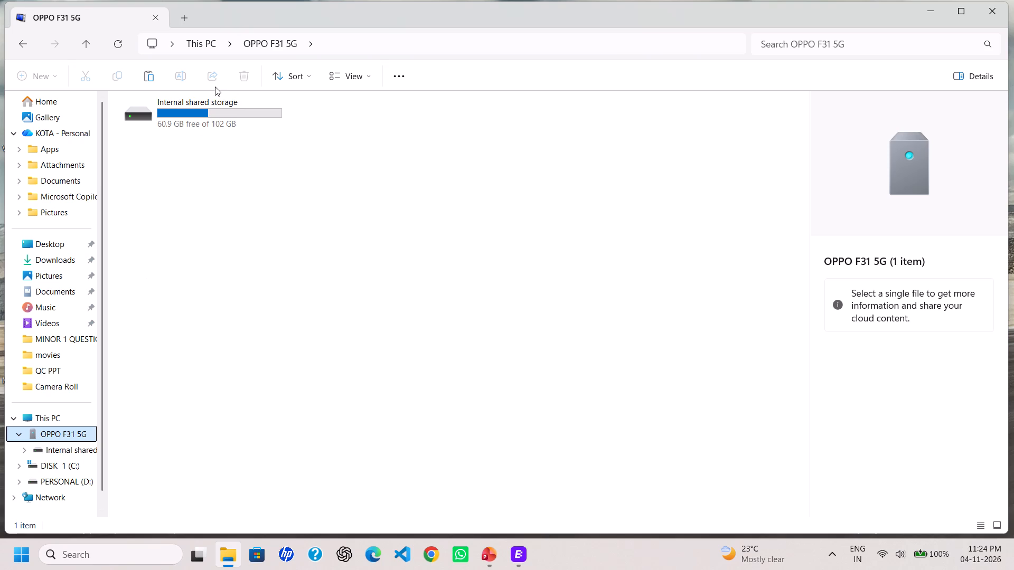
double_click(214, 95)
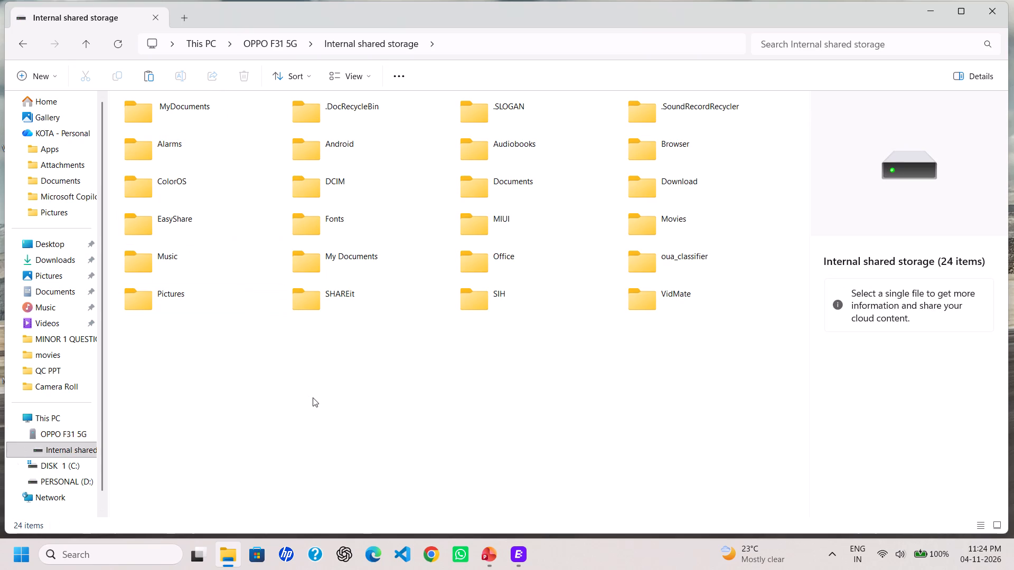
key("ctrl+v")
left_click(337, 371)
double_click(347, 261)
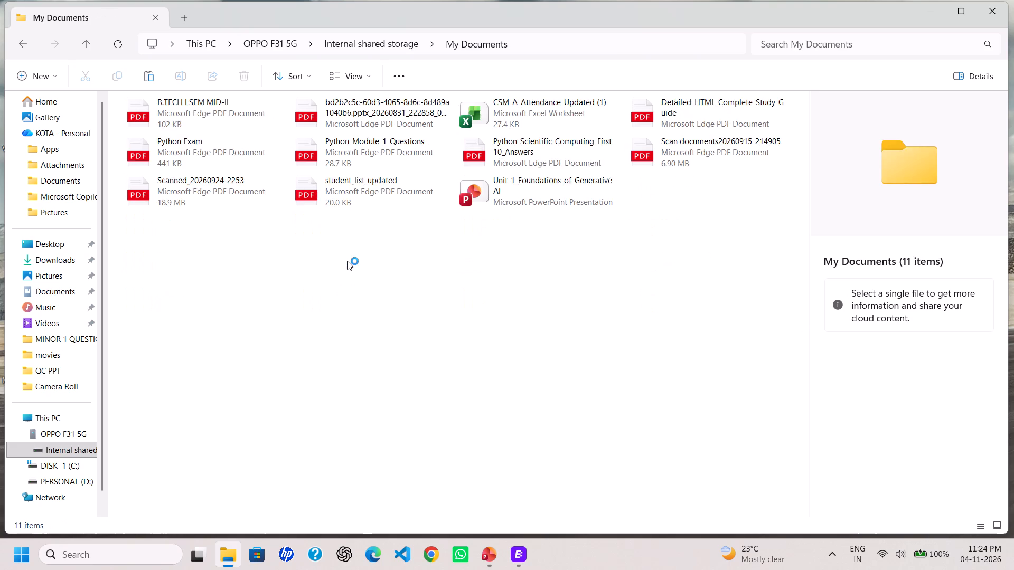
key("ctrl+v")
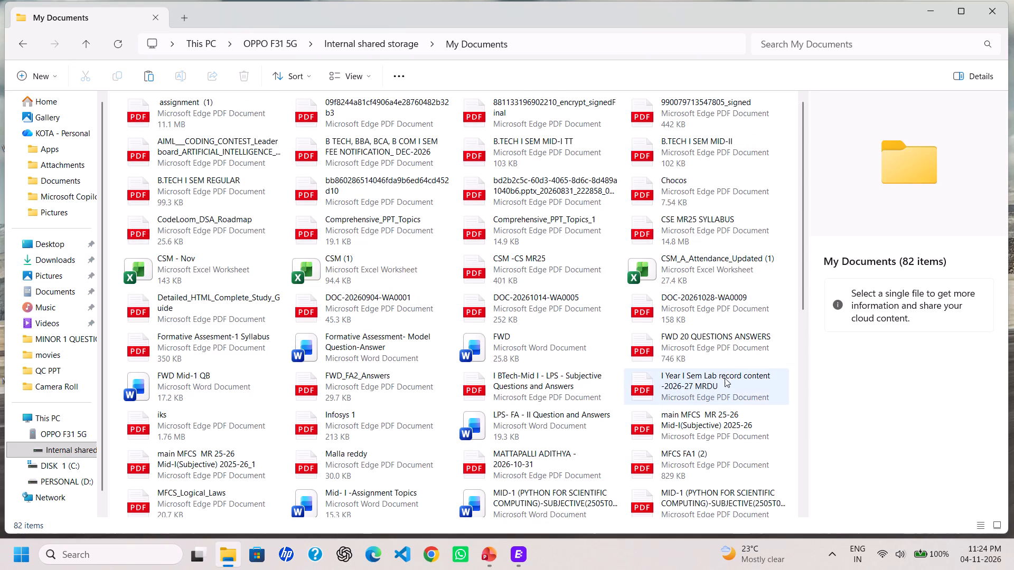
Return to the OneDrive Documents folder and open LPS Presentation for Crypto in PowerPoint.
left_click(32, 139)
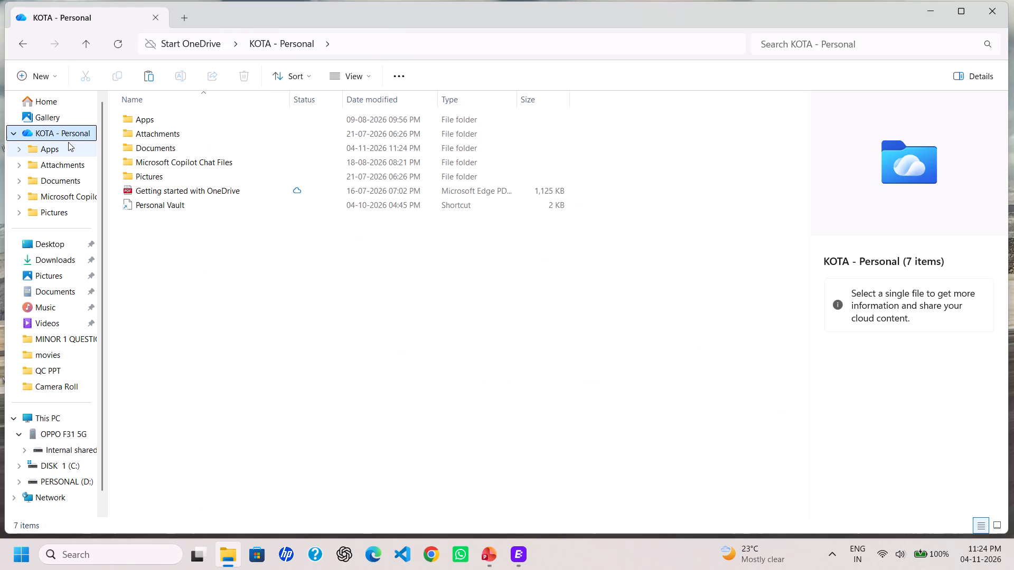
double_click(154, 146)
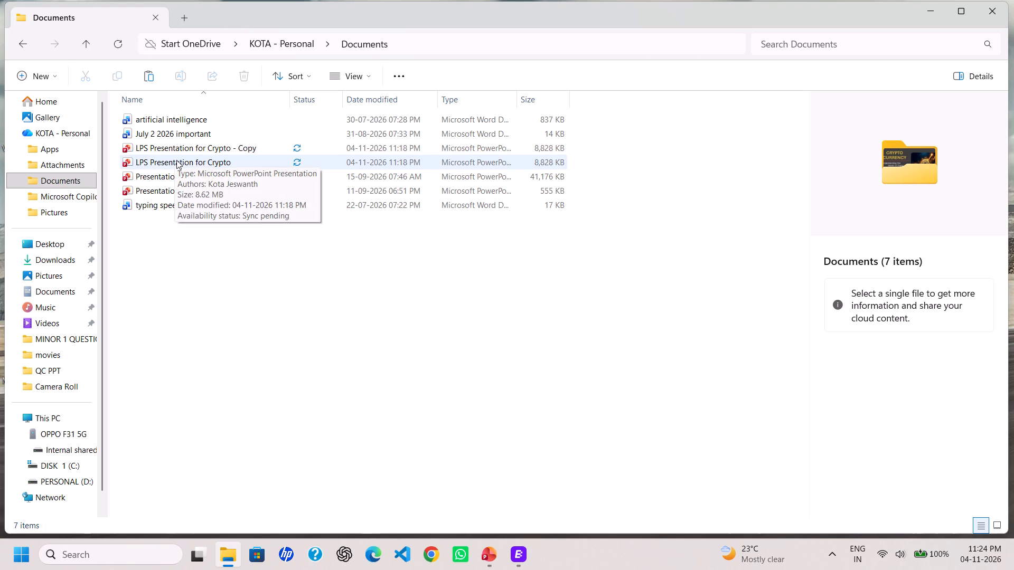
left_click(175, 155)
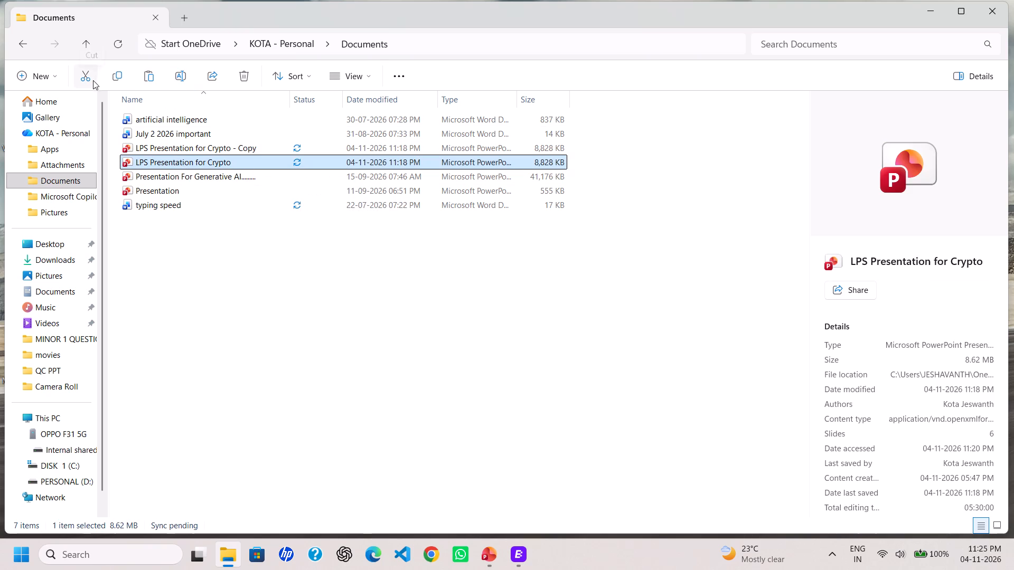
left_click(296, 163)
right_click(296, 163)
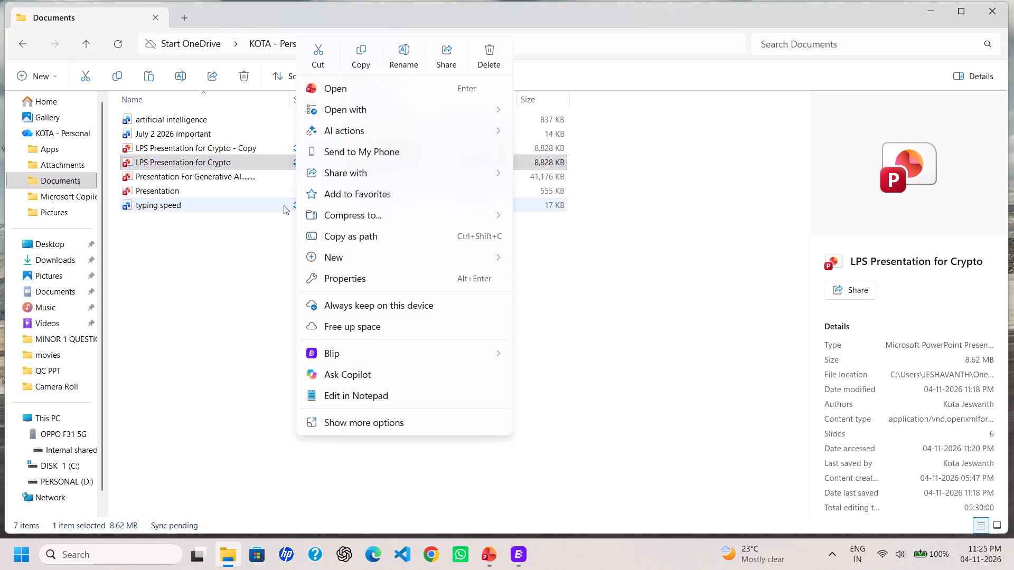
left_click(321, 92)
Save the LPS Presentation for Crypto presentation.
left_click(176, 256)
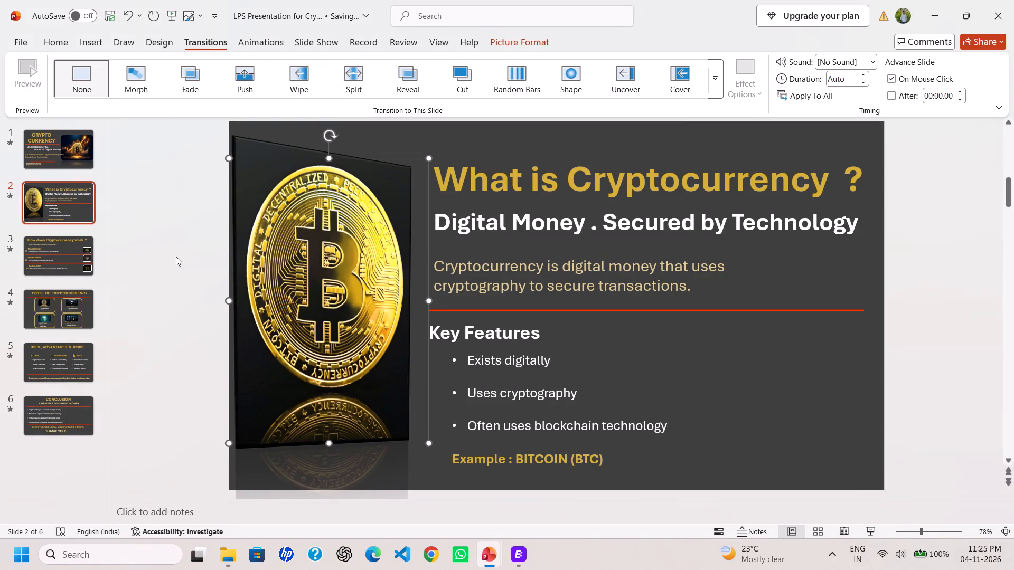
left_click(109, 18)
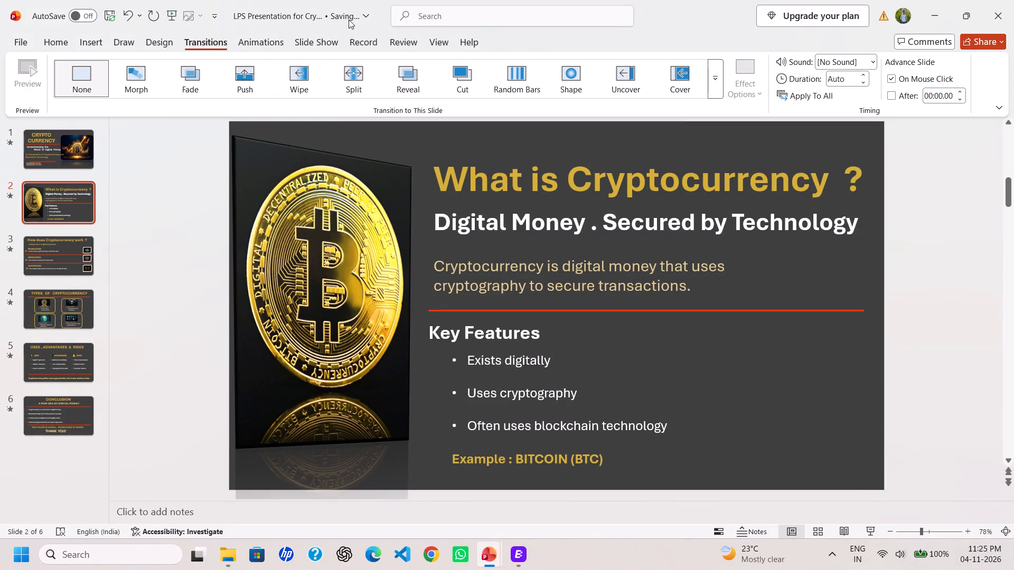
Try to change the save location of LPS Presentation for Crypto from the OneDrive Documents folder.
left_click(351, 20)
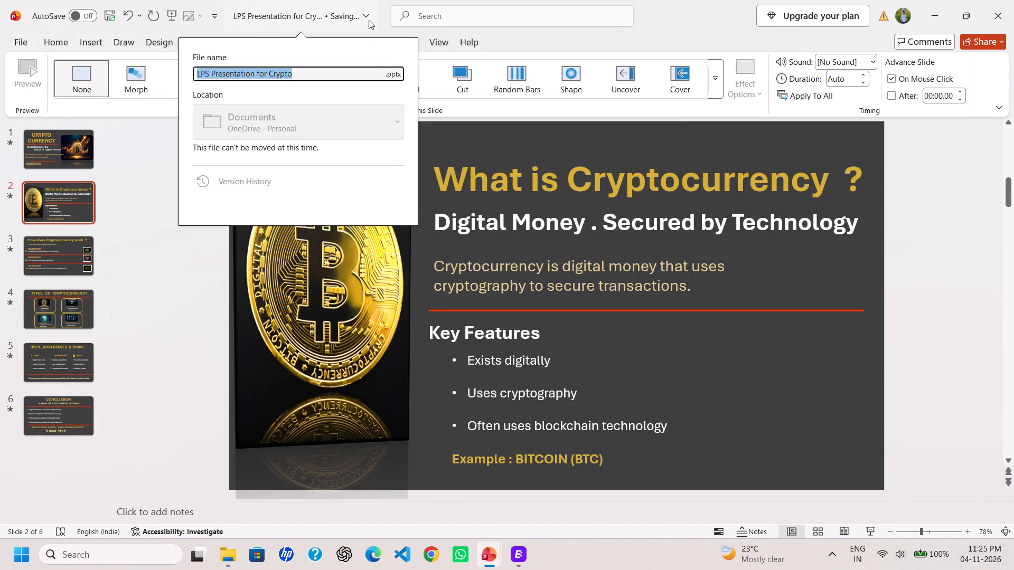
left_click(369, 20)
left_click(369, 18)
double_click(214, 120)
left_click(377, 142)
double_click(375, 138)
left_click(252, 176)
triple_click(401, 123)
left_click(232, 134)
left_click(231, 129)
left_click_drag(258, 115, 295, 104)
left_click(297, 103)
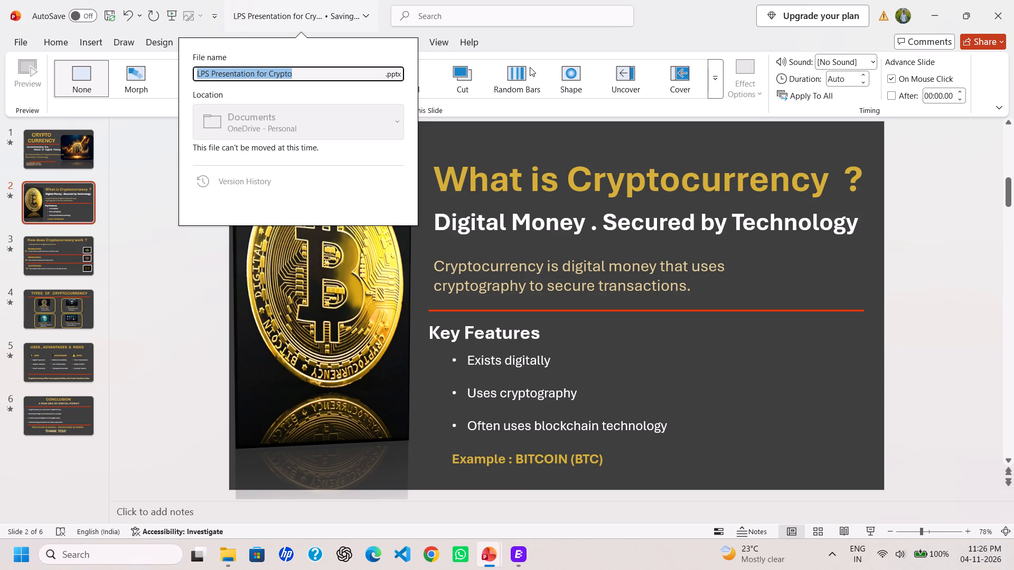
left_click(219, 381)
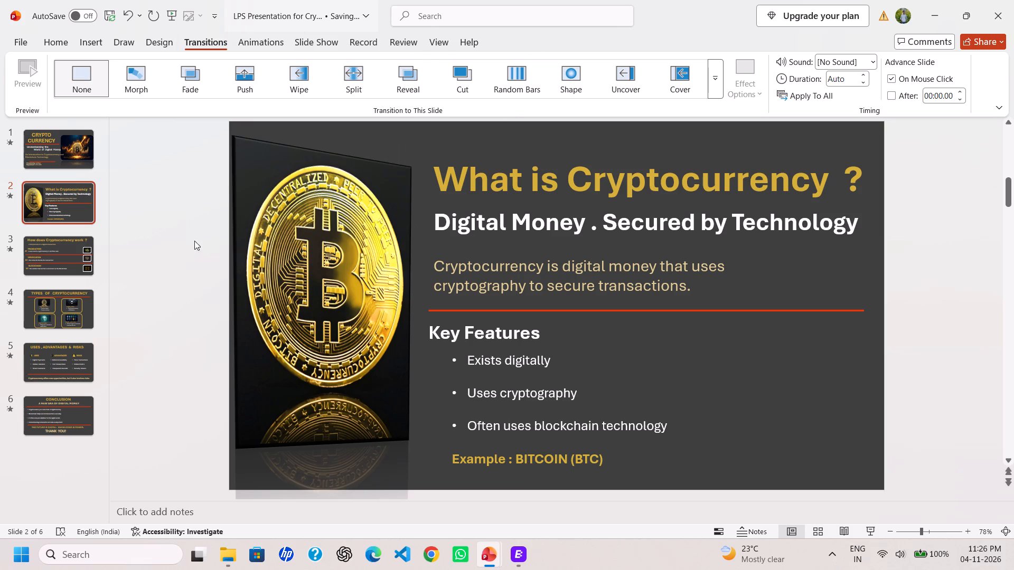
Save the LPS Presentation for Crypto presentation again.
left_click(106, 14)
triple_click(111, 18)
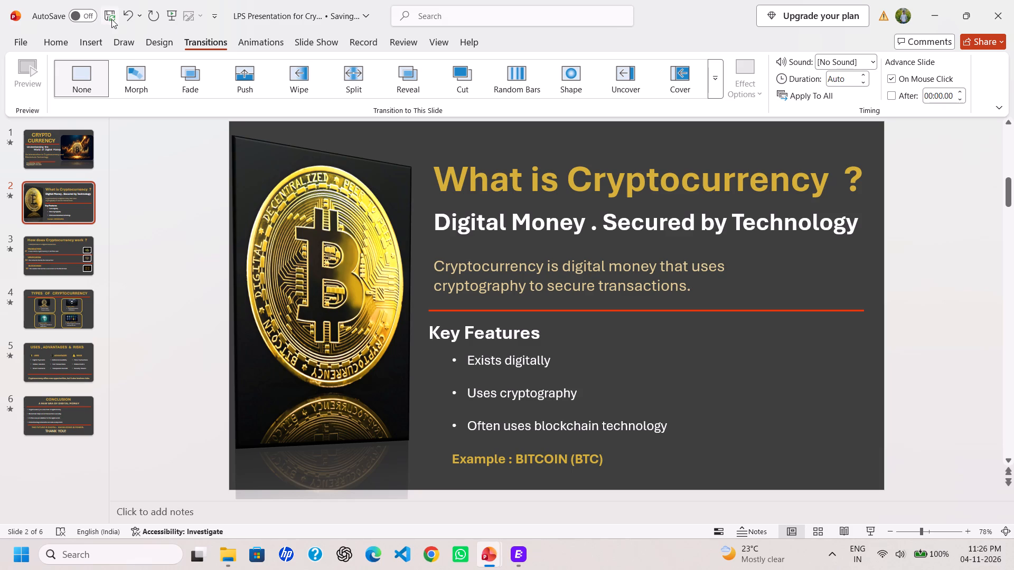
left_click(111, 20)
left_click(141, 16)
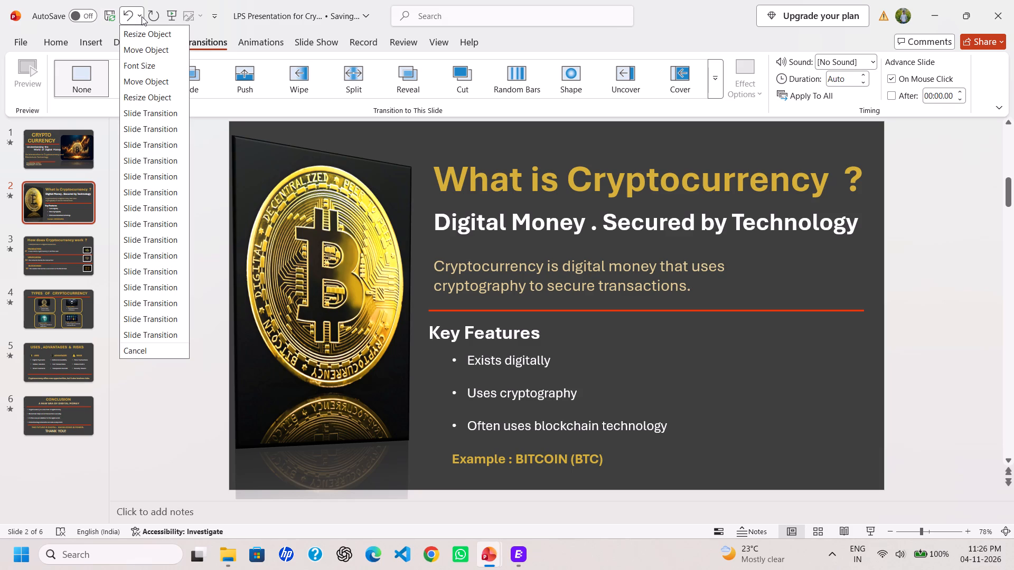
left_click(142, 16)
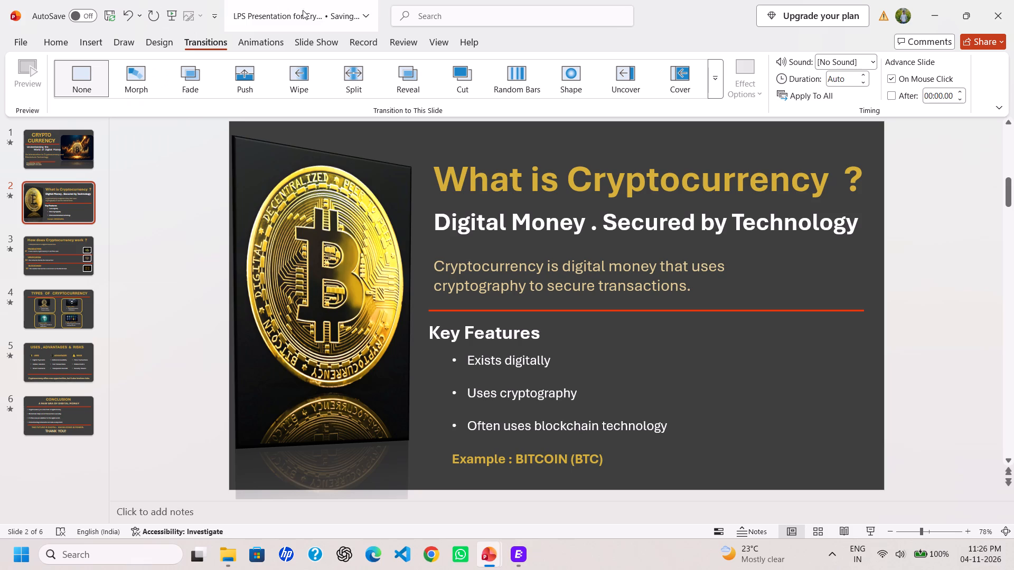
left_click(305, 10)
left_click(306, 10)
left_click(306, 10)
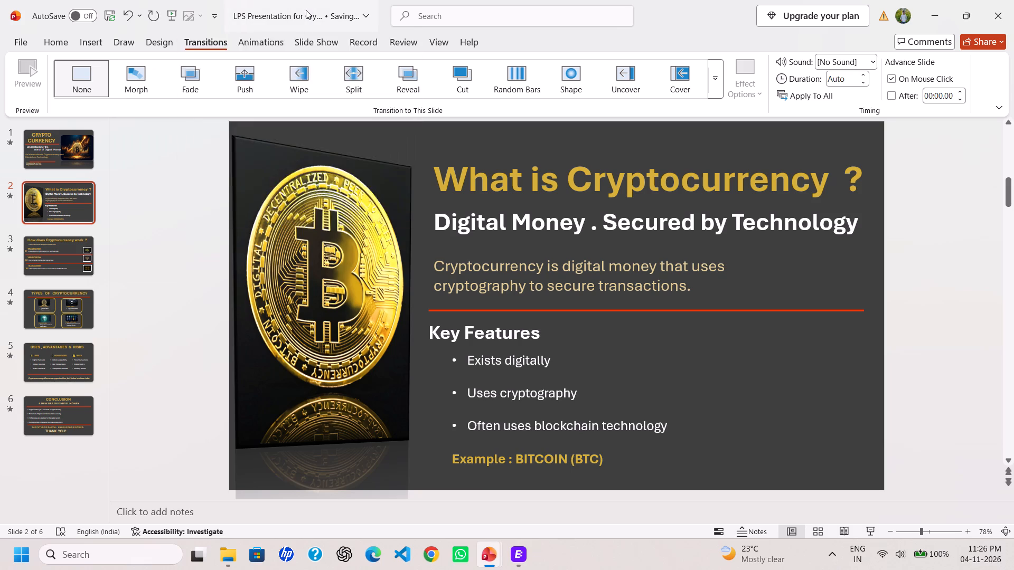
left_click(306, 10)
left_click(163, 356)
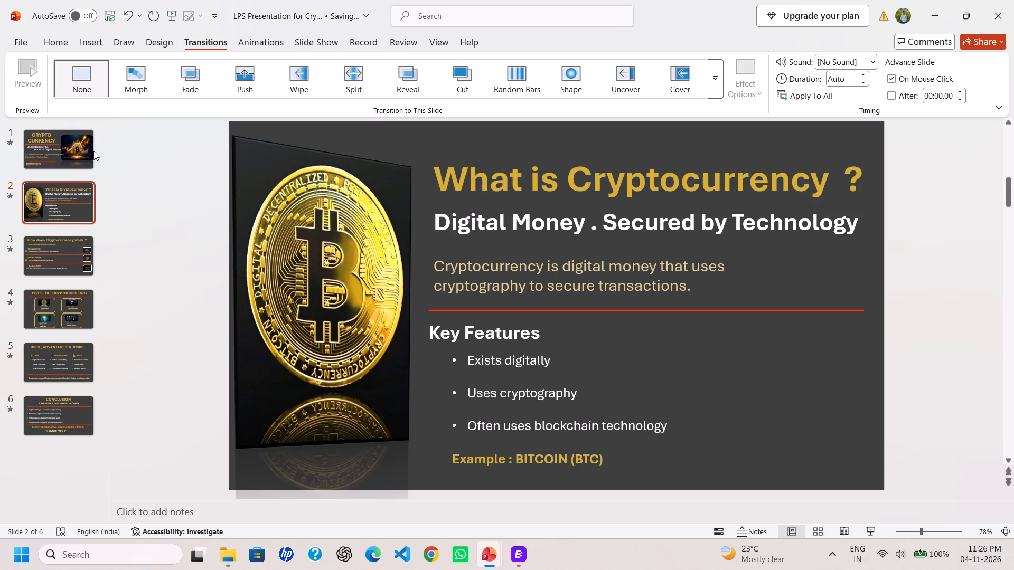
Turn on AutoSave for the LPS Presentation for Crypto presentation.
left_click(83, 22)
right_click(104, 12)
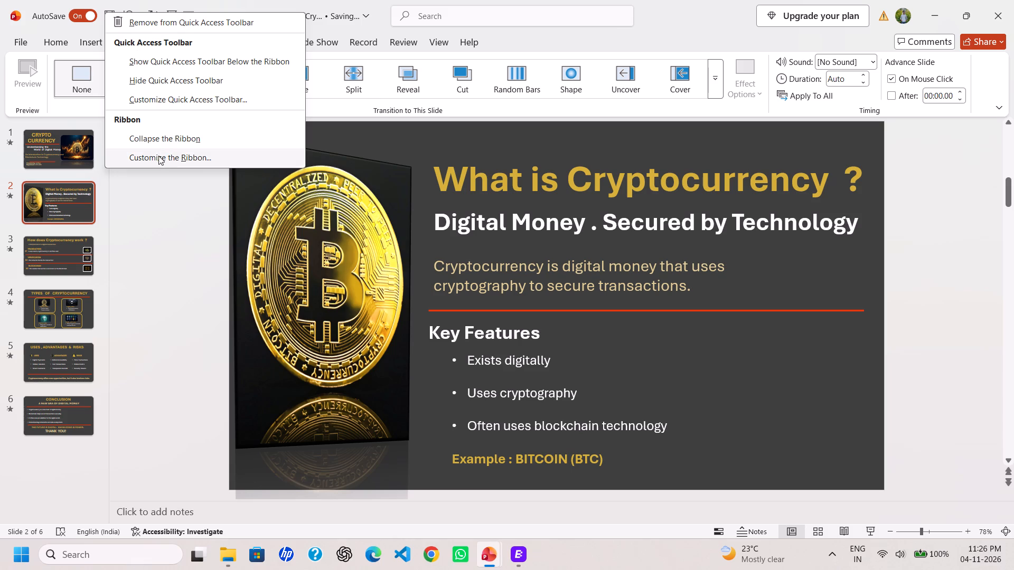
left_click(158, 191)
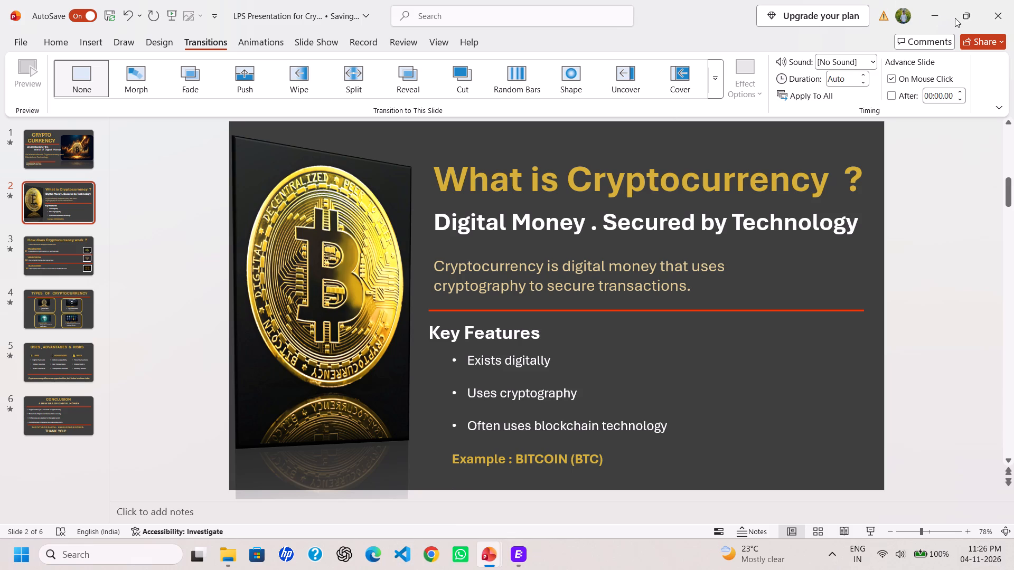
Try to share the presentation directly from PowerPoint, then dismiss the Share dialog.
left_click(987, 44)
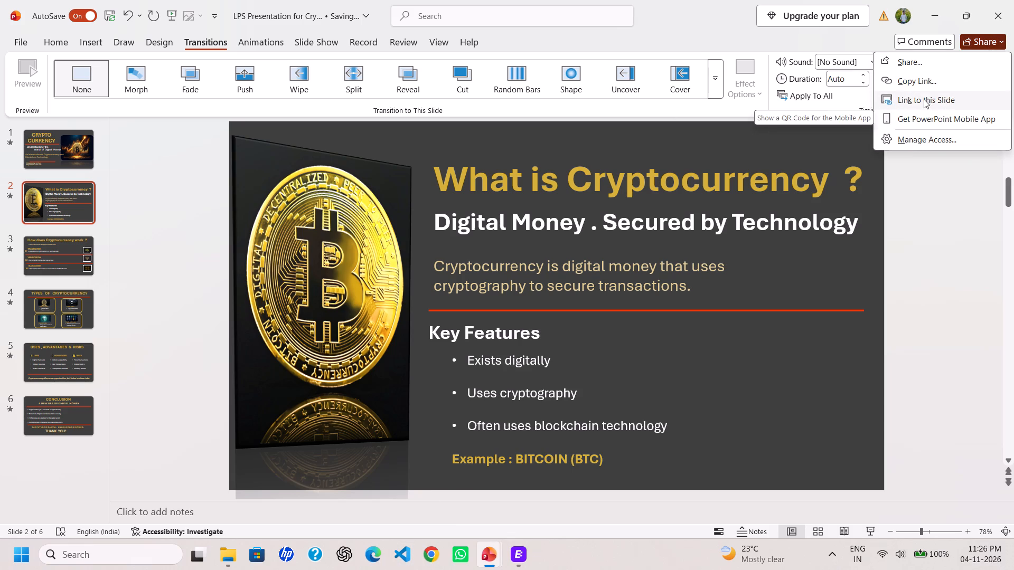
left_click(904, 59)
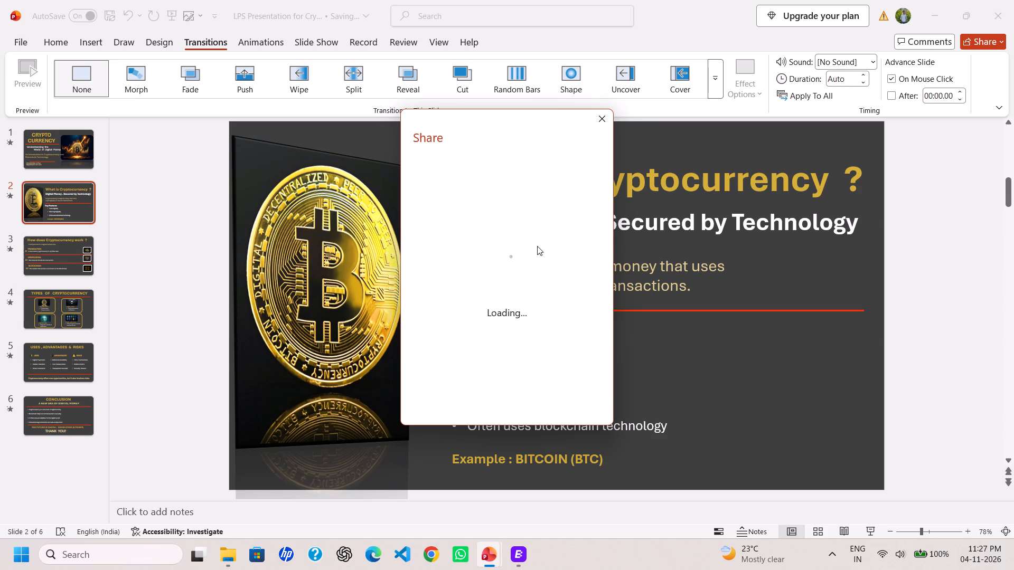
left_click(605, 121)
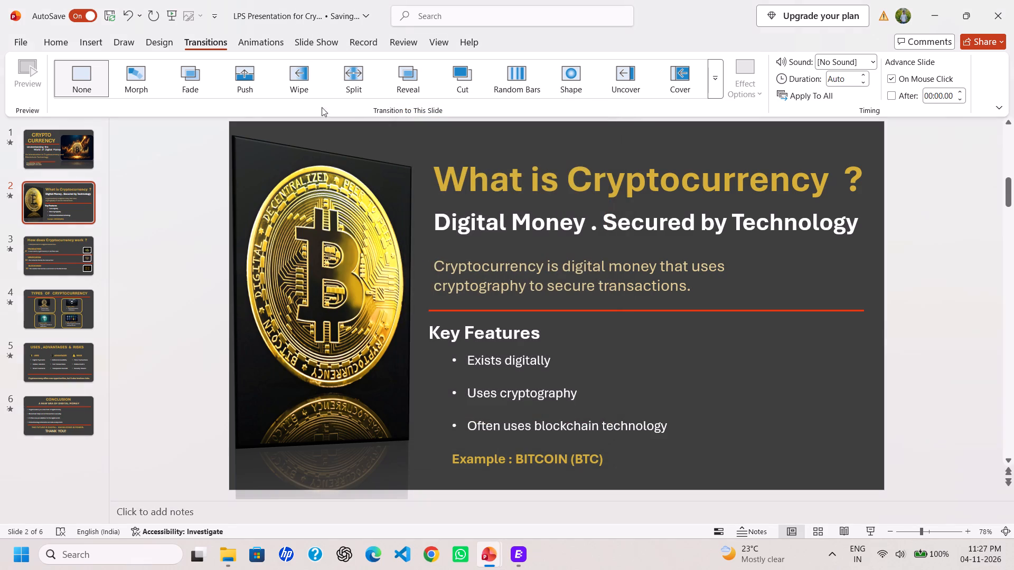
Save the presentation once more with AutoSave turned on.
left_click(107, 17)
triple_click(110, 16)
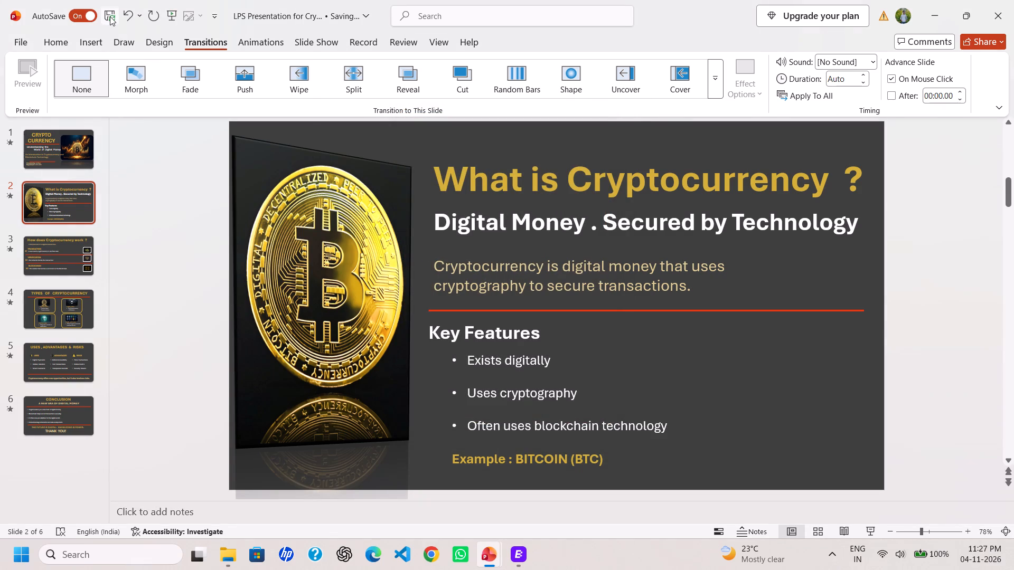
left_click(110, 16)
right_click(110, 16)
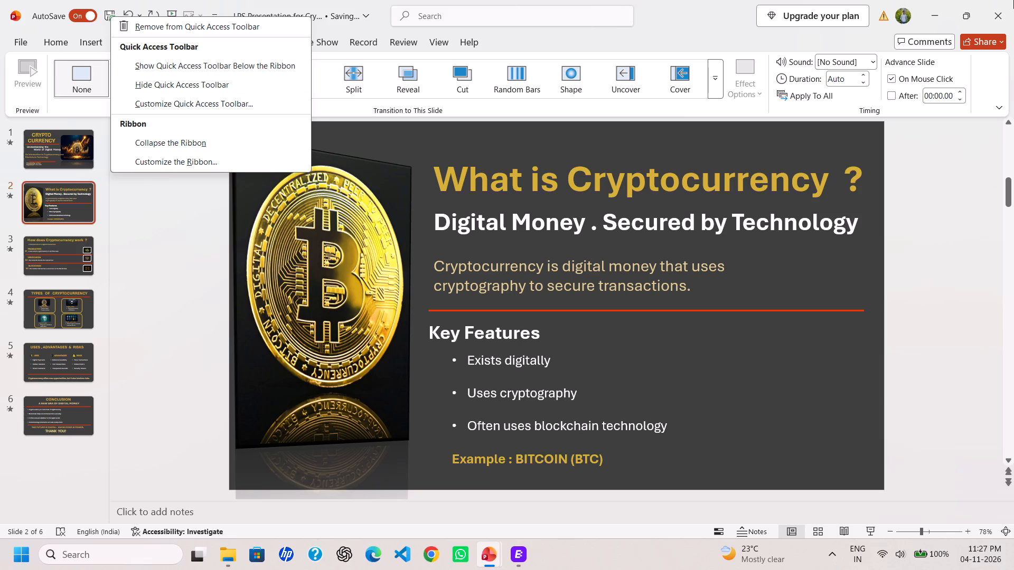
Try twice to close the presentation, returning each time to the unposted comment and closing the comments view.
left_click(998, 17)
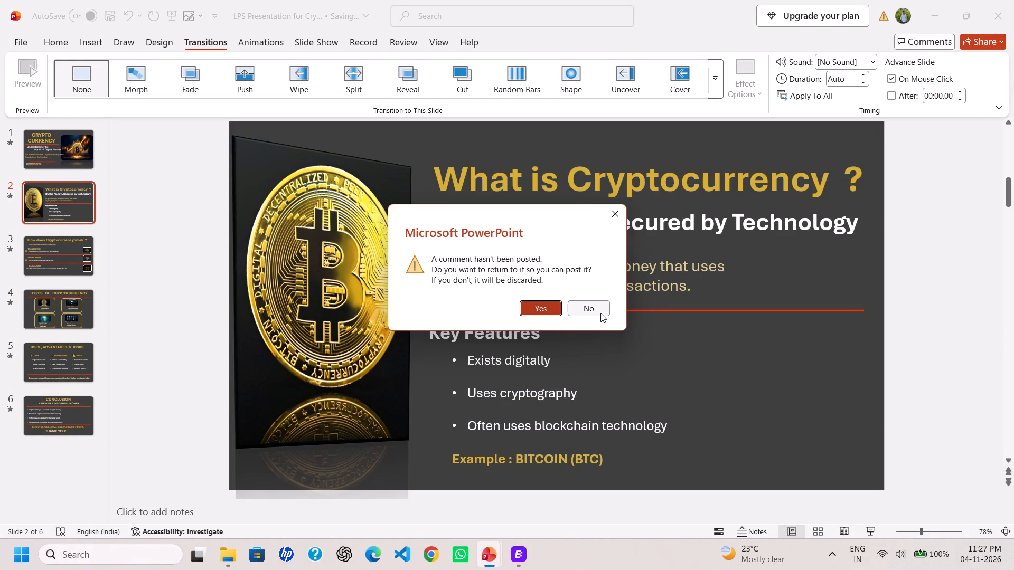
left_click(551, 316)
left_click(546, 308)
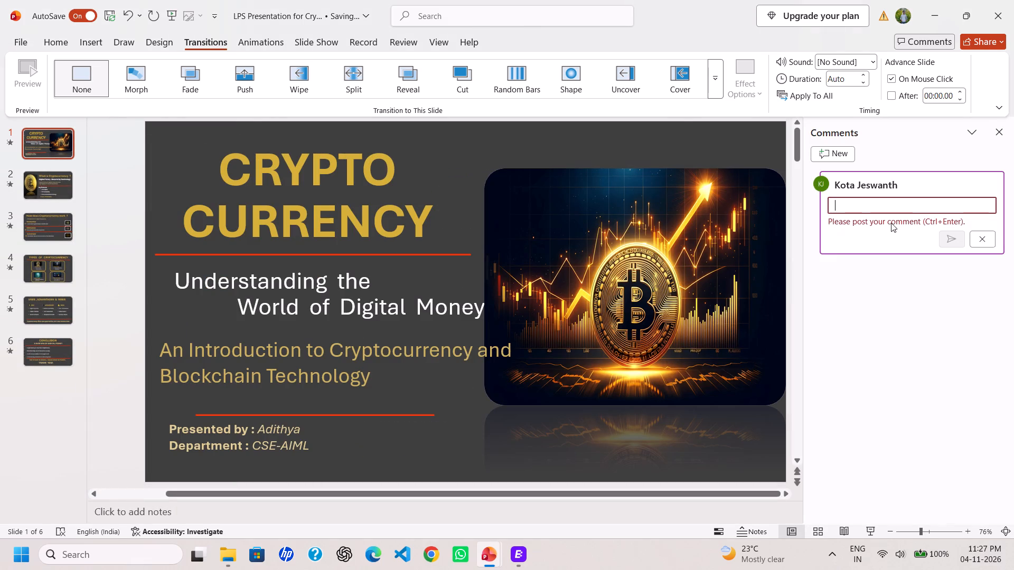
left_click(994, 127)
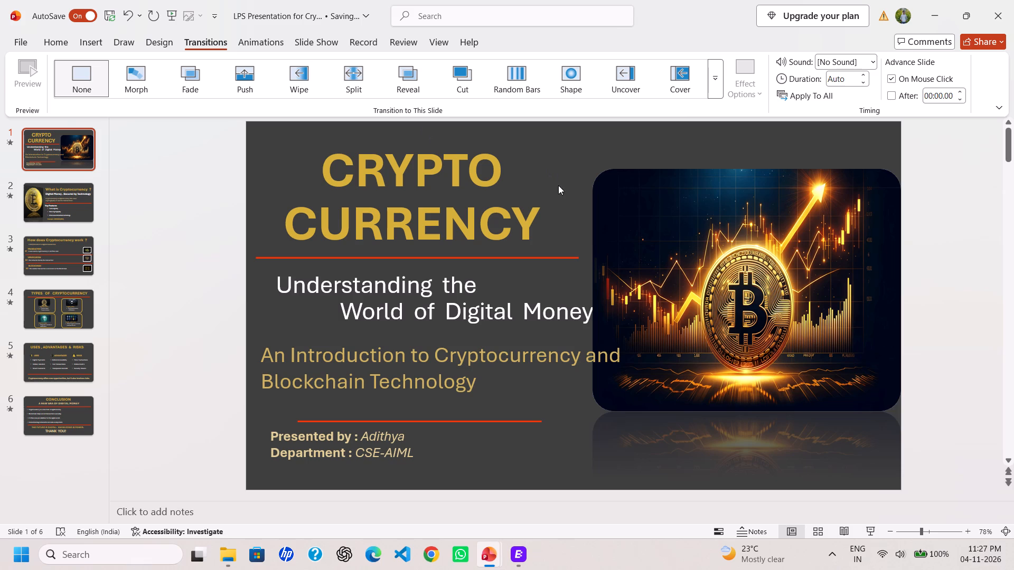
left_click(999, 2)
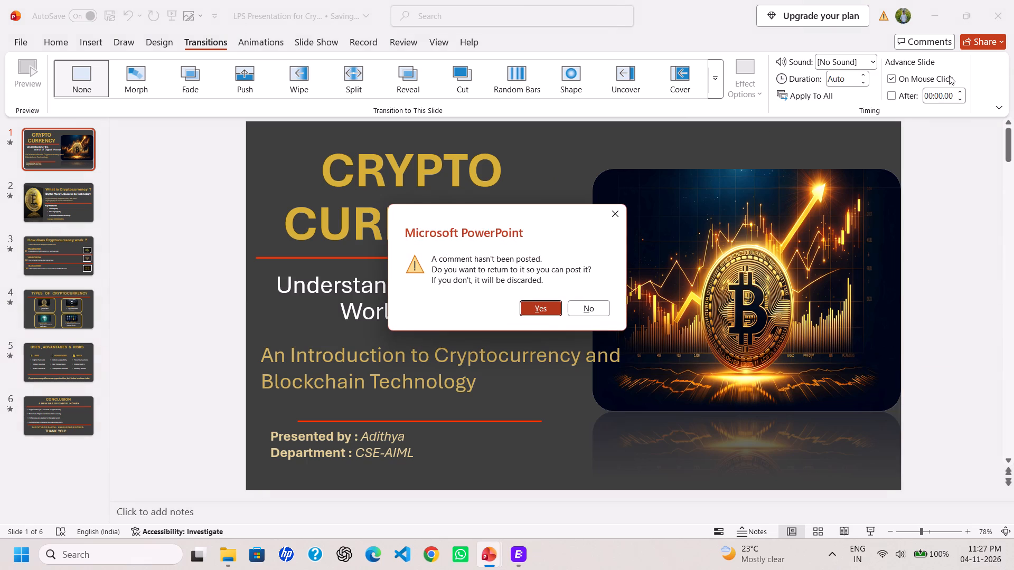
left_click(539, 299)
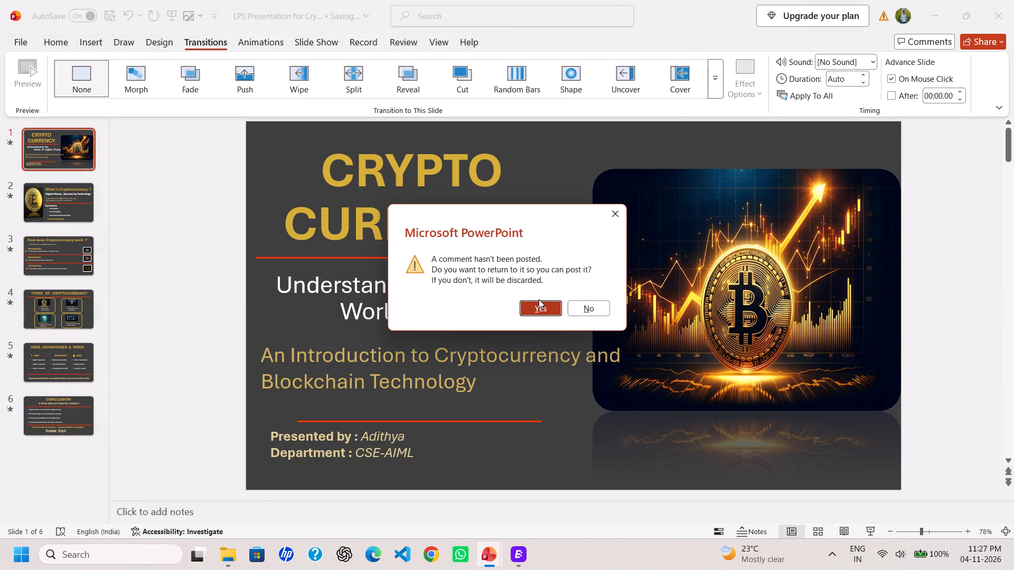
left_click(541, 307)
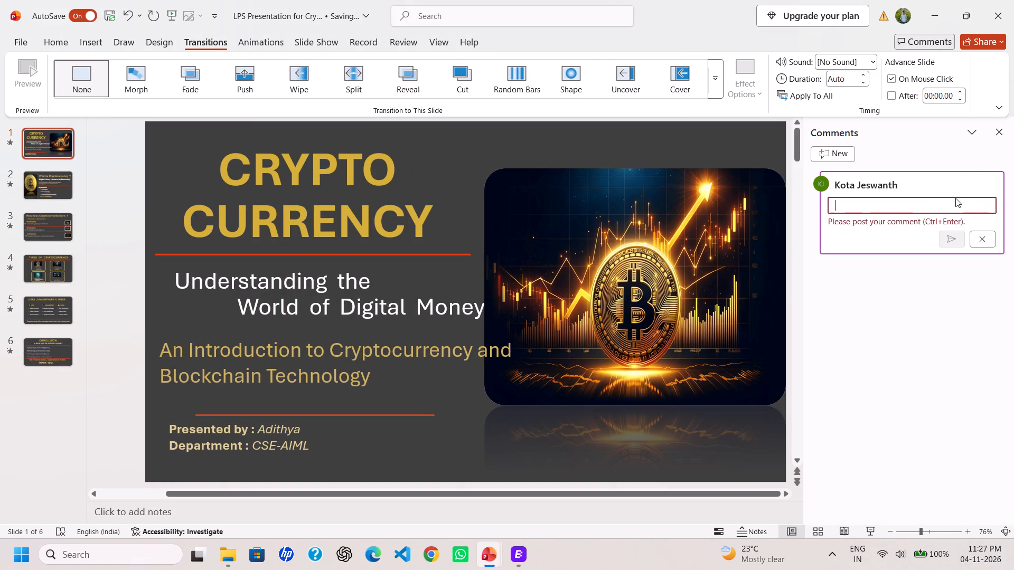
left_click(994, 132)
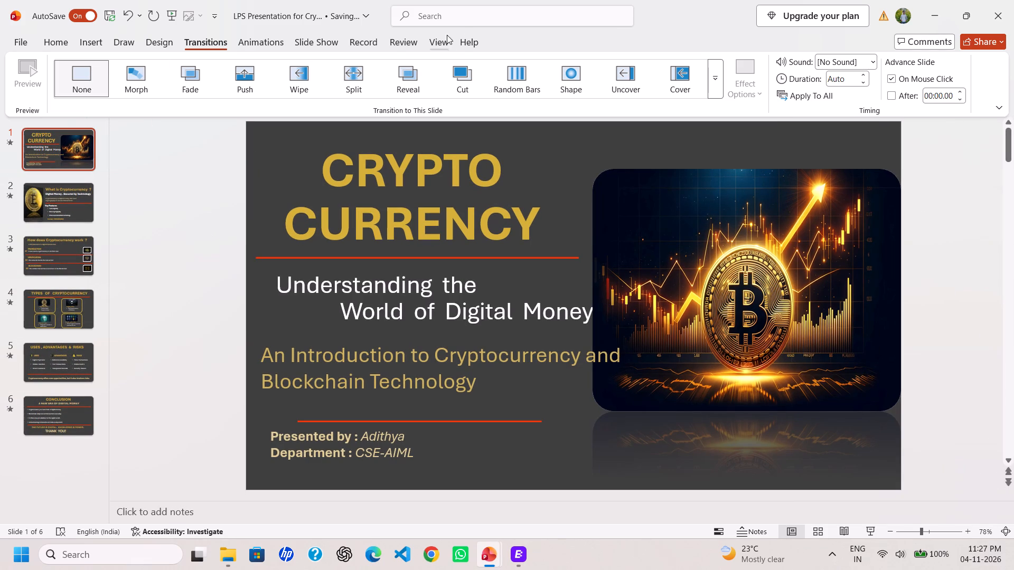
Return to the unposted comment on slide 1, post it with the text "CRYPTO." and close the comments view.
left_click(989, 3)
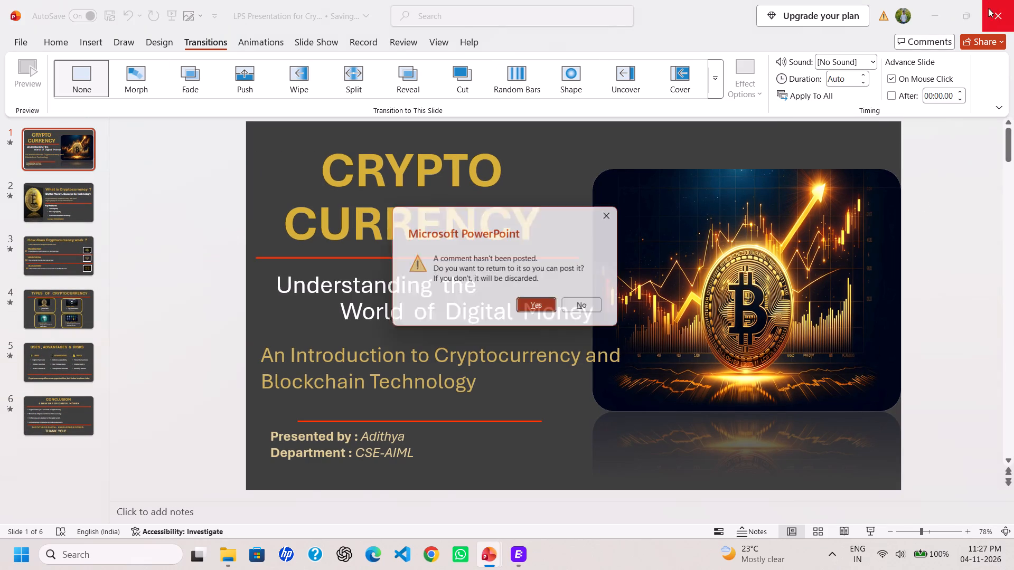
left_click(532, 311)
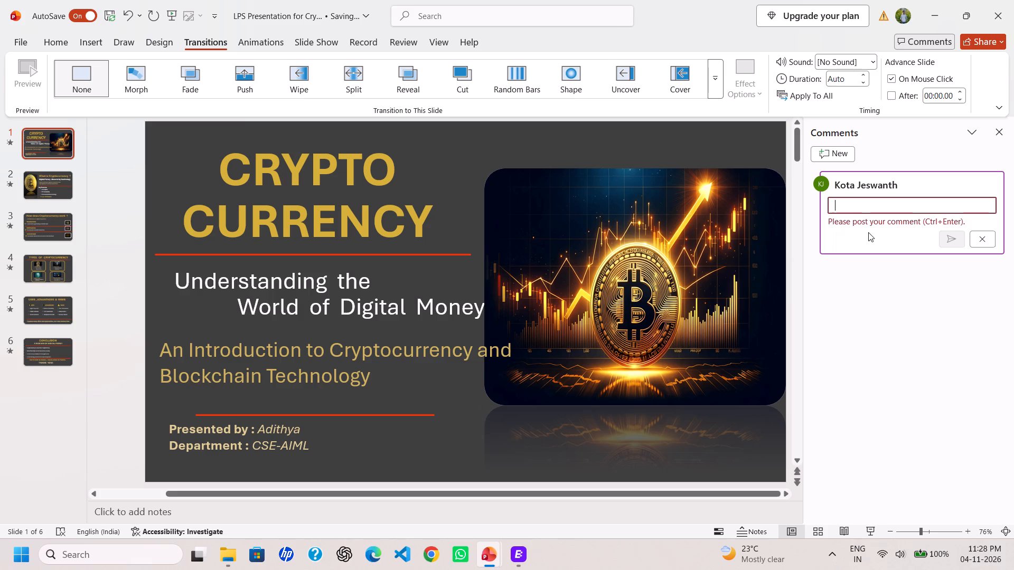
key("c")
type("RYPTO.")
key("Return")
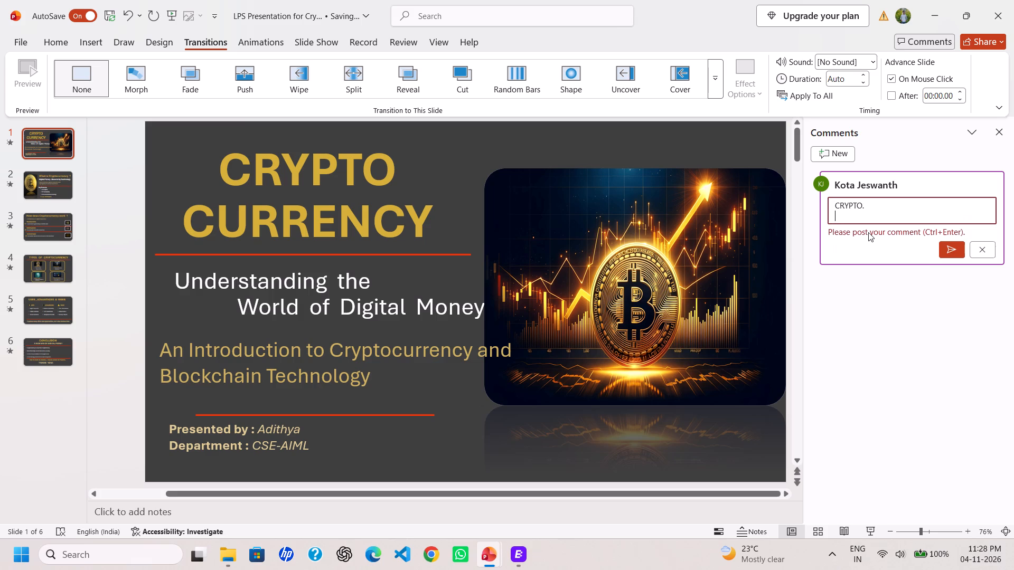
left_click(955, 254)
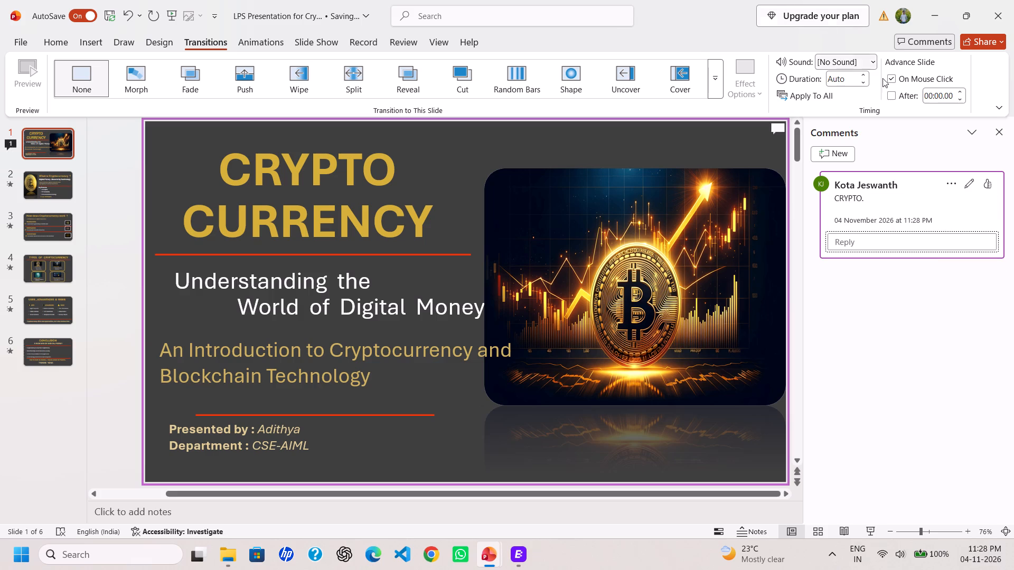
left_click(993, 128)
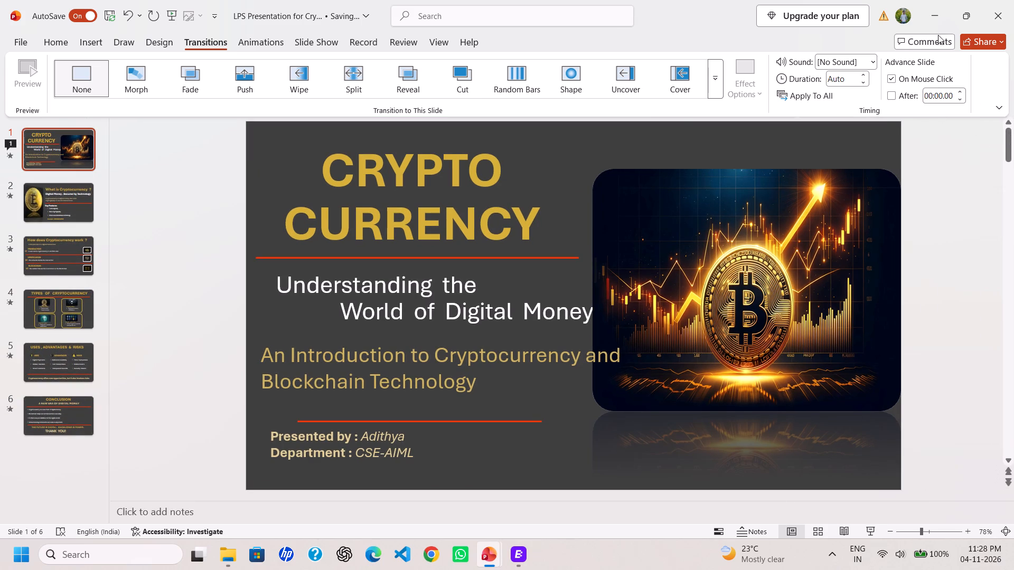
Close the LPS Presentation for Crypto presentation.
left_click(994, 0)
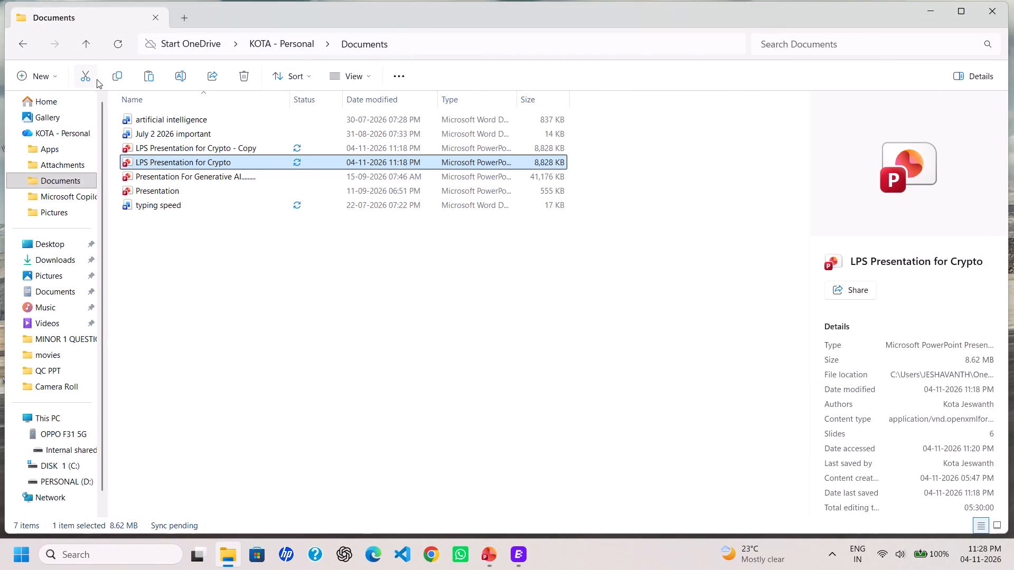
Copy LPS Presentation for Crypto and paste another duplicate into the same OneDrive Documents folder.
left_click(114, 80)
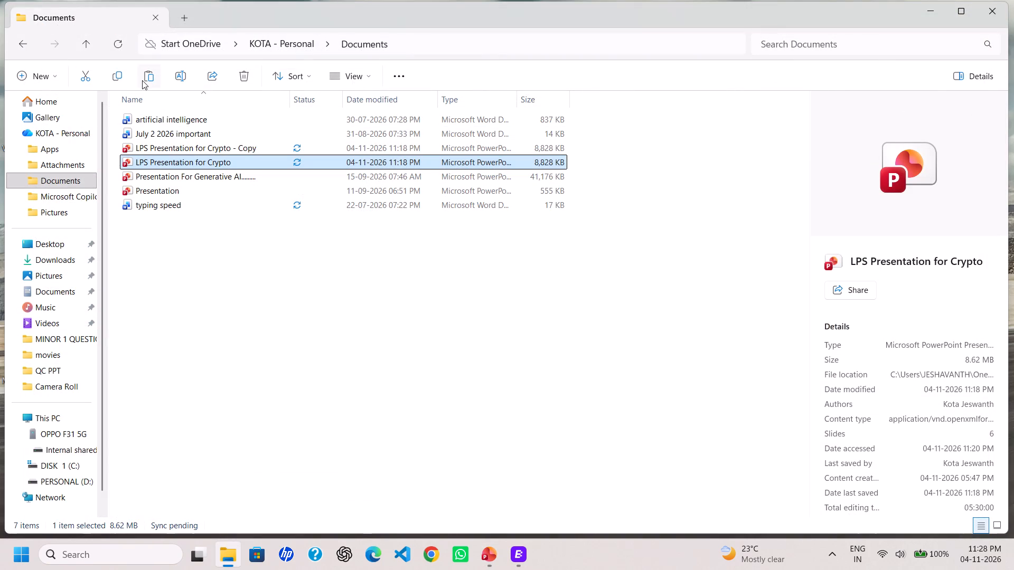
left_click(143, 80)
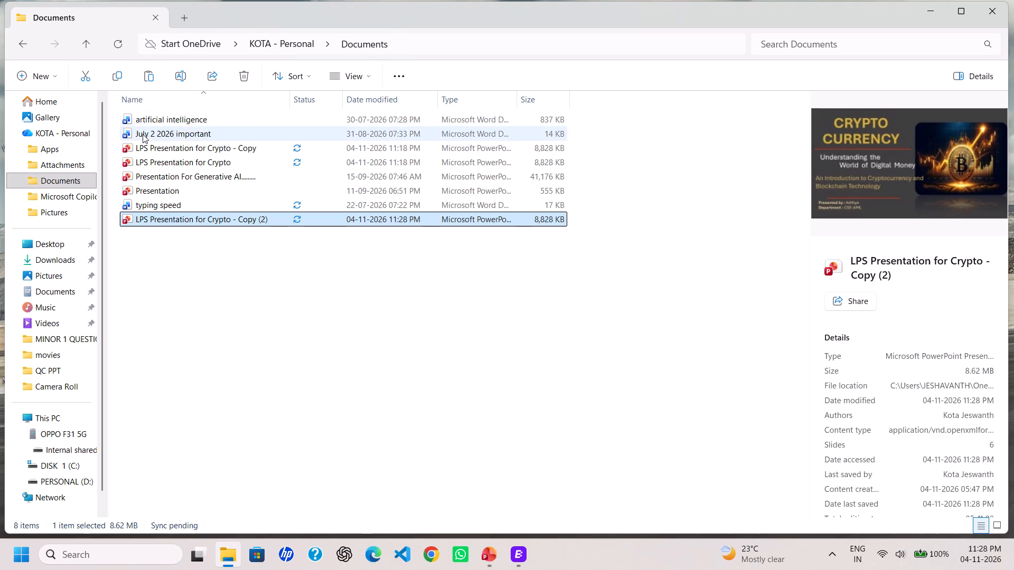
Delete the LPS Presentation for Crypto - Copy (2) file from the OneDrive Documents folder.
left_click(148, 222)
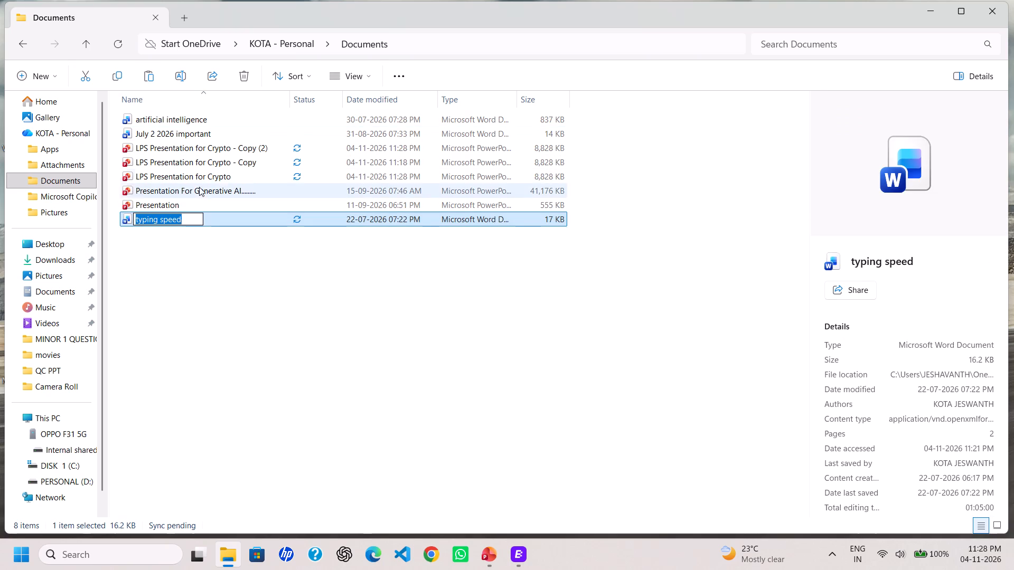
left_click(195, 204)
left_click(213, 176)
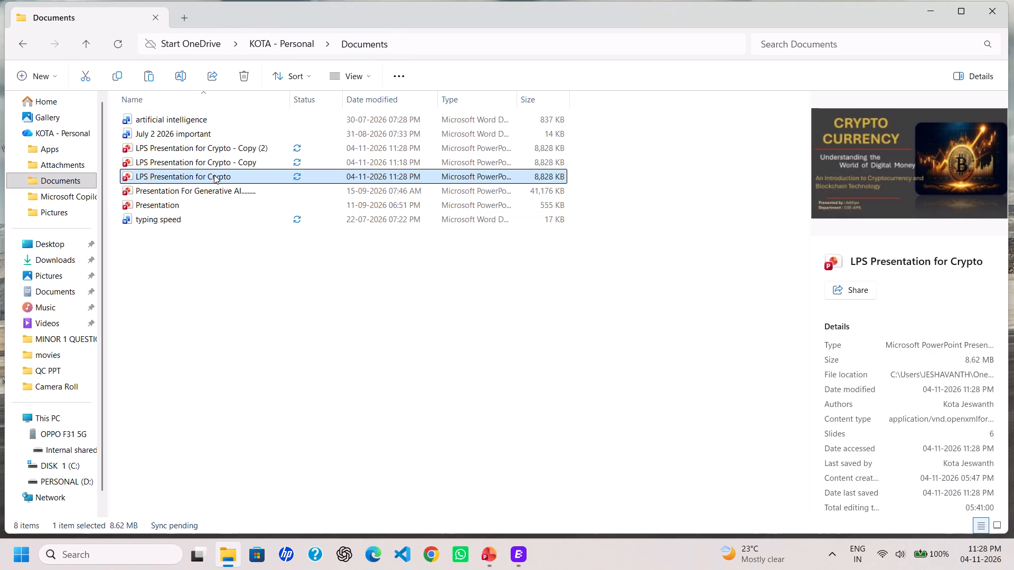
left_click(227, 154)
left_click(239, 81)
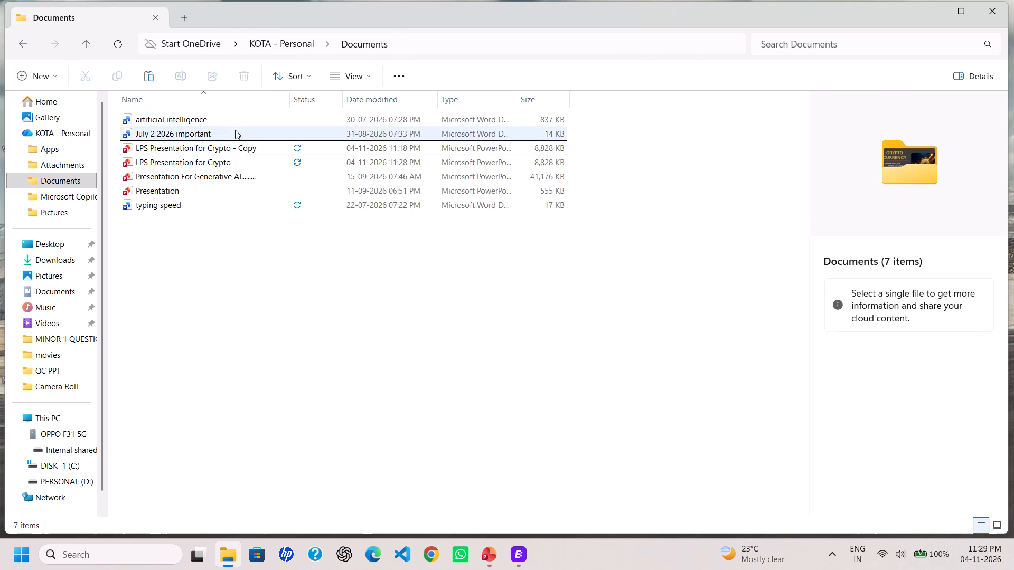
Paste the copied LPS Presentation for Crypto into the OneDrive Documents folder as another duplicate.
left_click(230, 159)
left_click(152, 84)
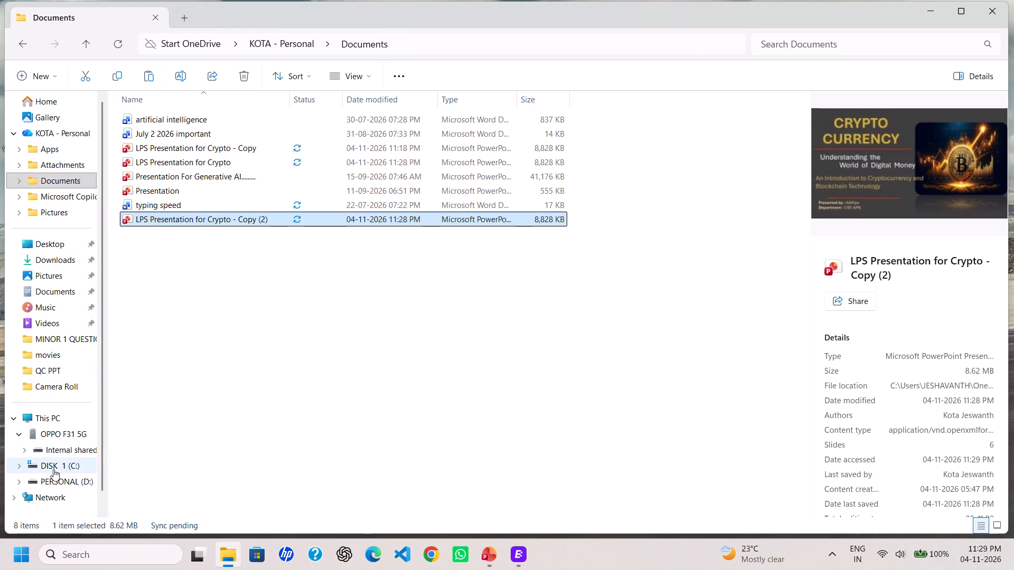
Paste the copied presentation into the My Documents folder in the OPPO F31 5G phone's internal shared storage.
scroll(49, 494, "down", 1)
double_click(39, 417)
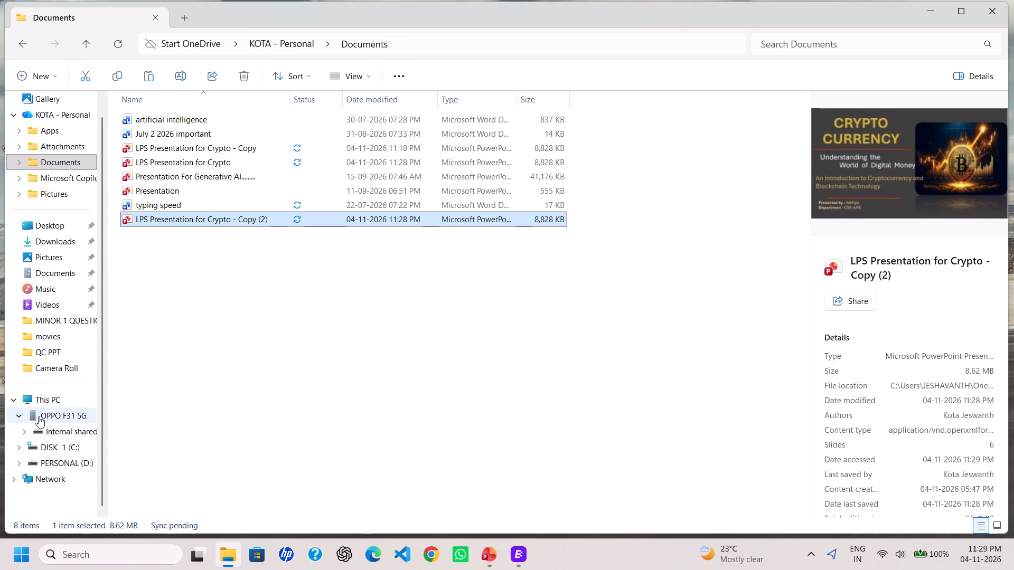
double_click(222, 101)
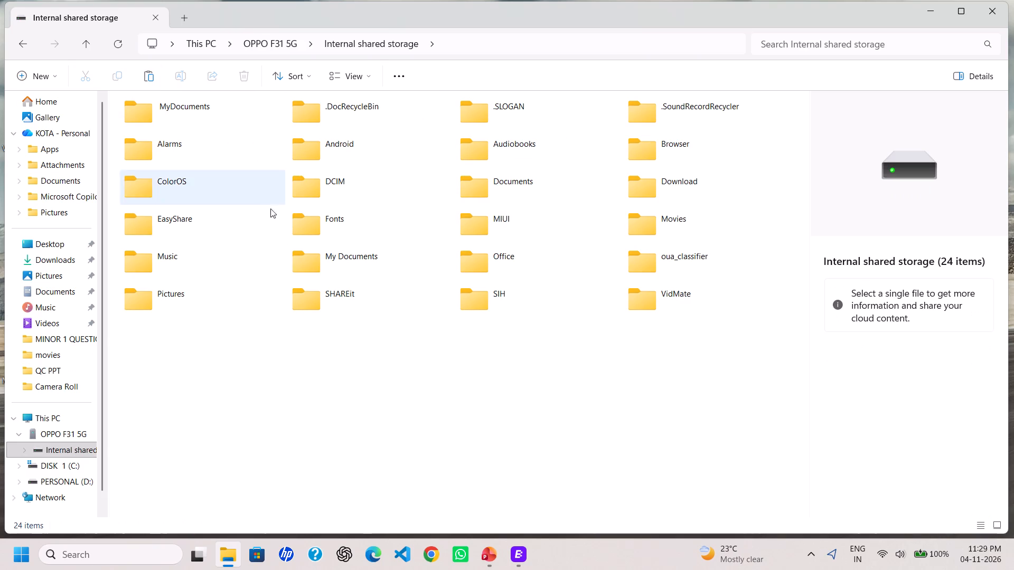
double_click(299, 258)
key("ctrl+v")
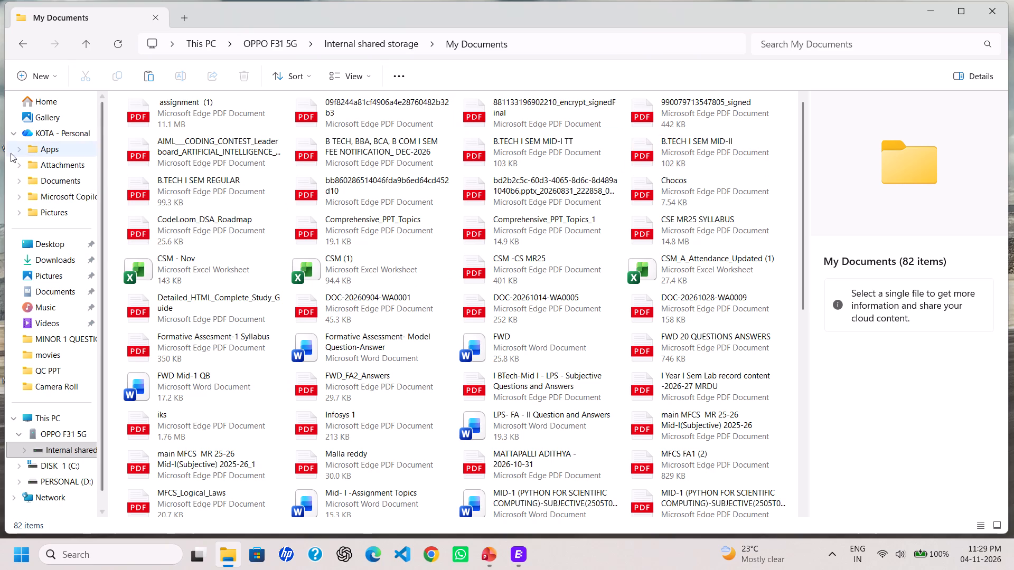
Return to the OneDrive Documents folder and try to share LPS Presentation for Crypto.
left_click(43, 134)
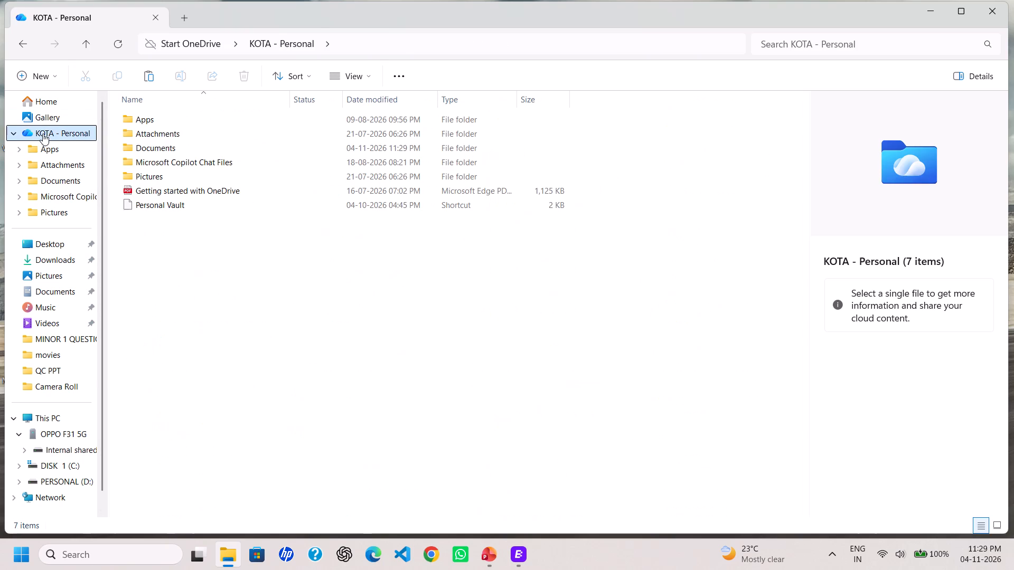
double_click(167, 147)
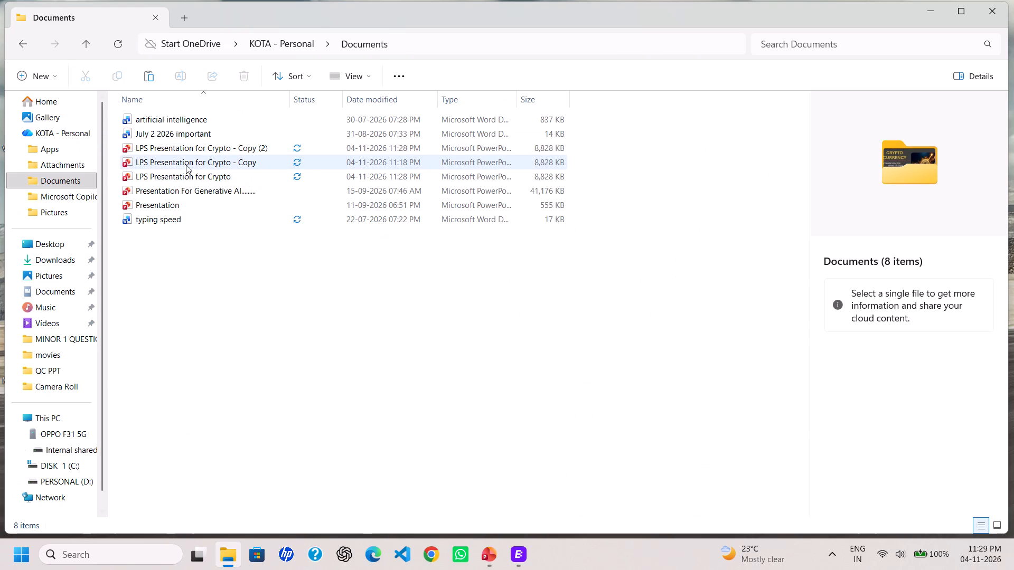
left_click(187, 178)
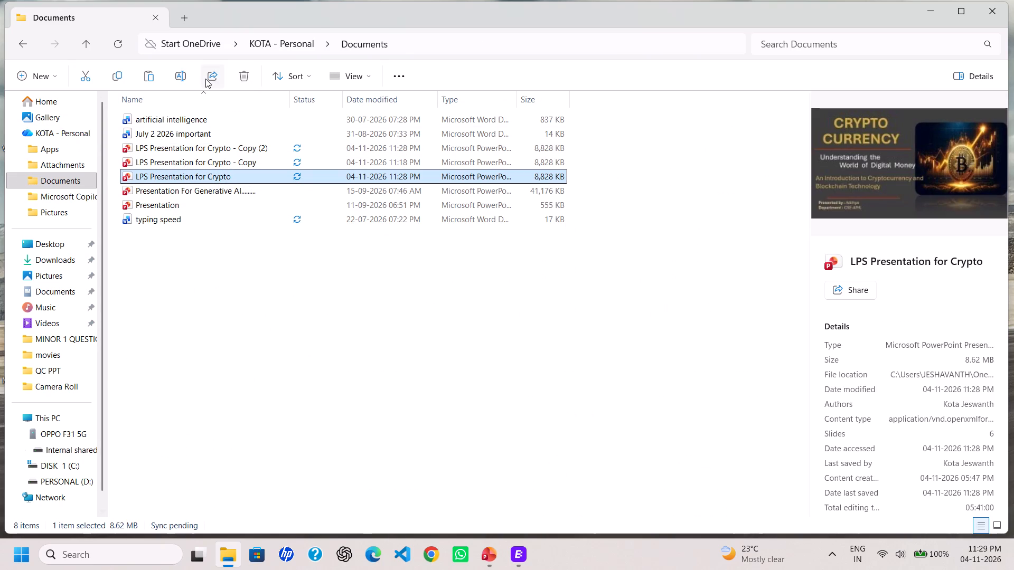
left_click(205, 79)
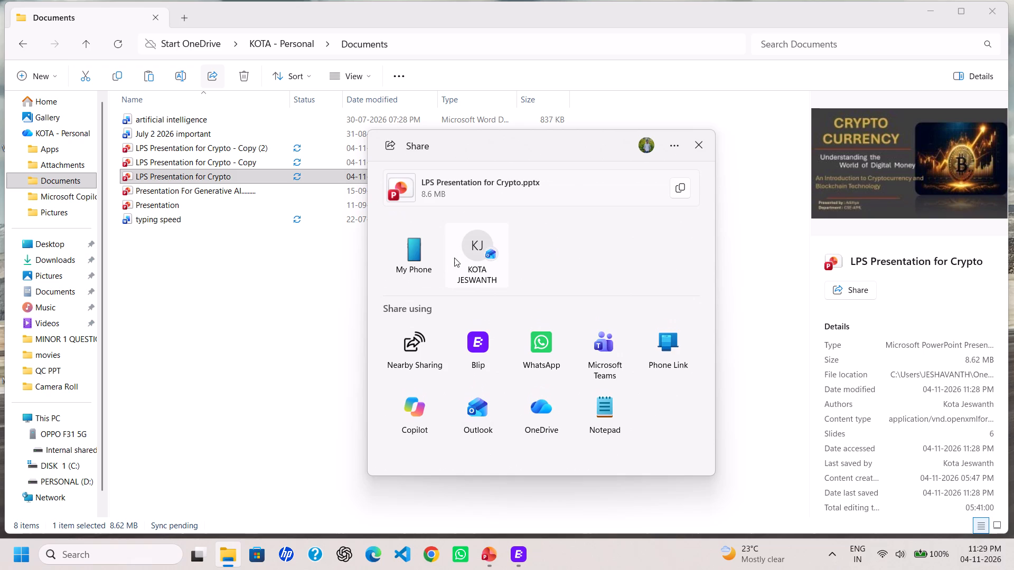
left_click(601, 260)
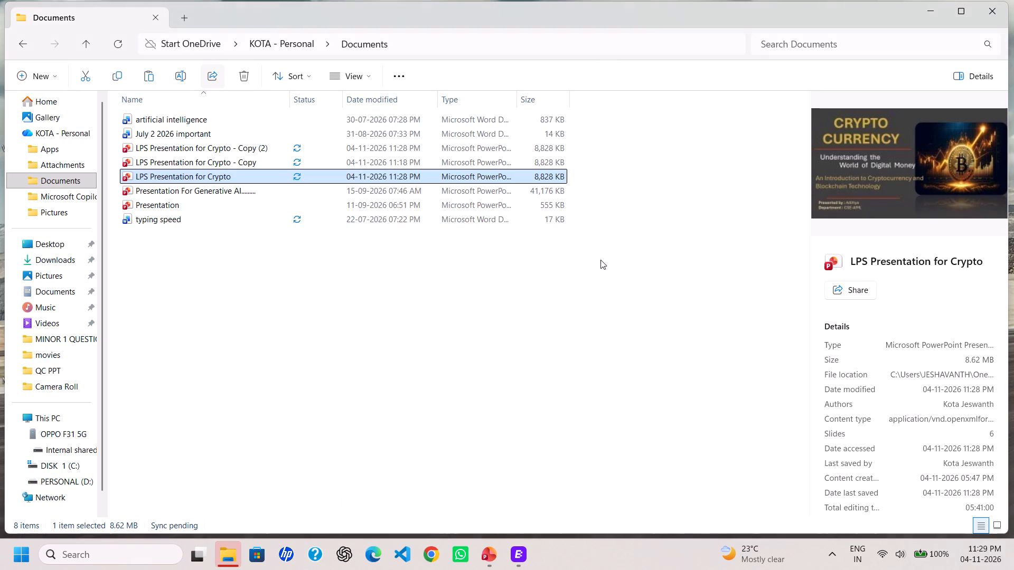
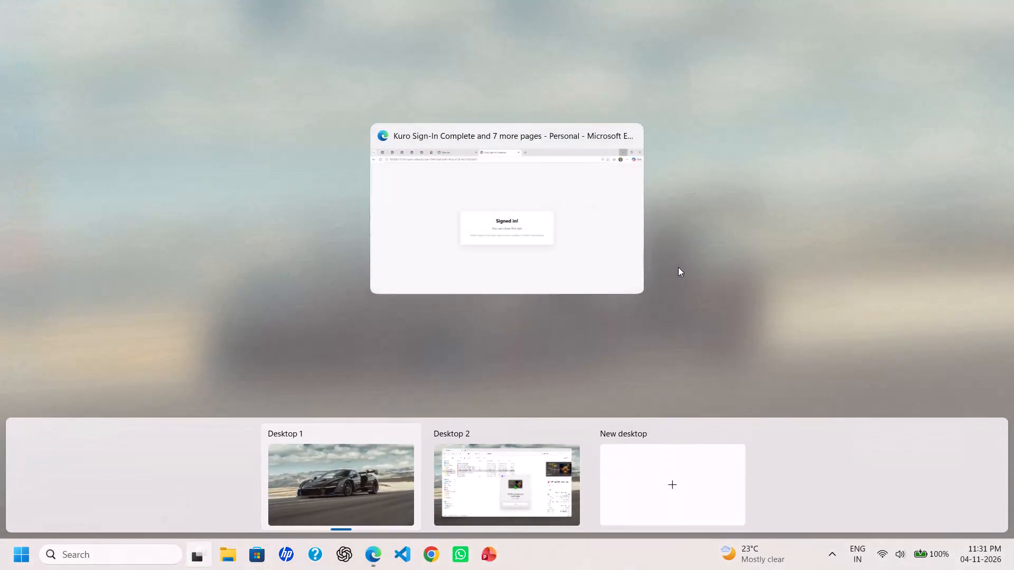
Close the Desktop 1 virtual desktop and switch to the remaining desktop with the OneDrive Documents window.
left_click(410, 431)
left_click(425, 468)
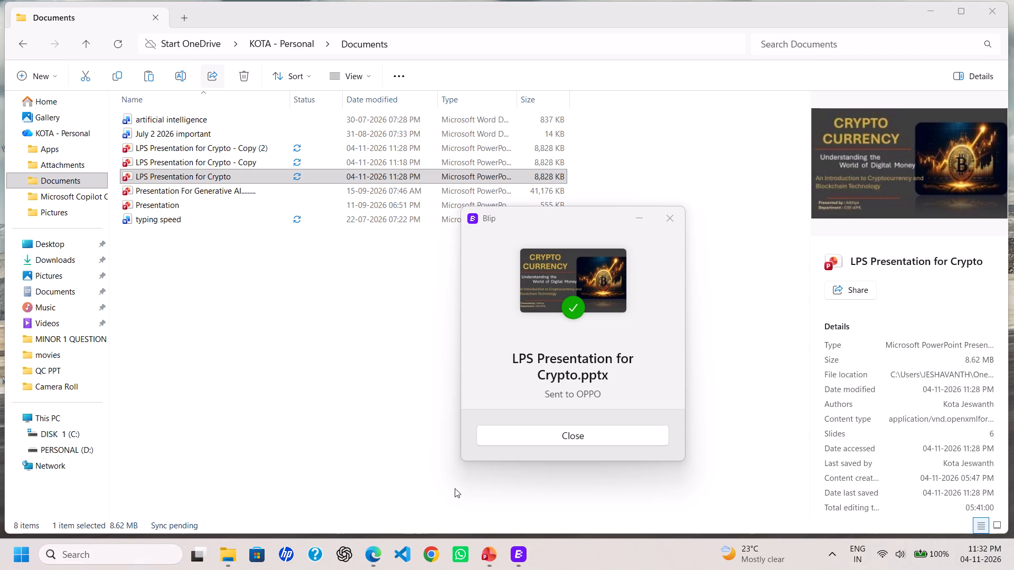
Open LPS Presentation for Crypto from the OneDrive Documents folder in PowerPoint and look through slides 1, 2 and 4.
double_click(162, 176)
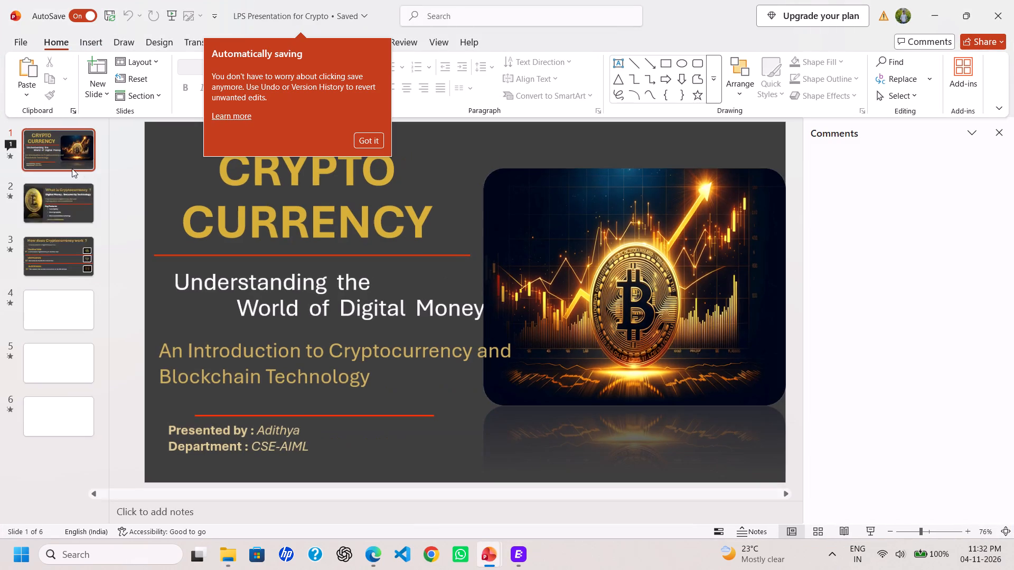
left_click(63, 161)
left_click(43, 143)
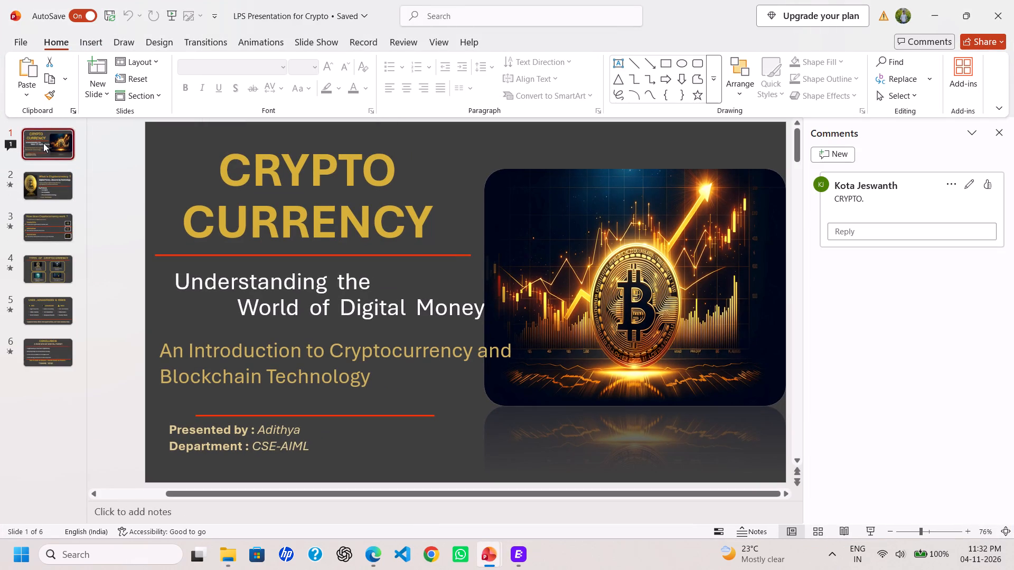
left_click(42, 189)
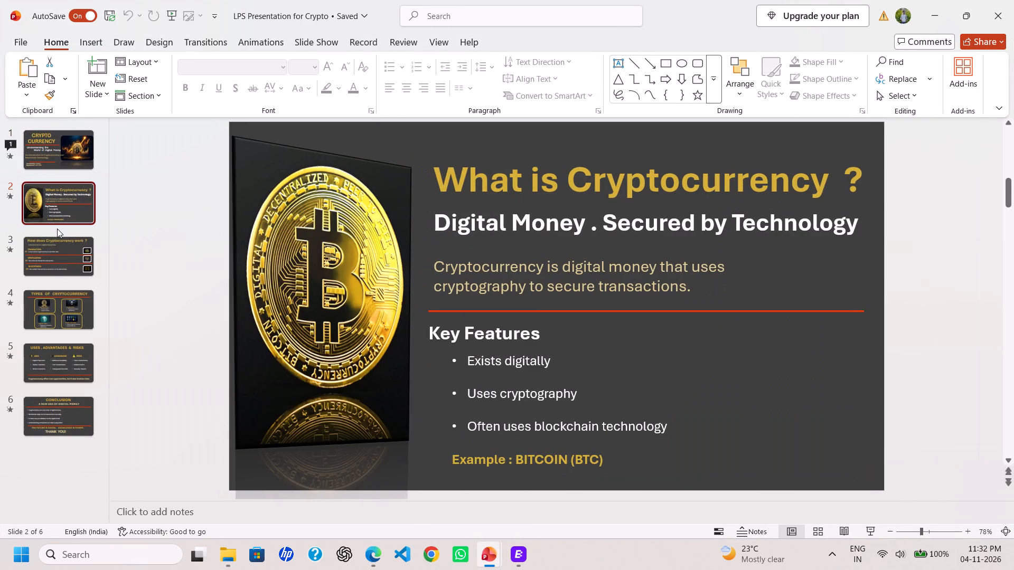
left_click(59, 319)
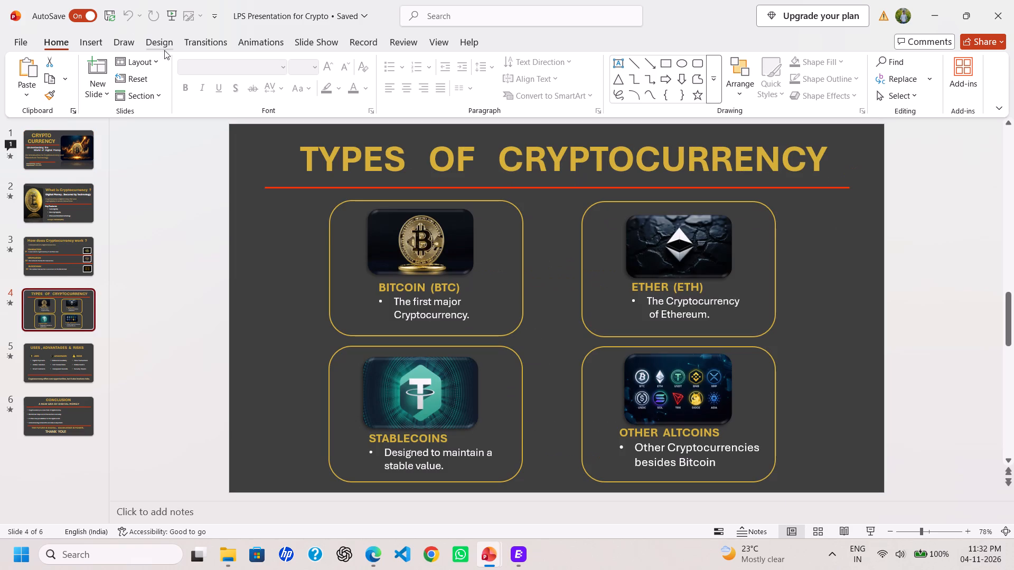
Preview the animations on slide 4, Types of Cryptocurrency.
left_click(250, 49)
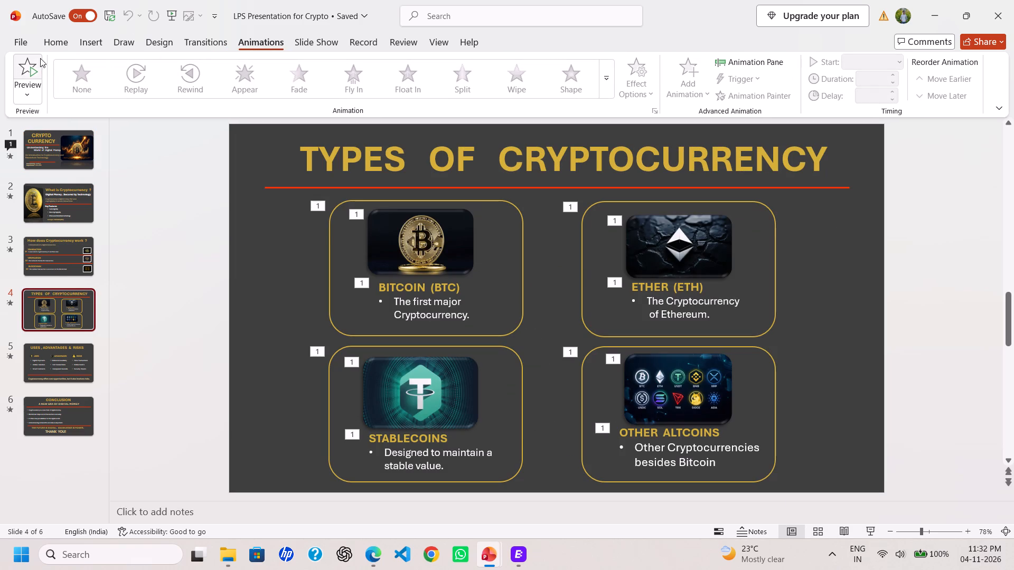
left_click(27, 73)
Delete the "CRYPTO." comment thread from slide 1 of LPS Presentation for Crypto and close the comments view.
left_click(499, 557)
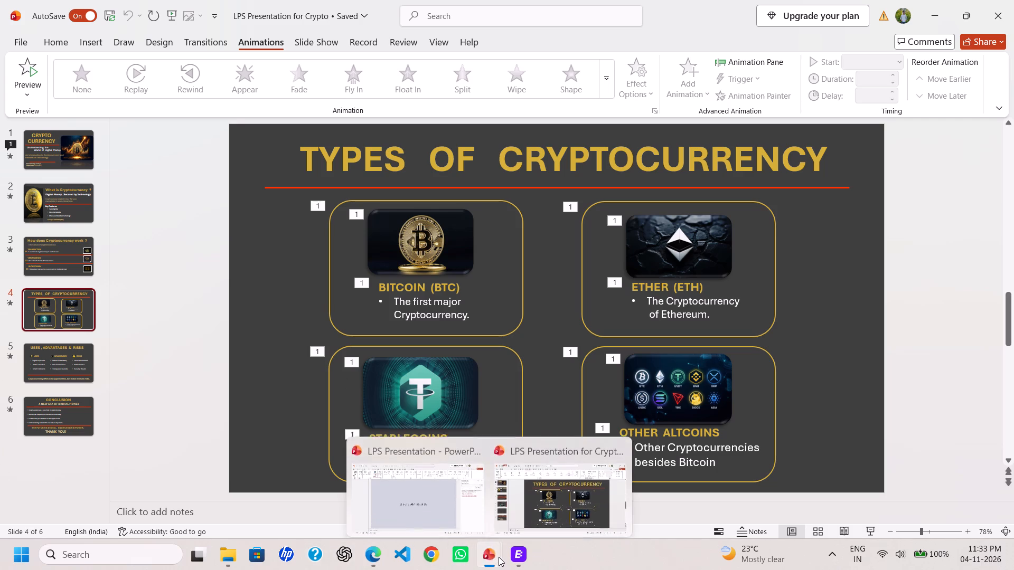
left_click(579, 495)
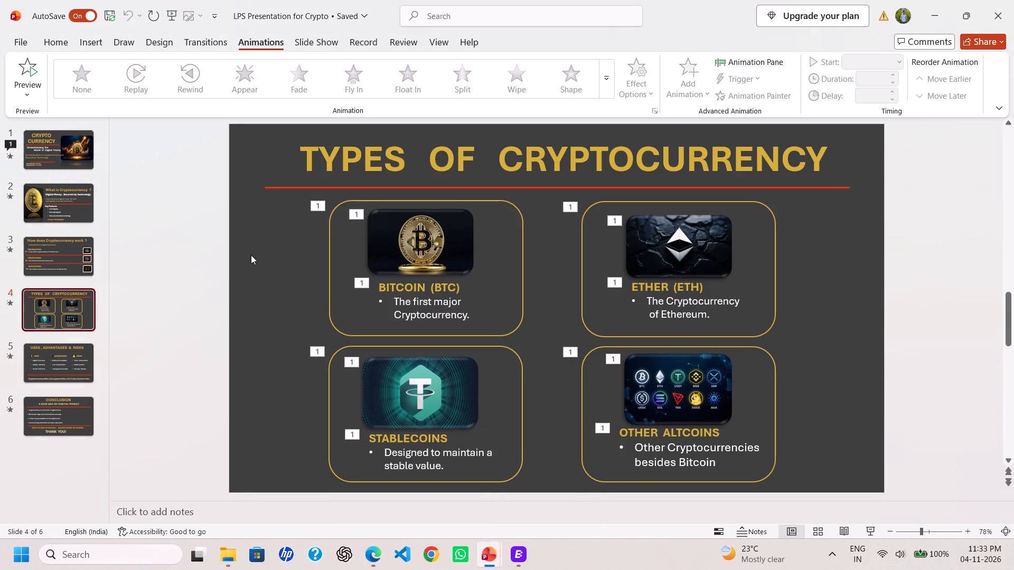
left_click(66, 150)
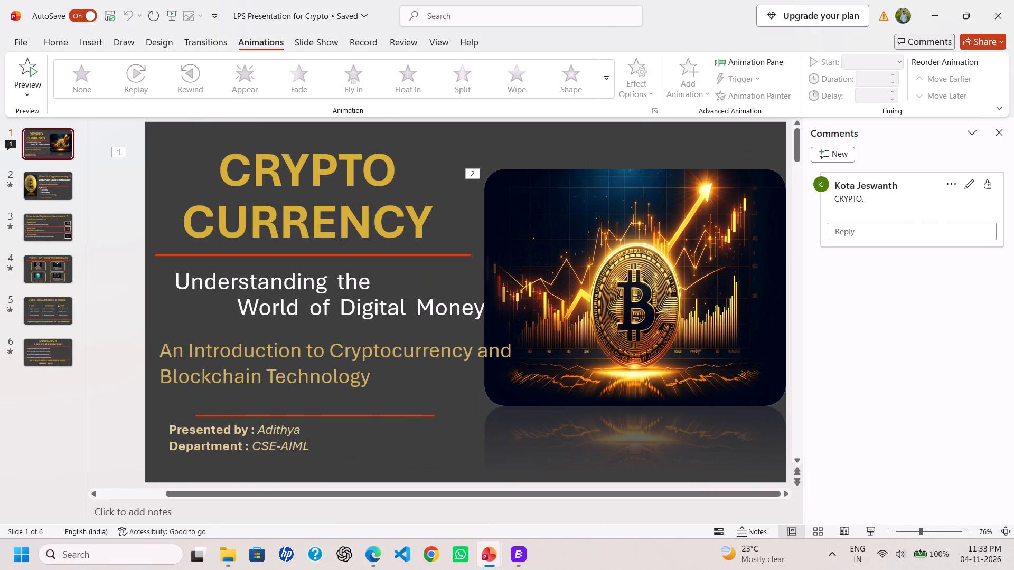
left_click(953, 183)
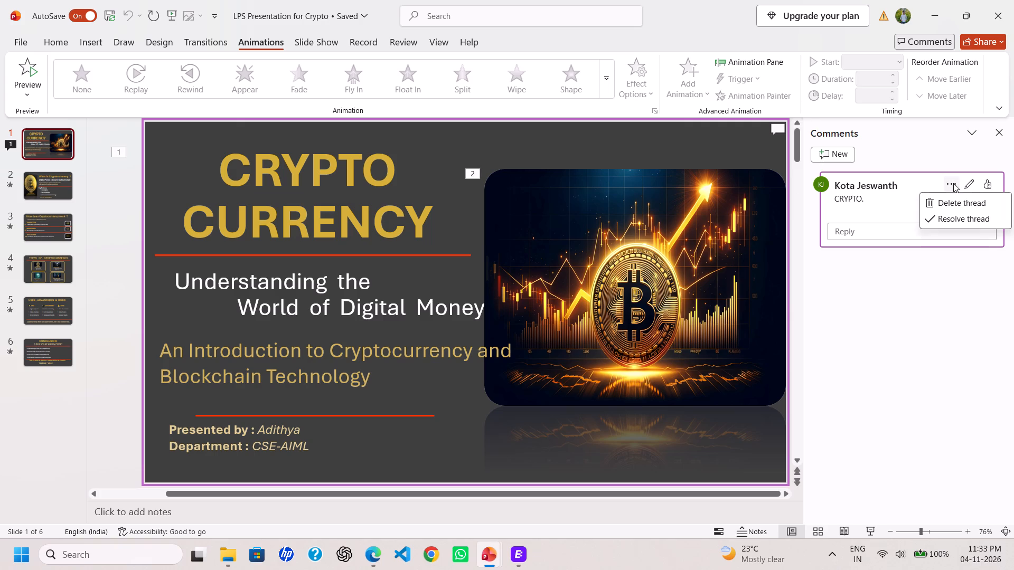
left_click(945, 199)
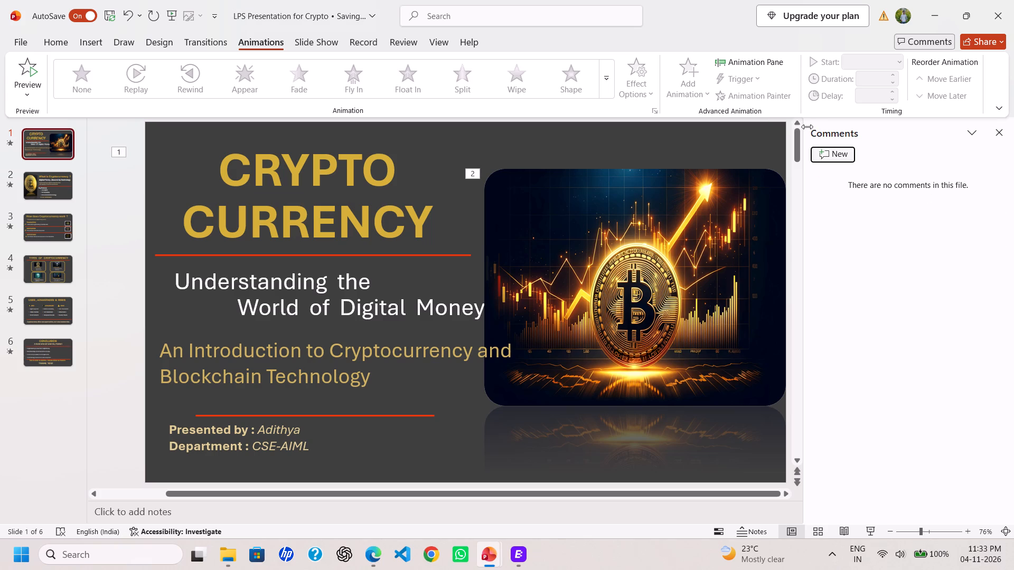
left_click(1004, 135)
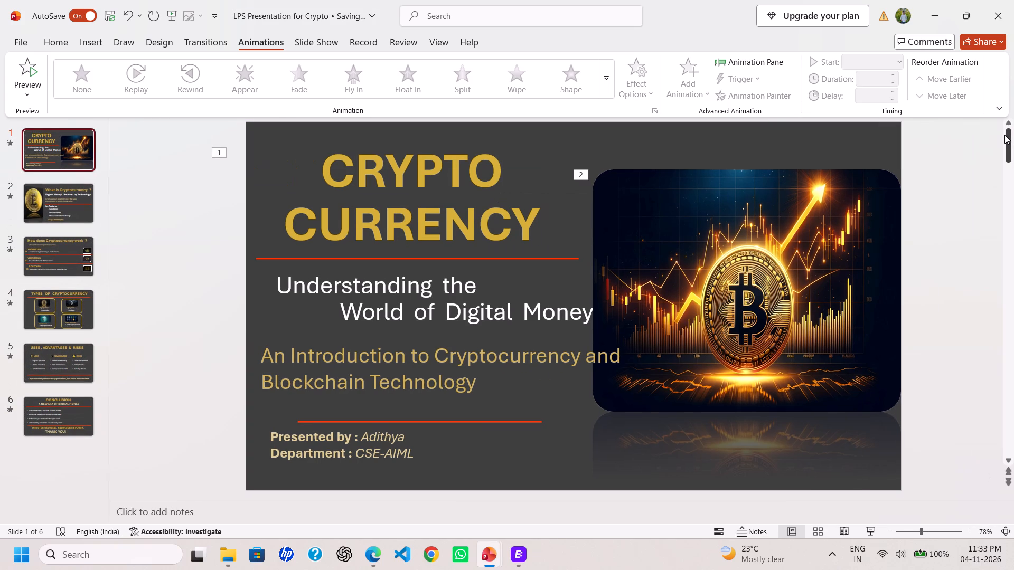
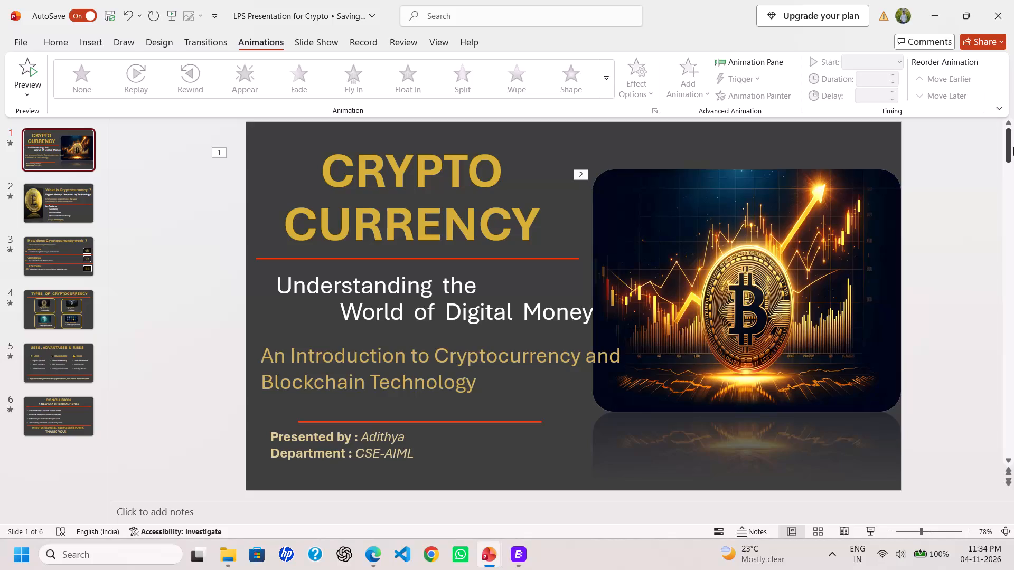
Close LPS Presentation for Crypto and the other open LPS Presentation file, discarding the latter's unsaved changes.
scroll(1013, 147, "right", 7)
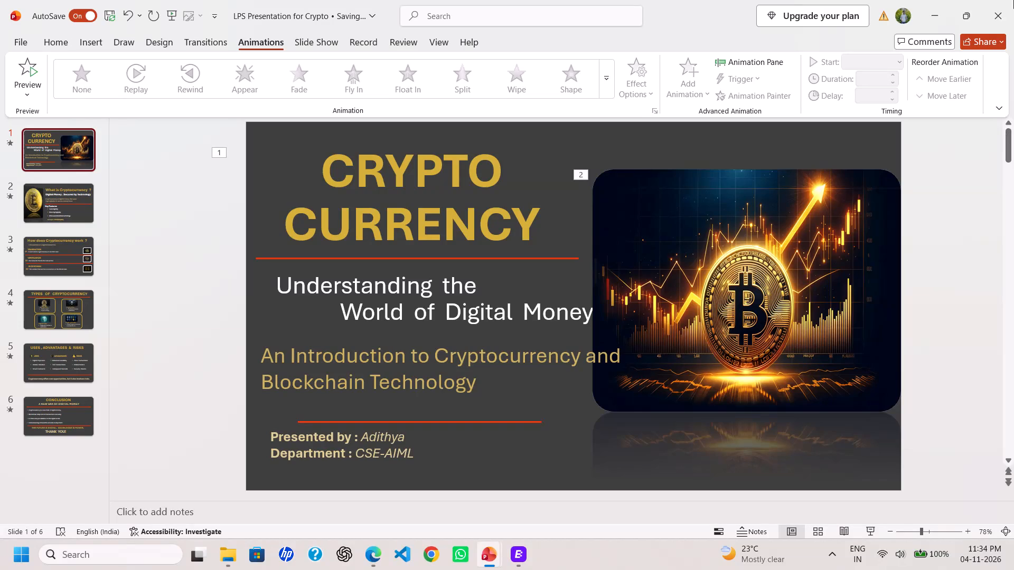
left_click(1013, 0)
left_click(1013, 0)
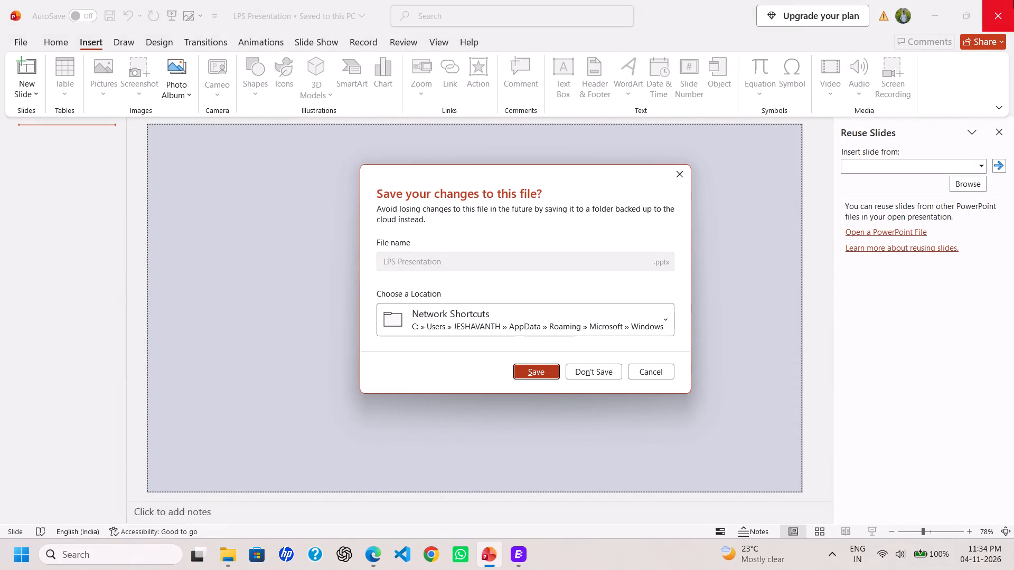
left_click(596, 373)
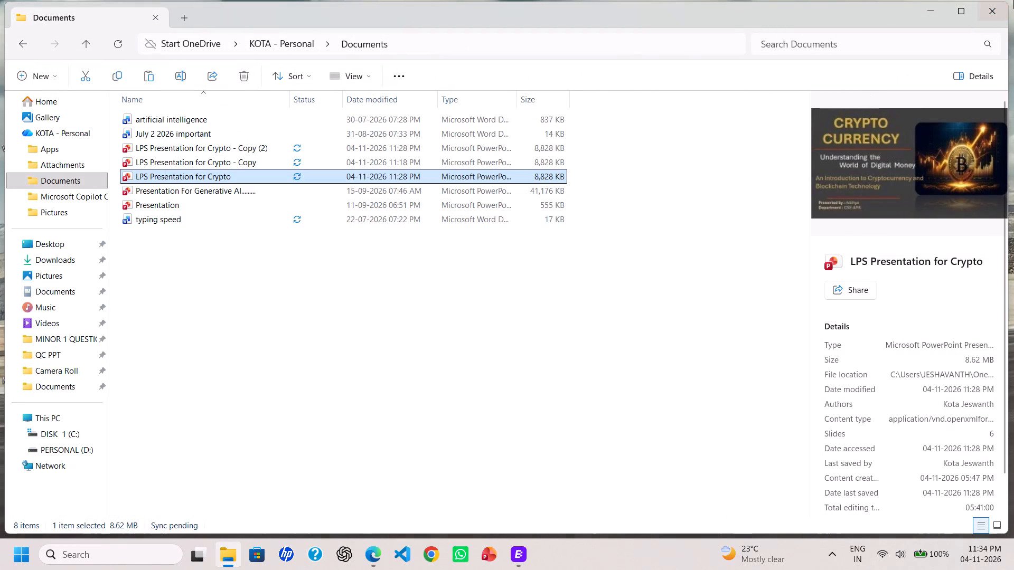
Close the OneDrive Documents folder window.
triple_click(1013, 0)
triple_click(1013, 0)
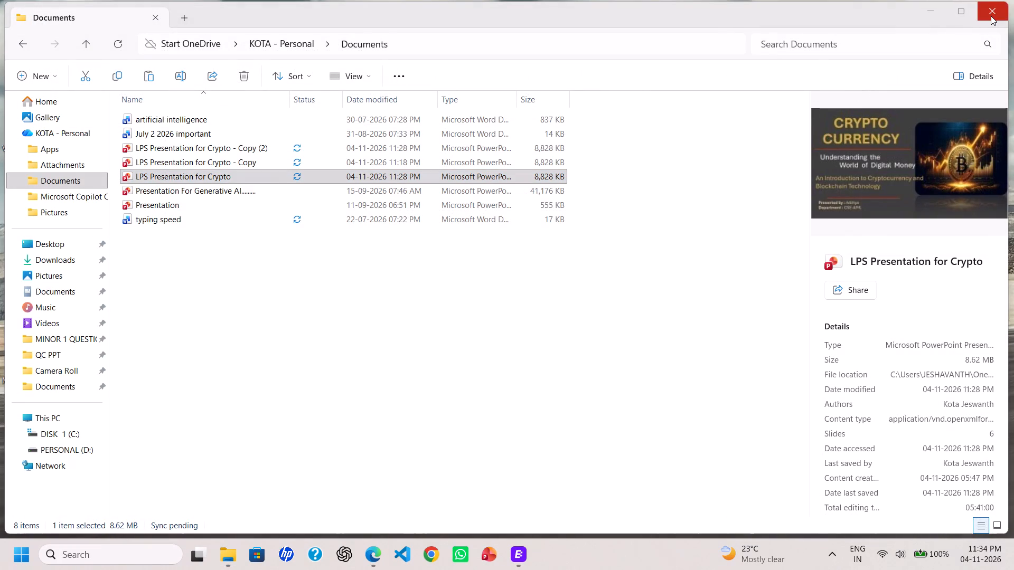
left_click(991, 16)
left_click(991, 16)
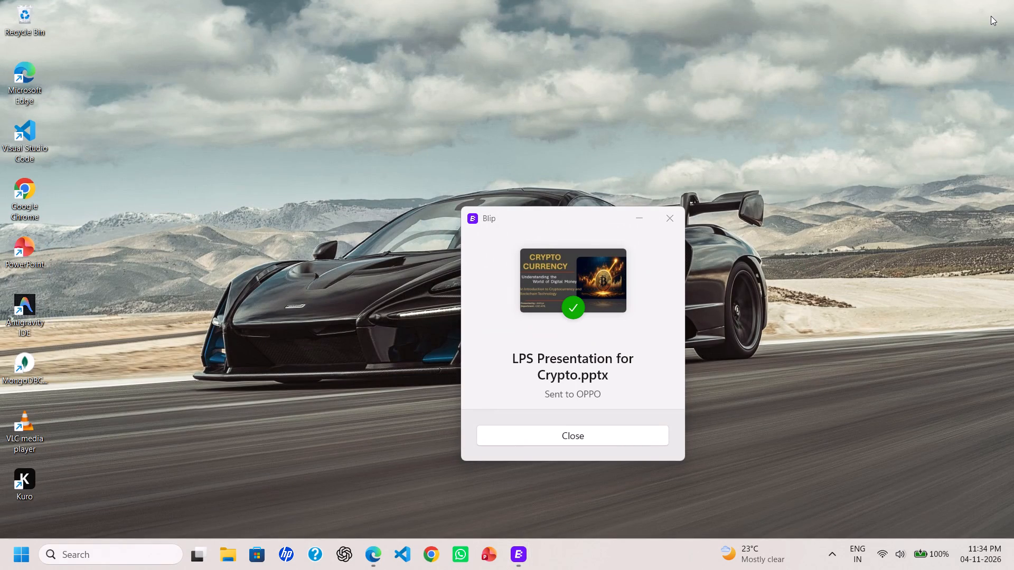
Open the Windows shut down or sign out options.
key("super+x")
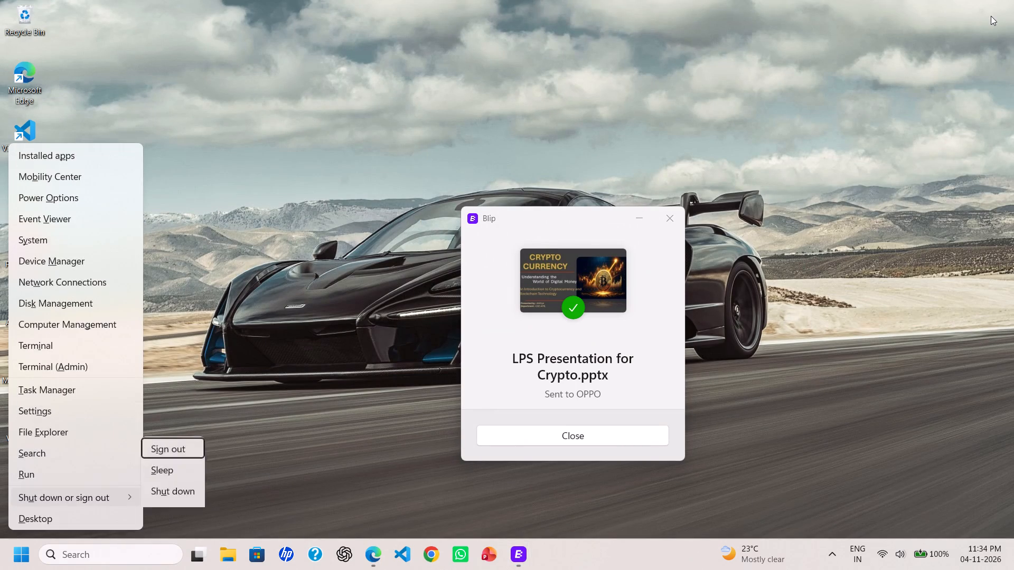